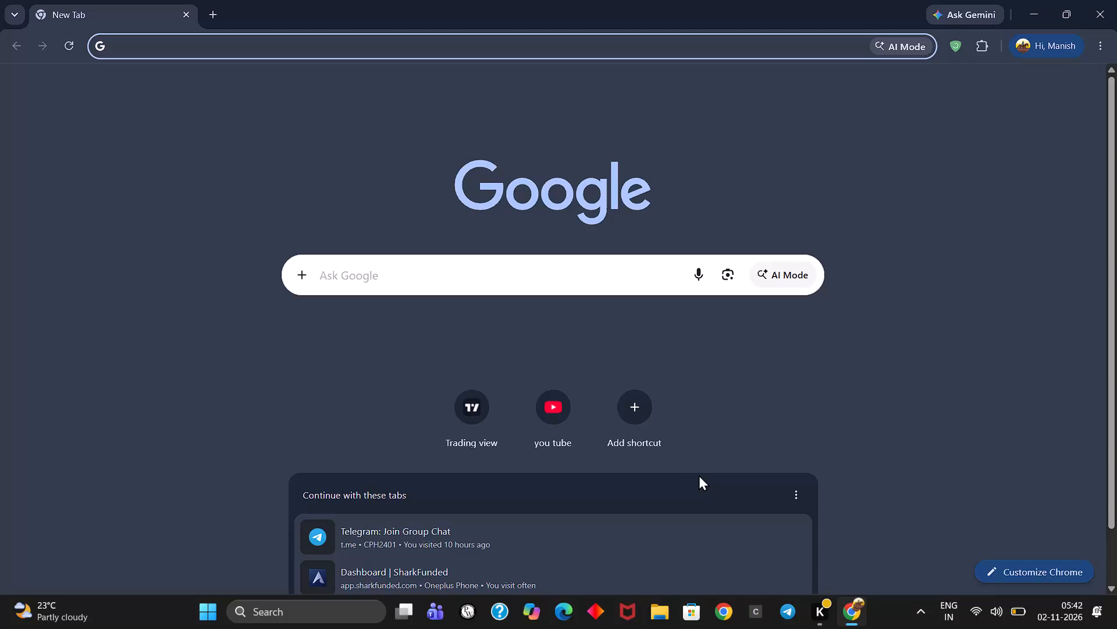
Open the XAUUSD chart in TradingView from the new tab page shortcut.
left_click(464, 417)
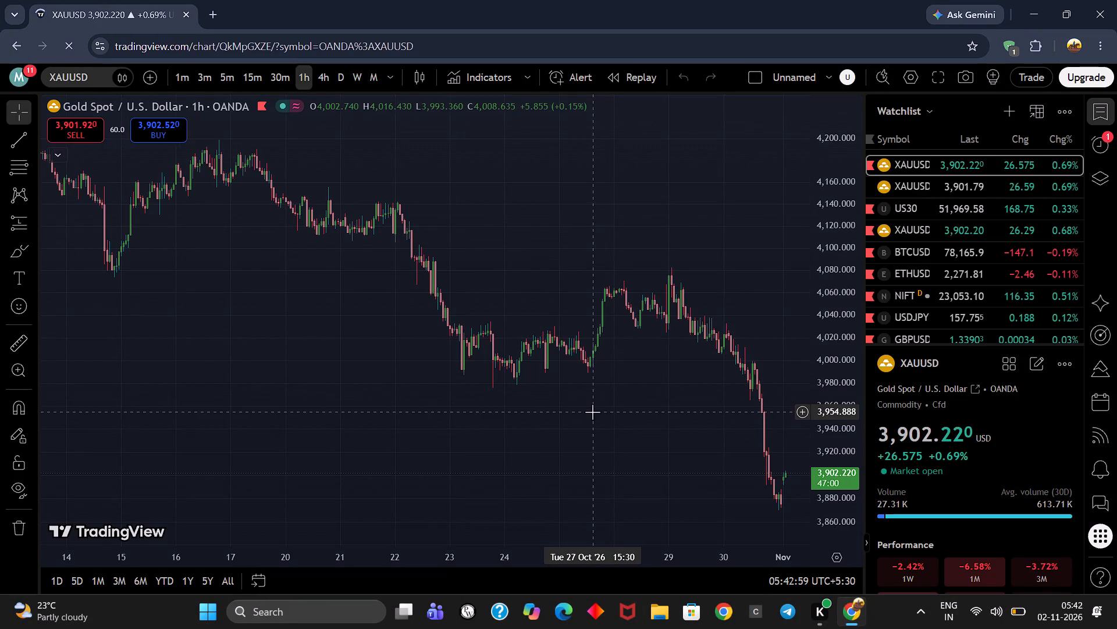
Examine the latest candles on the 1-hour XAUUSD chart around the lower purple zone.
scroll(592, 412, "up", 11)
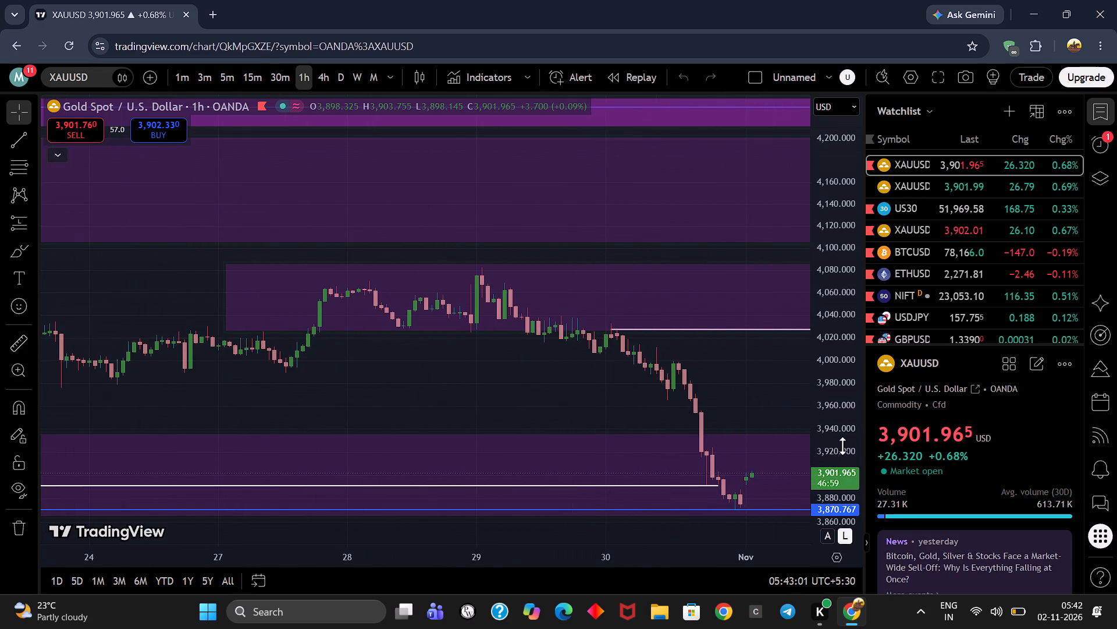
scroll(845, 440, "up", 4)
left_click_drag(745, 424, 606, 206)
scroll(639, 331, "up", 4)
left_click_drag(649, 363, 641, 66)
scroll(648, 110, "up", 2)
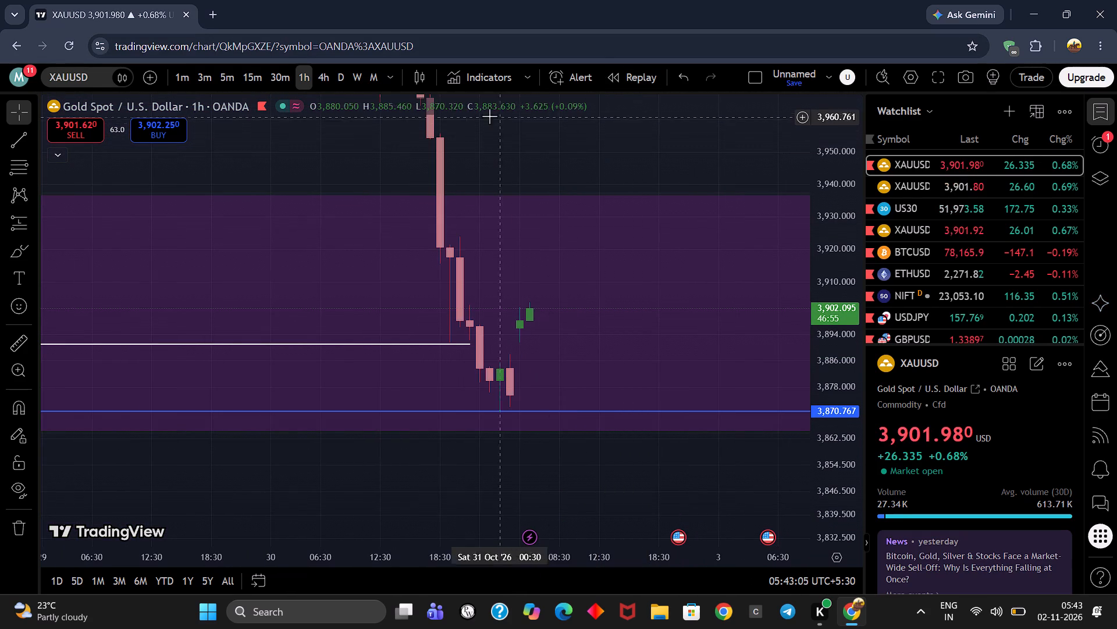
On the 4-hour chart, draw a short horizontal trend line at about 3,898 from the last 30 Oct candle to 2 Nov.
left_click(320, 78)
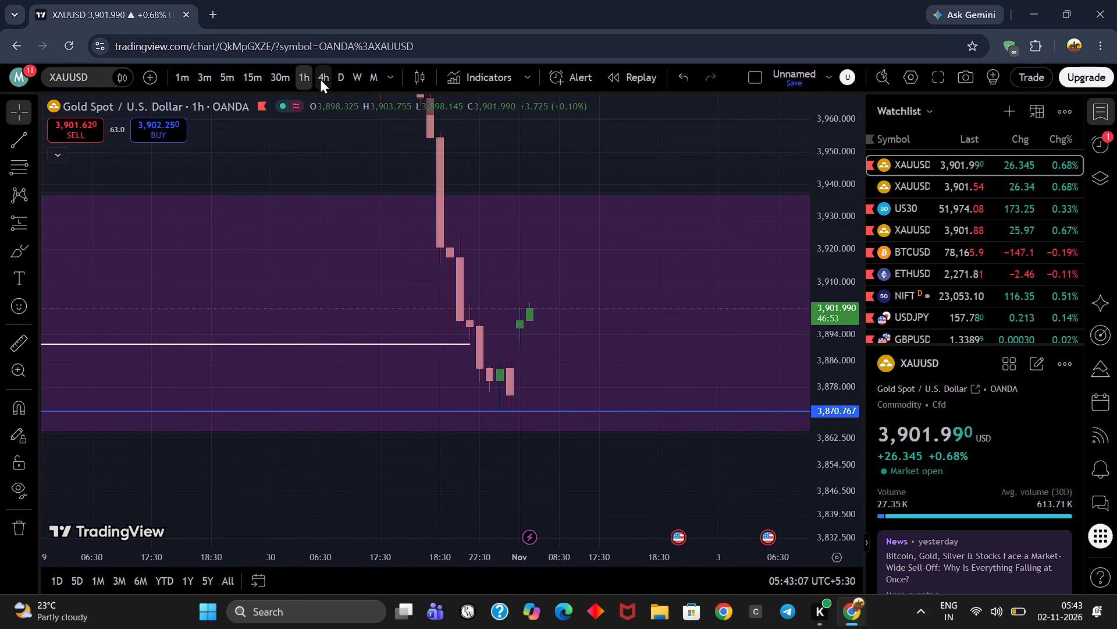
scroll(841, 255, "down", 3)
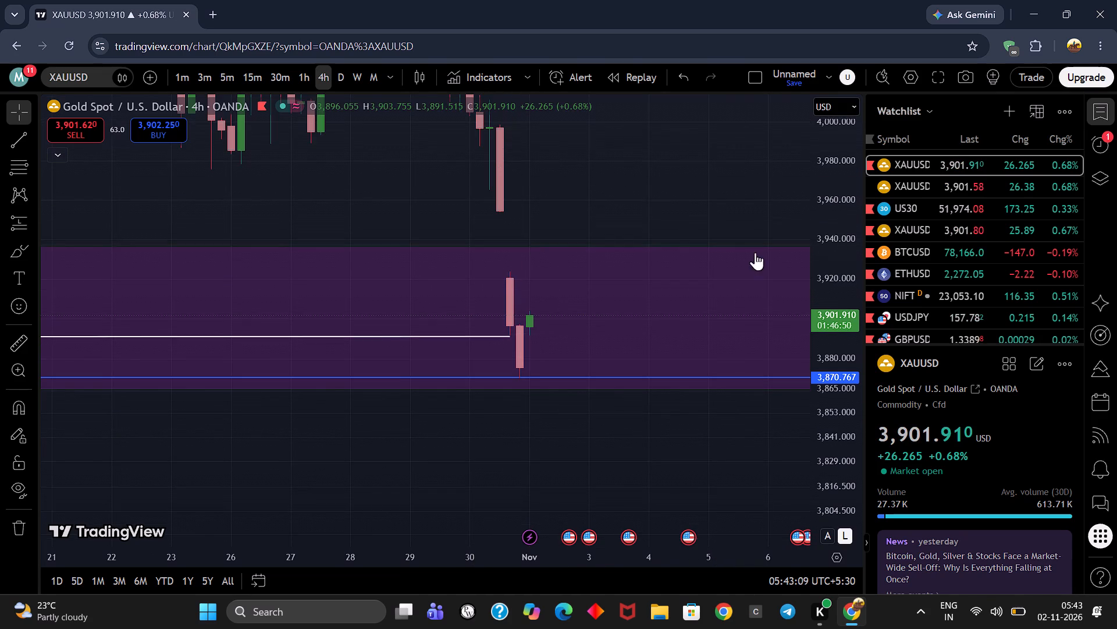
scroll(596, 210, "up", 4)
left_click_drag(565, 202, 736, 189)
scroll(660, 205, "up", 2)
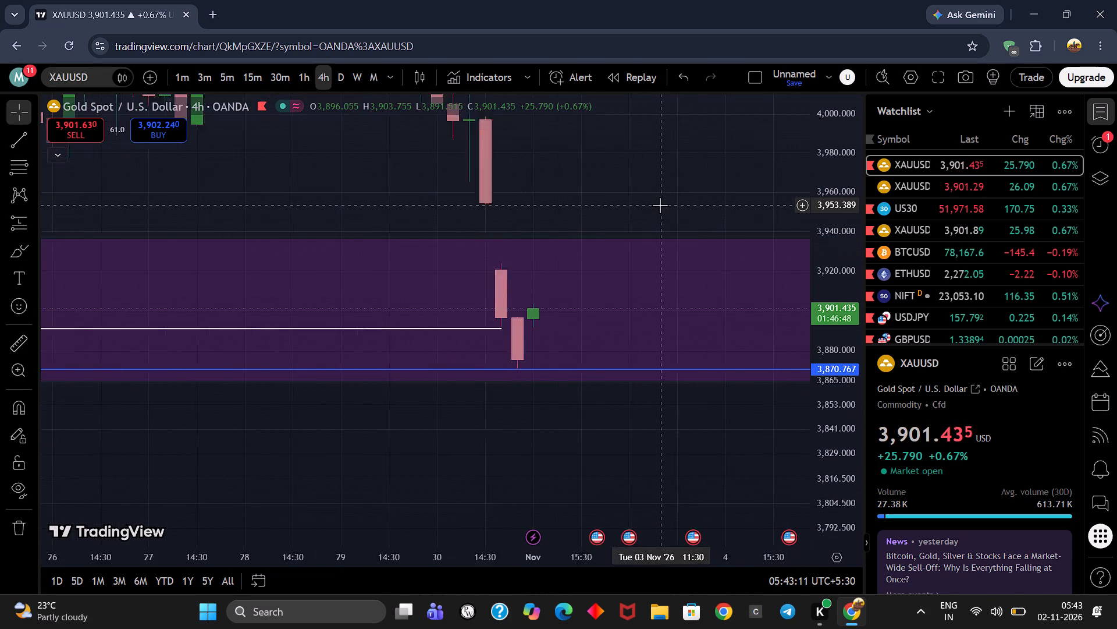
left_click(12, 139)
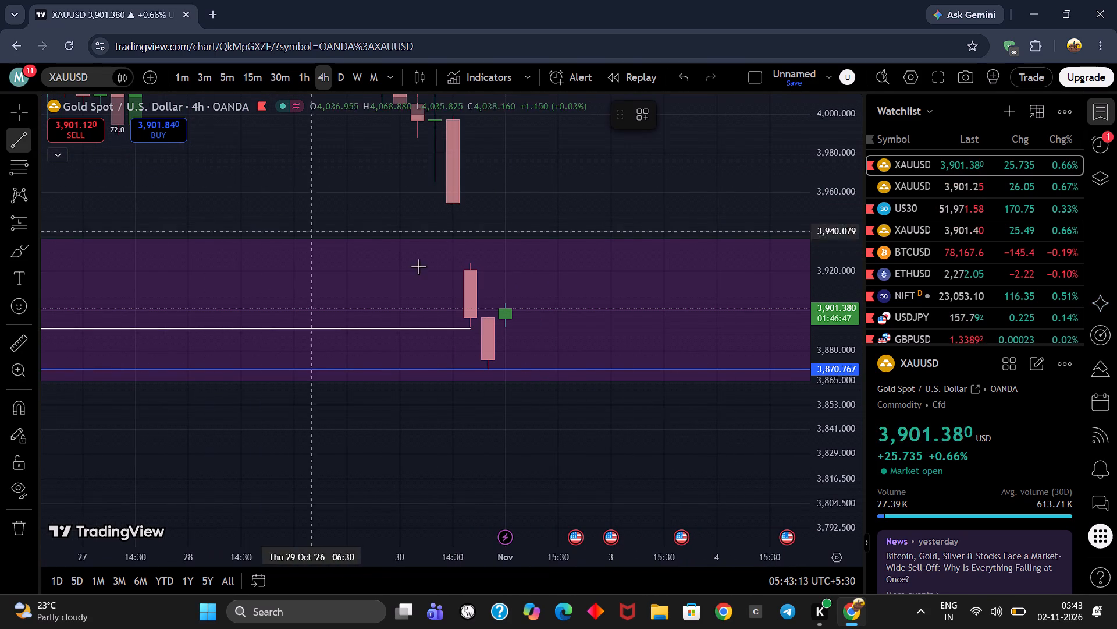
left_click(487, 315)
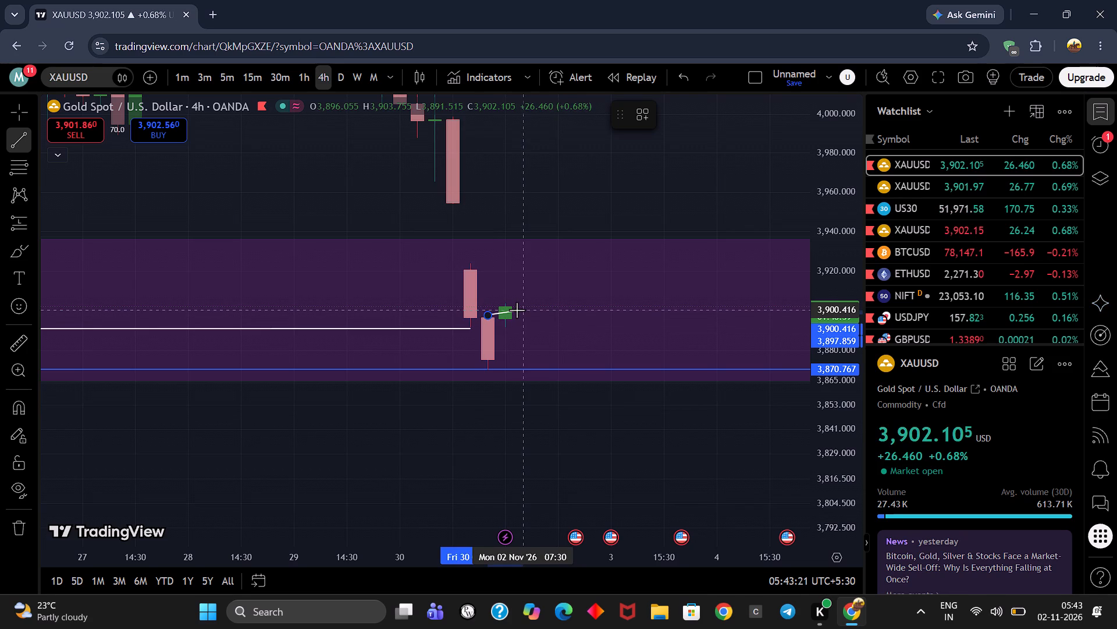
left_click(516, 315)
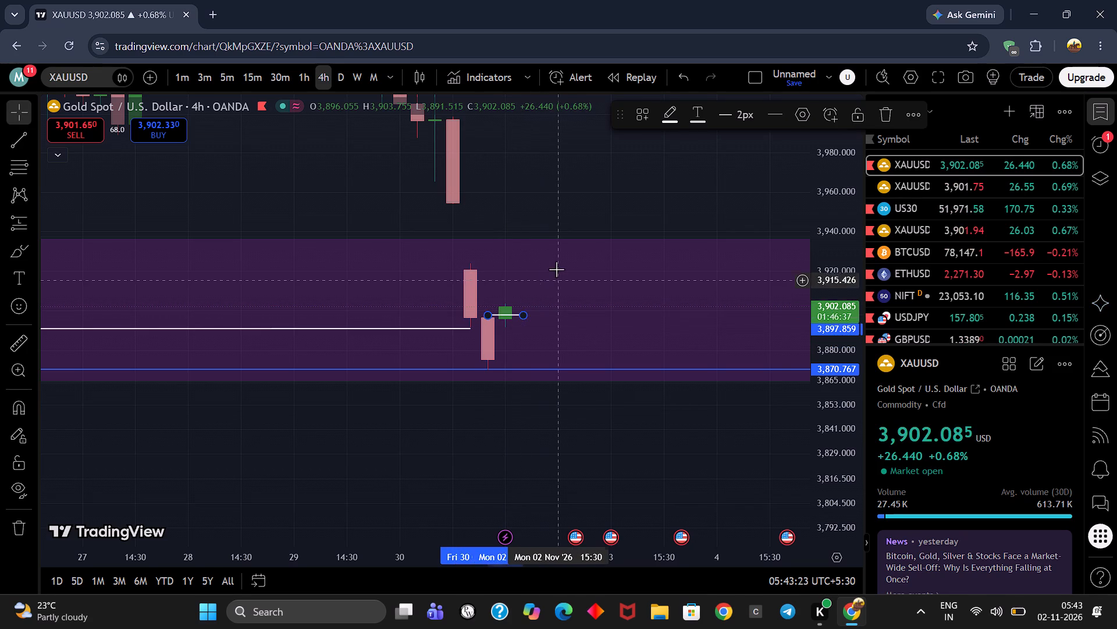
left_click(556, 269)
left_click(547, 224)
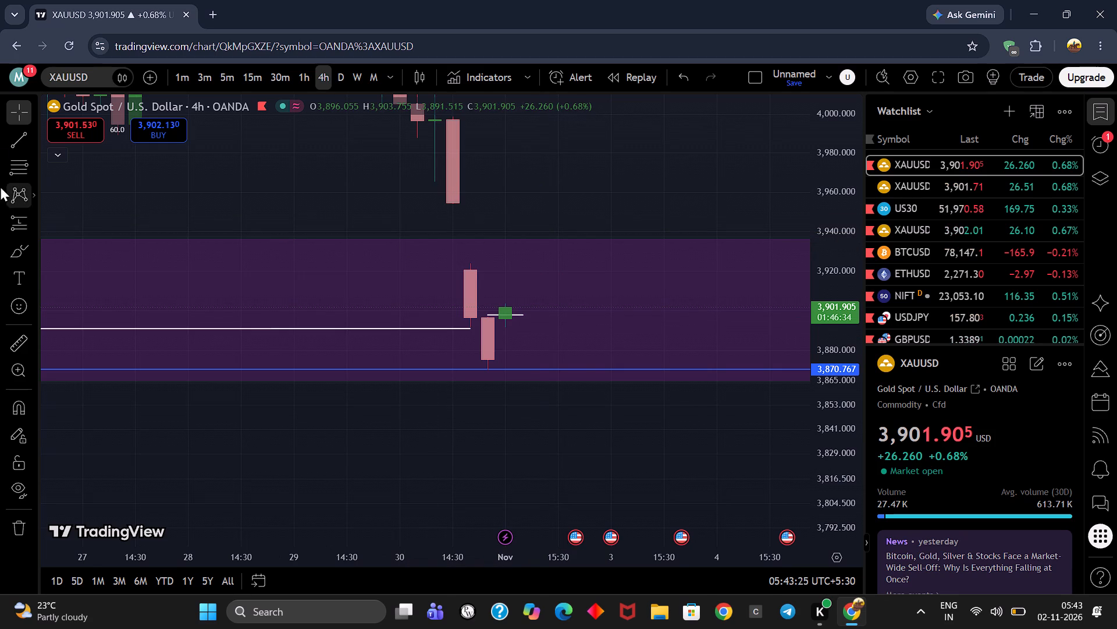
Switch the chart to the 1-hour timeframe, closer in on the short trend line.
left_click(0, 148)
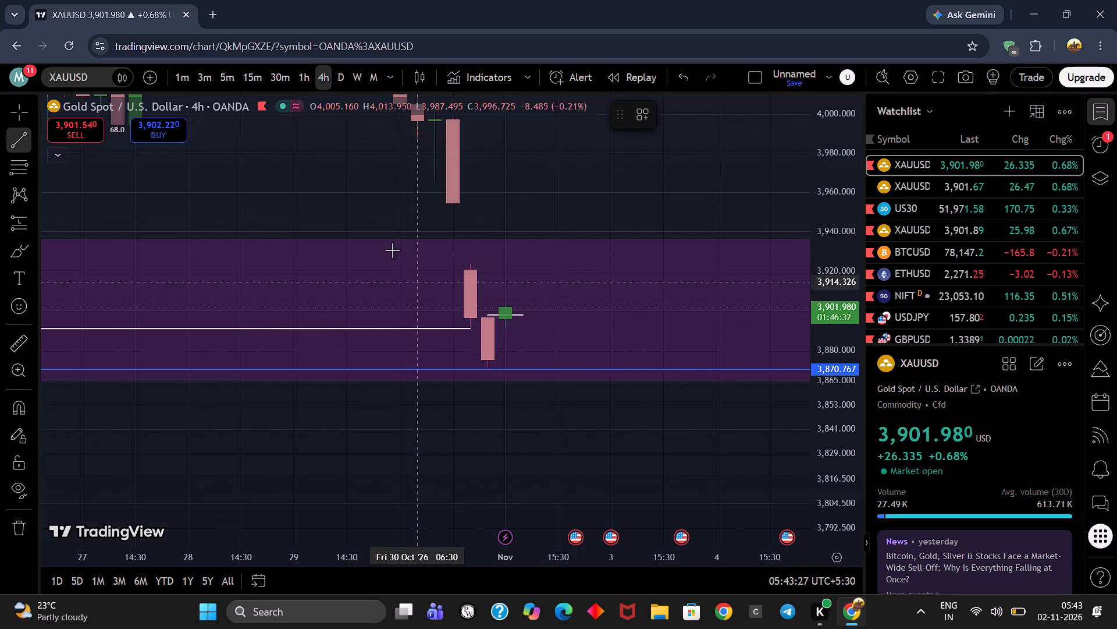
left_click(303, 75)
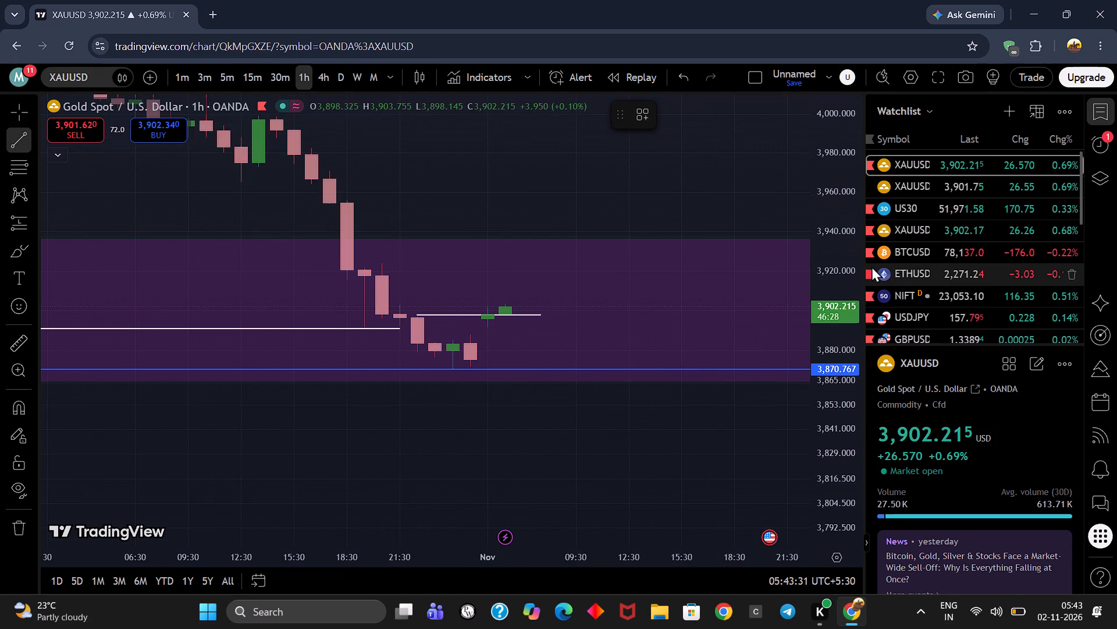
scroll(852, 274, "up", 8)
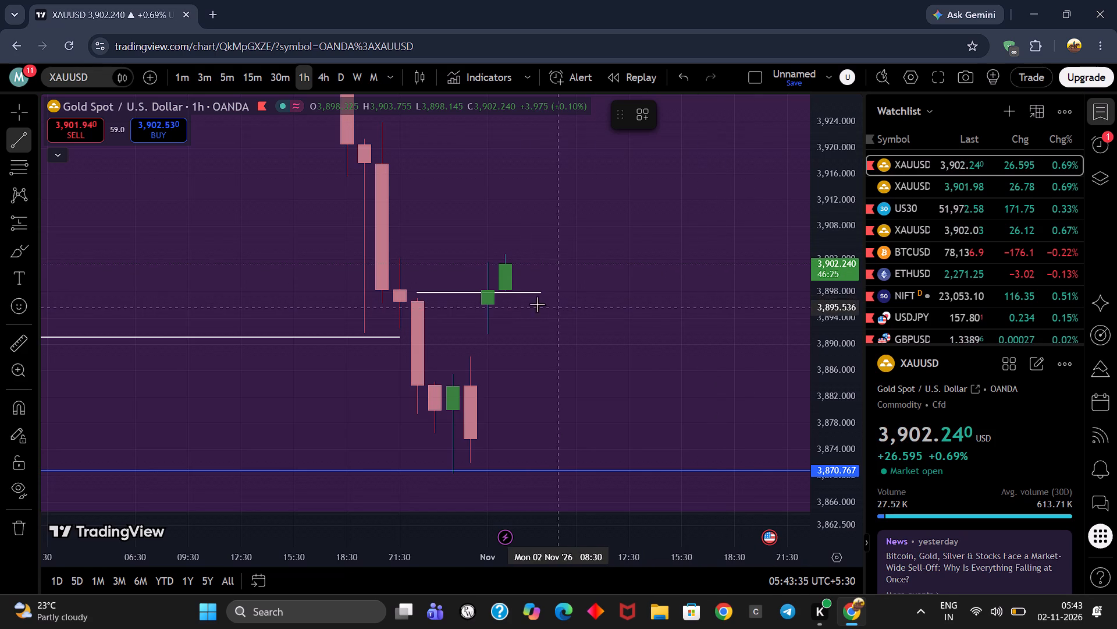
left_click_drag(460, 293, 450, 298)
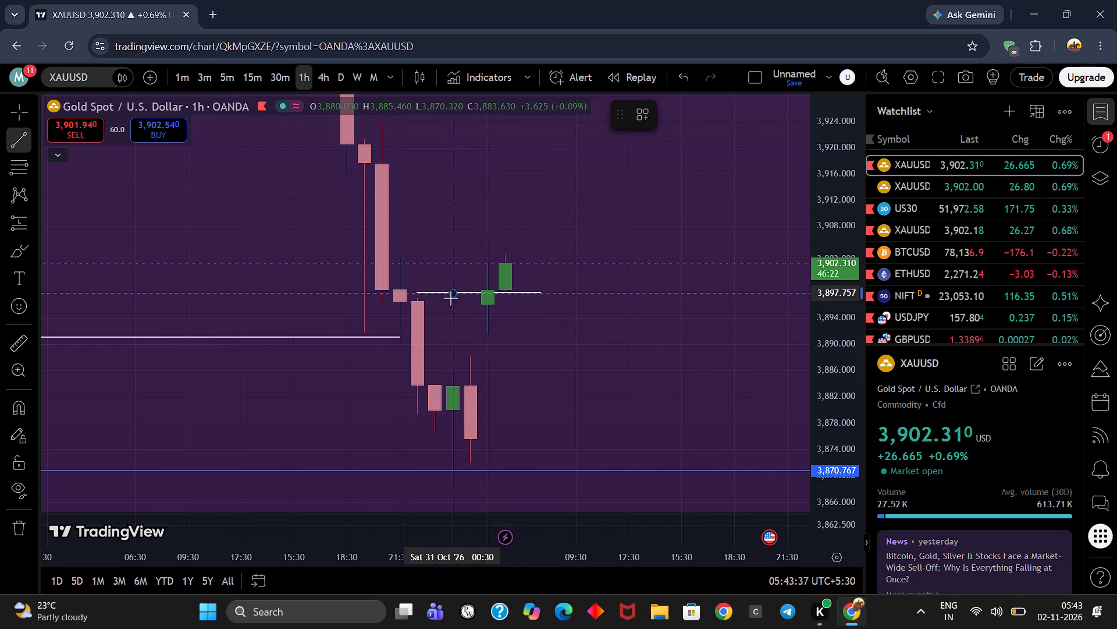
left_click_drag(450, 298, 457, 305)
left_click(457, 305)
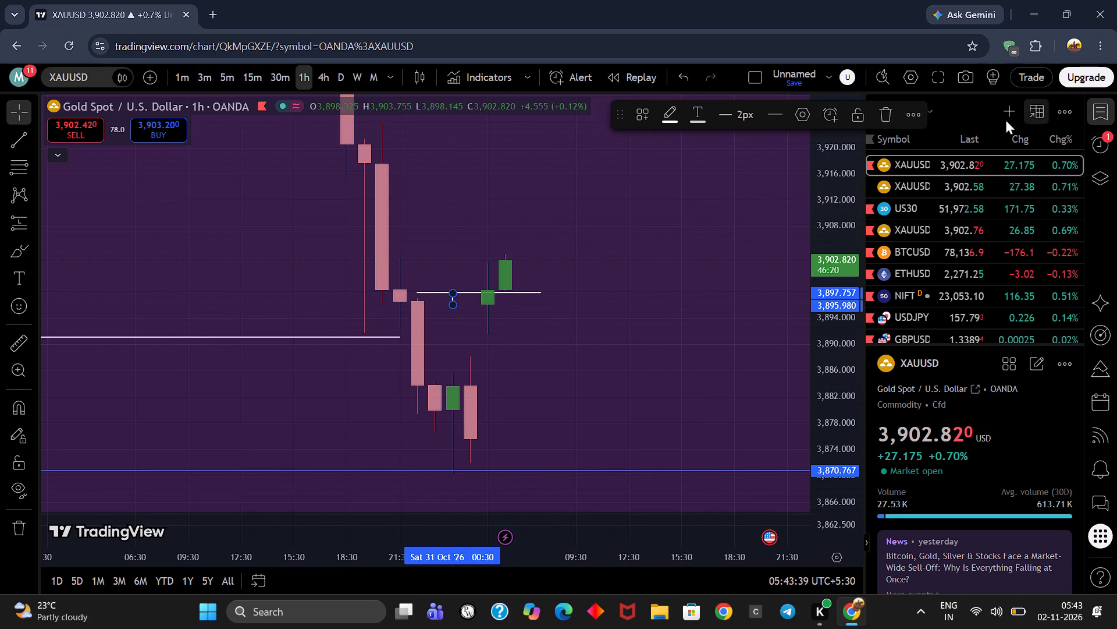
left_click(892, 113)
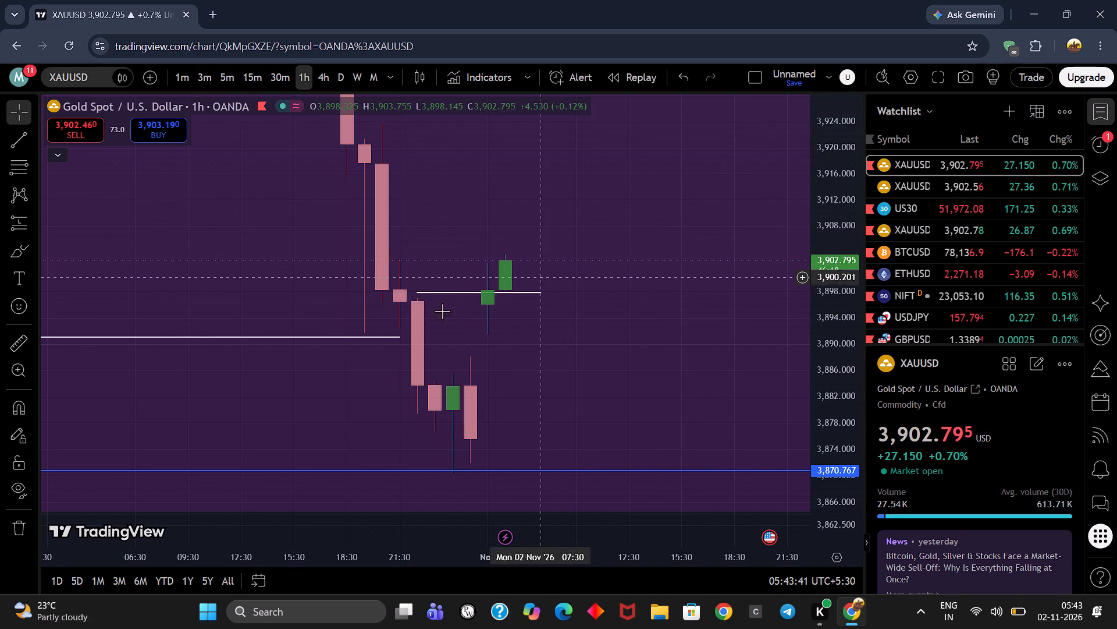
Move the short horizontal trend line down to about 3,897, near the top of the red candle's body.
left_click_drag(453, 292, 450, 300)
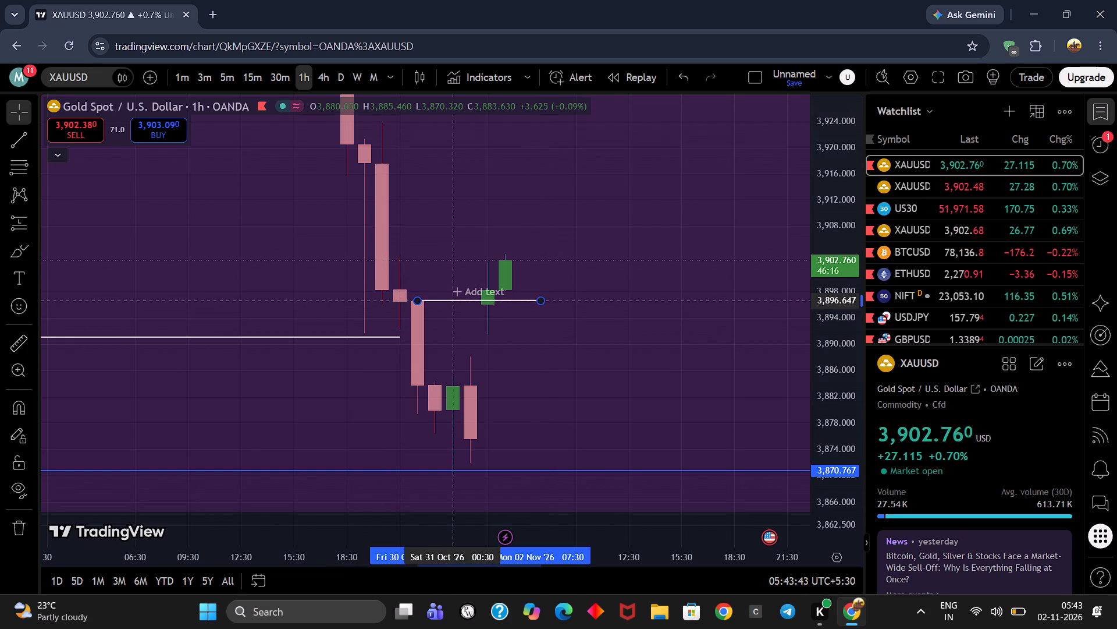
left_click_drag(450, 300, 448, 298)
left_click(444, 245)
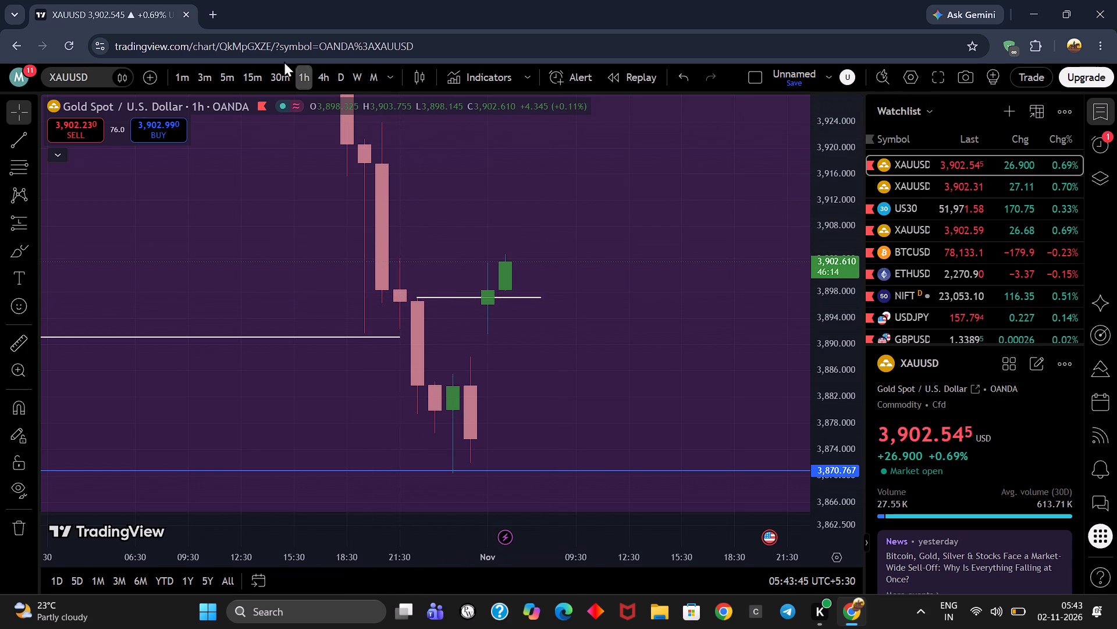
View the 30-minute timeframe, then set the chart to the 15-minute timeframe.
left_click(276, 75)
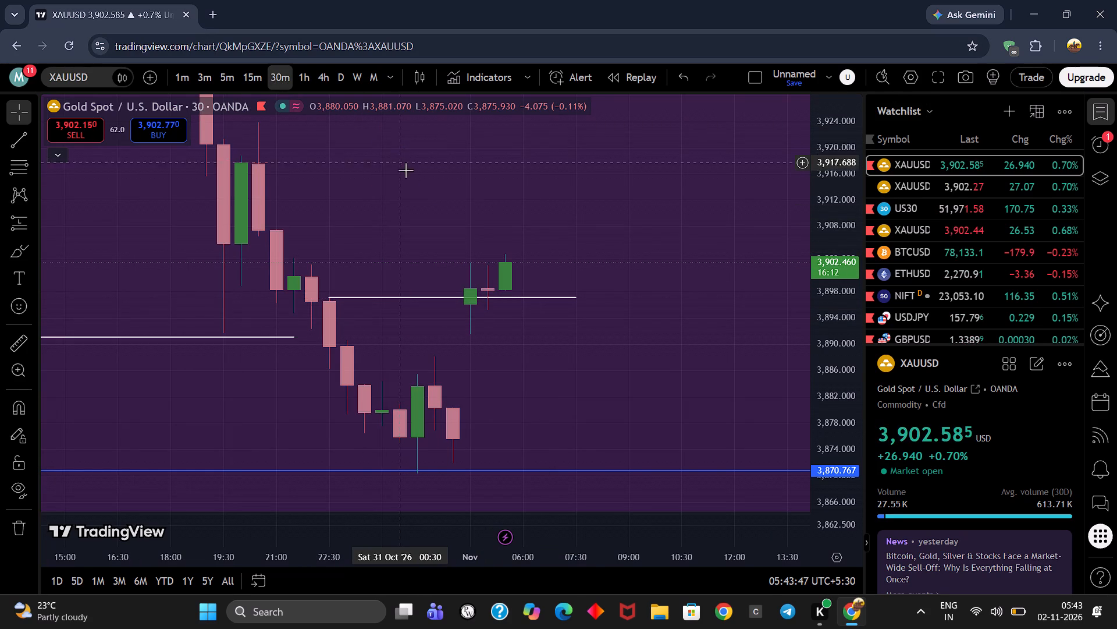
left_click(252, 82)
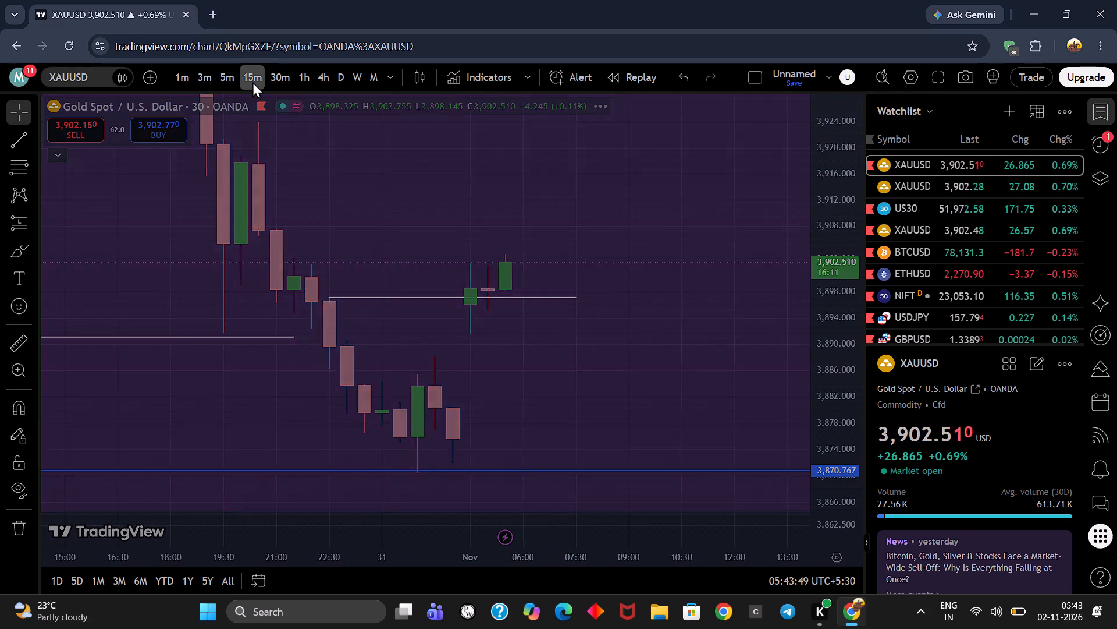
Draw a rectangle zone from about 3,907 to 3,924, starting at the 30 Oct 20:30 candle and extending past the latest candle.
scroll(432, 175, "down", 4)
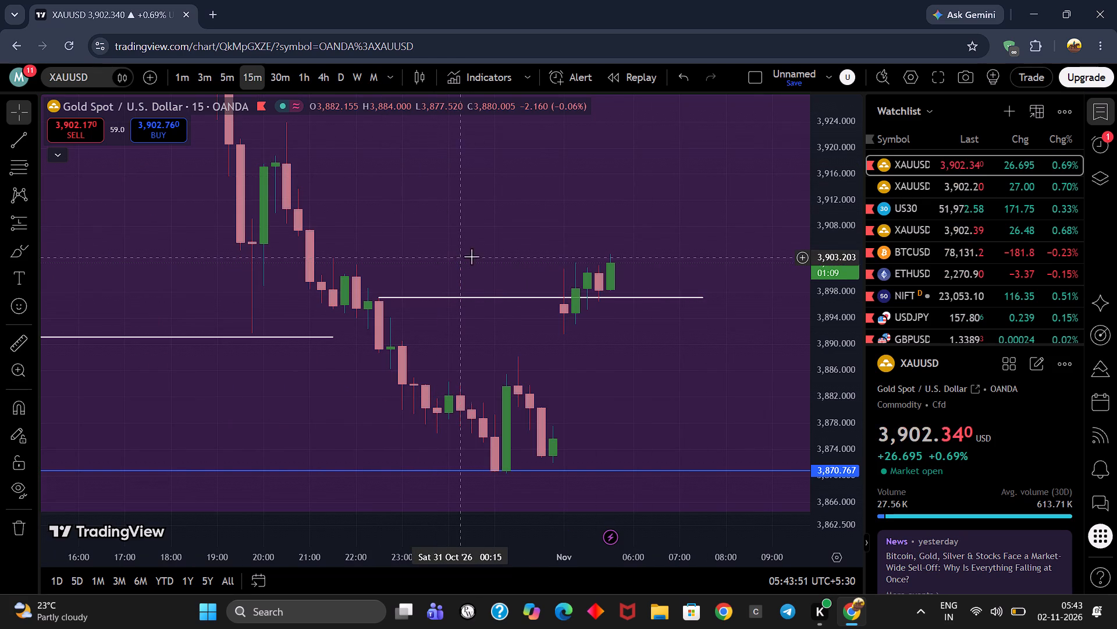
left_click_drag(483, 239, 490, 368)
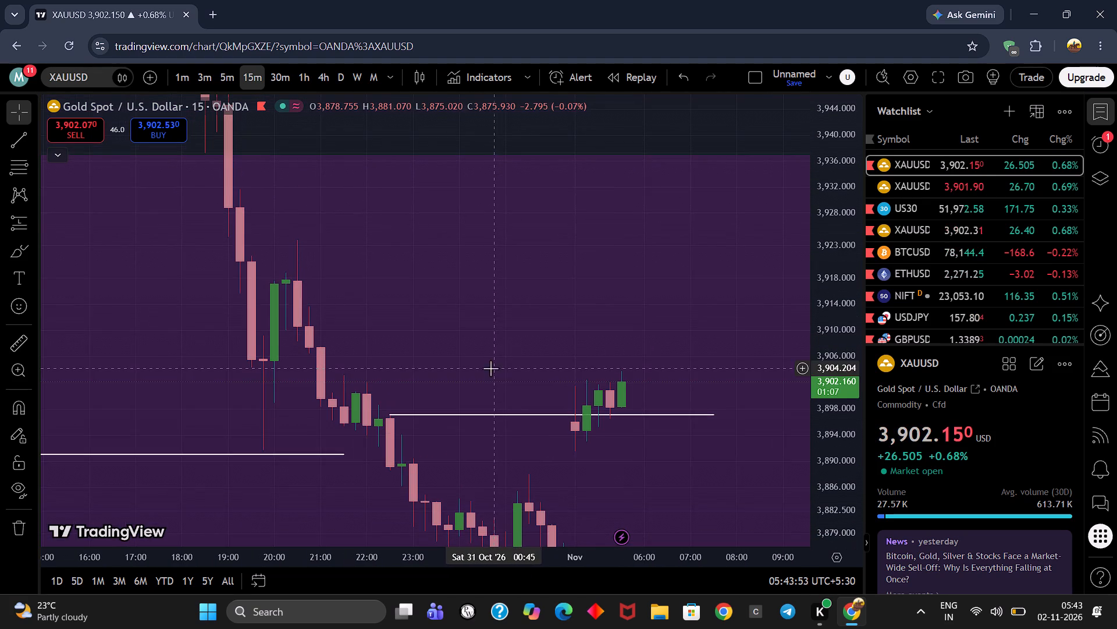
scroll(830, 281, "down", 2)
scroll(602, 283, "down", 3)
left_click_drag(602, 283, 385, 201)
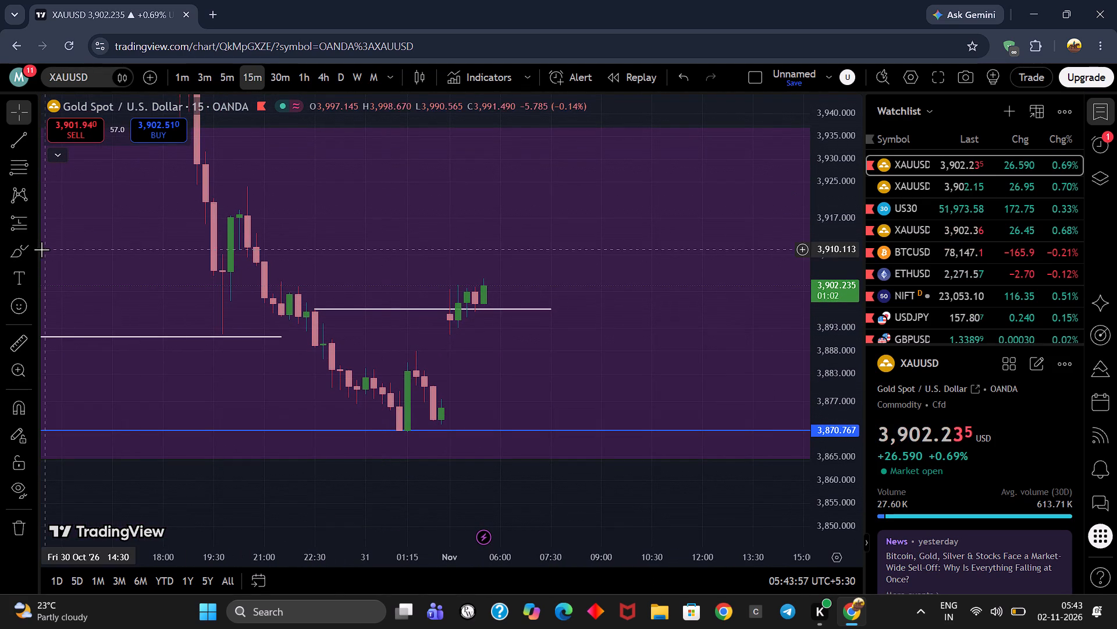
left_click(33, 250)
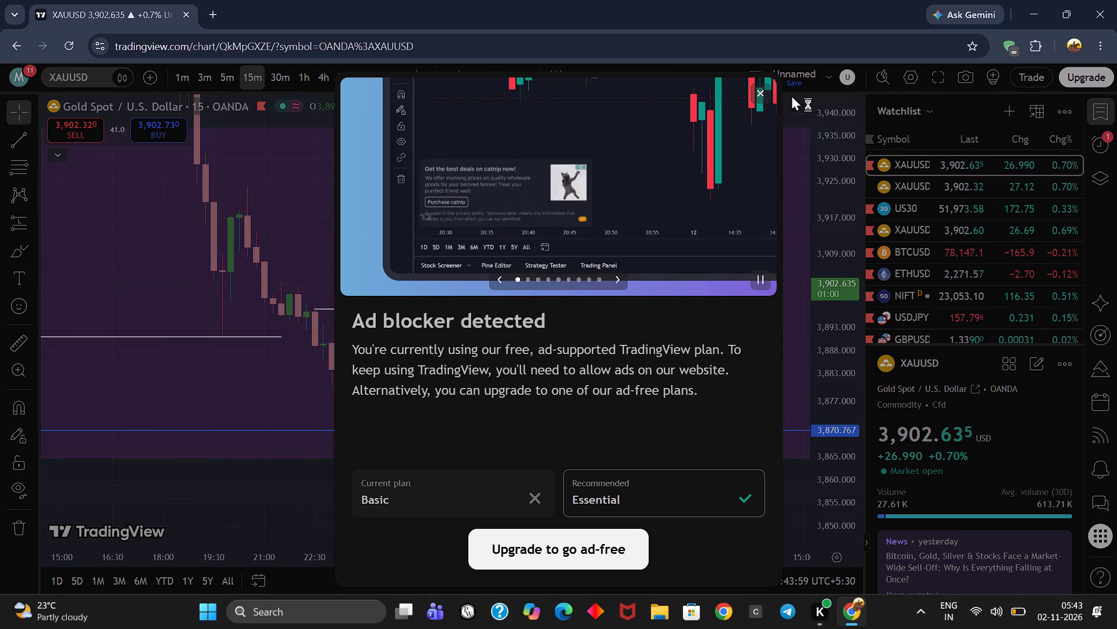
left_click(766, 90)
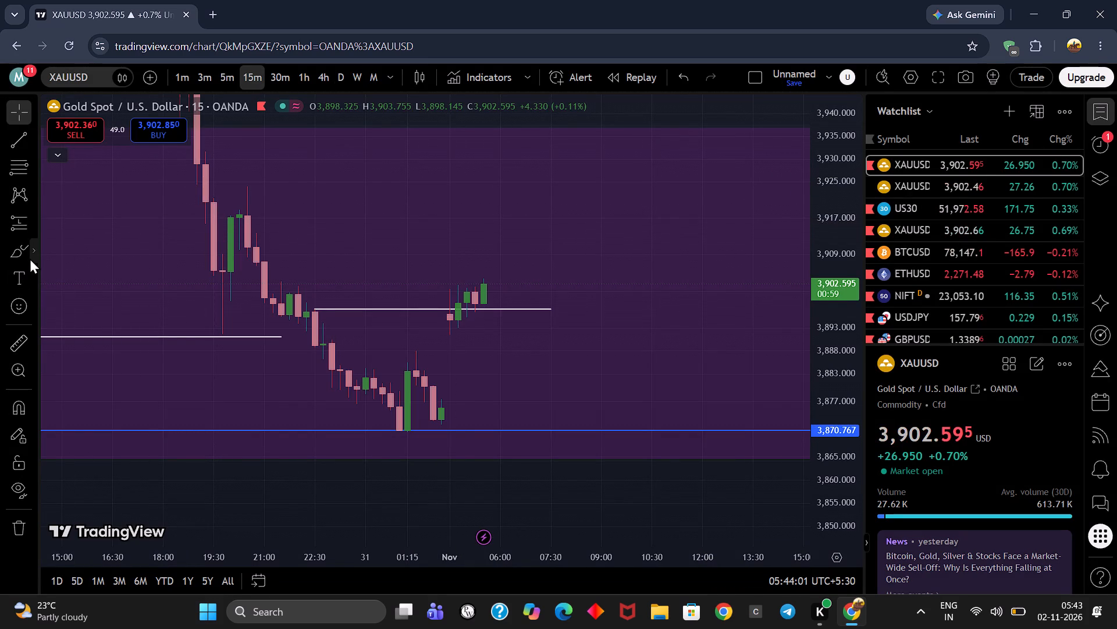
left_click(33, 253)
left_click(73, 321)
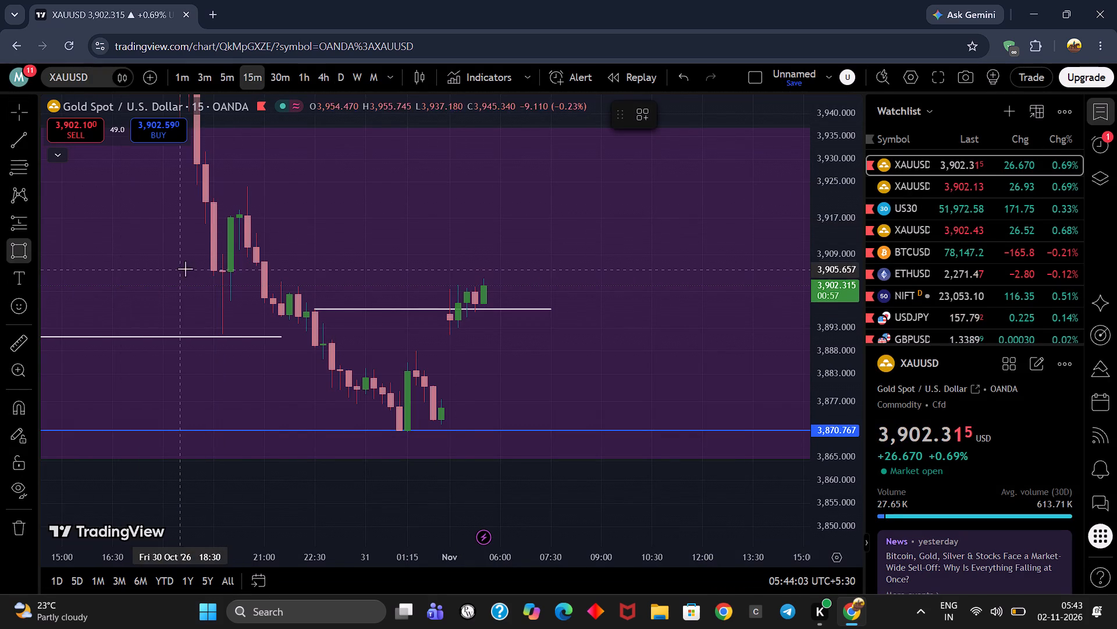
left_click(247, 264)
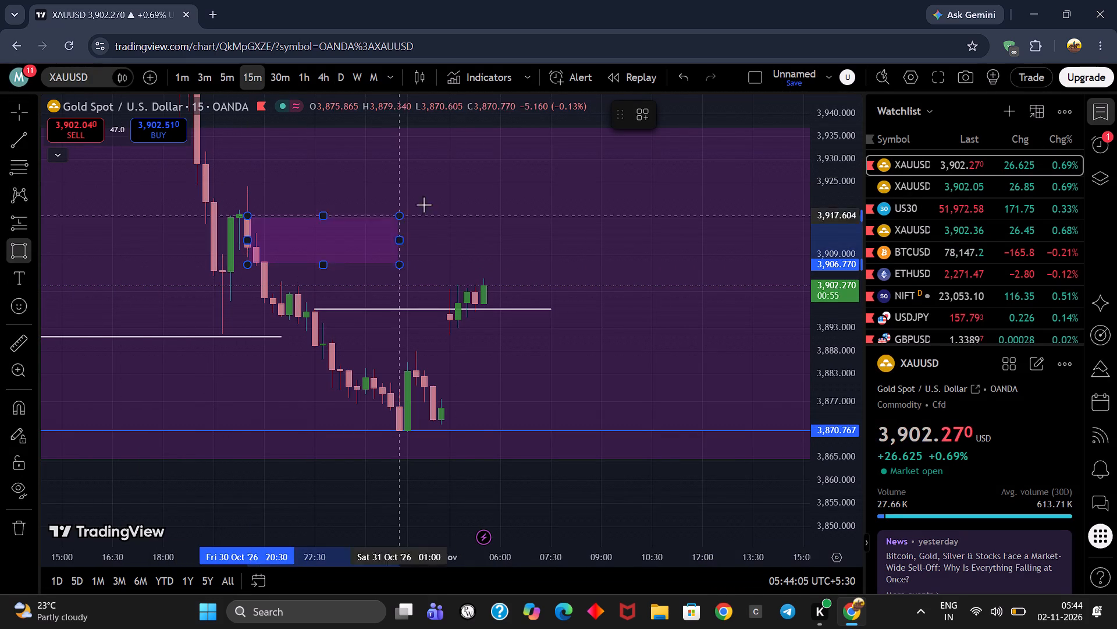
left_click(514, 185)
left_click(622, 296)
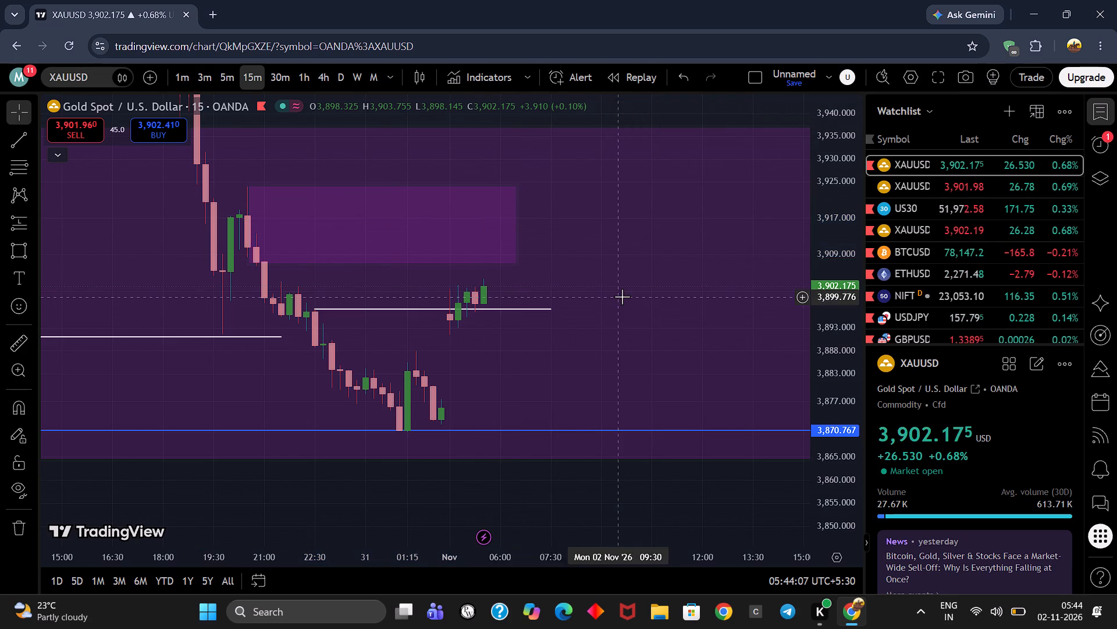
Examine the wider 15-minute price structure above and around the newly drawn rectangle zone.
scroll(817, 245, "down", 3)
scroll(682, 170, "down", 5)
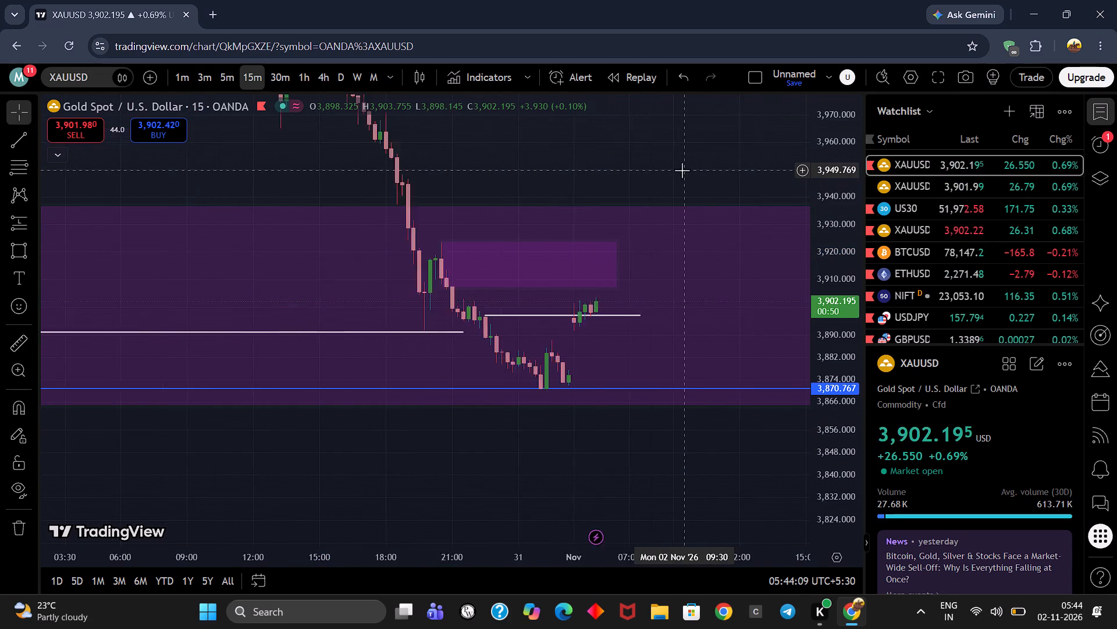
left_click_drag(697, 165, 613, 202)
scroll(701, 172, "down", 4)
left_click_drag(701, 172, 580, 316)
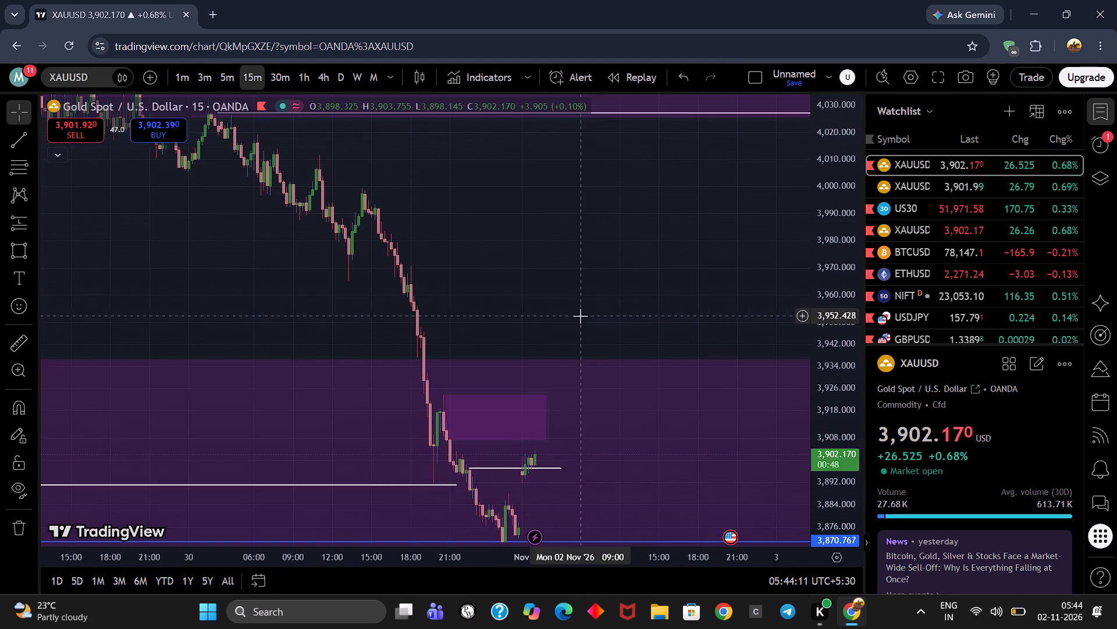
scroll(863, 200, "down", 4)
scroll(643, 230, "down", 3)
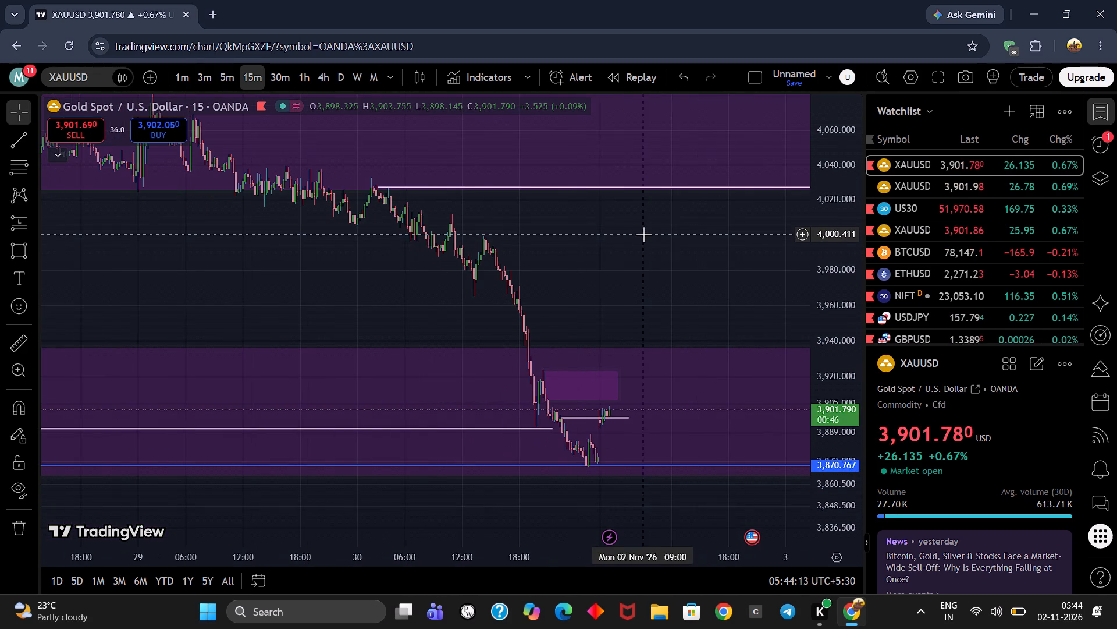
left_click_drag(643, 234, 503, 231)
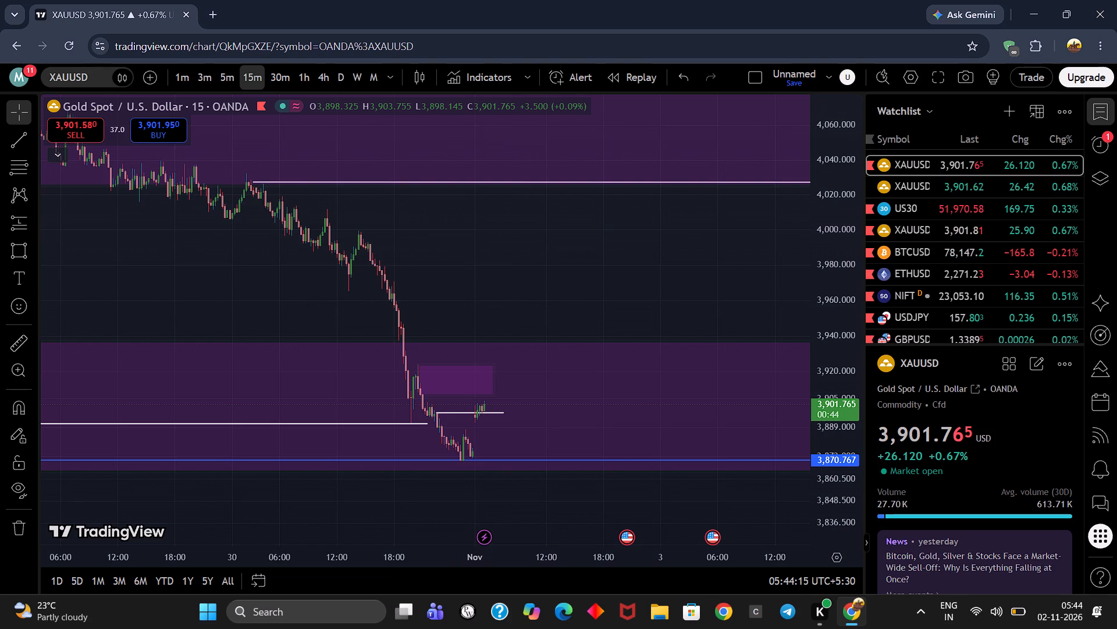
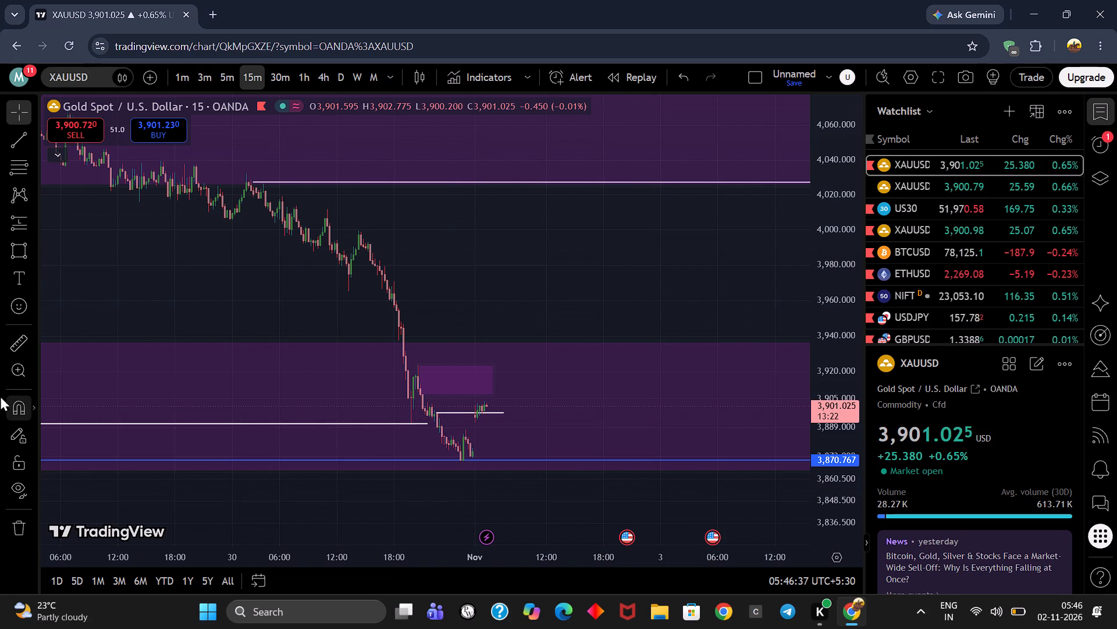
Draw a thin rectangle zone from about 3,883.5 to 3,888.8, spanning 31 Oct 00:45 to 2 Nov 17:15.
left_click(14, 255)
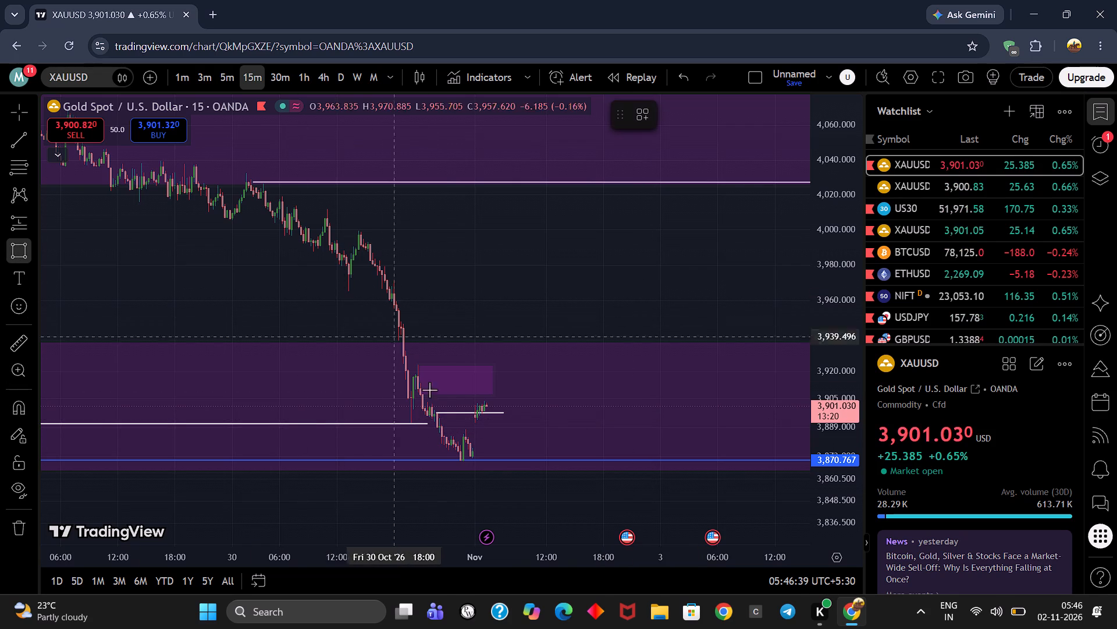
left_click(458, 437)
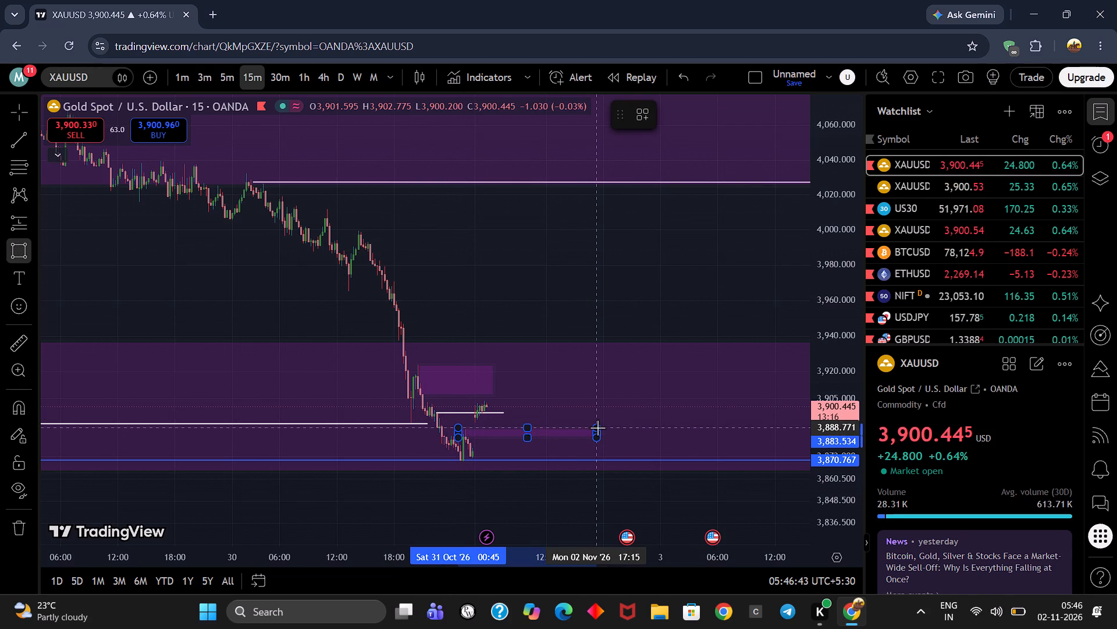
left_click(597, 427)
Change the thin rectangle's fill colour to a translucent white and deselect it.
left_click(699, 115)
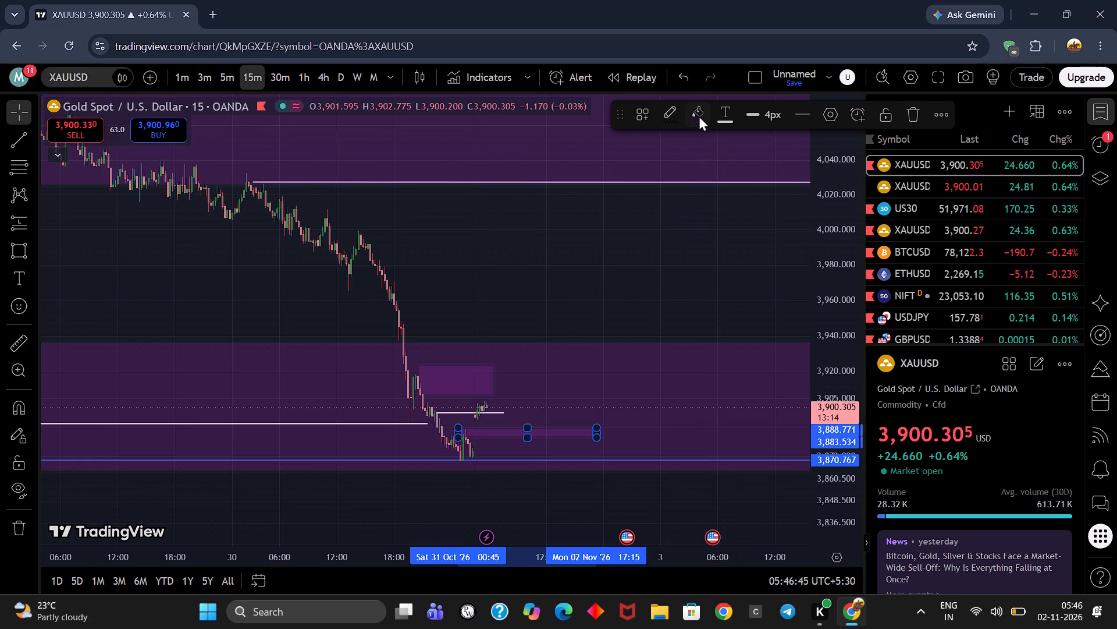
left_click(702, 146)
left_click(612, 202)
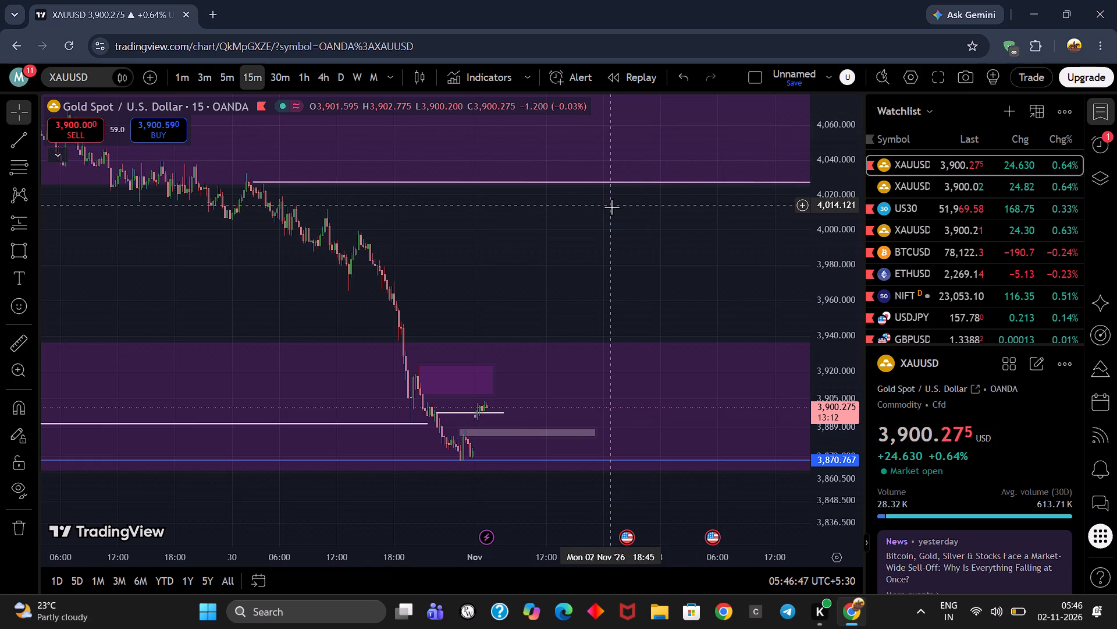
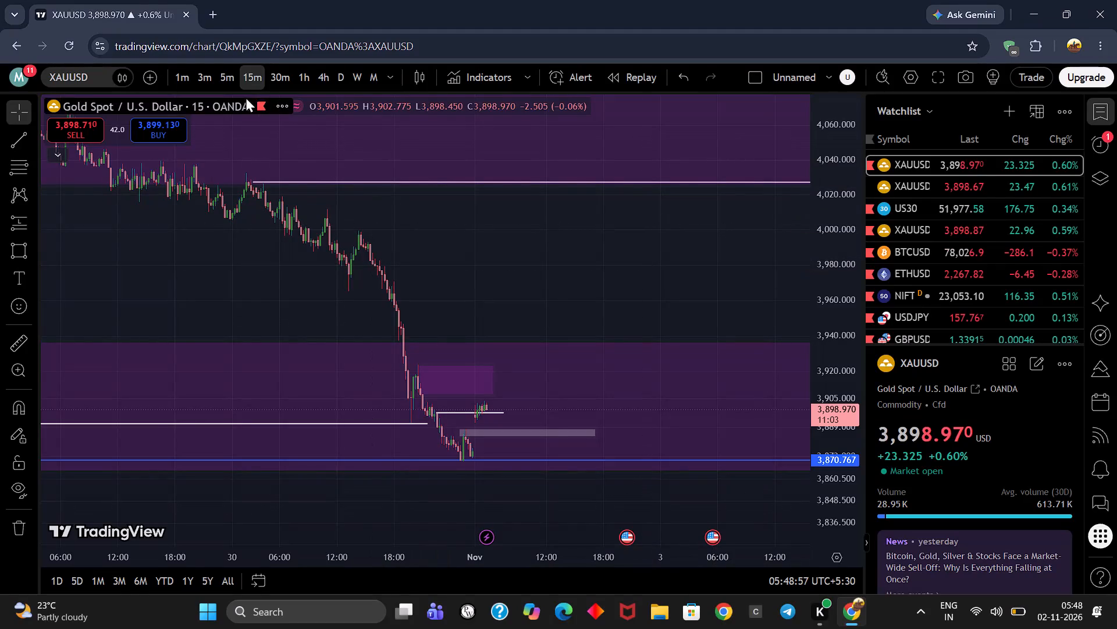
On the 1-hour chart, draw a short horizontal trend line at about 3,902.6 over the latest candles, ending at 2 Nov 06:30.
left_click(216, 80)
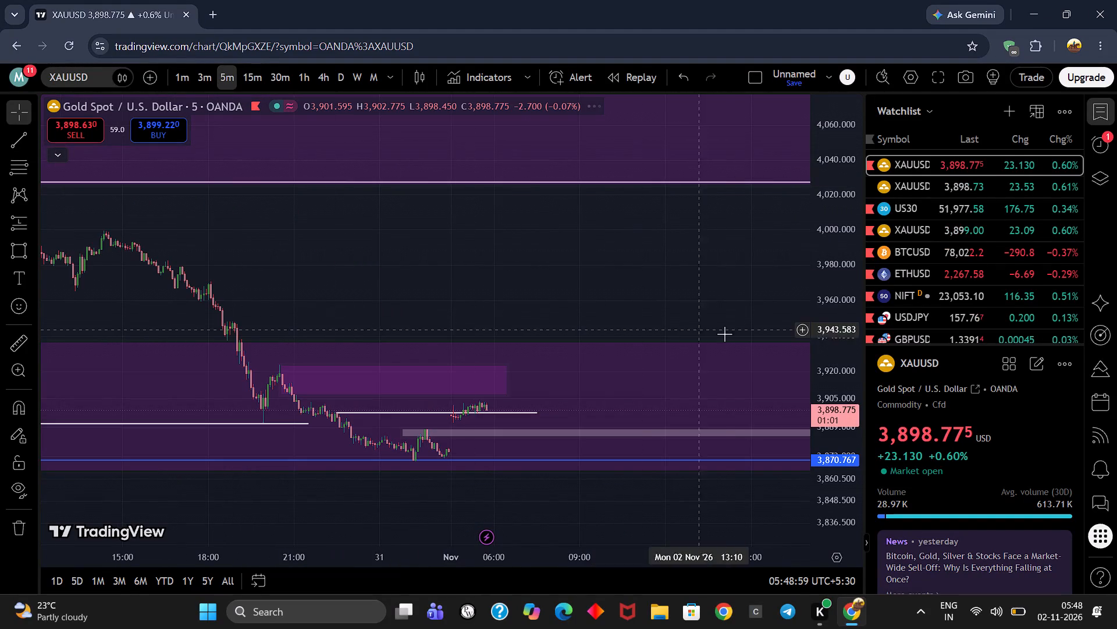
scroll(824, 295, "up", 4)
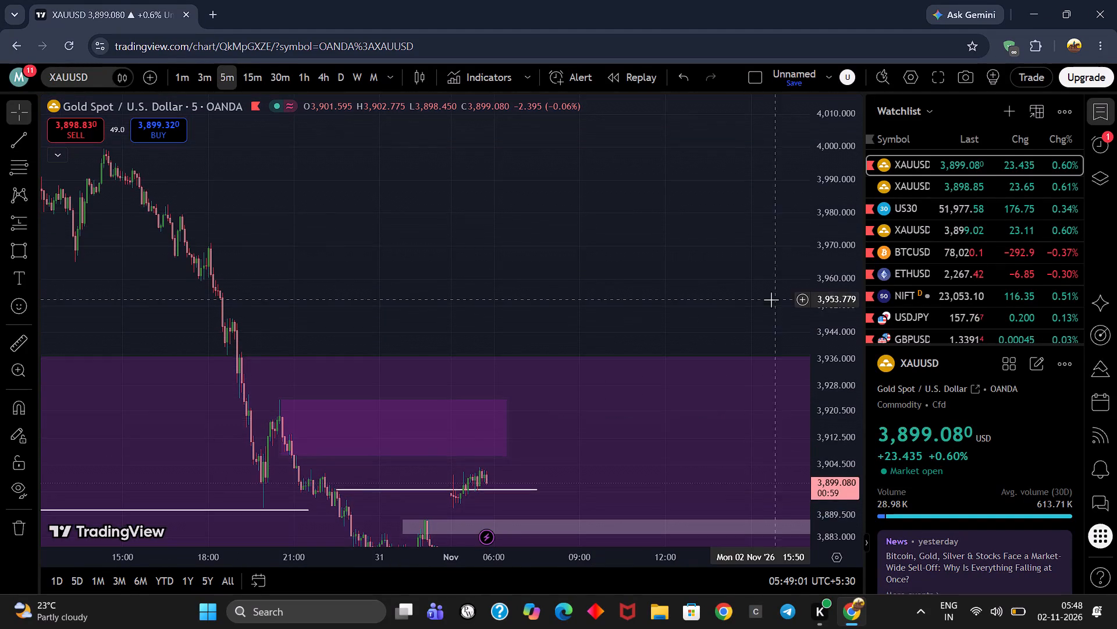
left_click_drag(763, 301, 749, 190)
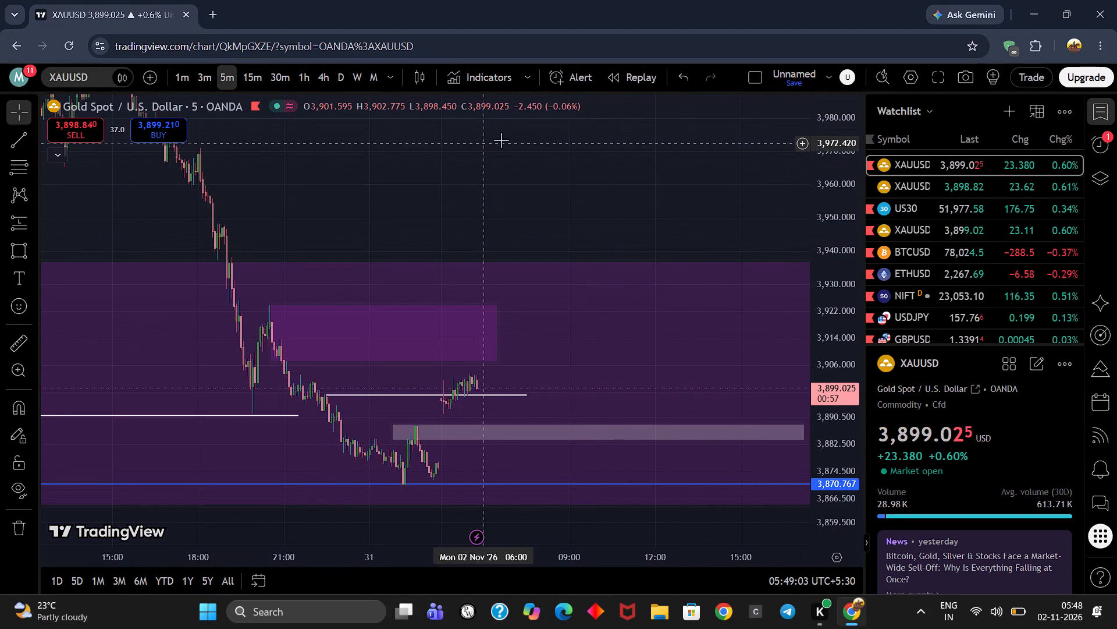
left_click(301, 72)
scroll(548, 225, "up", 10)
left_click_drag(419, 246, 713, 179)
scroll(560, 214, "up", 3)
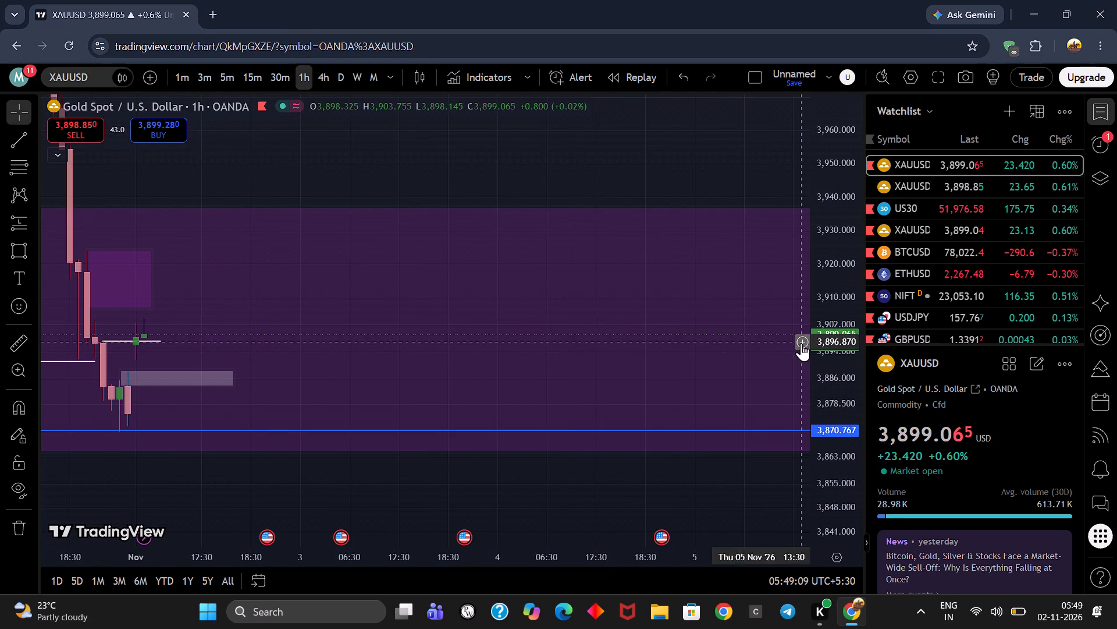
scroll(824, 346, "up", 4)
scroll(566, 386, "up", 3)
left_click_drag(390, 413, 649, 359)
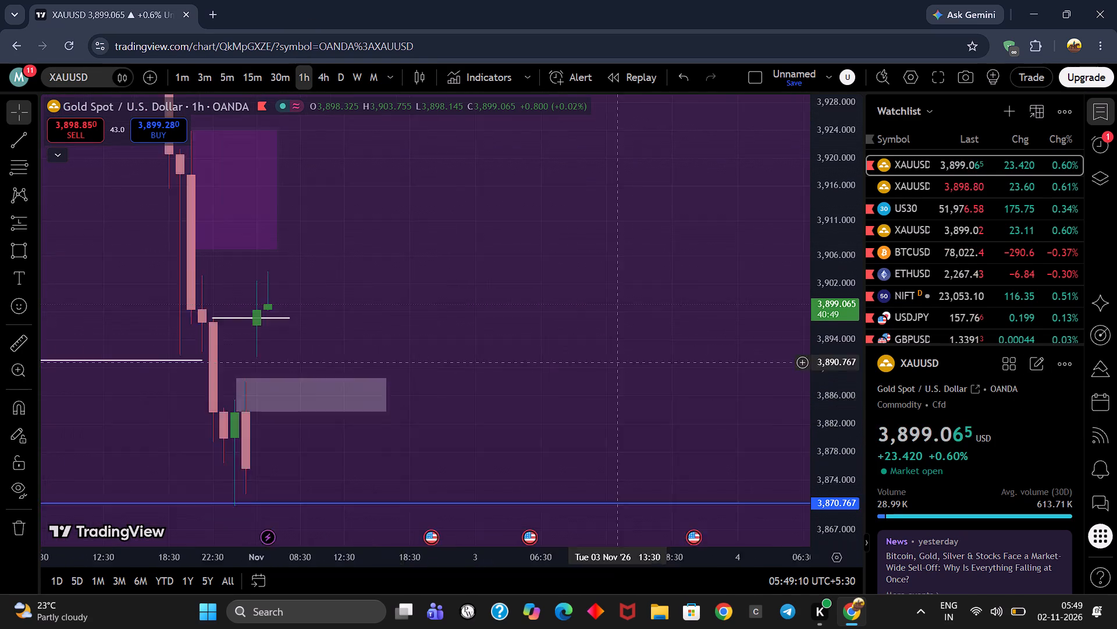
left_click_drag(649, 359, 813, 356)
scroll(654, 382, "up", 3)
left_click_drag(573, 308, 673, 301)
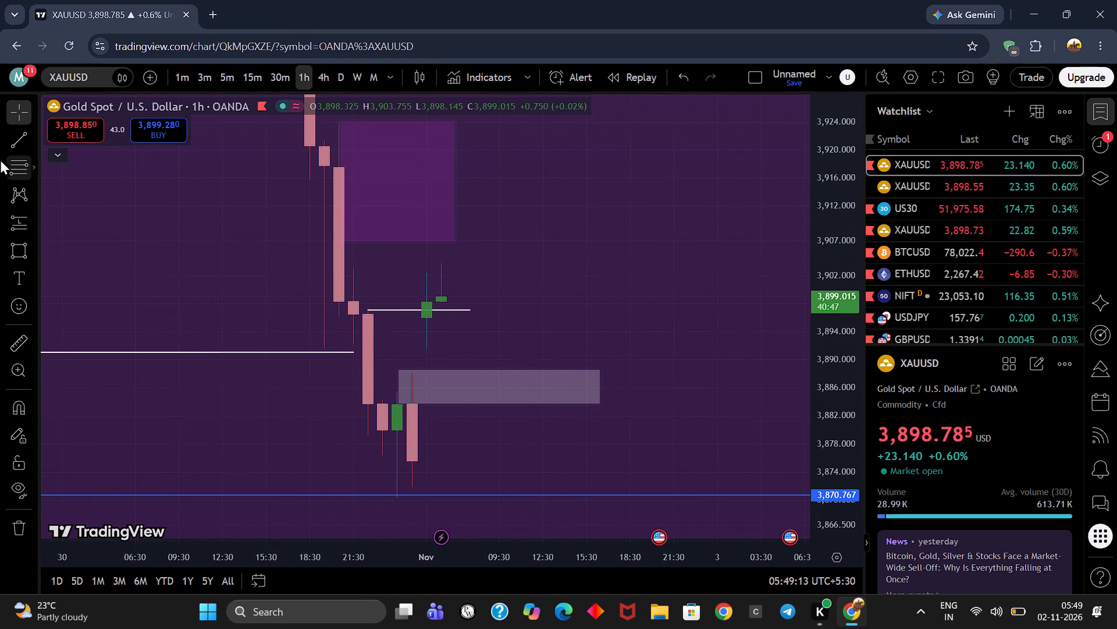
left_click(1, 136)
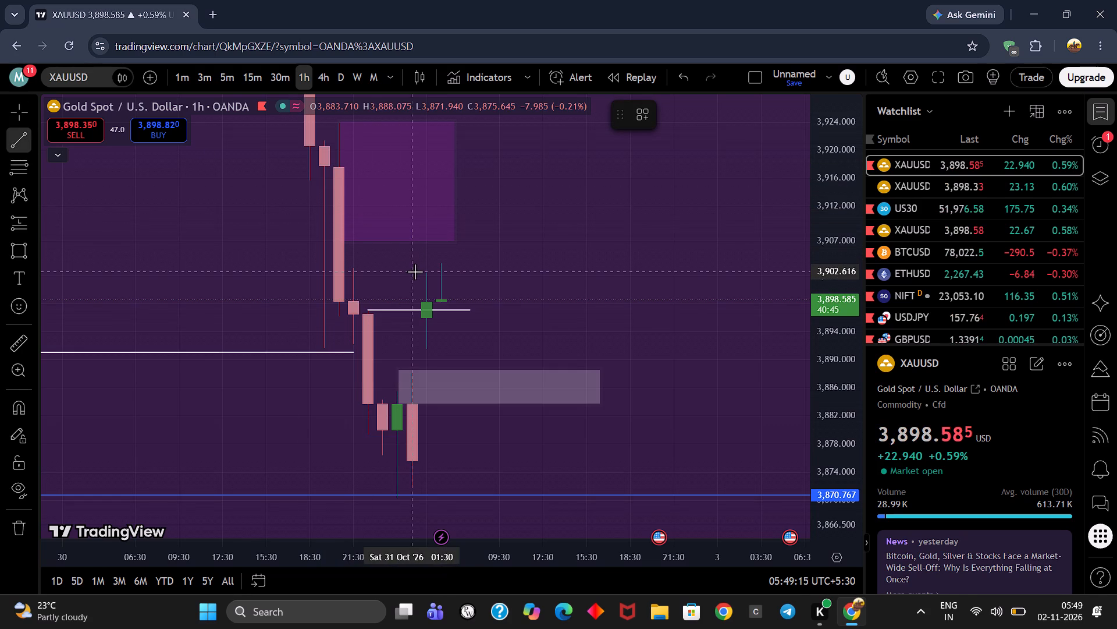
left_click(423, 271)
left_click(448, 271)
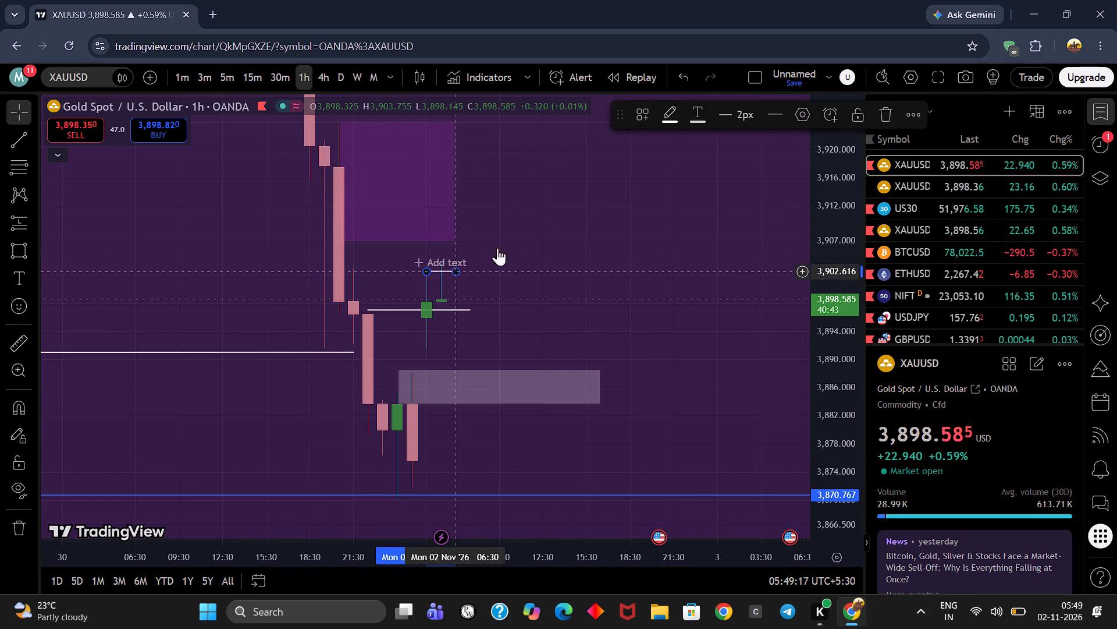
left_click(518, 225)
On the 1-minute chart, shift the short upper trend line down slightly to about 3,902.5, along the recent highs.
left_click(254, 75)
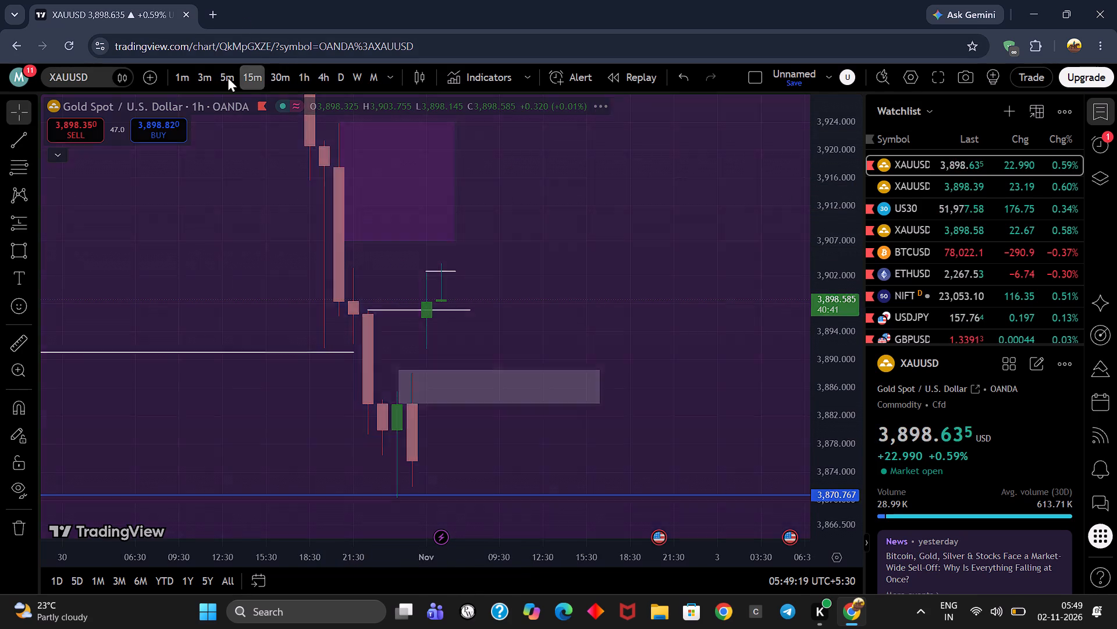
left_click(227, 76)
scroll(849, 309, "up", 4)
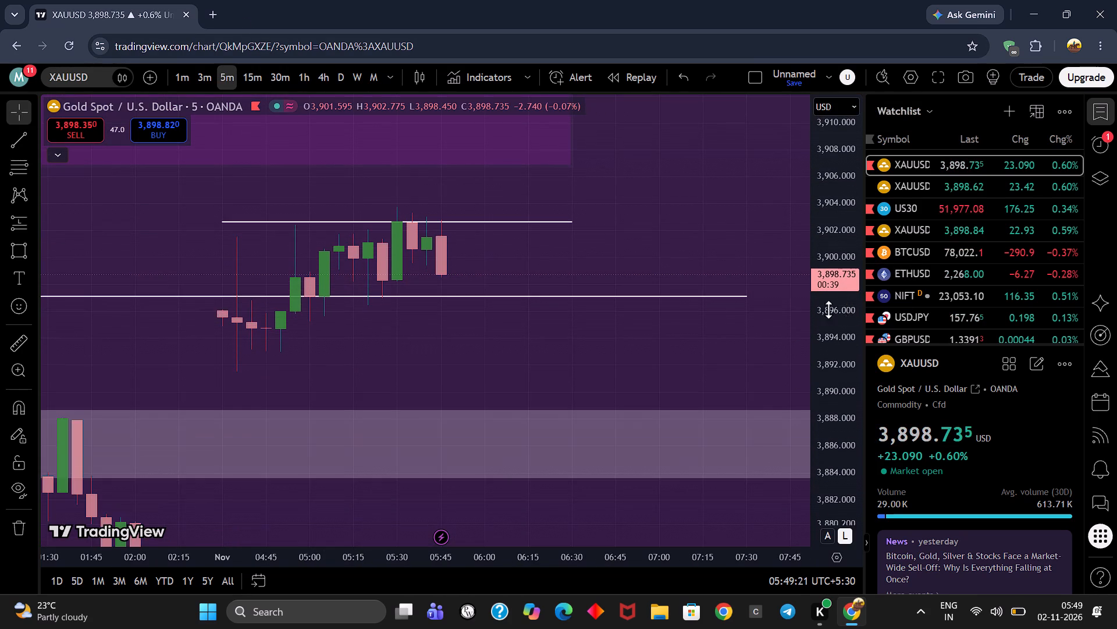
left_click_drag(603, 340, 515, 472)
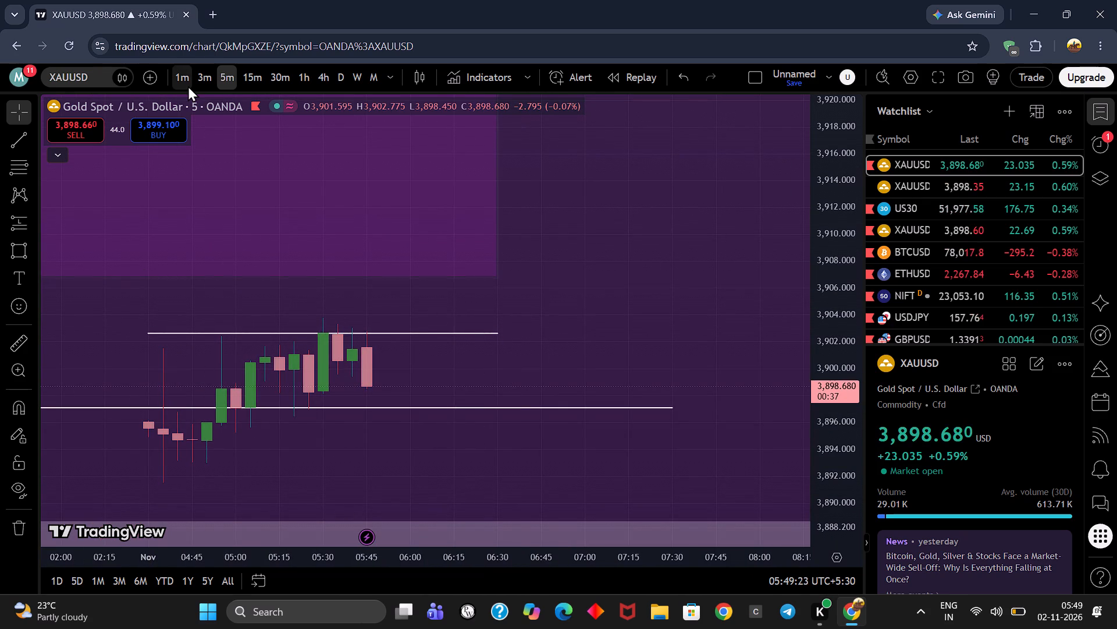
left_click(188, 86)
scroll(603, 344, "down", 10)
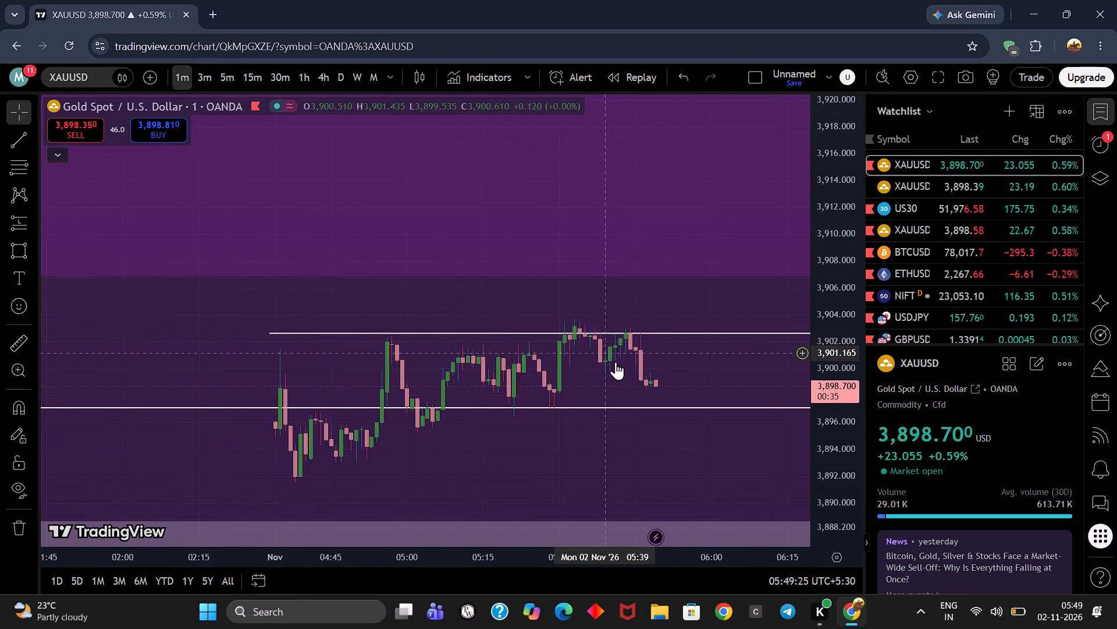
left_click_drag(707, 329, 467, 265)
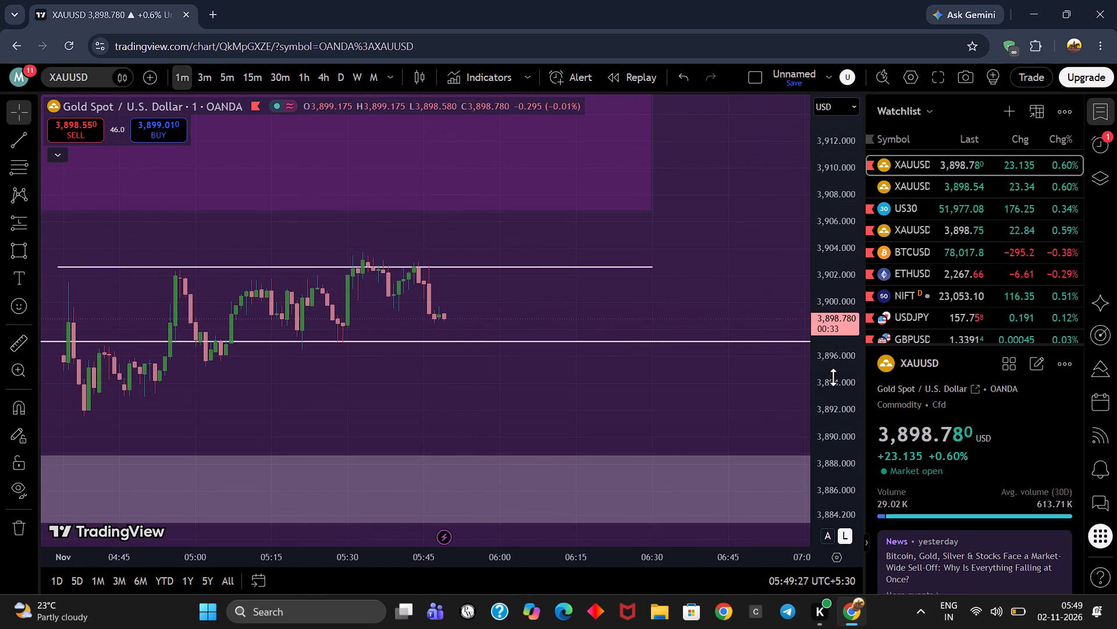
scroll(833, 377, "up", 2)
left_click_drag(590, 303, 485, 302)
left_click_drag(432, 265, 426, 304)
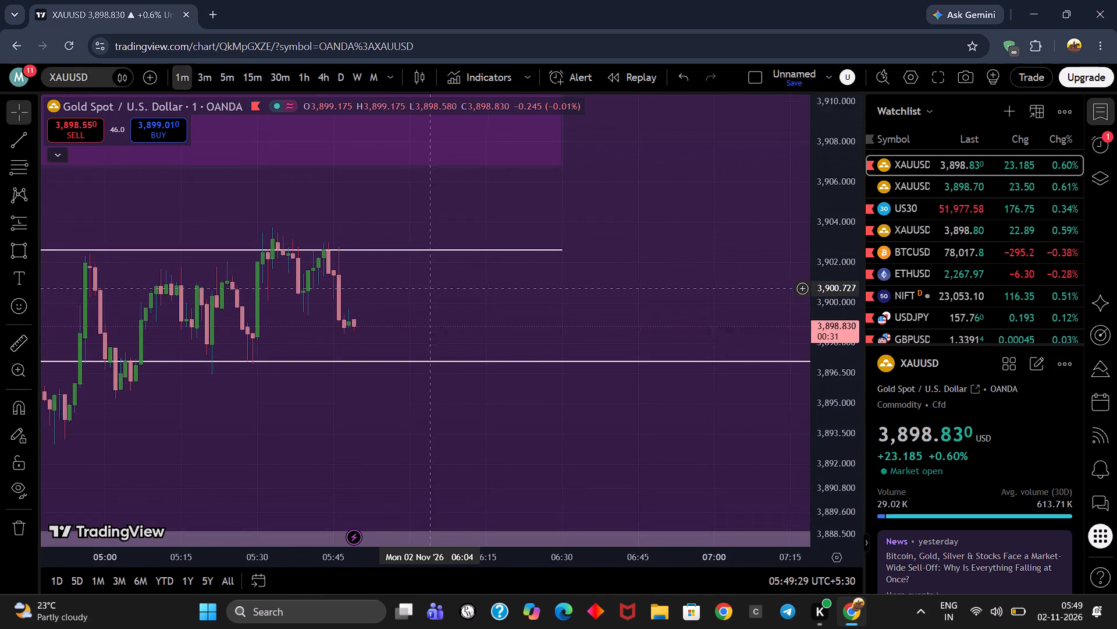
left_click_drag(426, 304, 424, 325)
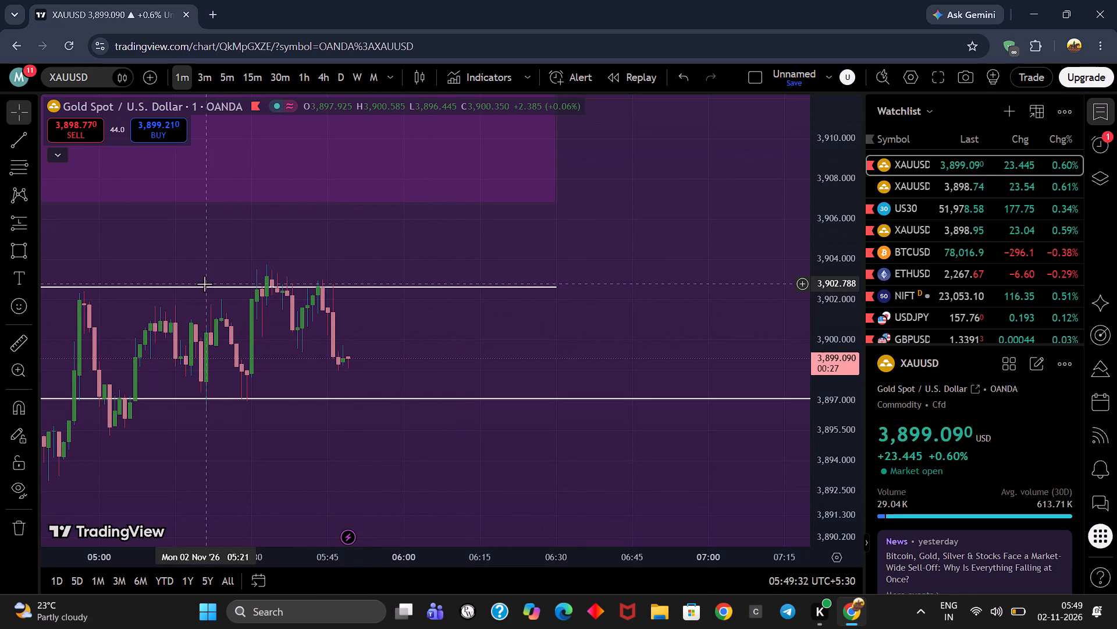
left_click_drag(201, 287, 207, 289)
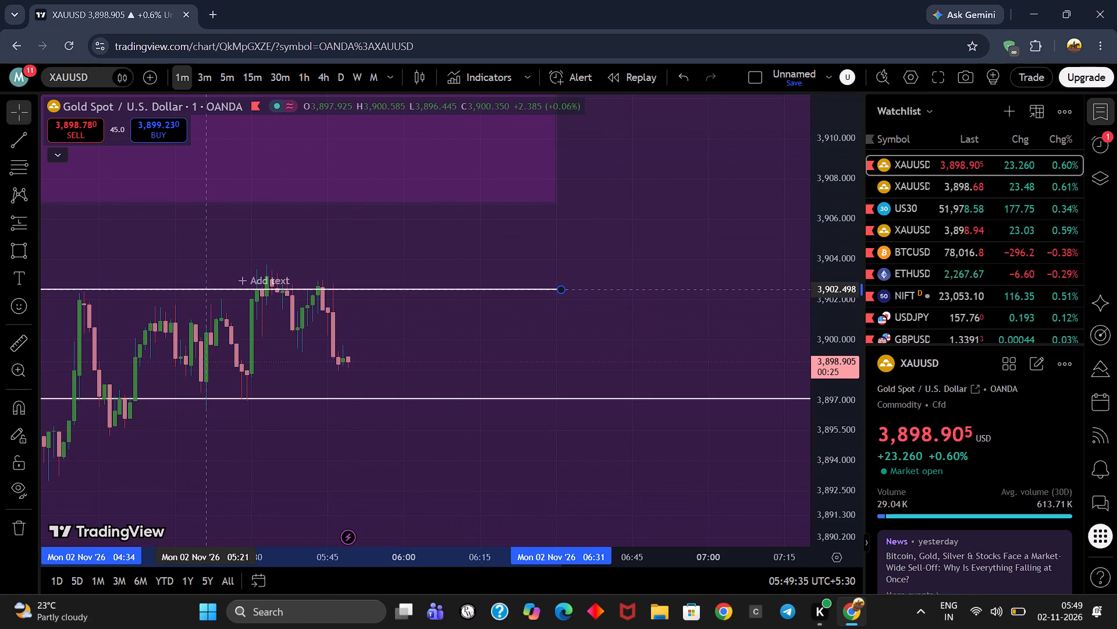
left_click_drag(207, 289, 209, 290)
left_click(195, 261)
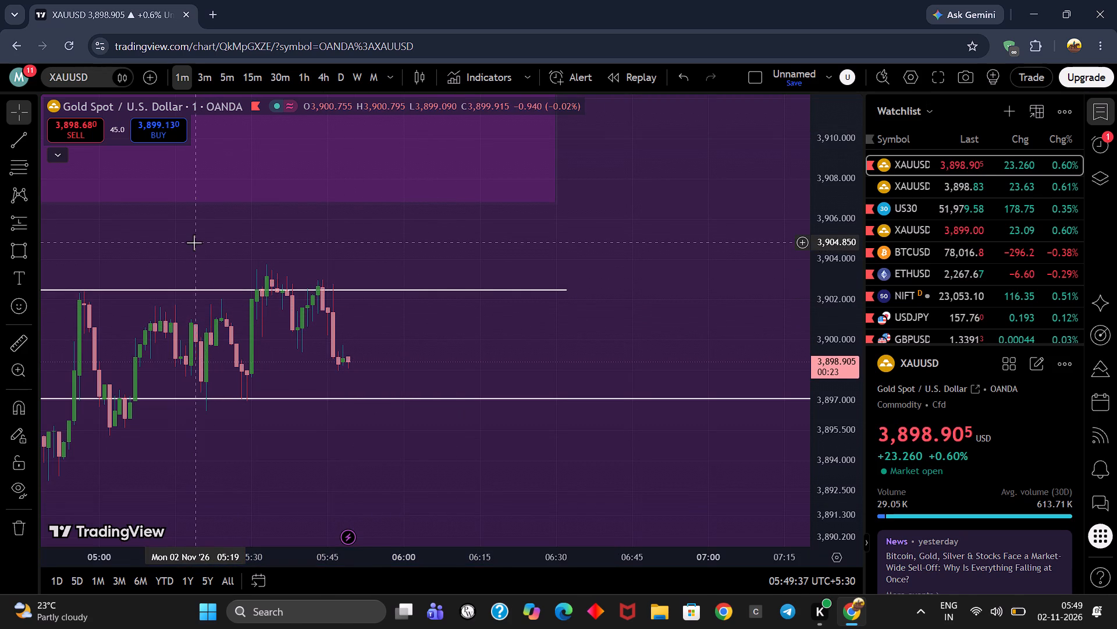
Shorten the trend line at about 3,897.1 so it ends at about 04:44 on 2 Nov, keeping it horizontal.
left_click_drag(194, 242, 242, 203)
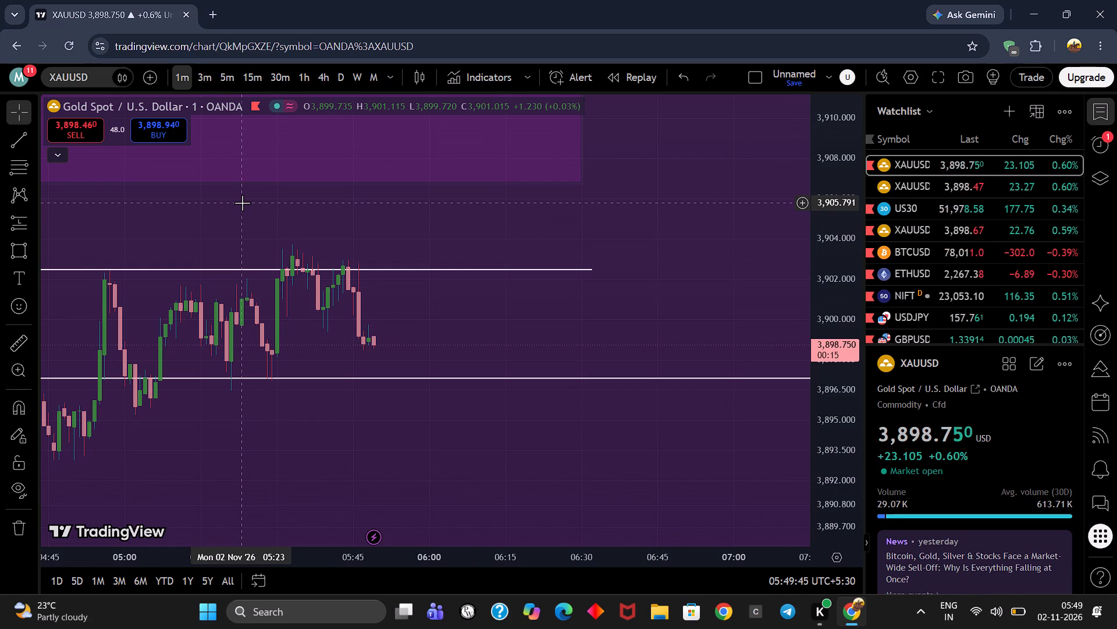
scroll(349, 382, "down", 12)
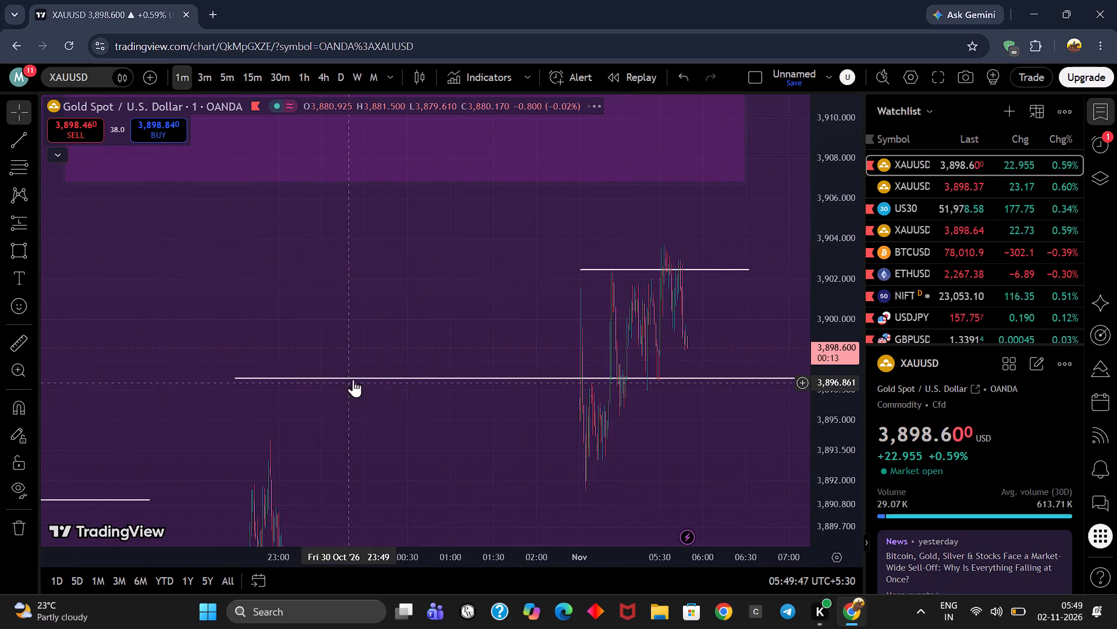
scroll(437, 416, "down", 4)
left_click_drag(472, 419, 145, 391)
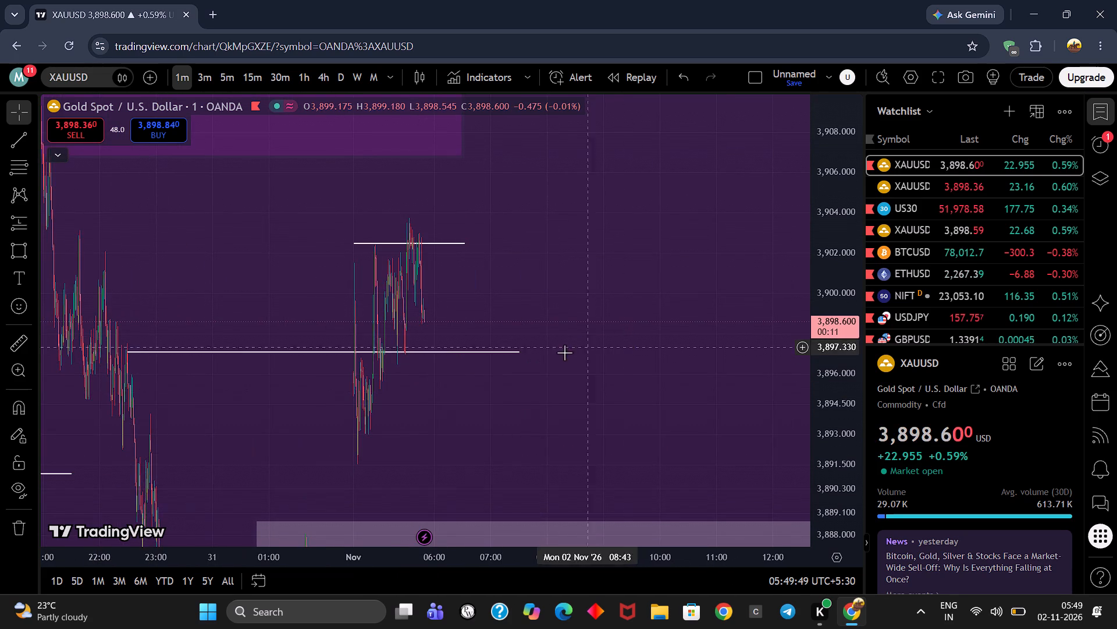
left_click_drag(522, 354, 465, 355)
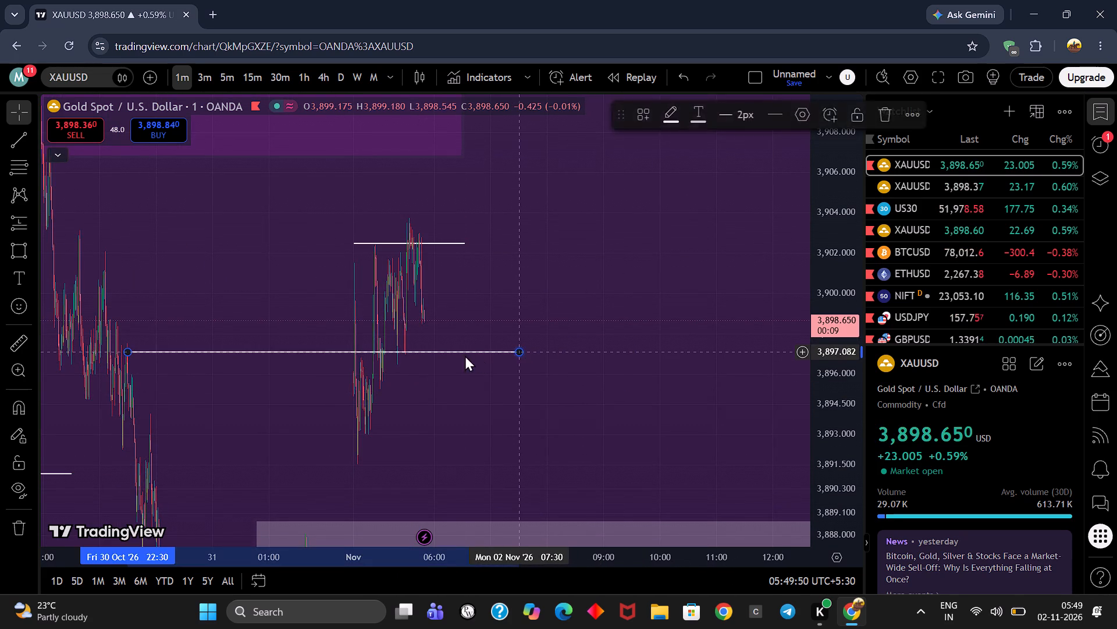
left_click_drag(465, 355, 355, 352)
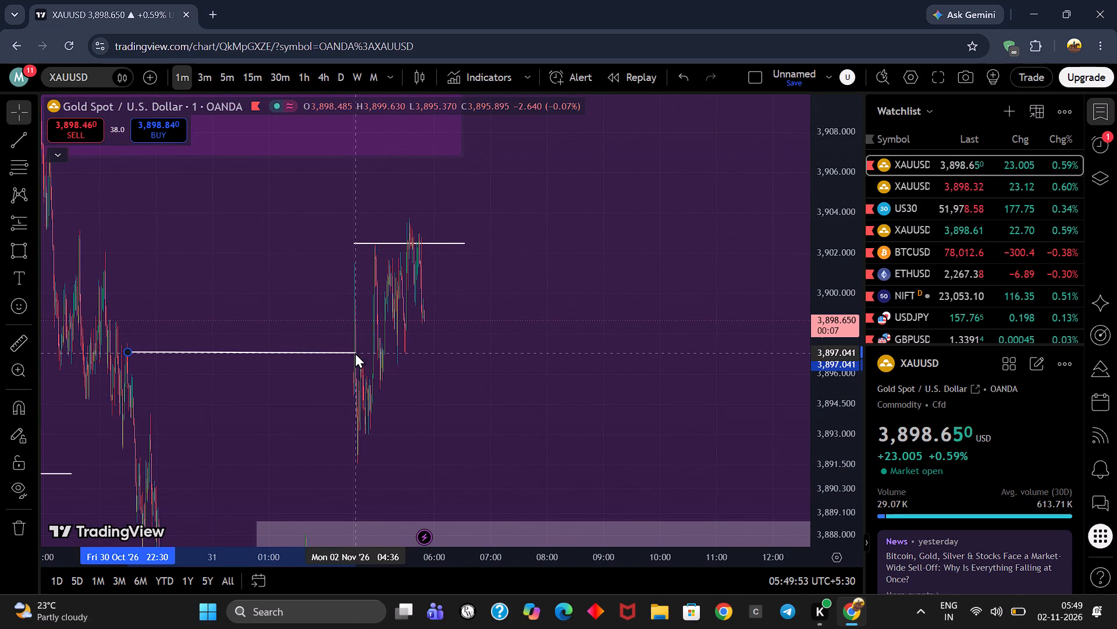
left_click_drag(355, 352, 359, 350)
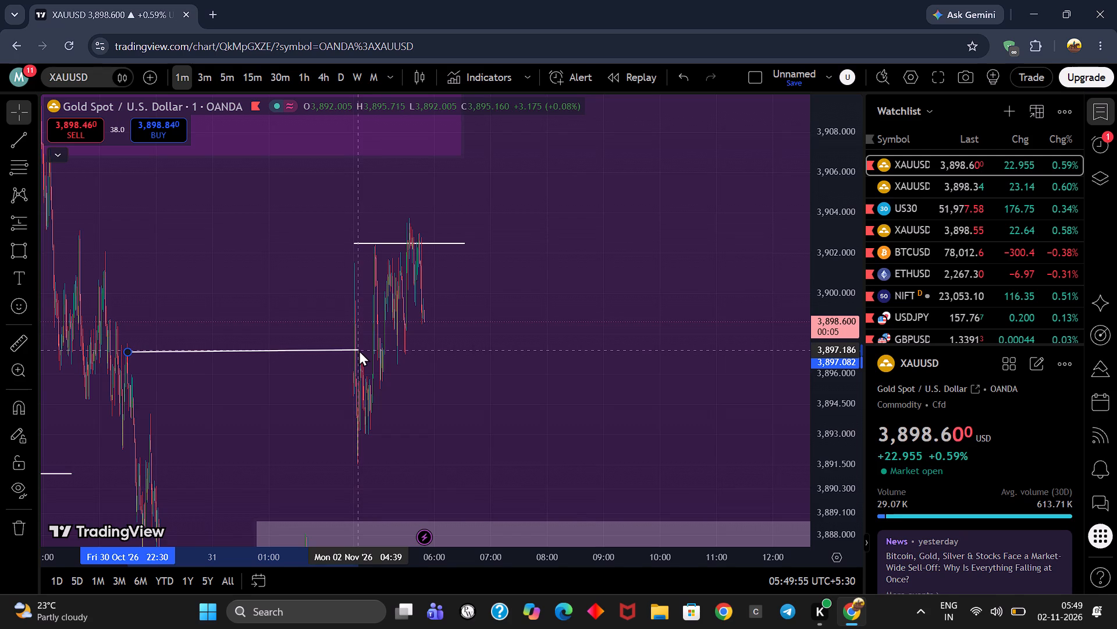
left_click_drag(359, 350, 363, 352)
left_click(420, 373)
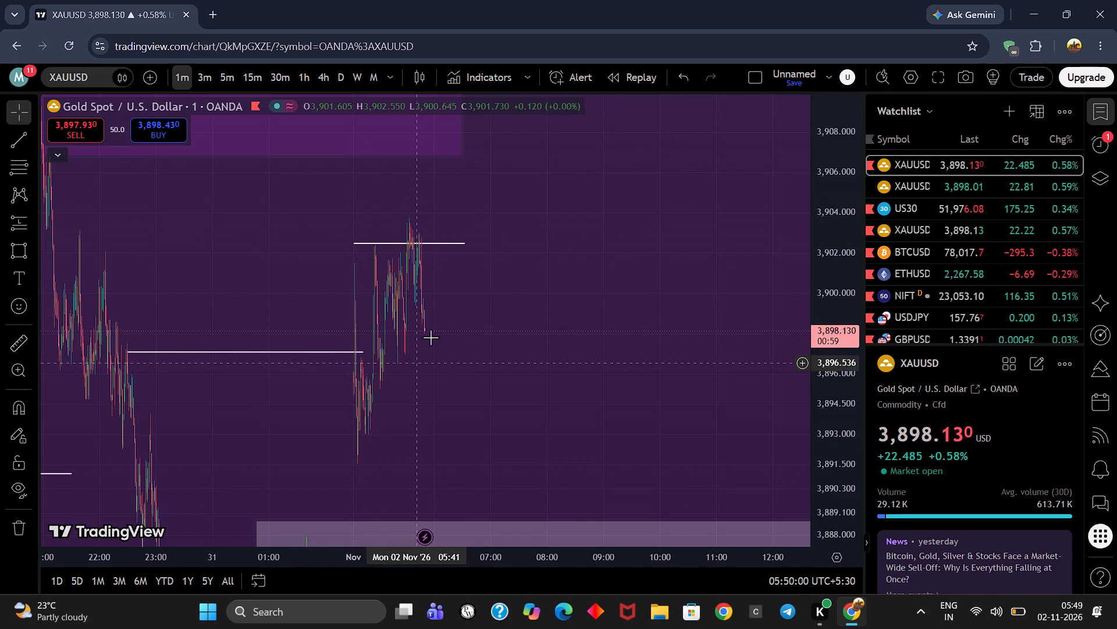
Examine the latest 1-minute candles between the upper trend line and the translucent white zone.
scroll(468, 373, "up", 17)
left_click_drag(273, 267, 631, 250)
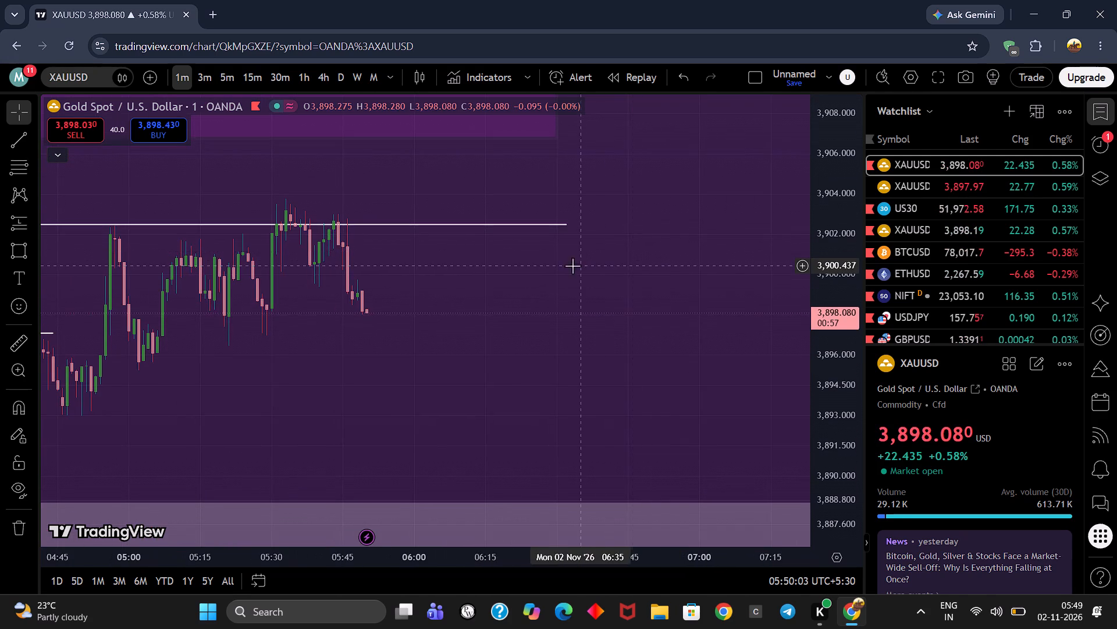
left_click_drag(560, 266, 616, 255)
left_click_drag(591, 251, 600, 255)
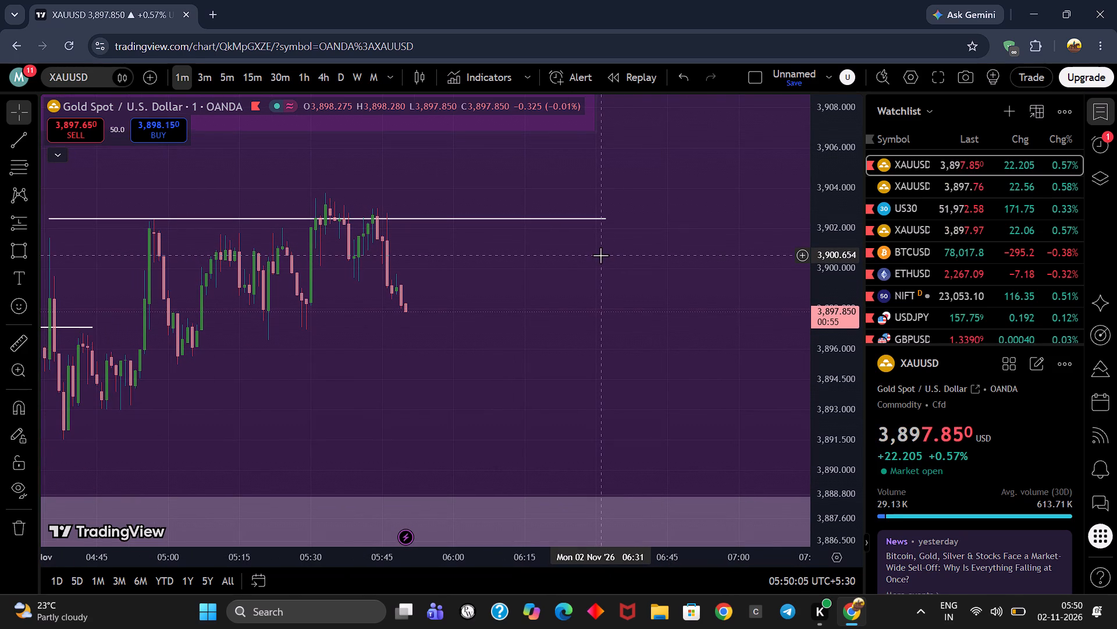
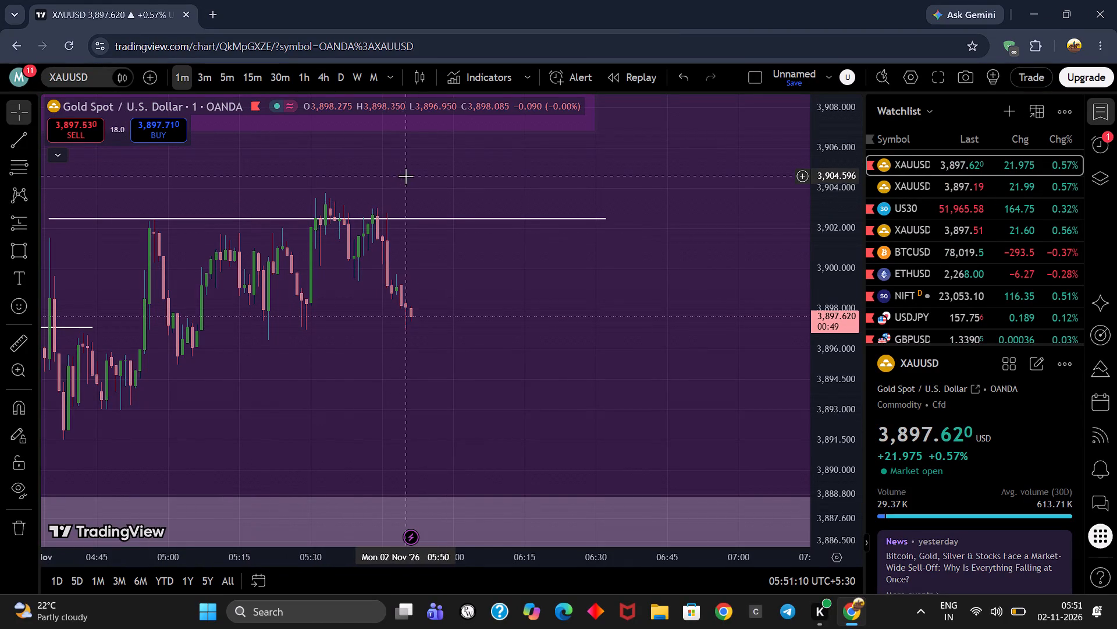
Examine the wider 1-minute price action across the purple and white zones and the trend lines at 3,897 and 3,902.
scroll(439, 277, "down", 5)
scroll(865, 317, "down", 5)
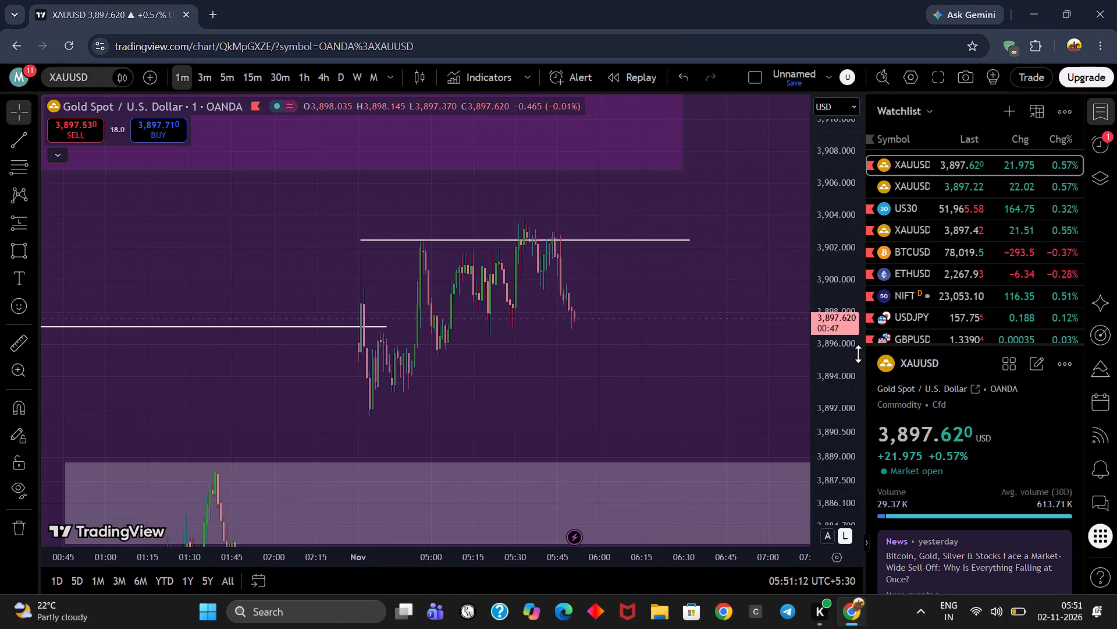
scroll(789, 303, "down", 8)
scroll(842, 312, "down", 3)
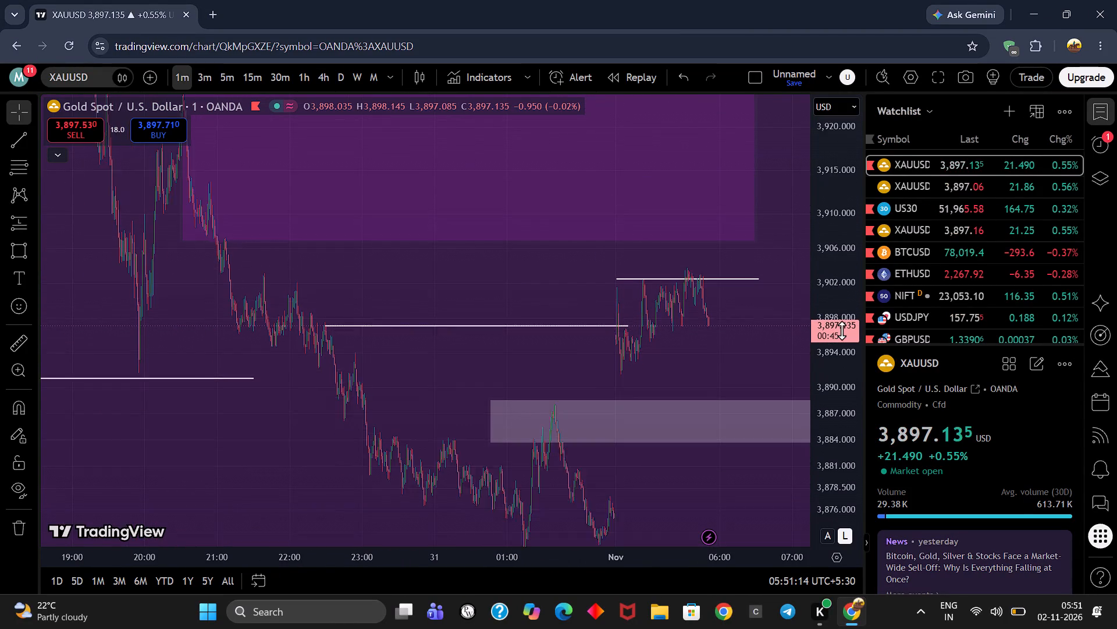
scroll(842, 330, "down", 1)
scroll(672, 358, "up", 5)
left_click_drag(671, 358, 431, 349)
scroll(535, 331, "down", 3)
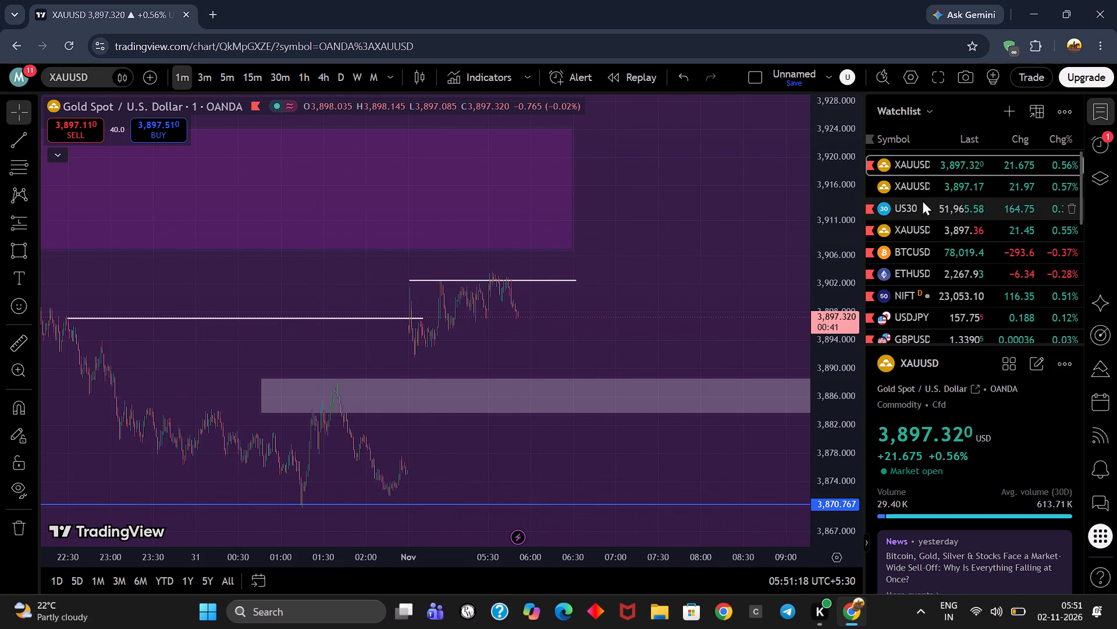
Open the Capital.com XAUUSD chart from the watchlist and look over its recent 1-minute price action.
left_click(915, 185)
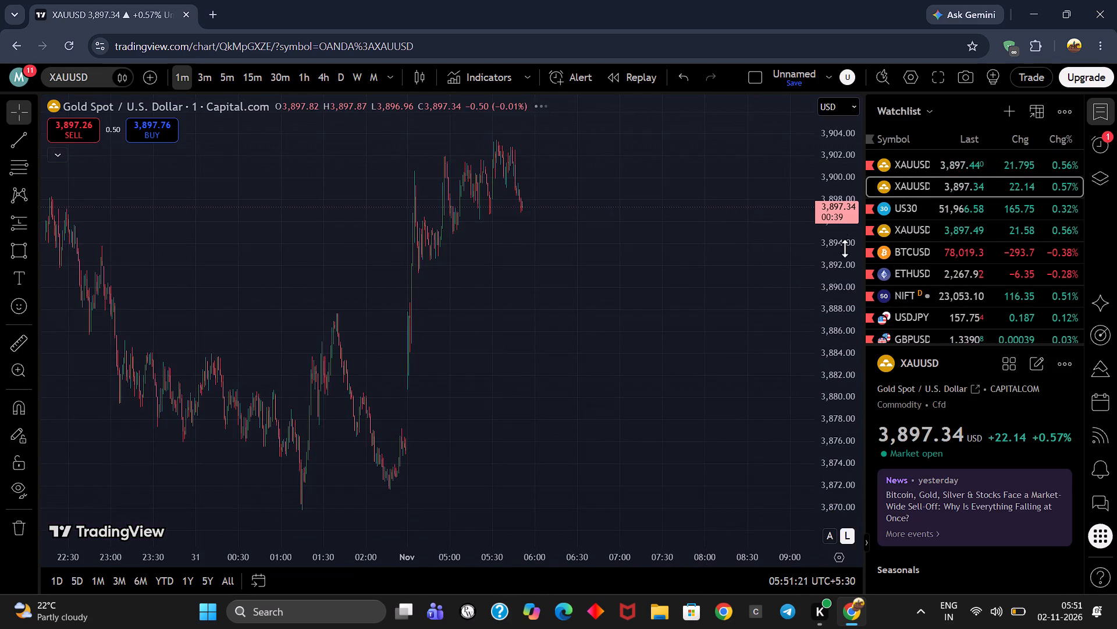
scroll(838, 285, "down", 4)
left_click_drag(654, 328, 514, 398)
scroll(605, 369, "down", 5)
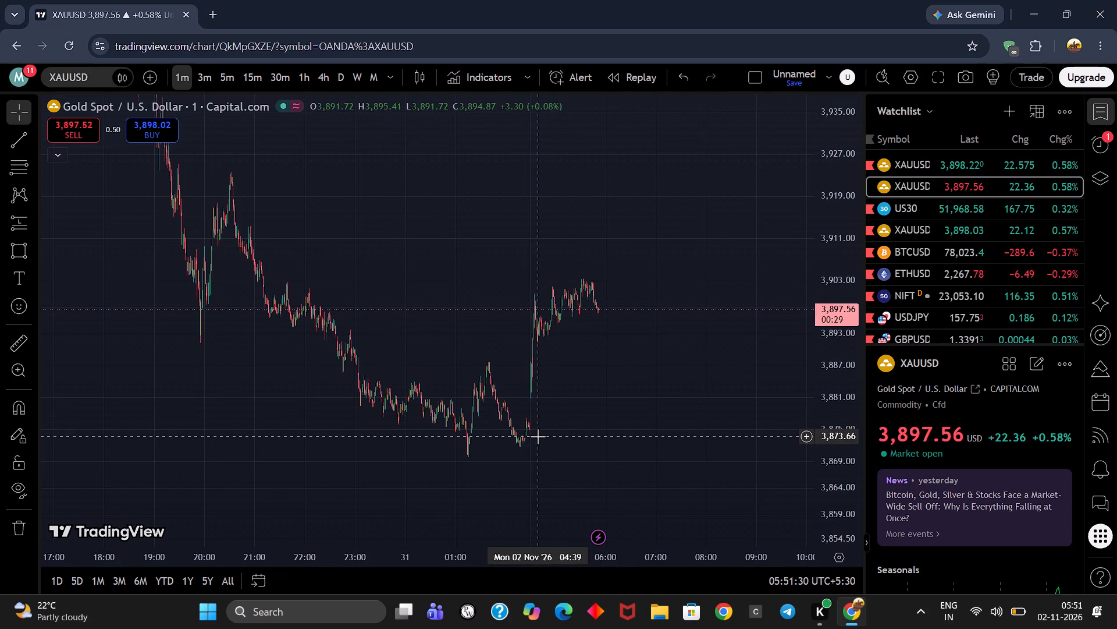
left_click(531, 404)
left_click(666, 376)
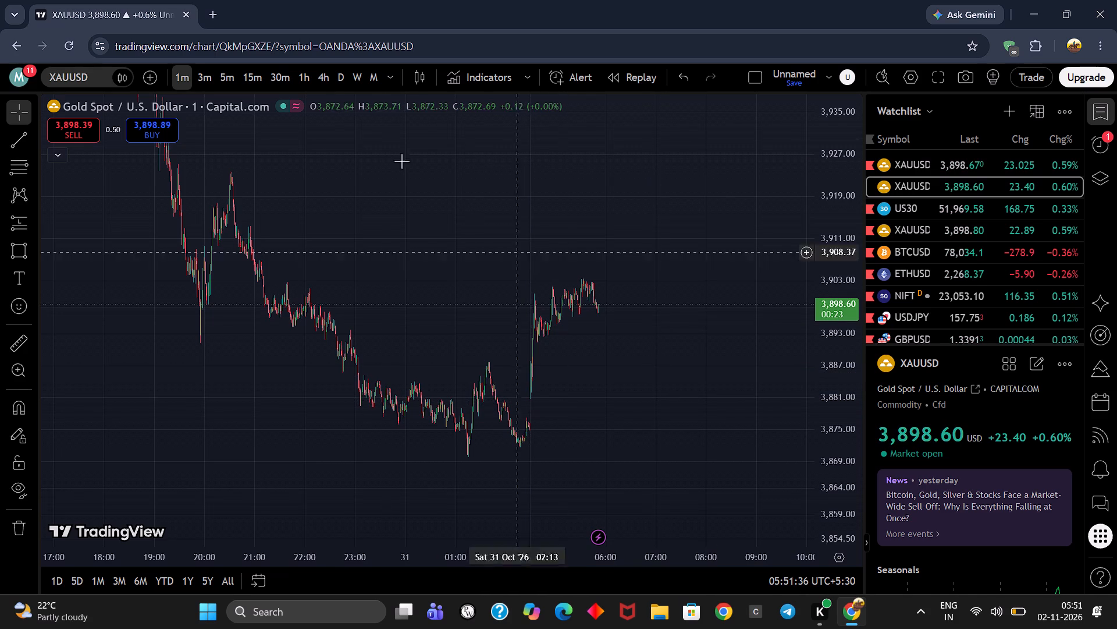
Switch the Capital.com gold chart to the monthly timeframe.
left_click(359, 83)
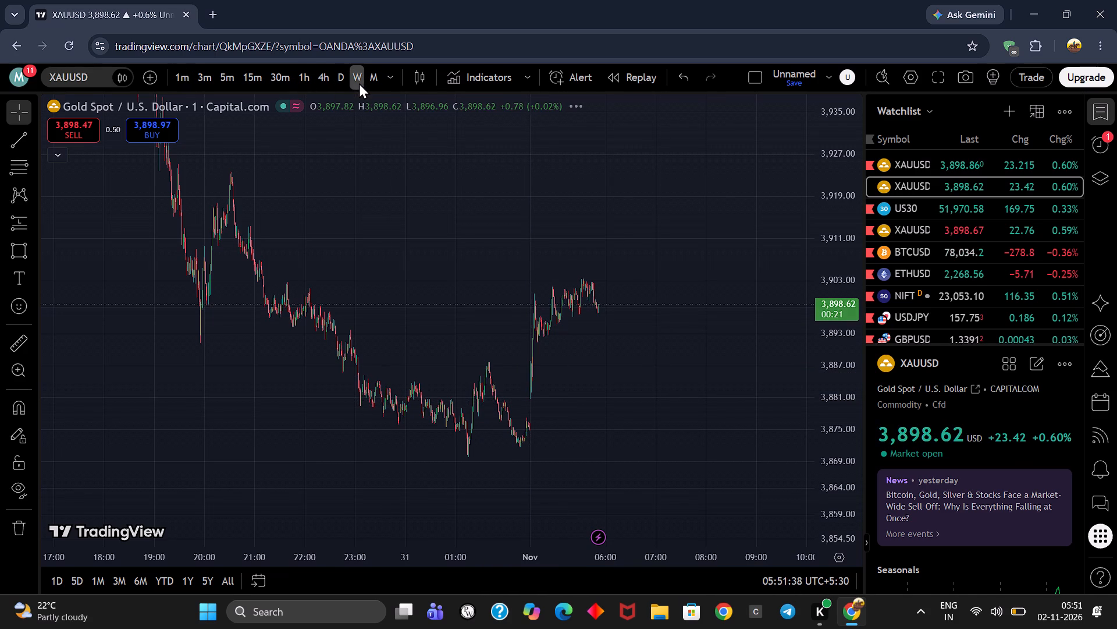
left_click(372, 83)
right_click(343, 225)
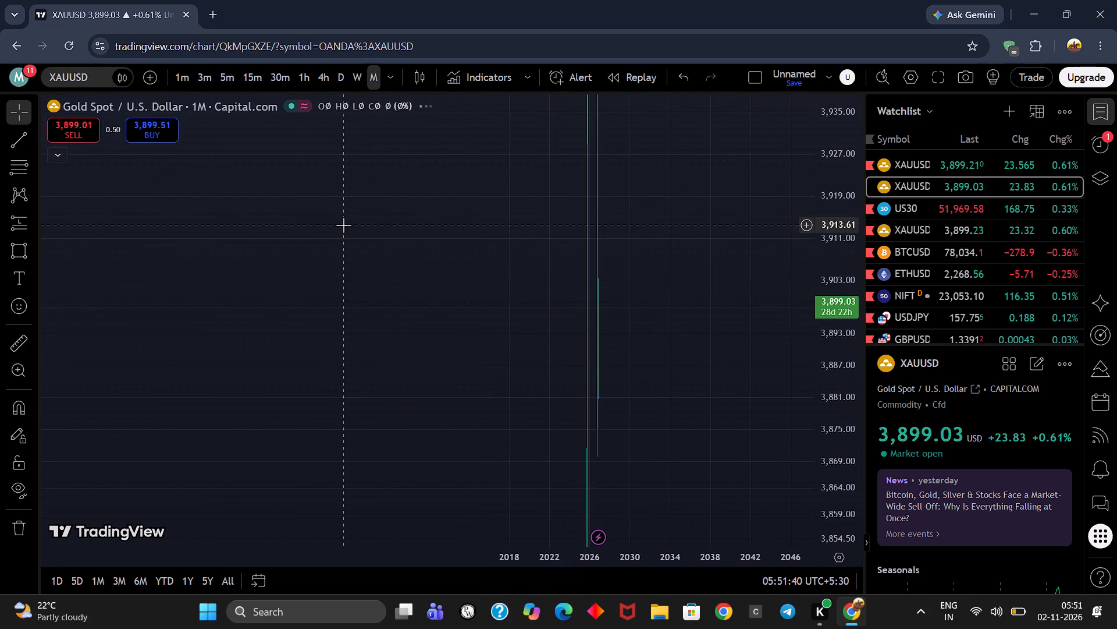
left_click(383, 217)
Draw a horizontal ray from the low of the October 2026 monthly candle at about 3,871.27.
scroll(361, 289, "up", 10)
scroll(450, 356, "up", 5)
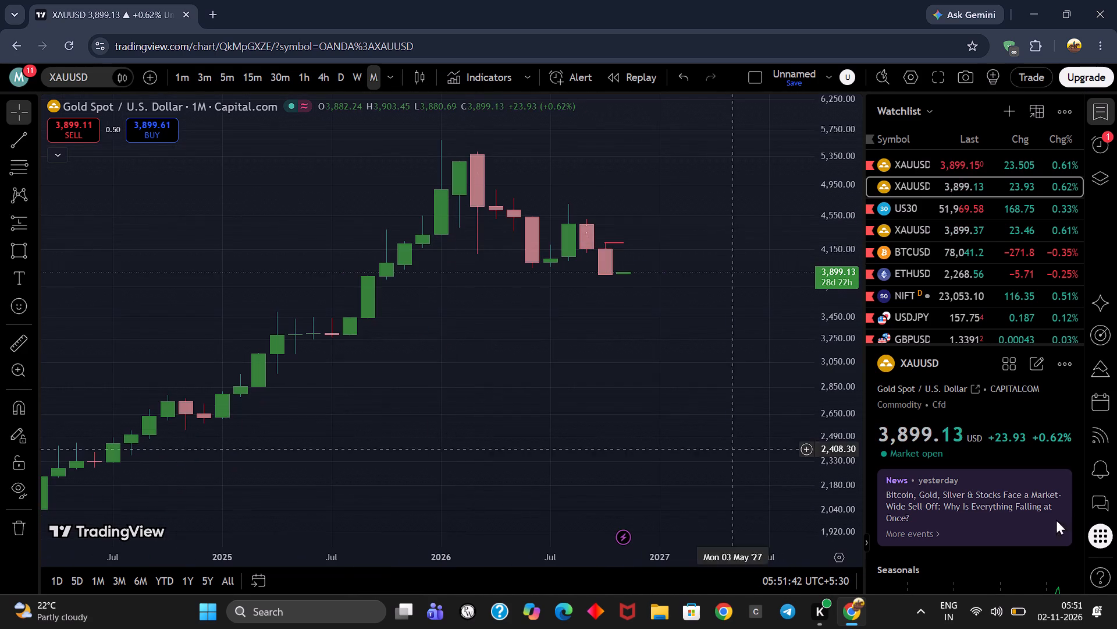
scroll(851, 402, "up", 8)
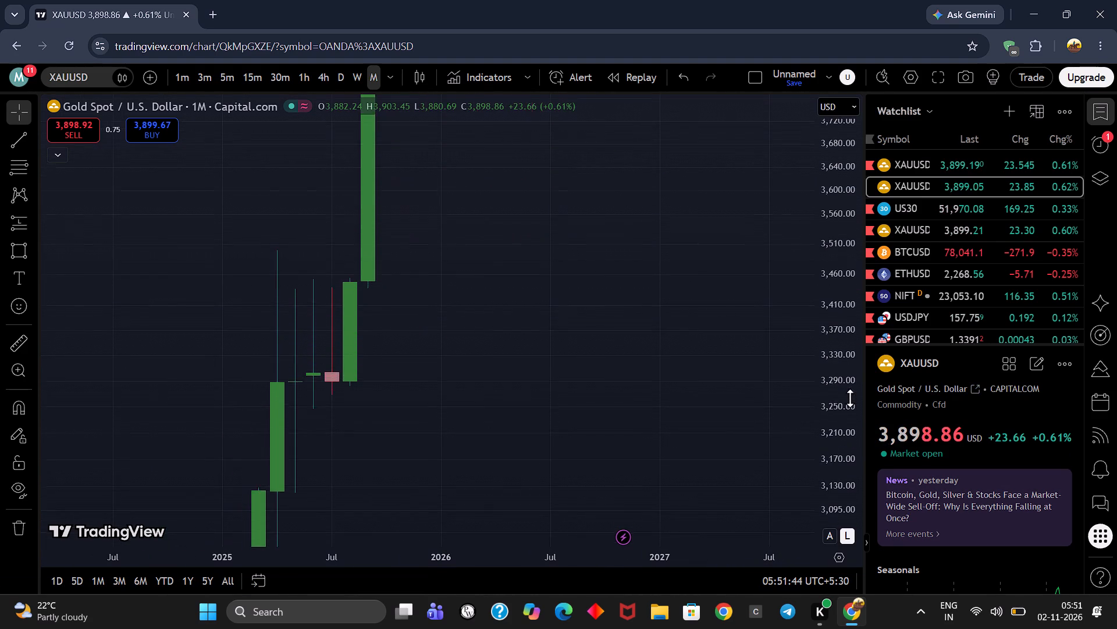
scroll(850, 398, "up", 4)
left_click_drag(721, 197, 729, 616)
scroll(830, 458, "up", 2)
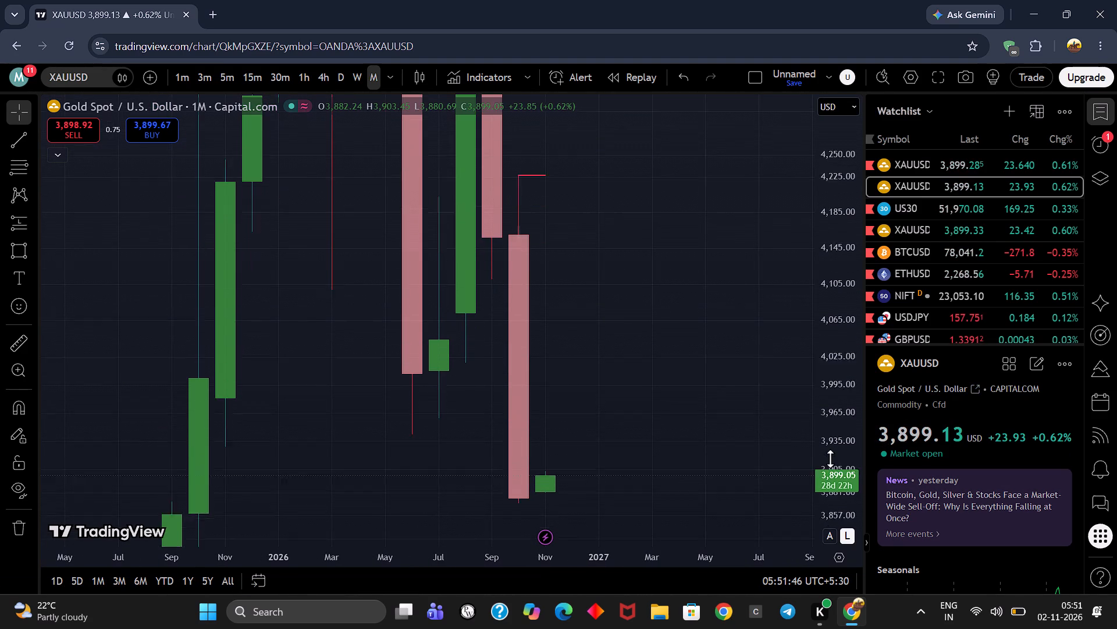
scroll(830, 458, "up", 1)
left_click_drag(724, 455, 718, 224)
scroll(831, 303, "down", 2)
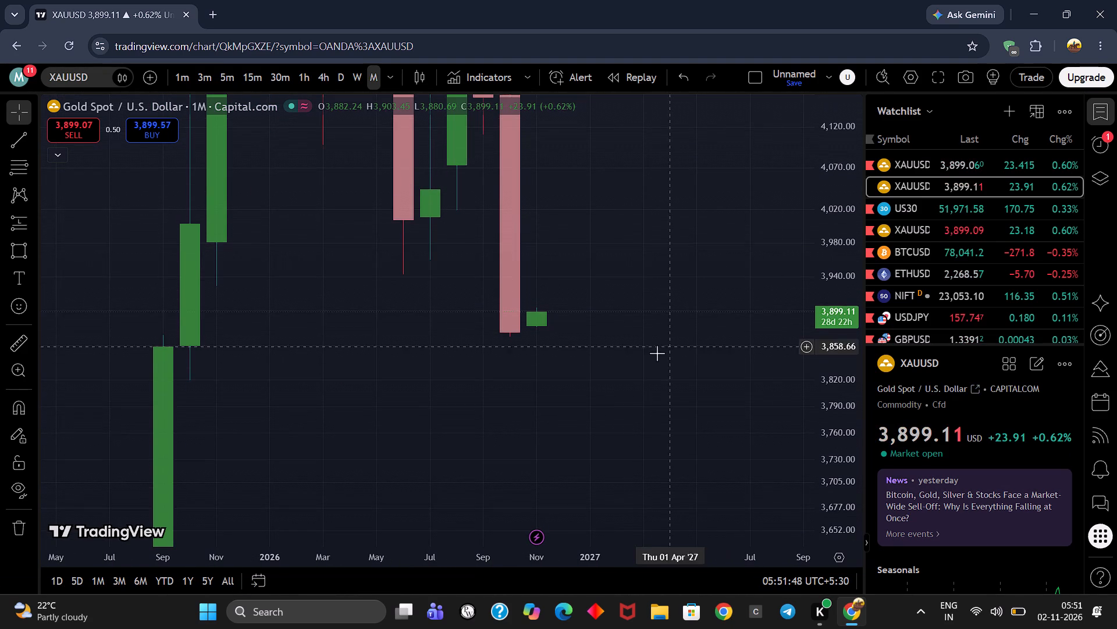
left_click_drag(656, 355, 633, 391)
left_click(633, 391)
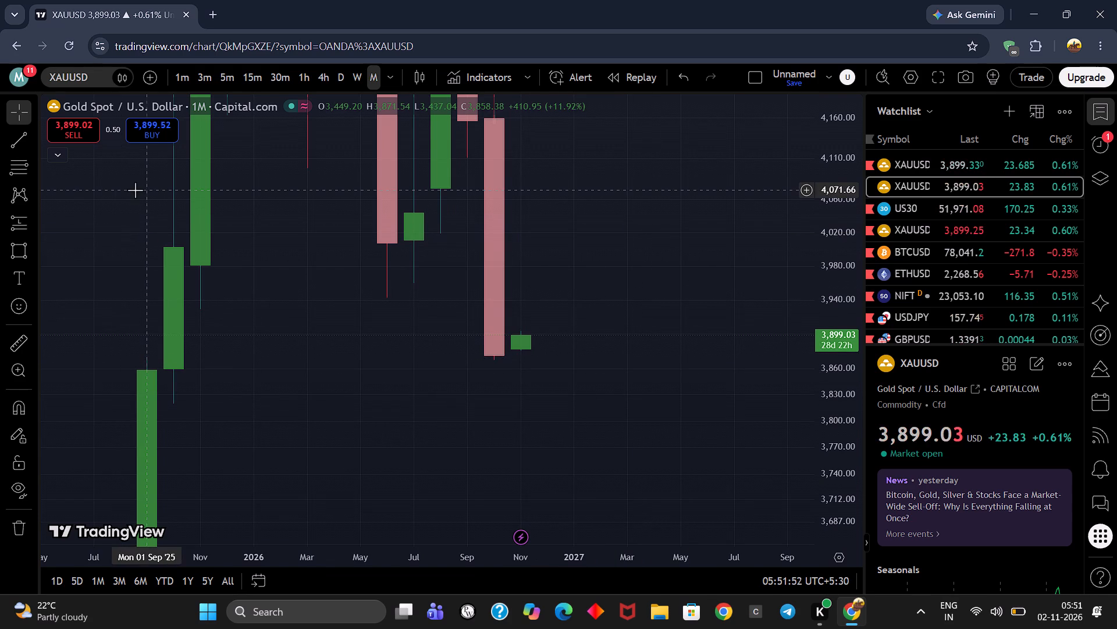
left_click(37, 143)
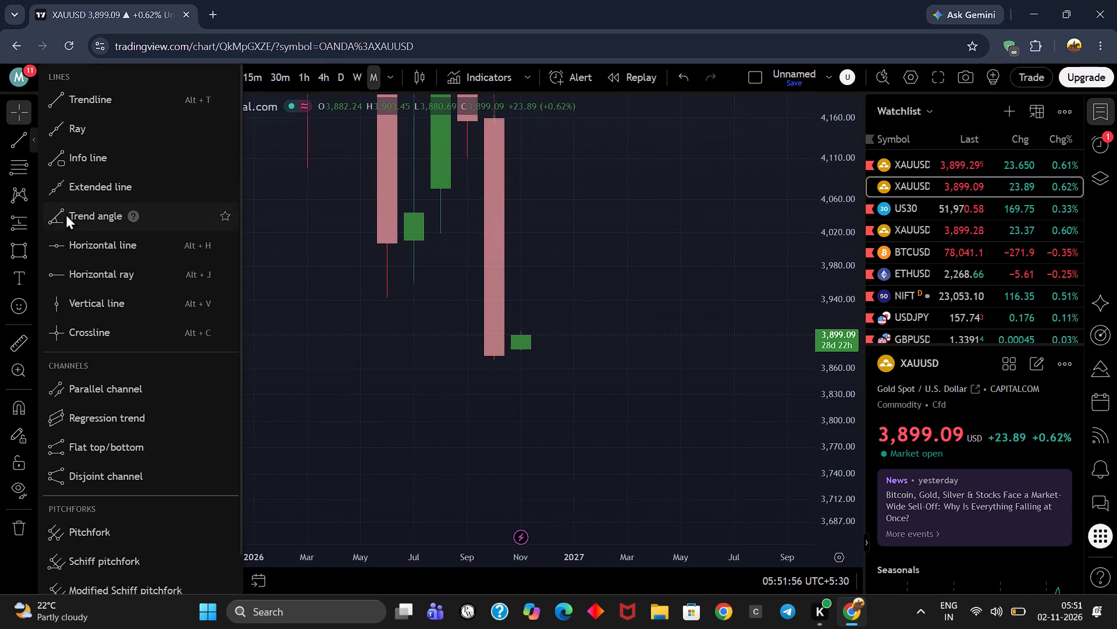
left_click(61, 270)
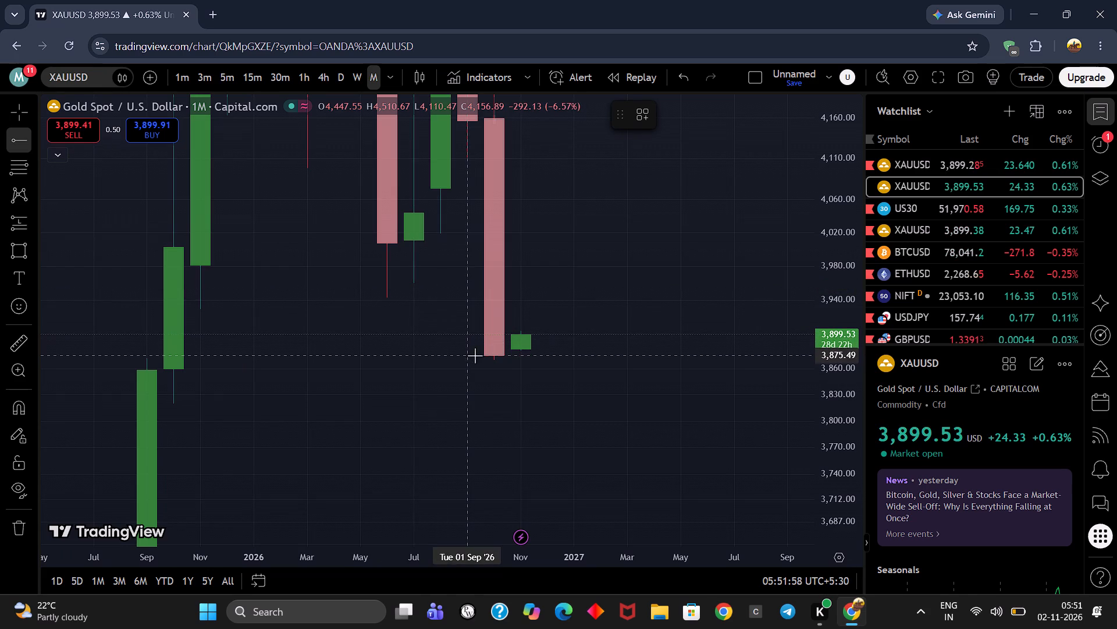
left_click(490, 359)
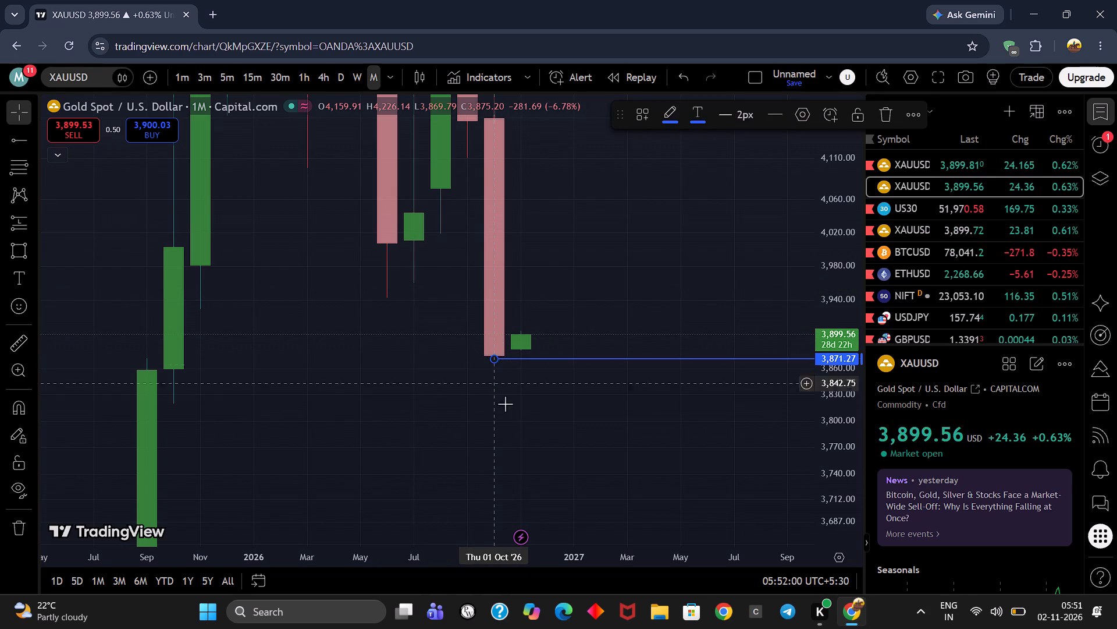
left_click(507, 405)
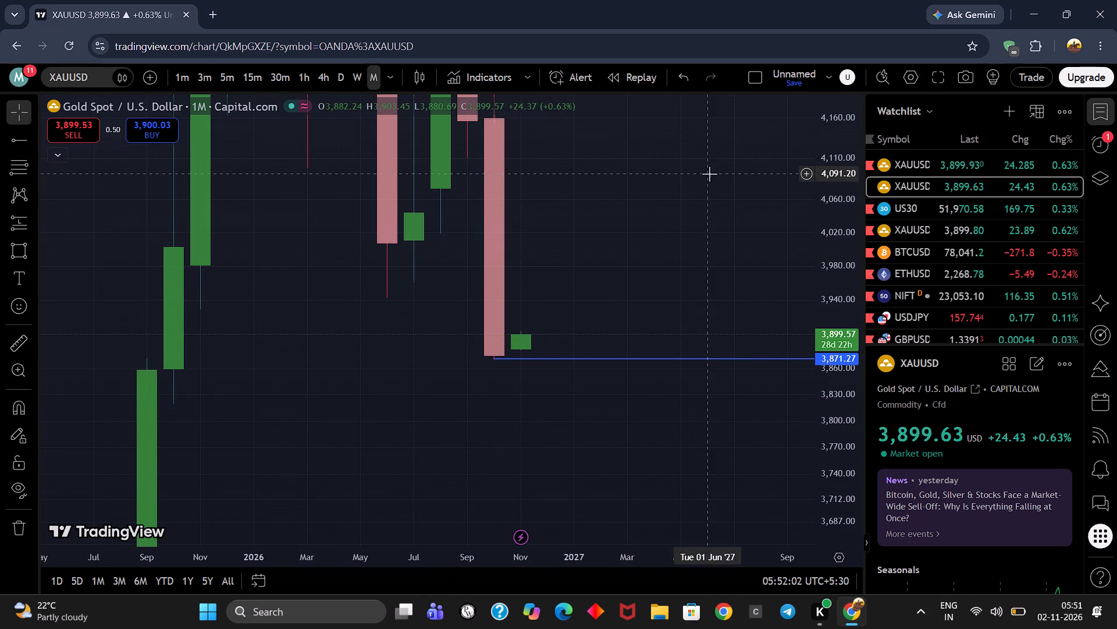
Remove all drawings from the Capital.com chart, including the blue ray and the short red line above the October candle.
scroll(837, 264, "down", 3)
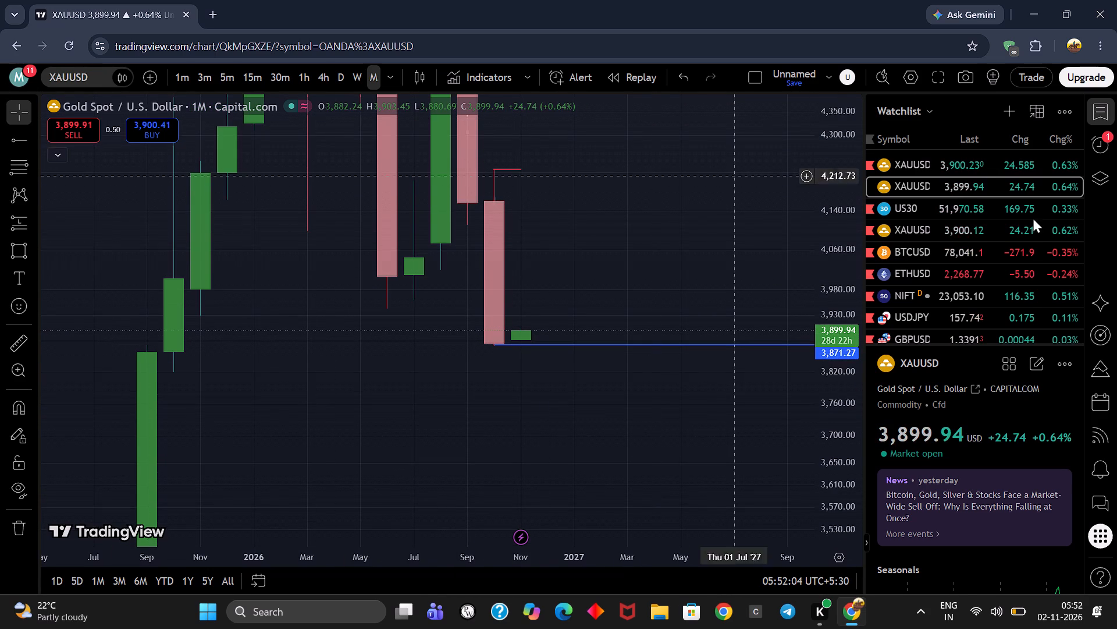
scroll(963, 274, "down", 2)
scroll(854, 236, "down", 7)
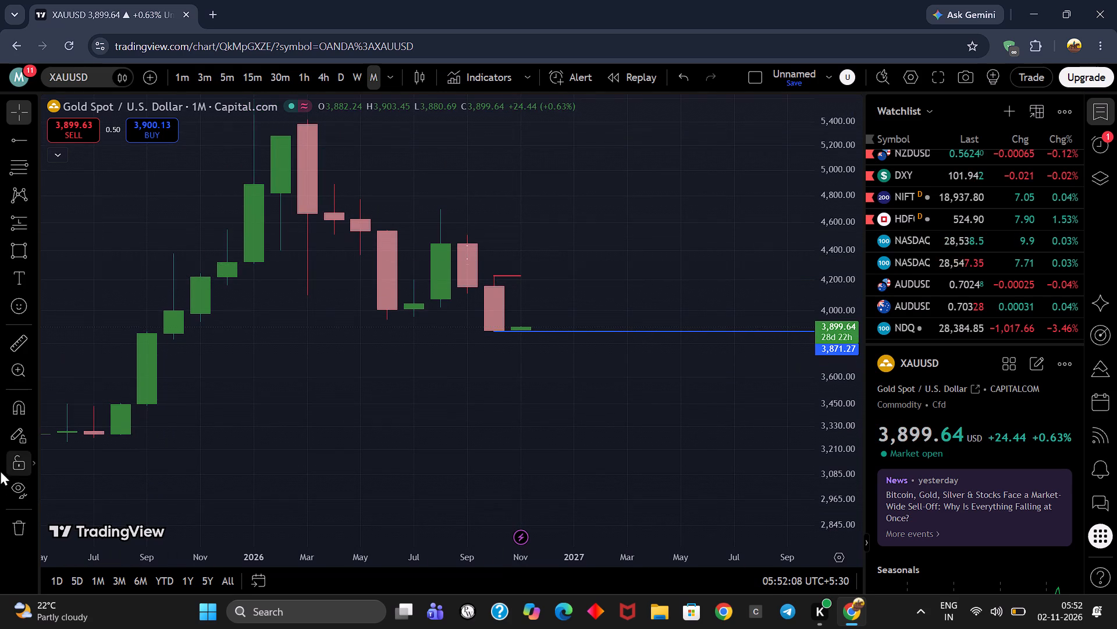
left_click(13, 521)
left_click(63, 500)
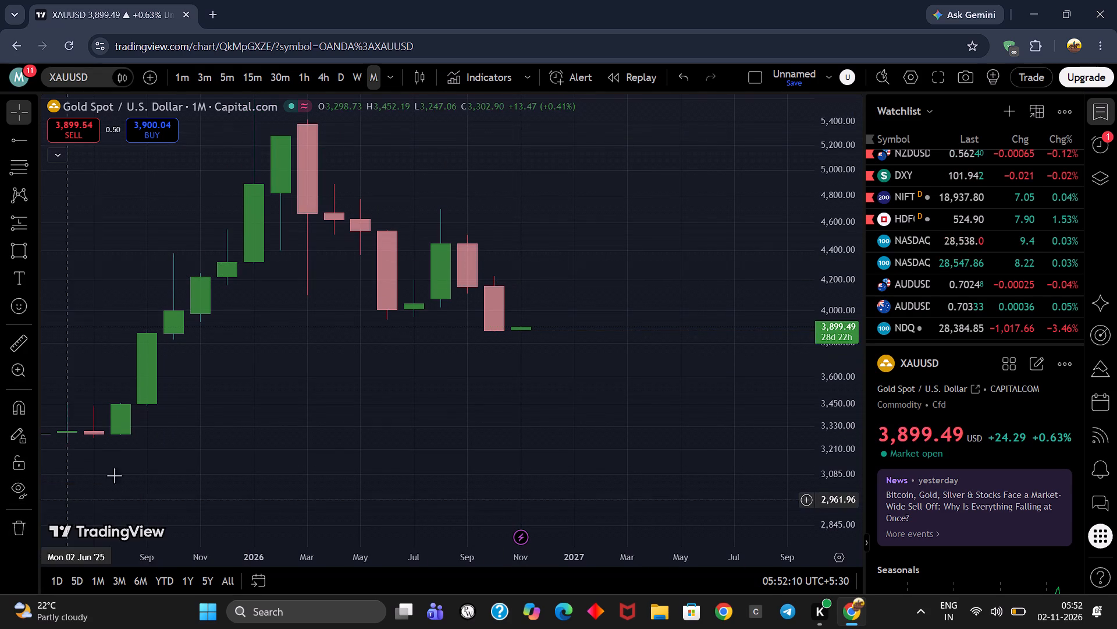
Draw a horizontal ray from the low of the October 2026 monthly candle at about 3,869.10.
scroll(843, 349, "up", 7)
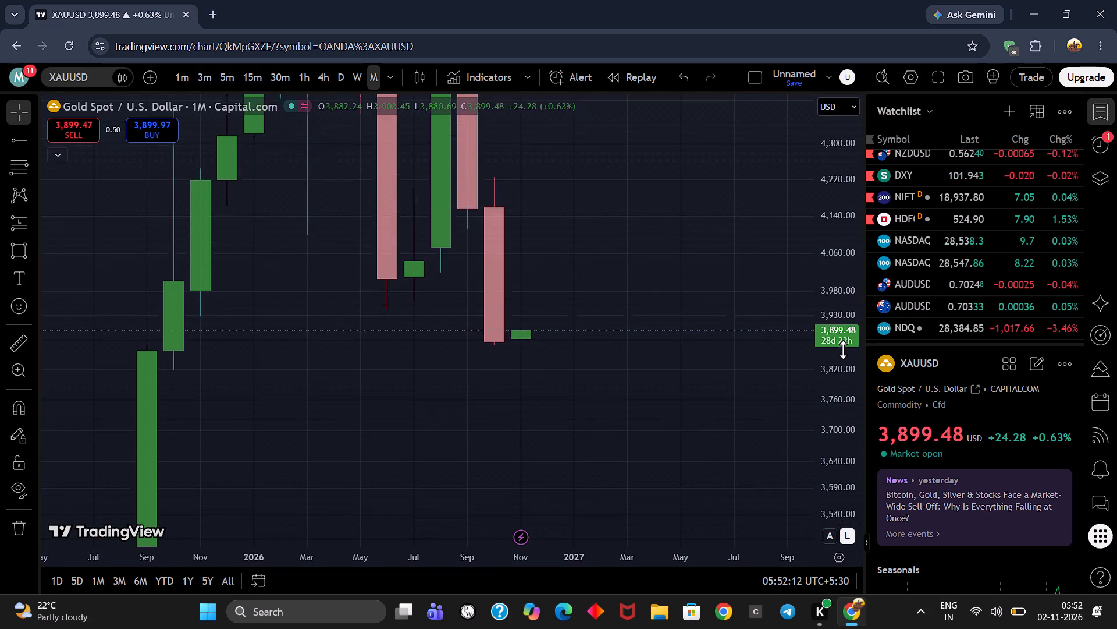
scroll(843, 349, "up", 3)
left_click(0, 144)
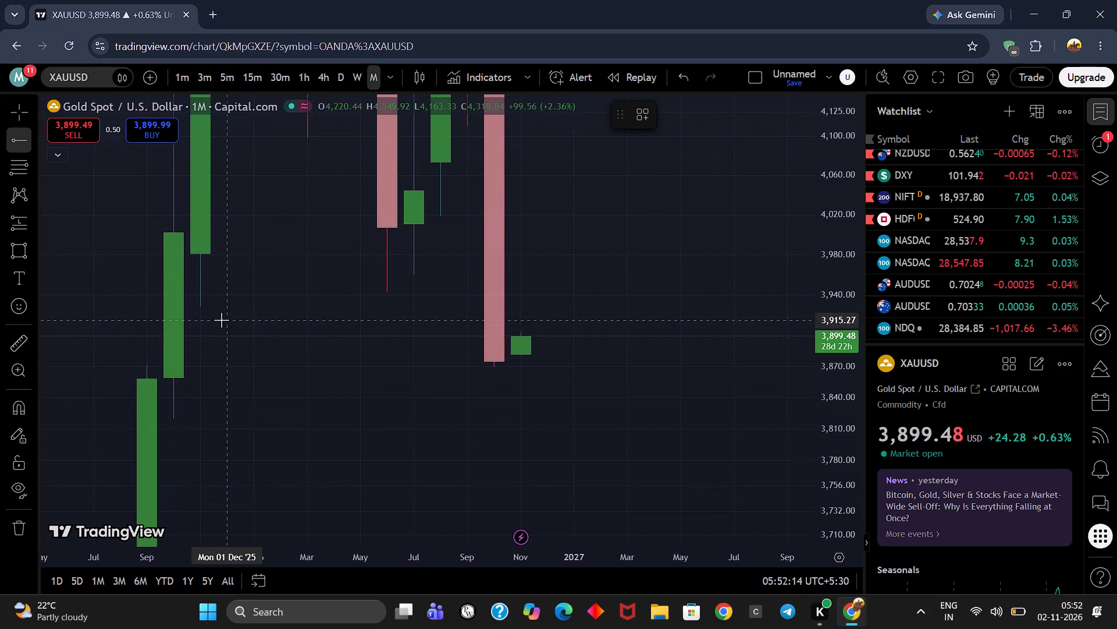
left_click(488, 367)
left_click(479, 389)
left_click_drag(476, 390, 473, 453)
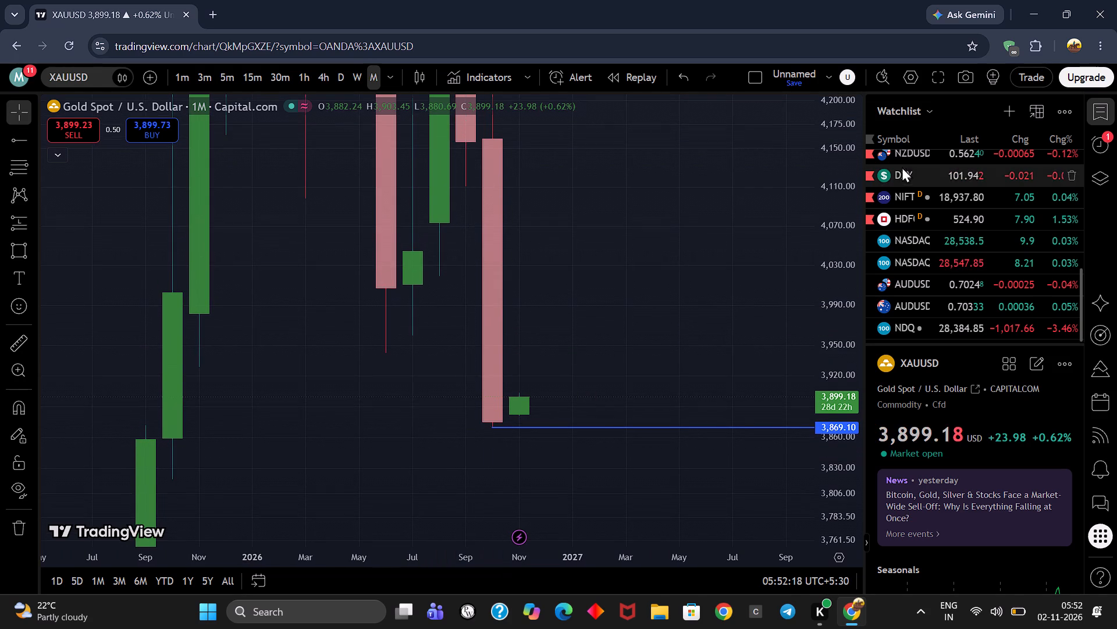
Draw a second horizontal ray from the high of the October 2026 monthly candle at about 4,227.63.
scroll(822, 264, "down", 6)
left_click_drag(668, 228, 663, 241)
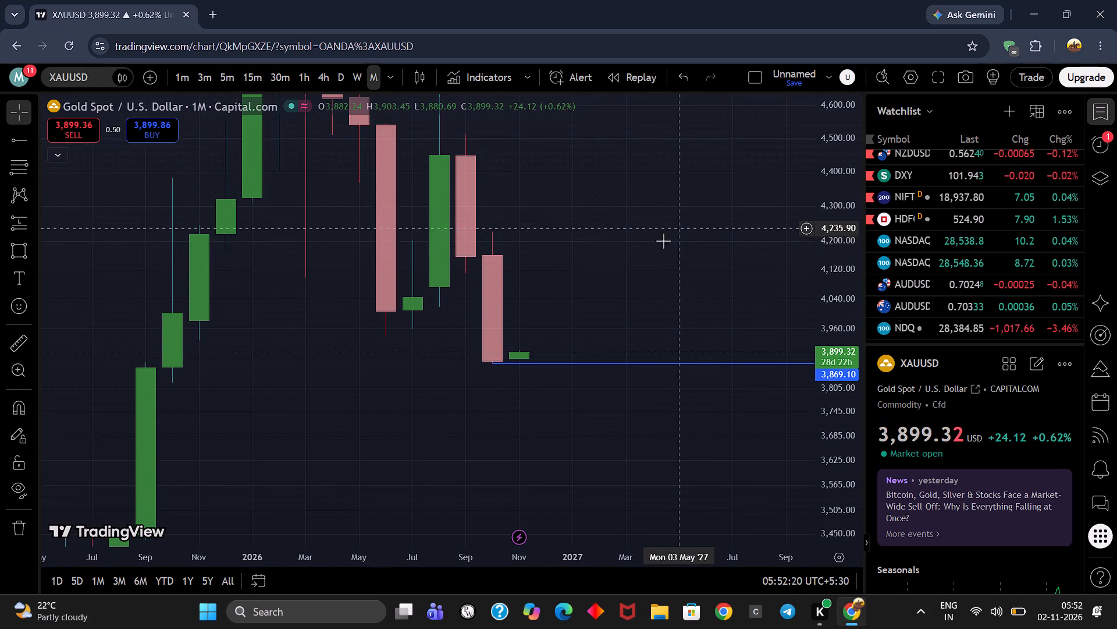
left_click_drag(663, 241, 630, 302)
left_click(19, 153)
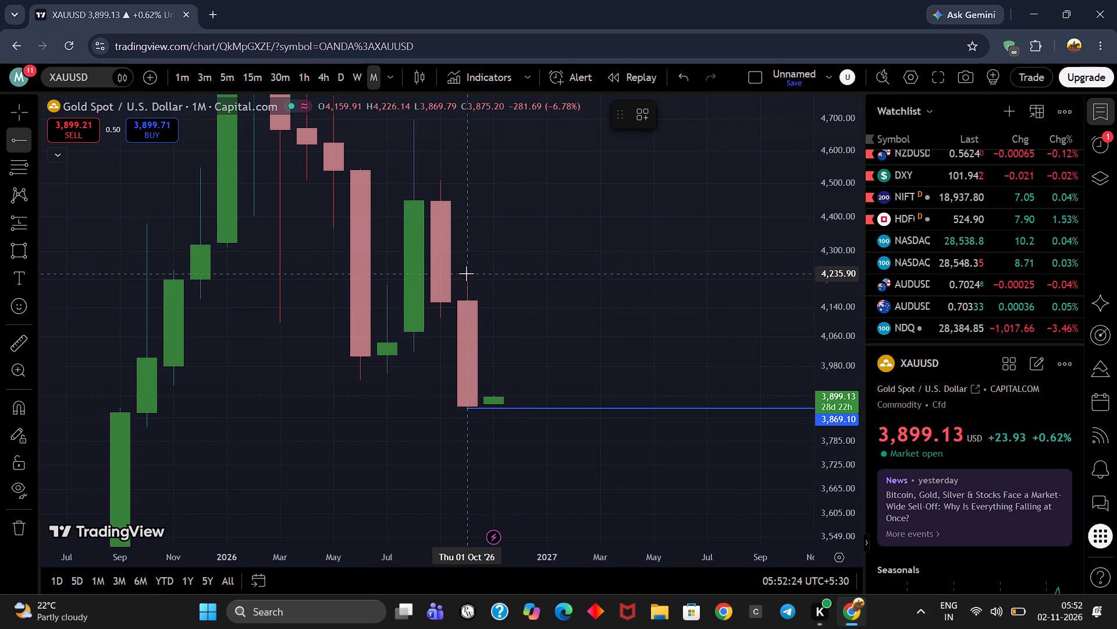
left_click(468, 275)
left_click(509, 246)
left_click_drag(539, 192, 534, 235)
left_click(489, 306)
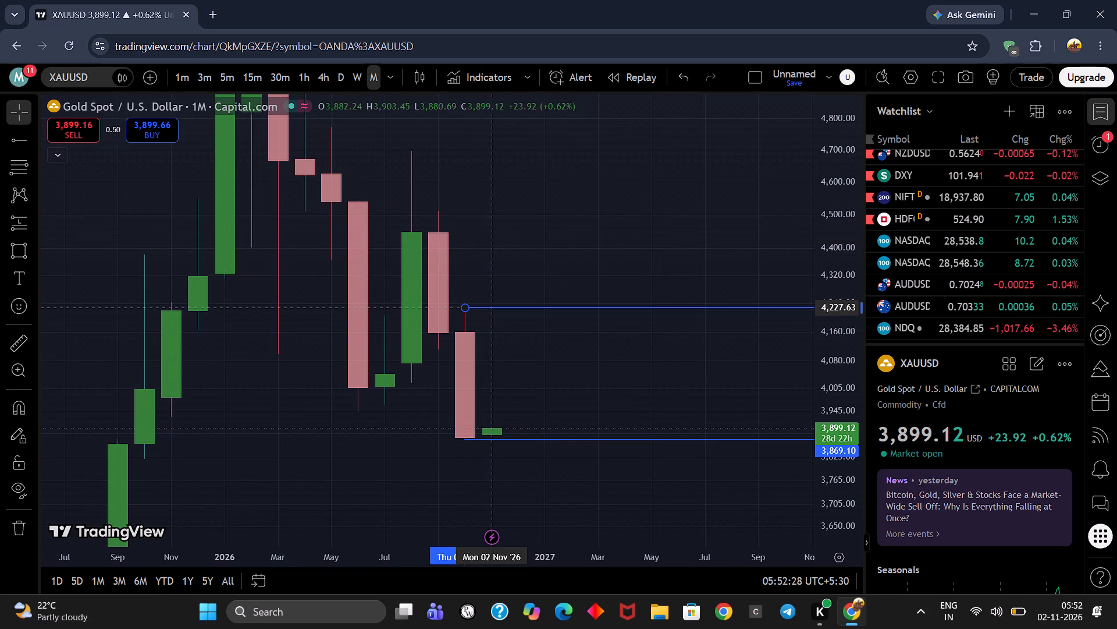
left_click(489, 278)
Review the range between the two rays on the monthly and weekly timeframes, ending on the daily timeframe to examine its candles.
left_click_drag(536, 235, 560, 212)
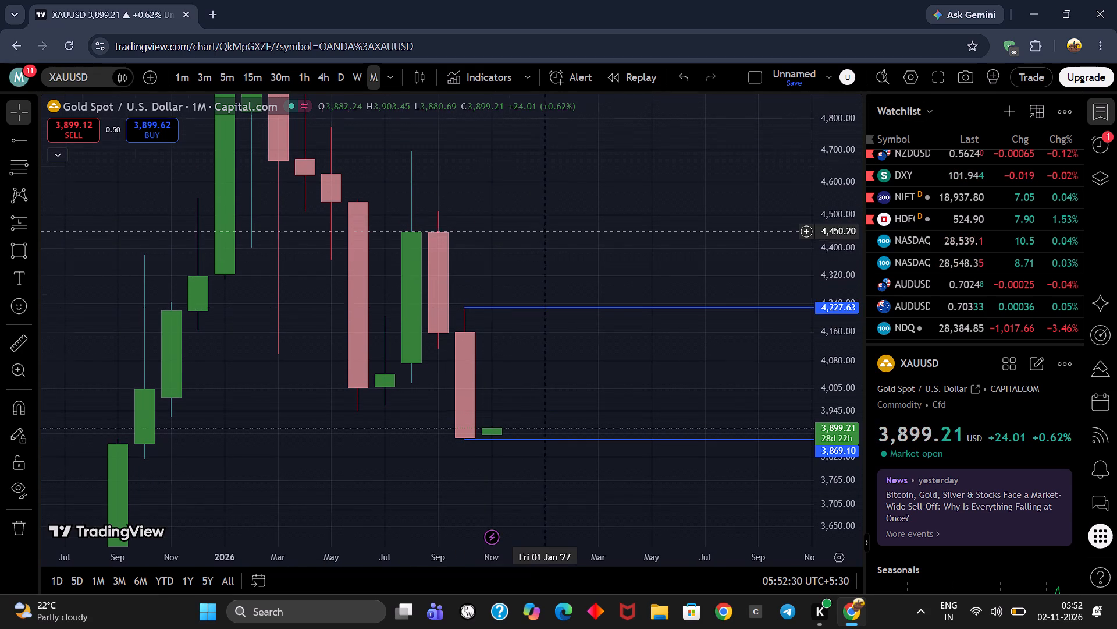
left_click_drag(560, 212, 565, 158)
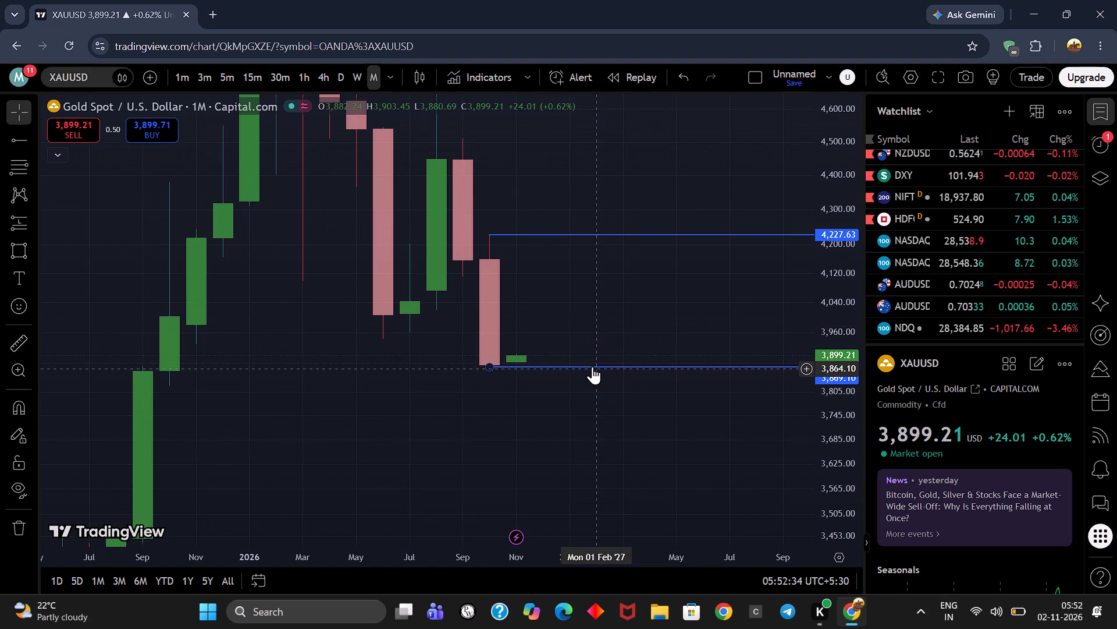
left_click_drag(595, 382, 595, 420)
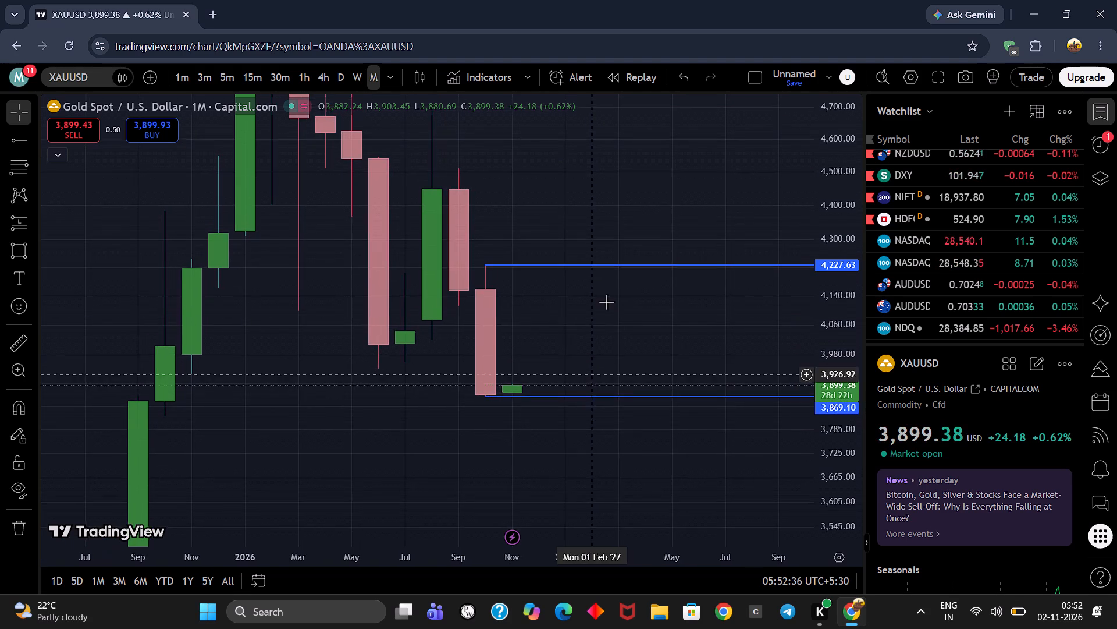
left_click_drag(606, 301, 504, 349)
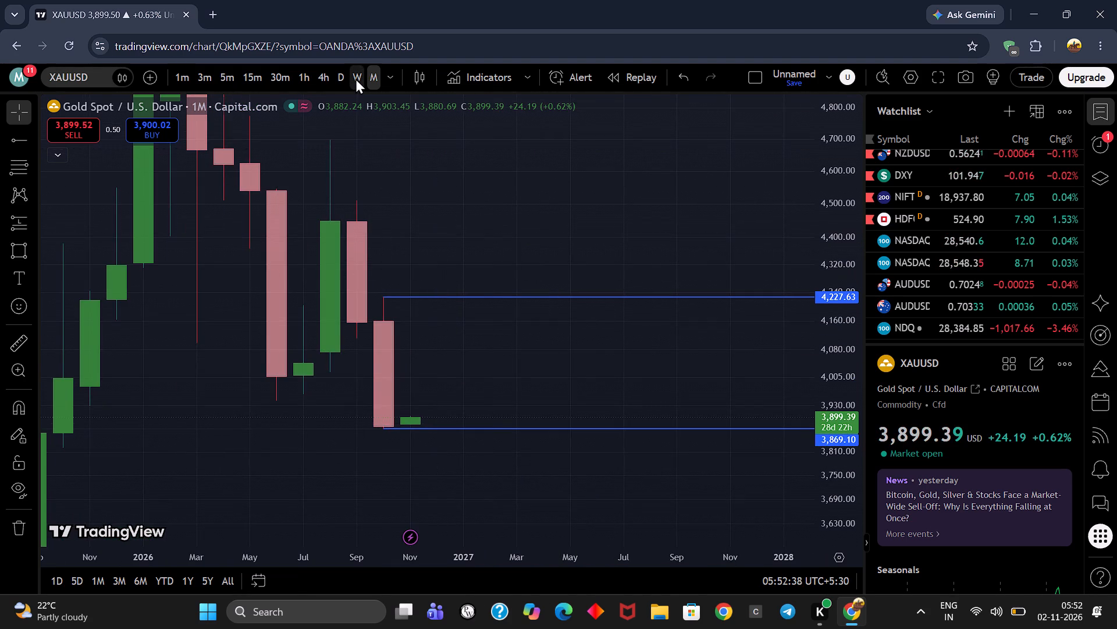
left_click(355, 78)
scroll(483, 184, "down", 3)
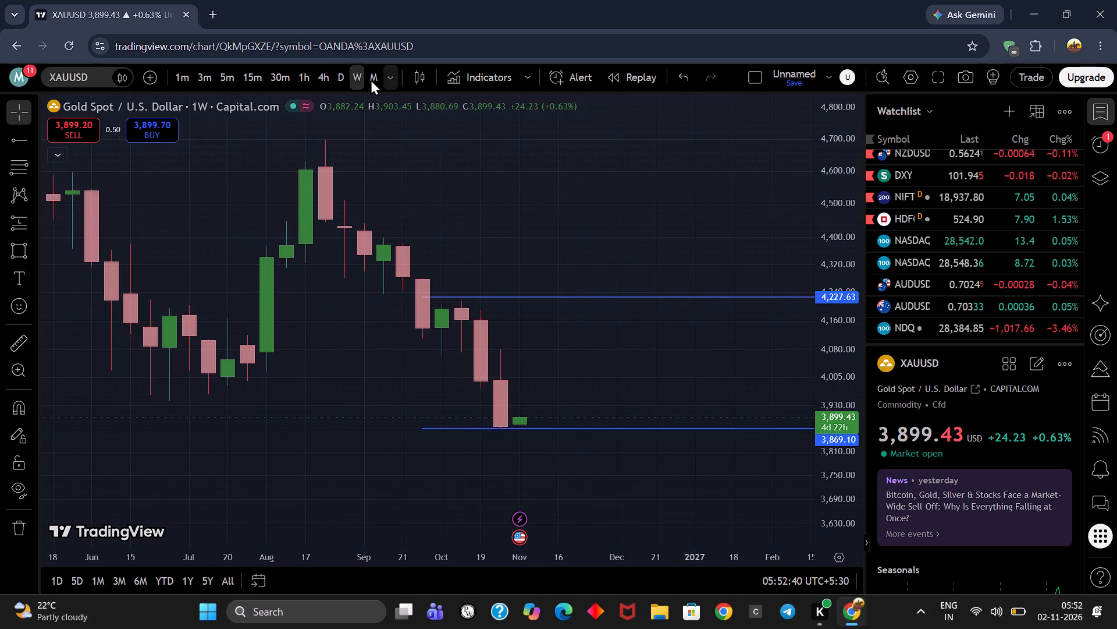
left_click(343, 83)
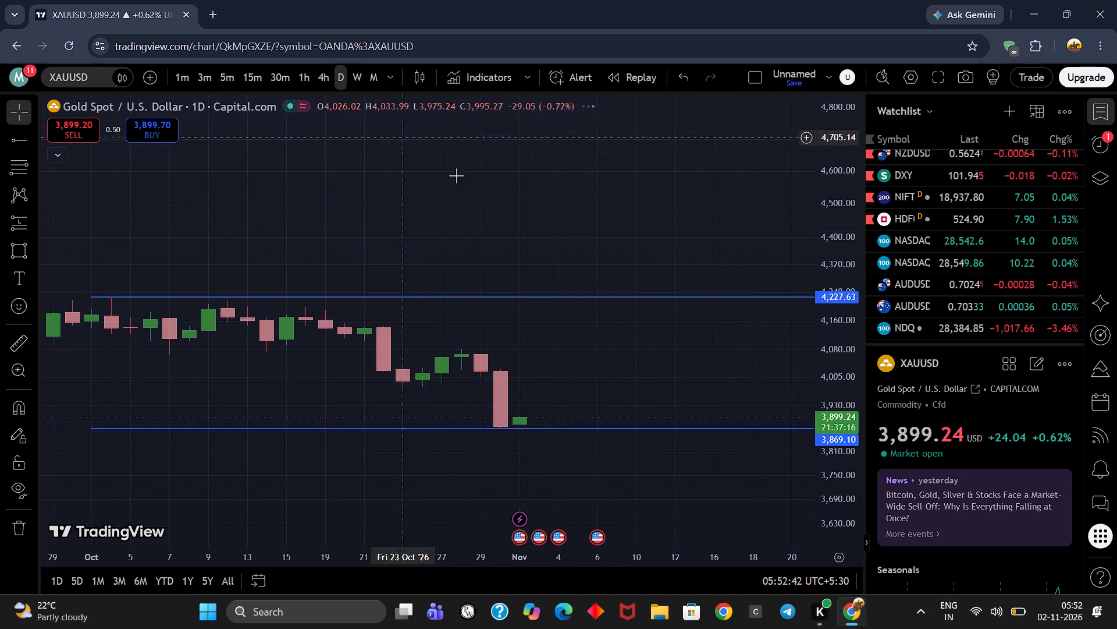
scroll(829, 396, "up", 5)
left_click_drag(712, 433, 595, 278)
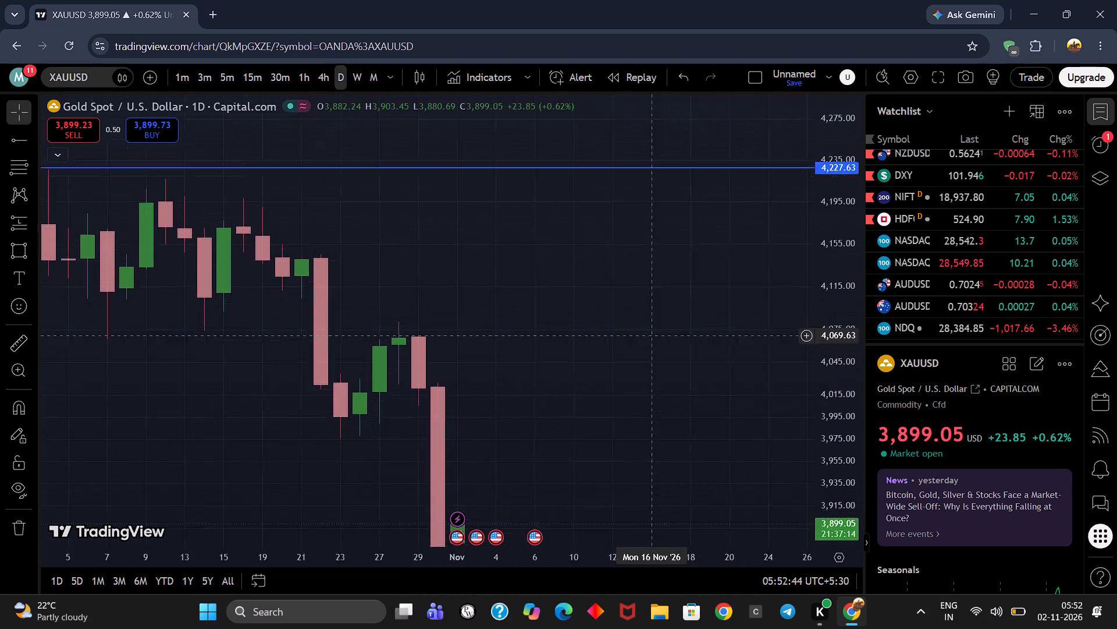
left_click_drag(595, 278, 487, 142)
left_click_drag(517, 199, 496, 425)
scroll(574, 382, "down", 5)
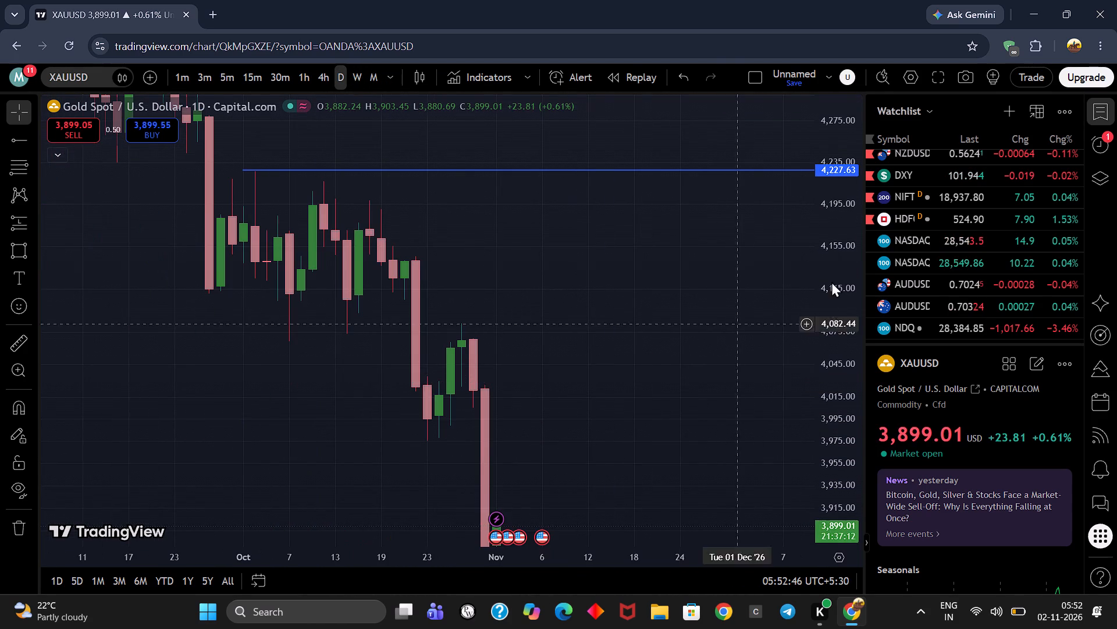
scroll(841, 269, "down", 4)
left_click_drag(788, 299, 648, 314)
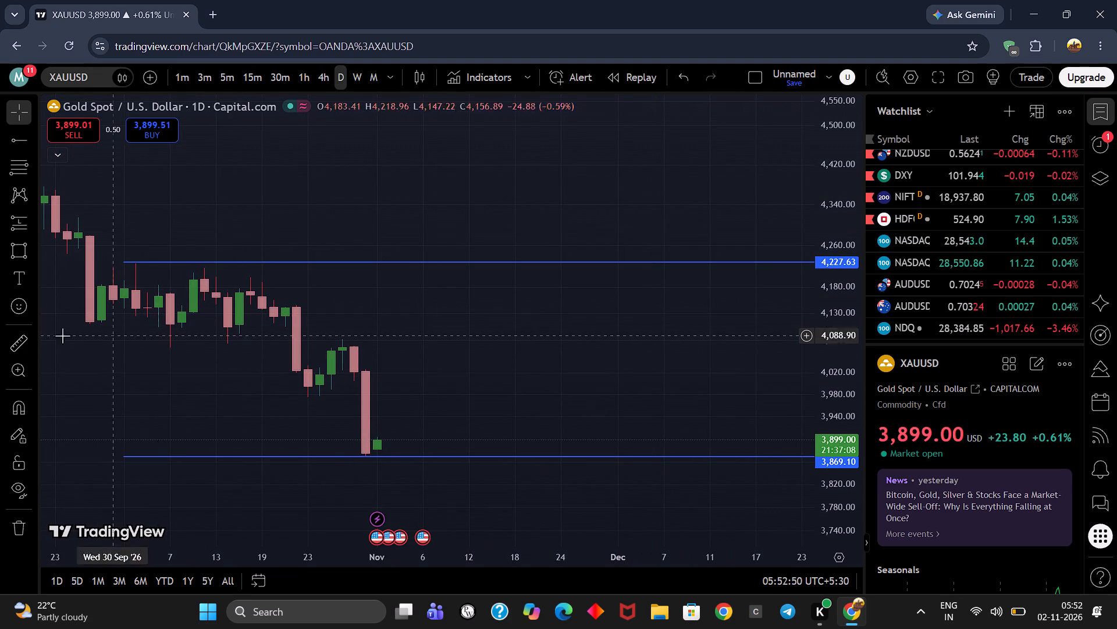
Draw a rectangle zone from the 27 October 2026 daily candle into early November, spanning about 4,021.56 to 4,088.
left_click(20, 256)
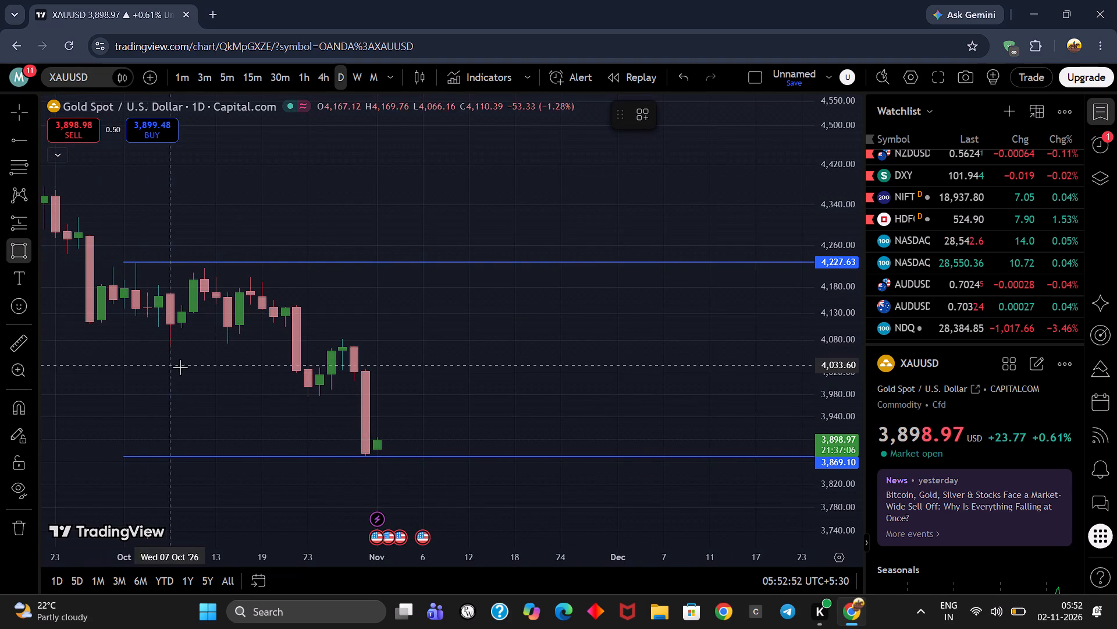
left_click(331, 372)
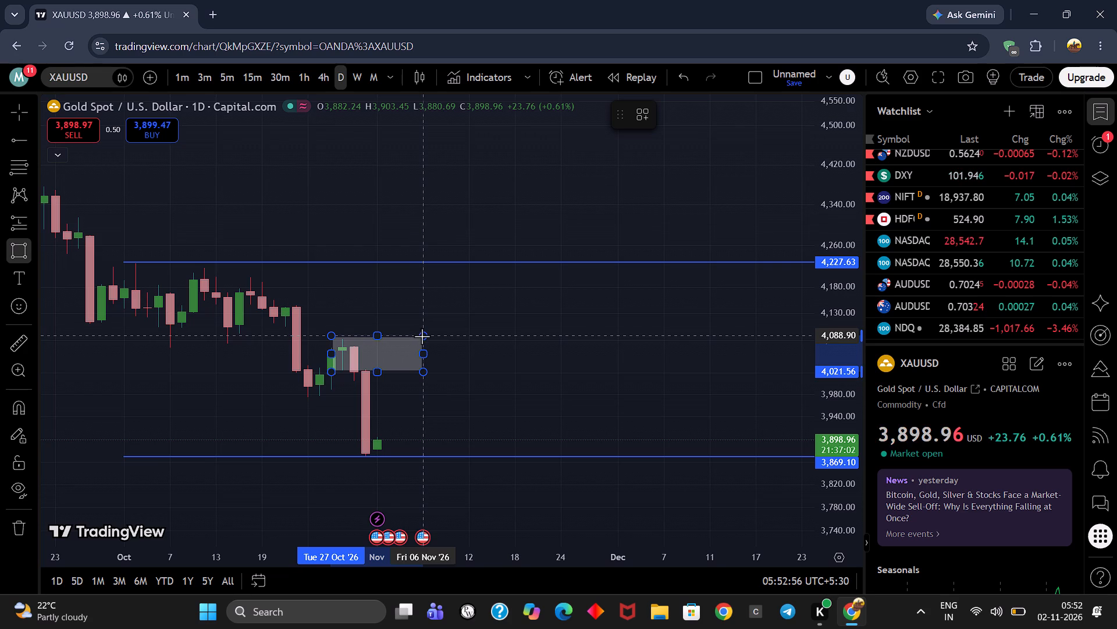
left_click(437, 337)
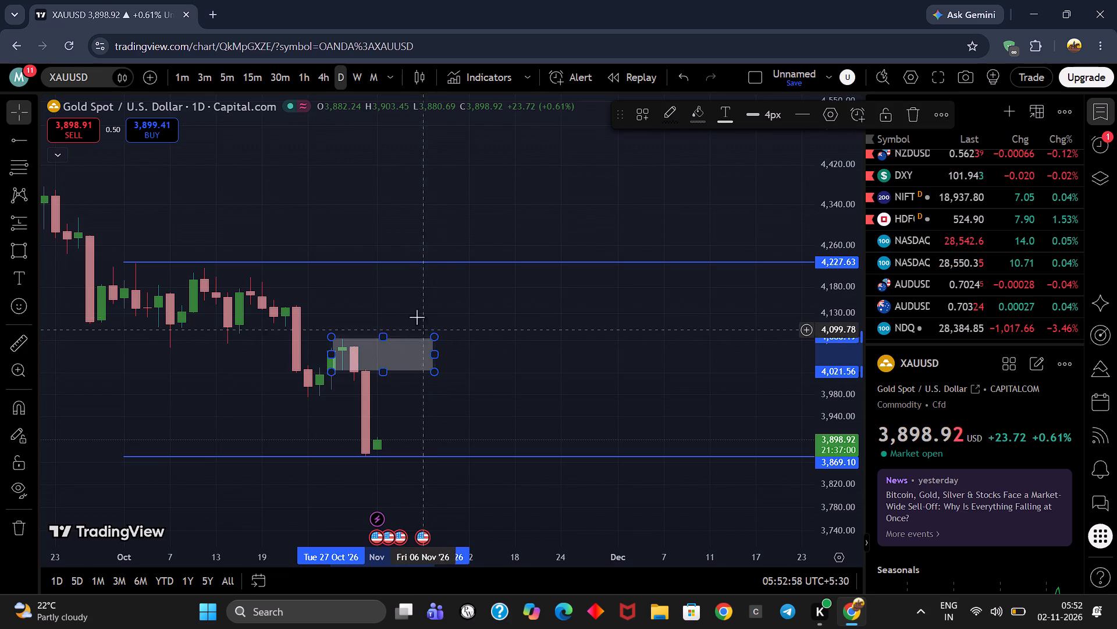
left_click(414, 280)
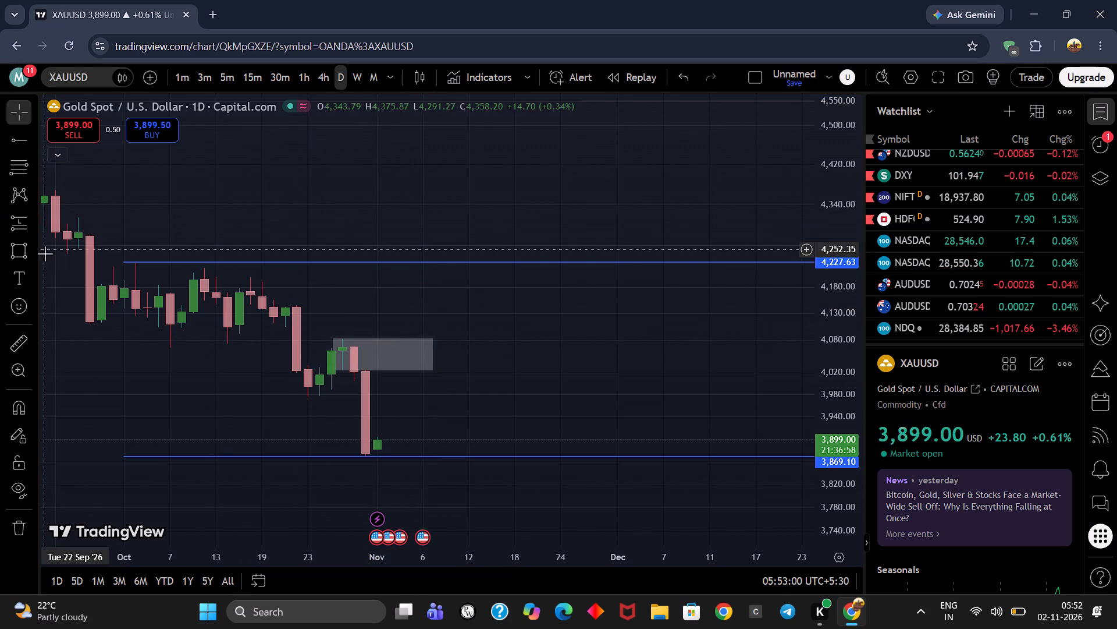
Draw a second rectangle zone from the 19 October daily candle to about 3 November, spanning about 4,106.60 to 4,160.
left_click(12, 262)
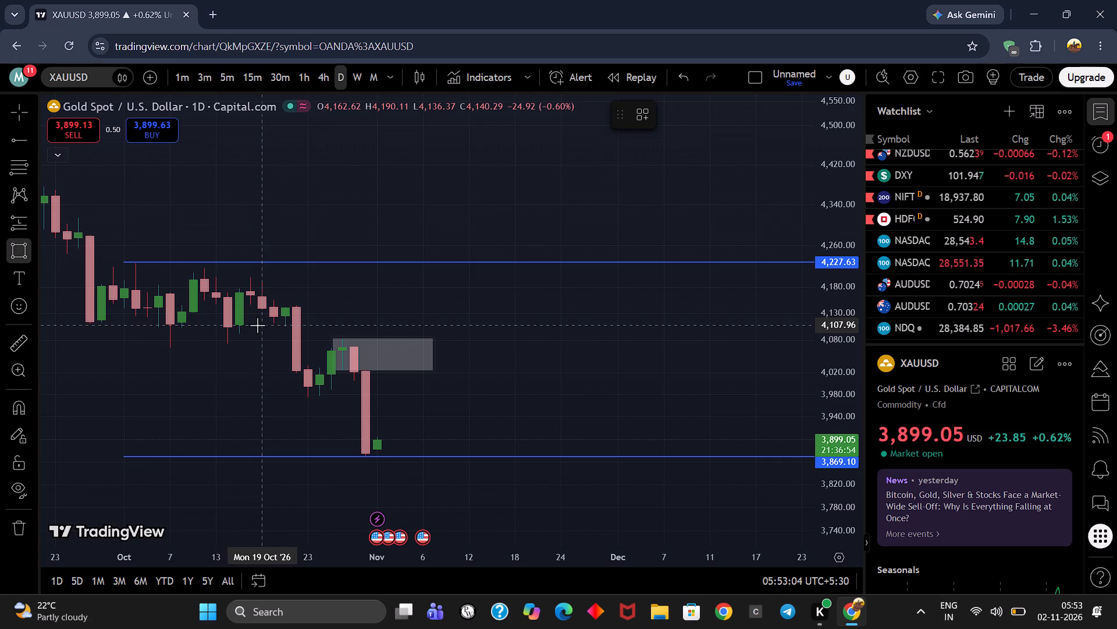
left_click(258, 326)
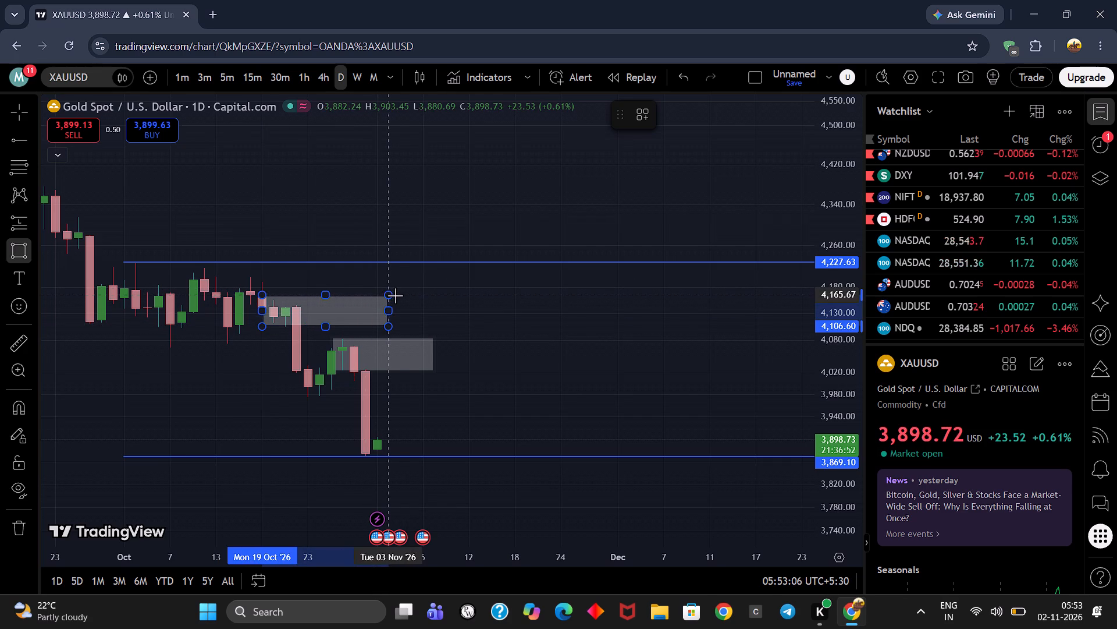
left_click(395, 298)
left_click(477, 301)
Draw a third rectangle zone above the upper ray from 24 September to about 5 November, spanning about 4,253.76 to 4,322.
left_click_drag(499, 301, 522, 355)
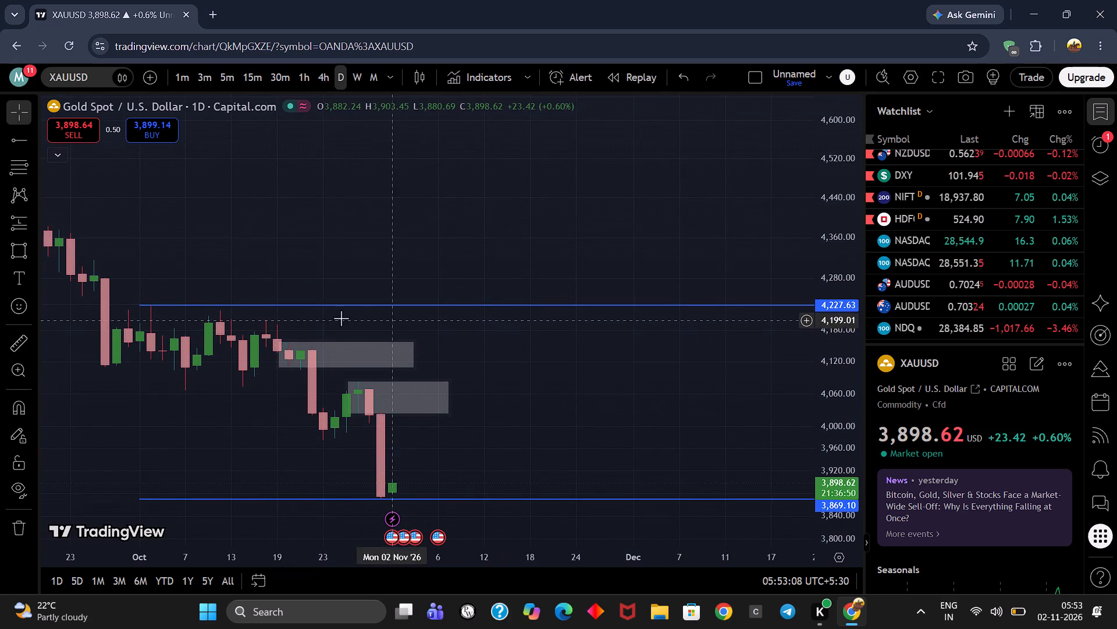
left_click(13, 247)
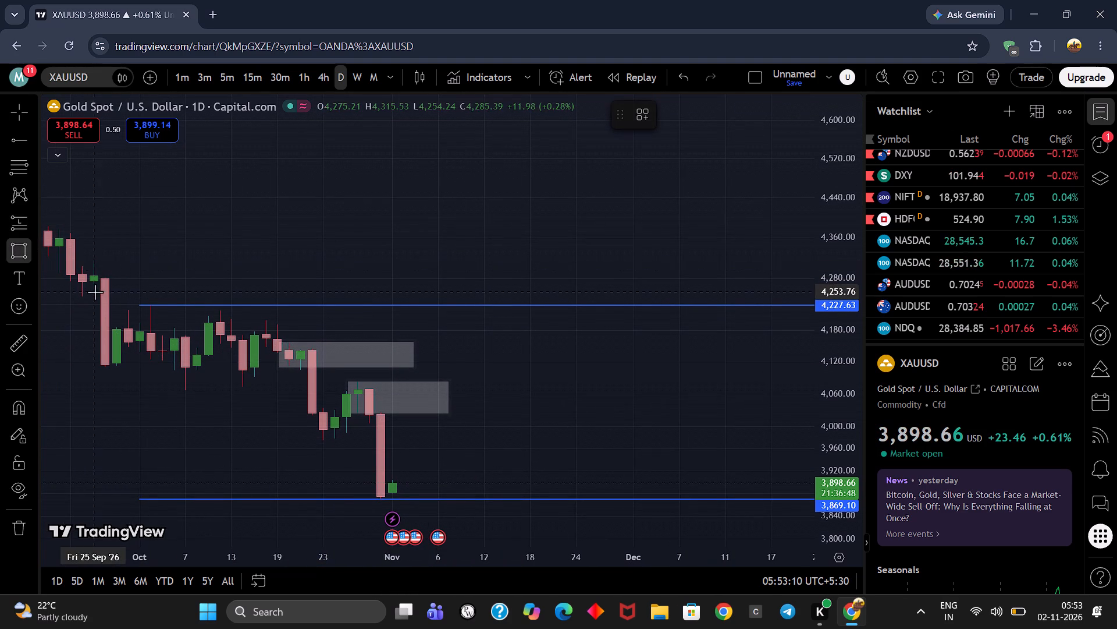
left_click(84, 291)
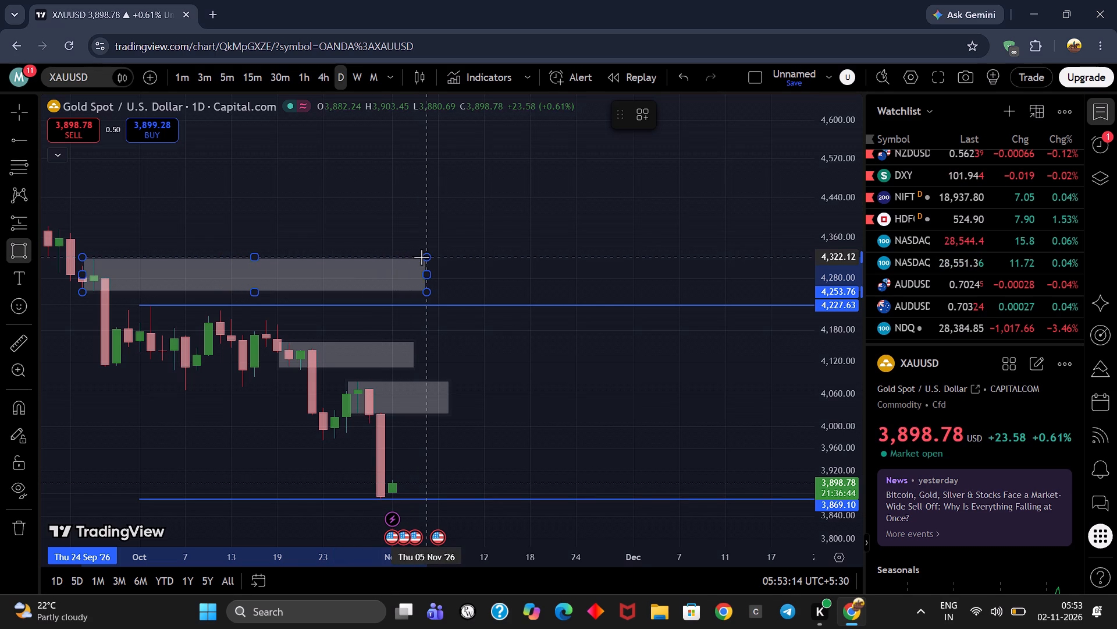
left_click(421, 257)
left_click(524, 236)
Examine price action against the three rectangle zones and the two rays on the 4-hour timeframe.
left_click_drag(570, 269, 594, 153)
left_click_drag(638, 279, 603, 289)
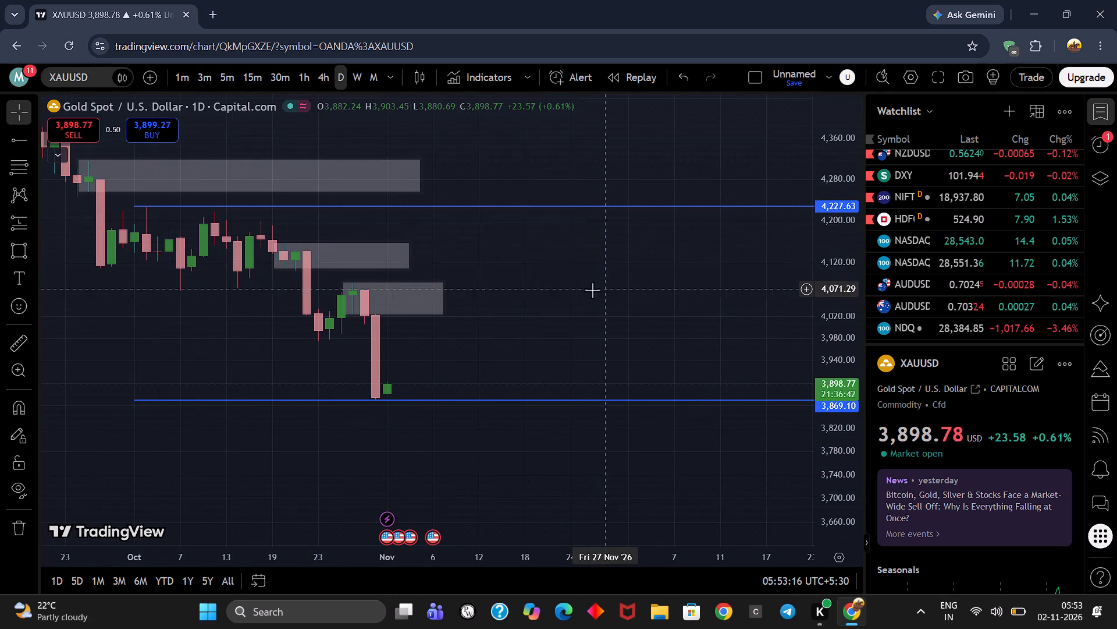
left_click(316, 73)
scroll(540, 281, "down", 5)
scroll(627, 330, "down", 5)
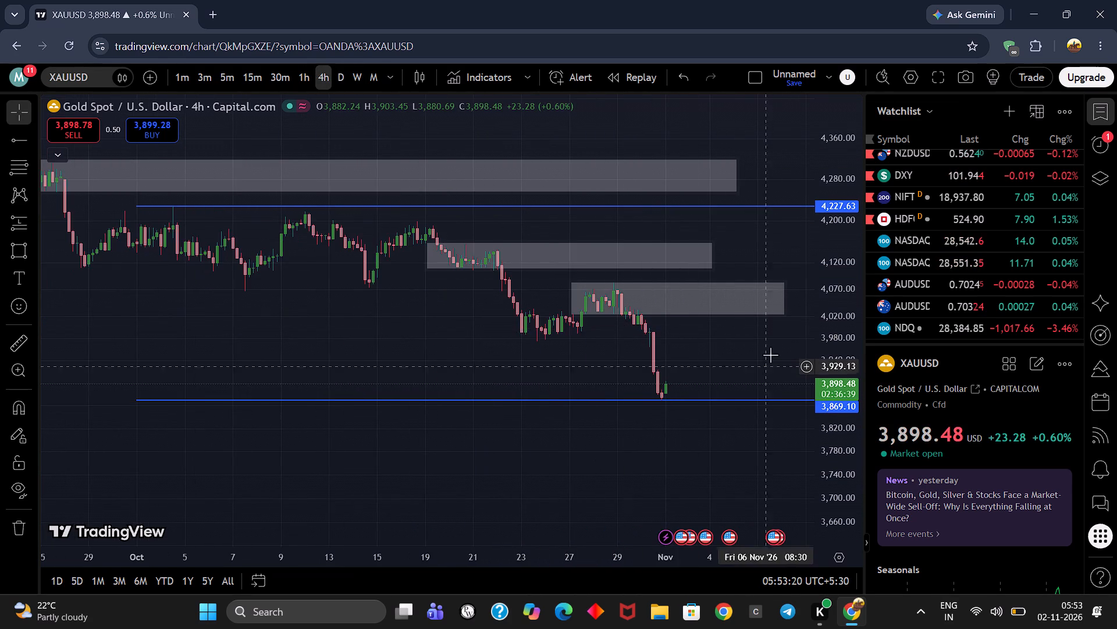
left_click_drag(767, 347, 530, 378)
scroll(856, 326, "up", 1)
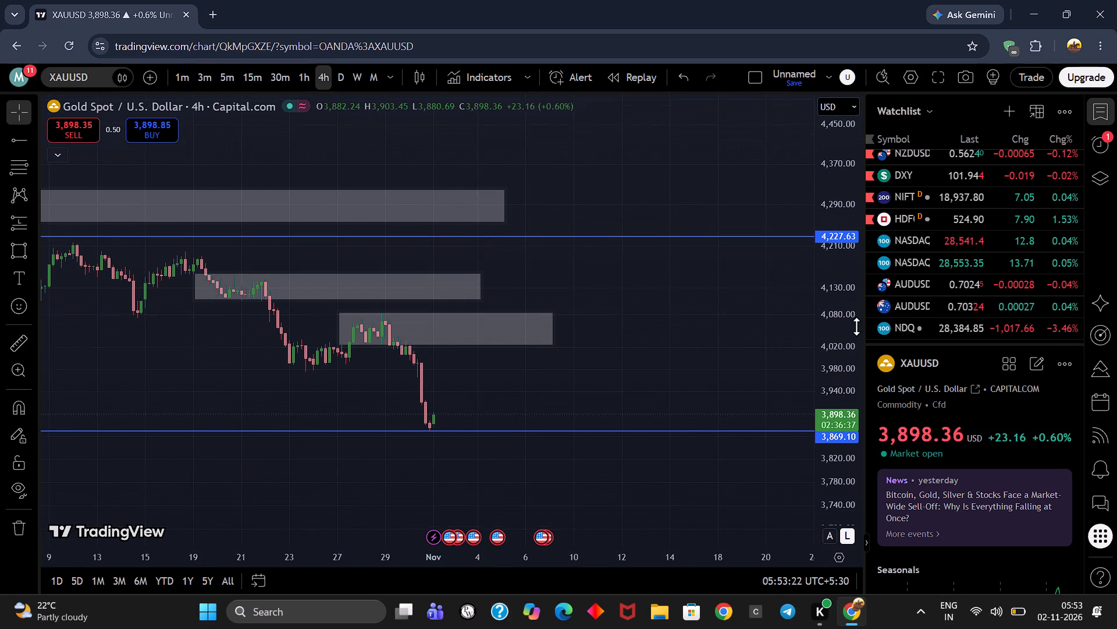
scroll(856, 326, "up", 2)
left_click_drag(738, 299, 722, 287)
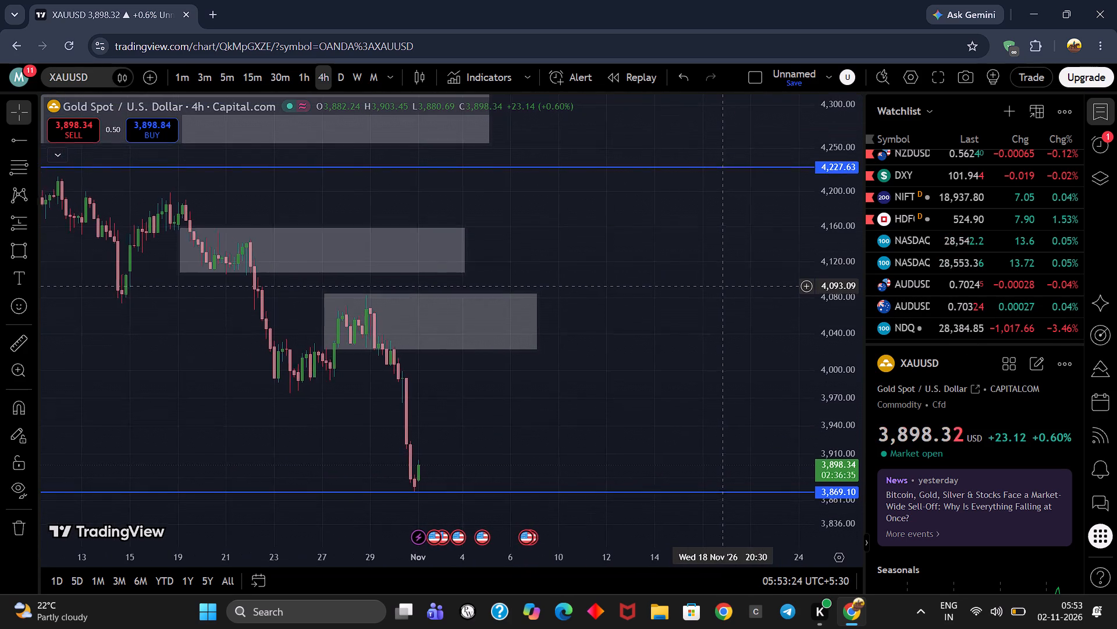
left_click_drag(722, 287, 723, 287)
scroll(838, 261, "down", 2)
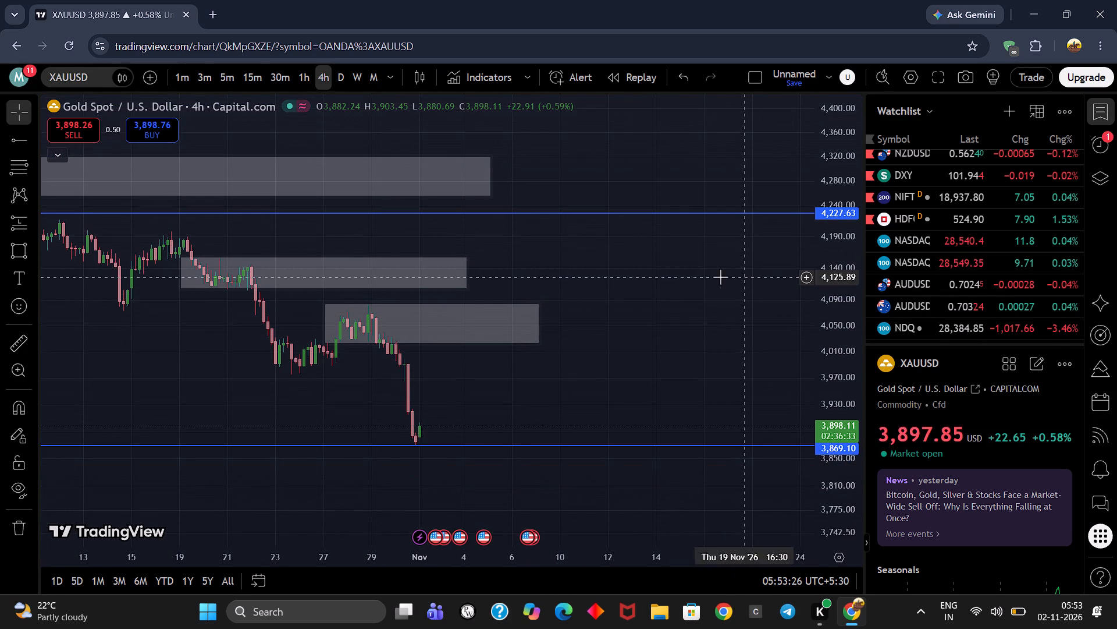
left_click_drag(724, 277, 786, 266)
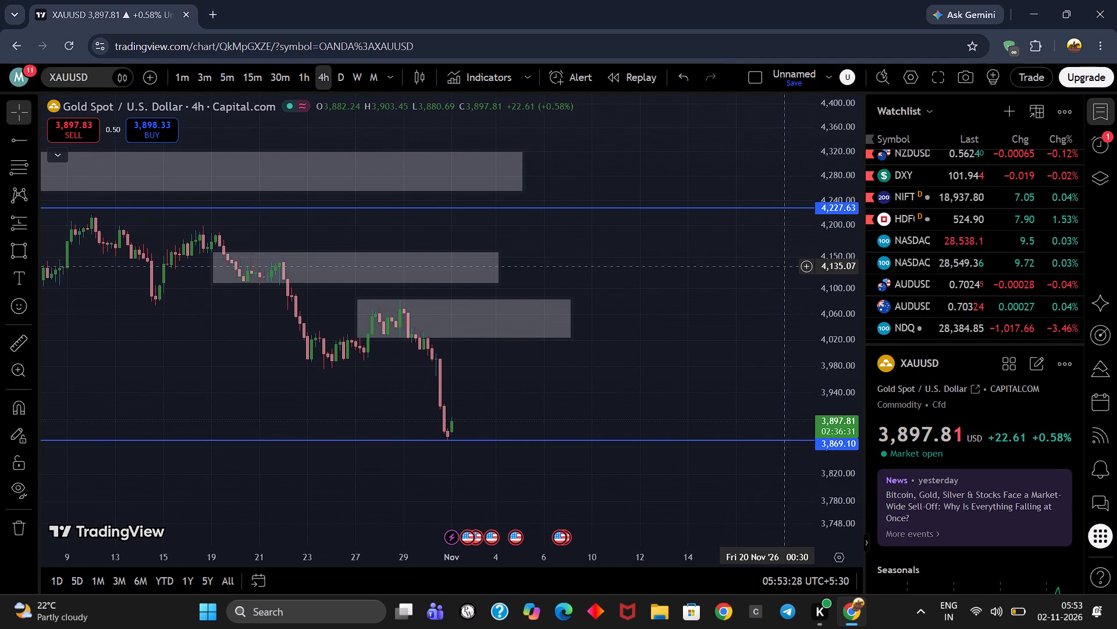
left_click_drag(786, 266, 794, 299)
scroll(794, 299, "down", 3)
scroll(718, 320, "up", 4)
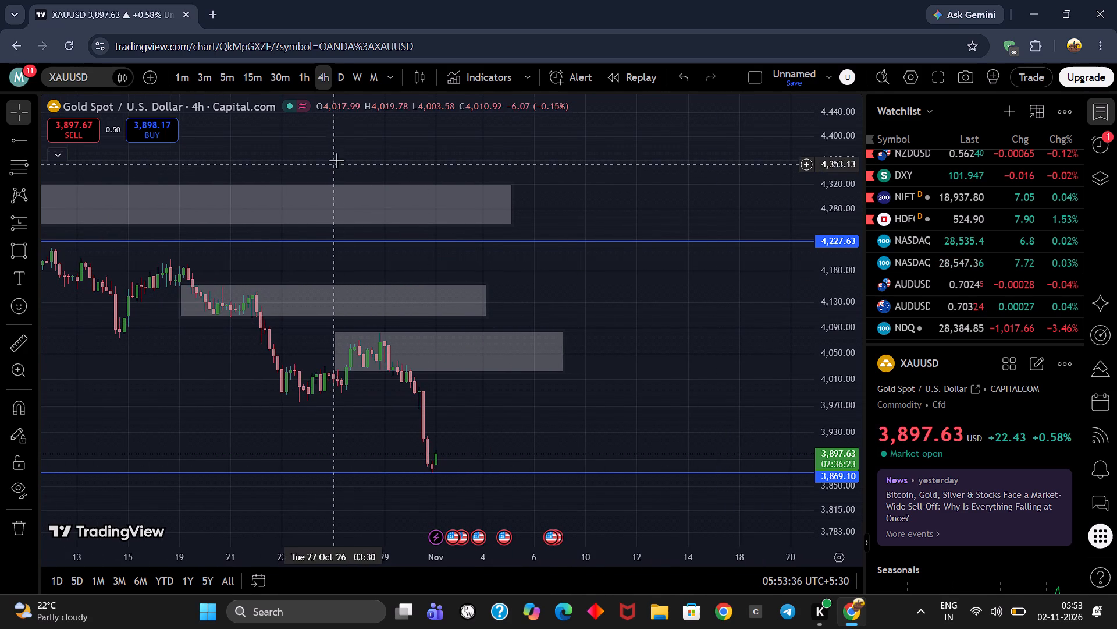
Examine the latest candles around the 3,869.10 ray on the 1-hour timeframe.
left_click(307, 79)
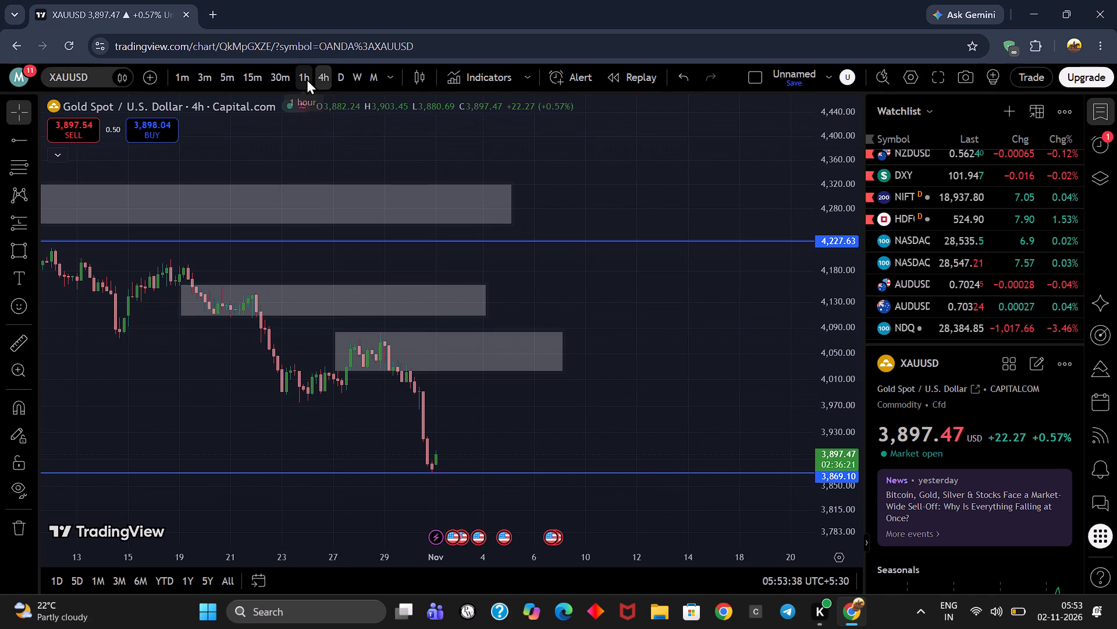
scroll(837, 397, "up", 5)
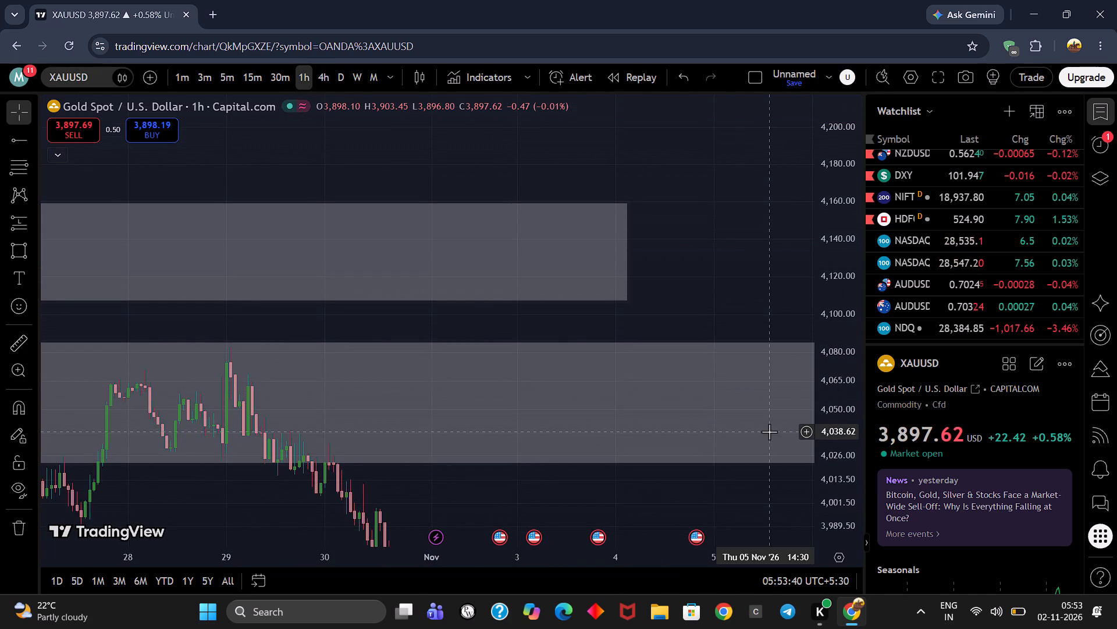
left_click_drag(750, 489, 785, 68)
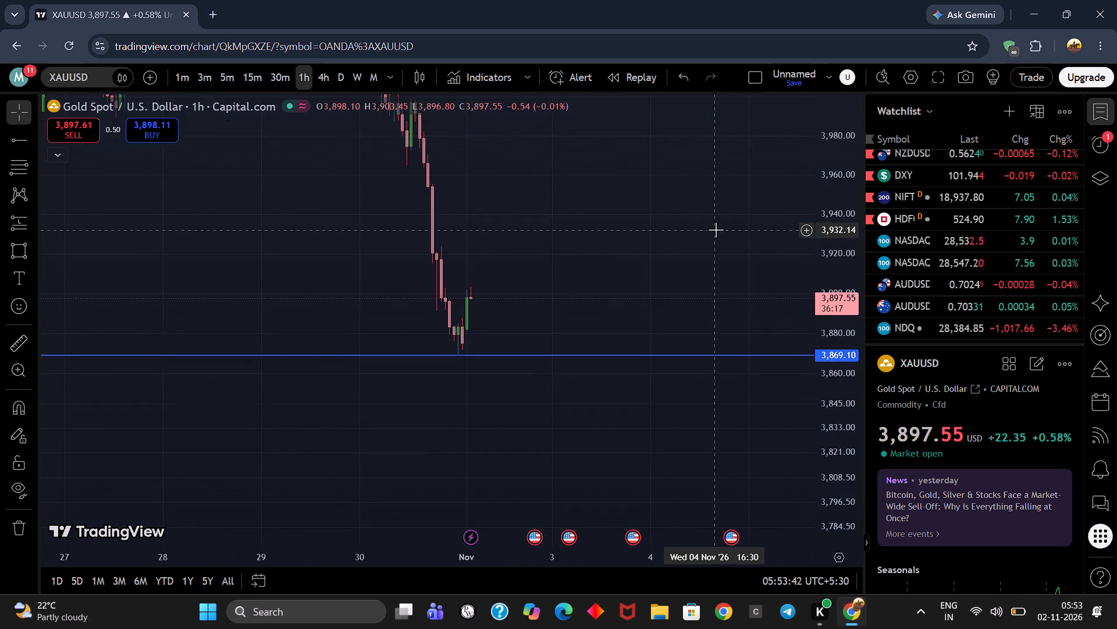
scroll(716, 229, "up", 5)
left_click(616, 254)
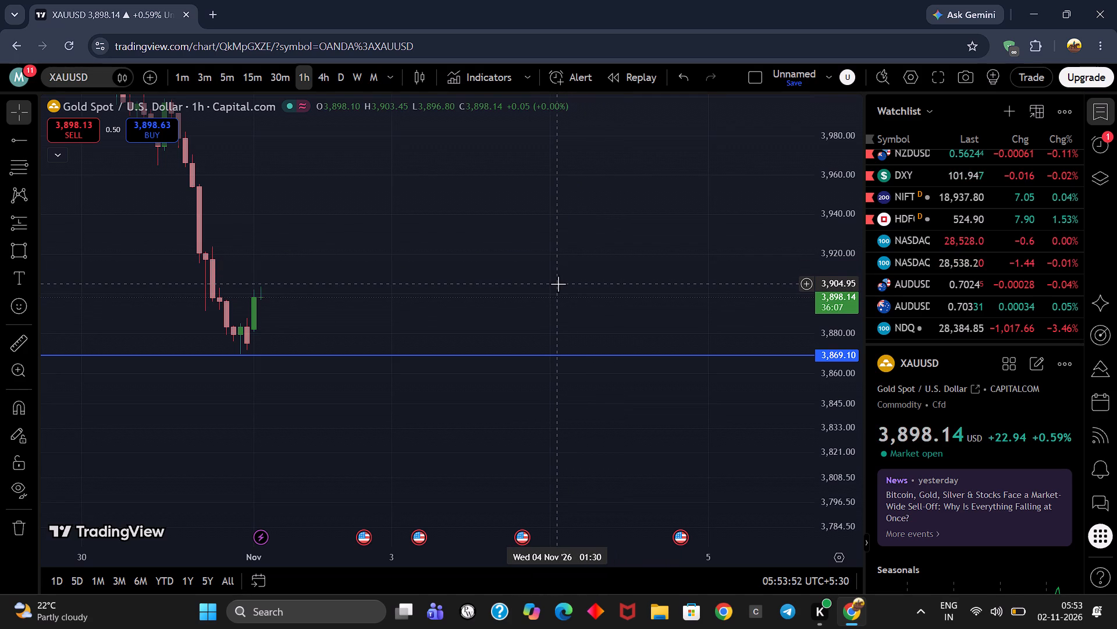
left_click_drag(543, 289, 562, 285)
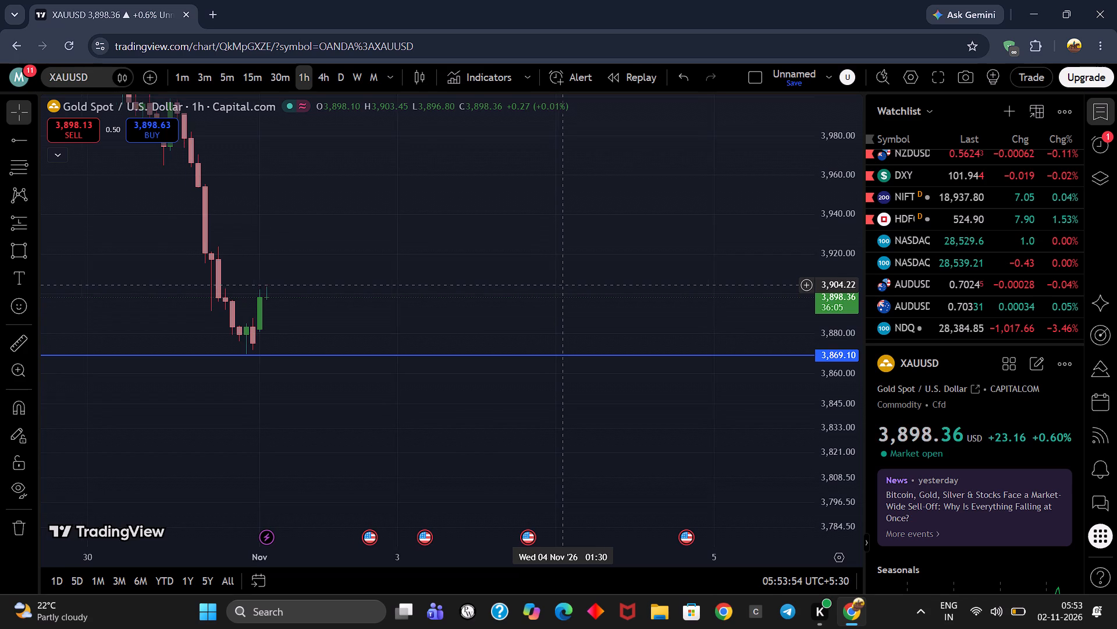
left_click_drag(562, 285, 563, 285)
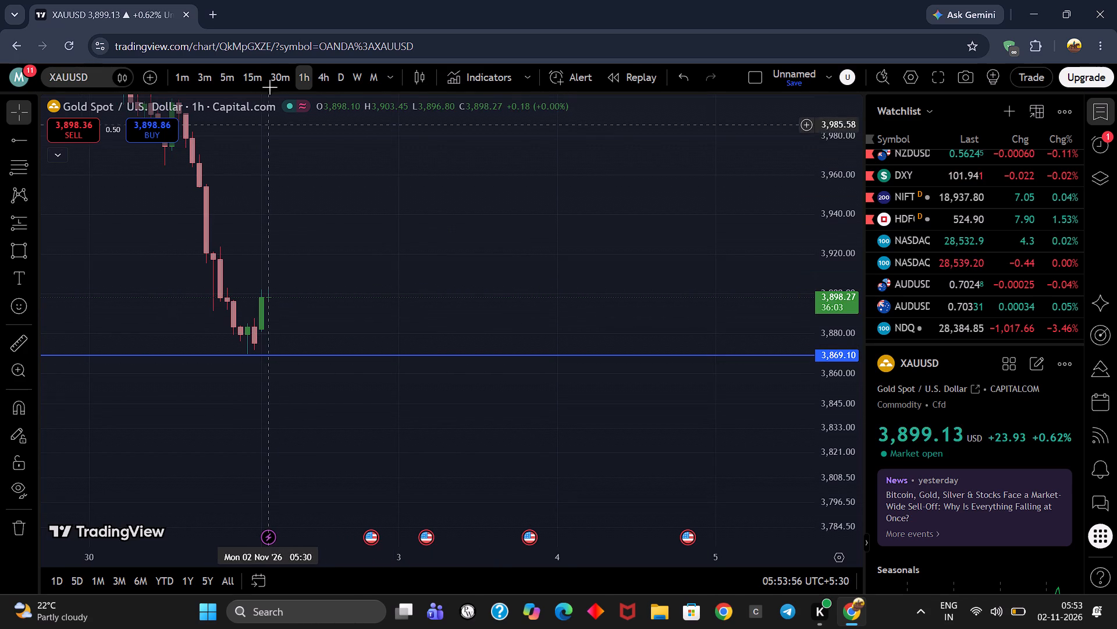
On the 15-minute timeframe, draw a rectangle zone from 30 October 20:15 to about 2 November 10:45, spanning about 3,908.24 to 3,925.
left_click(282, 89)
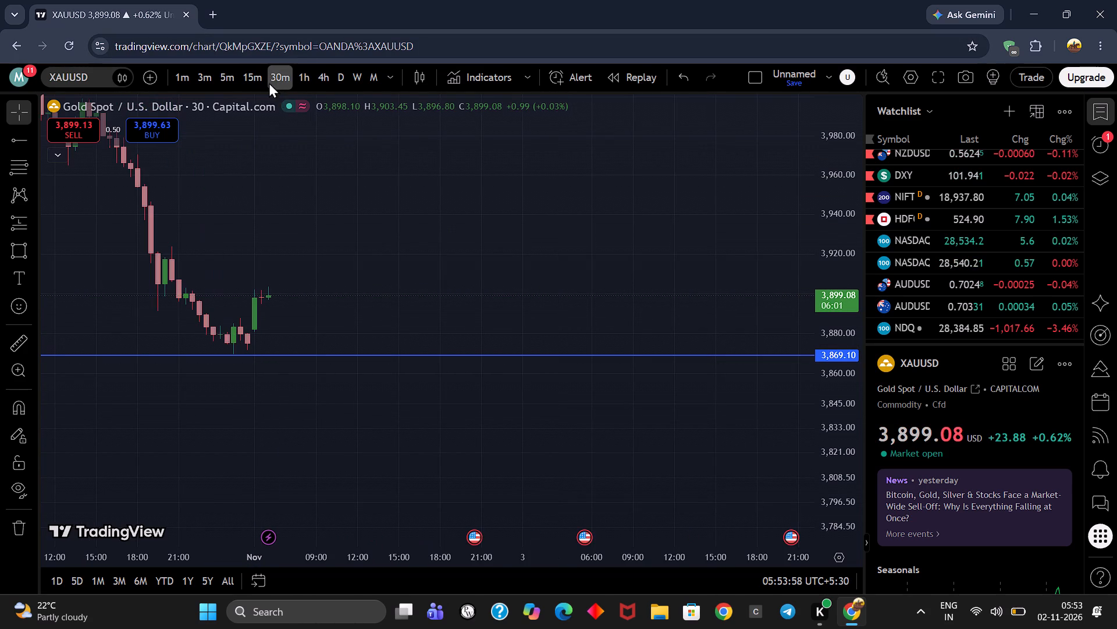
left_click(253, 74)
scroll(451, 241, "down", 4)
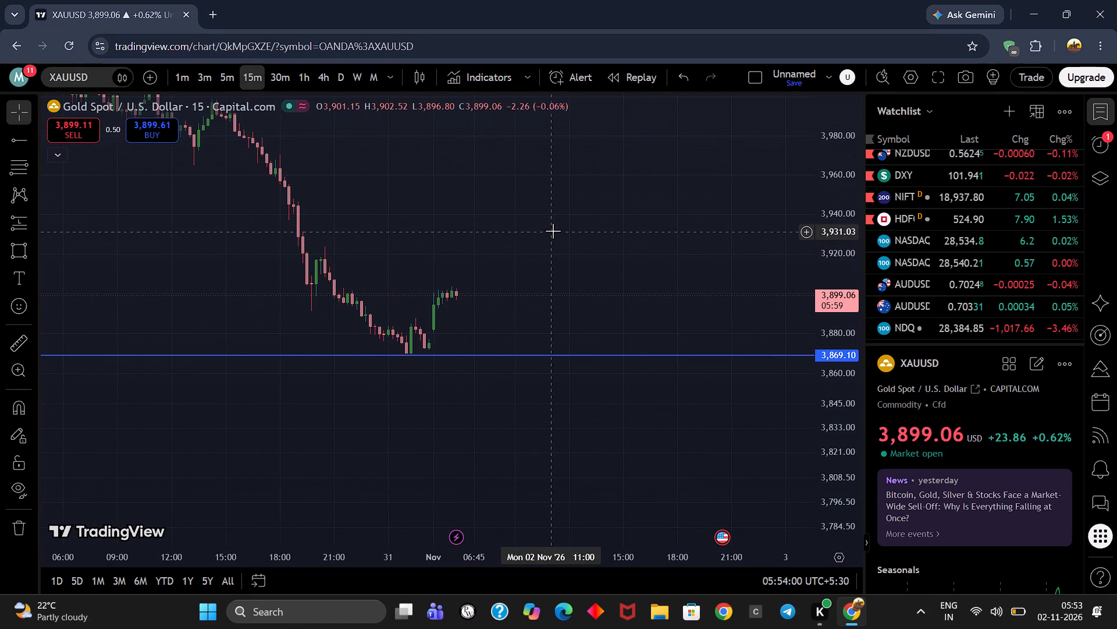
left_click_drag(553, 231, 467, 259)
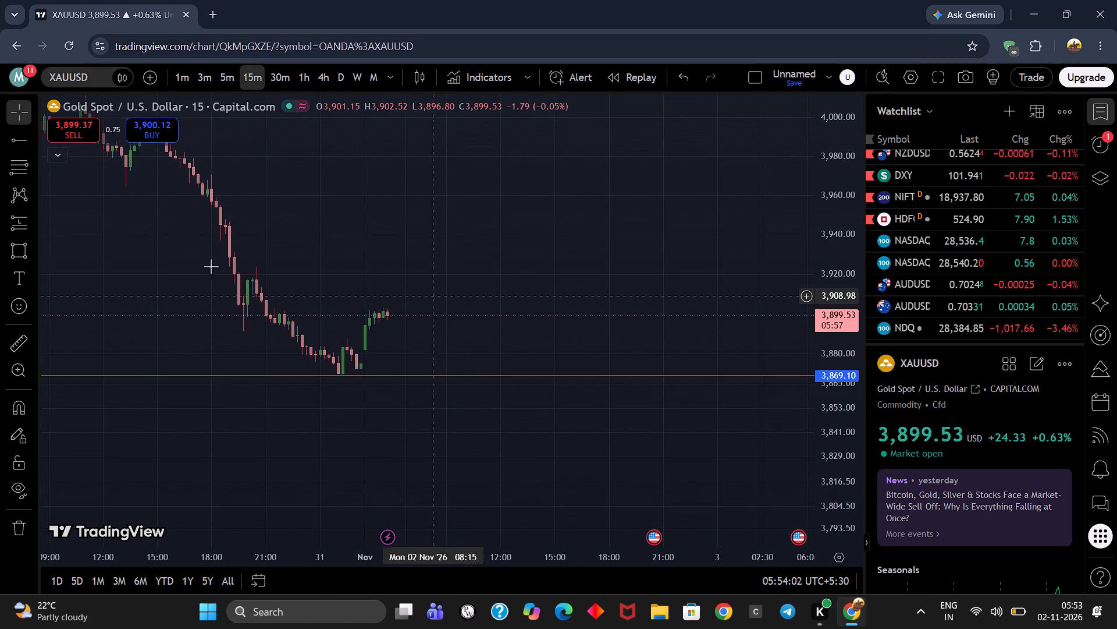
left_click(24, 259)
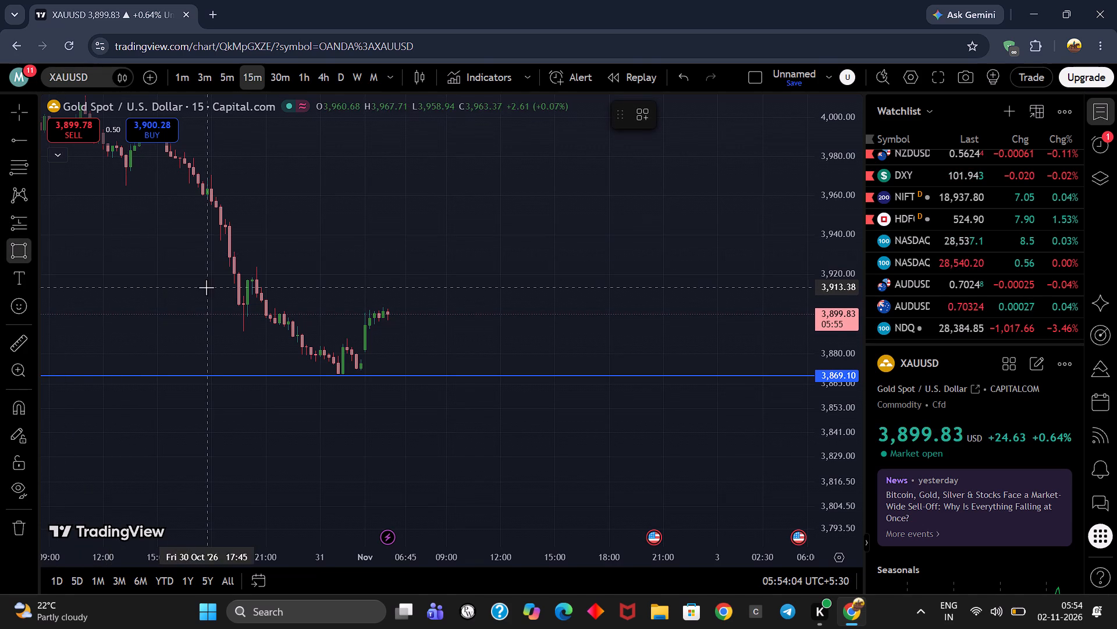
left_click(251, 297)
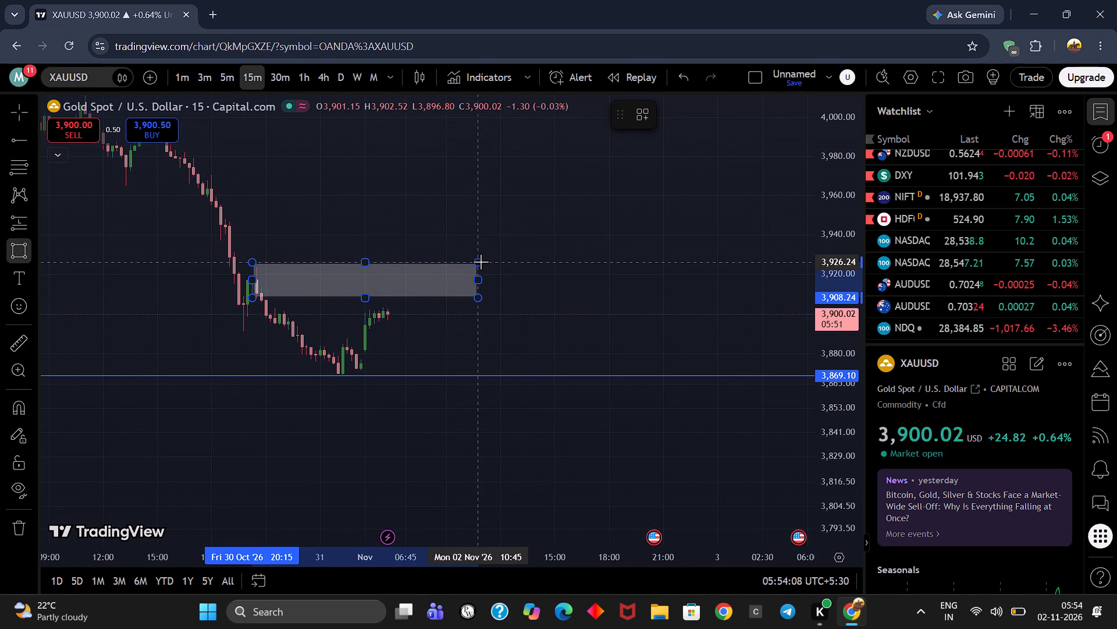
left_click(475, 264)
left_click(485, 263)
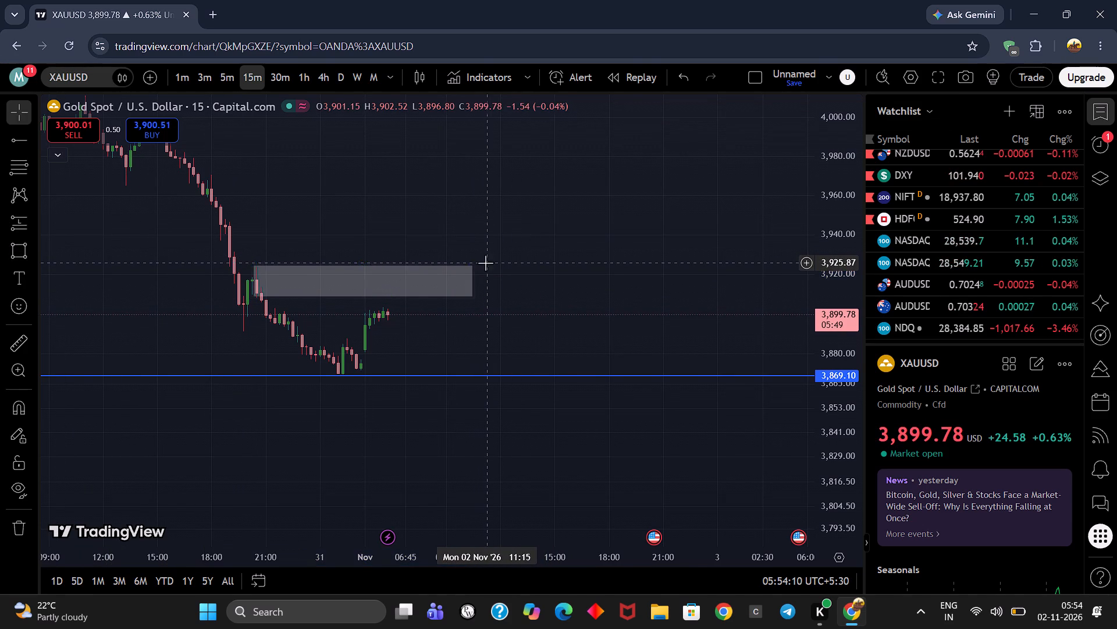
Place a short position with entry at about 3,909.34 on the 15-minute zone's lower edge and target at about 3,869.23 on the lower ray.
left_click_drag(489, 260, 407, 261)
left_click_drag(452, 191, 488, 263)
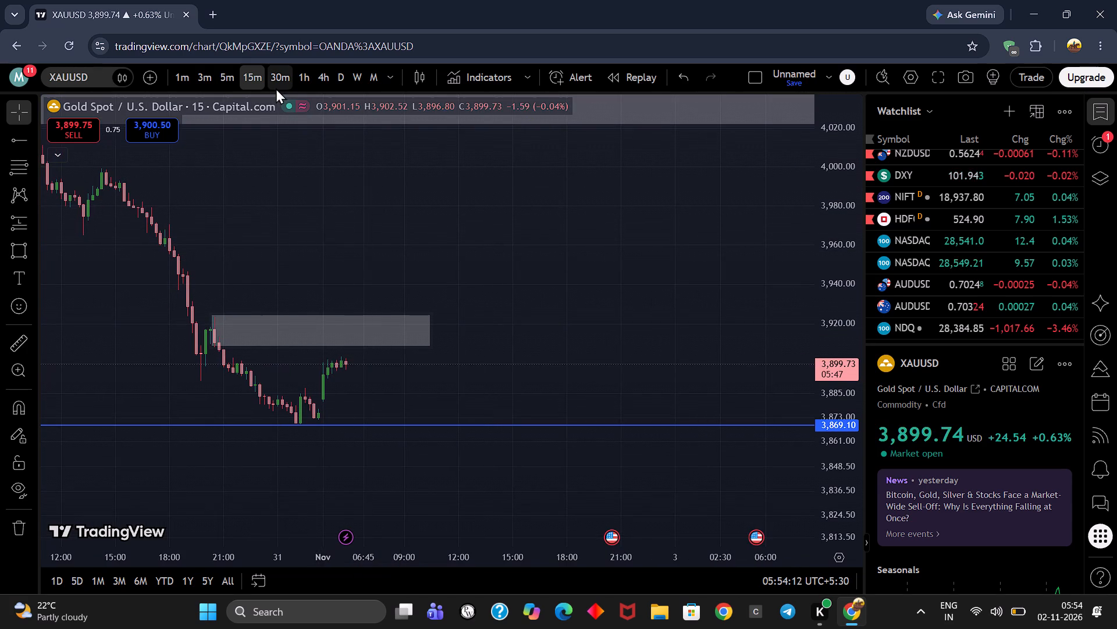
left_click_drag(496, 249, 503, 225)
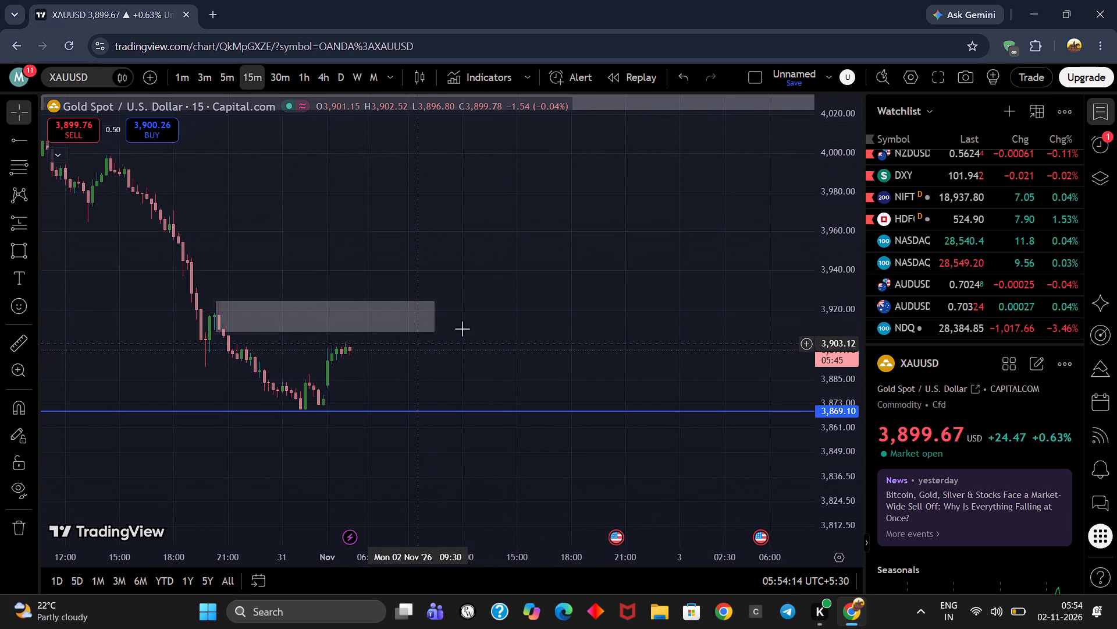
left_click_drag(518, 289, 501, 271)
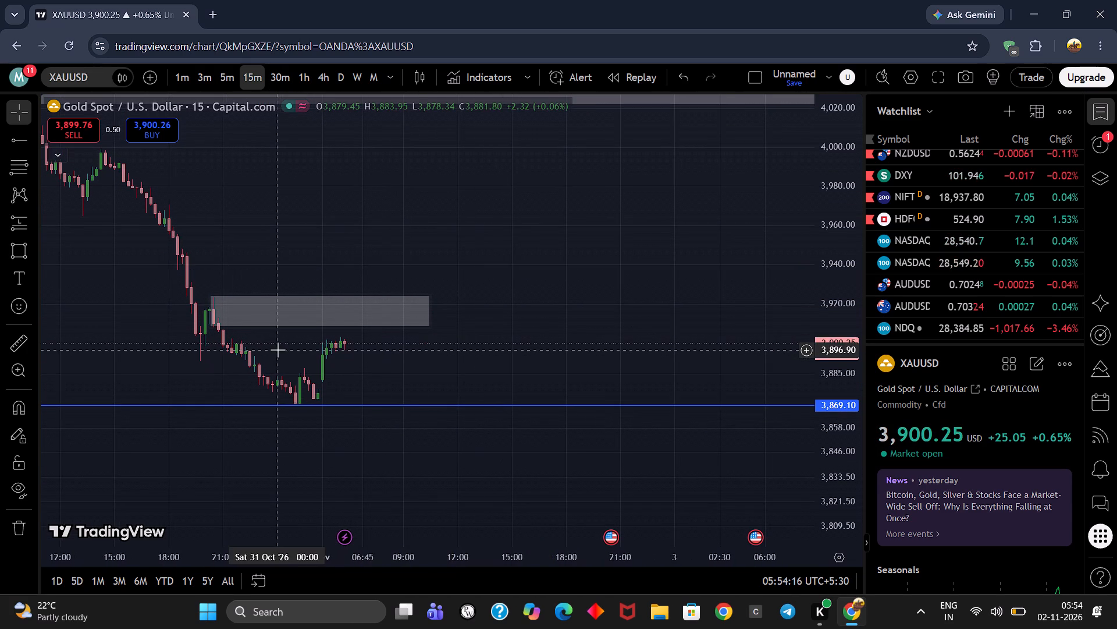
left_click(30, 234)
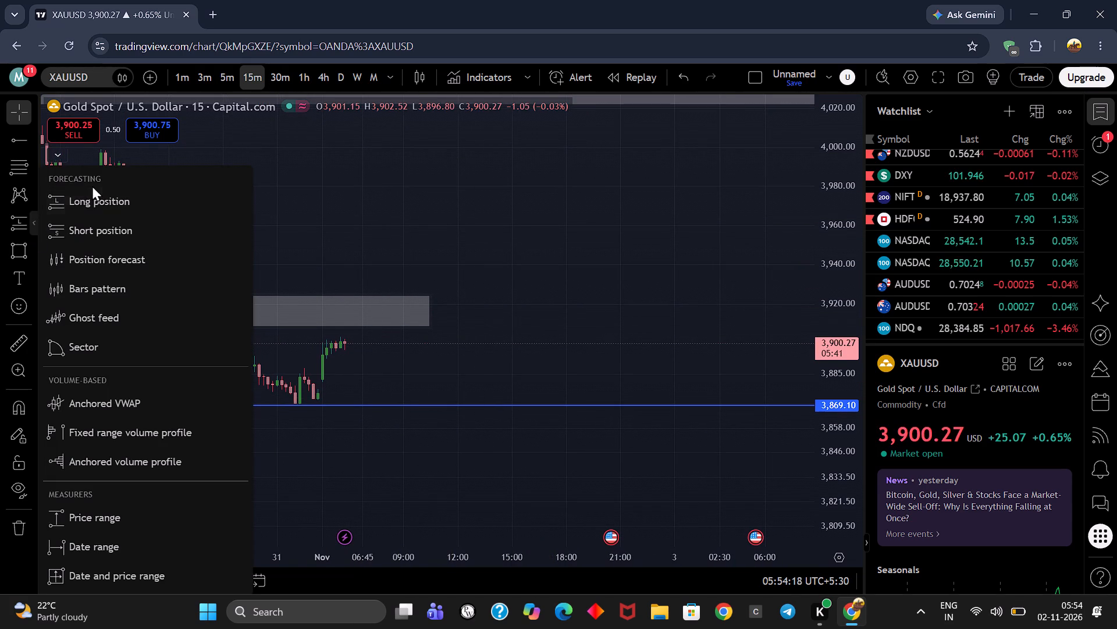
left_click(105, 224)
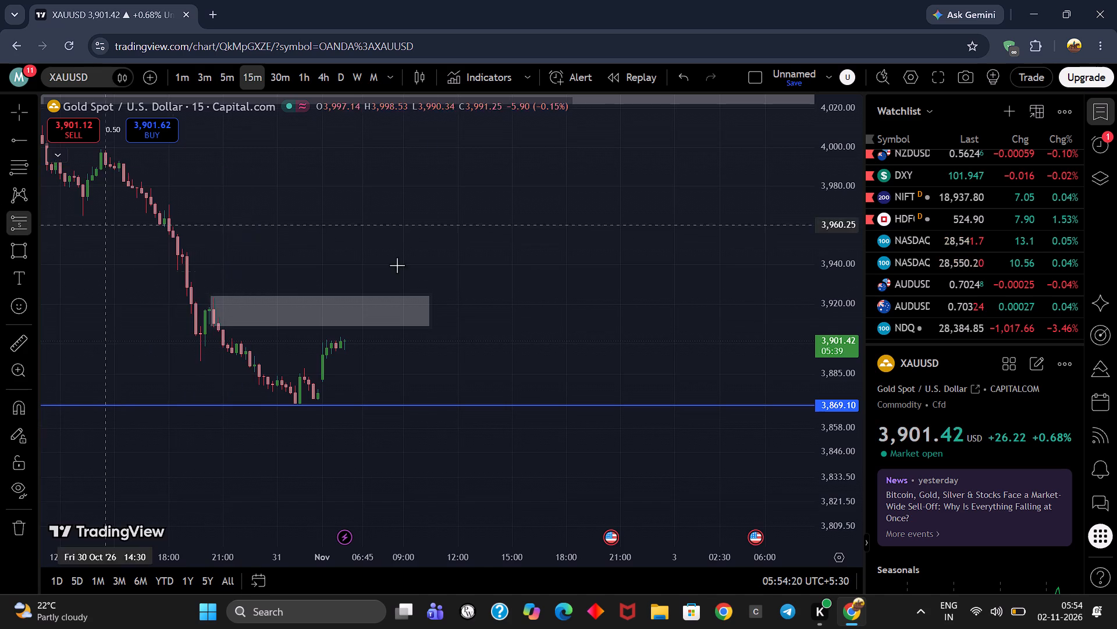
left_click(357, 325)
left_click_drag(359, 377, 359, 383)
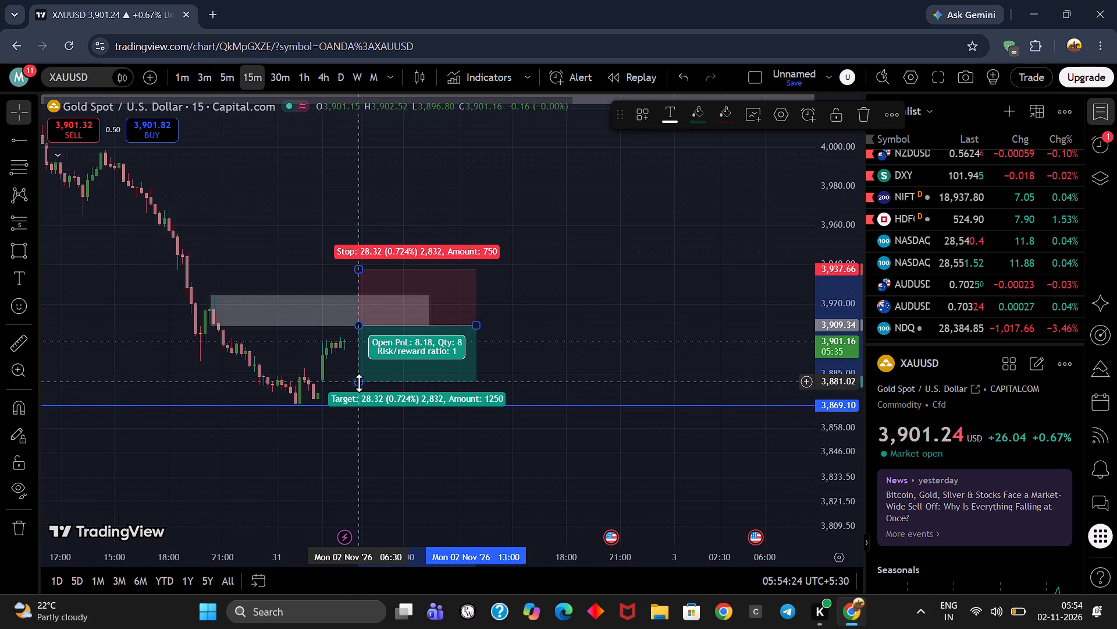
left_click_drag(359, 383, 367, 405)
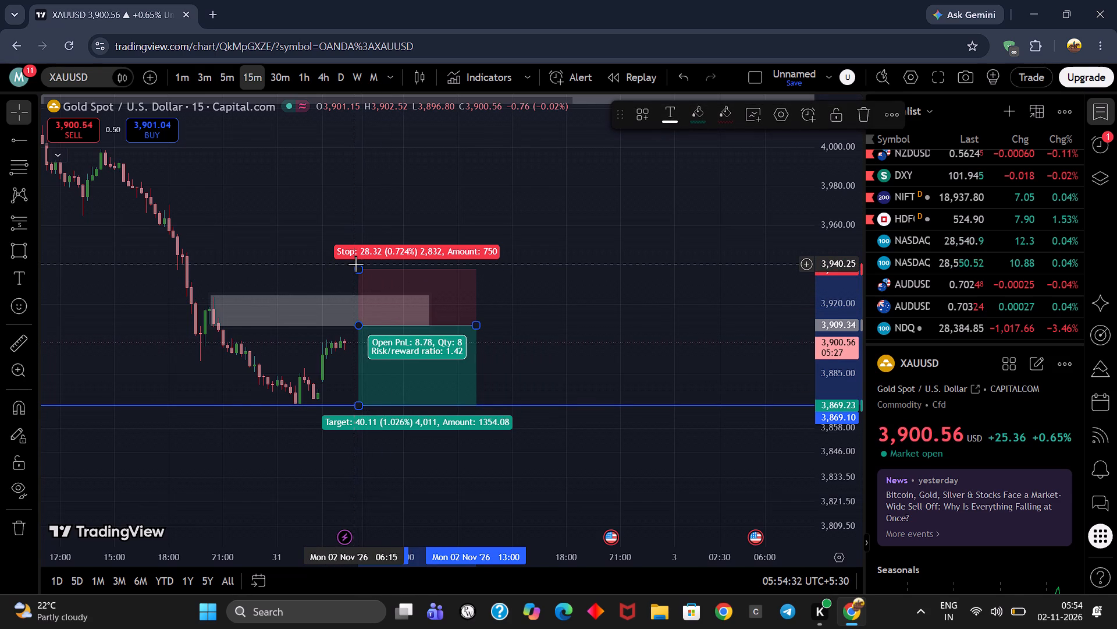
Lower the short position's stop to about 3,928.08, just above the 15-minute zone's upper edge.
left_click_drag(362, 266, 356, 273)
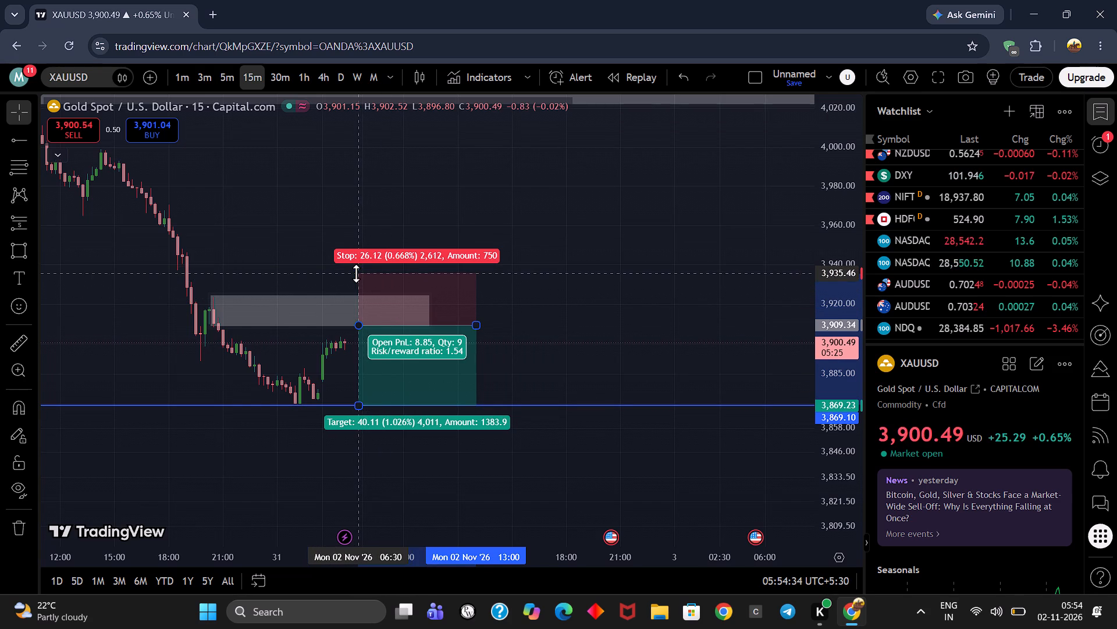
left_click_drag(356, 273, 364, 294)
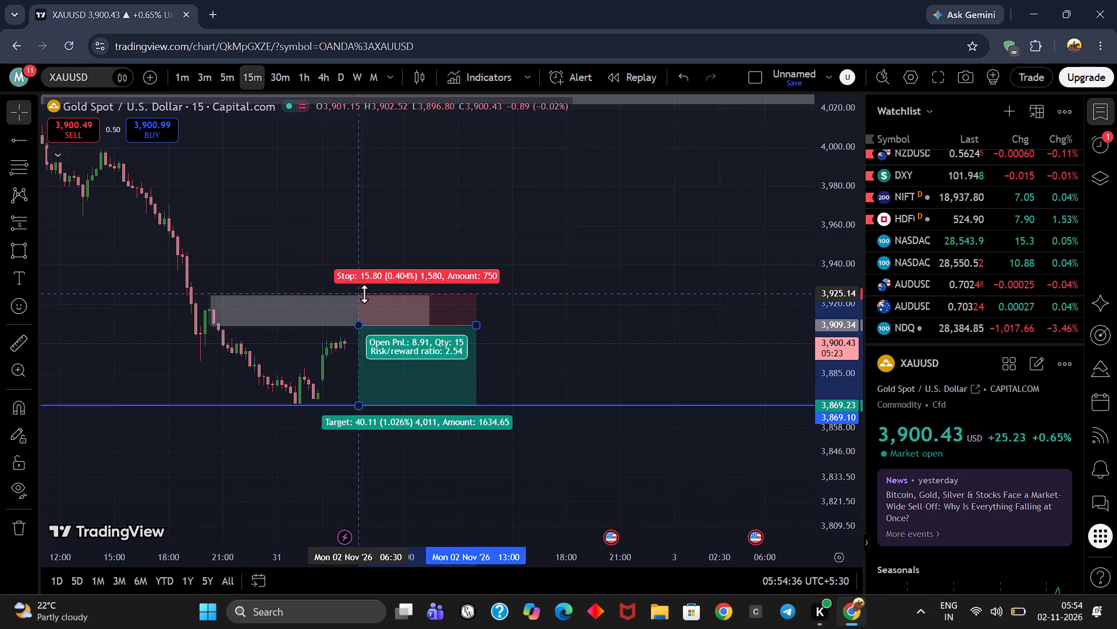
left_click_drag(364, 294, 355, 288)
left_click(328, 270)
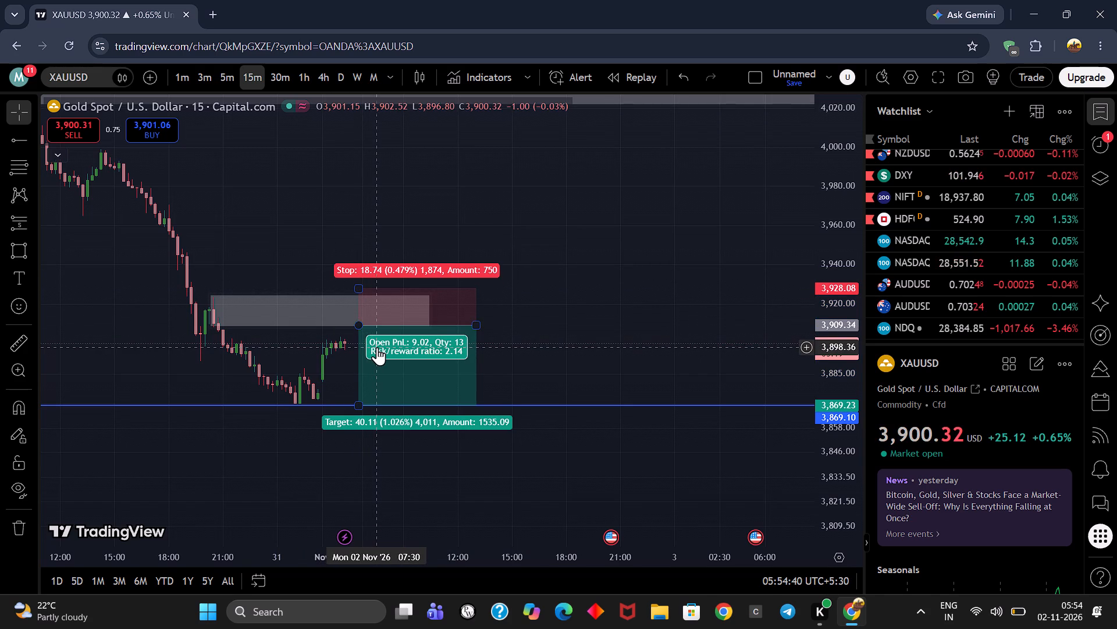
left_click(486, 351)
Measure the price distance from about 3,909 at the short entry level down to about 3,869 at the lower ray.
left_click(10, 341)
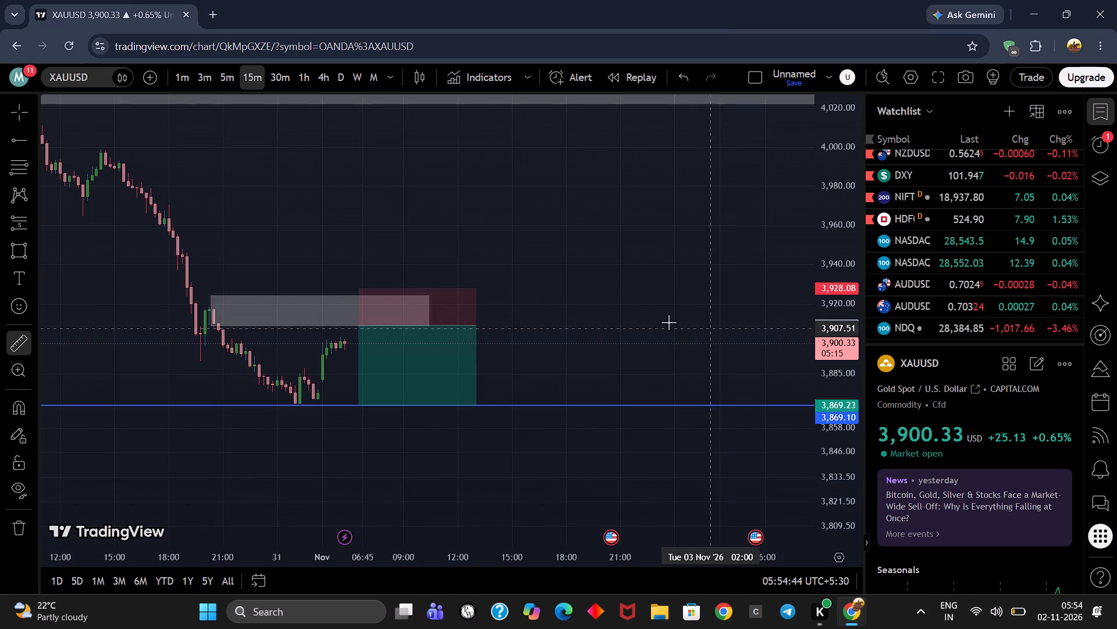
left_click(651, 326)
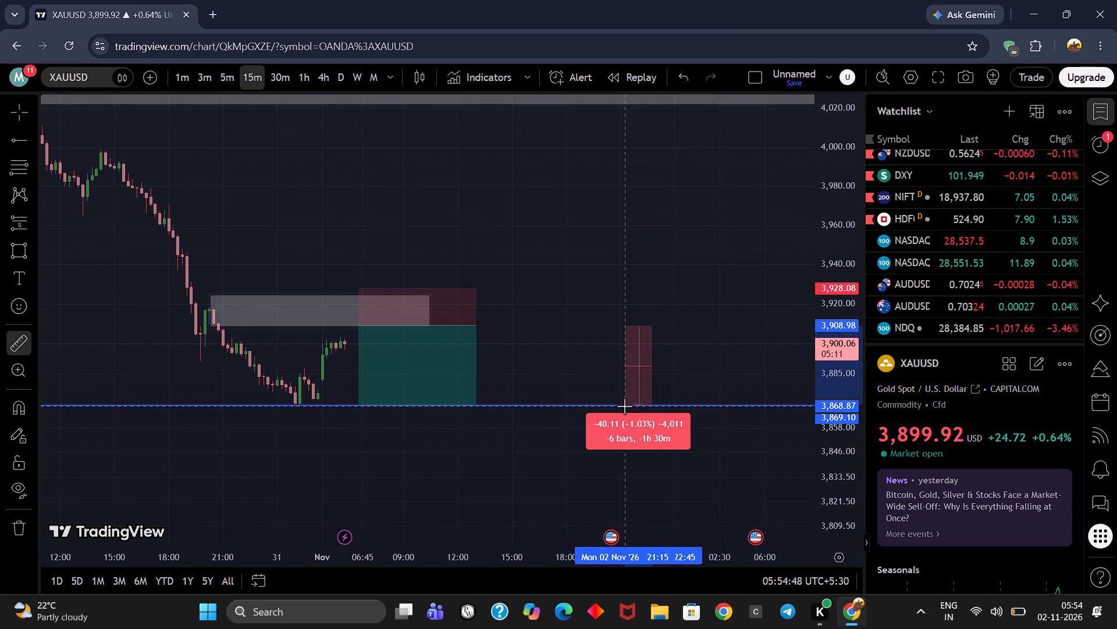
left_click(625, 404)
left_click(575, 278)
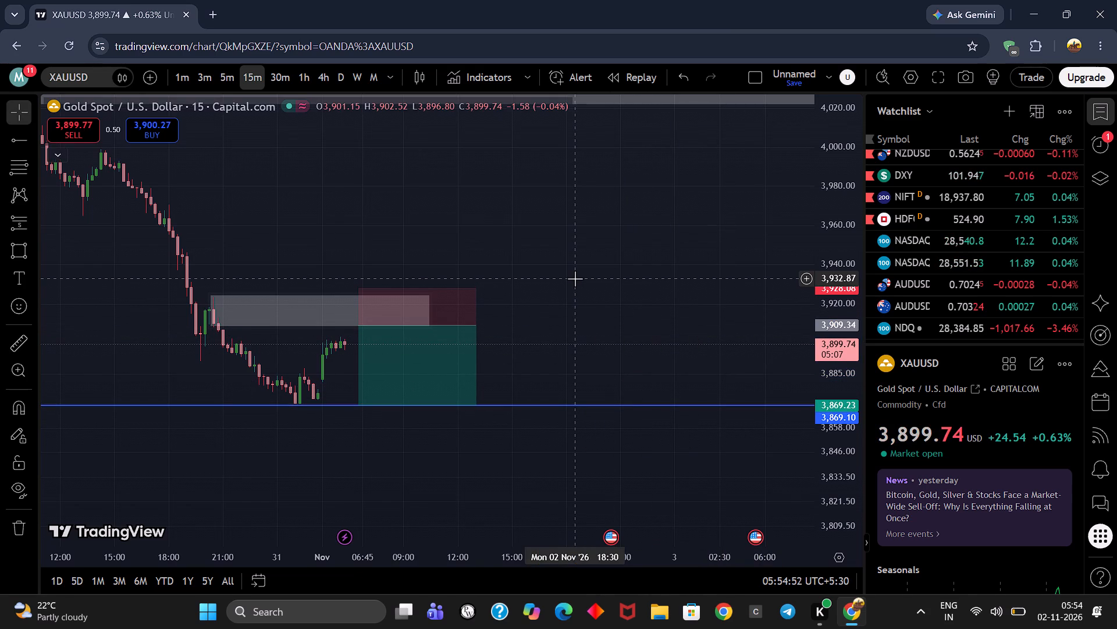
Examine the short setup on the 15-minute timeframe against the preceding decline, the larger zone above and the lower ray.
left_click_drag(536, 255, 561, 242)
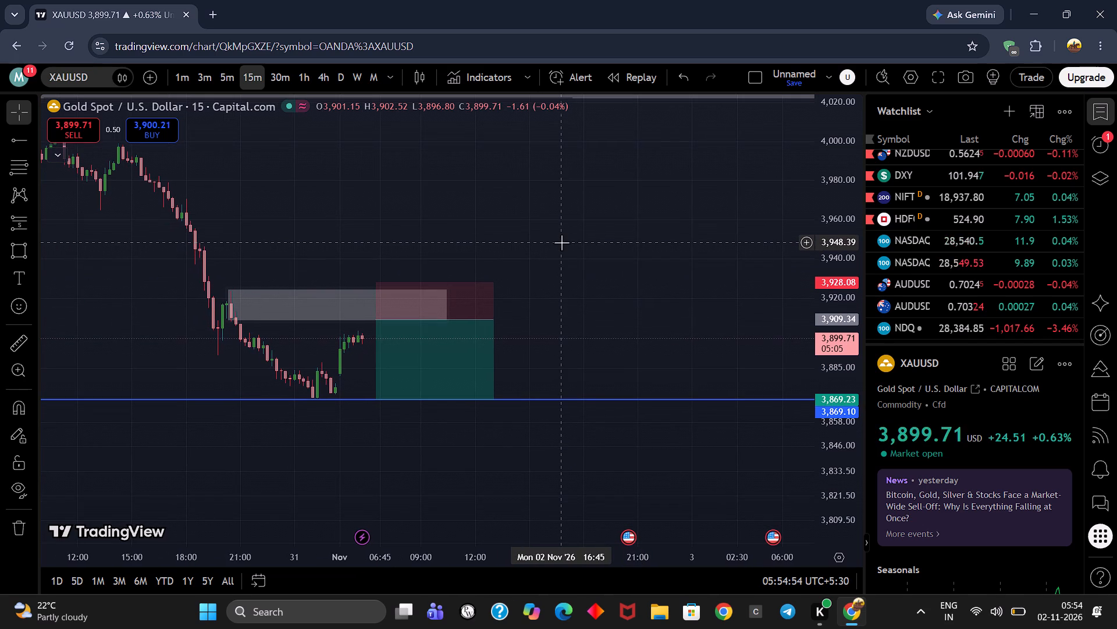
left_click_drag(556, 201, 520, 209)
left_click_drag(460, 218, 551, 202)
left_click_drag(514, 199, 600, 324)
scroll(602, 288, "down", 6)
scroll(602, 288, "up", 3)
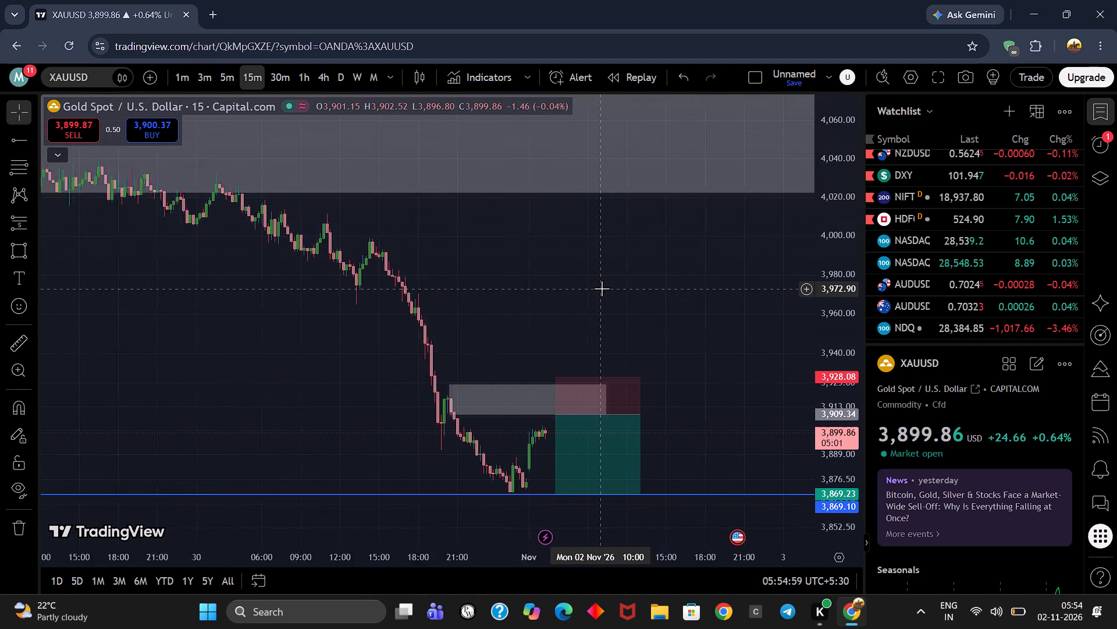
scroll(602, 288, "up", 6)
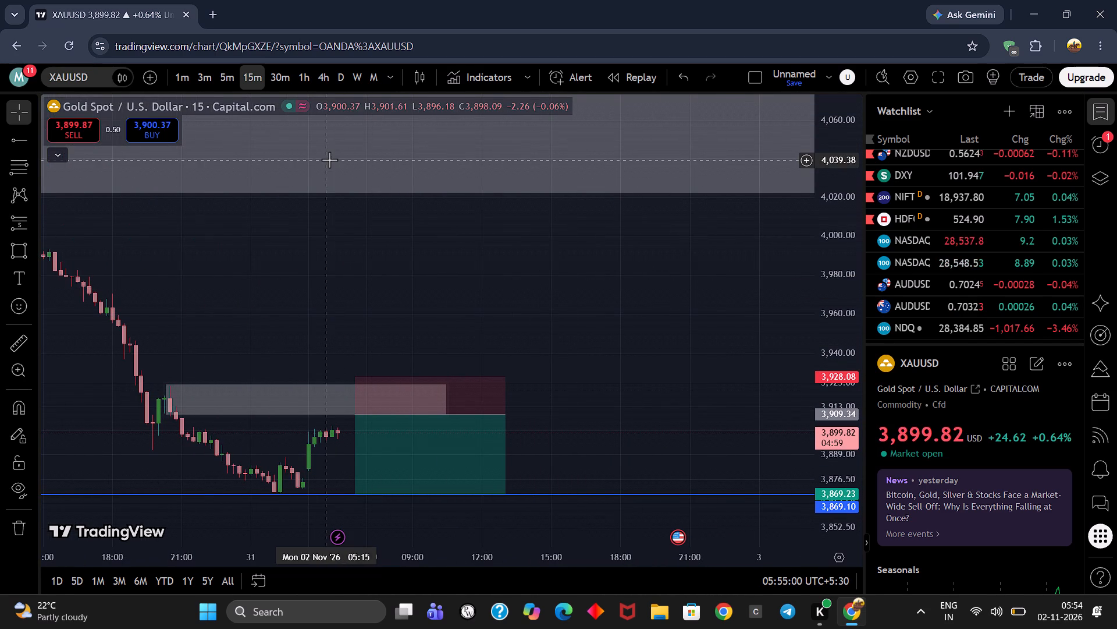
left_click_drag(227, 275, 500, 116)
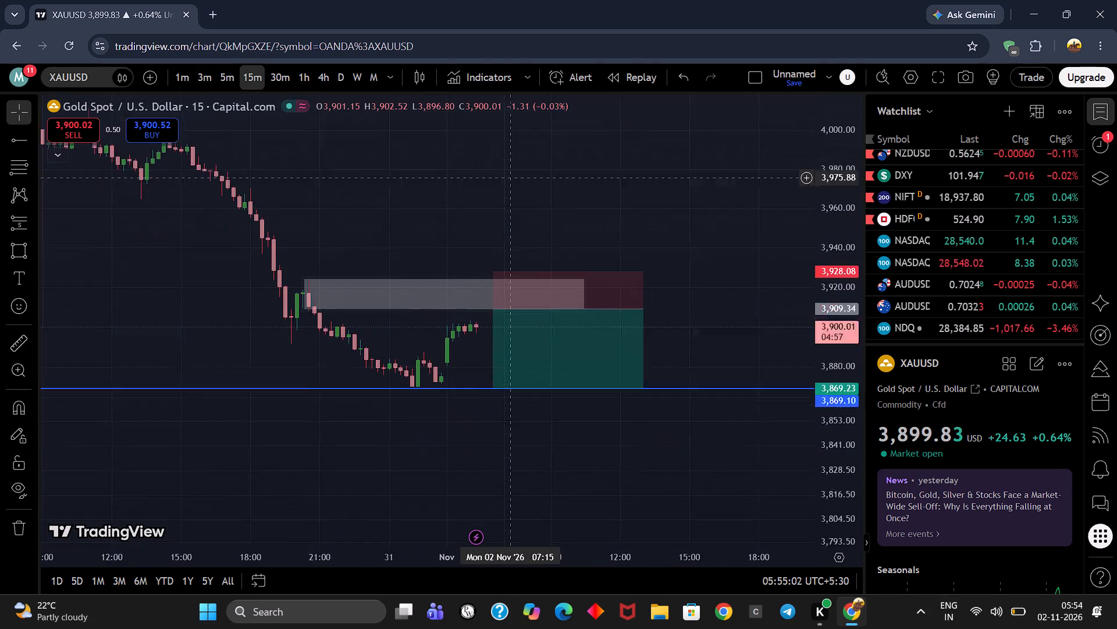
left_click_drag(500, 116, 499, 113)
scroll(827, 325, "up", 2)
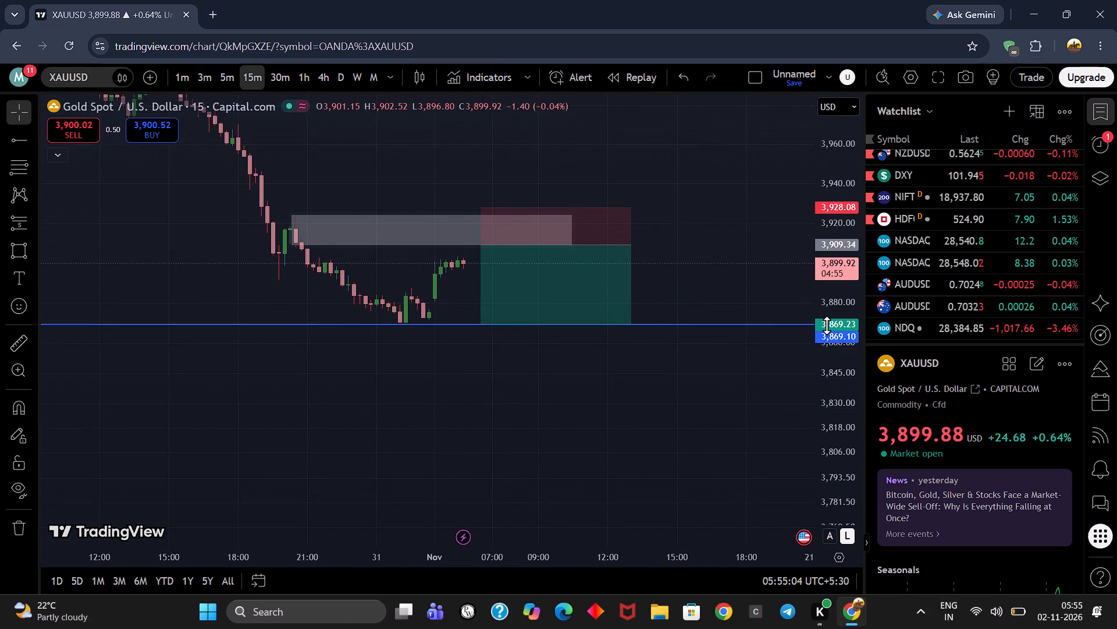
scroll(827, 325, "up", 3)
scroll(848, 314, "down", 2)
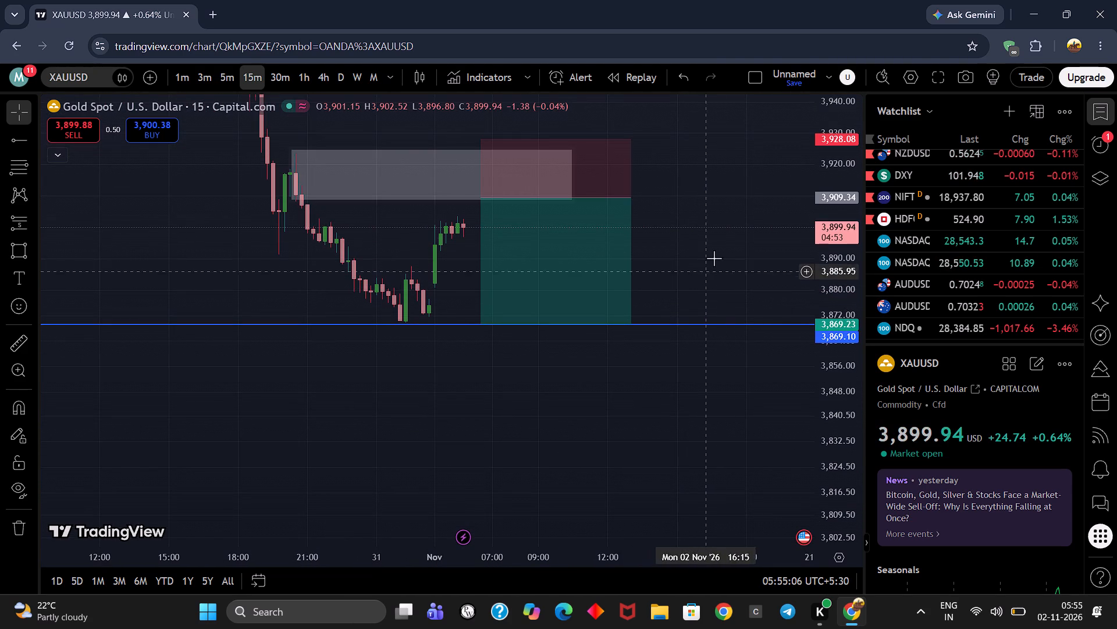
left_click_drag(719, 227, 643, 399)
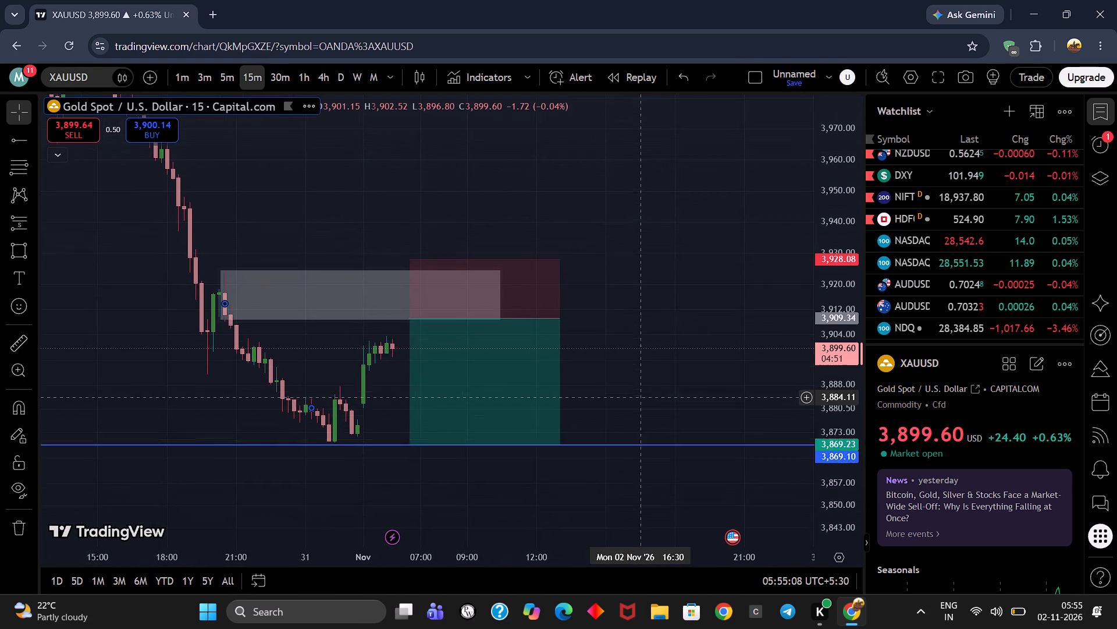
left_click_drag(643, 399, 648, 426)
Draw a trend line along the 15-minute zone's upper edge at about 3,923.94, from 30 October 20:15 to 2 November 09:15, labelled "choch".
left_click(35, 143)
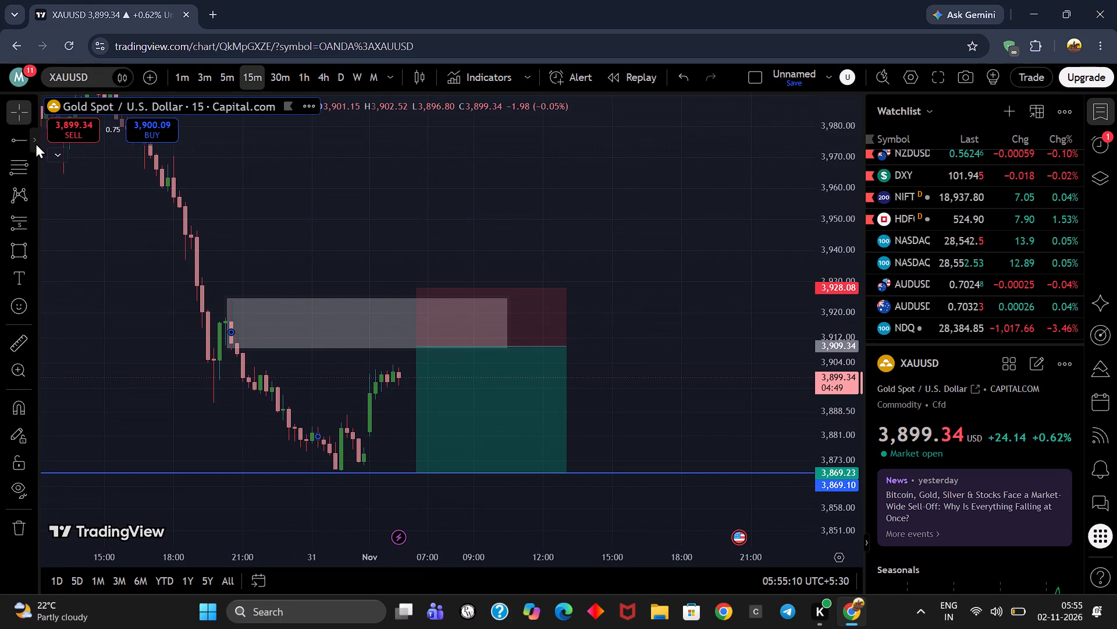
left_click(54, 99)
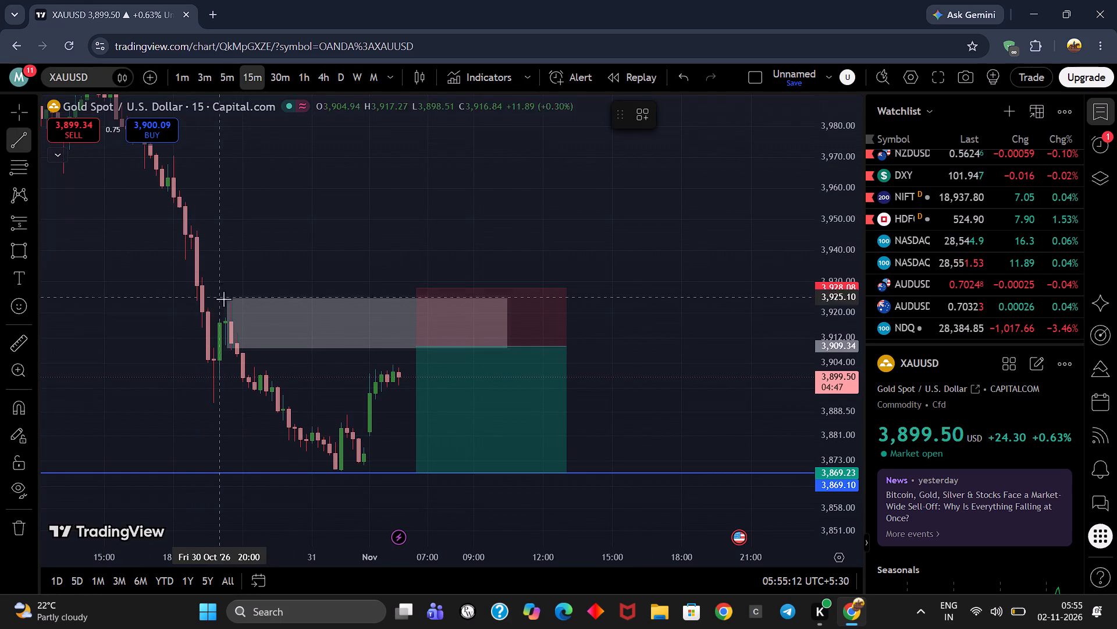
left_click(227, 301)
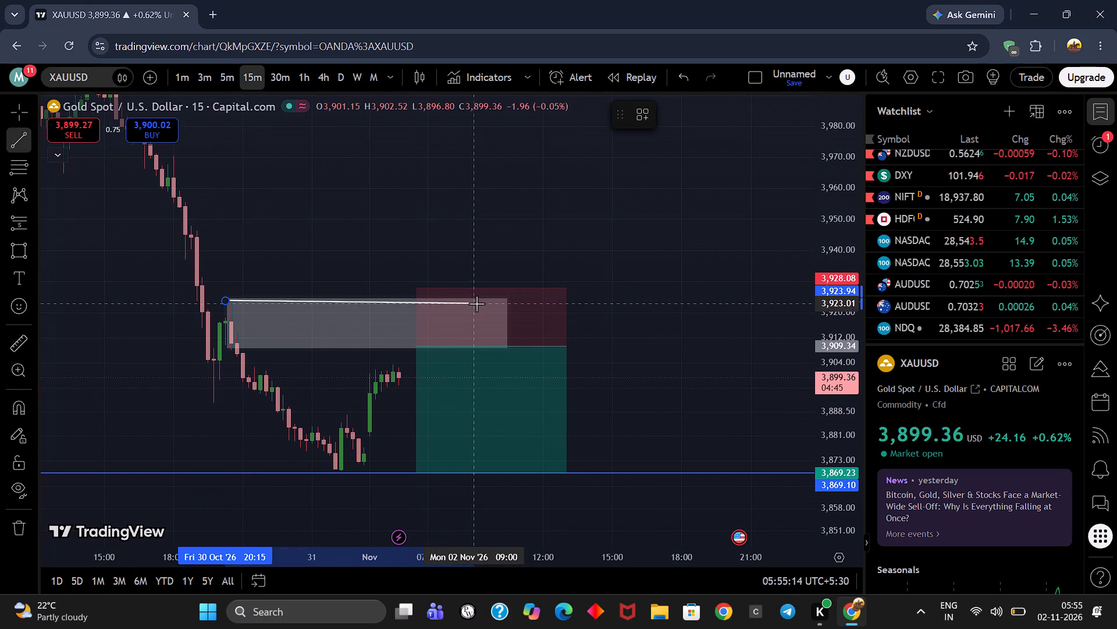
left_click(481, 301)
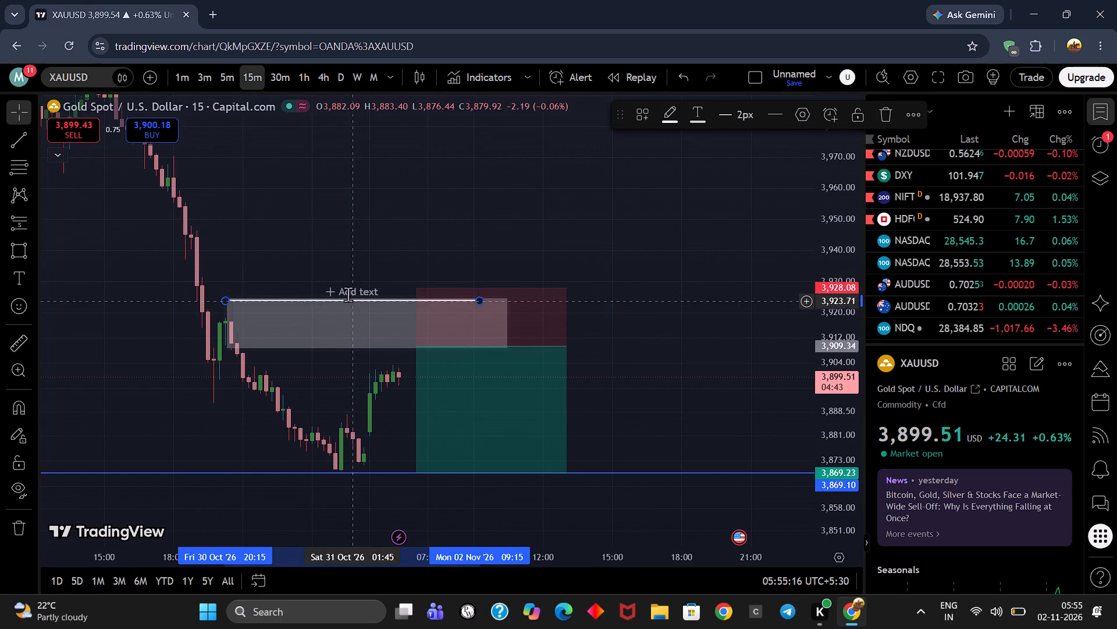
left_click(346, 290)
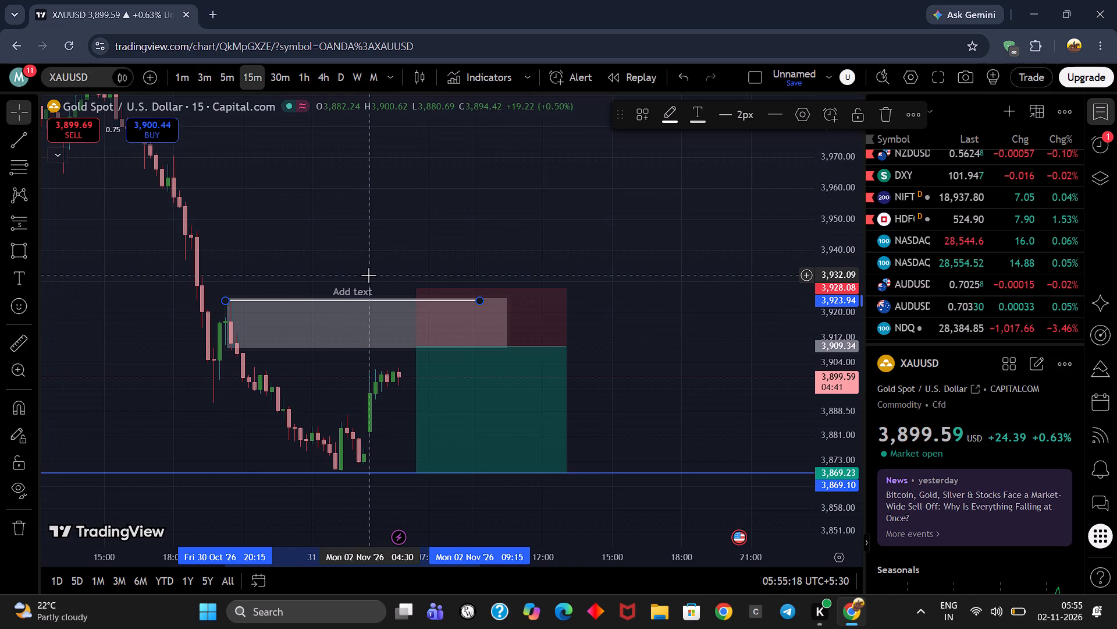
type("choch")
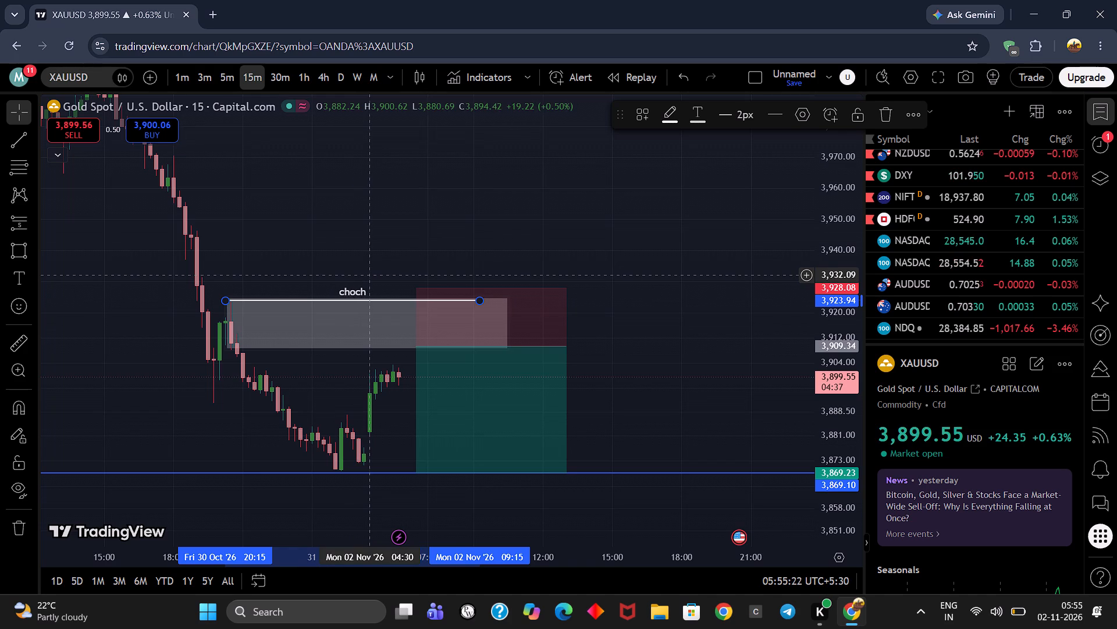
left_click(368, 275)
Draw a near-horizontal trend line at the swing low, about 3,870, from 31 October 01:00 to 2 November 14:00.
left_click_drag(435, 194, 493, 363)
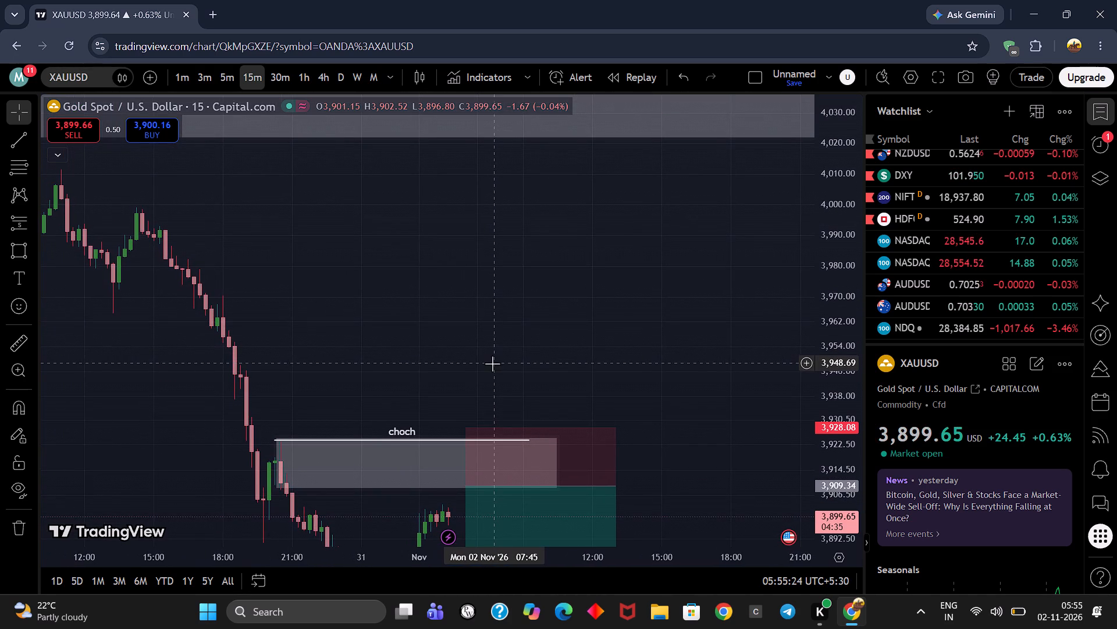
left_click_drag(446, 368, 410, 238)
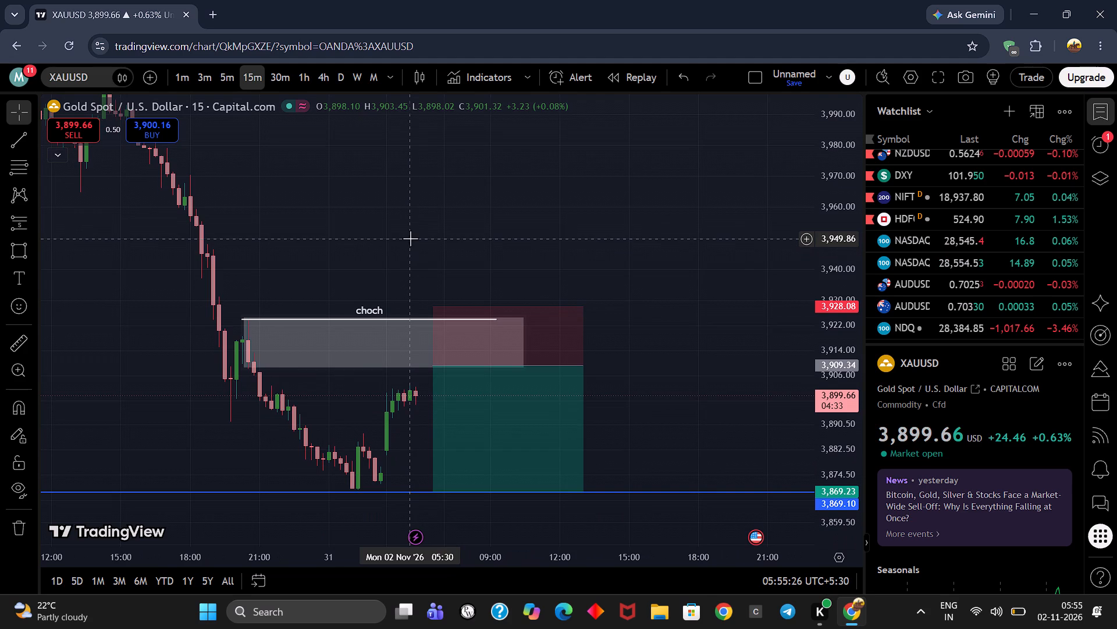
left_click_drag(410, 225, 453, 316)
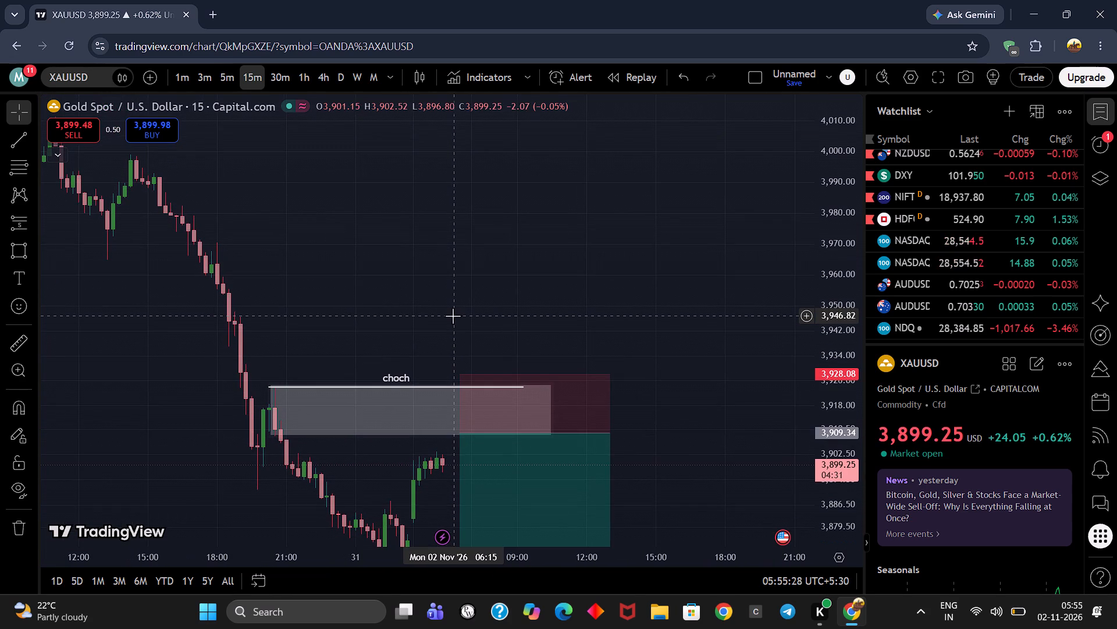
scroll(842, 252, "down", 2)
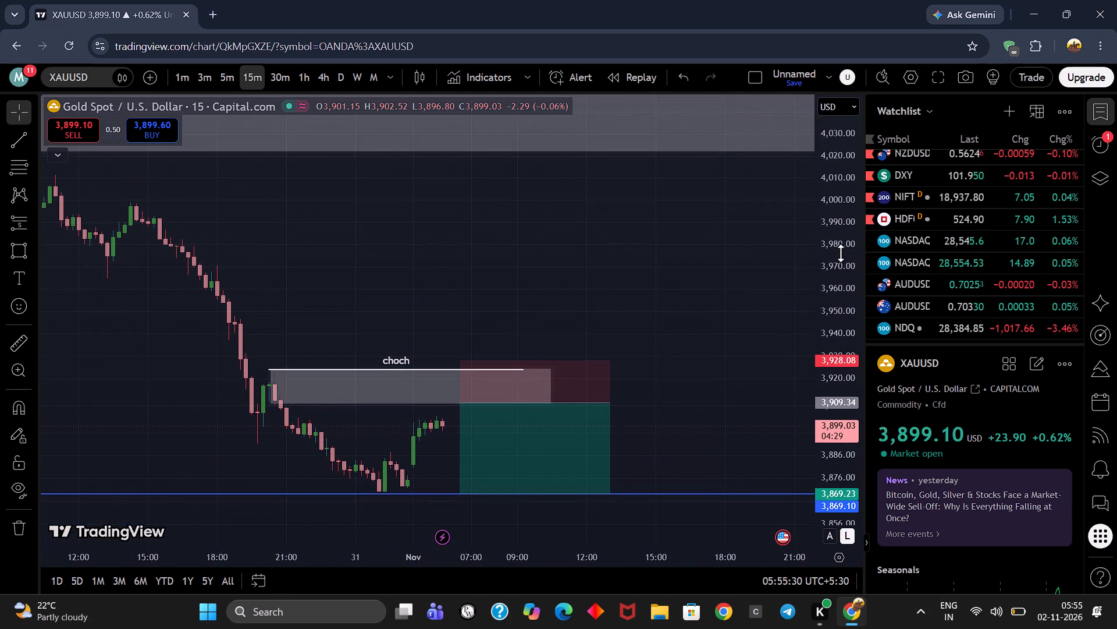
left_click_drag(748, 259, 568, 165)
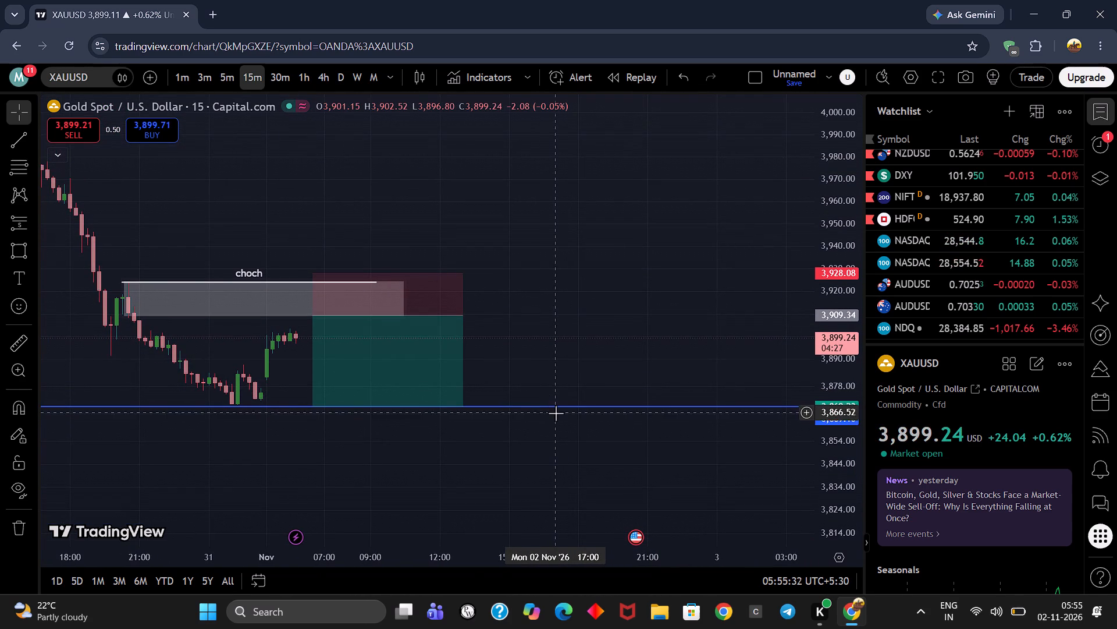
left_click(547, 404)
left_click(611, 362)
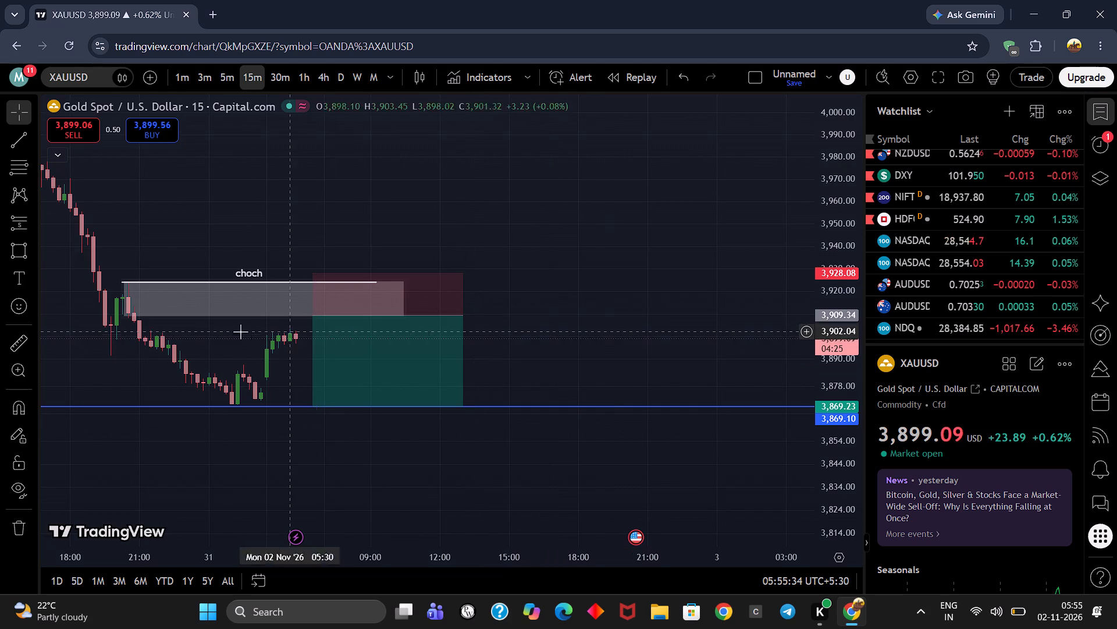
left_click(8, 144)
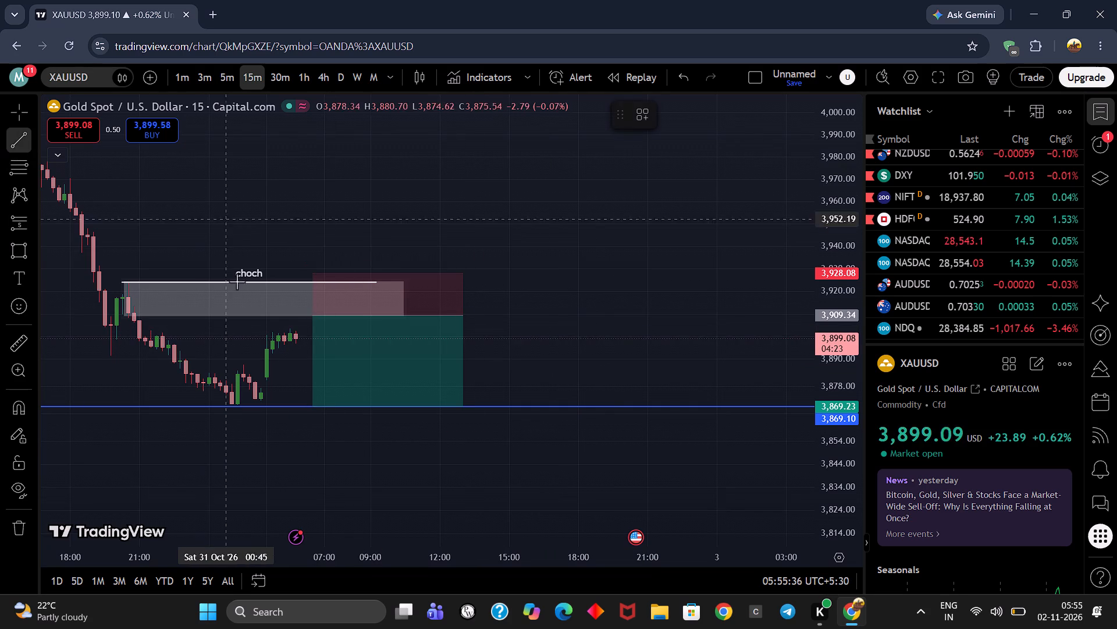
left_click(232, 404)
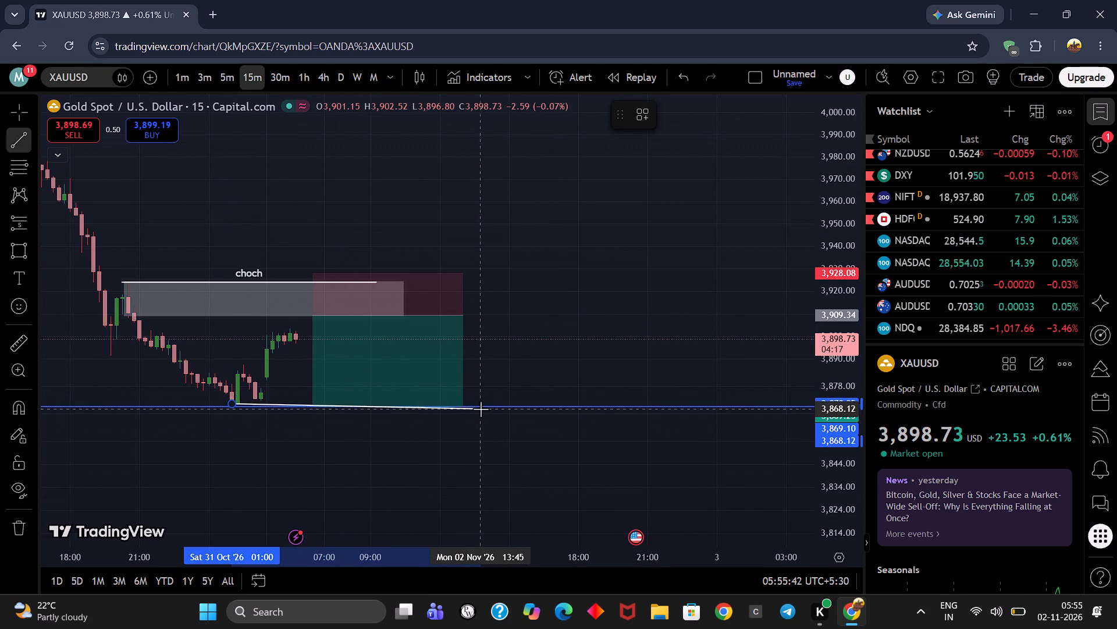
left_click(485, 404)
left_click(518, 461)
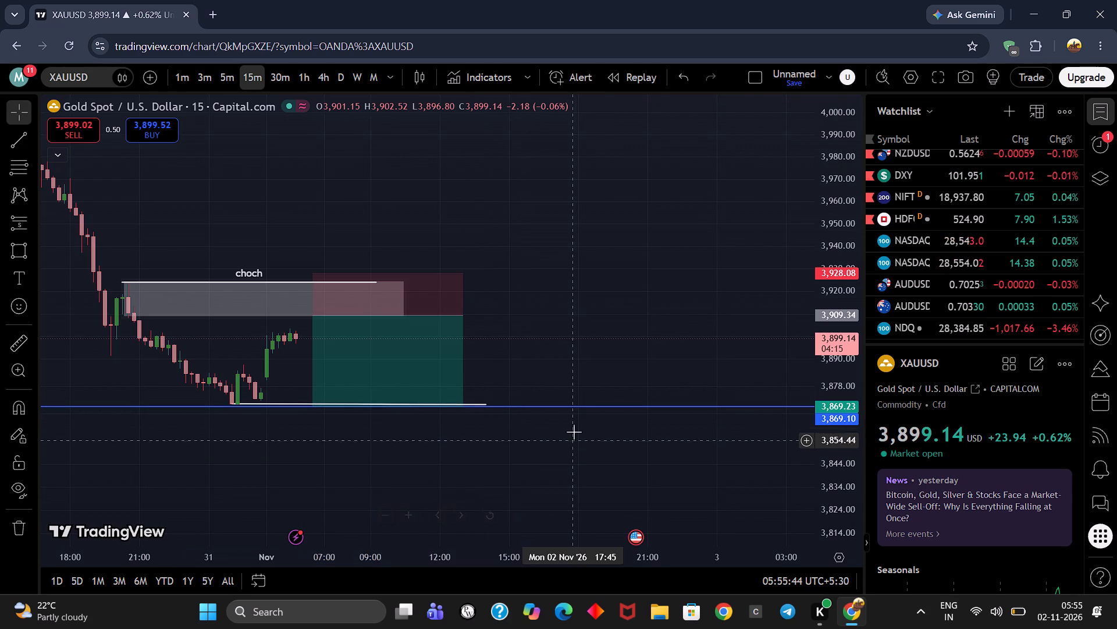
Delete the blue ray at 3,869.10 beneath the new lower trend line.
left_click(584, 405)
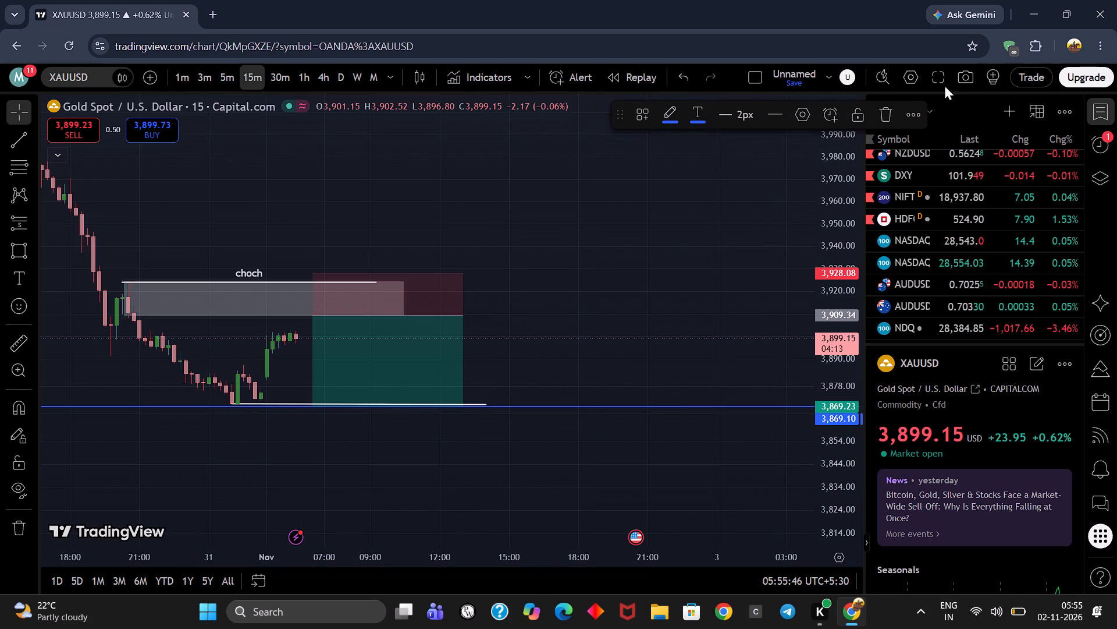
left_click(888, 118)
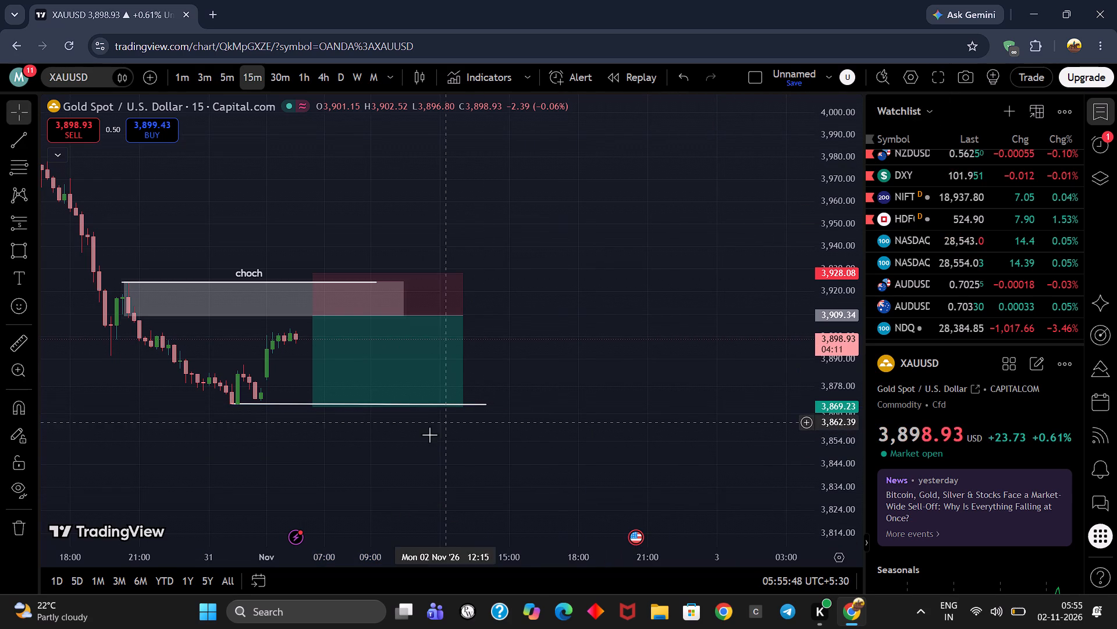
Label the lower trend line at the swing low "d,w,m ka low".
left_click(333, 405)
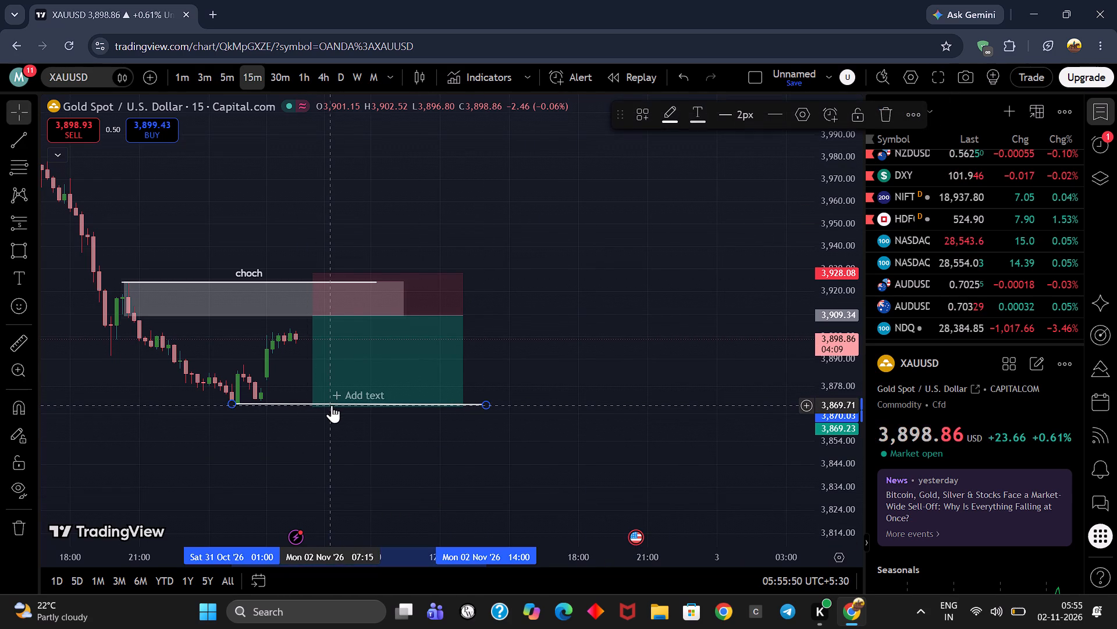
left_click(344, 392)
left_click(360, 394)
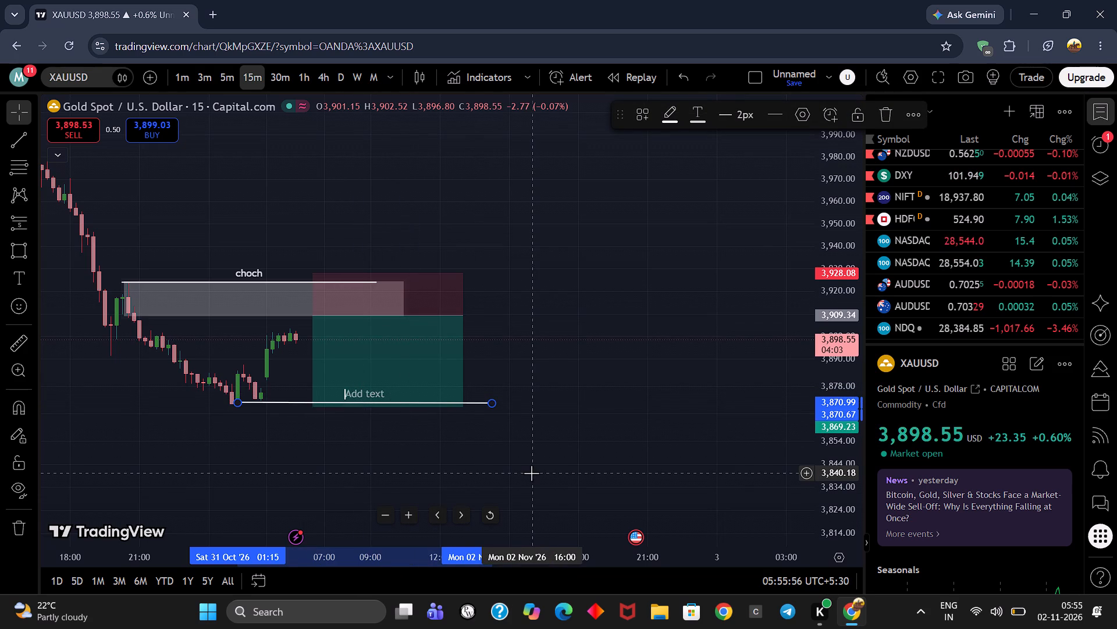
key("d")
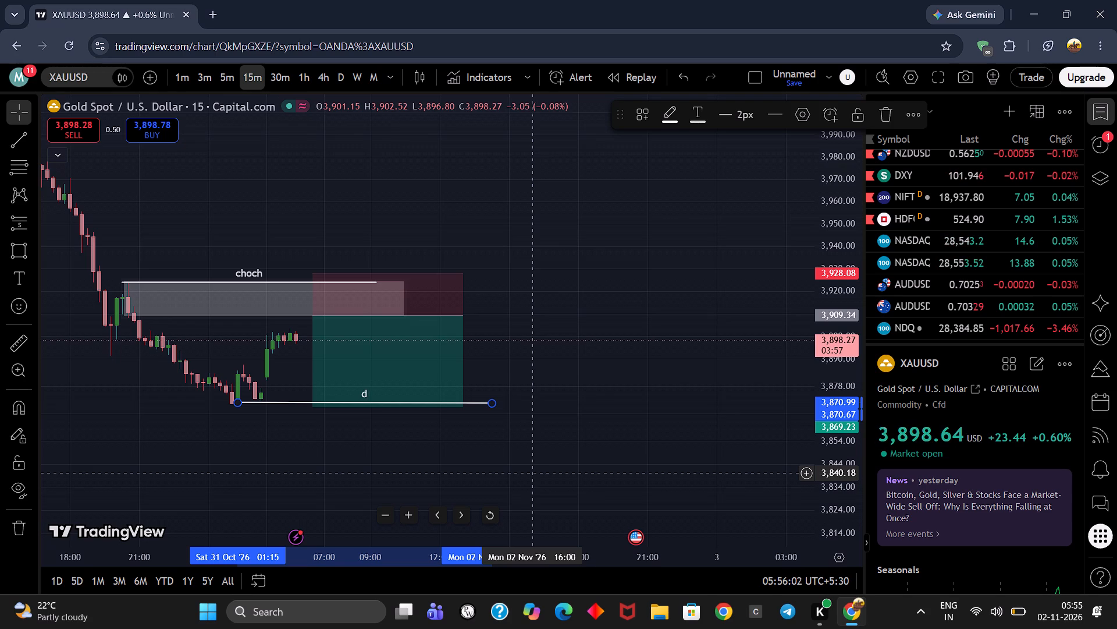
key("period")
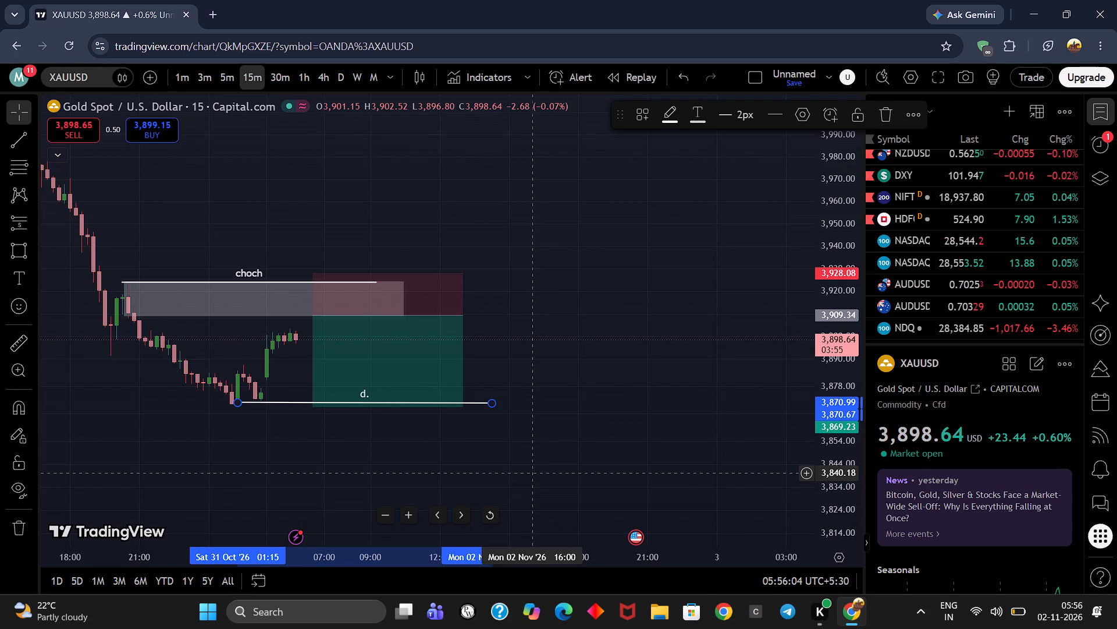
key("BackSpace")
key("comma")
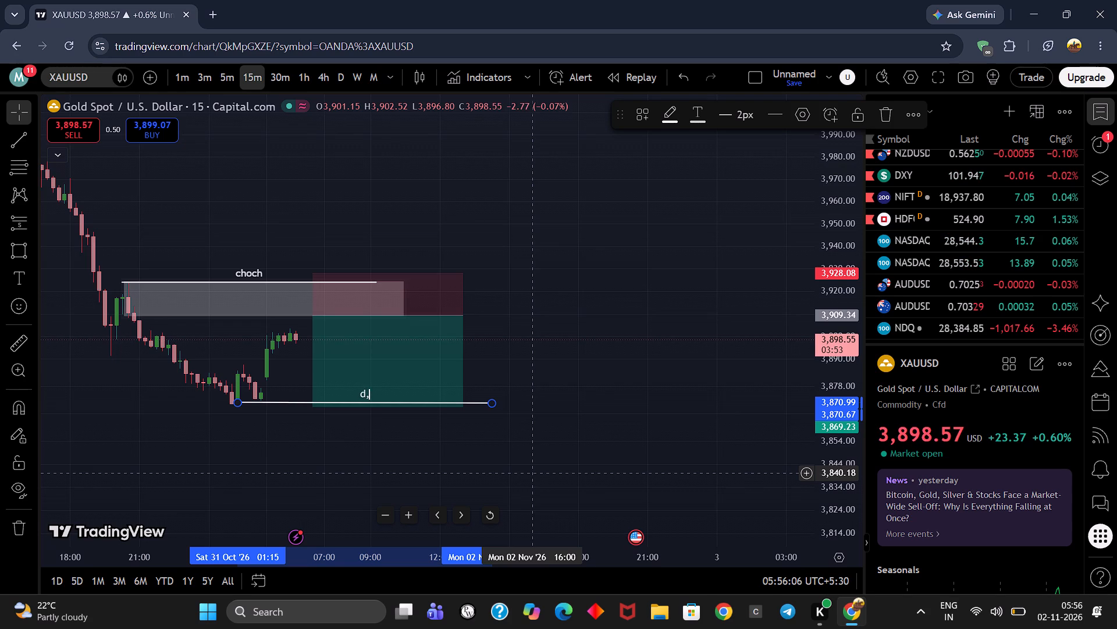
key("w")
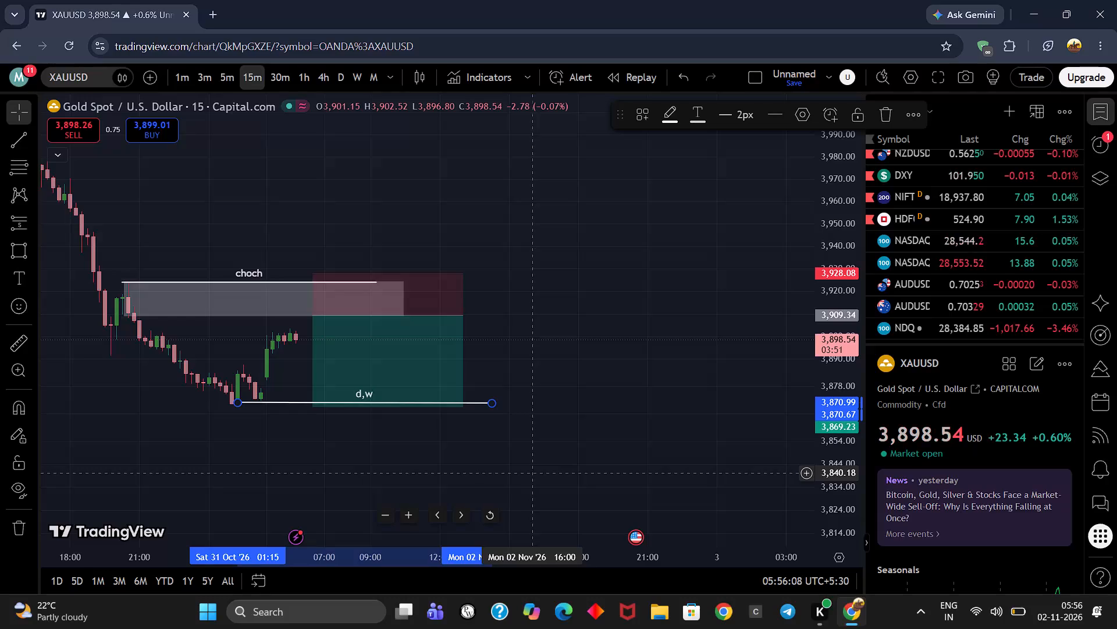
key("comma")
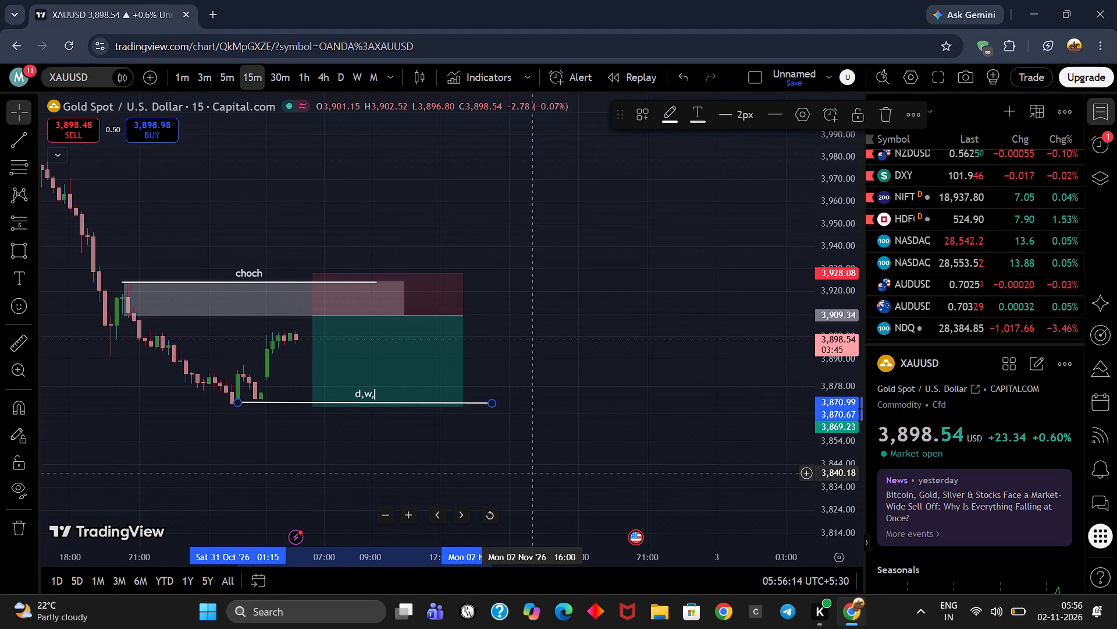
key("m")
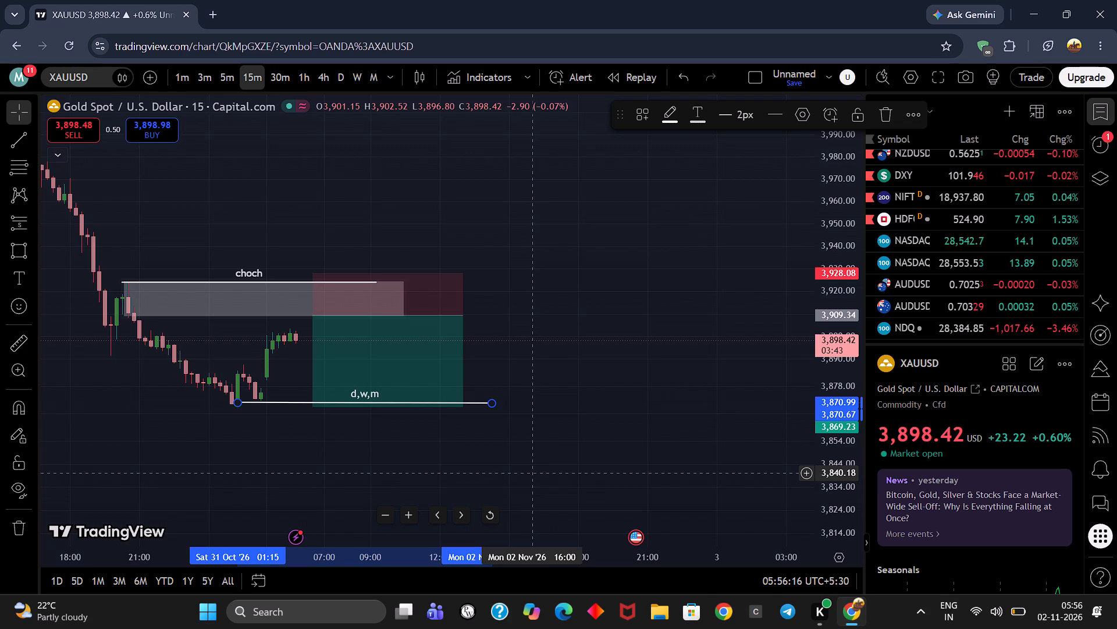
key("space")
key("space")
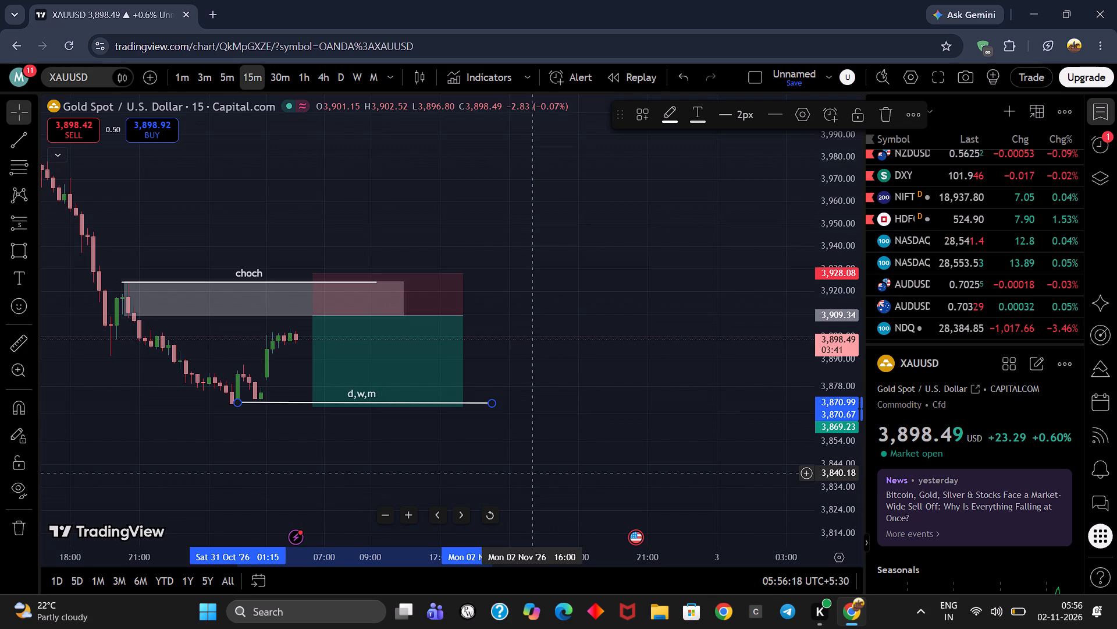
type("ka")
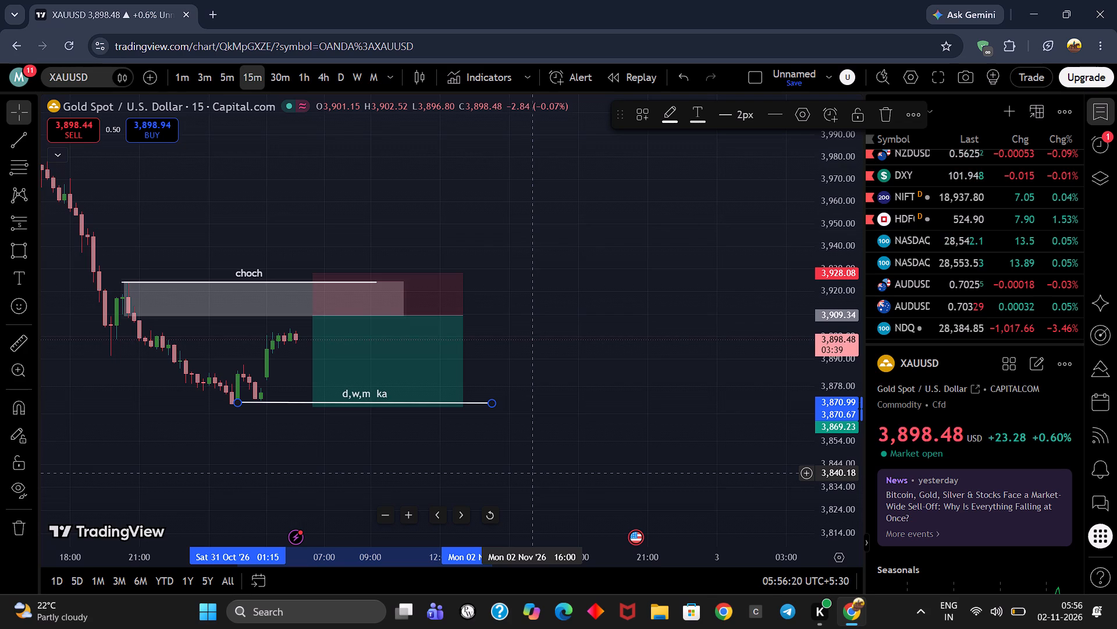
key("space")
type("low")
left_click(592, 320)
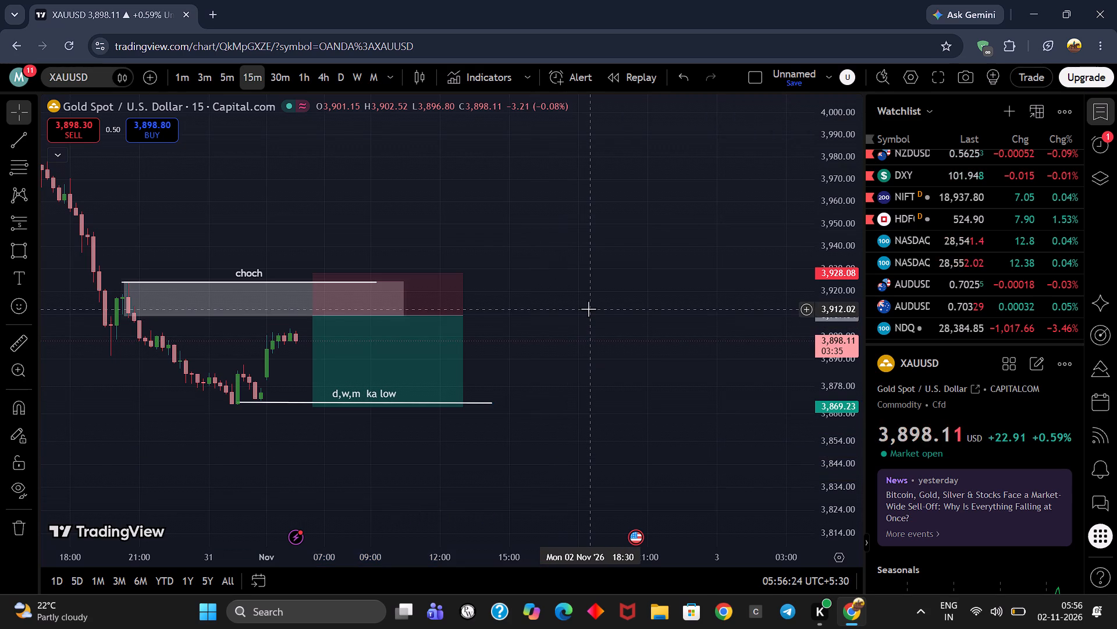
Expand the abbreviations in the lower trend line's label so it reads "dally,weekly,monthly ka low".
left_click_drag(597, 209, 635, 253)
left_click_drag(635, 253, 644, 245)
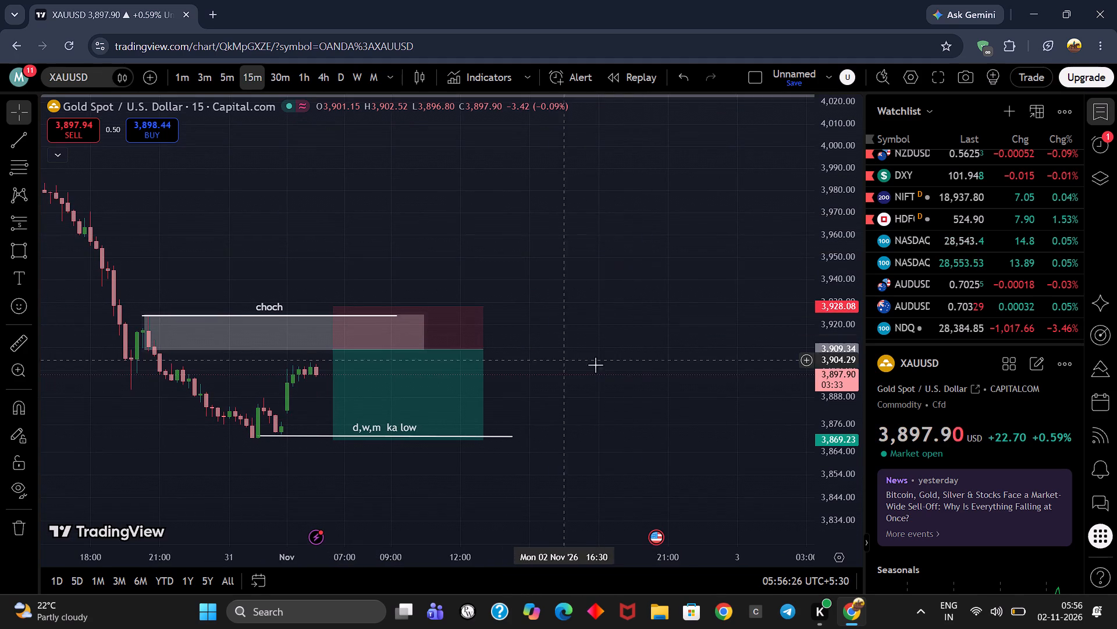
left_click_drag(627, 368, 650, 276)
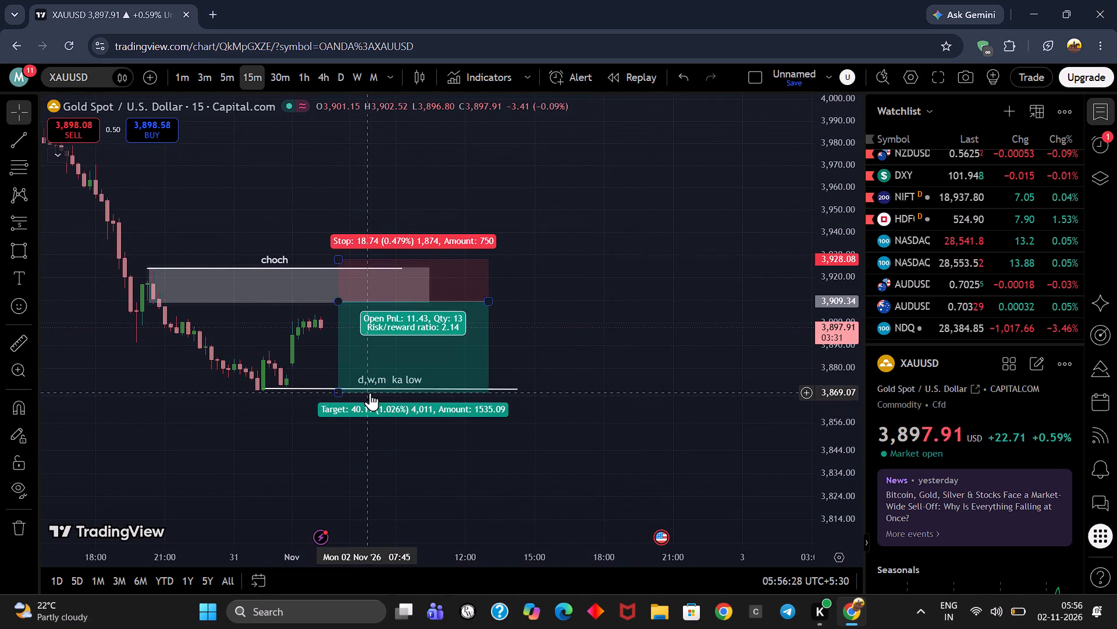
left_click(373, 390)
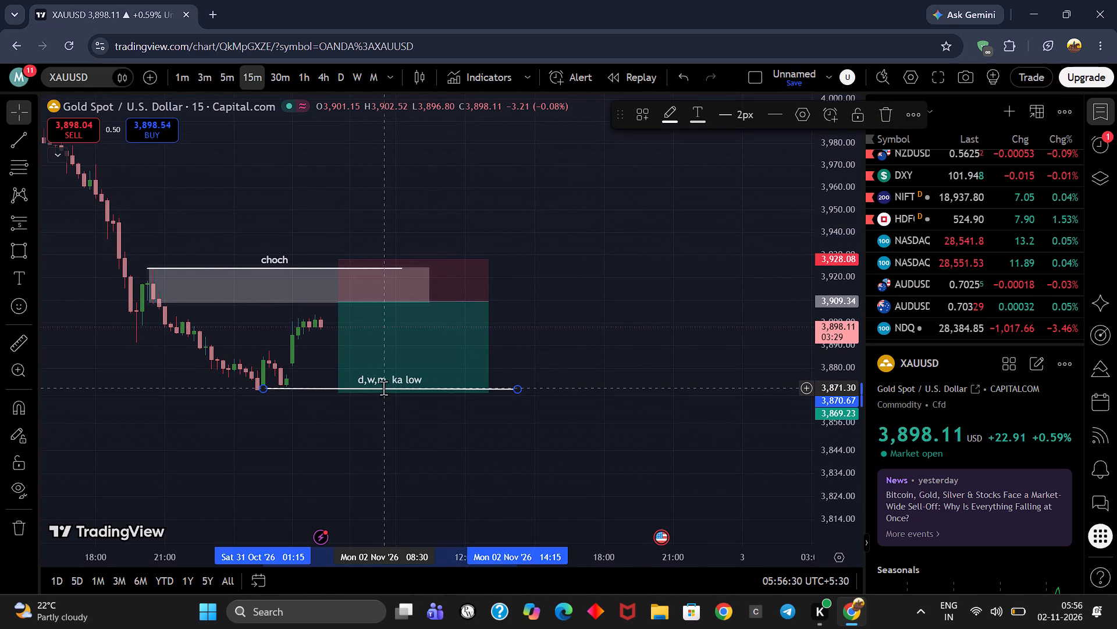
left_click(383, 388)
left_click(409, 388)
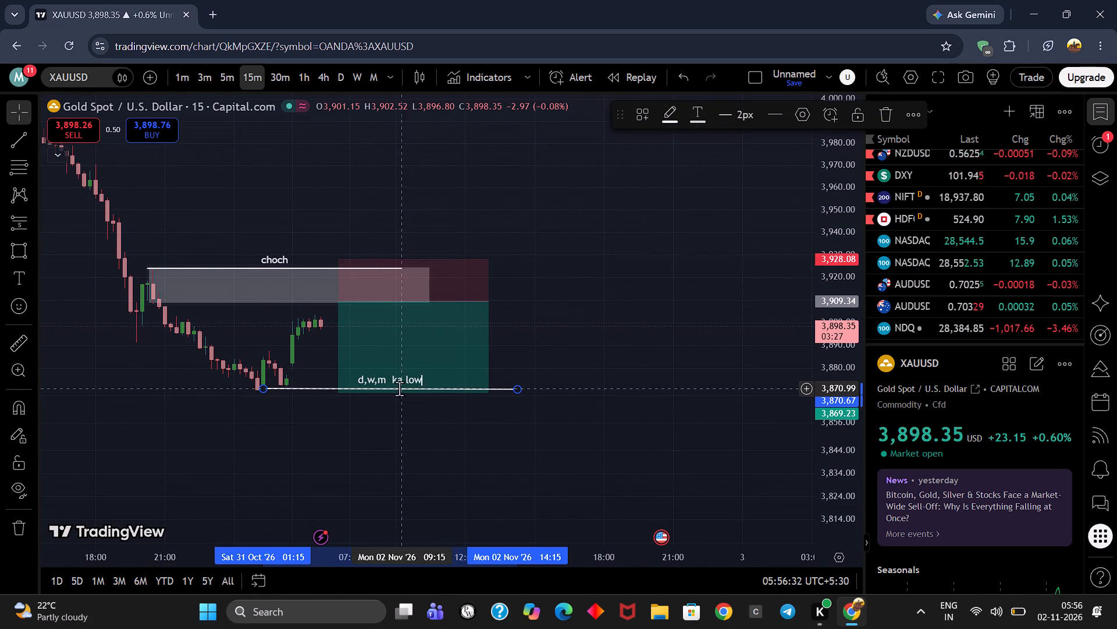
left_click(387, 378)
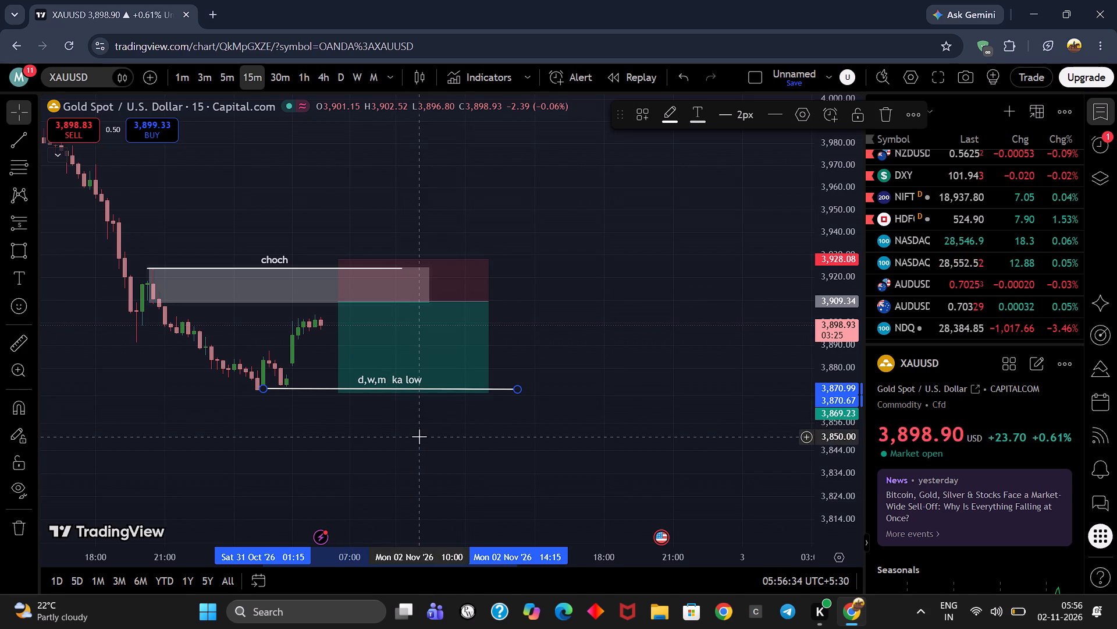
left_click(362, 376)
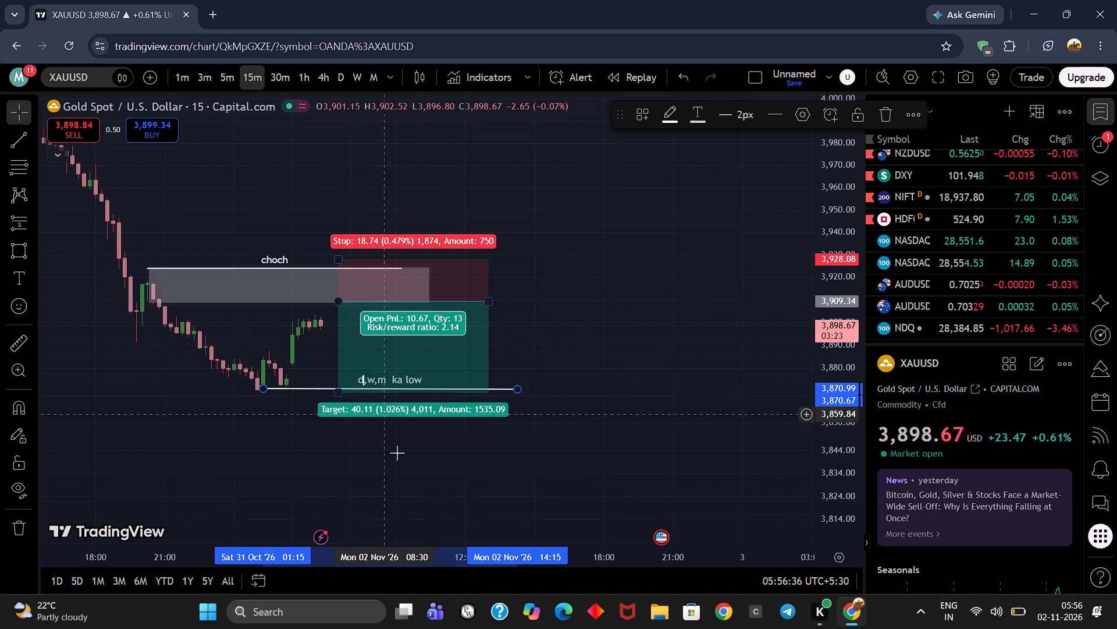
key("a")
type("lly")
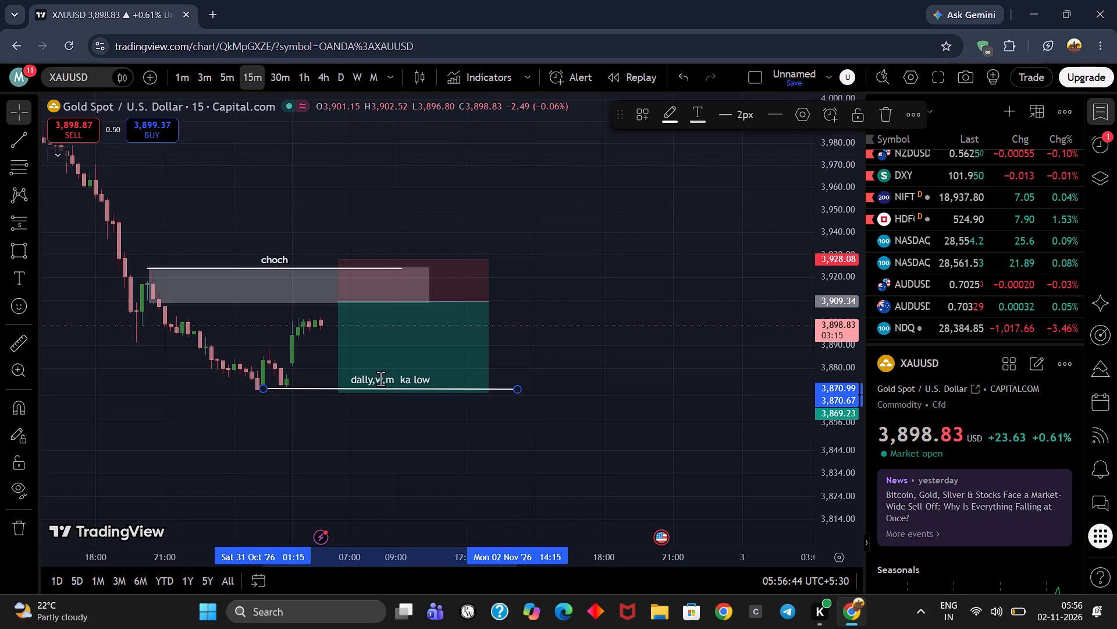
left_click(383, 379)
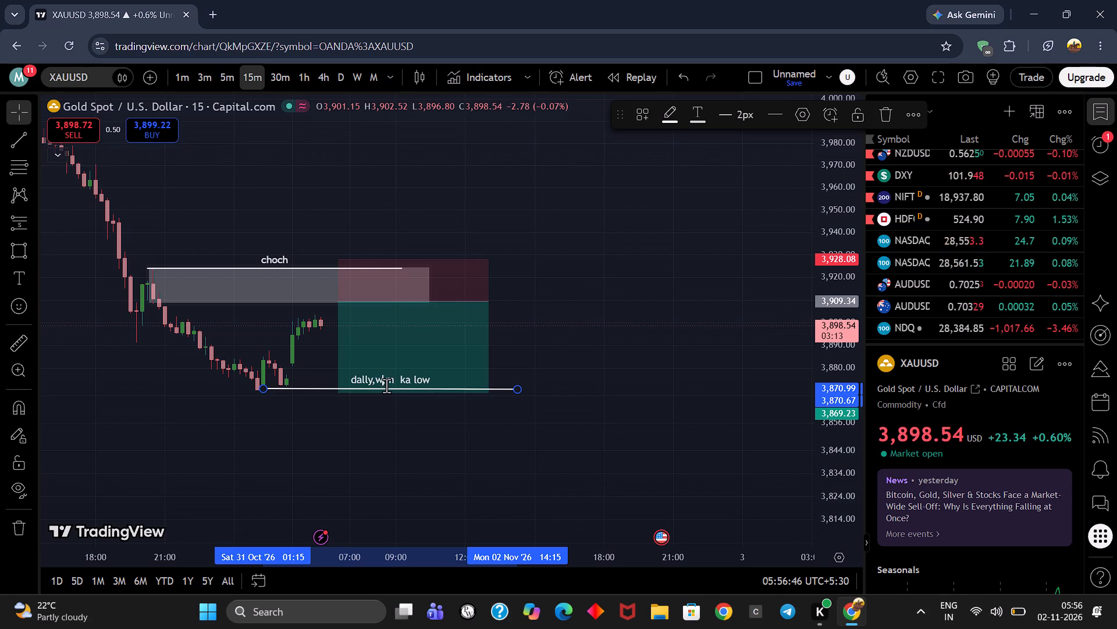
type("ee")
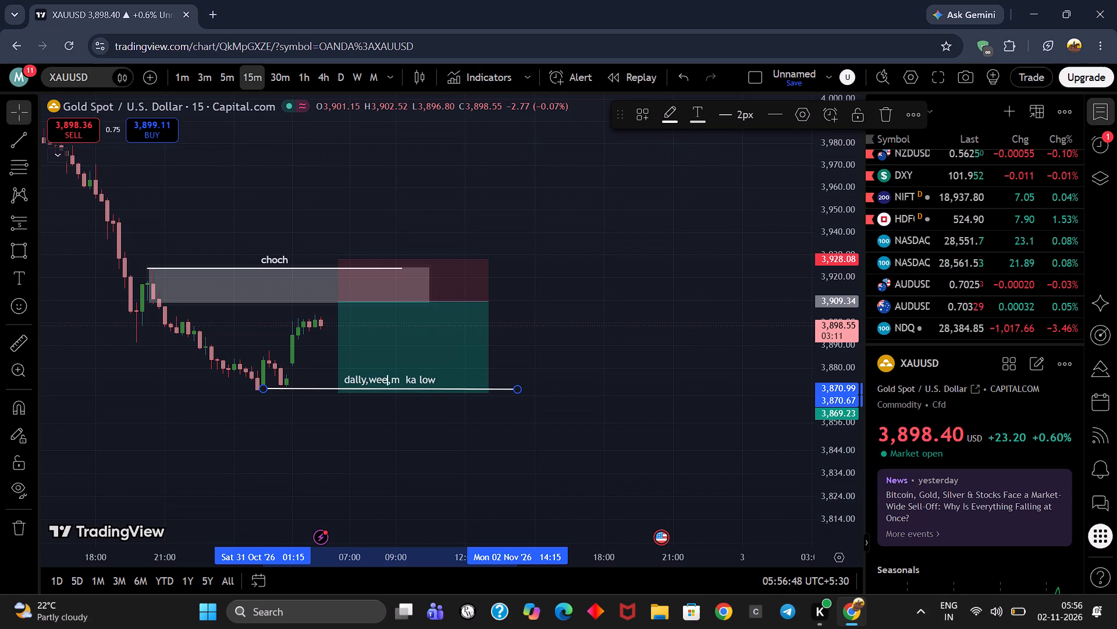
type("kly")
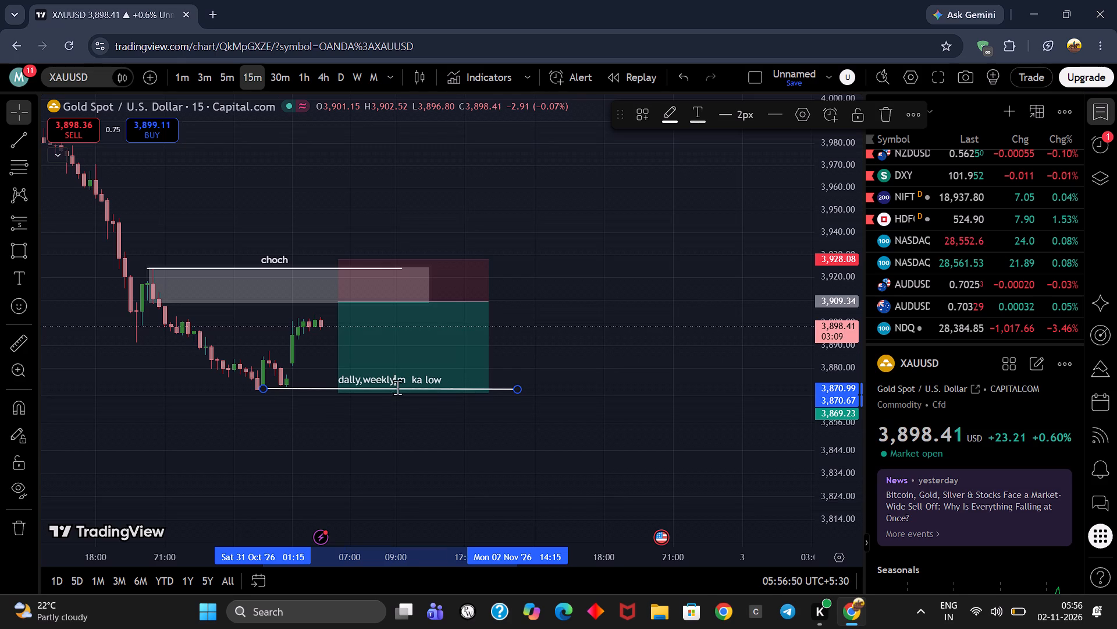
left_click(405, 380)
left_click(407, 380)
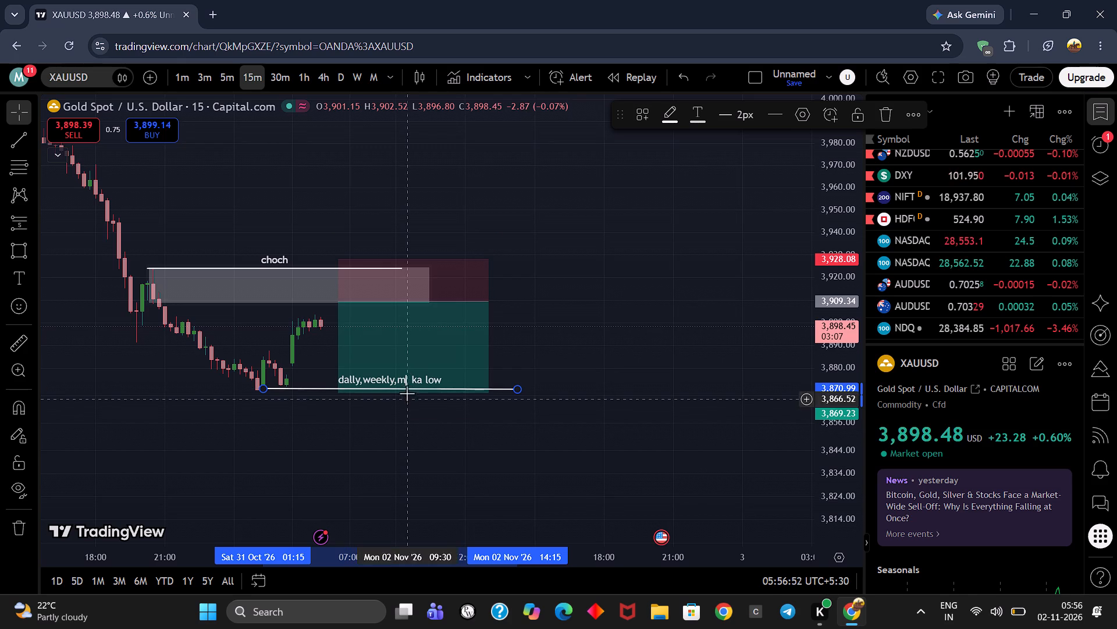
type("onthly")
left_click(588, 324)
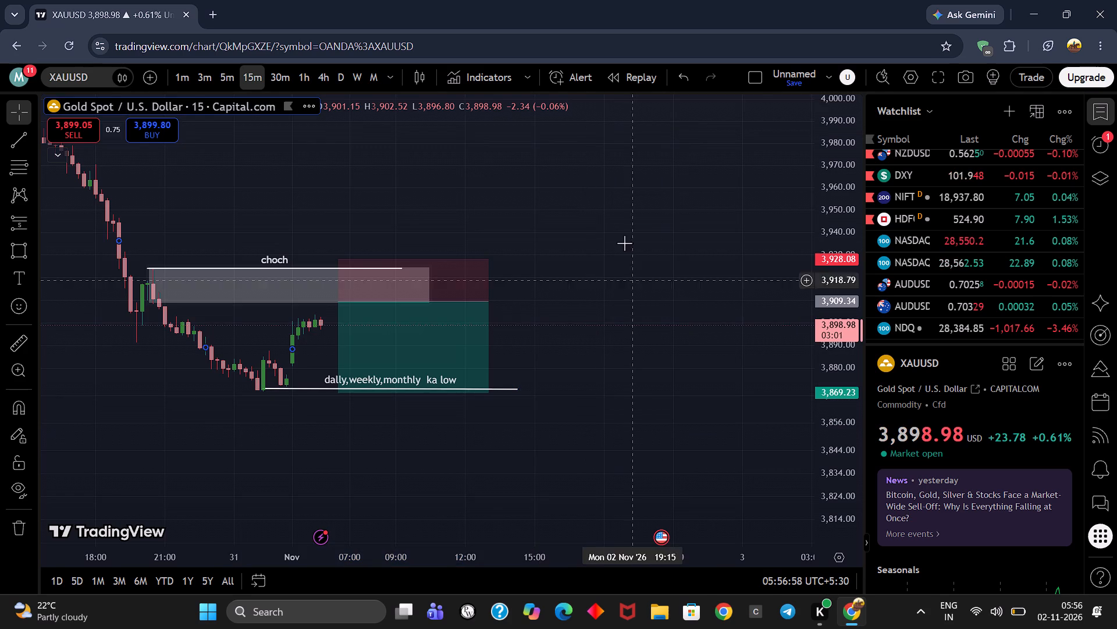
Nudge the labelled lower trend line slightly down and earlier, onto the swing low at about 3,870.
scroll(626, 263, "down", 4)
scroll(833, 310, "up", 1)
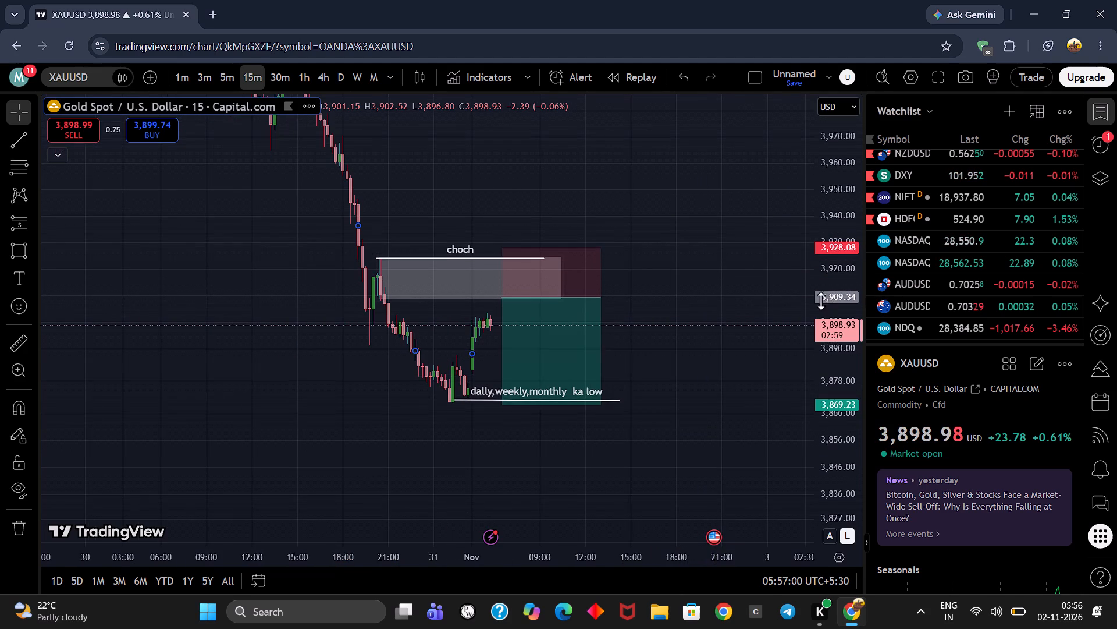
left_click_drag(757, 188, 591, 234)
left_click_drag(589, 245, 679, 234)
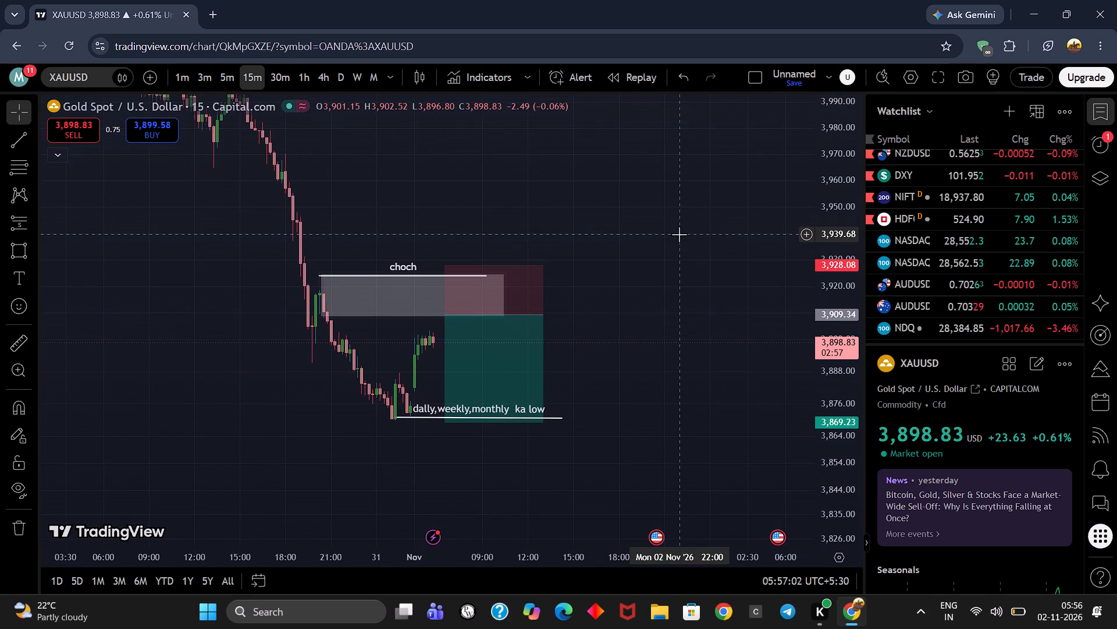
left_click(418, 419)
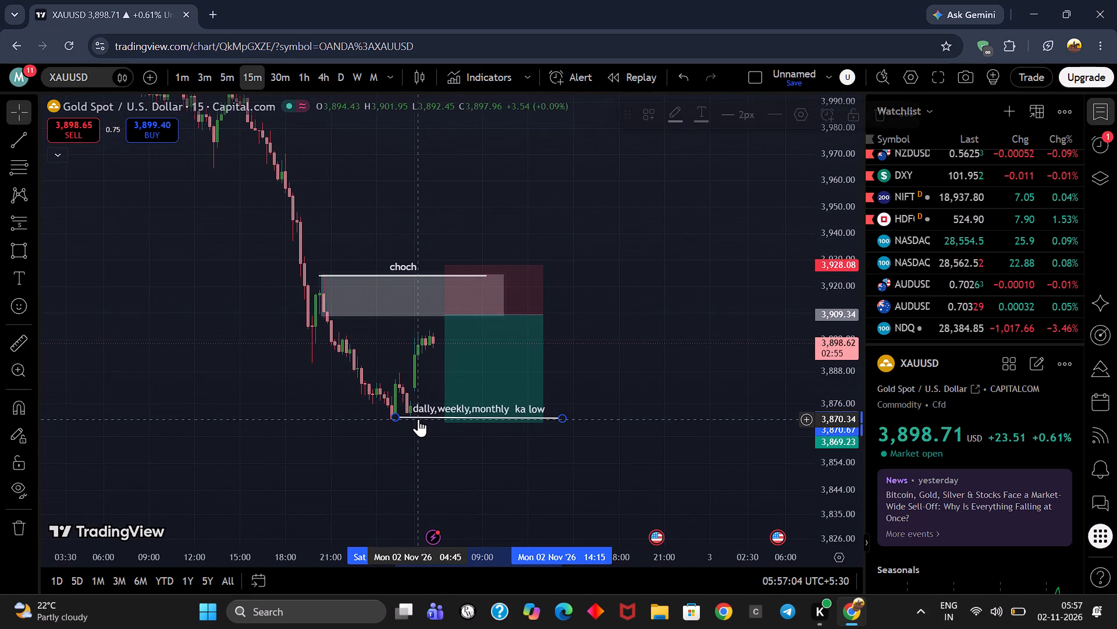
left_click(417, 437)
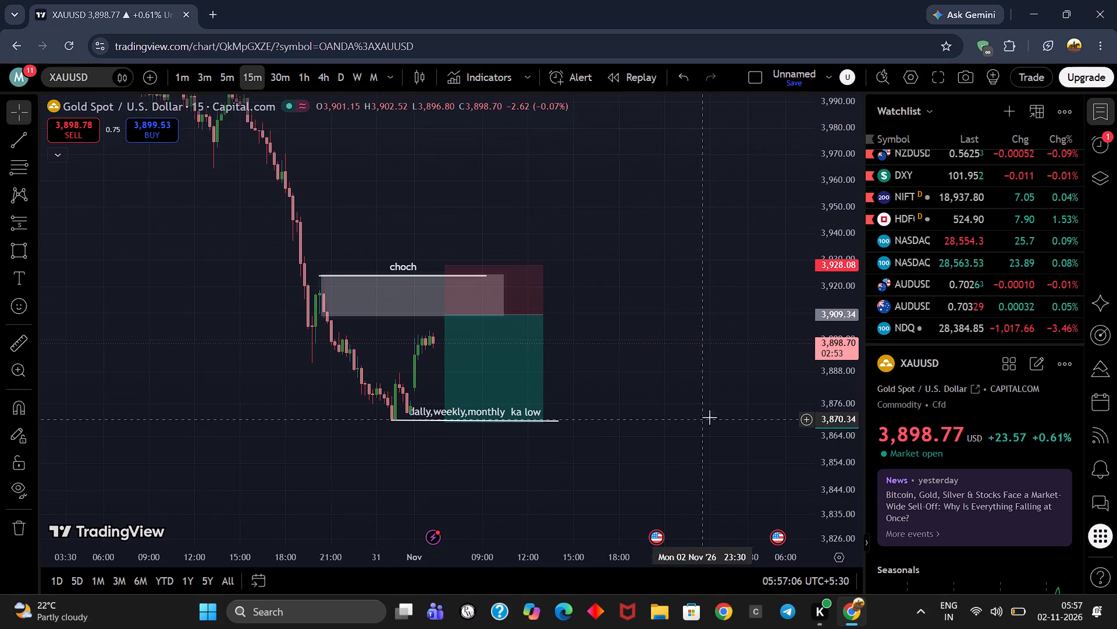
Examine the labelled short setup on the 15-minute chart against the preceding decline and the larger zone above.
left_click_drag(709, 417, 725, 454)
left_click_drag(719, 354, 650, 352)
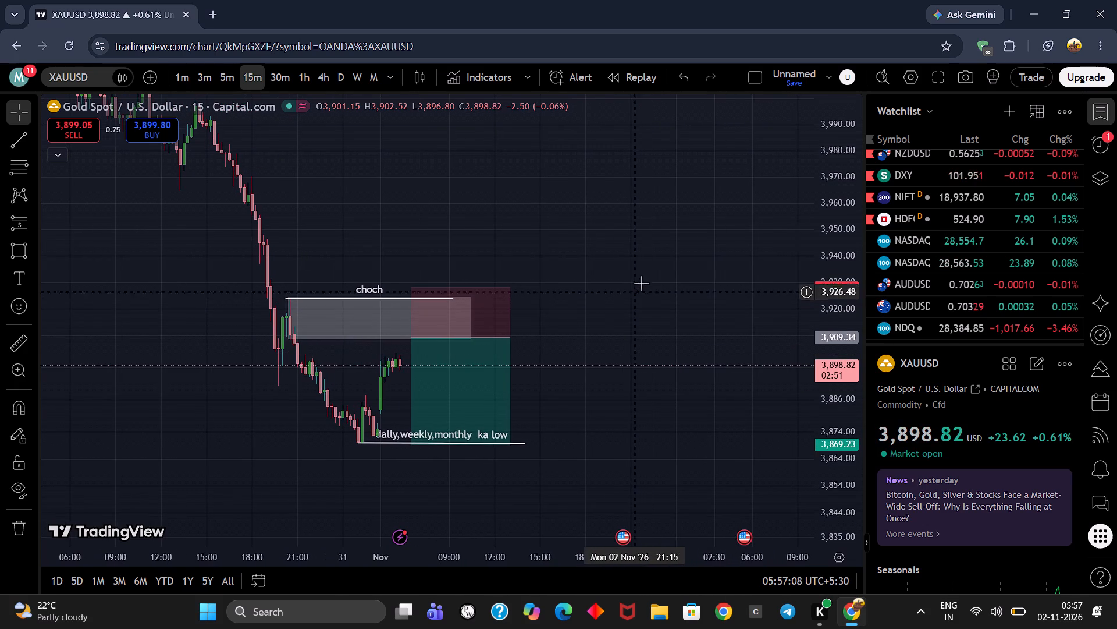
left_click_drag(650, 256, 574, 240)
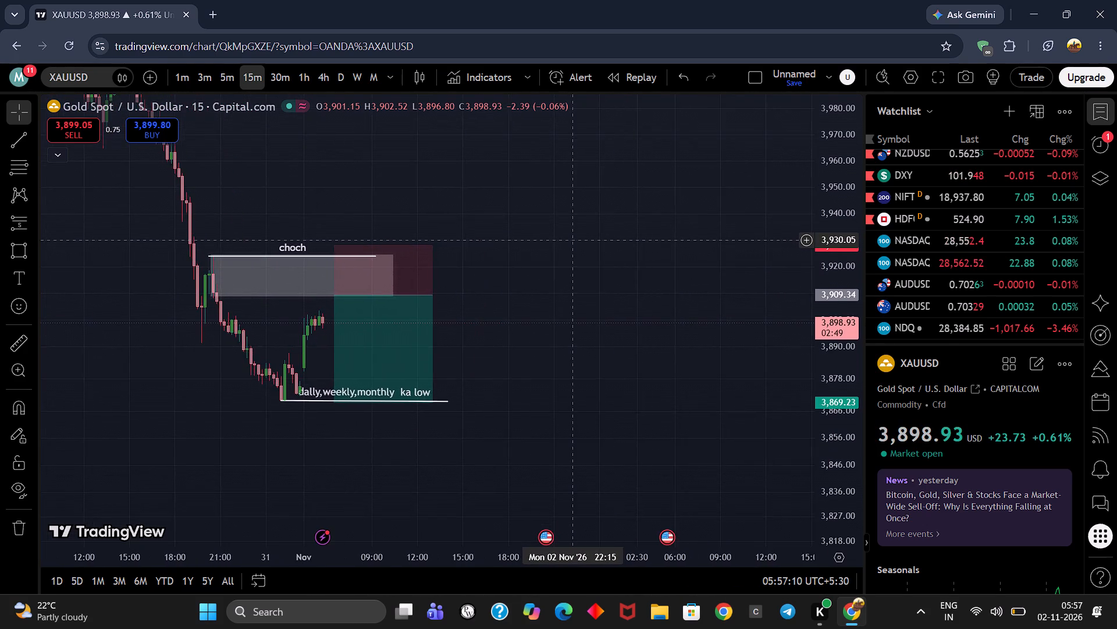
left_click_drag(574, 240, 560, 222)
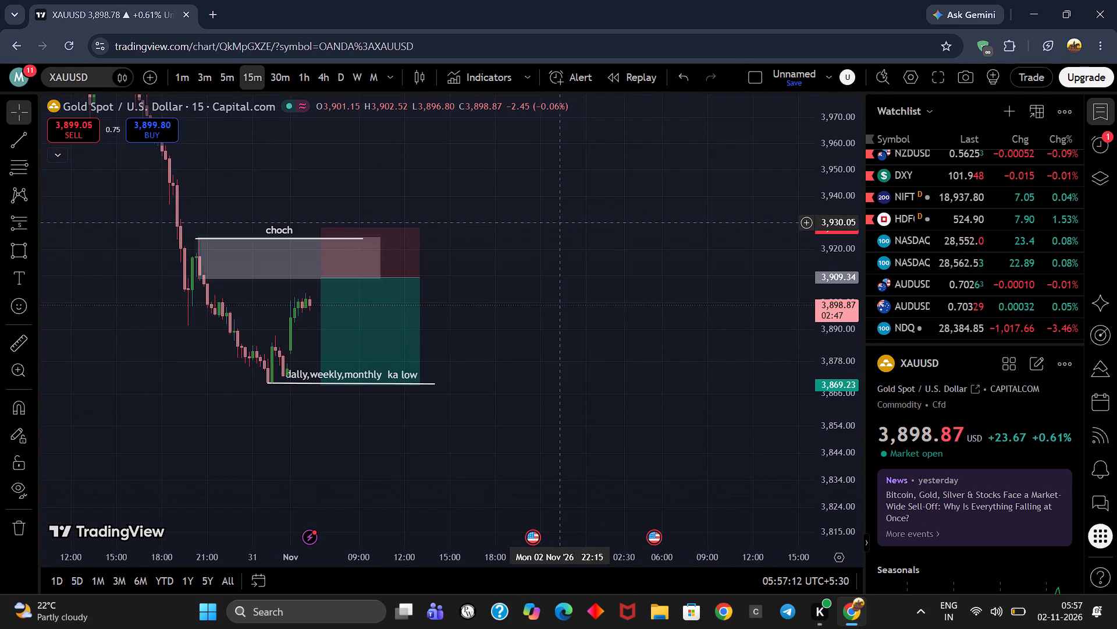
left_click_drag(560, 222, 619, 304)
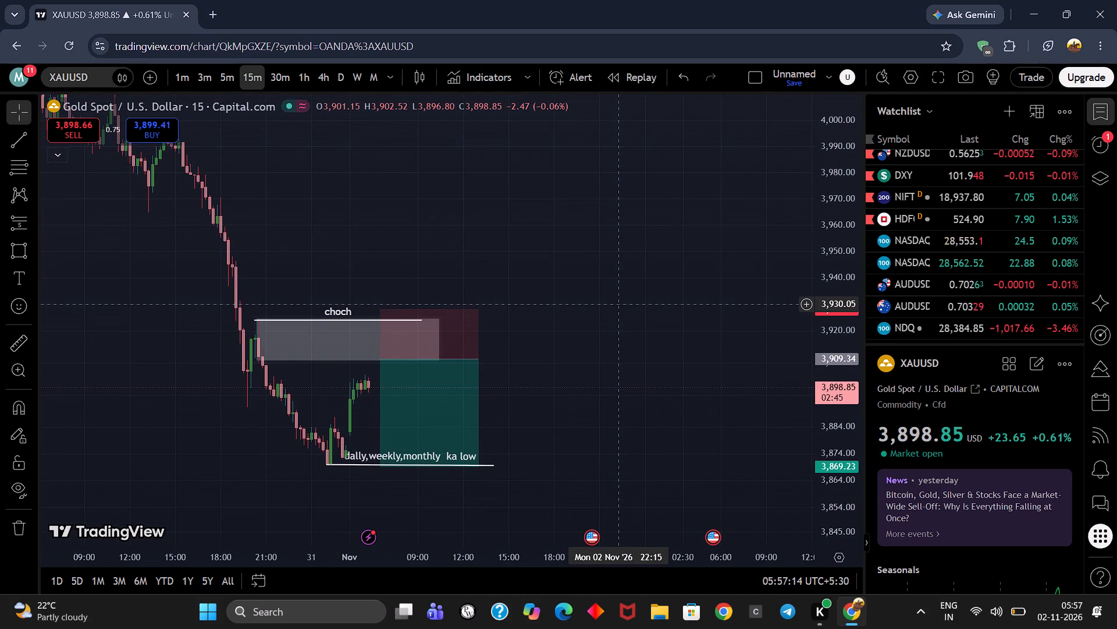
left_click_drag(619, 304, 624, 307)
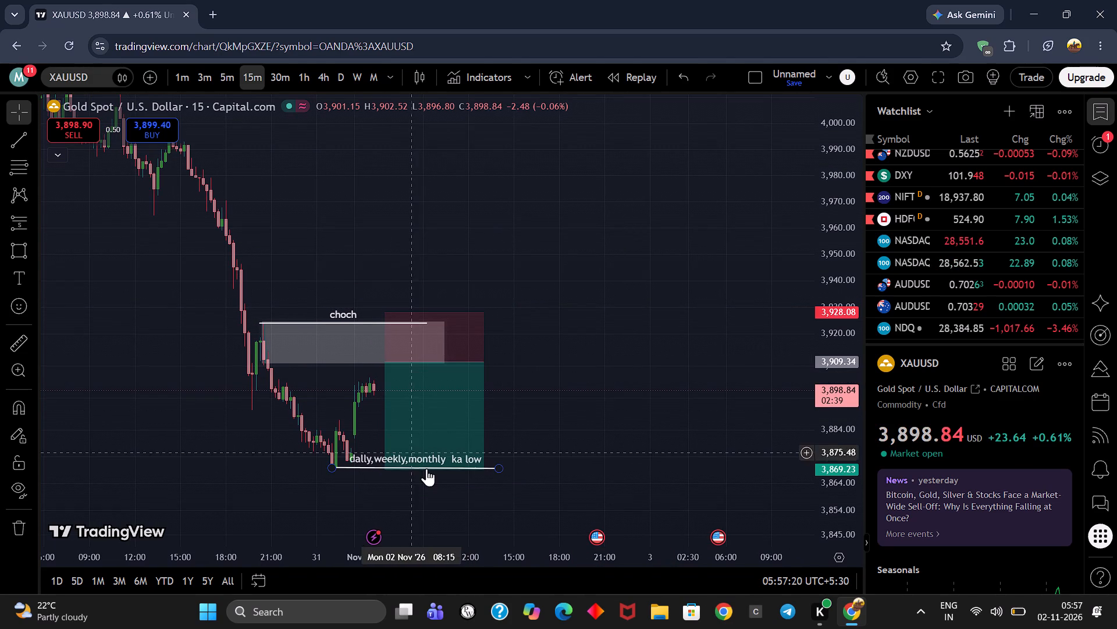
left_click_drag(561, 381, 586, 328)
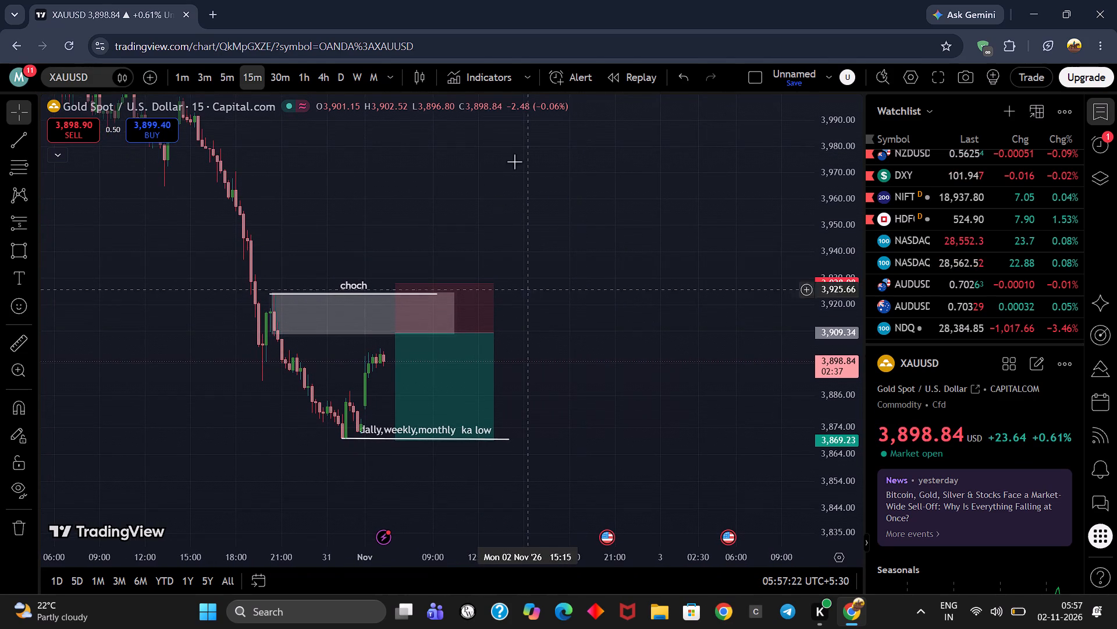
left_click_drag(547, 126, 631, 291)
scroll(631, 247, "down", 3)
left_click_drag(631, 189, 617, 343)
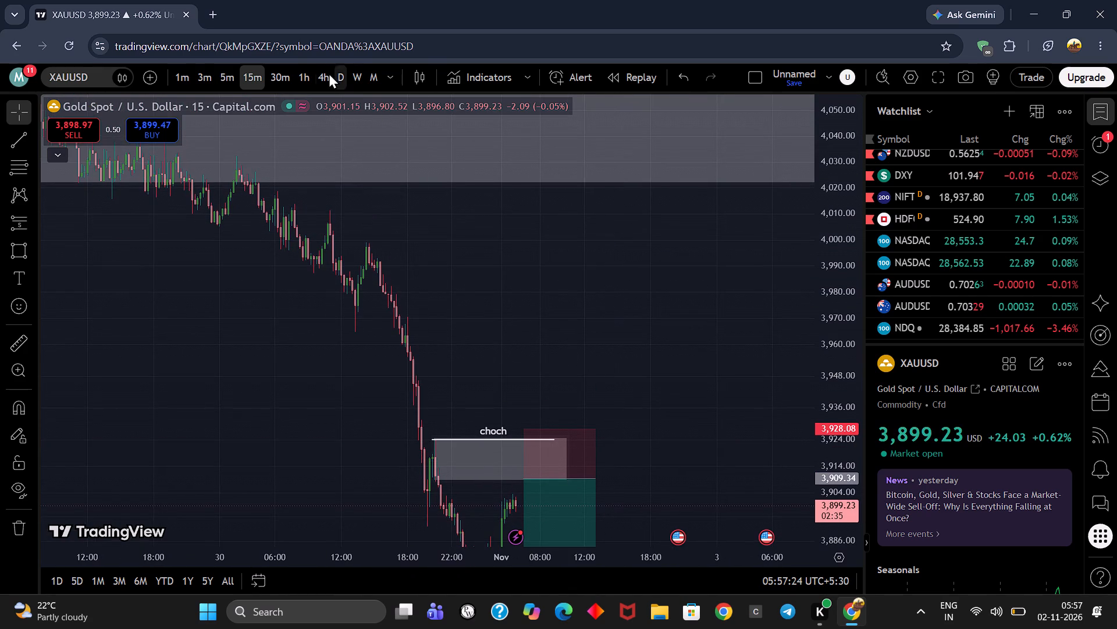
Examine the short setup on the 1-hour XAUUSD chart against the preceding decline and the higher zones.
left_click(305, 77)
scroll(801, 281, "down", 3)
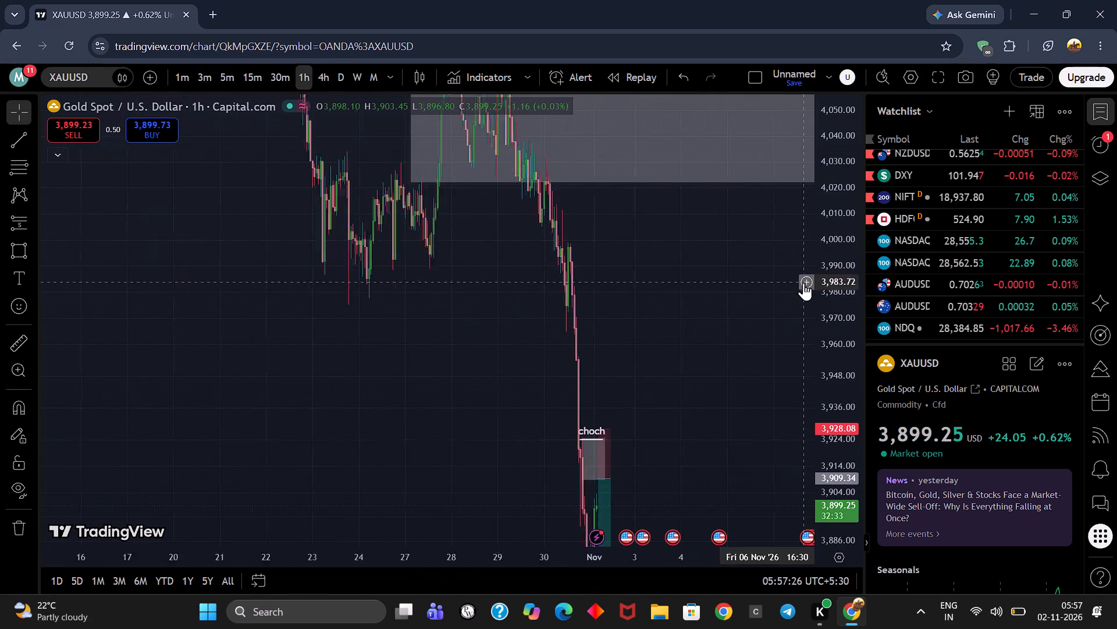
scroll(803, 282, "down", 10)
scroll(715, 318, "up", 9)
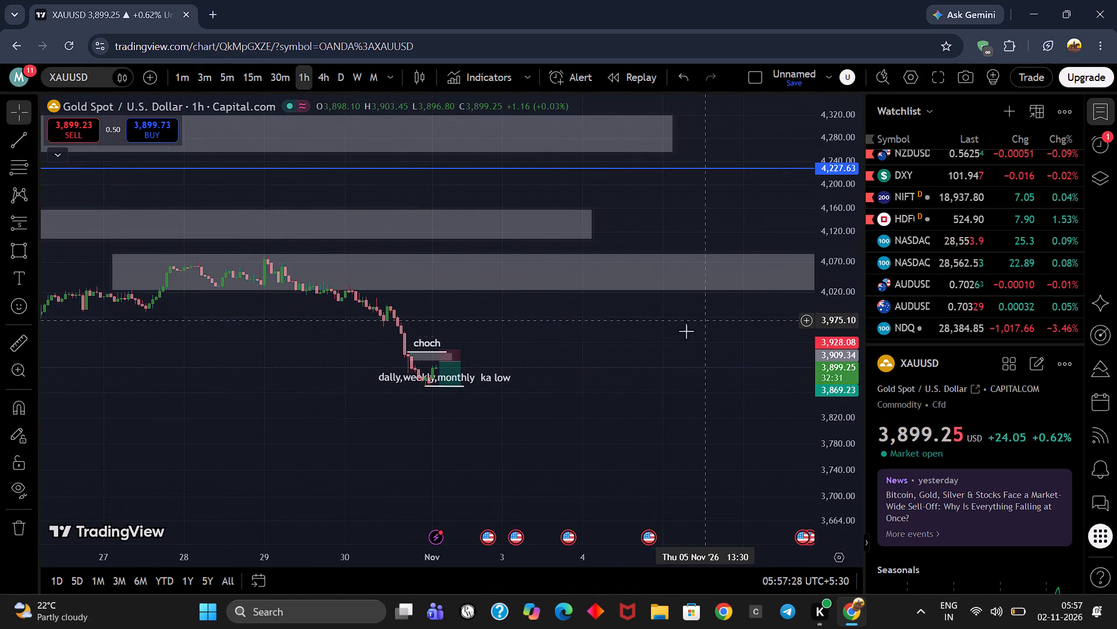
left_click_drag(665, 351, 807, 344)
left_click_drag(682, 331, 730, 386)
scroll(671, 325, "down", 5)
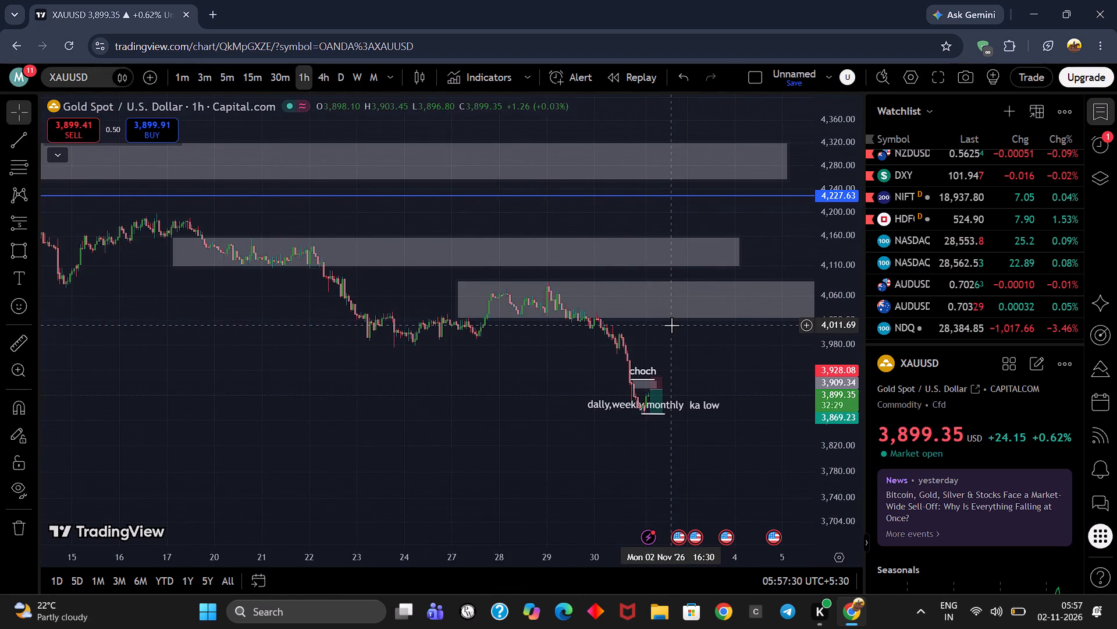
scroll(671, 325, "down", 5)
scroll(671, 326, "up", 6)
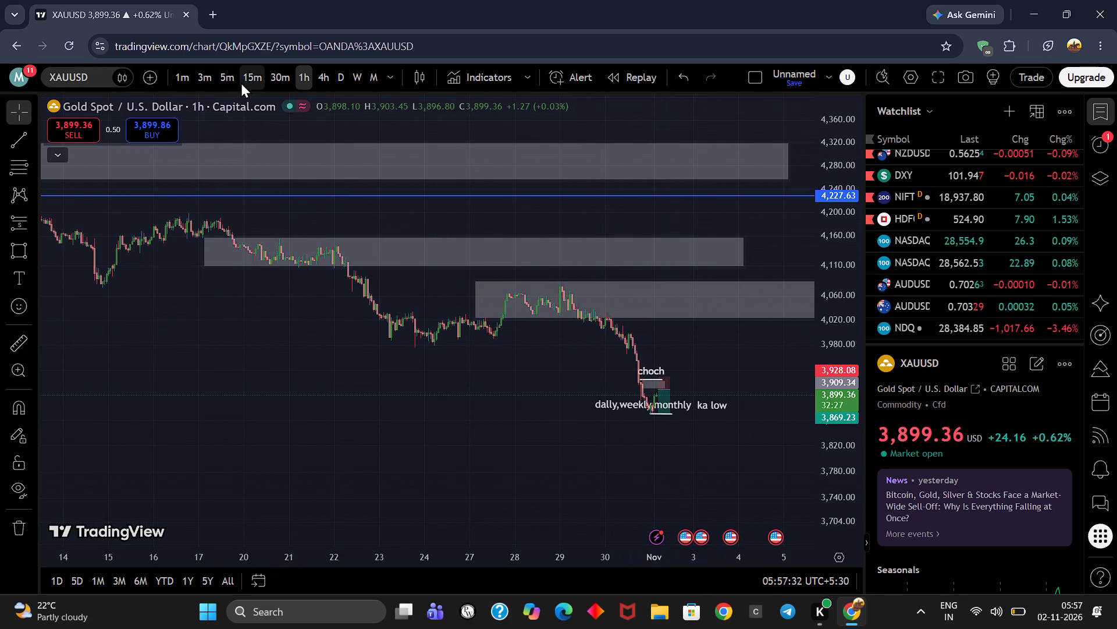
On the 15-minute chart, draw a short horizontal trend line at about 3,891 from the 30 October swing low below the choch zone to about 22:30.
left_click(241, 82)
scroll(858, 341, "up", 9)
left_click_drag(759, 397, 760, 394)
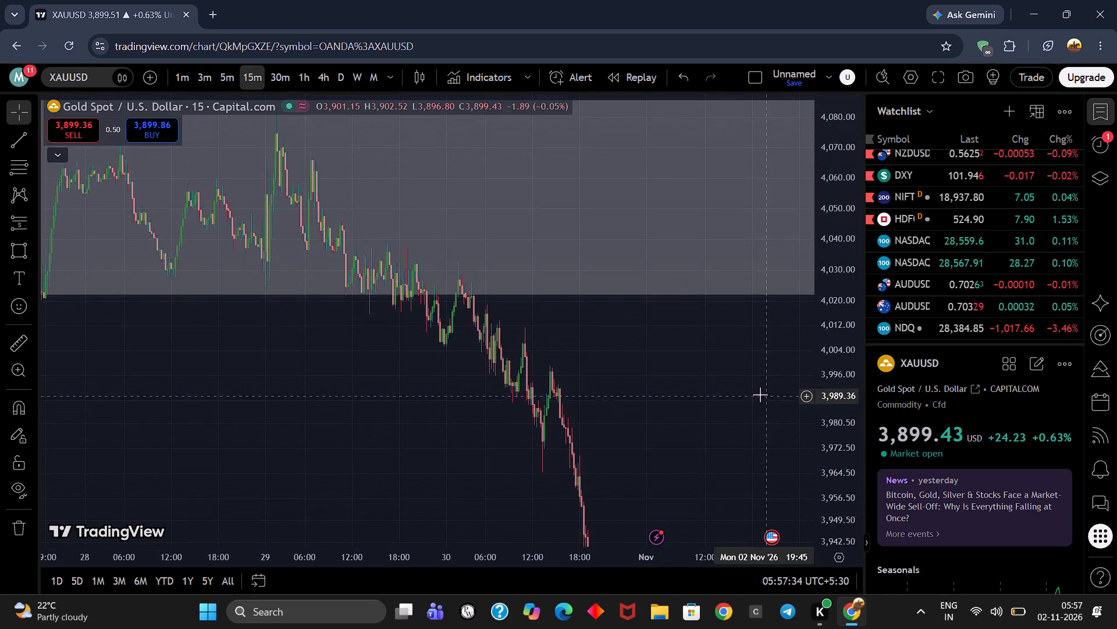
left_click_drag(760, 394, 674, 27)
scroll(702, 243, "up", 9)
left_click_drag(615, 275, 735, 121)
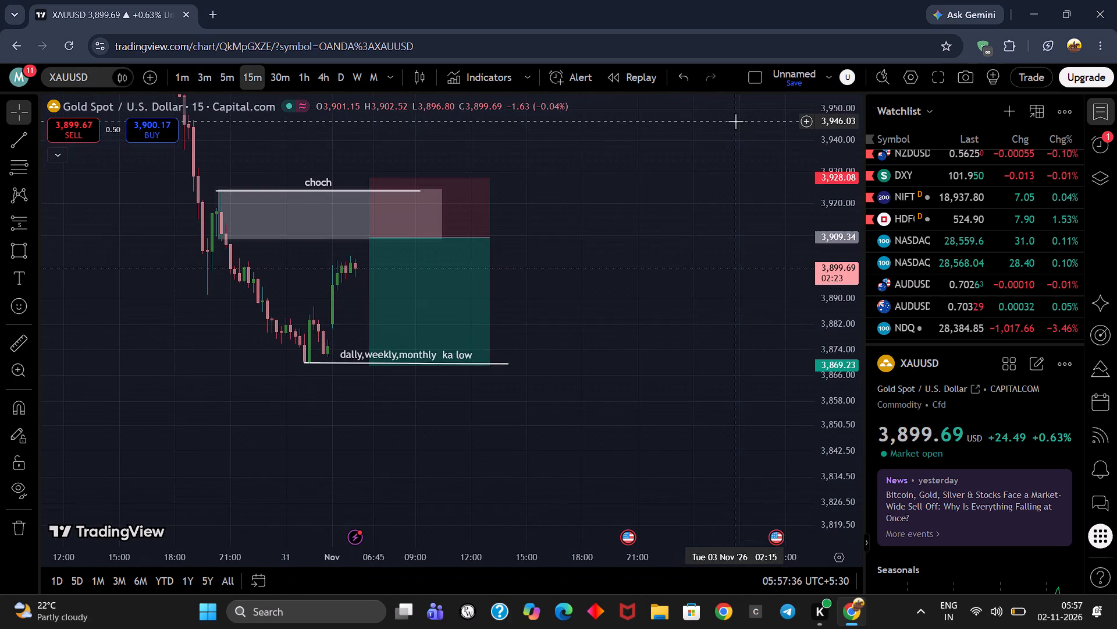
left_click_drag(735, 121, 801, 197)
scroll(624, 200, "up", 1)
left_click_drag(634, 199, 754, 229)
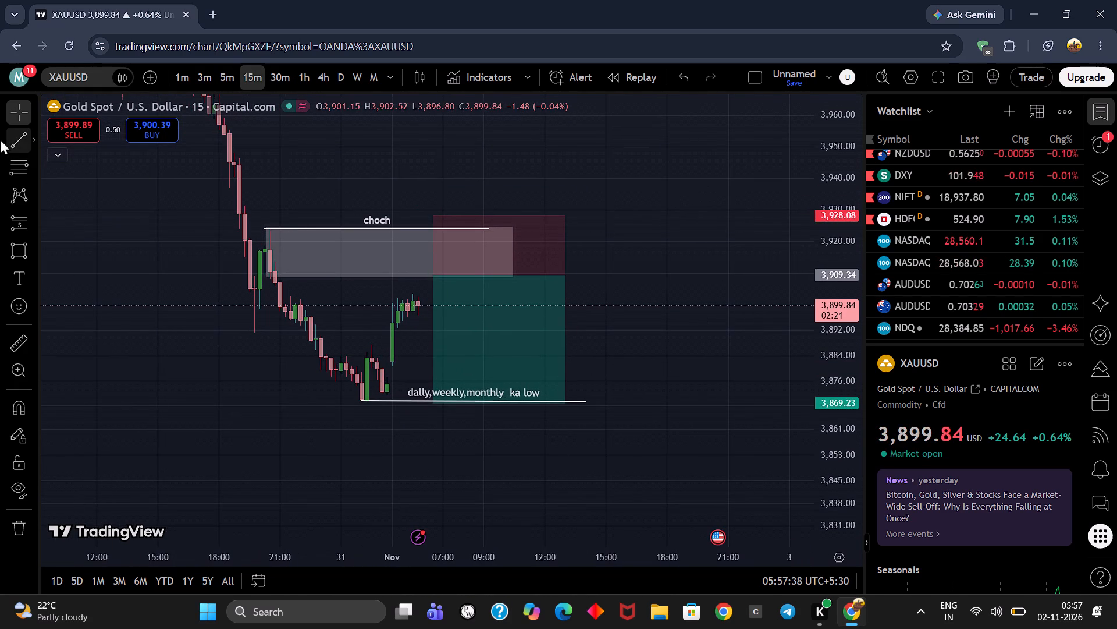
left_click(0, 139)
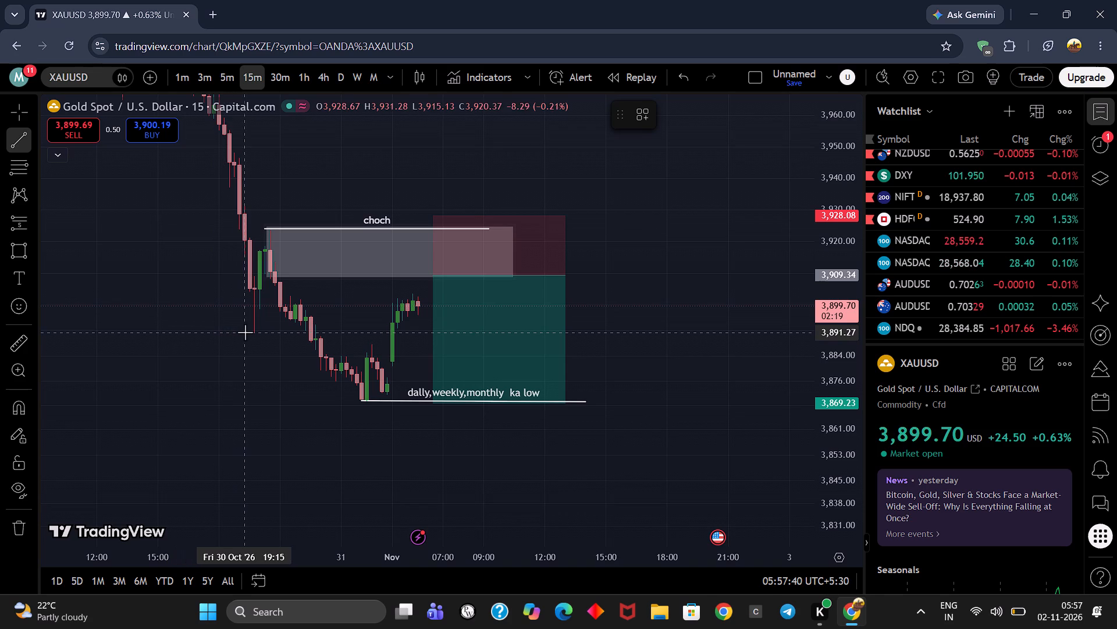
left_click(251, 332)
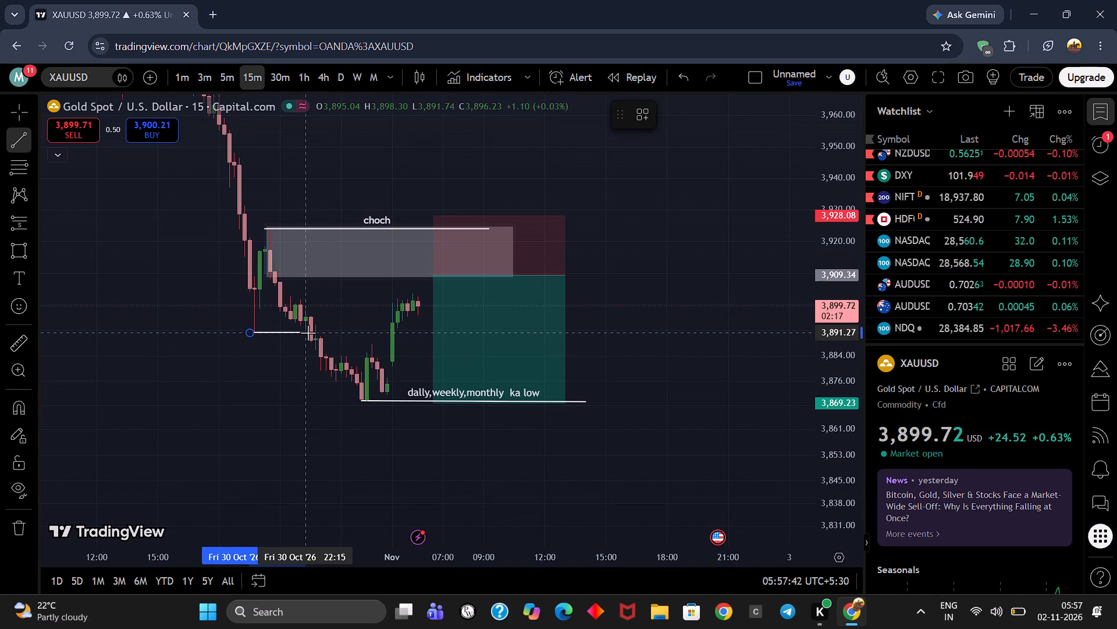
left_click(308, 333)
left_click(307, 333)
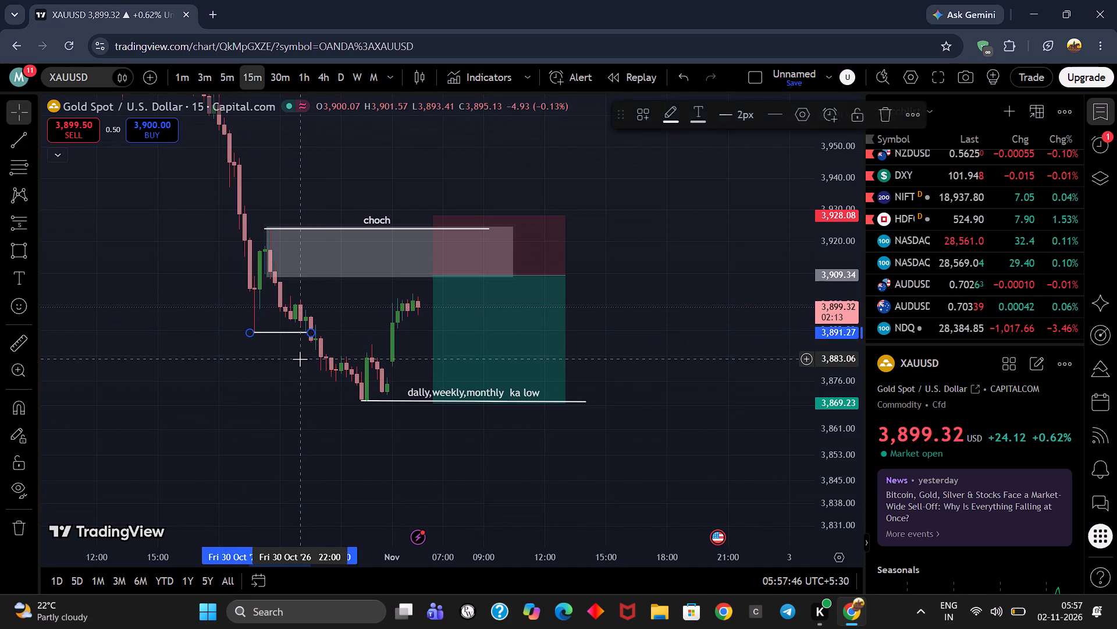
Label the new short trend line at the swing low "bos".
left_click(300, 359)
left_click(287, 333)
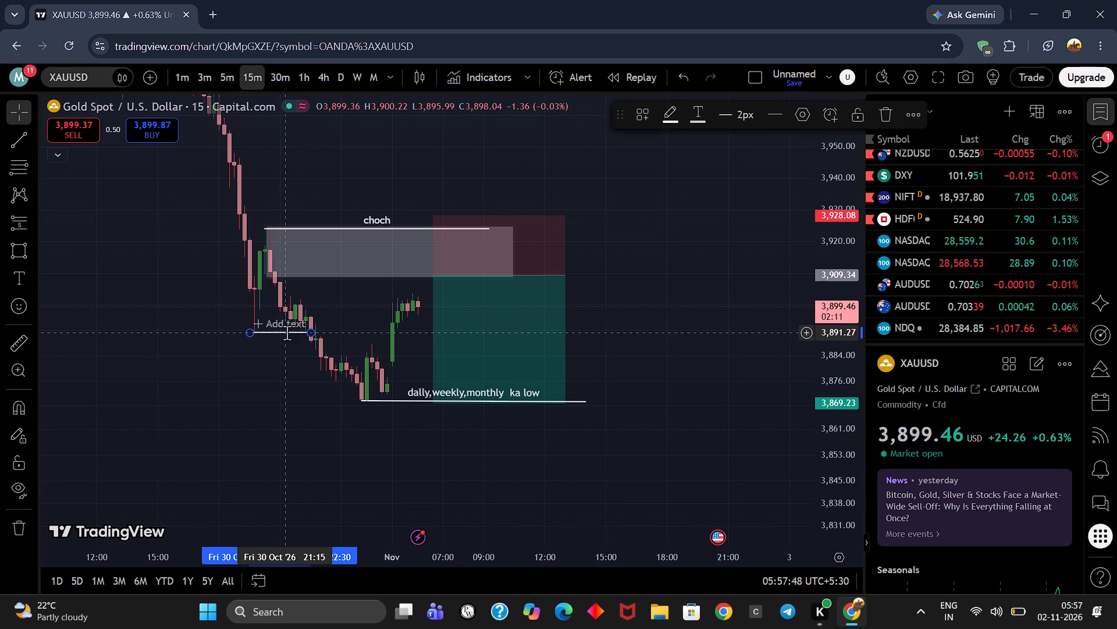
left_click(284, 324)
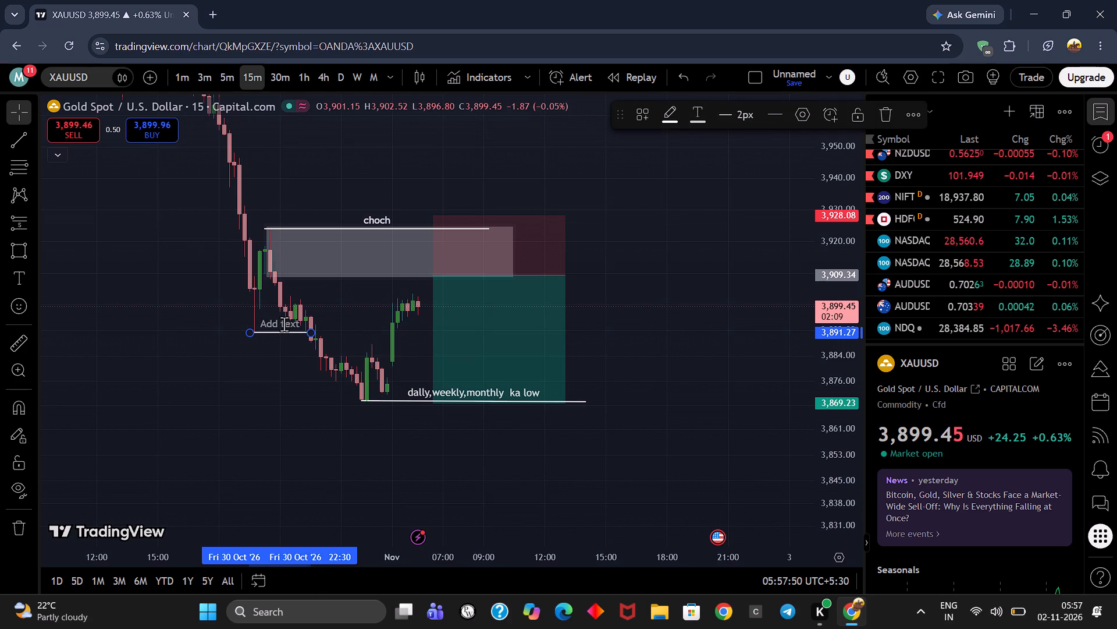
type("bos")
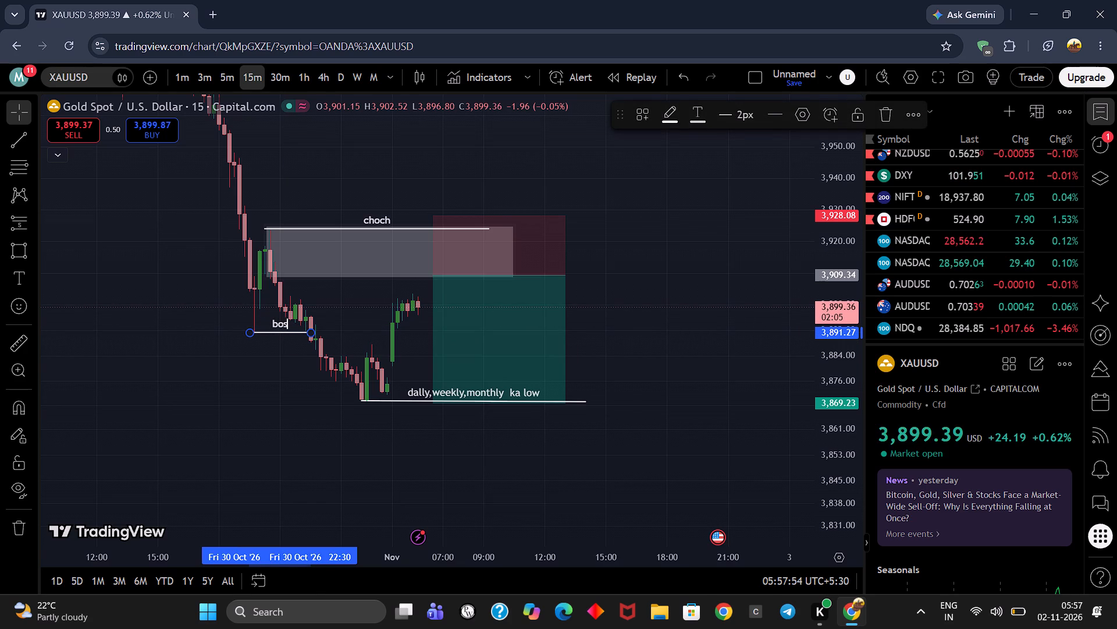
left_click(628, 384)
Examine the 15-minute short setup with its choch, bos and low labels against the preceding decline and the zone above.
left_click_drag(714, 339, 708, 381)
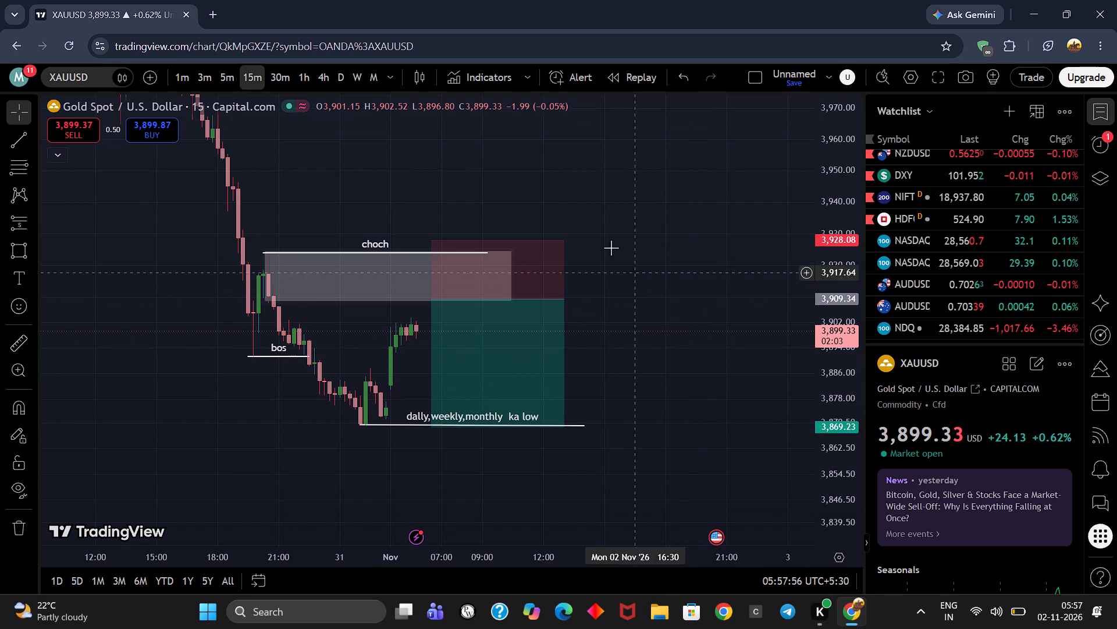
left_click_drag(586, 171, 596, 227)
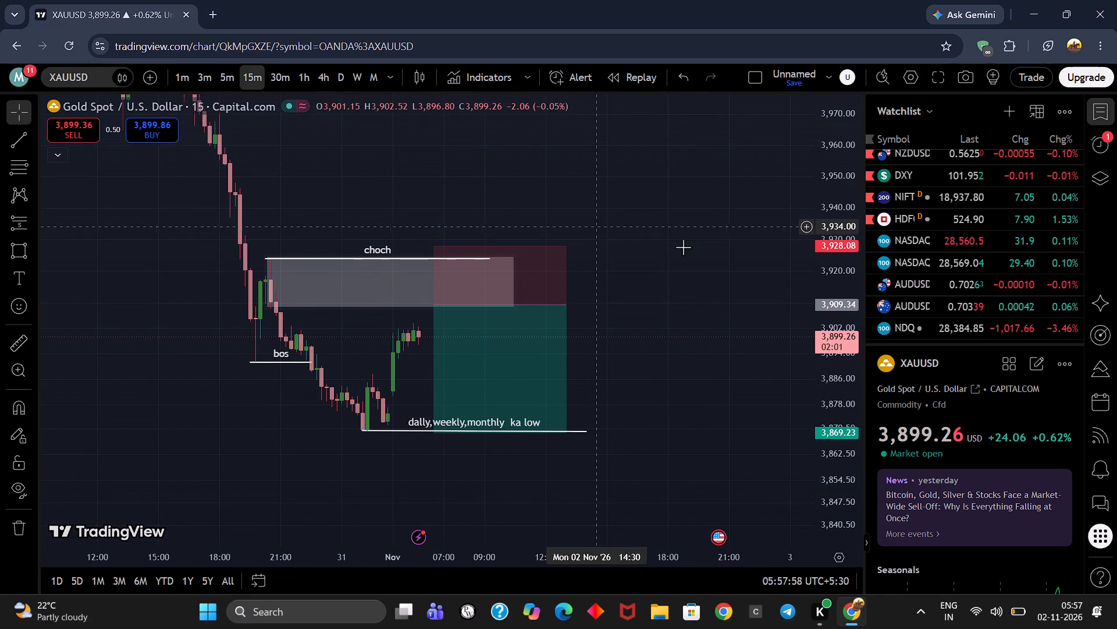
scroll(819, 260, "down", 5)
scroll(691, 271, "down", 6)
scroll(691, 271, "up", 1)
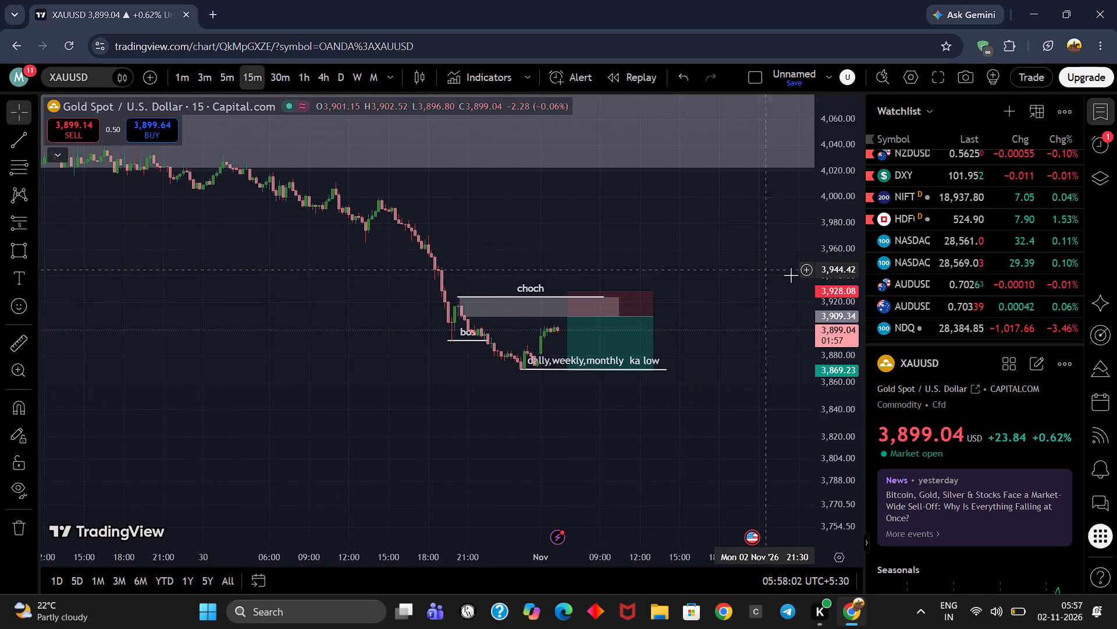
scroll(813, 281, "up", 14)
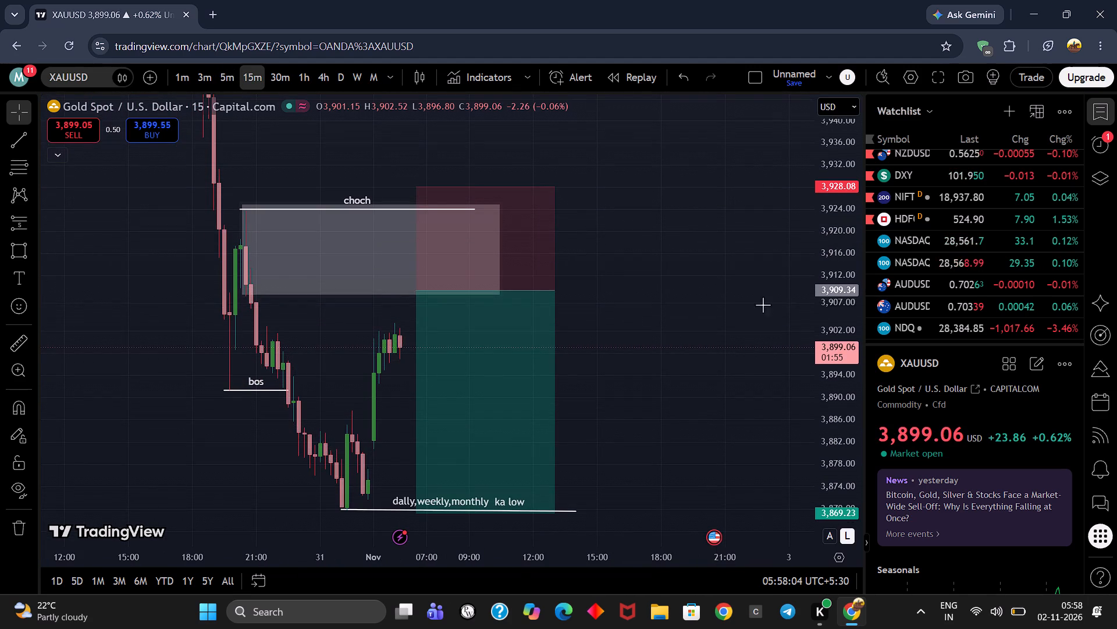
scroll(852, 310, "down", 2)
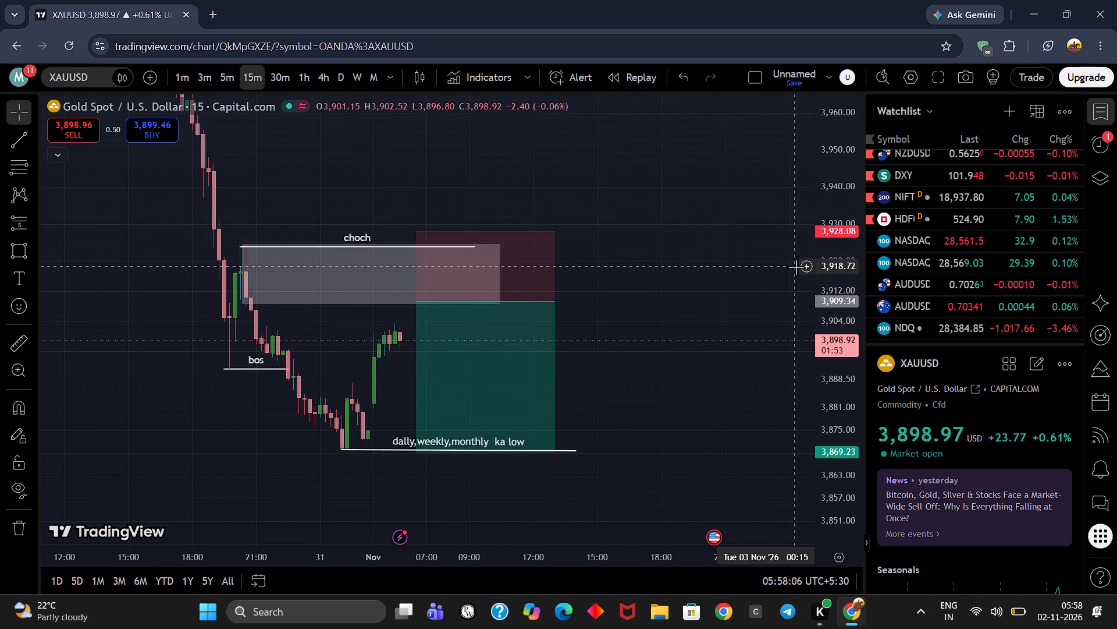
scroll(826, 291, "down", 1)
left_click_drag(718, 226, 689, 243)
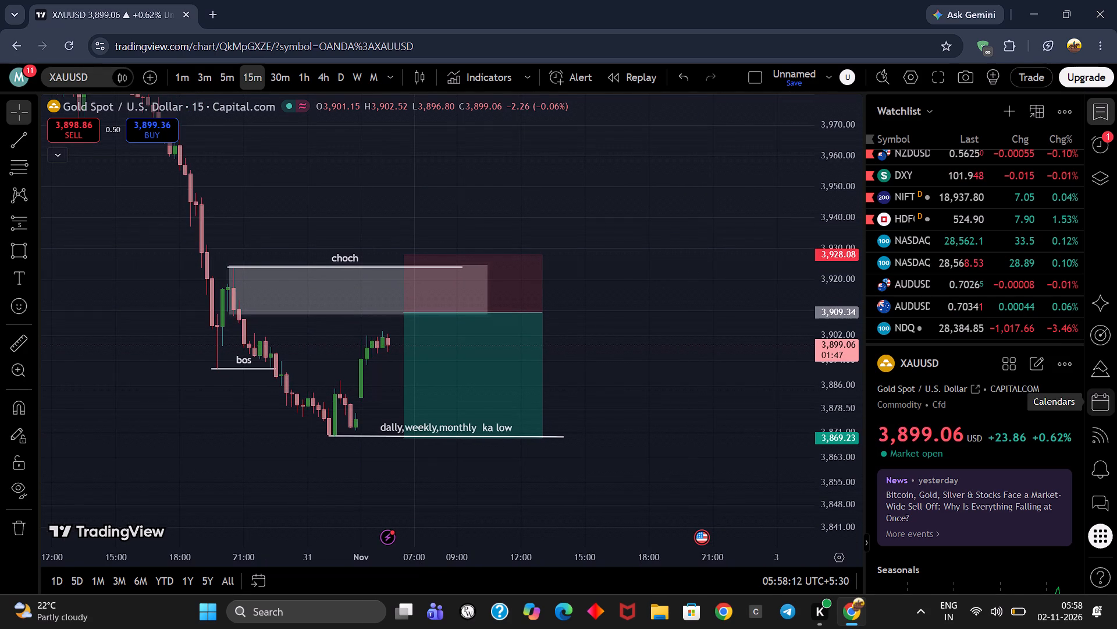
left_click(720, 215)
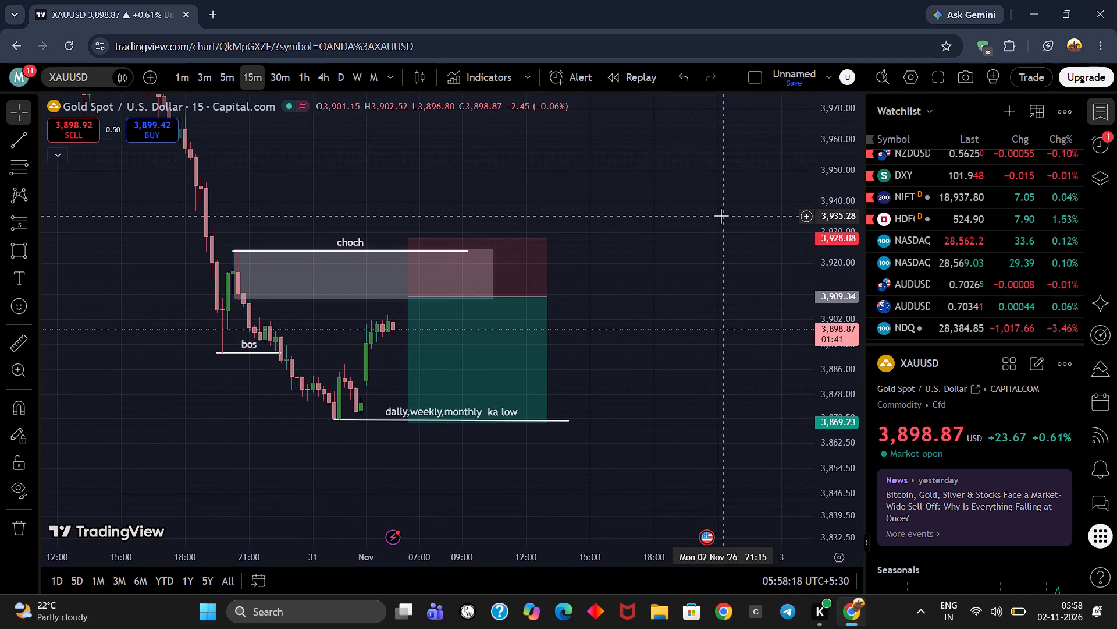
Check the US30 and OANDA XAUUSD 15-minute charts from the watchlist, and return to the Capital.com XAUUSD chart.
scroll(935, 180, "up", 3)
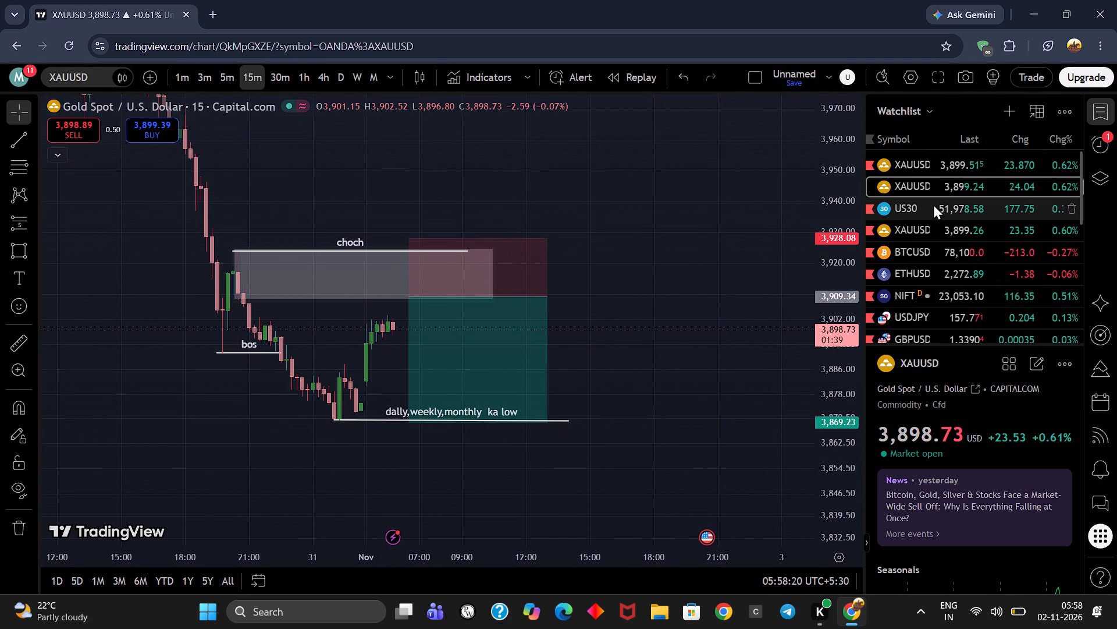
left_click(933, 204)
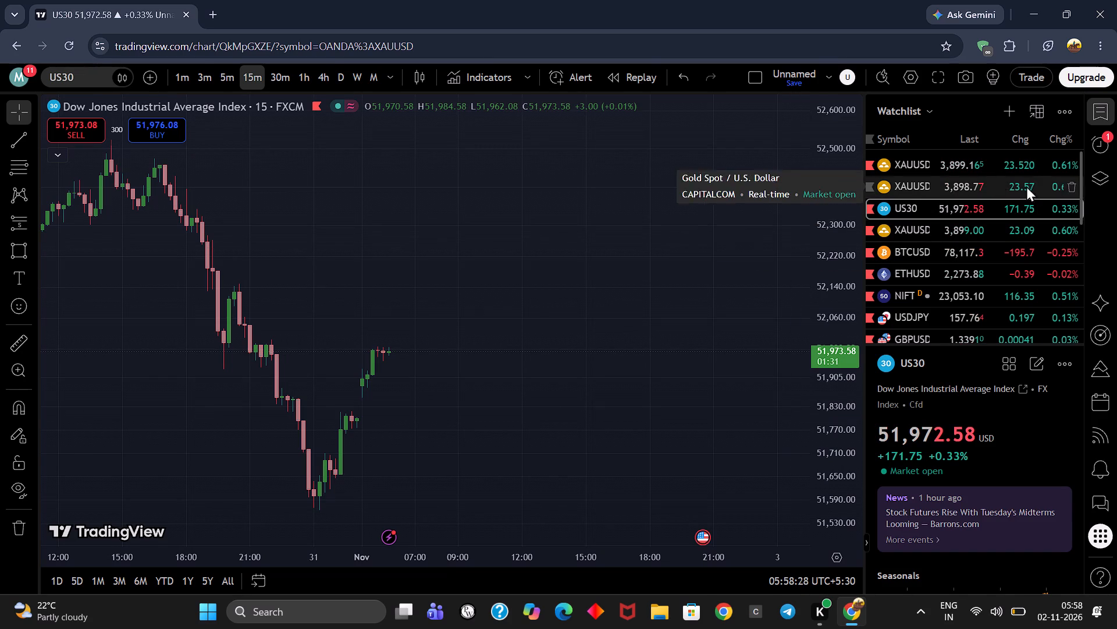
left_click(935, 173)
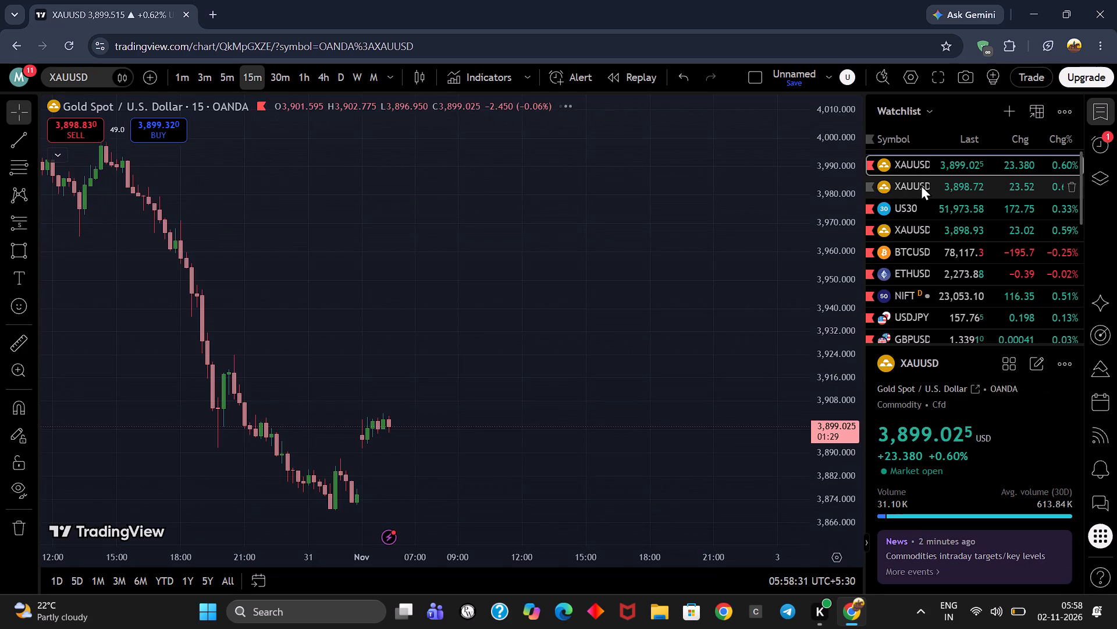
left_click(921, 185)
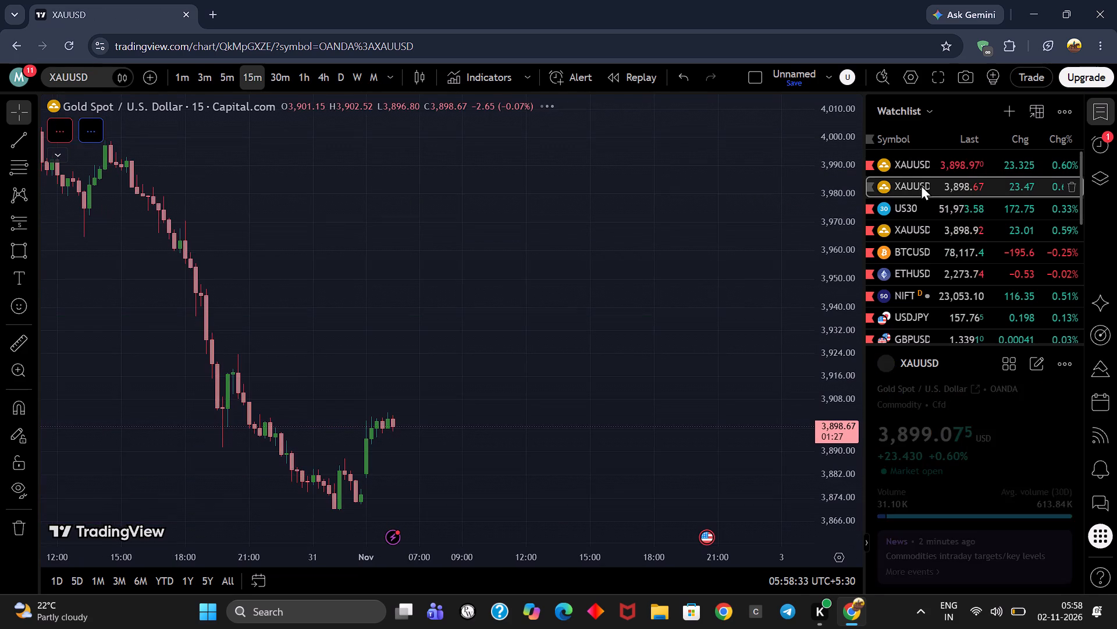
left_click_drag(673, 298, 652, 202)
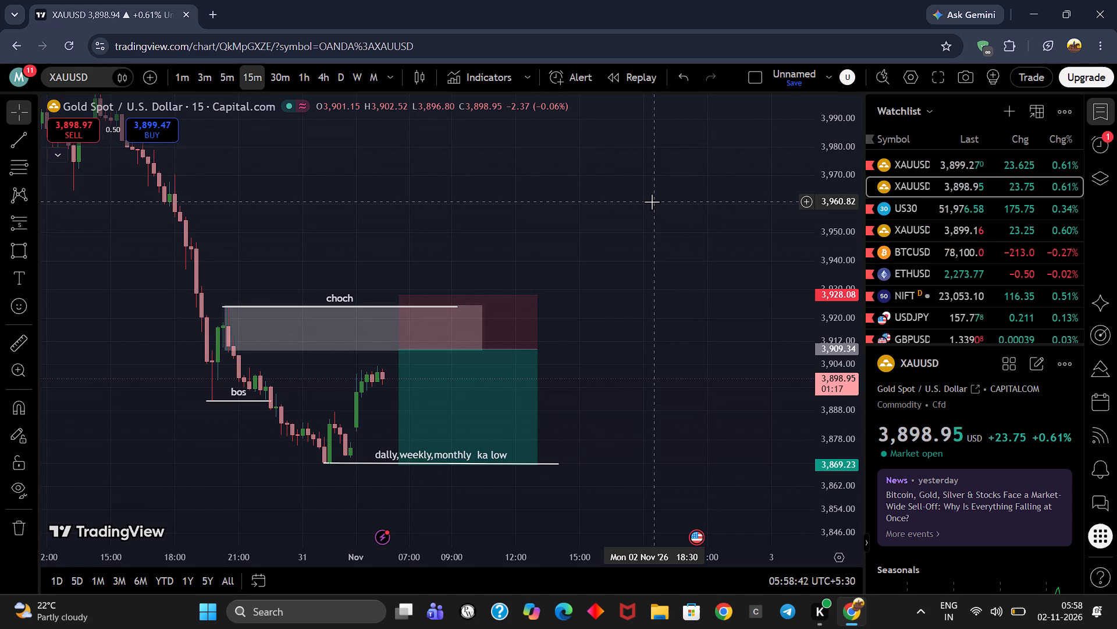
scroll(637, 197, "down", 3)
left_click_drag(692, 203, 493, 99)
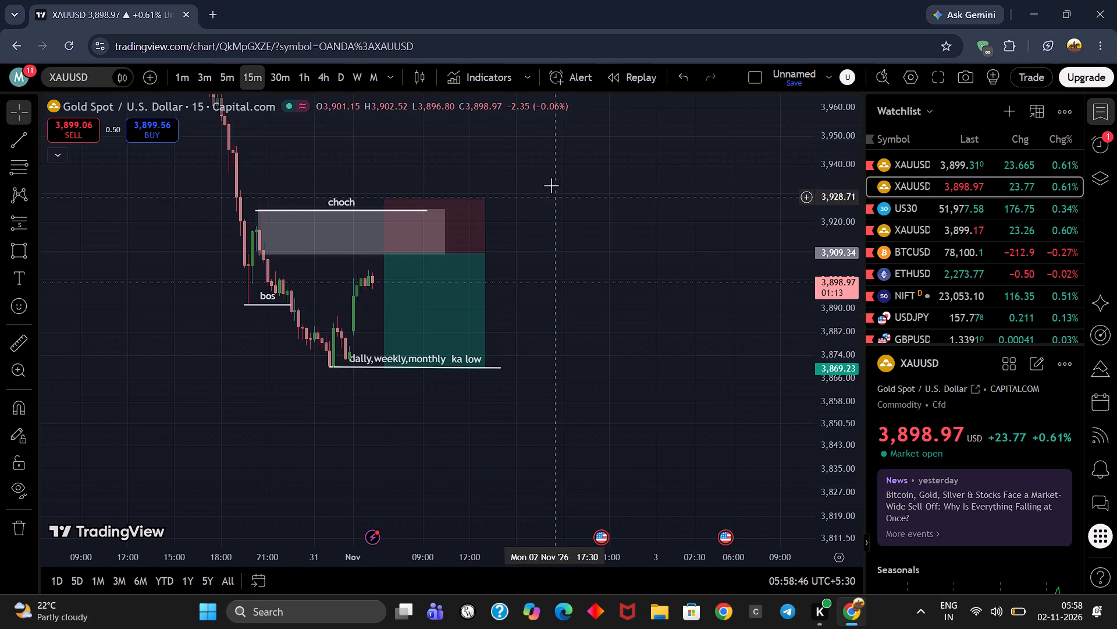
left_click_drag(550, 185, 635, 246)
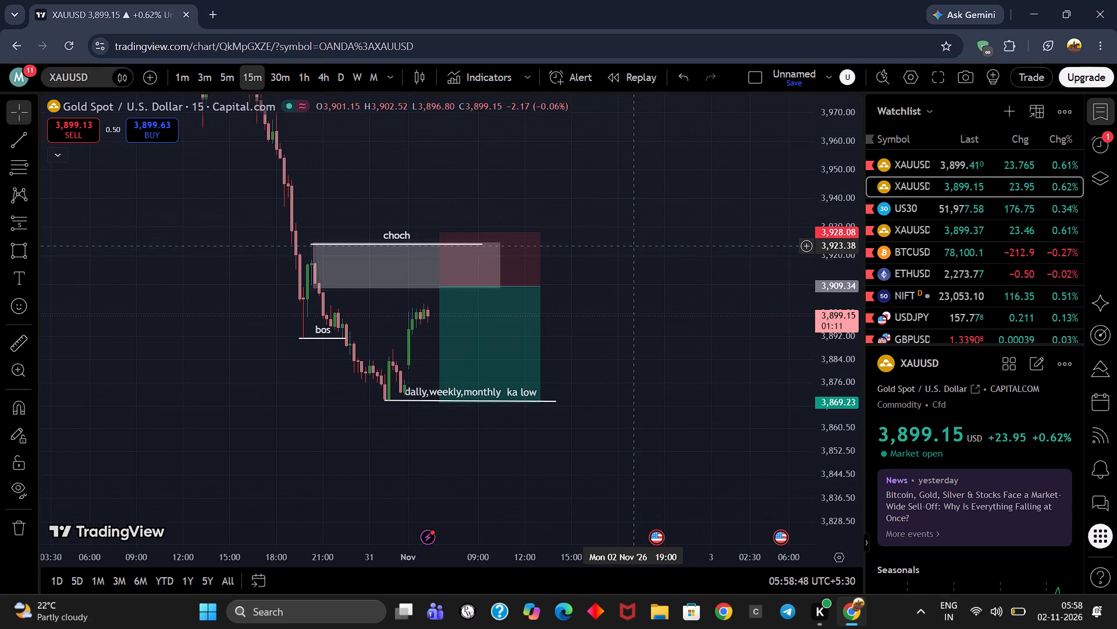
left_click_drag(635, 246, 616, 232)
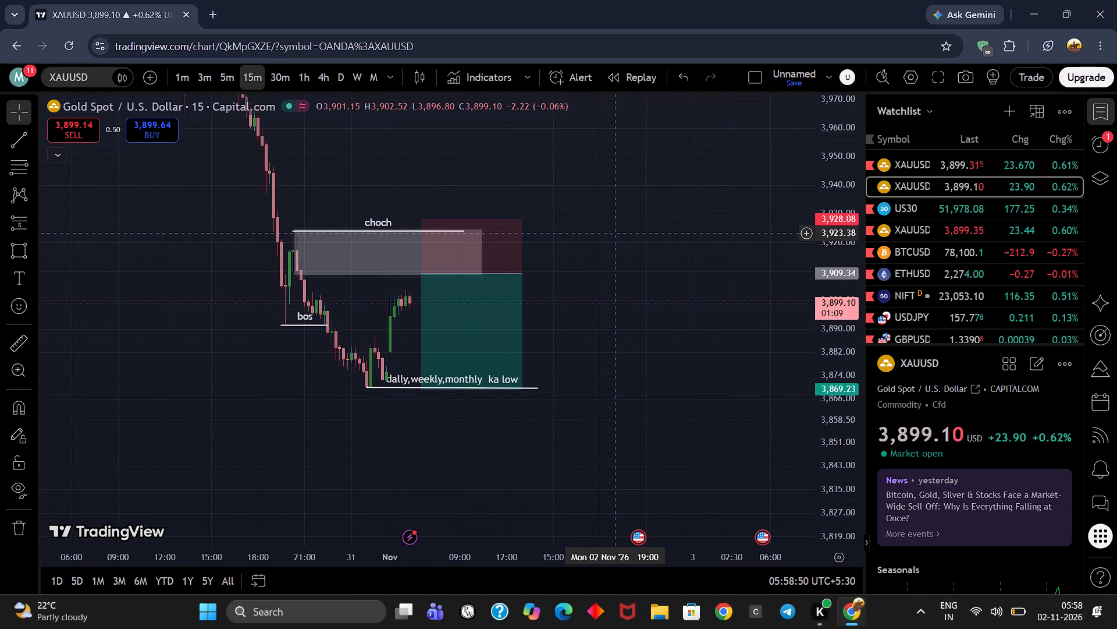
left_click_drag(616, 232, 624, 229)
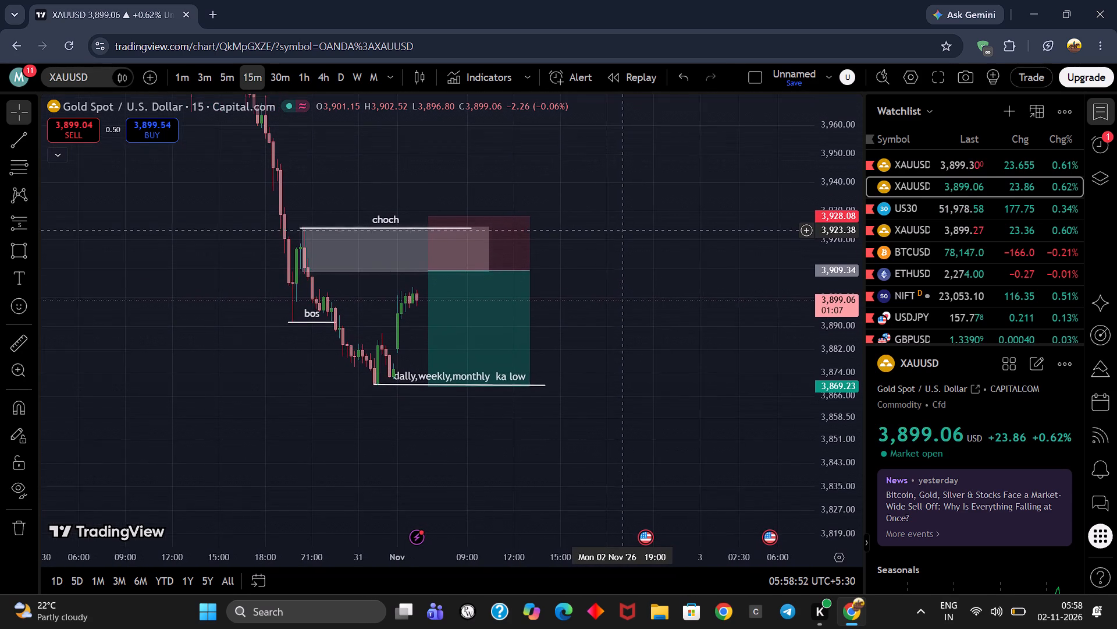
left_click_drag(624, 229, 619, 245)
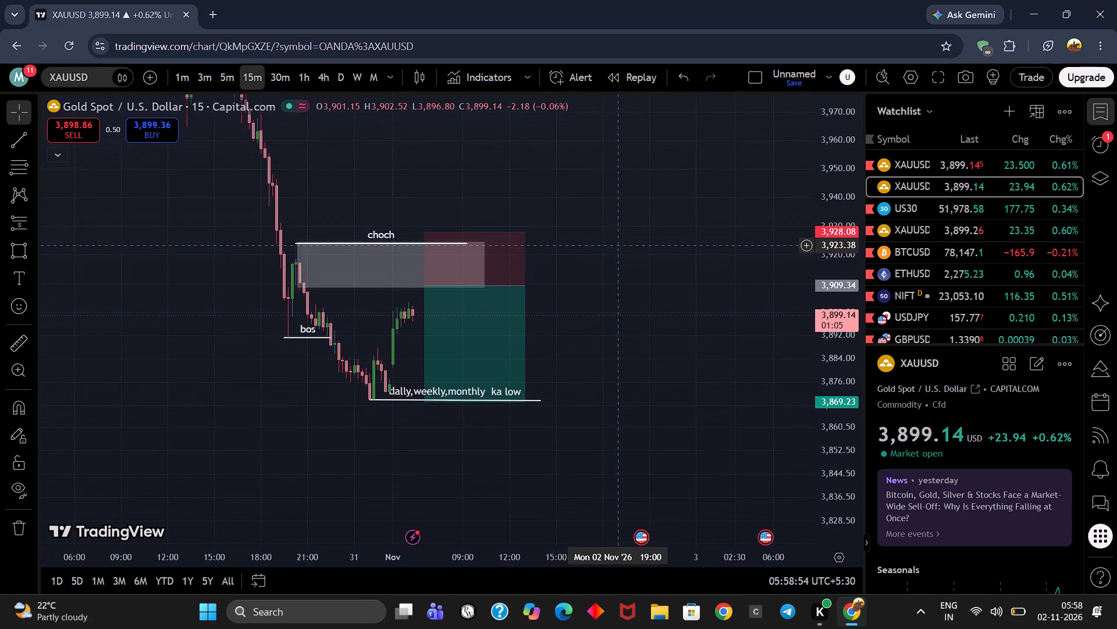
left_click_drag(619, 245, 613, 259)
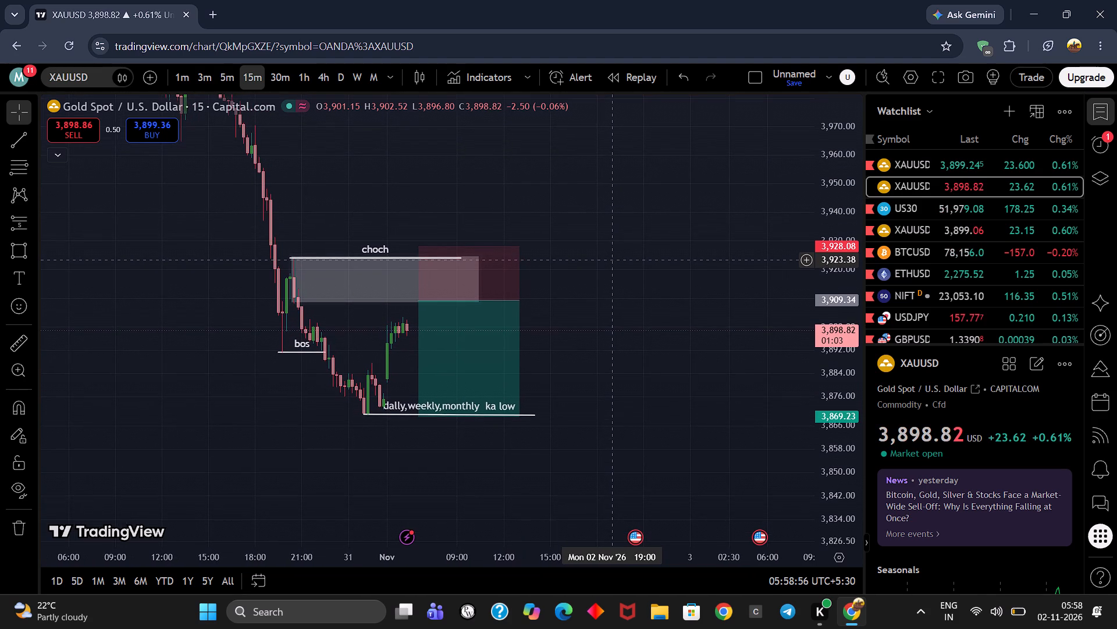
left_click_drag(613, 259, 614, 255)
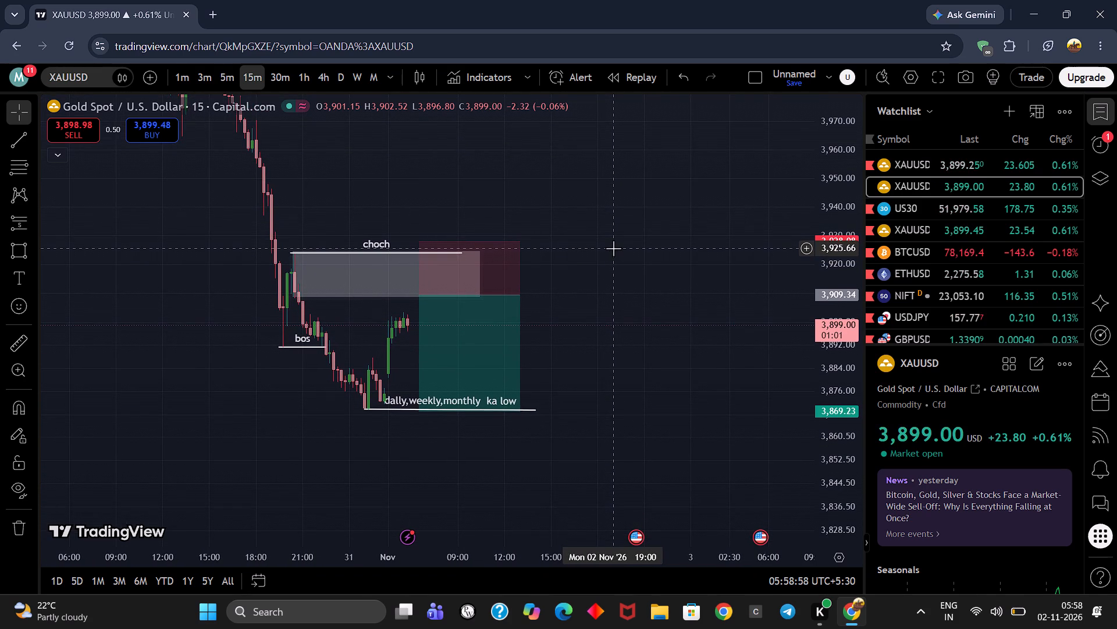
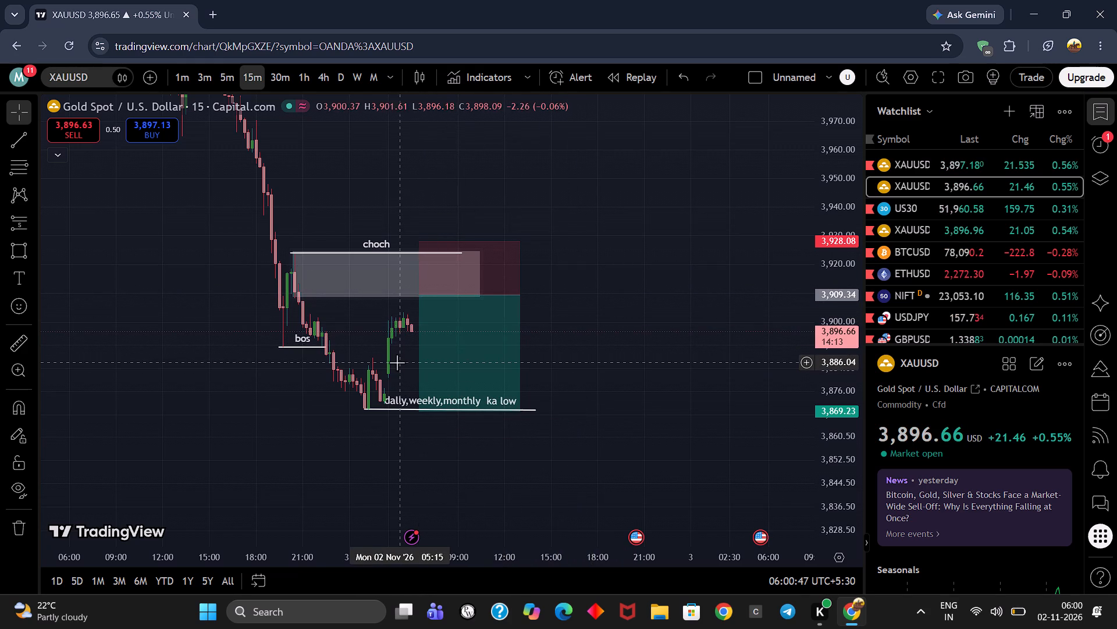
Move the short position slightly later on the chart, spanning 2 November 06:45 to 13:30 with entry at about 3,909.
left_click(417, 361)
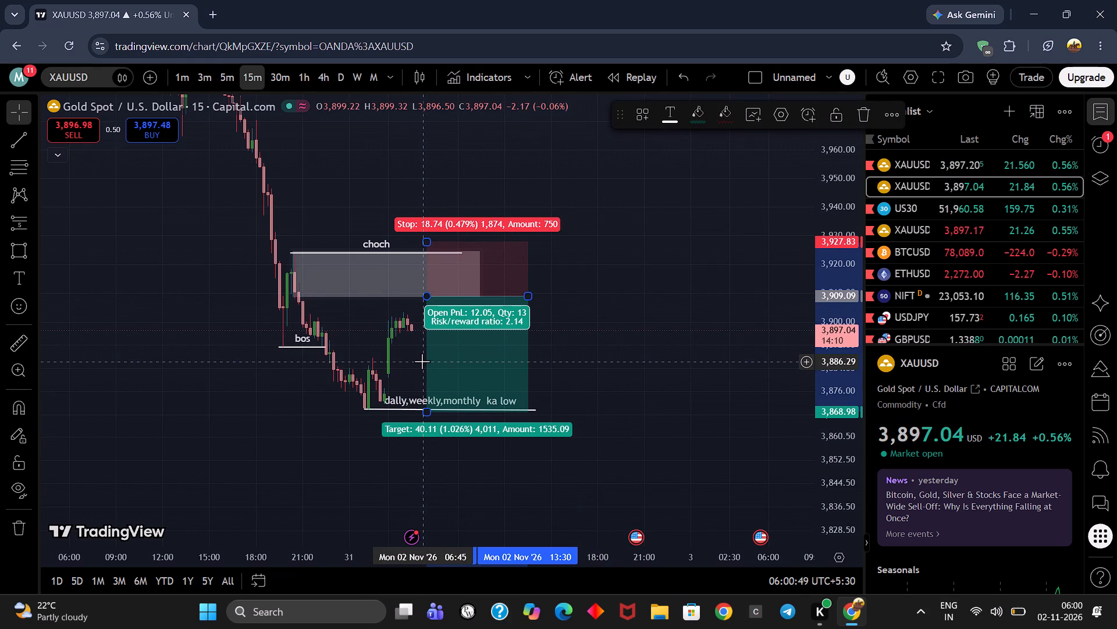
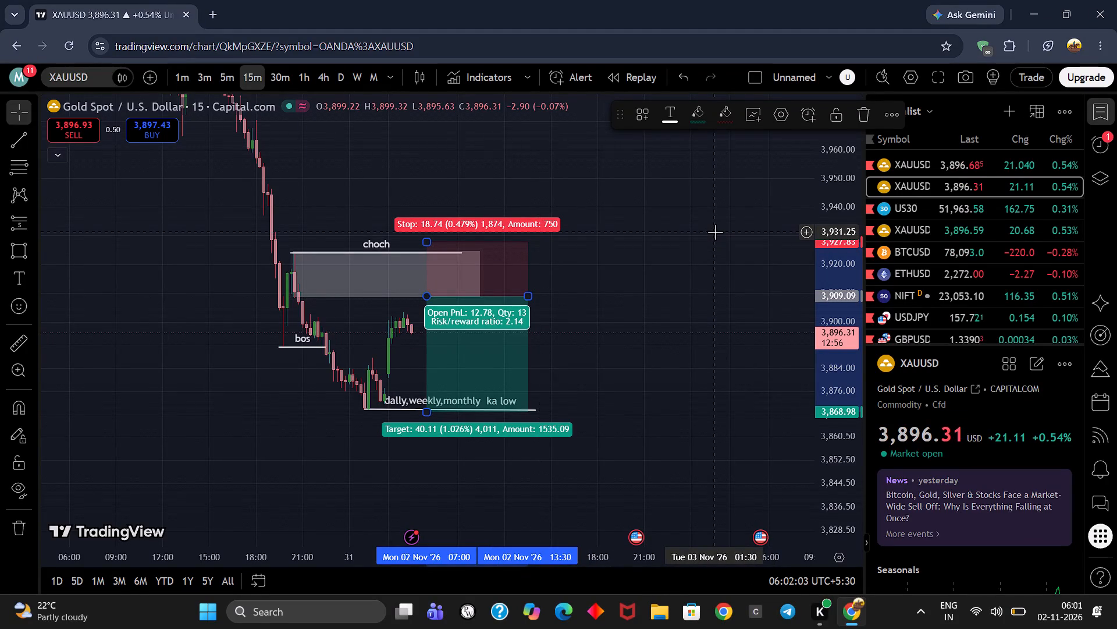
On the 1-hour chart, draw a short horizontal trend line at about 3,902 across the latest candle highs, from 2 November 04:30 to 05:30.
left_click(710, 232)
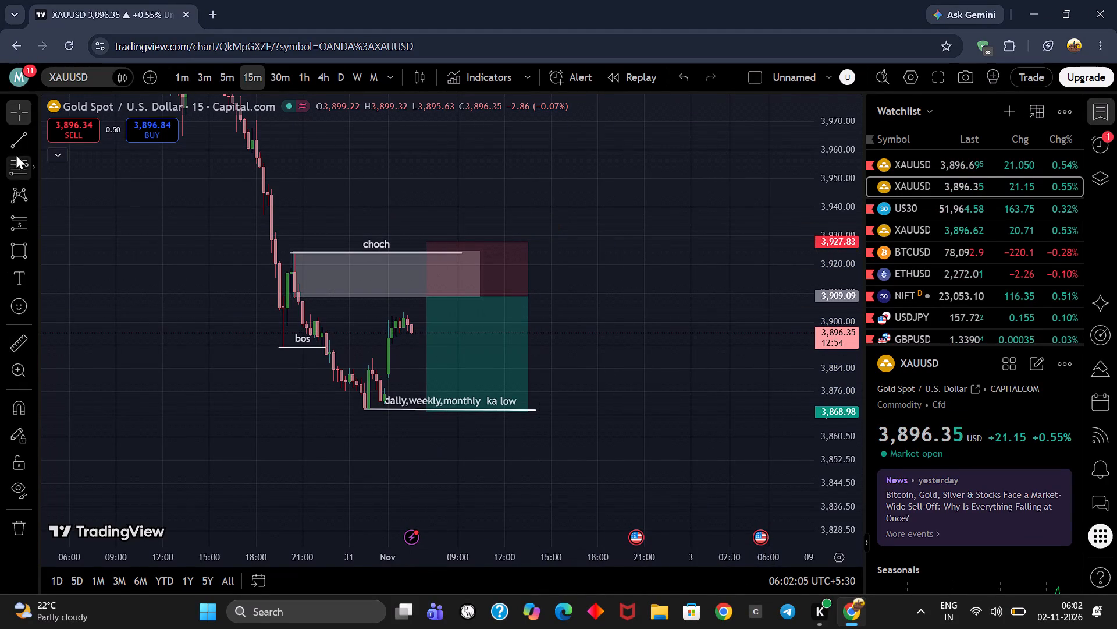
left_click(2, 137)
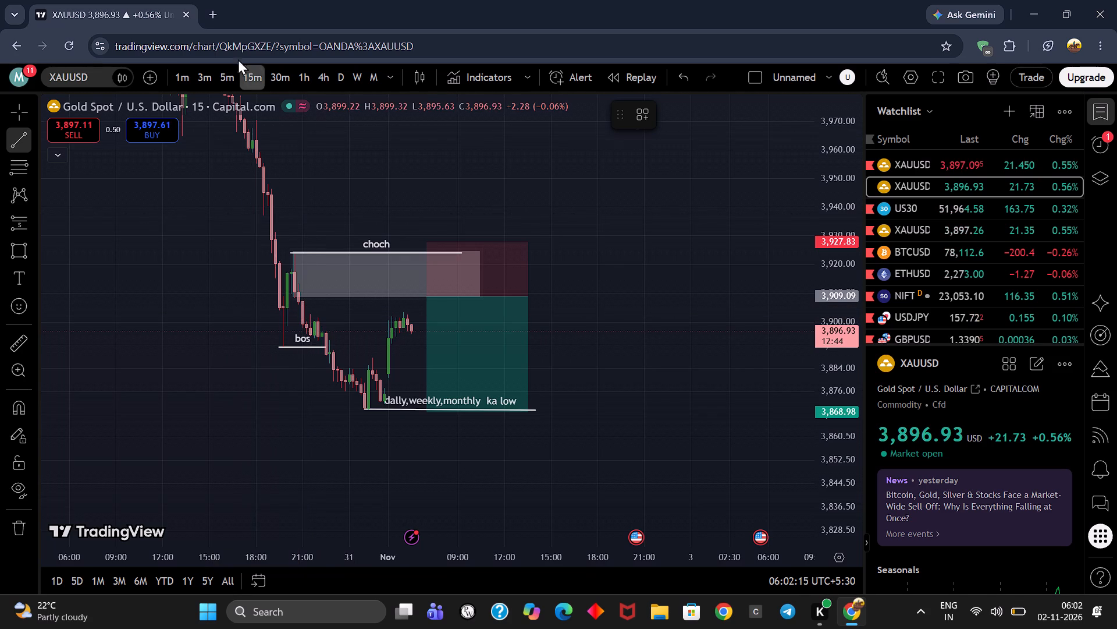
left_click(298, 77)
scroll(348, 246, "up", 5)
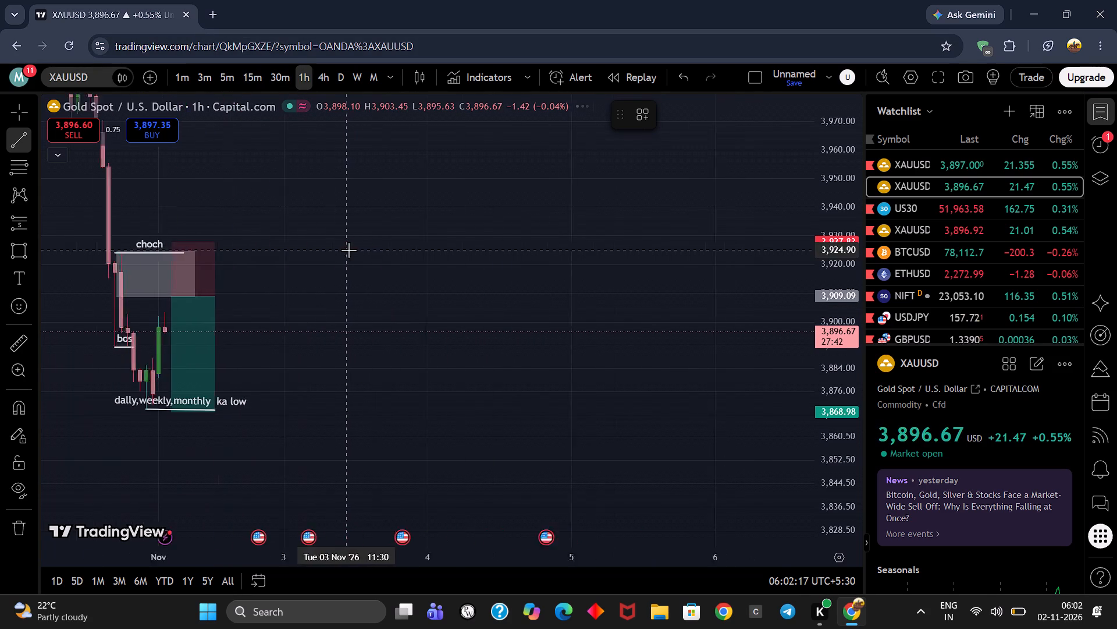
scroll(348, 250, "up", 7)
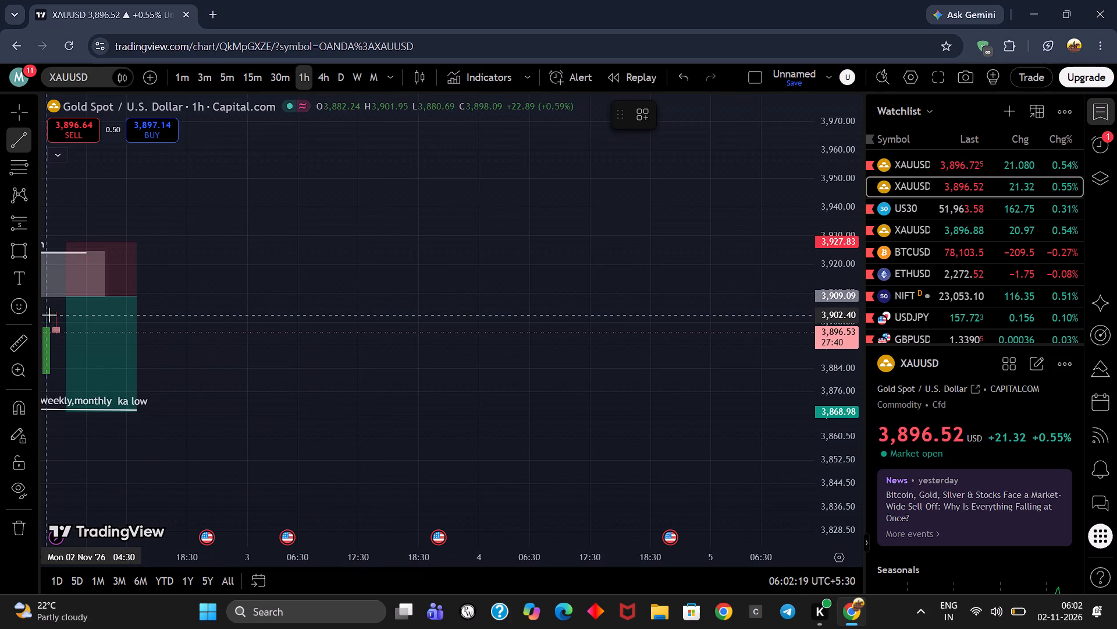
left_click(47, 315)
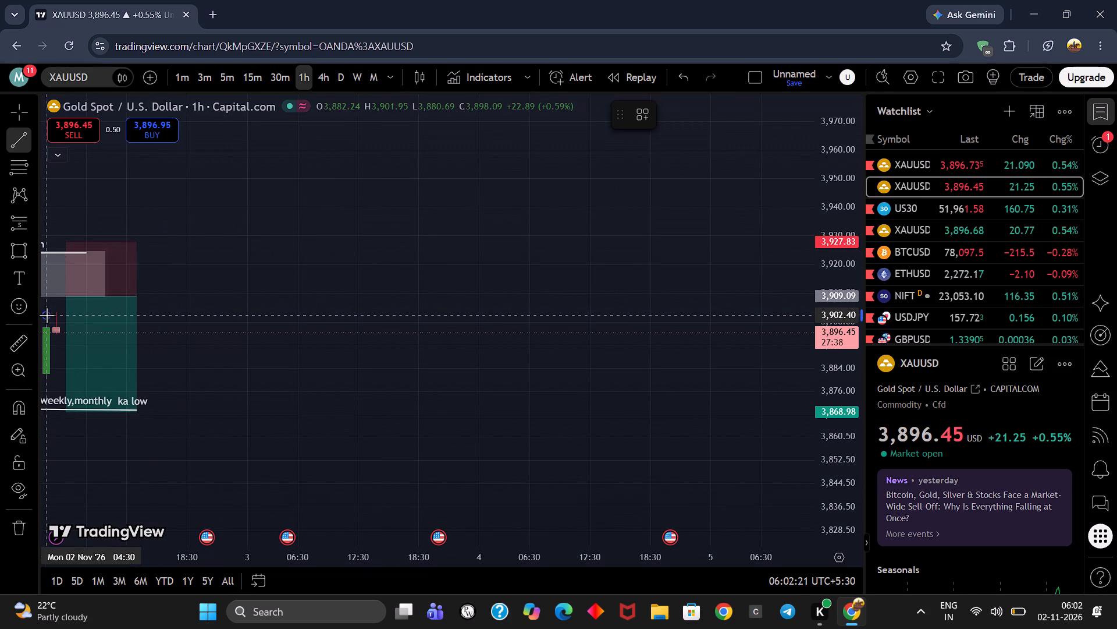
left_click(59, 314)
left_click(215, 235)
Switch the chart to the 5-minute timeframe and examine price action around the new line, the choch zone and the low.
left_click_drag(298, 234, 577, 260)
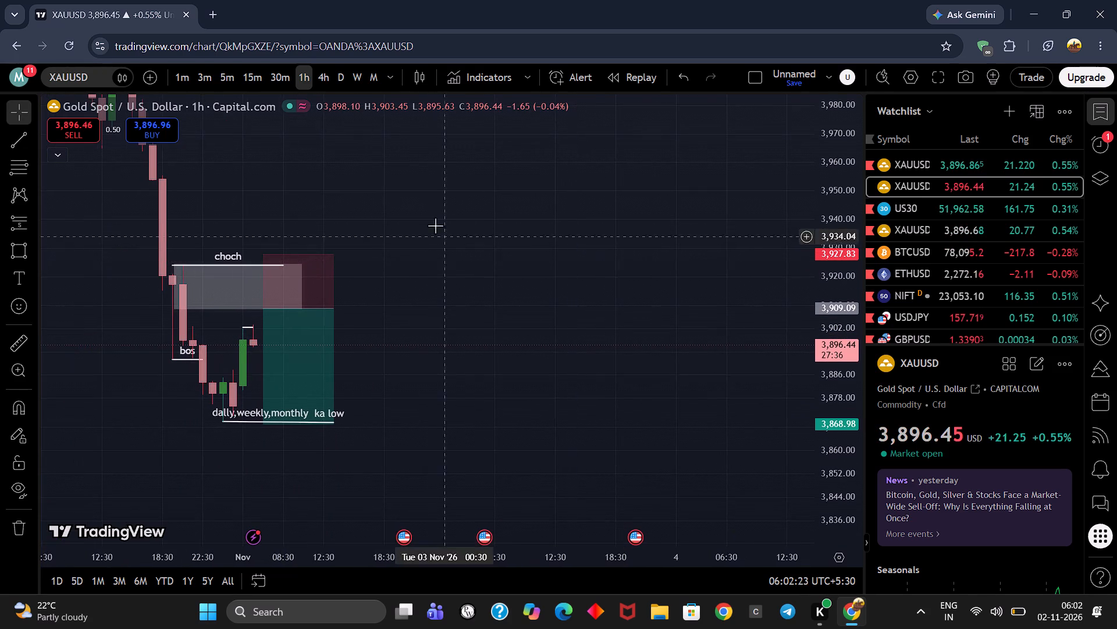
left_click(227, 84)
scroll(424, 248, "down", 6)
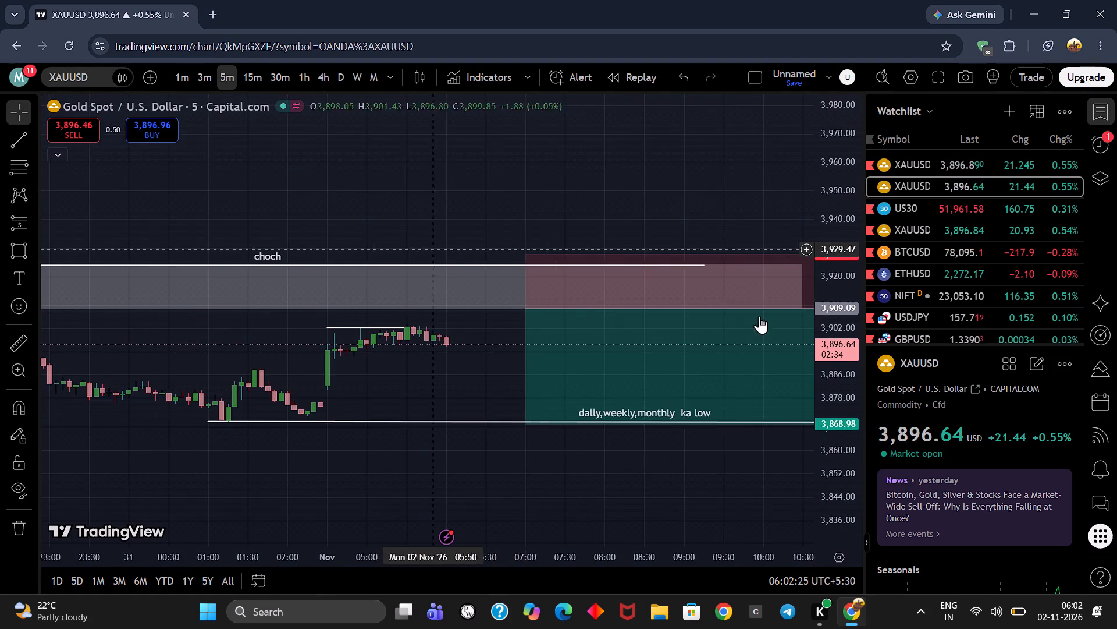
scroll(840, 273, "up", 5)
left_click_drag(456, 380, 619, 270)
scroll(553, 321, "down", 5)
left_click_drag(634, 352, 545, 480)
left_click_drag(559, 463, 434, 296)
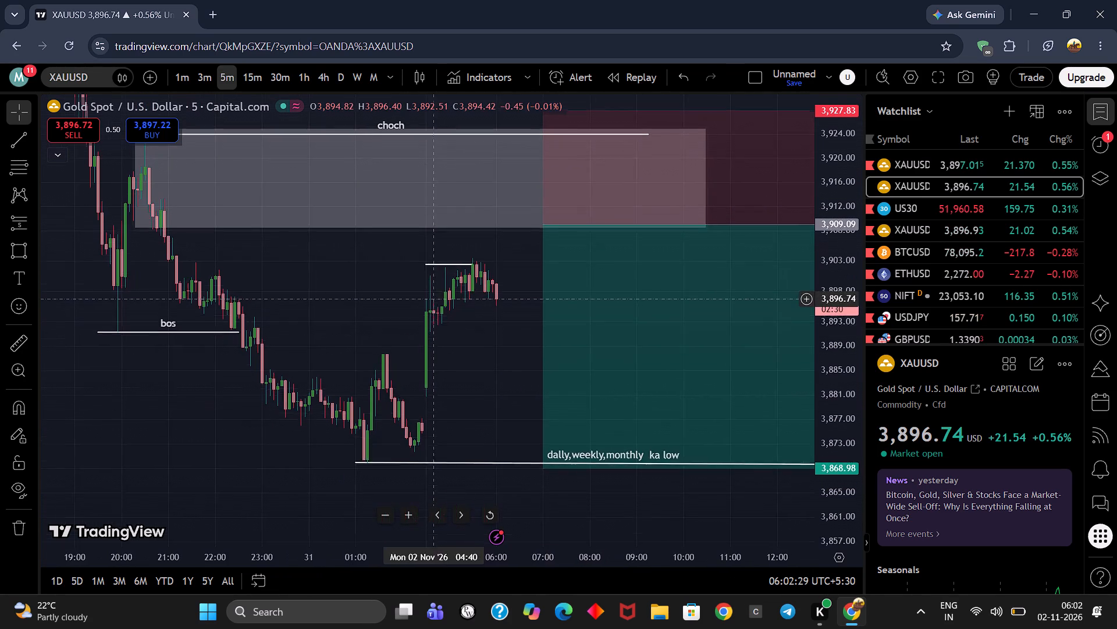
left_click_drag(434, 296, 434, 295)
left_click_drag(471, 320, 479, 367)
left_click_drag(483, 345, 486, 376)
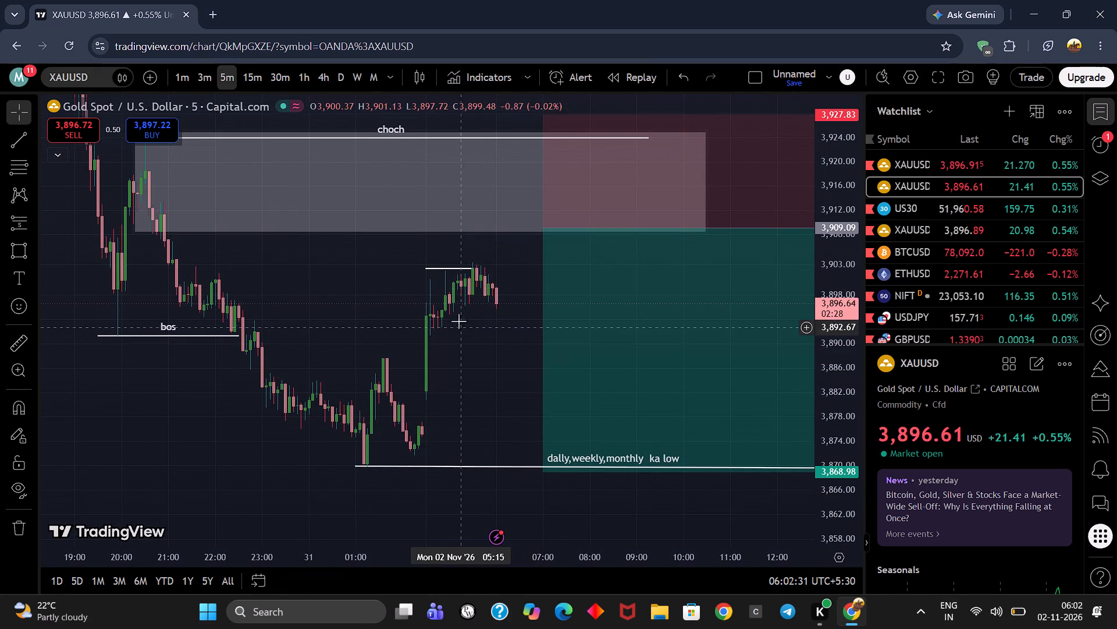
Label the short line at the recent high near 3,902 as "h1 high".
left_click(444, 266)
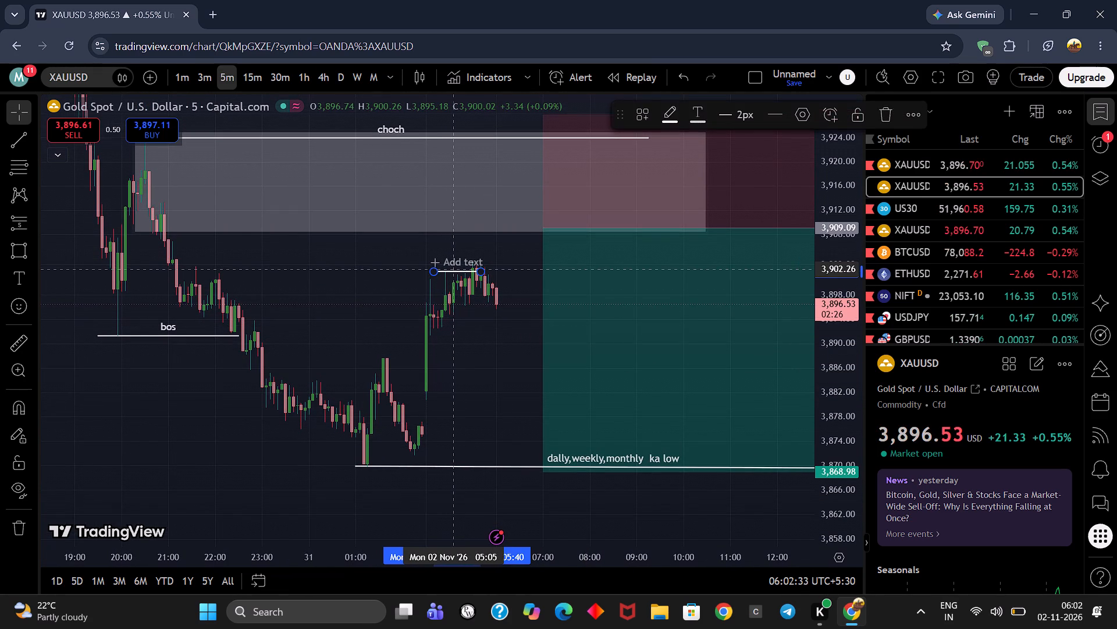
left_click(493, 395)
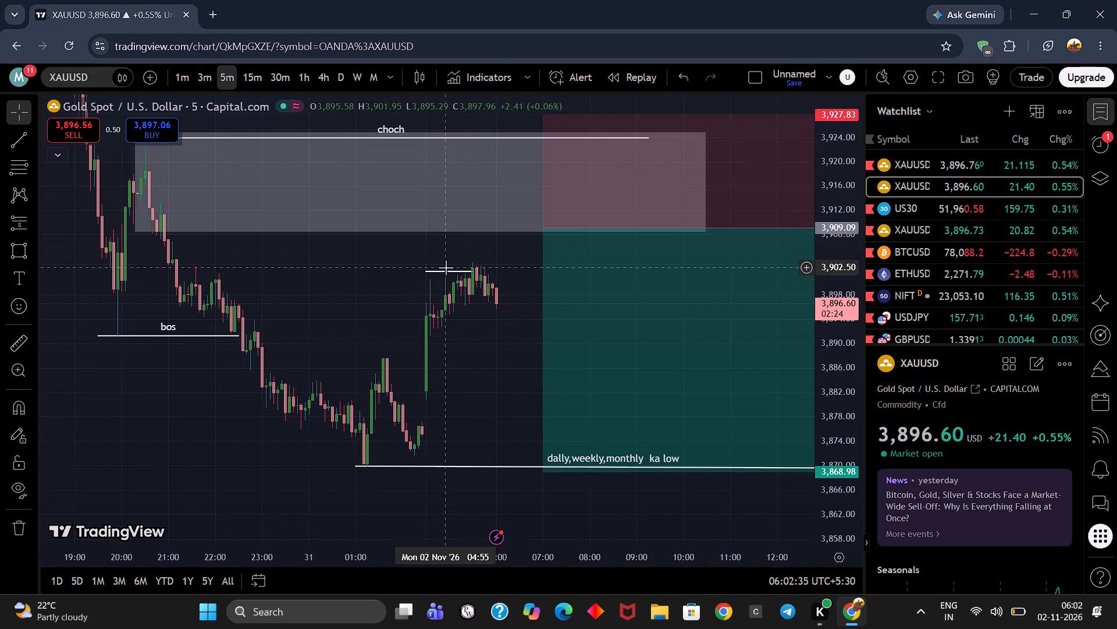
left_click(447, 271)
left_click(446, 263)
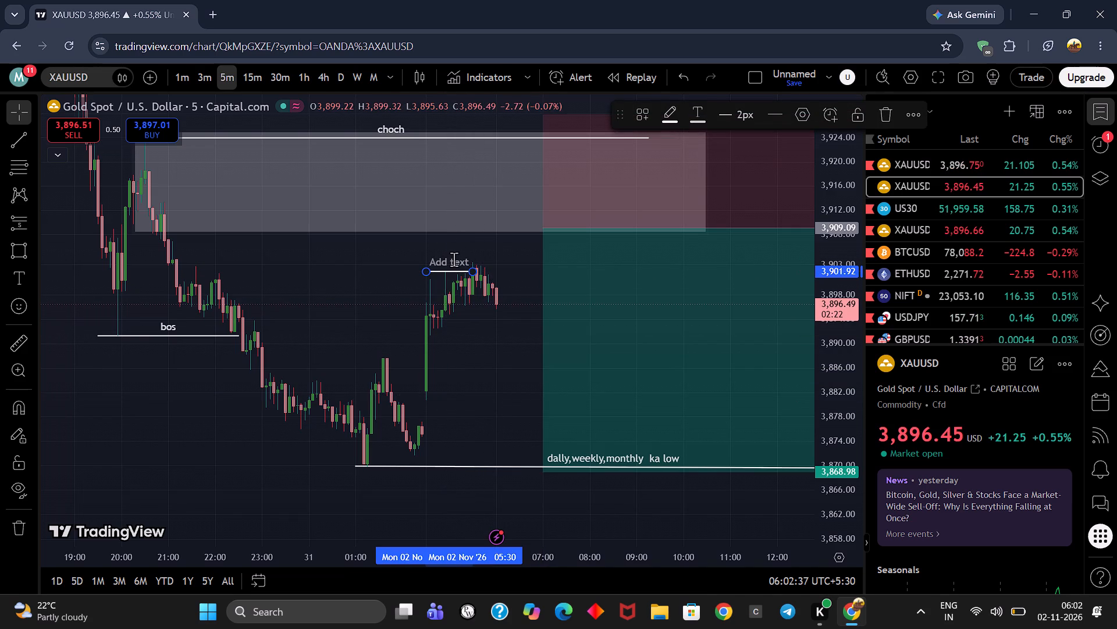
key("h")
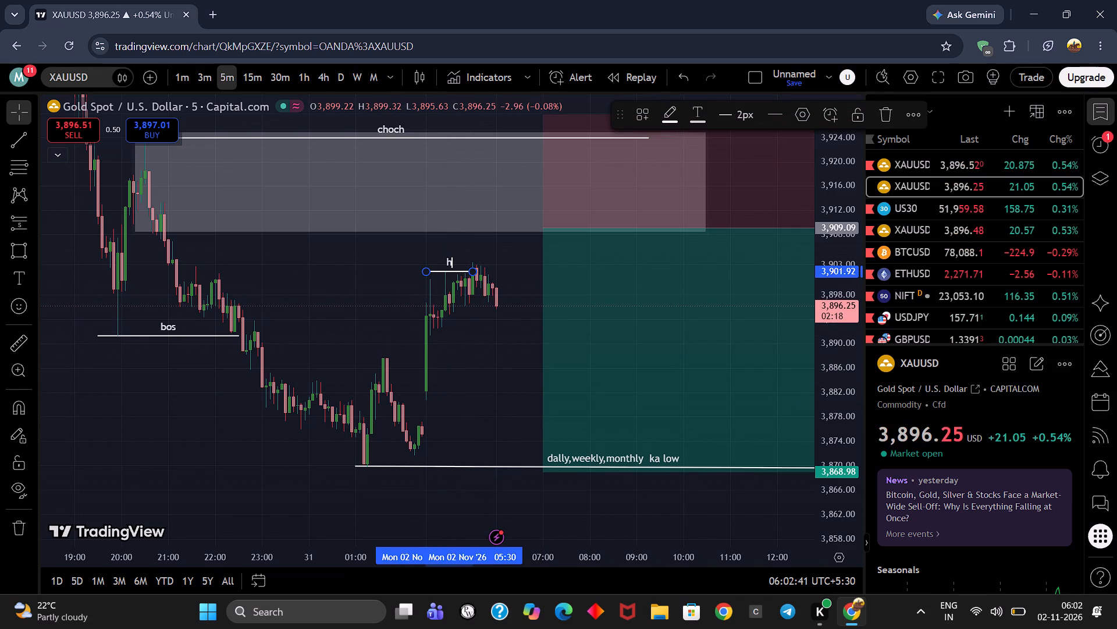
key("1")
key("space")
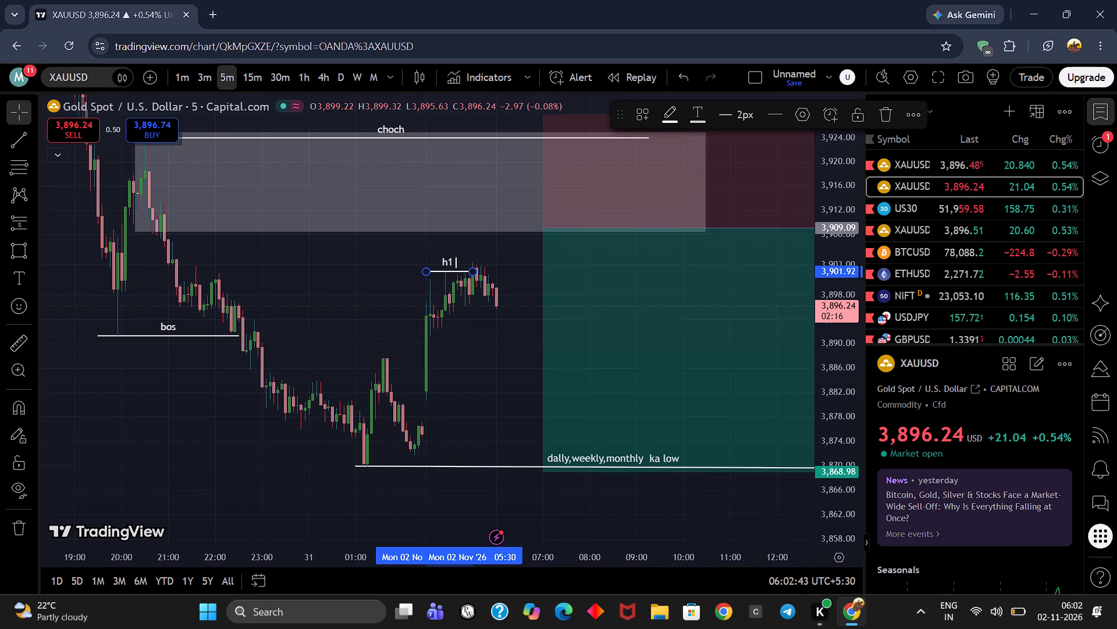
type("high")
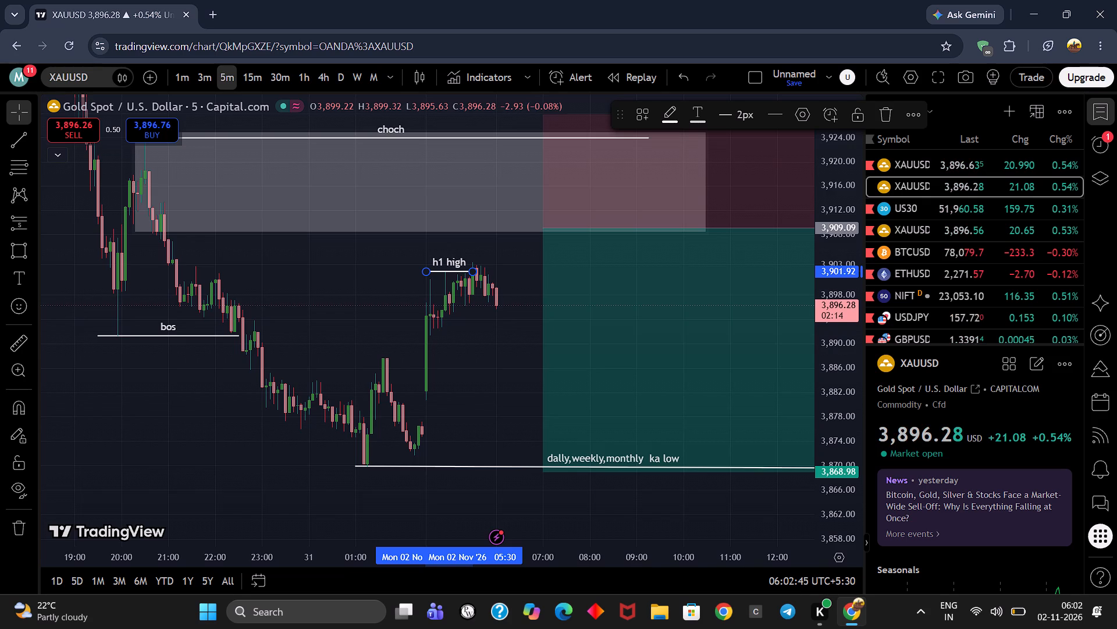
left_click(373, 283)
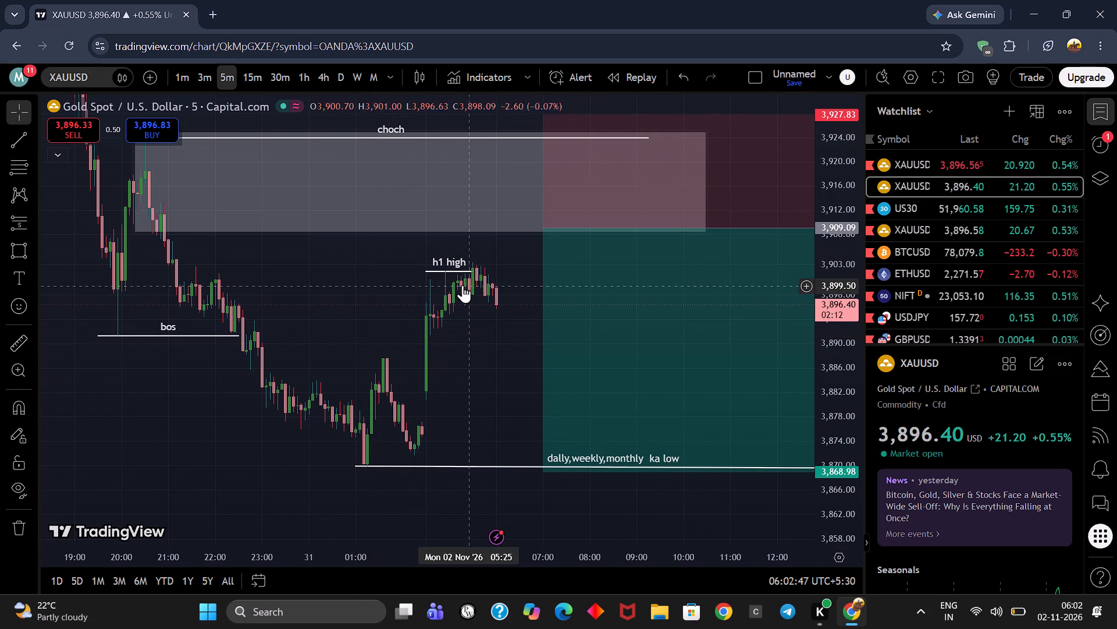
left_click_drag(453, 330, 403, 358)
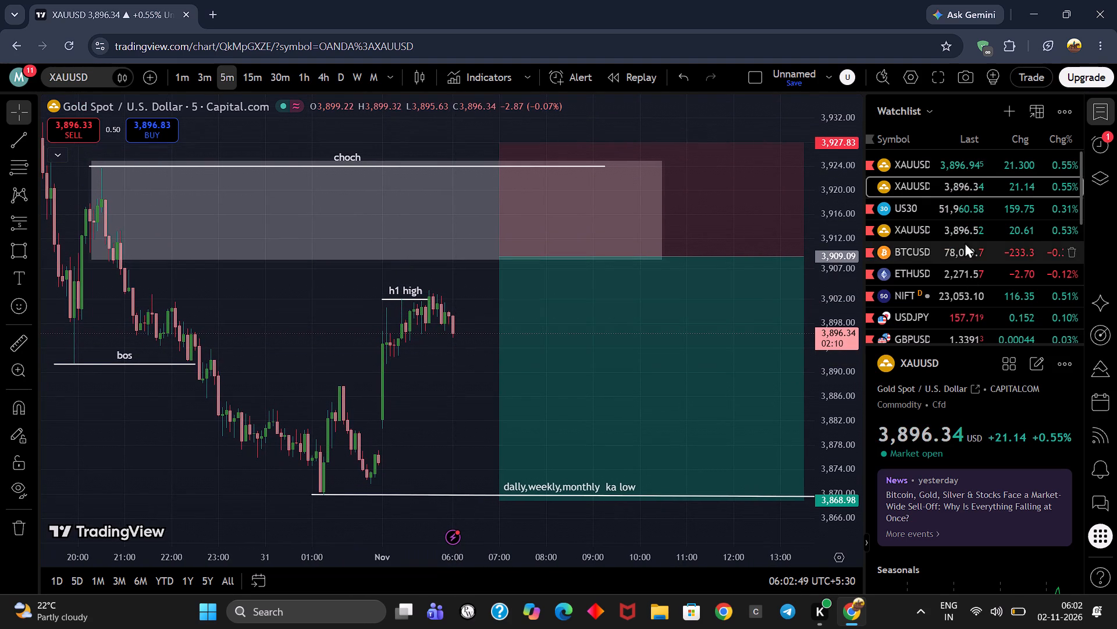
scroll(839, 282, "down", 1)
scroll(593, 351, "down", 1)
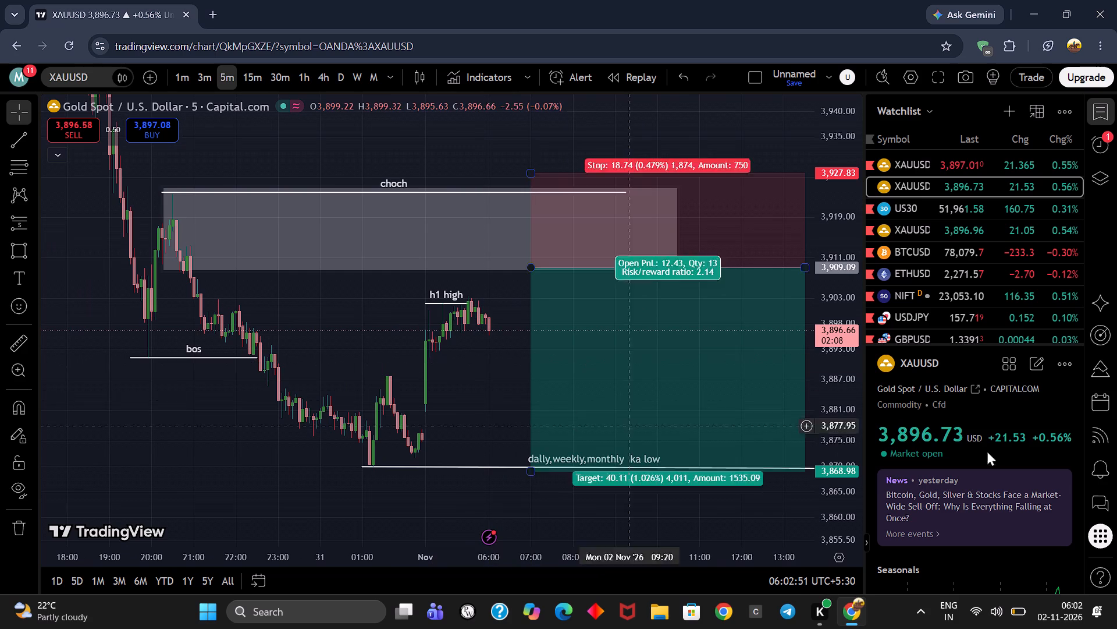
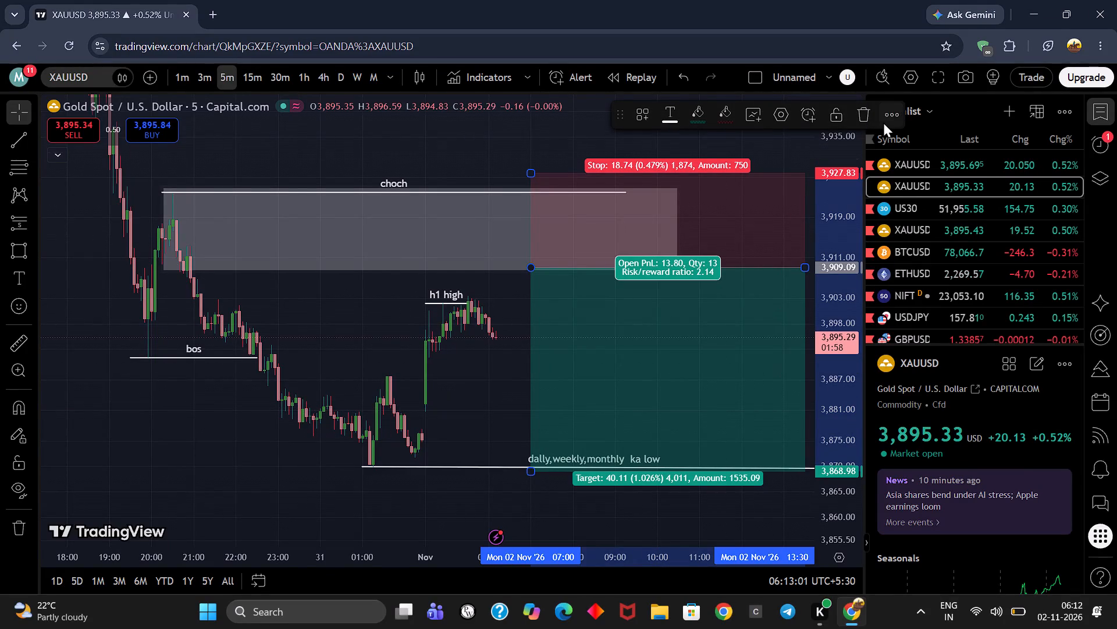
Delete the short position drawing from the 5-minute XAUUSD chart.
left_click(855, 121)
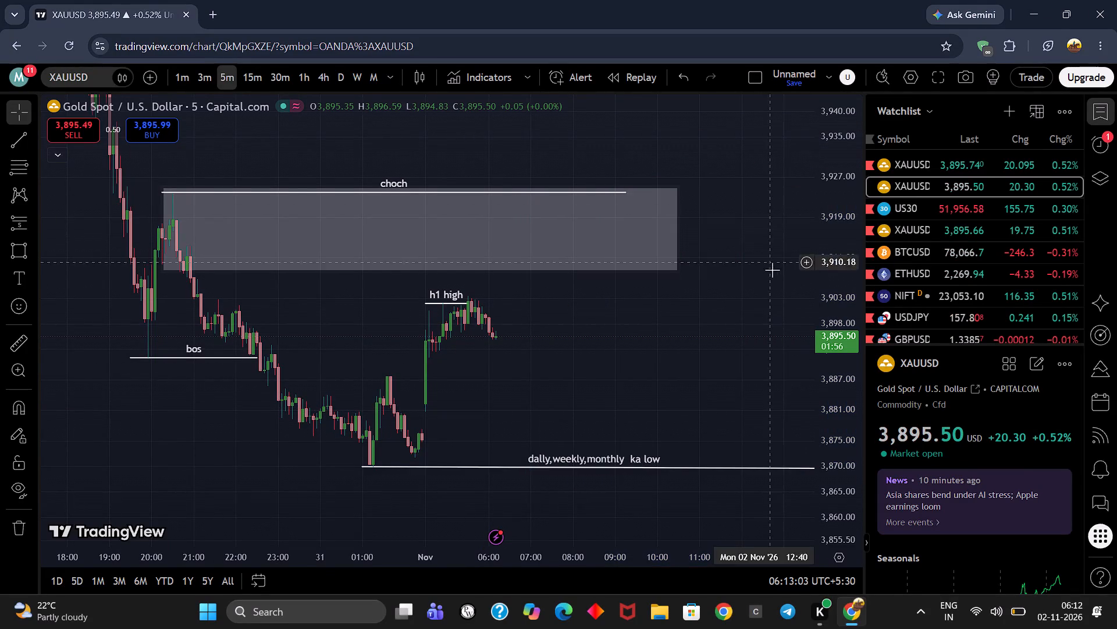
left_click_drag(766, 289, 667, 239)
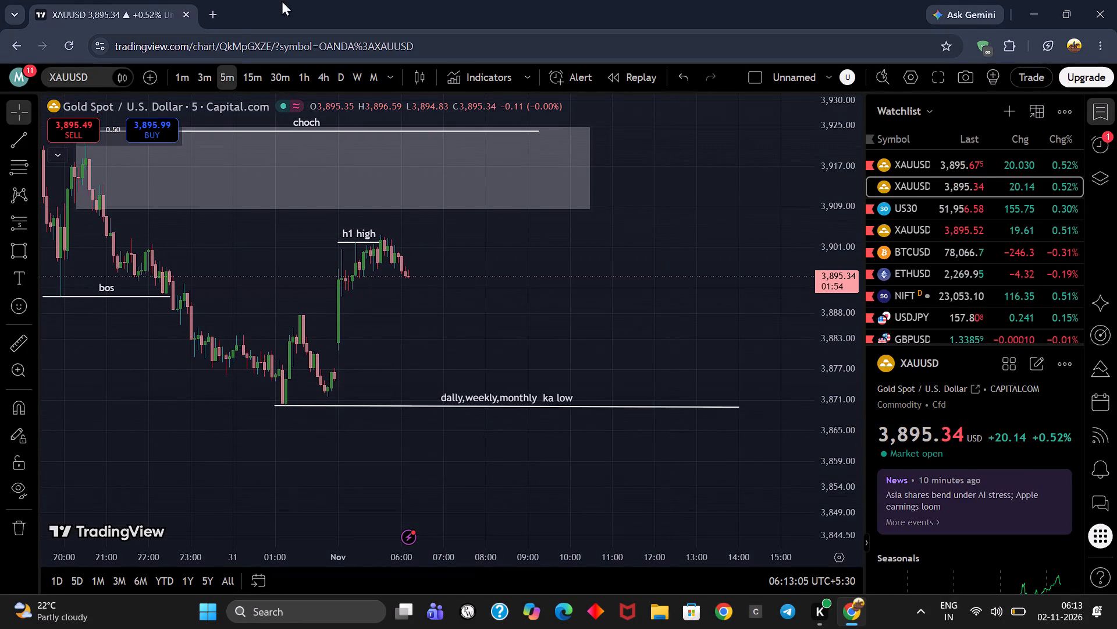
In a new browser tab, search Google for pipstonecapital, open the Pipstone Capital site and go through its login to the trader dashboard.
left_click(219, 6)
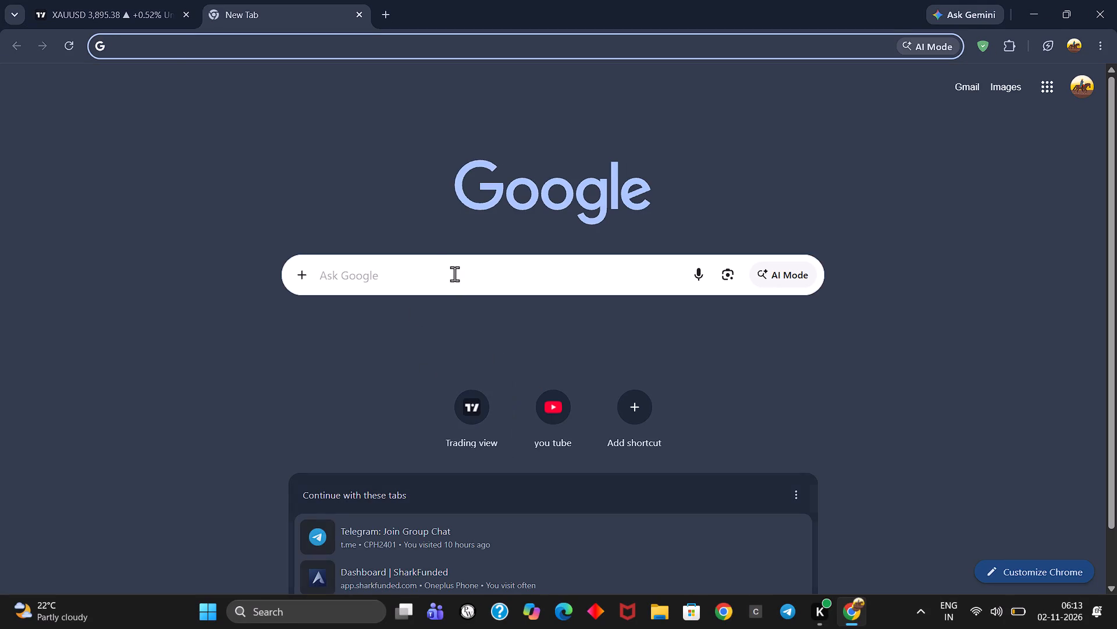
left_click(434, 253)
left_click(433, 282)
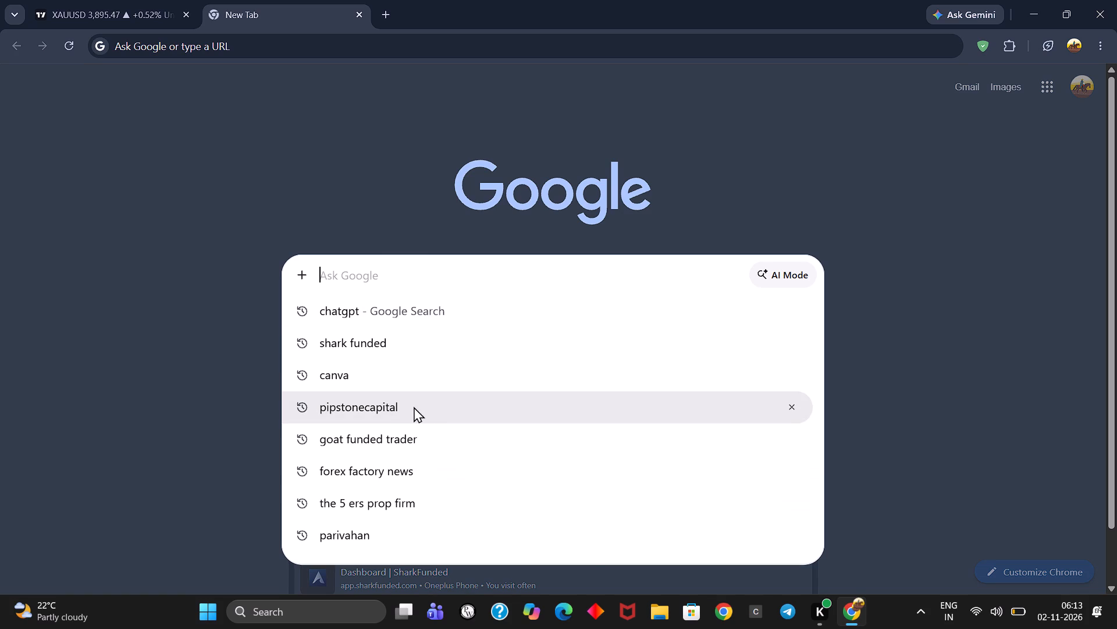
left_click(414, 407)
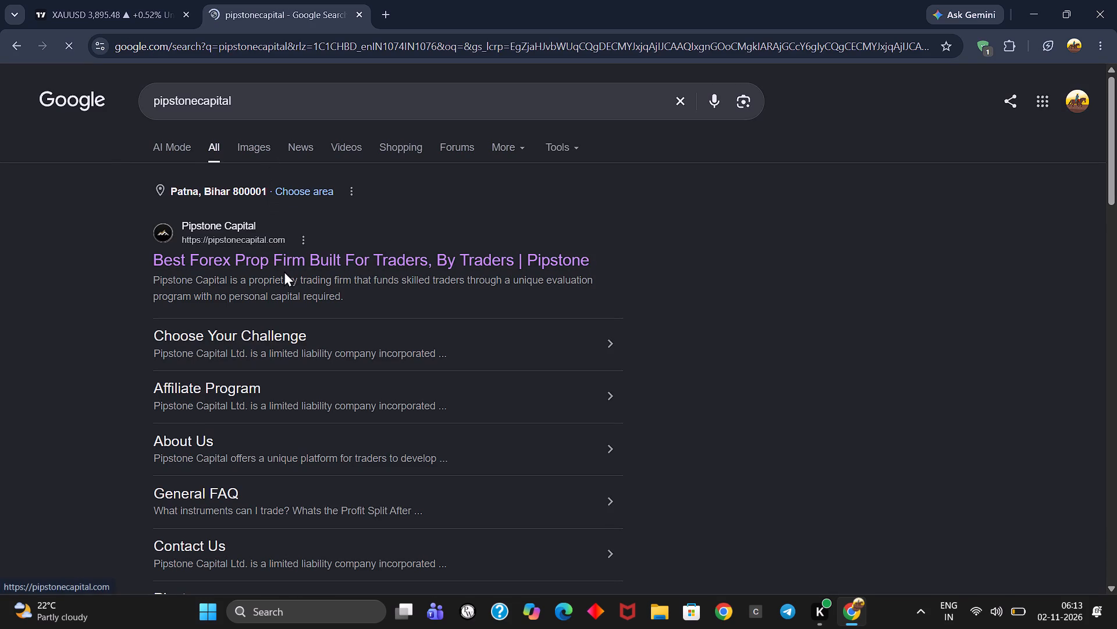
left_click(284, 261)
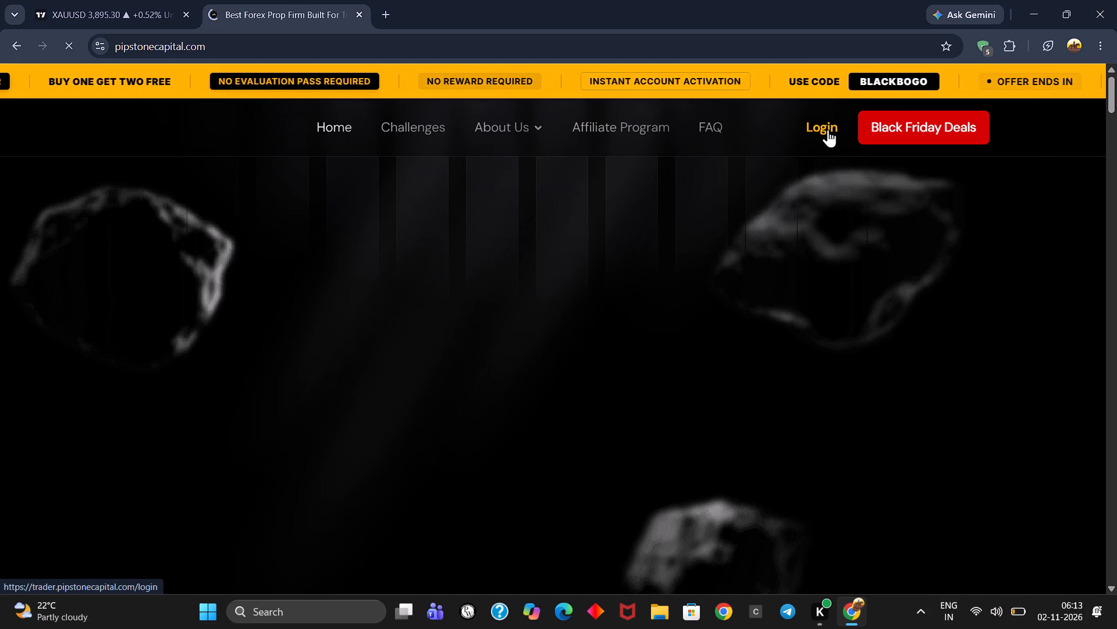
left_click(828, 129)
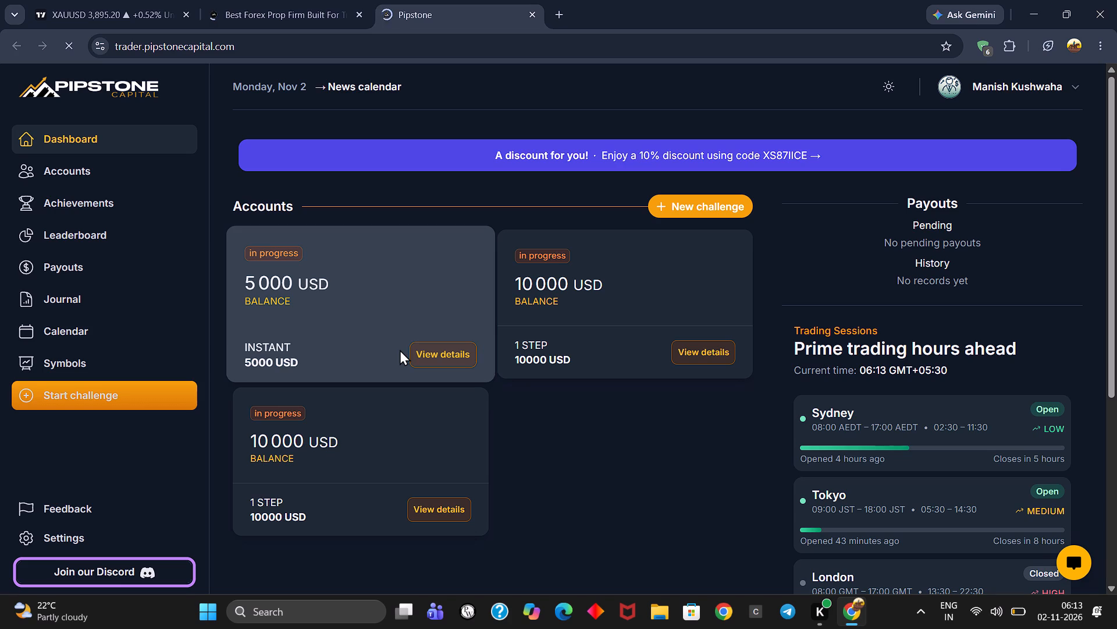
Review the account cards on the Pipstone dashboard and the full list of challenges on the accounts page.
scroll(335, 255, "down", 5)
scroll(335, 262, "up", 3)
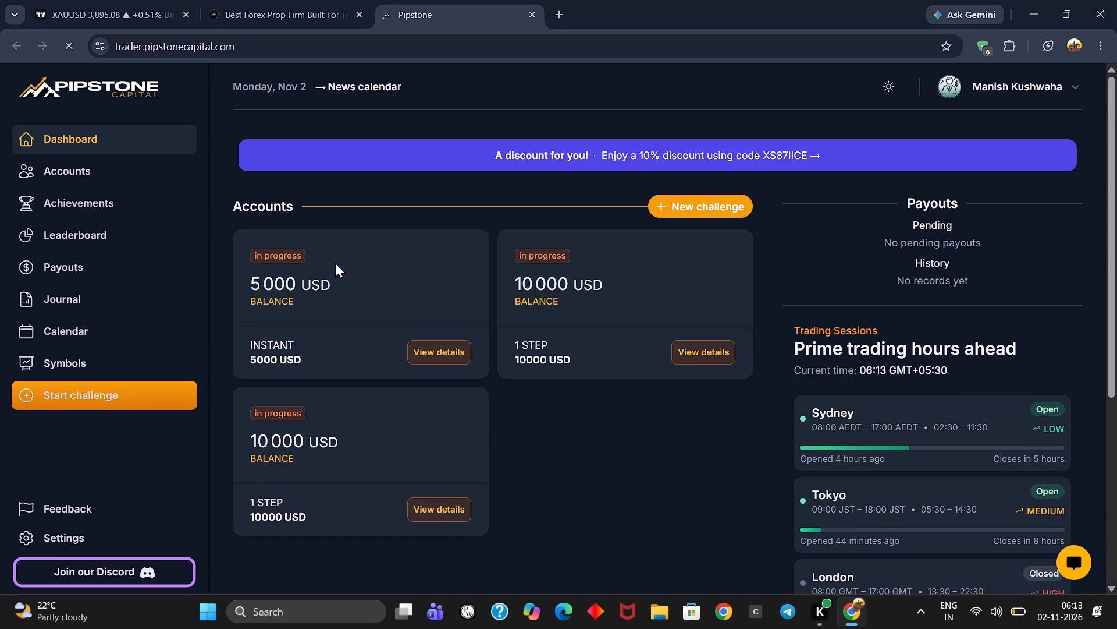
scroll(335, 262, "up", 1)
scroll(335, 263, "down", 3)
scroll(335, 263, "up", 3)
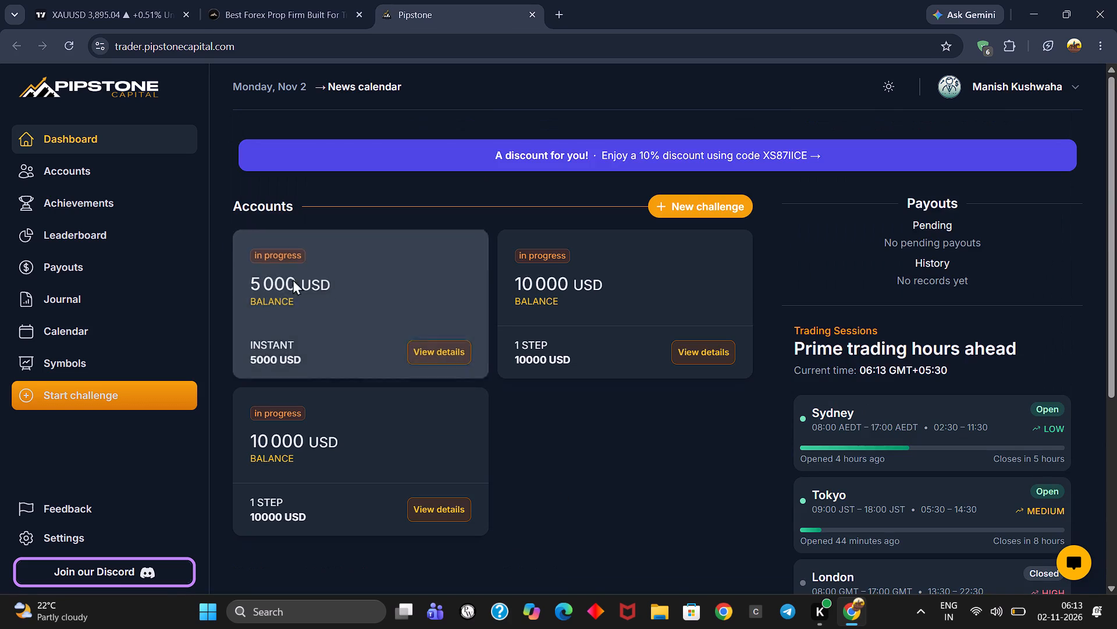
left_click(91, 183)
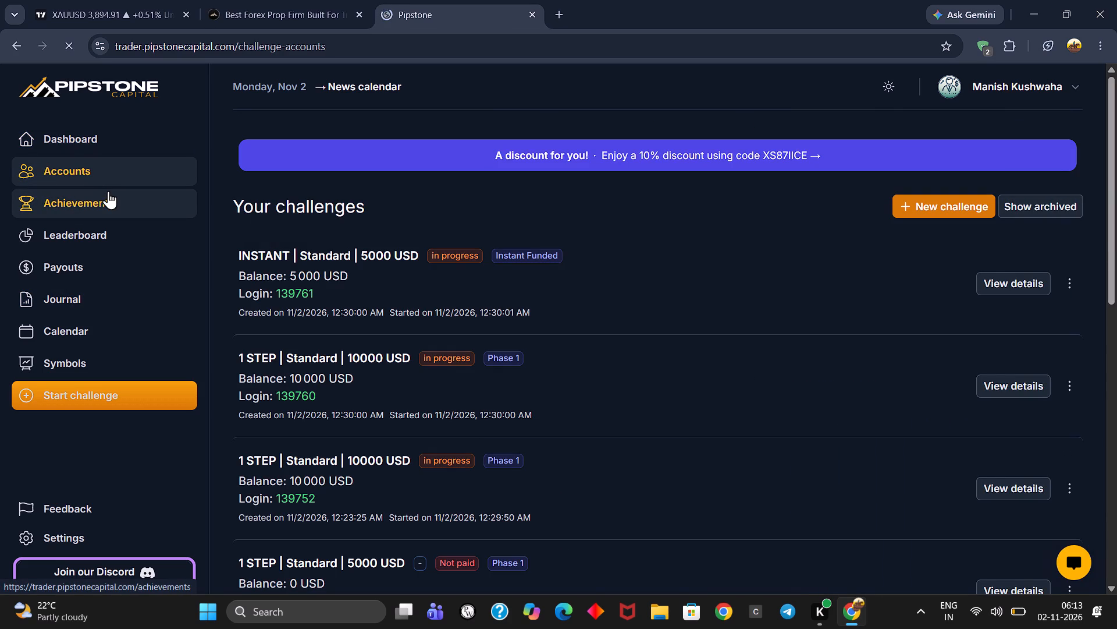
scroll(432, 252, "down", 1)
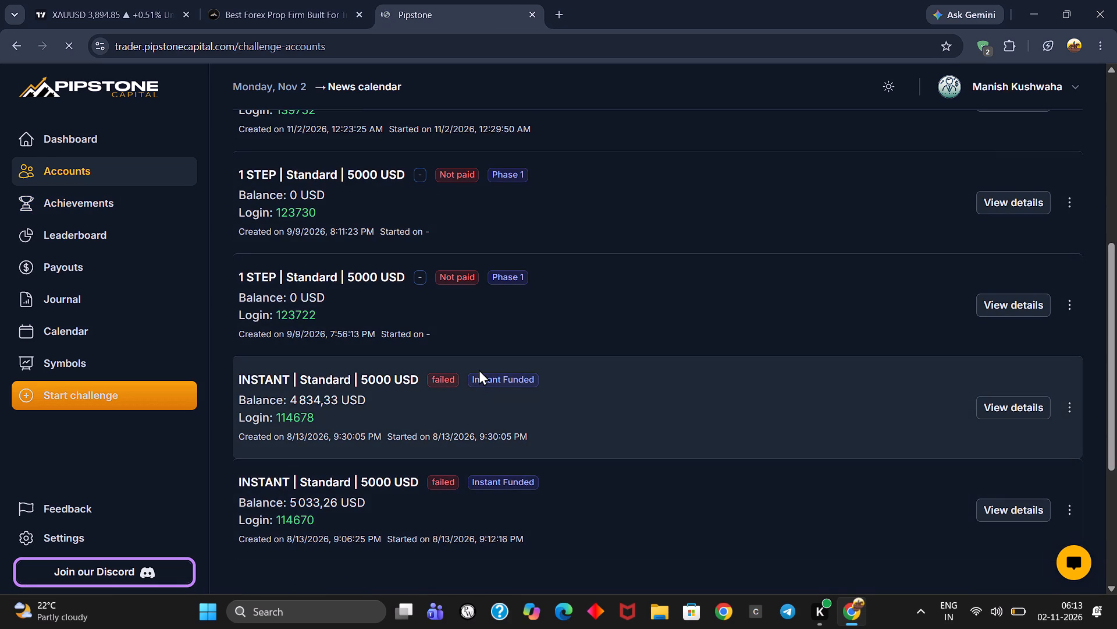
scroll(479, 369, "up", 1)
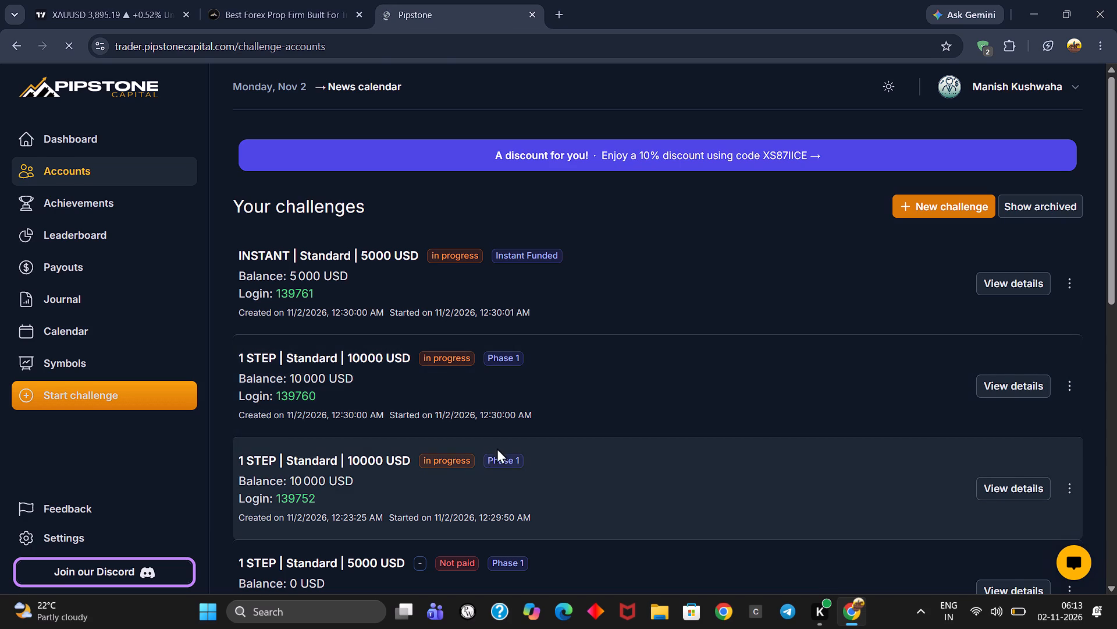
scroll(657, 401, "down", 1)
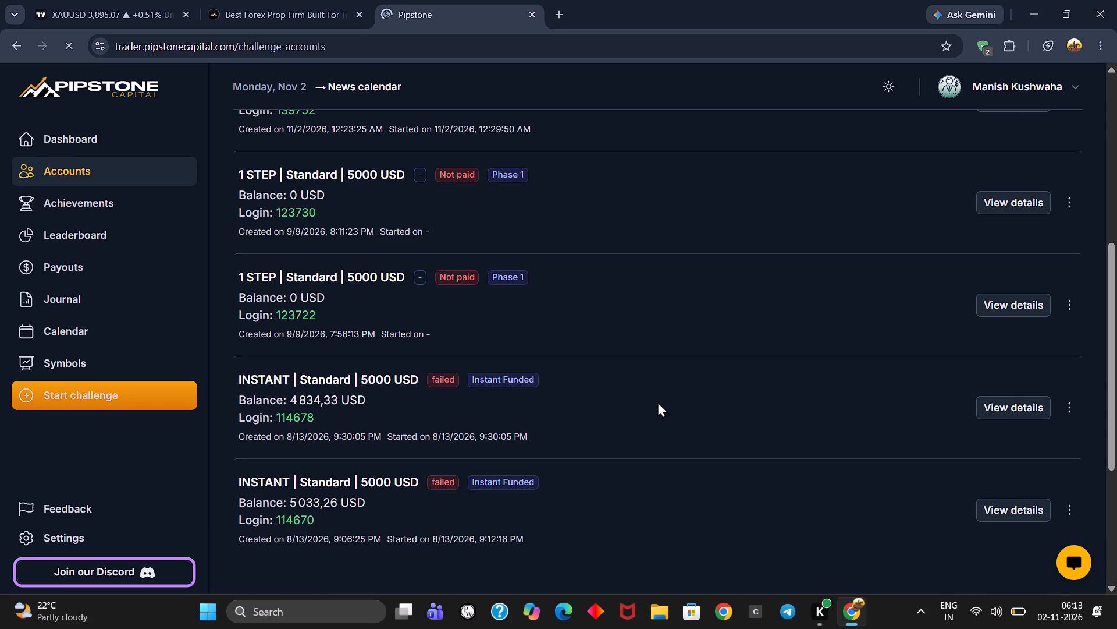
scroll(597, 359, "up", 1)
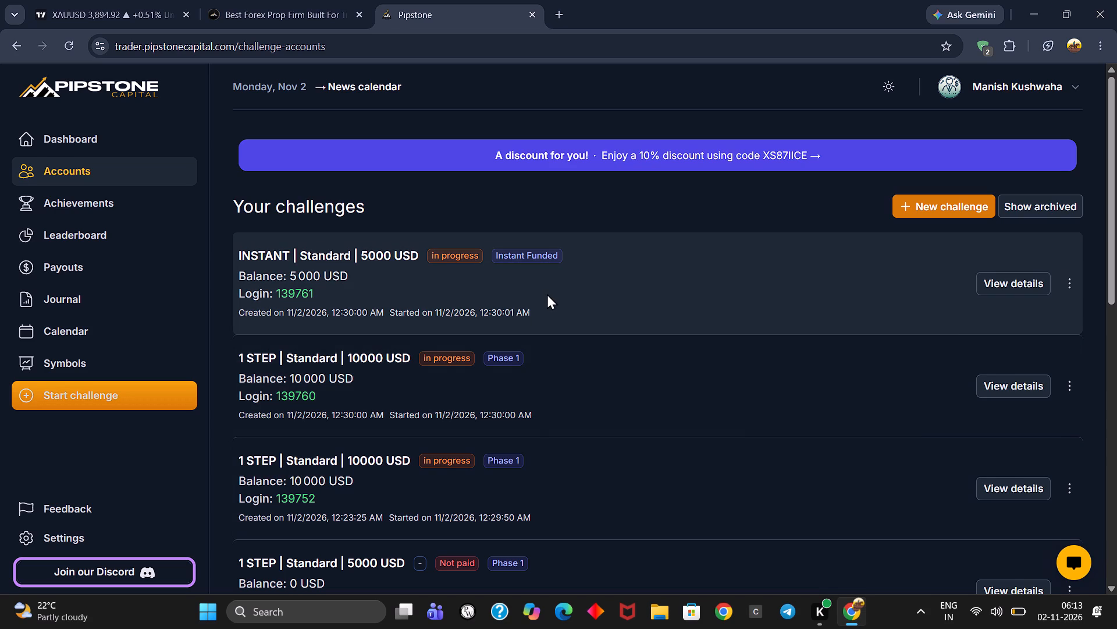
scroll(548, 292, "down", 3)
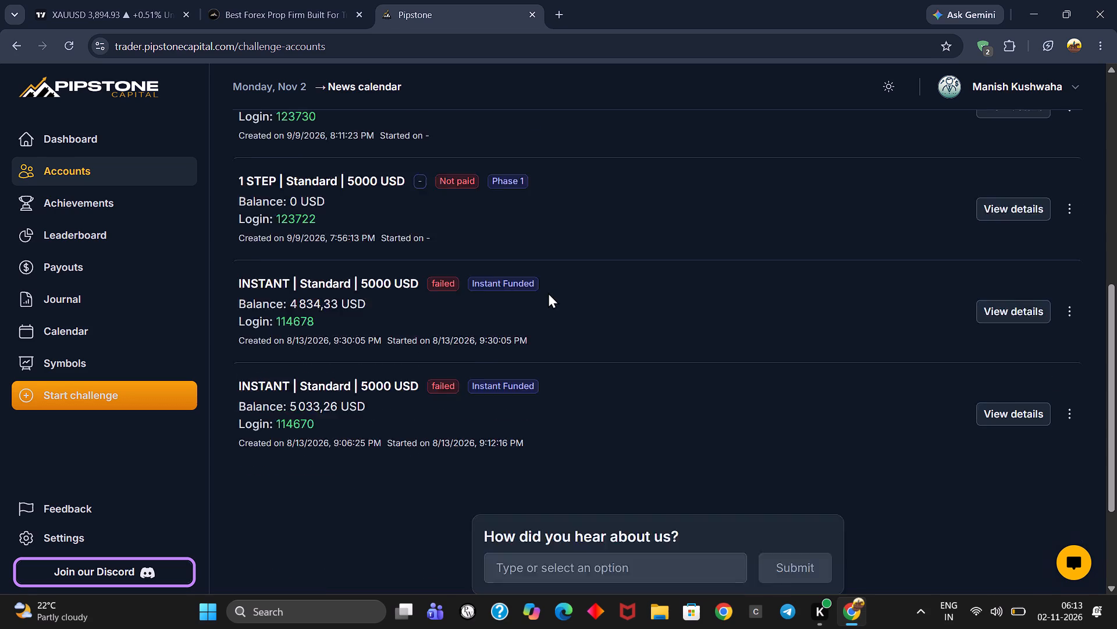
scroll(548, 292, "up", 3)
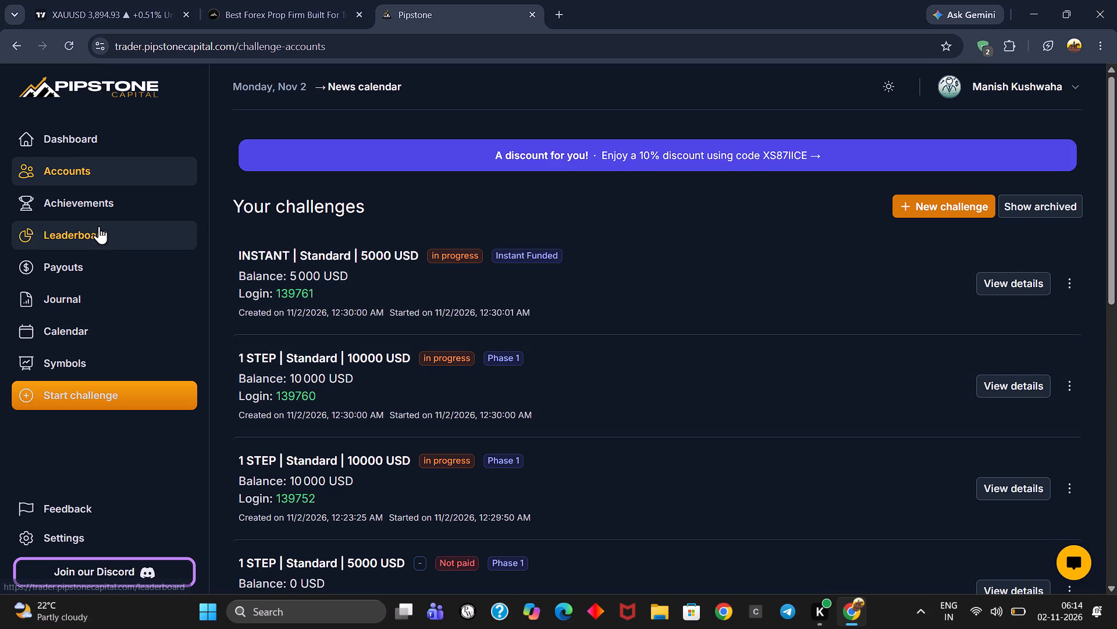
View the achievements page, and return to the dashboard to look over the accounts and trading sessions.
left_click(99, 204)
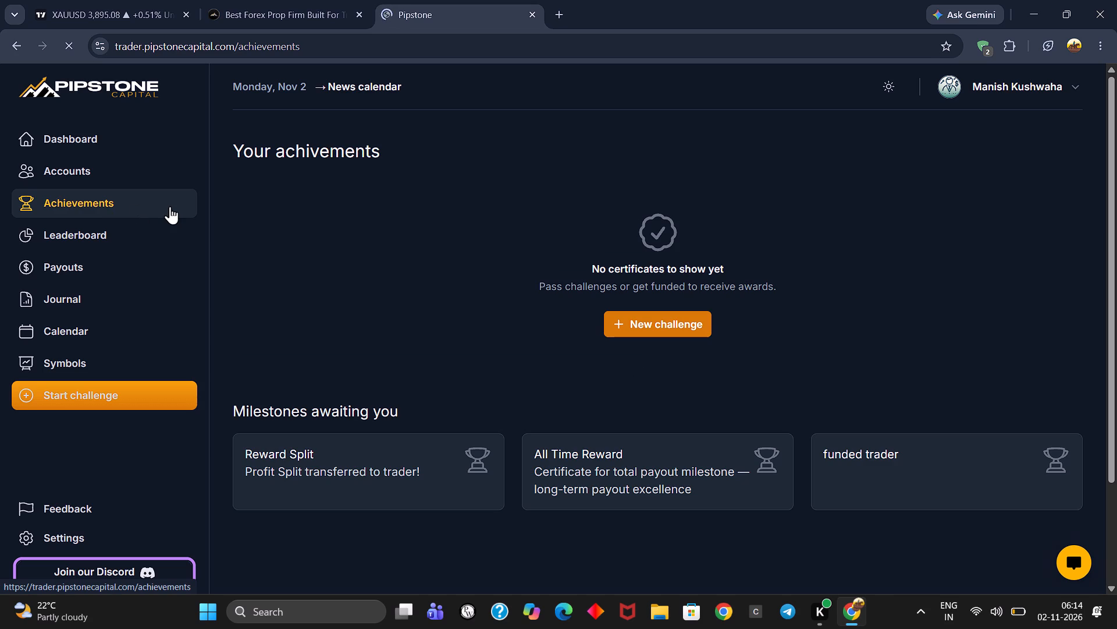
left_click(85, 145)
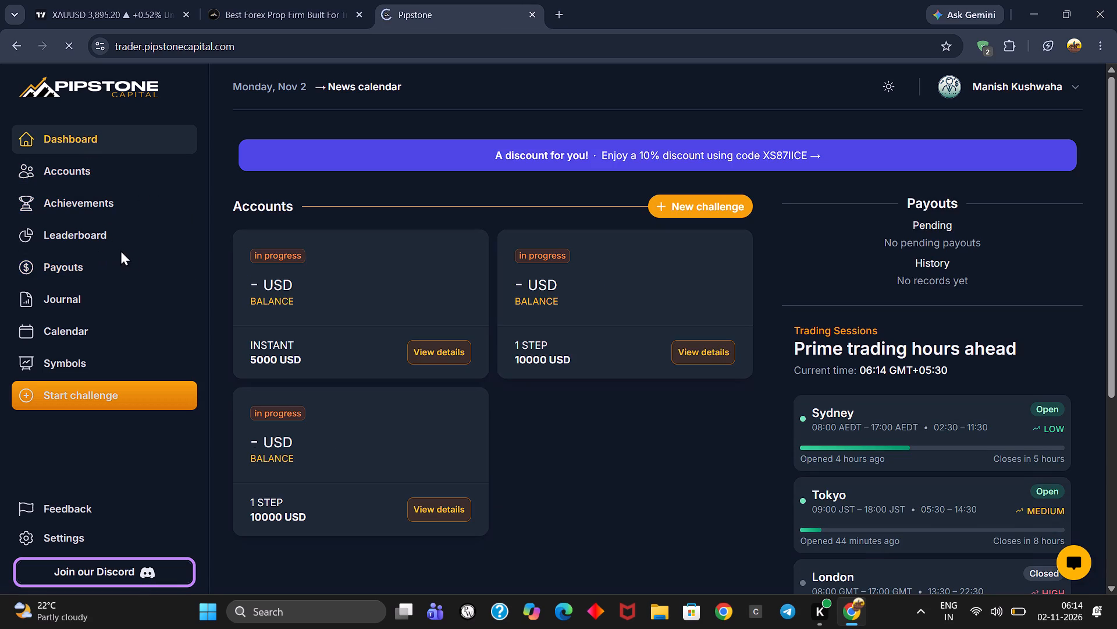
scroll(475, 320, "down", 1)
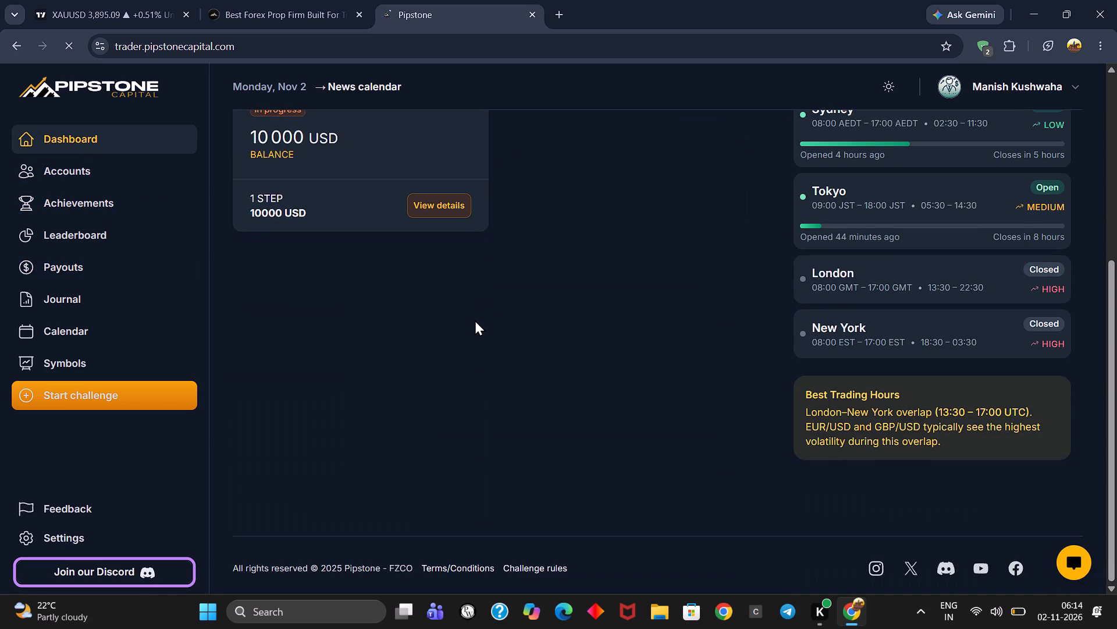
scroll(475, 320, "up", 3)
Look over the Pipstone Capital home page and check back on the 5-minute XAUUSD chart in TradingView.
left_click(263, 0)
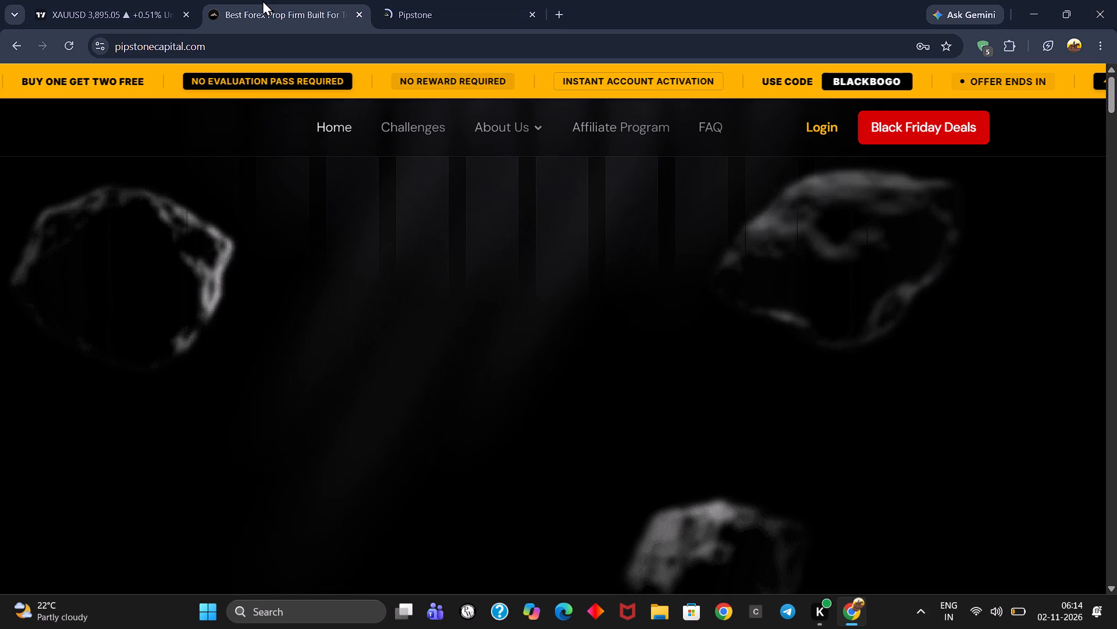
scroll(629, 345, "down", 1)
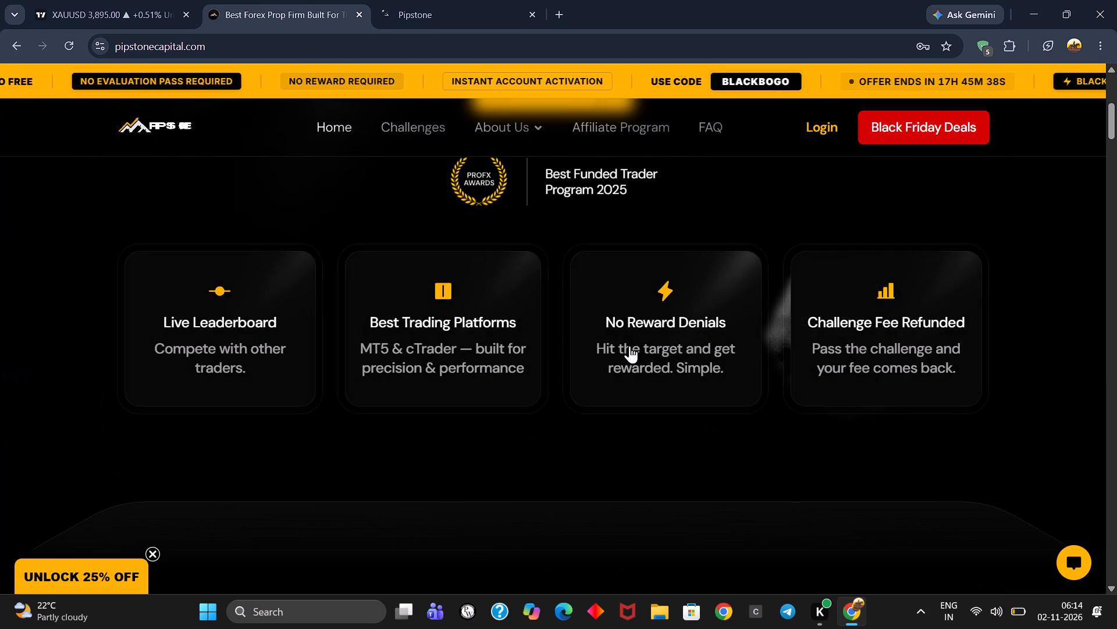
scroll(629, 345, "up", 3)
left_click(85, 0)
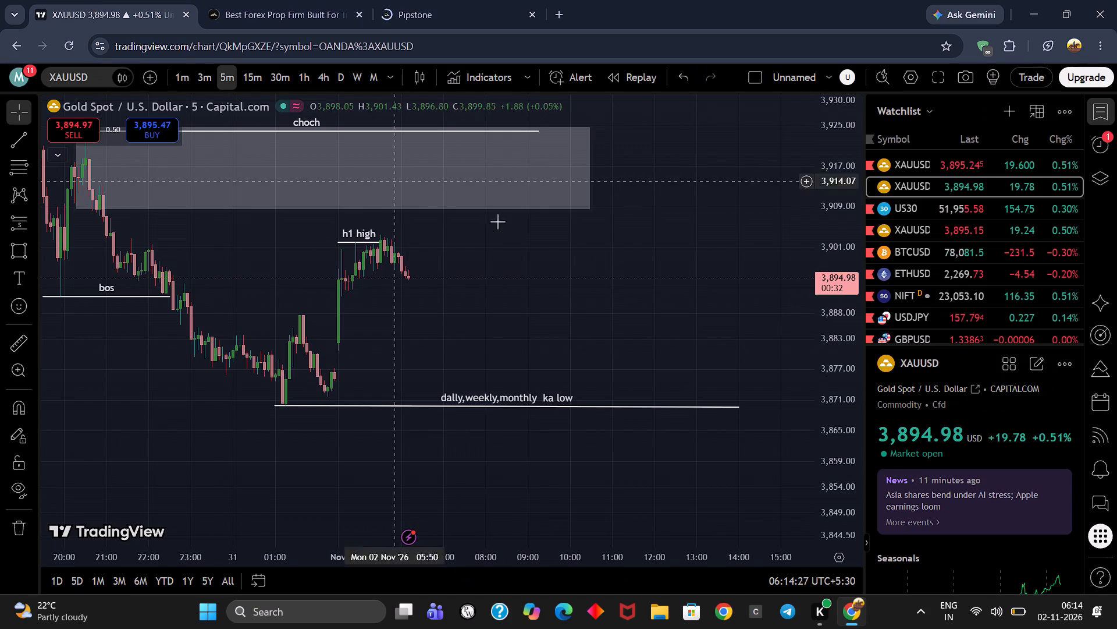
left_click_drag(570, 298, 617, 287)
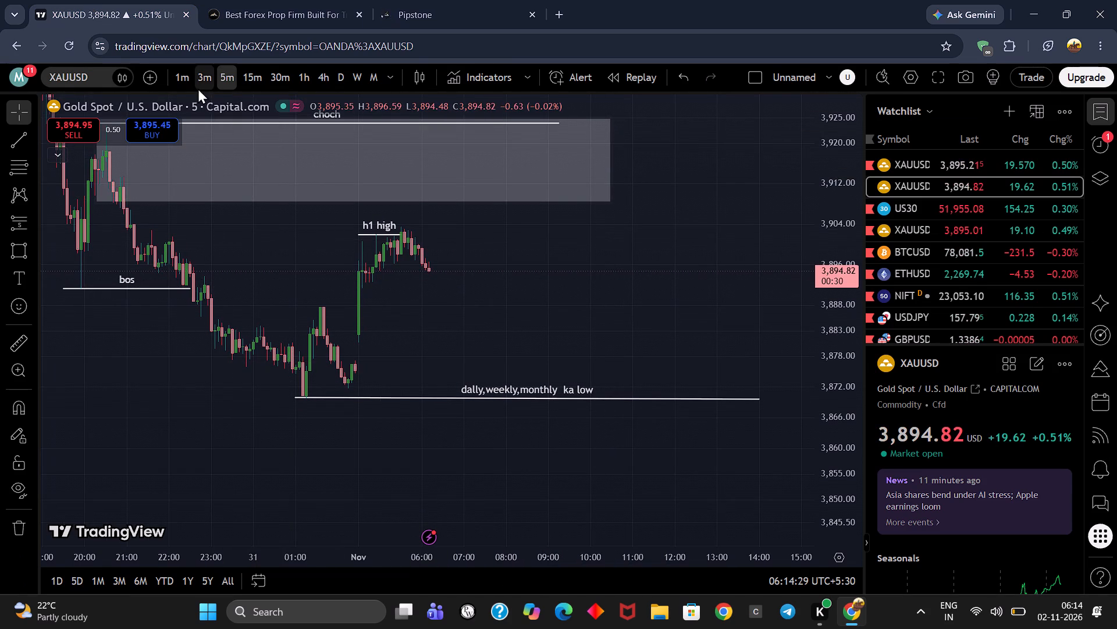
Open another new browser tab and start a Google search.
left_click(443, 0)
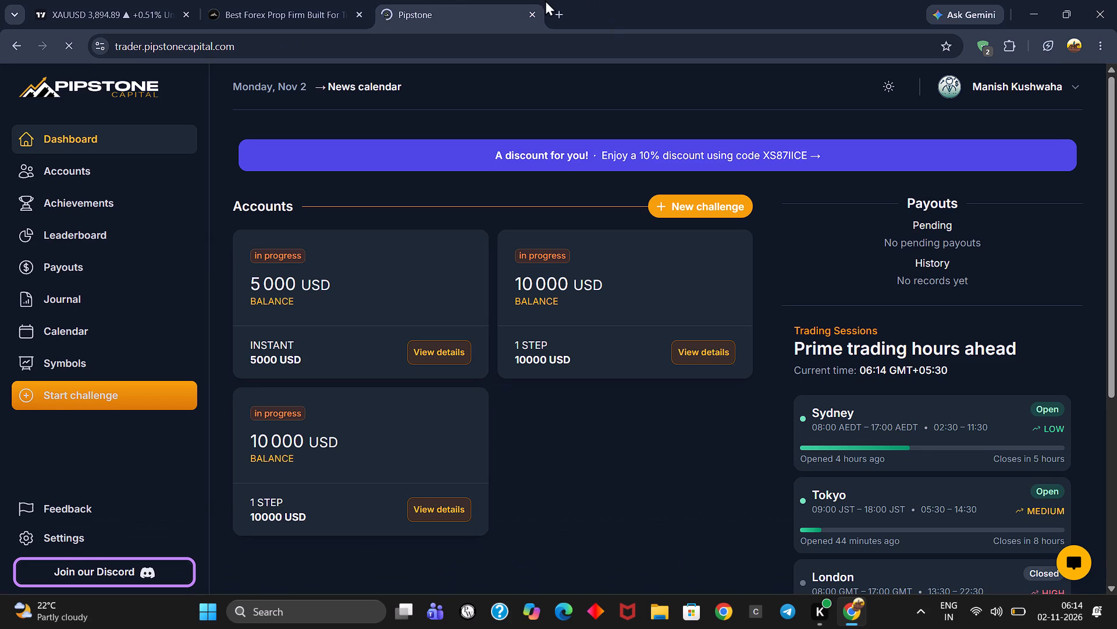
left_click(557, 14)
left_click(490, 270)
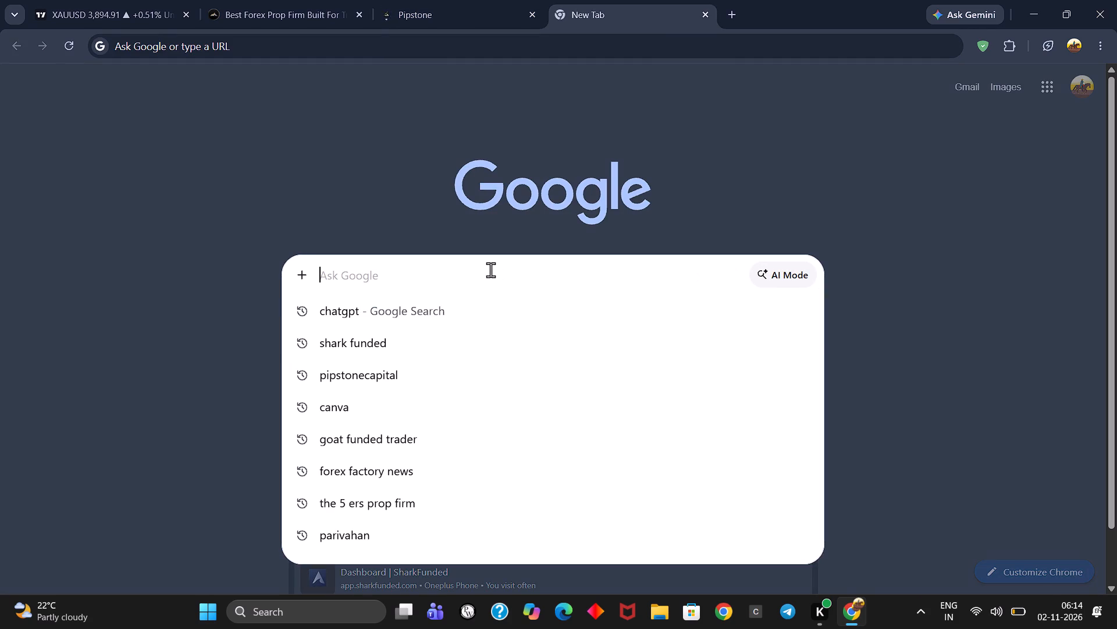
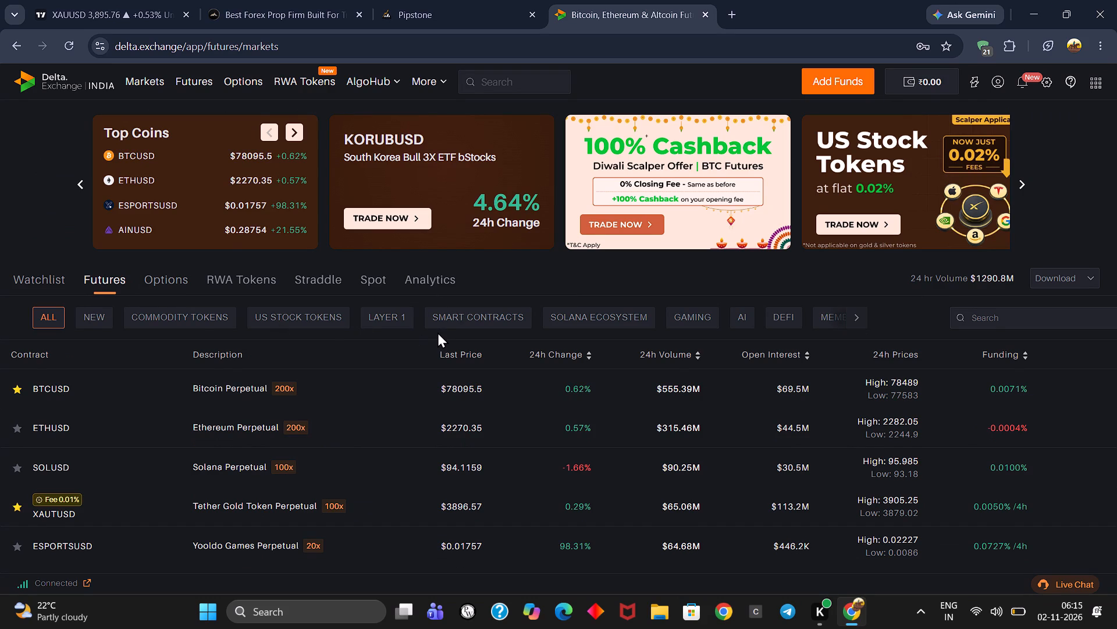
Open the XAUTUSD Tether Gold Token perpetual from the Delta Exchange futures list and examine its 5-minute chart.
scroll(437, 334, "down", 1)
scroll(437, 334, "up", 1)
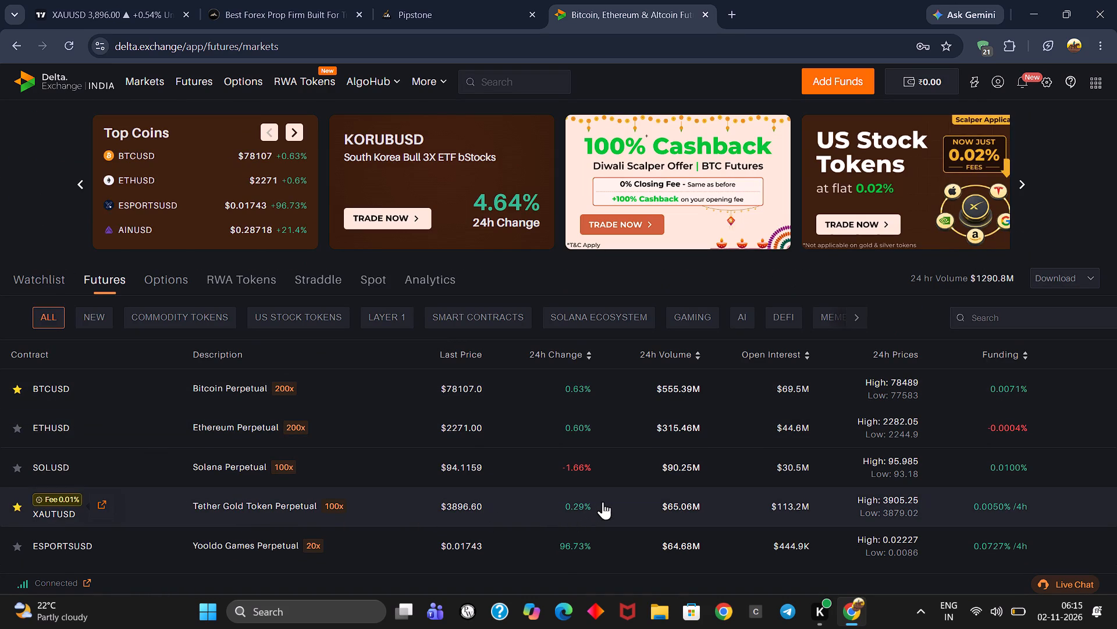
left_click(801, 506)
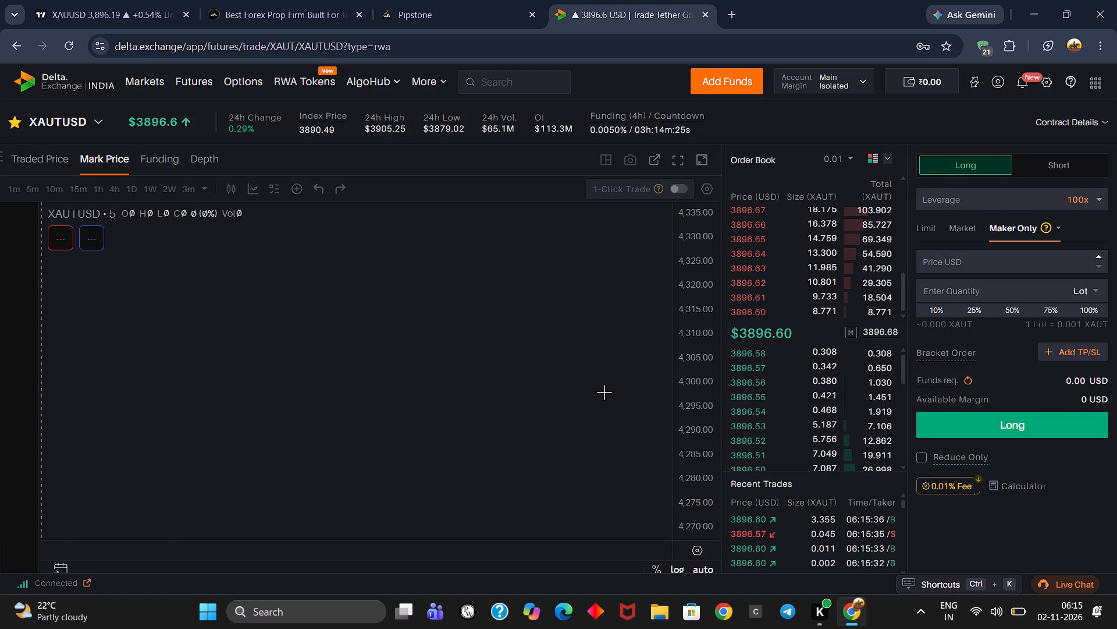
left_click_drag(650, 379, 514, 414)
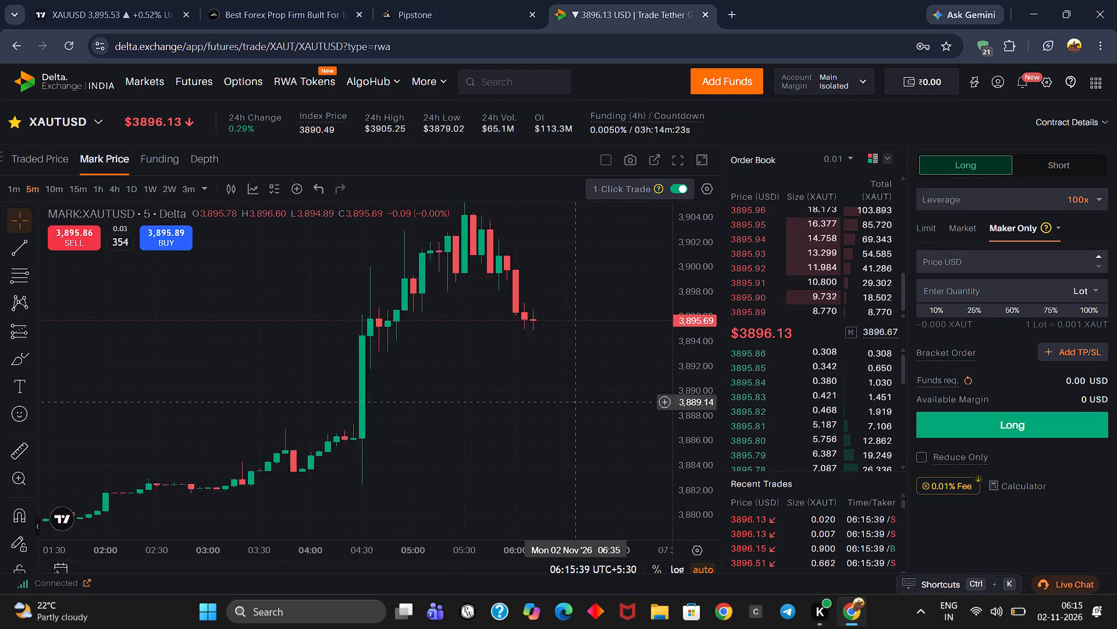
left_click_drag(514, 414, 445, 498)
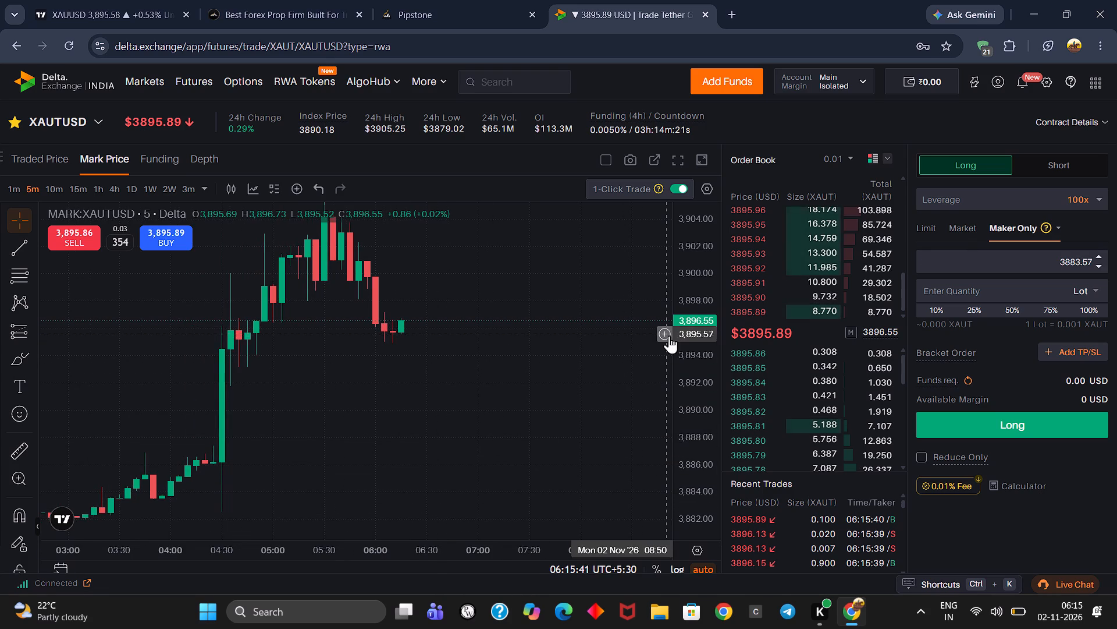
scroll(670, 342, "down", 3)
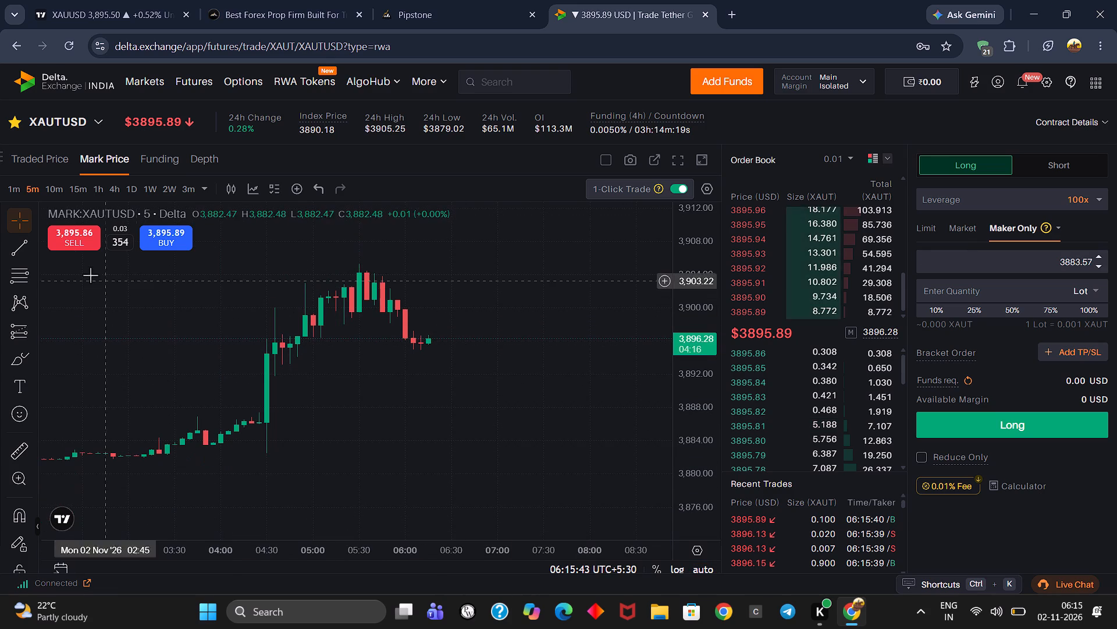
Try a one-click sell of XAUTUSD from the Delta Exchange chart and look over the recent 5-minute candles.
left_click(67, 232)
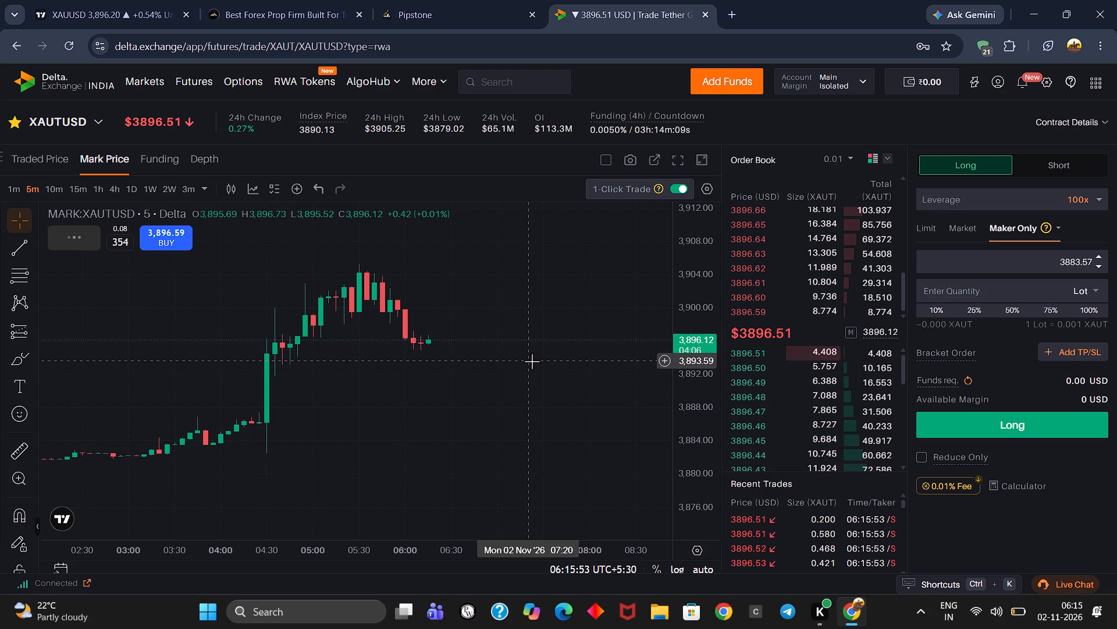
scroll(534, 356, "down", 4)
scroll(534, 356, "up", 3)
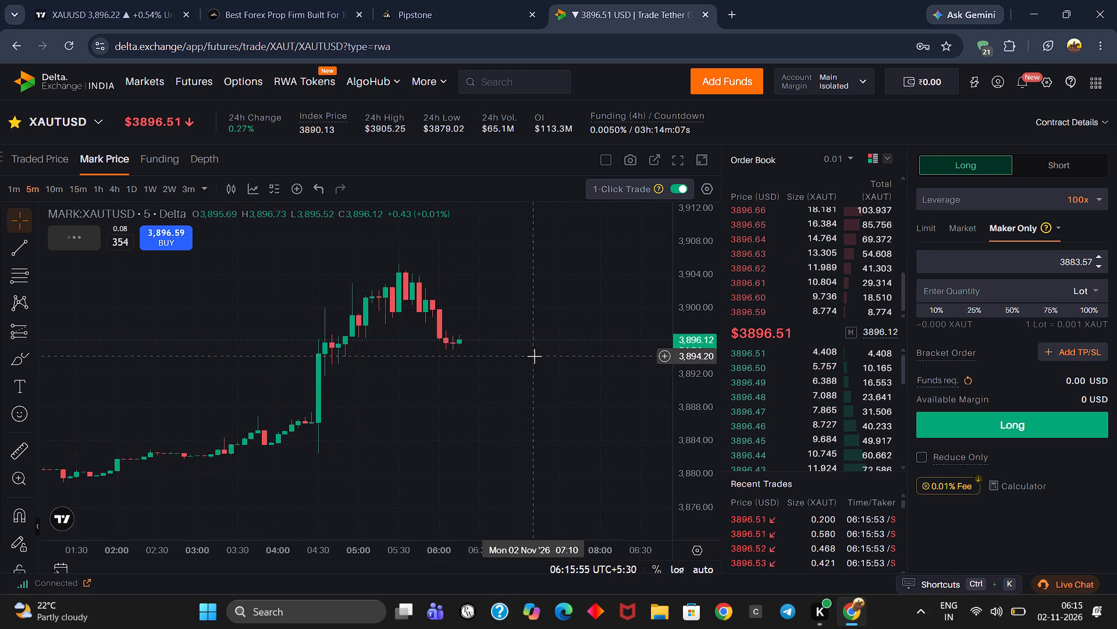
scroll(534, 356, "up", 5)
left_click_drag(419, 401, 556, 369)
scroll(529, 351, "down", 5)
scroll(535, 346, "up", 5)
scroll(698, 292, "up", 3)
Look over the challenge and benefits sections of the Pipstone Capital home page.
left_click(285, 0)
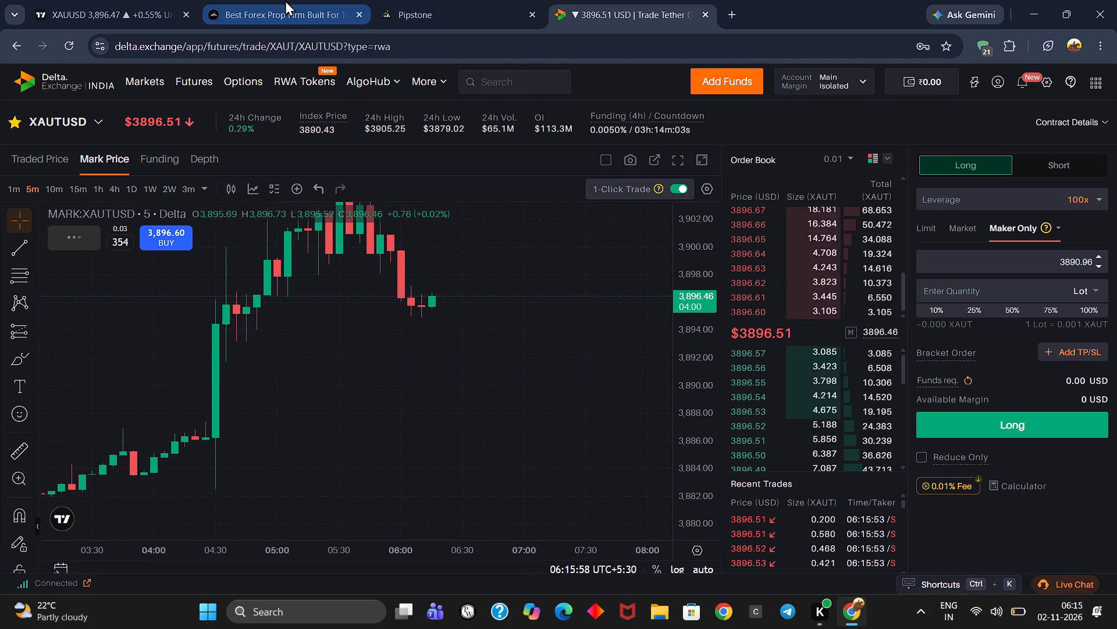
scroll(627, 324, "down", 4)
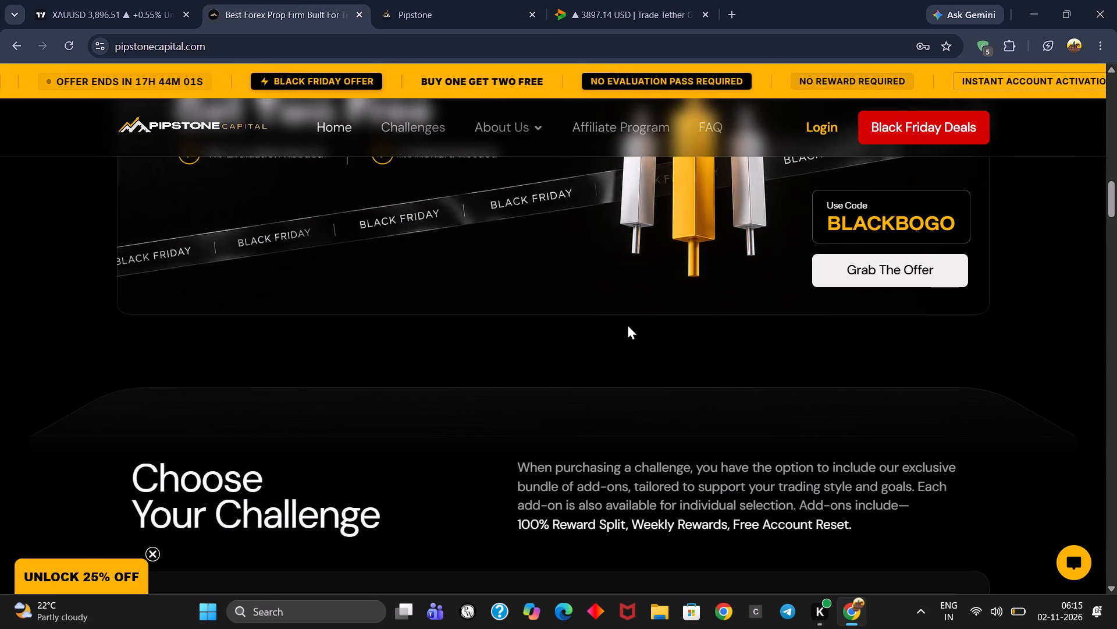
scroll(627, 324, "up", 3)
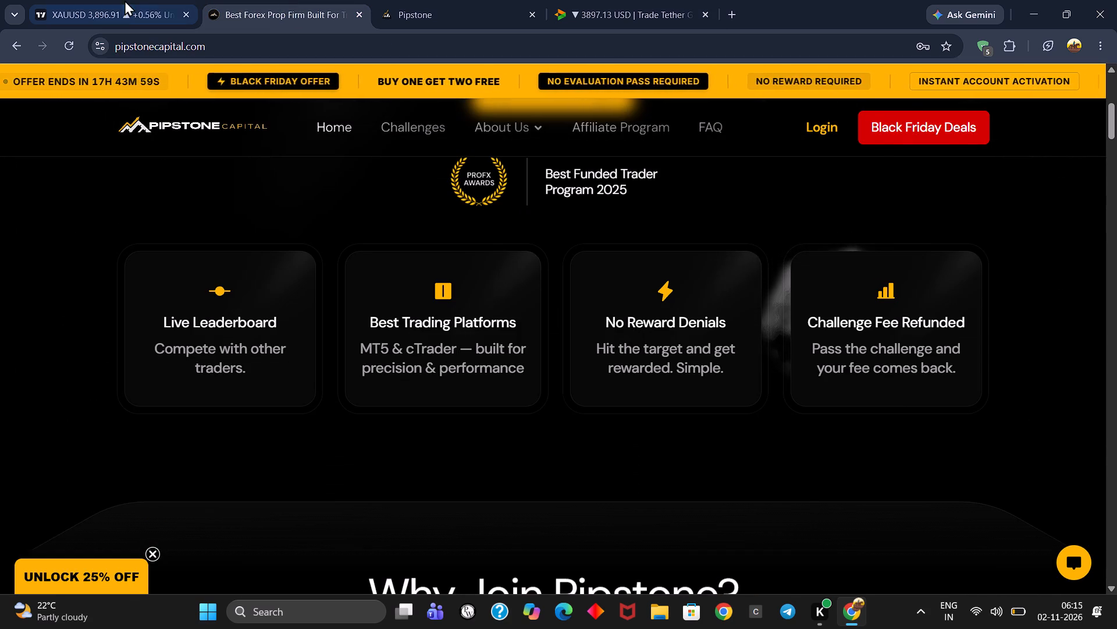
Return to TradingView and draw a thin rectangle at the latest XAUUSD 5-minute candles, from 3,898.03 down to about 3,897.
left_click(124, 0)
left_click_drag(609, 299, 563, 313)
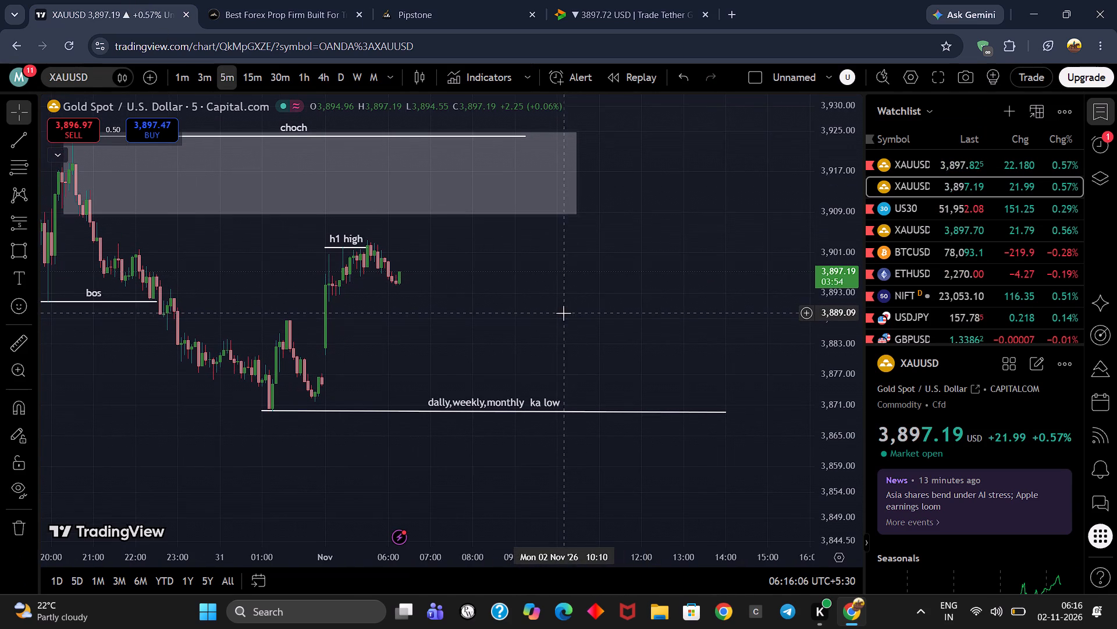
scroll(861, 314, "up", 3)
scroll(686, 311, "up", 3)
left_click_drag(582, 320, 587, 321)
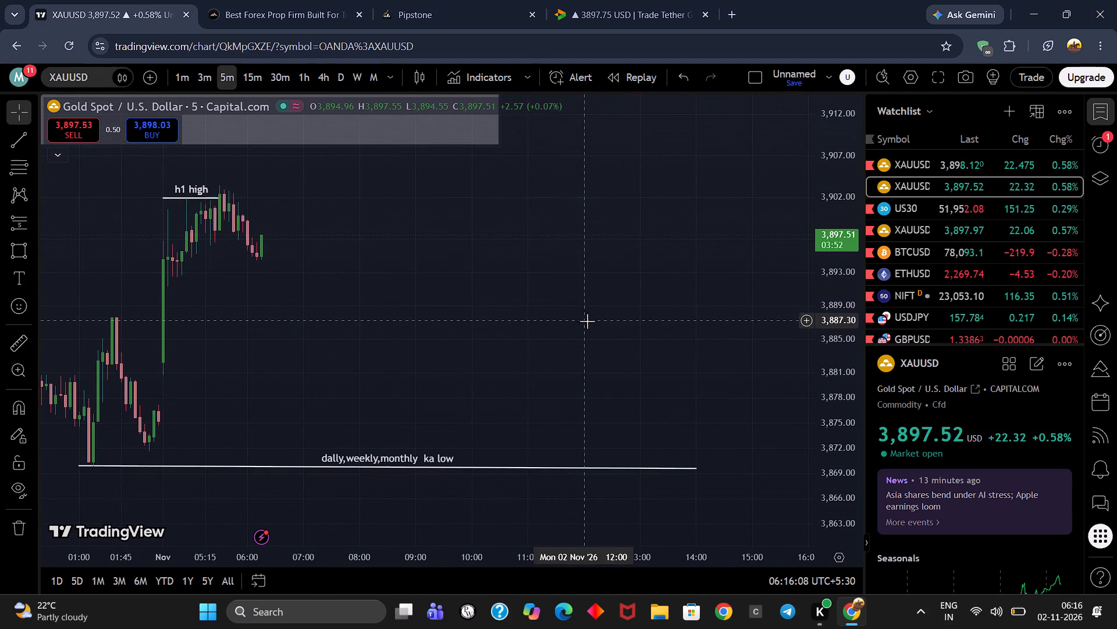
left_click_drag(587, 321, 627, 346)
scroll(346, 348, "up", 2)
left_click_drag(332, 333, 798, 394)
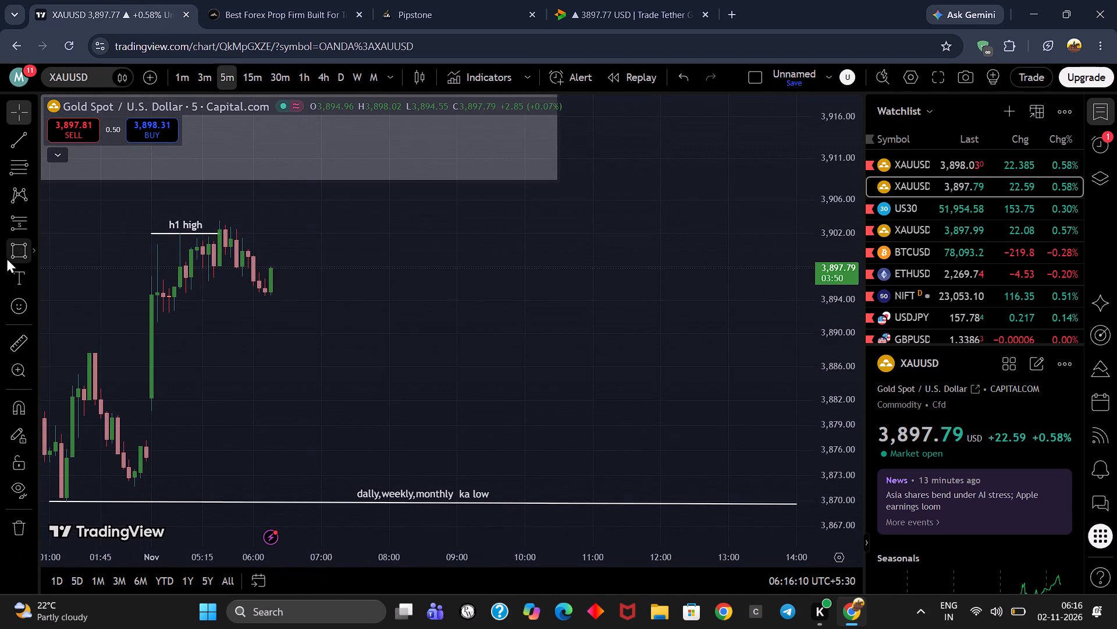
left_click(6, 257)
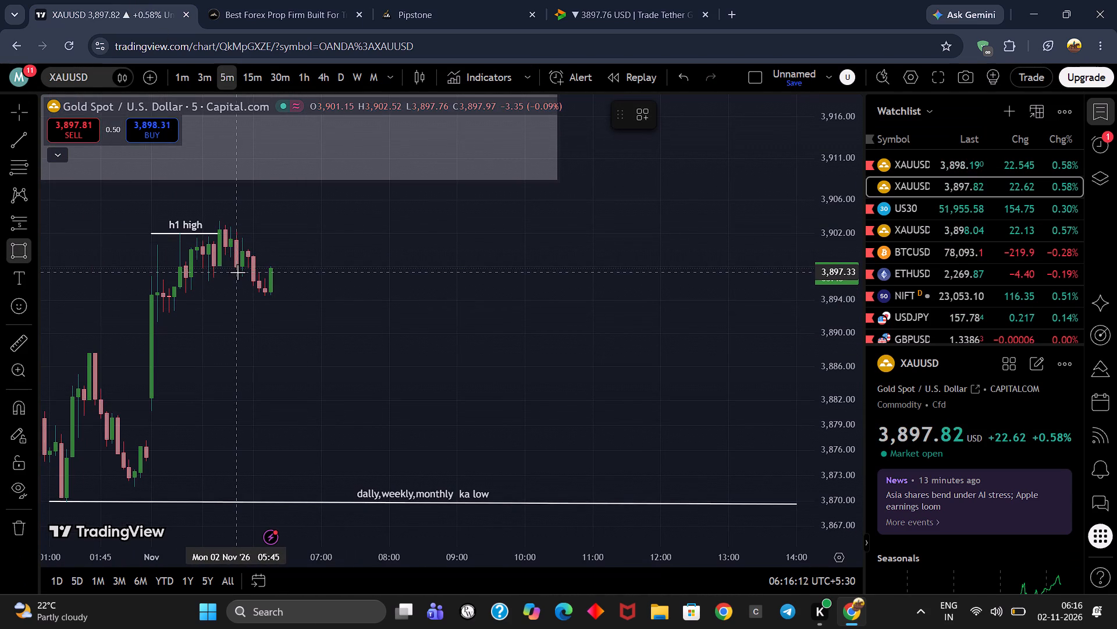
left_click(246, 266)
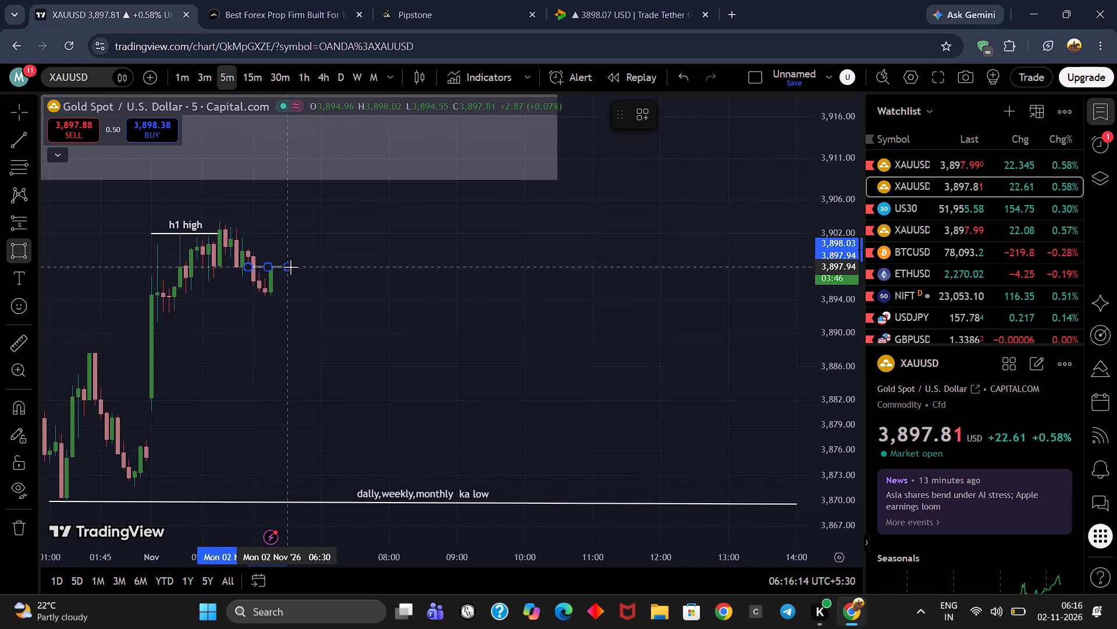
double_click(305, 274)
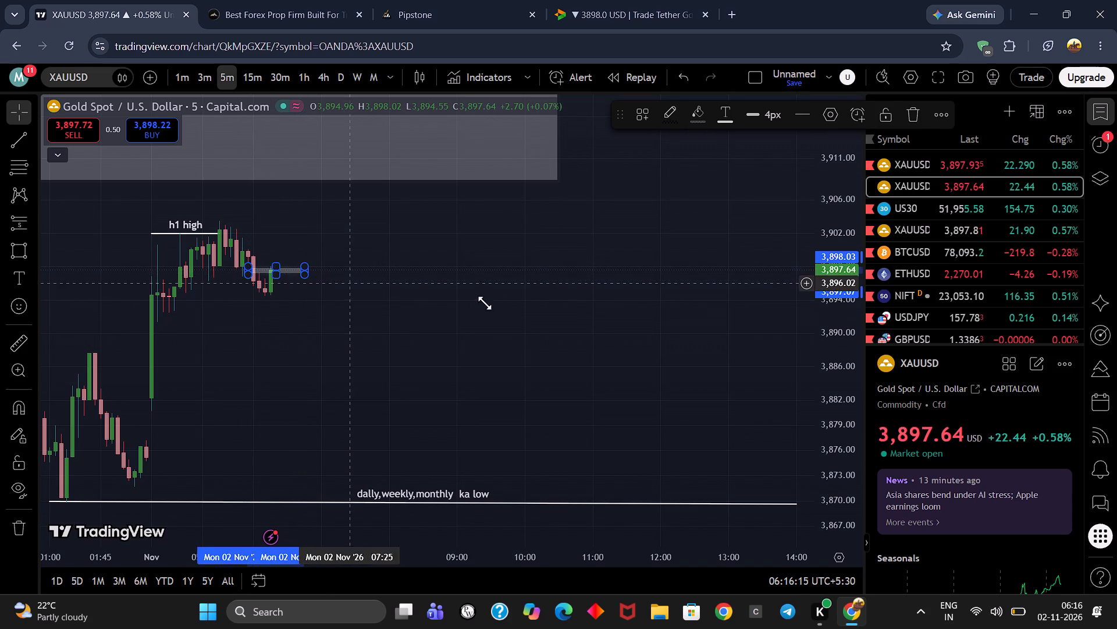
Examine the XAUUSD 5-minute chart around the new rectangle, the h1 high, the choch and bos levels, and the daily, weekly and monthly low.
left_click_drag(522, 310, 588, 339)
left_click_drag(580, 328, 661, 328)
left_click(815, 211)
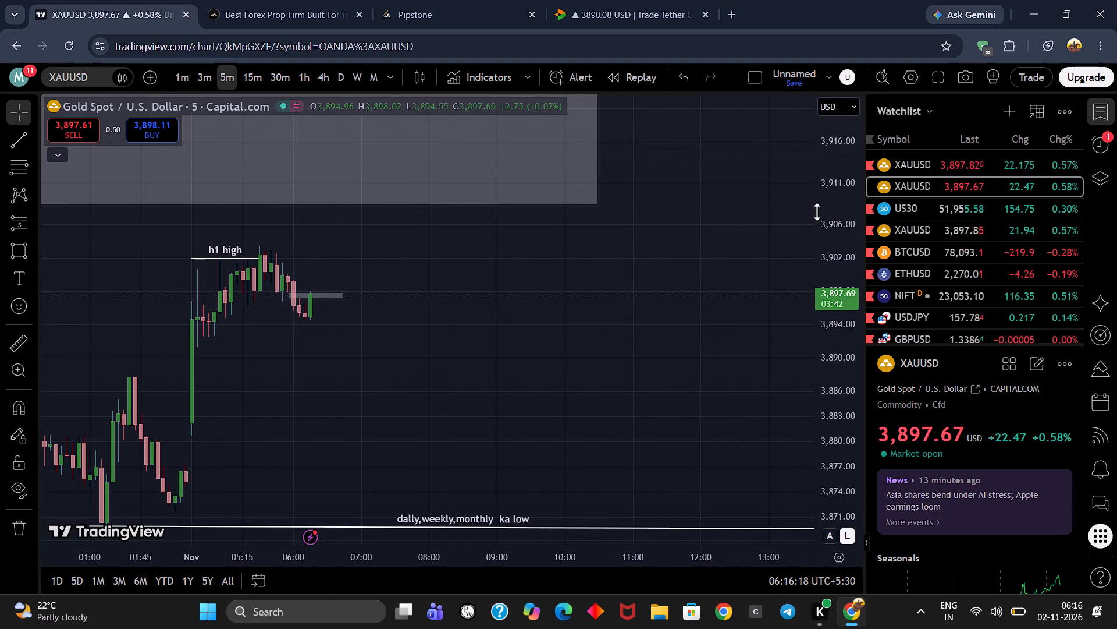
left_click_drag(545, 249, 888, 272)
scroll(746, 369, "down", 2)
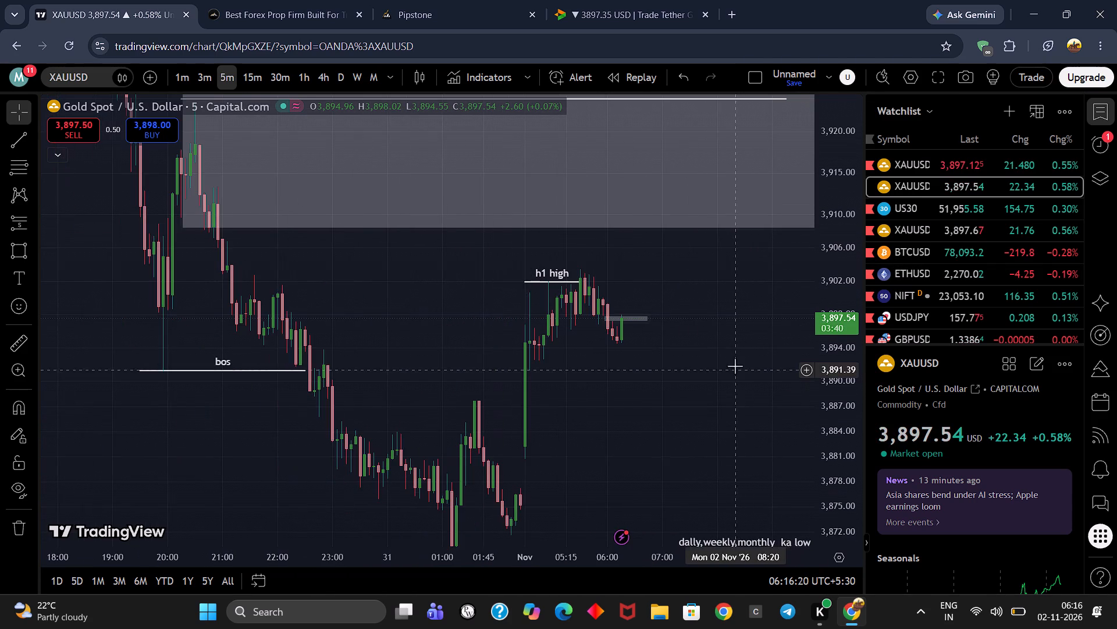
left_click_drag(734, 362, 529, 365)
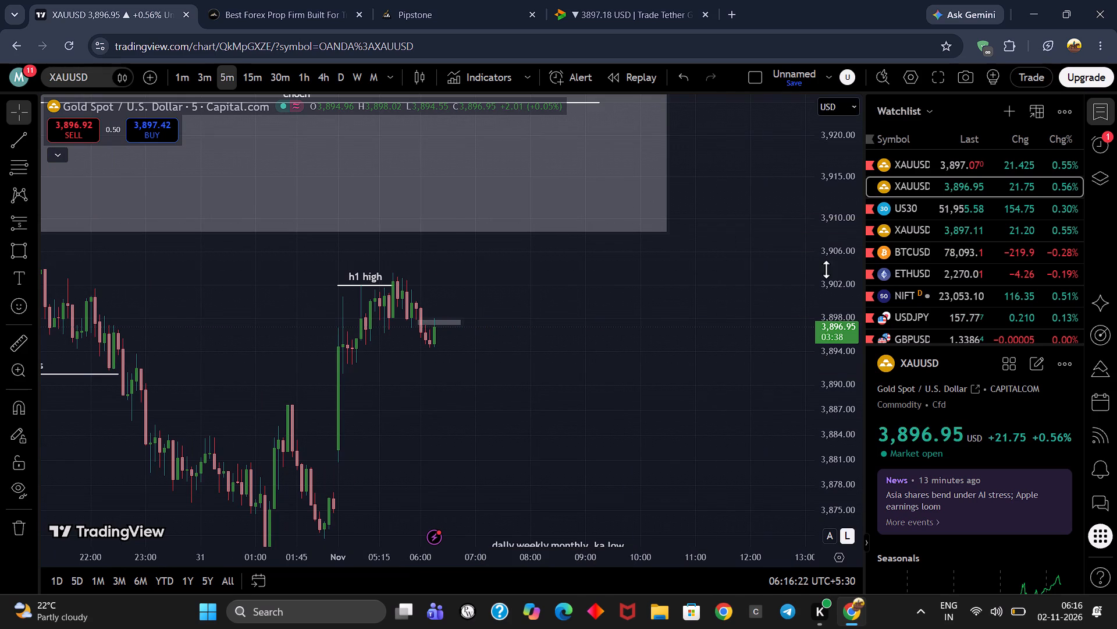
scroll(837, 291, "down", 2)
scroll(631, 354, "up", 2)
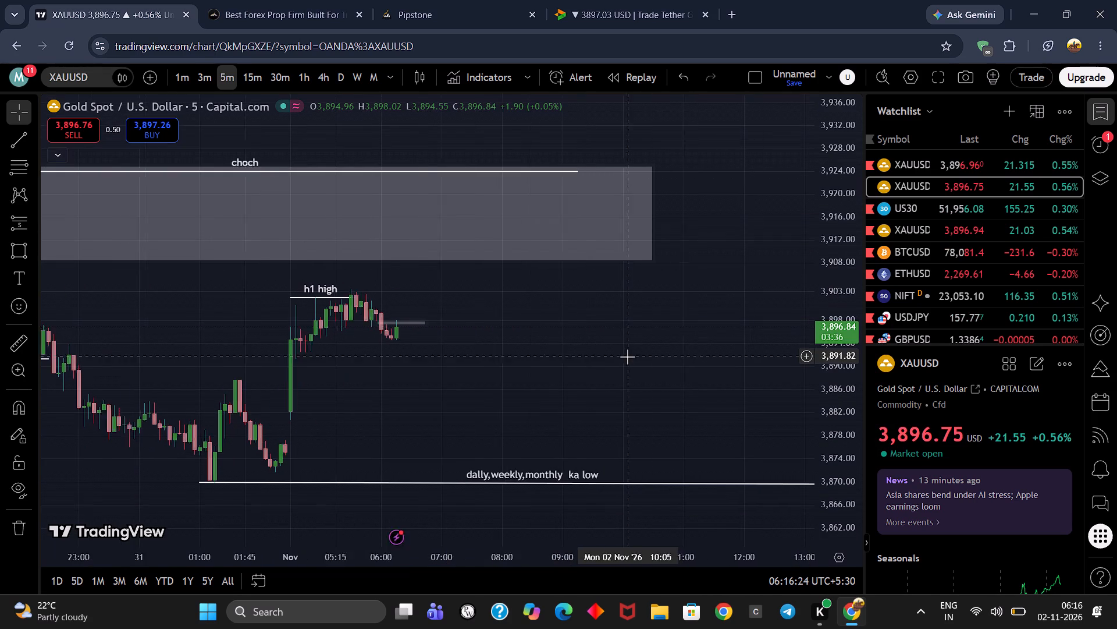
scroll(627, 356, "up", 1)
left_click_drag(622, 359, 733, 271)
scroll(823, 321, "up", 3)
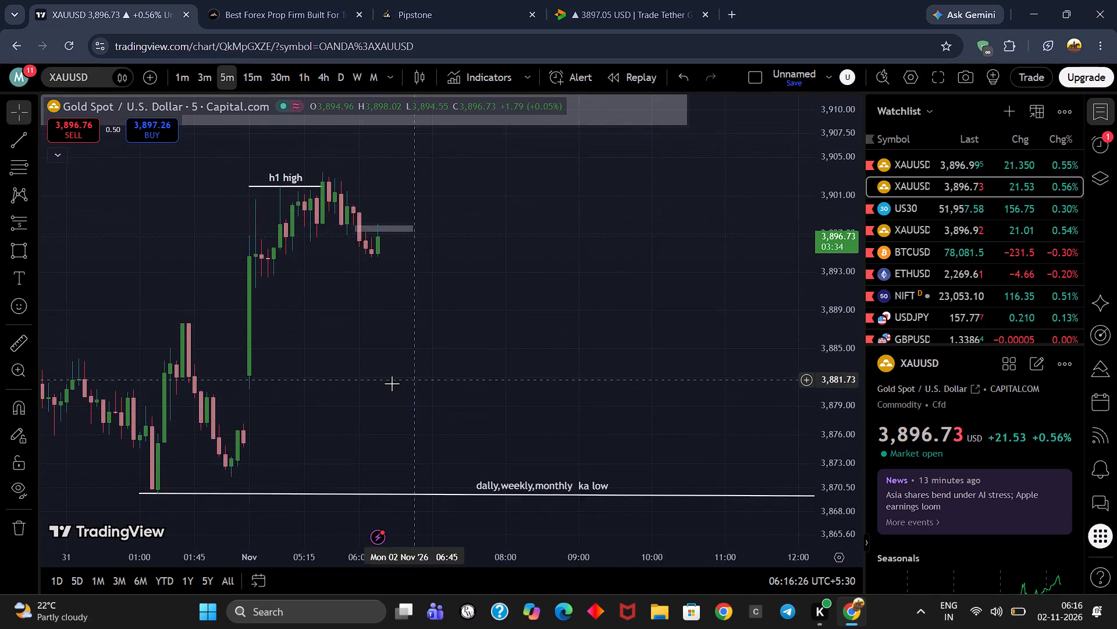
scroll(389, 383, "up", 4)
left_click_drag(401, 377, 709, 242)
left_click_drag(475, 242, 606, 299)
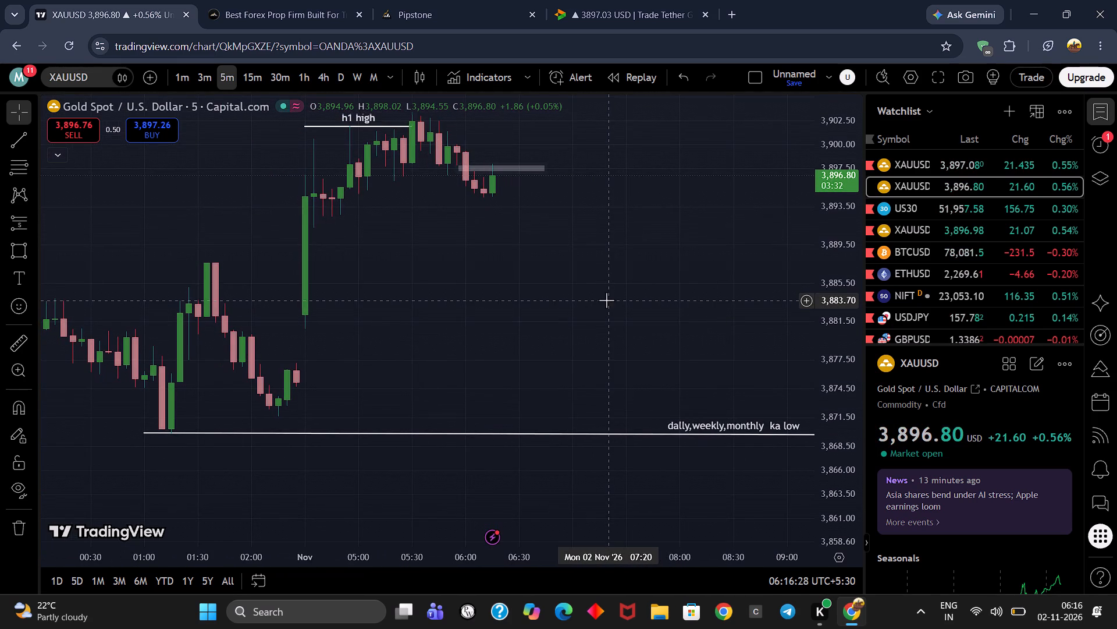
scroll(620, 284, "down", 2)
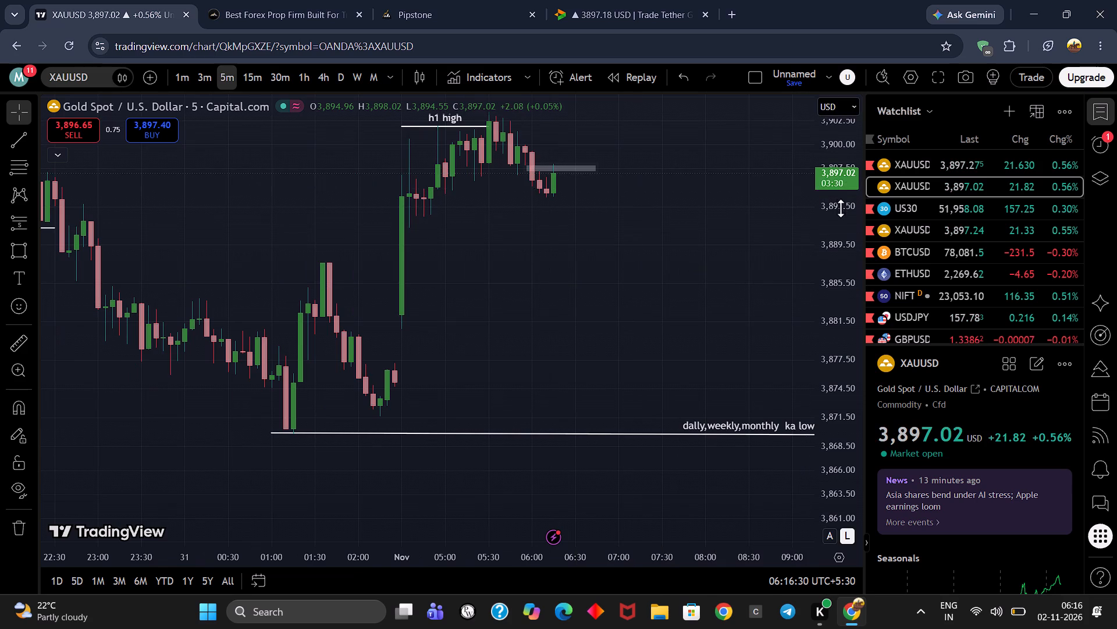
scroll(842, 220, "down", 2)
scroll(703, 289, "up", 1)
left_click_drag(708, 278, 390, 268)
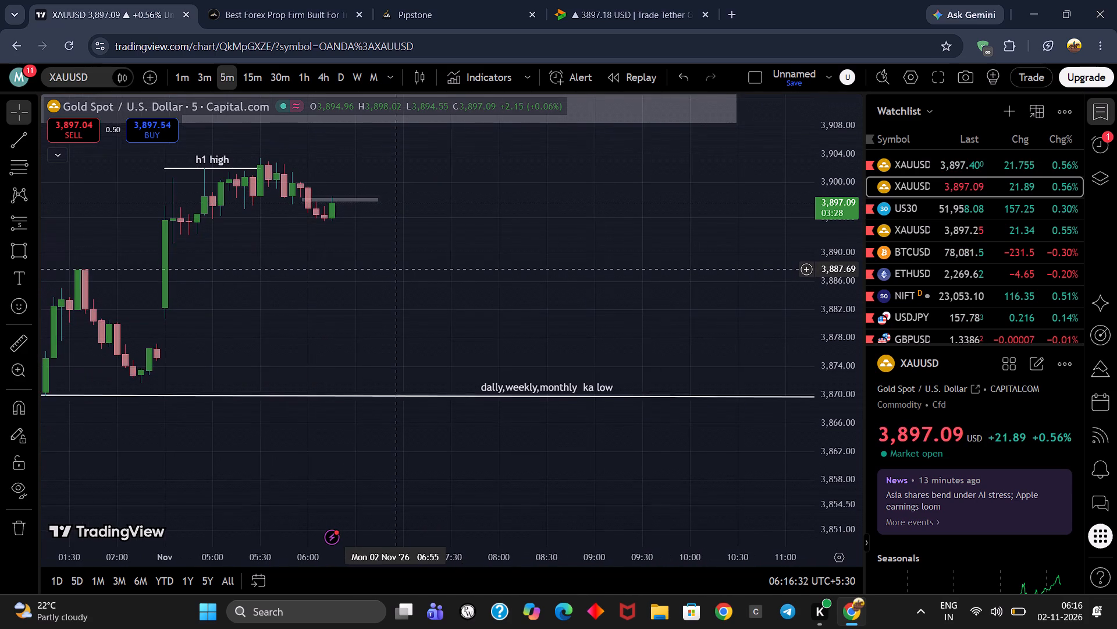
left_click_drag(390, 268, 390, 268)
left_click_drag(390, 268, 690, 202)
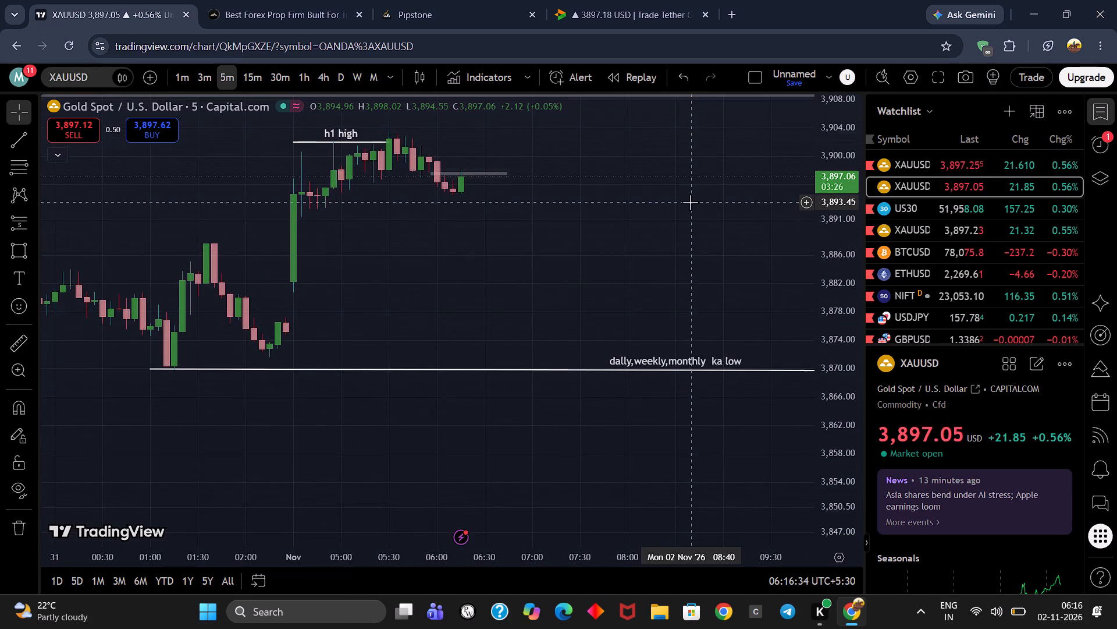
scroll(690, 202, "down", 5)
left_click_drag(690, 215, 696, 370)
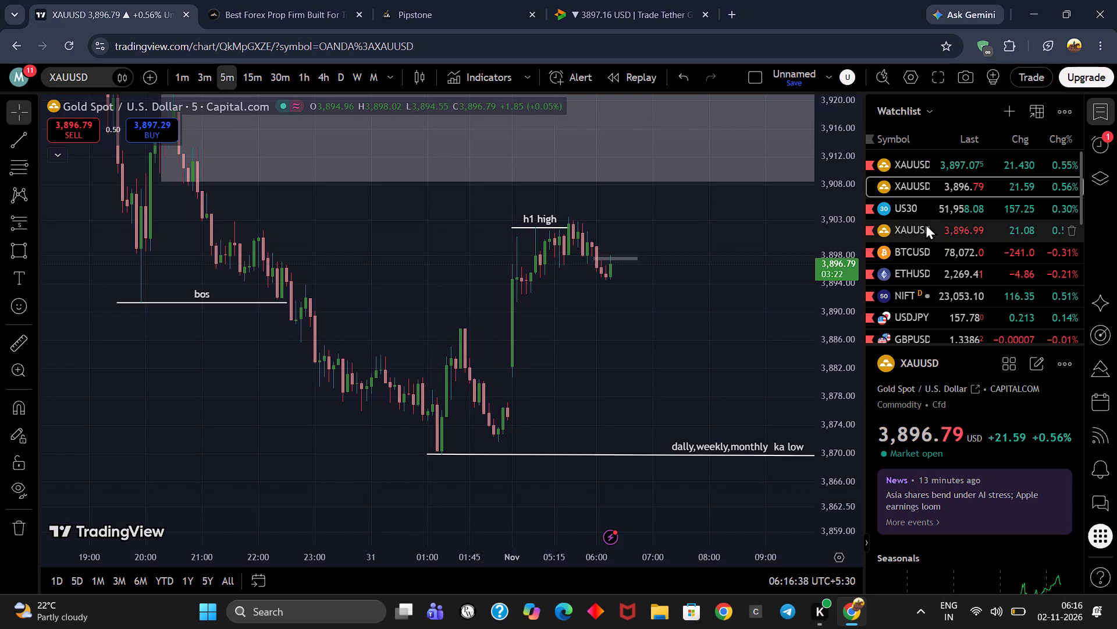
Open the BTCUSDT.P perpetual from the watchlist and look over its 5-minute price history and marked zones.
left_click(926, 224)
left_click(919, 257)
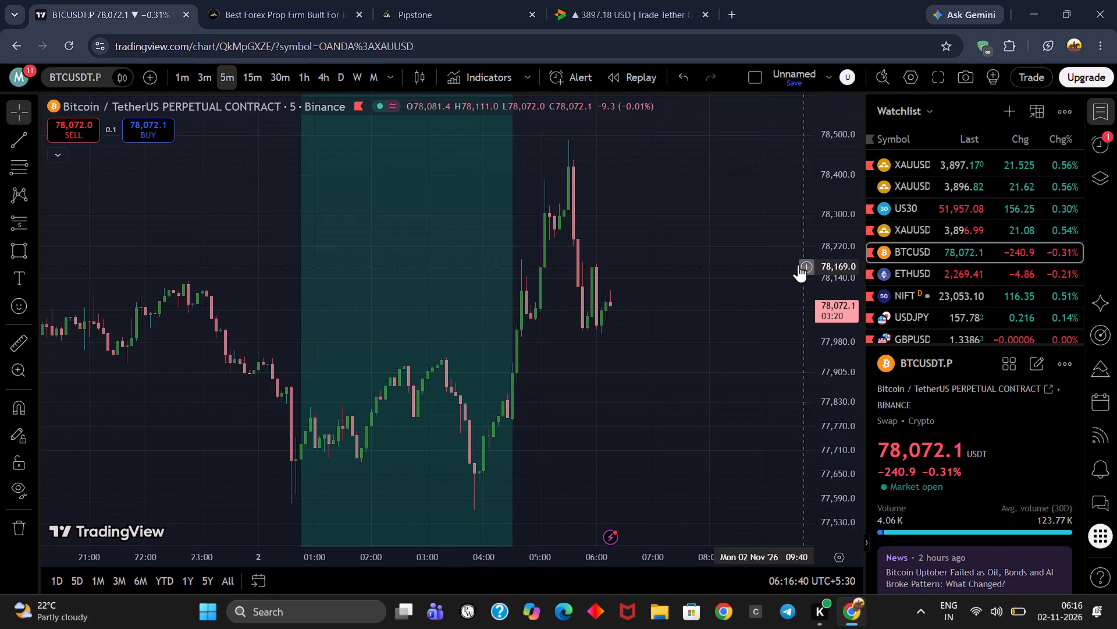
scroll(852, 250, "down", 6)
scroll(496, 270, "down", 5)
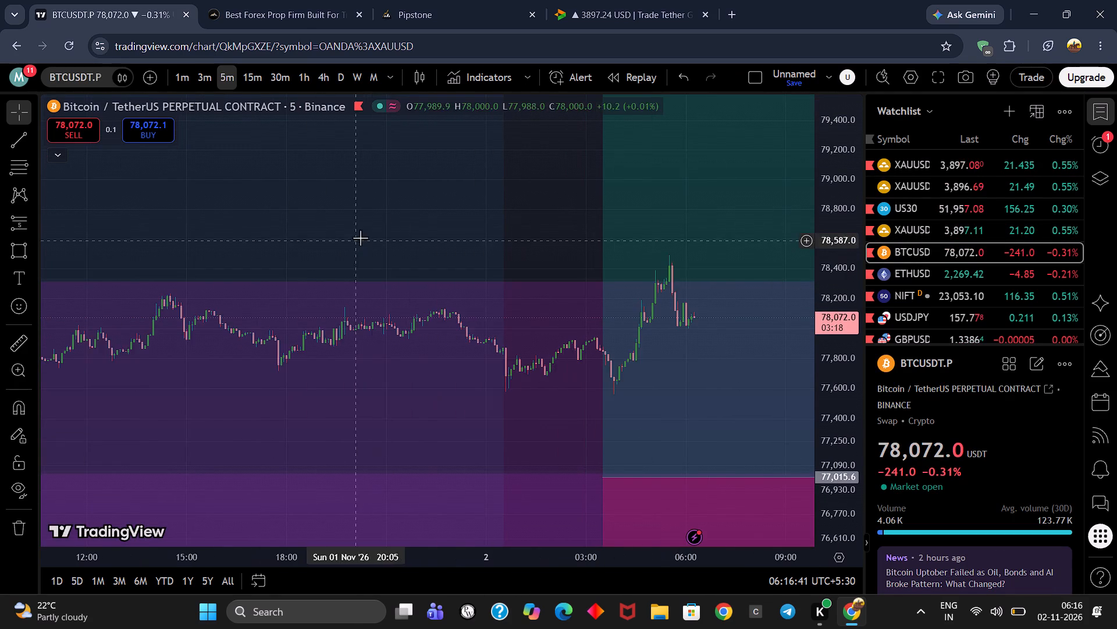
scroll(422, 214, "down", 10)
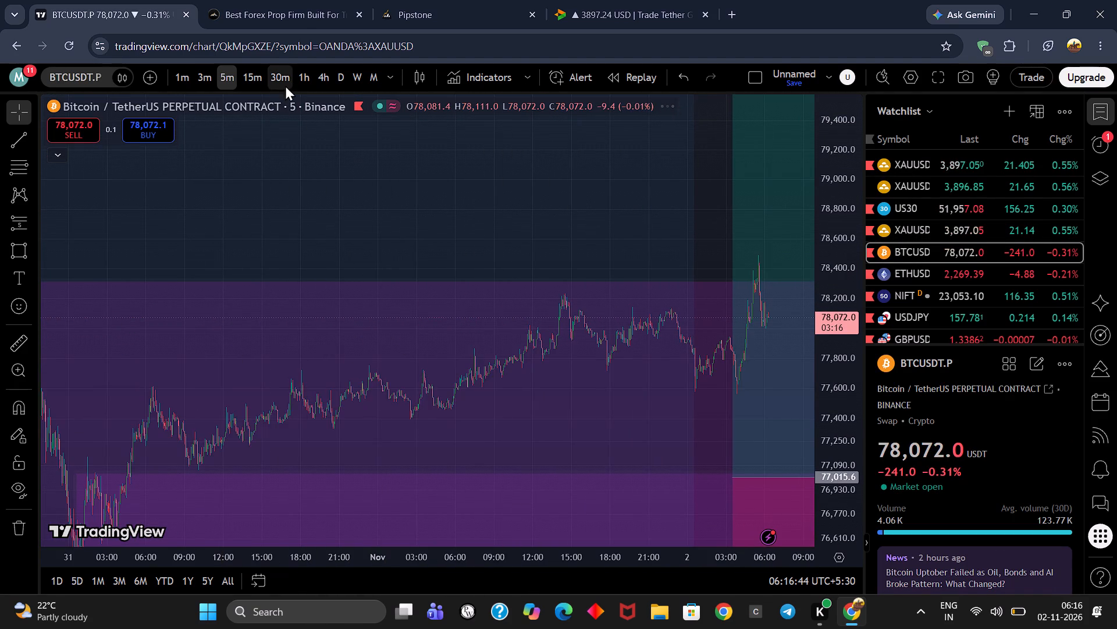
Switch the BTCUSDT.P chart to the 1-hour timeframe and examine the long position, the purple zones and the horizontal levels.
left_click(299, 78)
scroll(478, 161, "up", 18)
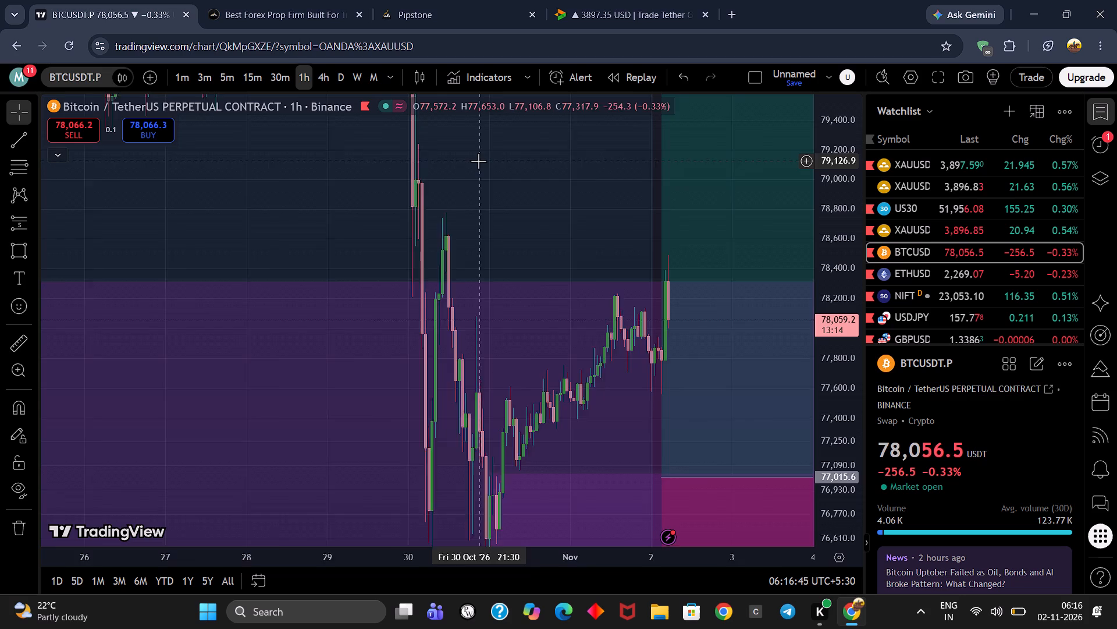
scroll(478, 161, "up", 5)
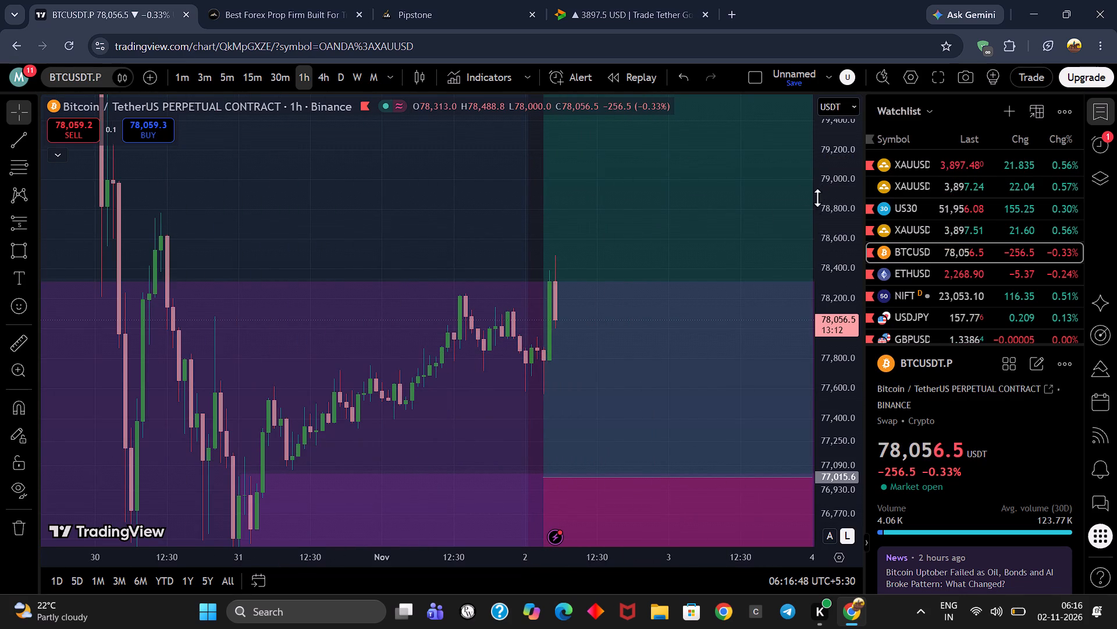
scroll(838, 224, "down", 7)
scroll(392, 196, "down", 5)
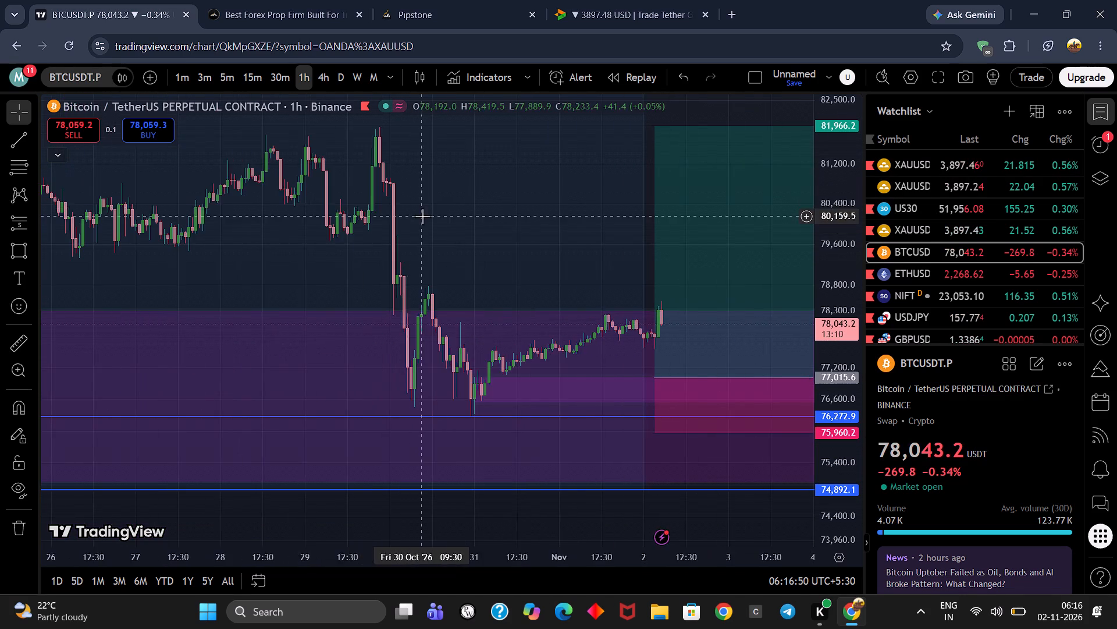
scroll(422, 216, "down", 3)
left_click_drag(412, 225, 84, 196)
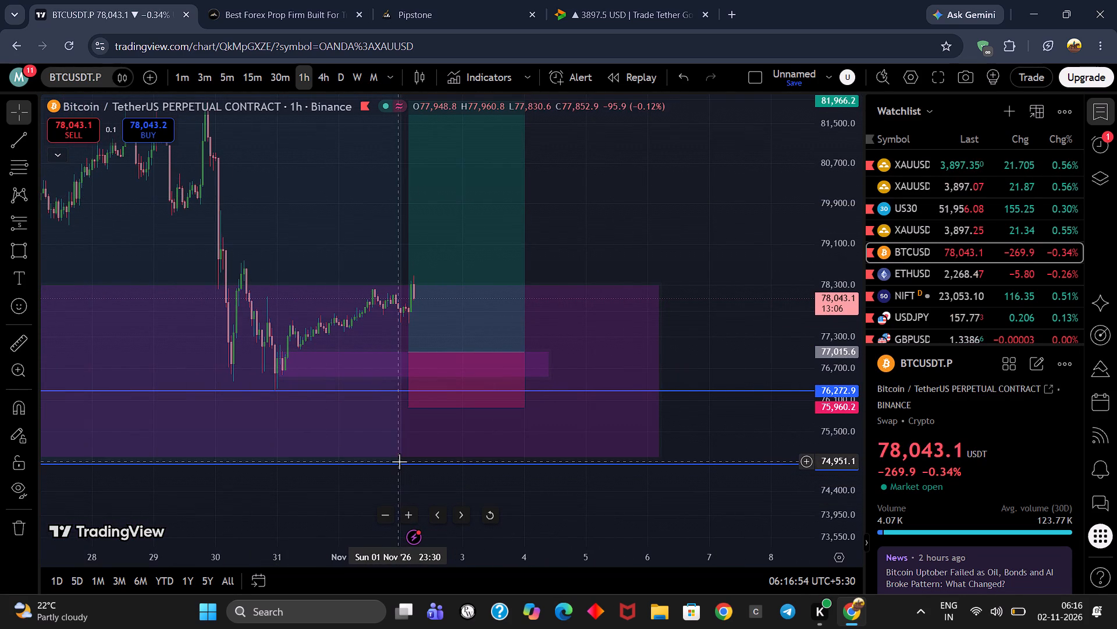
left_click(396, 437)
scroll(569, 277, "down", 4)
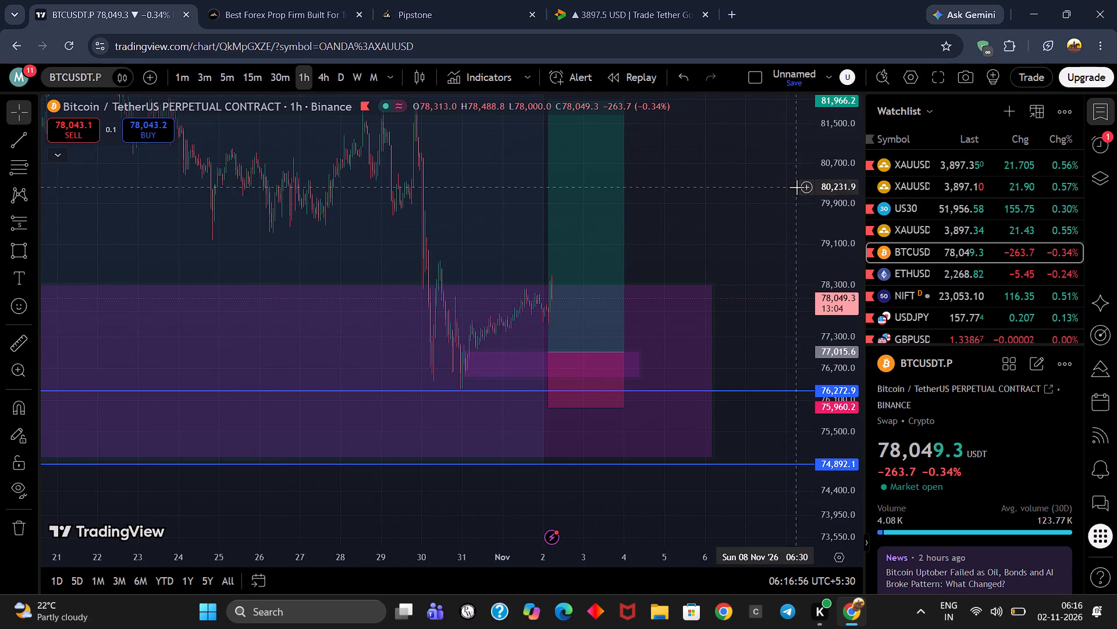
scroll(835, 237, "down", 8)
scroll(712, 234, "down", 5)
left_click_drag(759, 292, 653, 285)
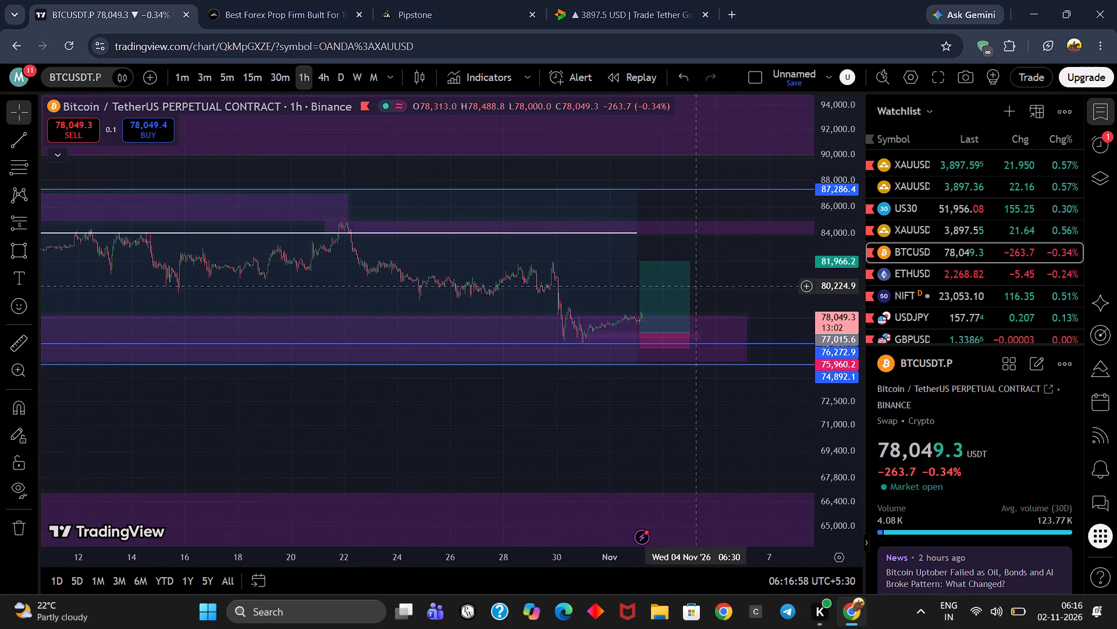
Extend the end of the volume profile on the BTCUSDT.P 1-hour chart to the latest candle.
left_click_drag(653, 285, 547, 302)
scroll(688, 288, "down", 5)
left_click(577, 295)
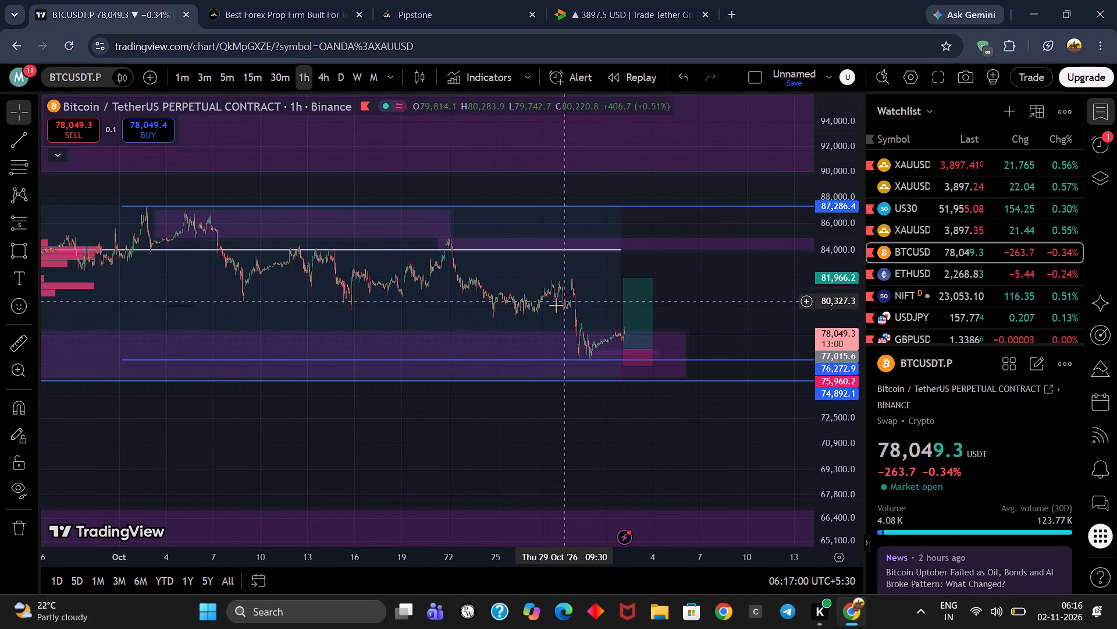
scroll(536, 315, "down", 5)
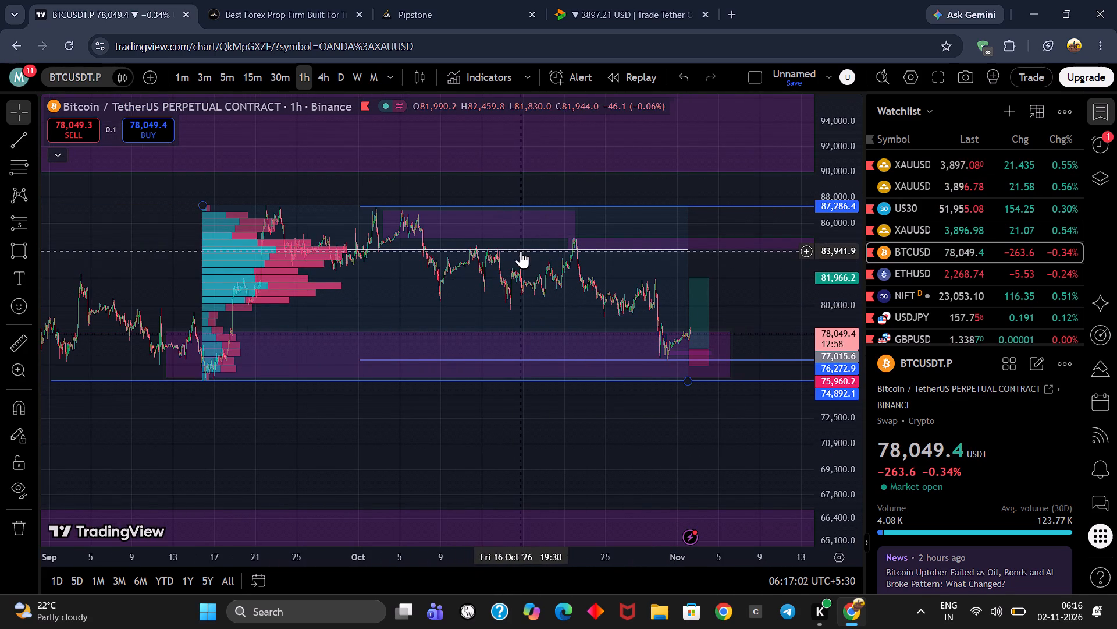
left_click(521, 250)
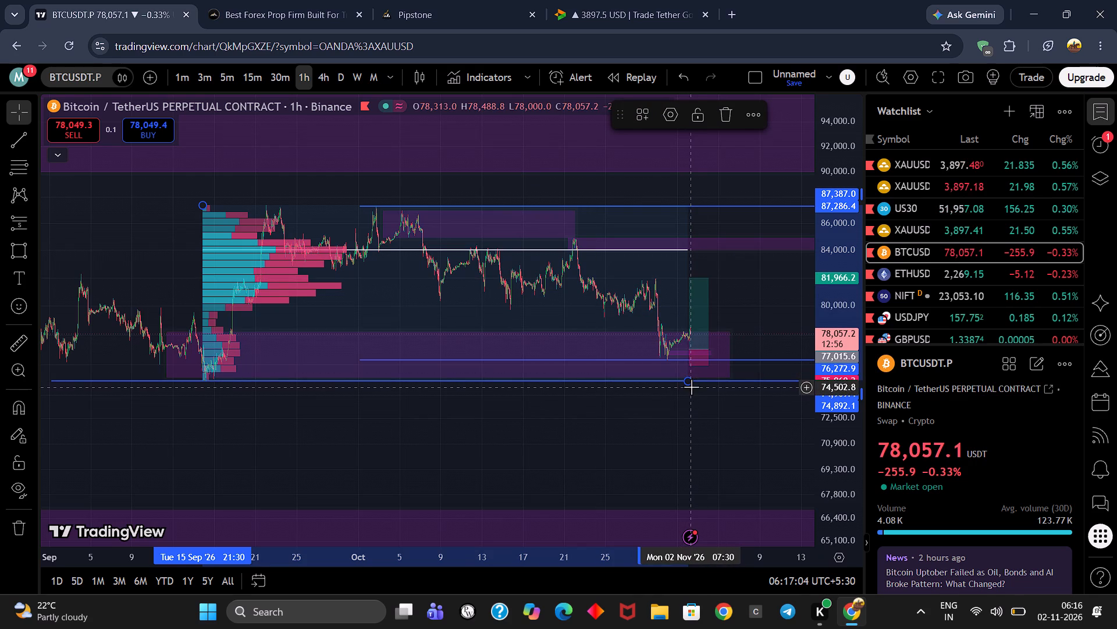
left_click_drag(689, 379, 697, 379)
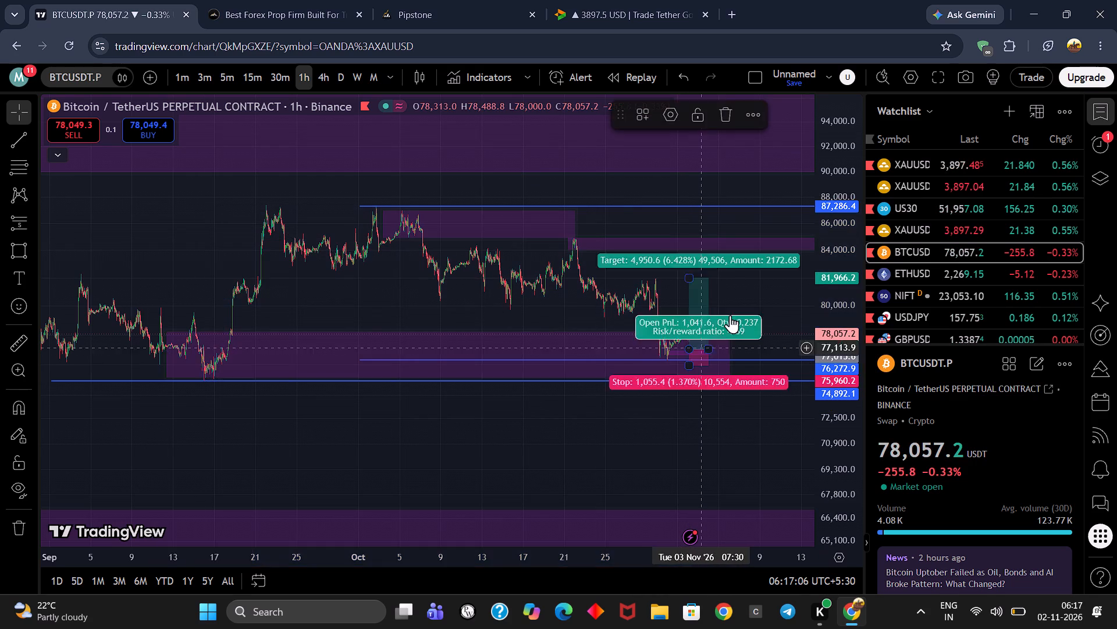
left_click(739, 308)
Examine the BTCUSDT.P 1-hour price action around the long position, the purple demand zones and the 76,272.9 and 74,892.1 levels.
left_click_drag(742, 305, 570, 304)
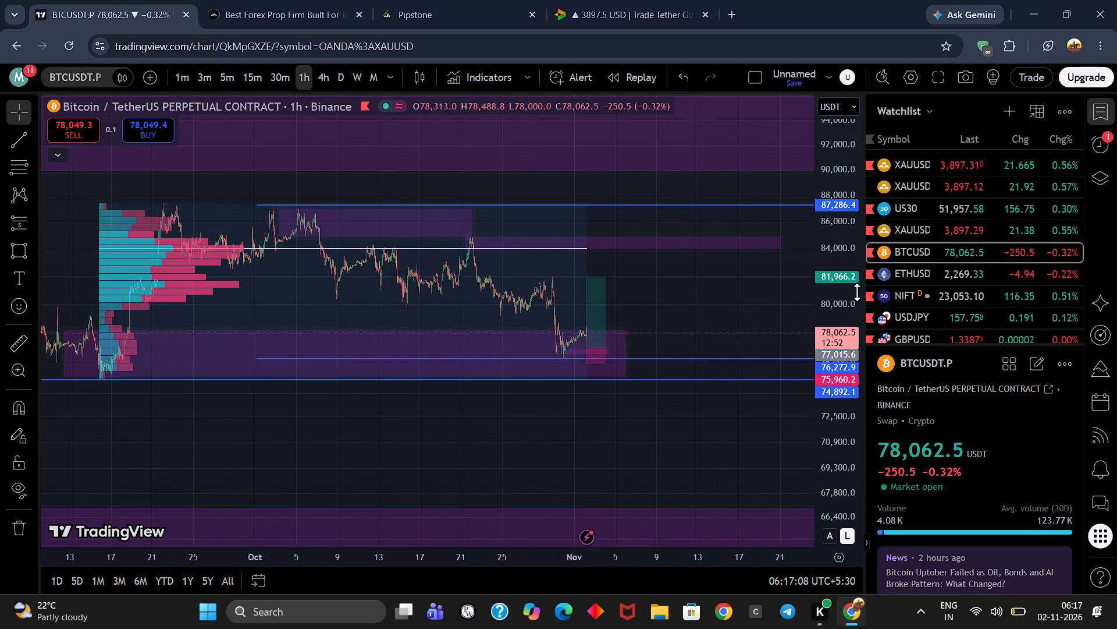
scroll(857, 292, "up", 8)
scroll(733, 324, "up", 13)
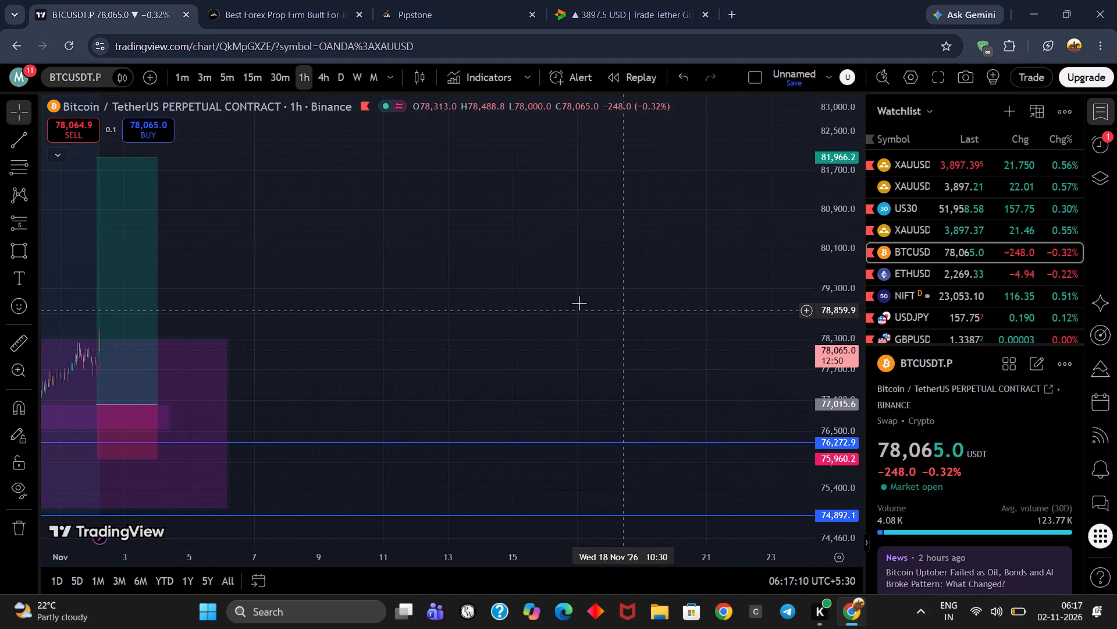
left_click_drag(496, 263, 721, 245)
scroll(604, 257, "up", 4)
left_click_drag(407, 268, 733, 234)
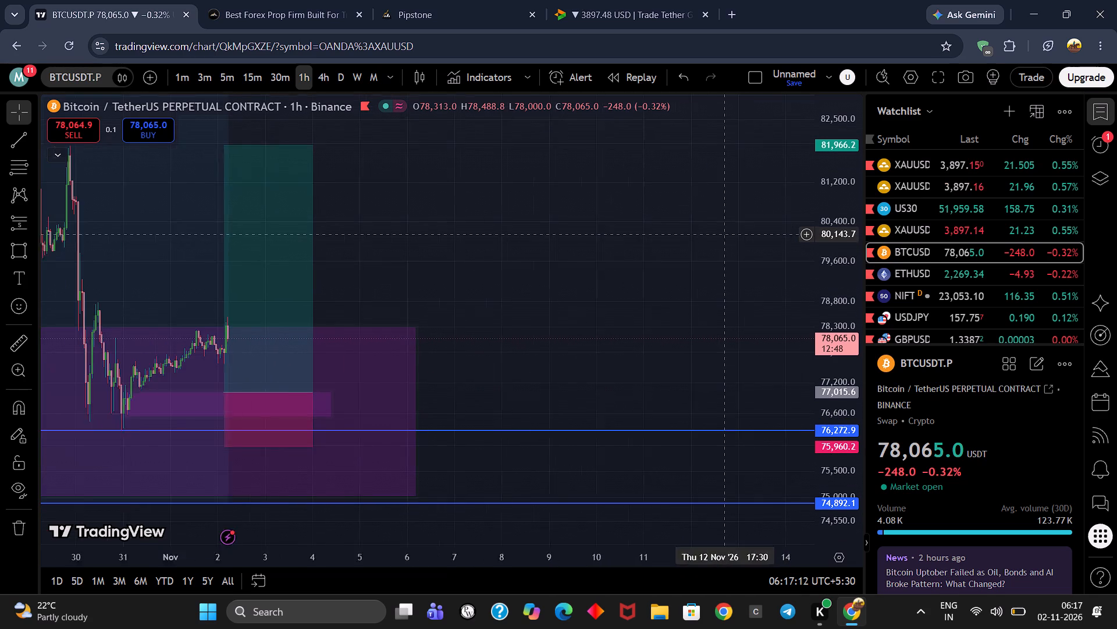
left_click_drag(733, 234, 734, 234)
left_click_drag(492, 259, 739, 235)
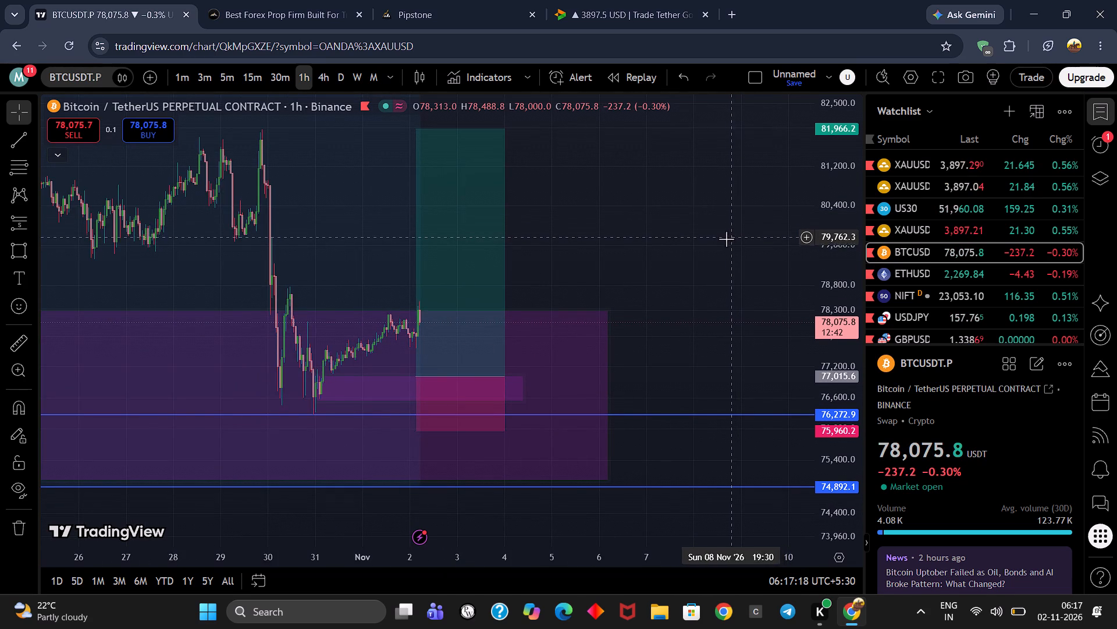
scroll(725, 239, "up", 3)
left_click_drag(521, 232, 648, 175)
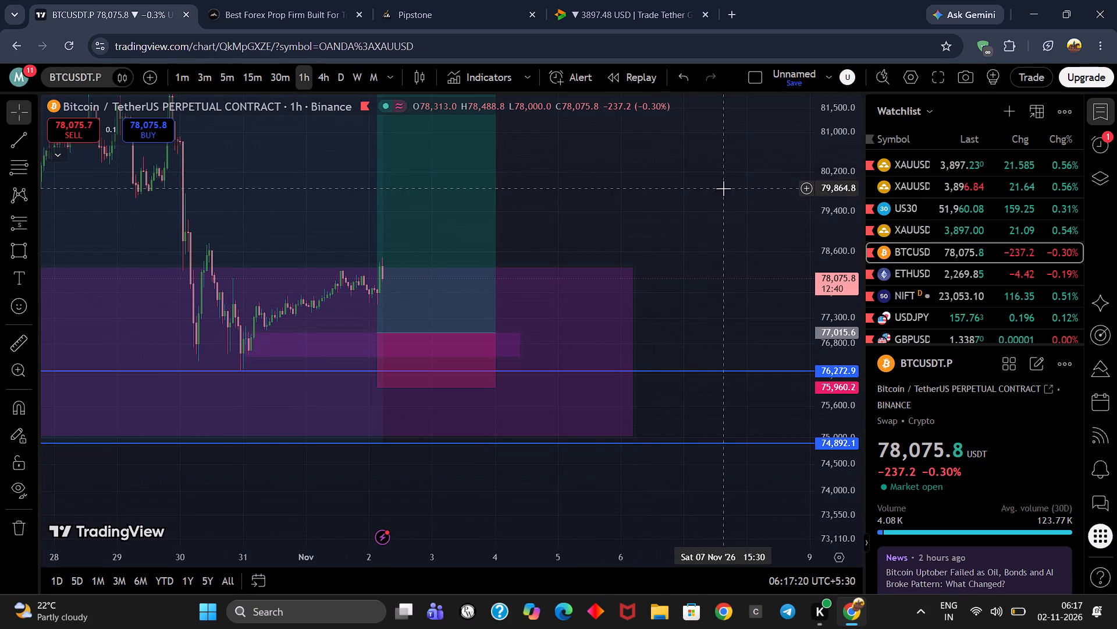
left_click_drag(695, 172, 788, 132)
left_click_drag(776, 166, 603, 324)
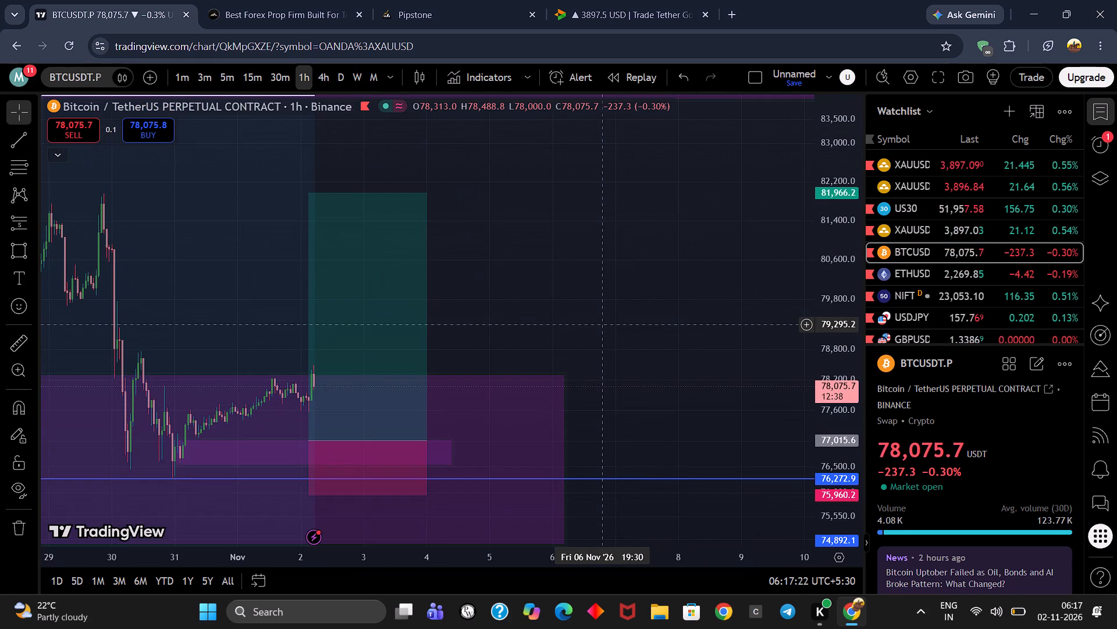
left_click_drag(603, 324, 735, 373)
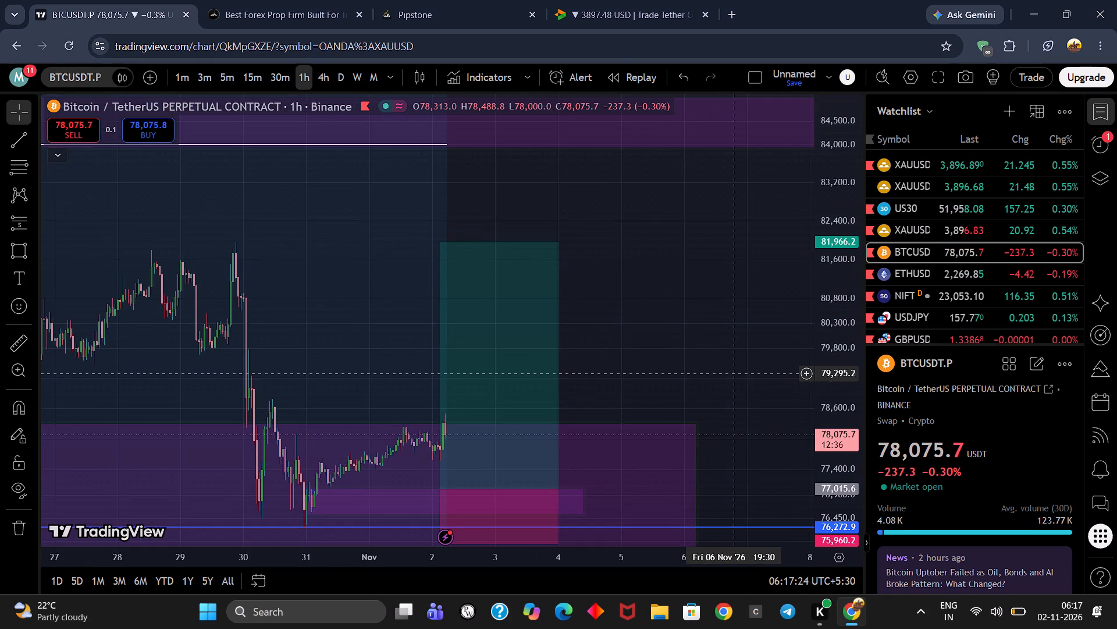
left_click_drag(735, 373, 695, 232)
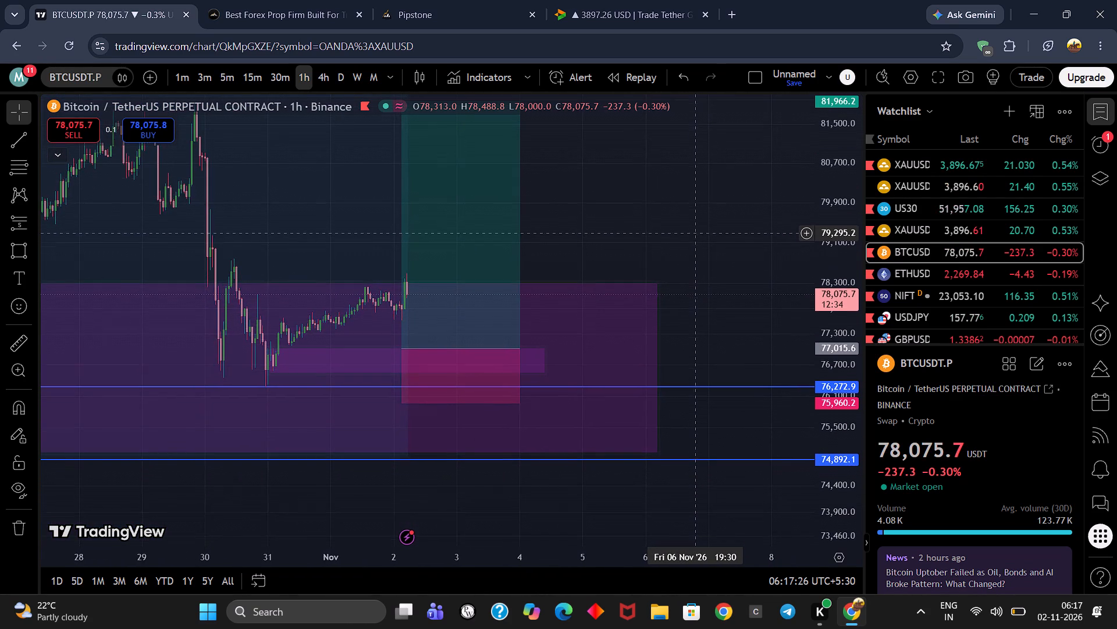
left_click_drag(695, 232, 694, 229)
scroll(694, 229, "up", 2)
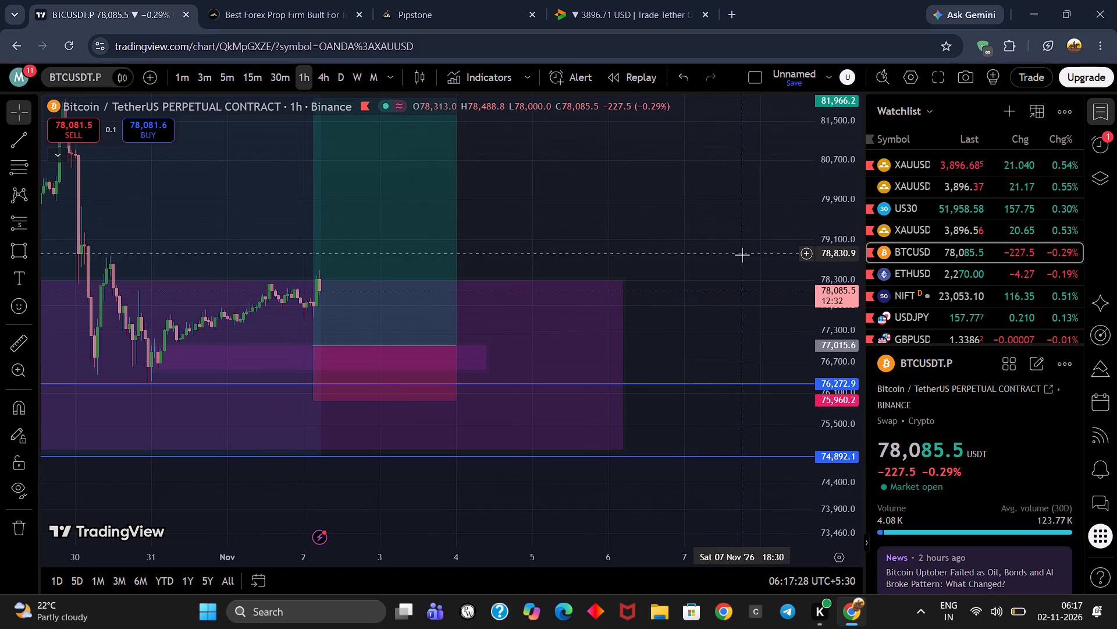
left_click_drag(594, 186, 633, 276)
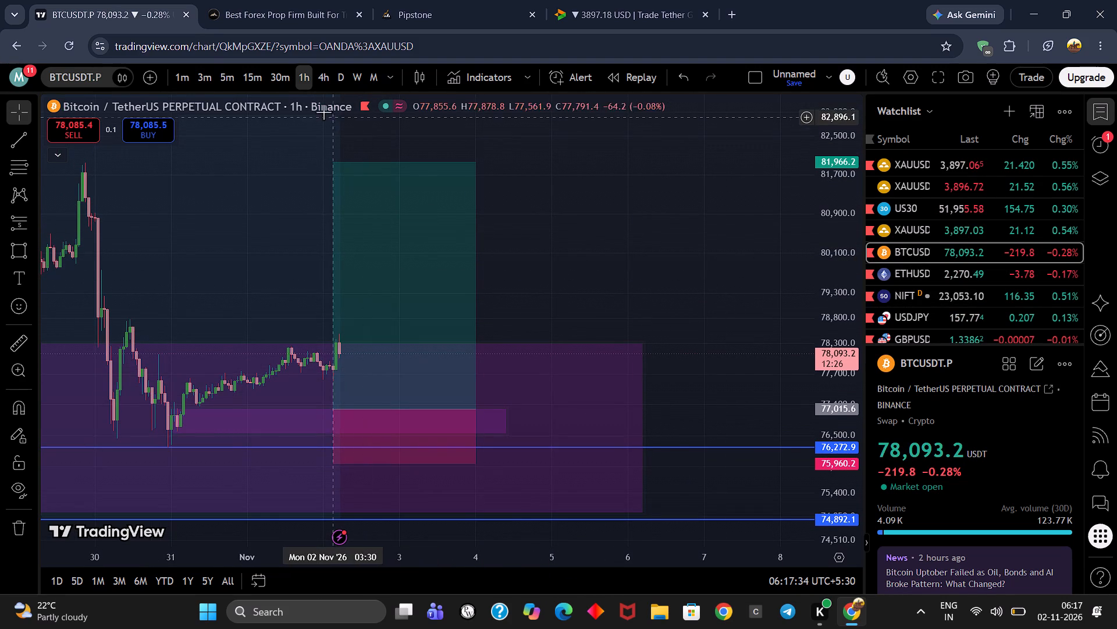
scroll(104, 220, "down", 2)
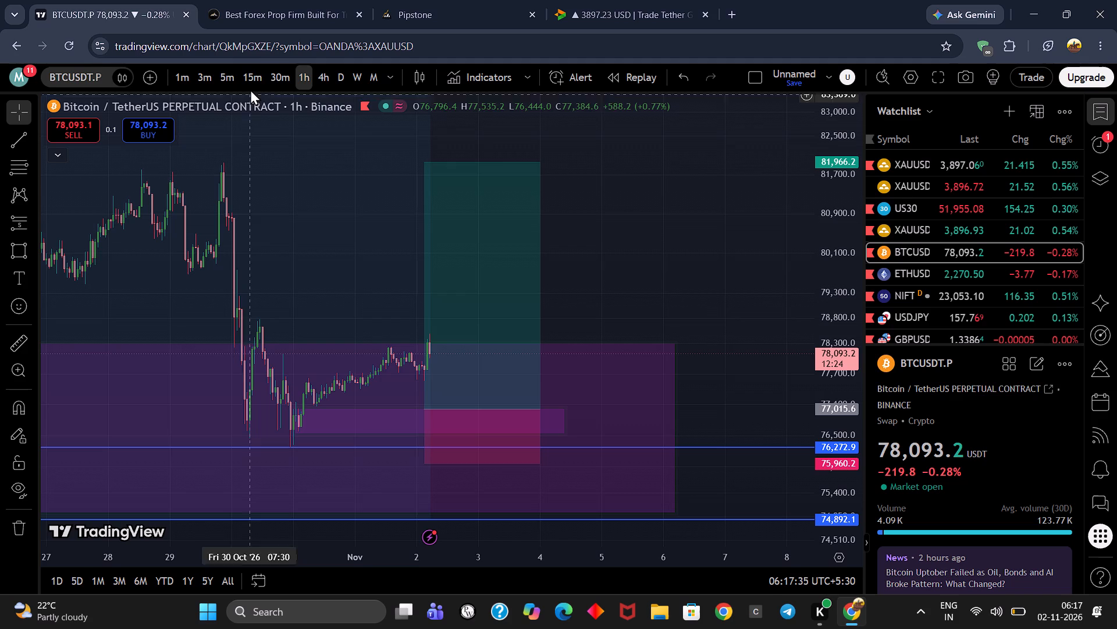
Switch the BTCUSDT.P chart to the 4-hour timeframe.
left_click(323, 72)
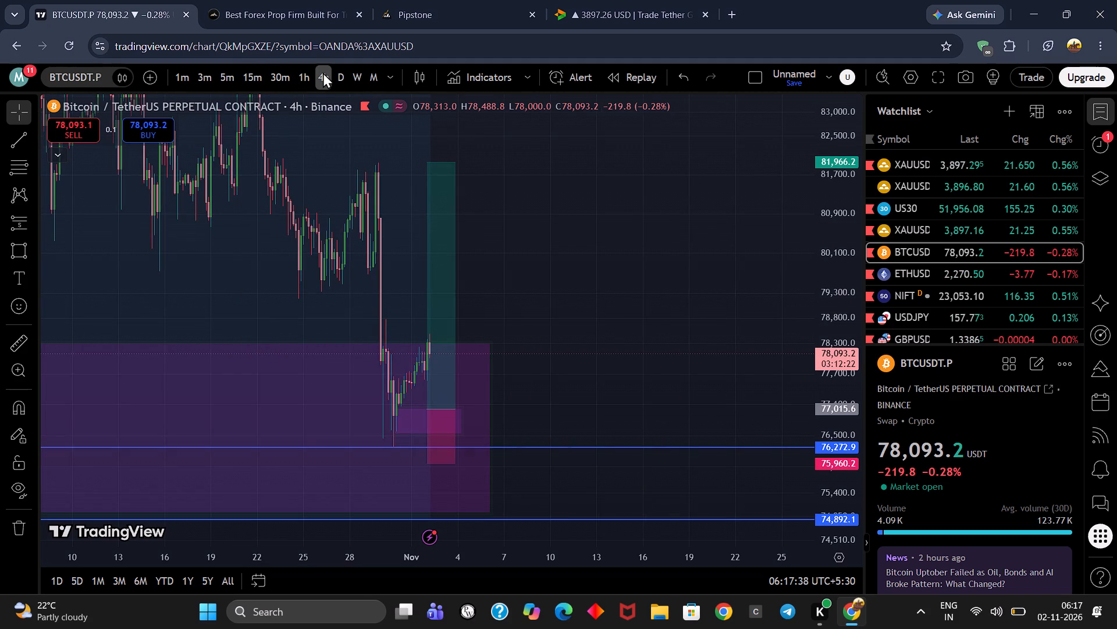
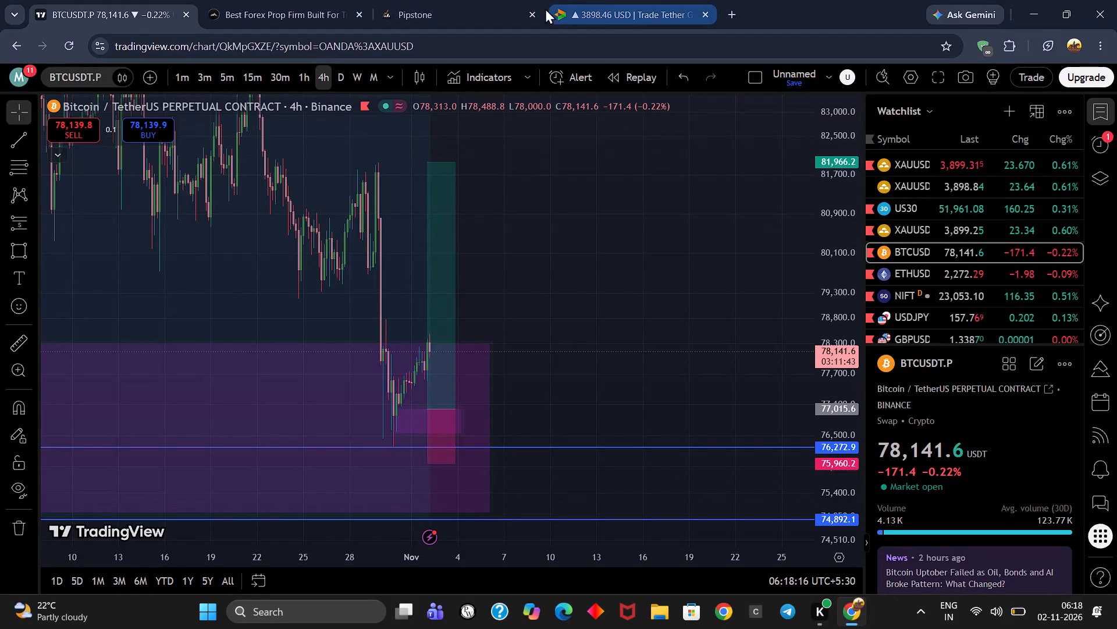
Switch to the Pipstone dashboard and review the account cards and trading sessions.
left_click(454, 2)
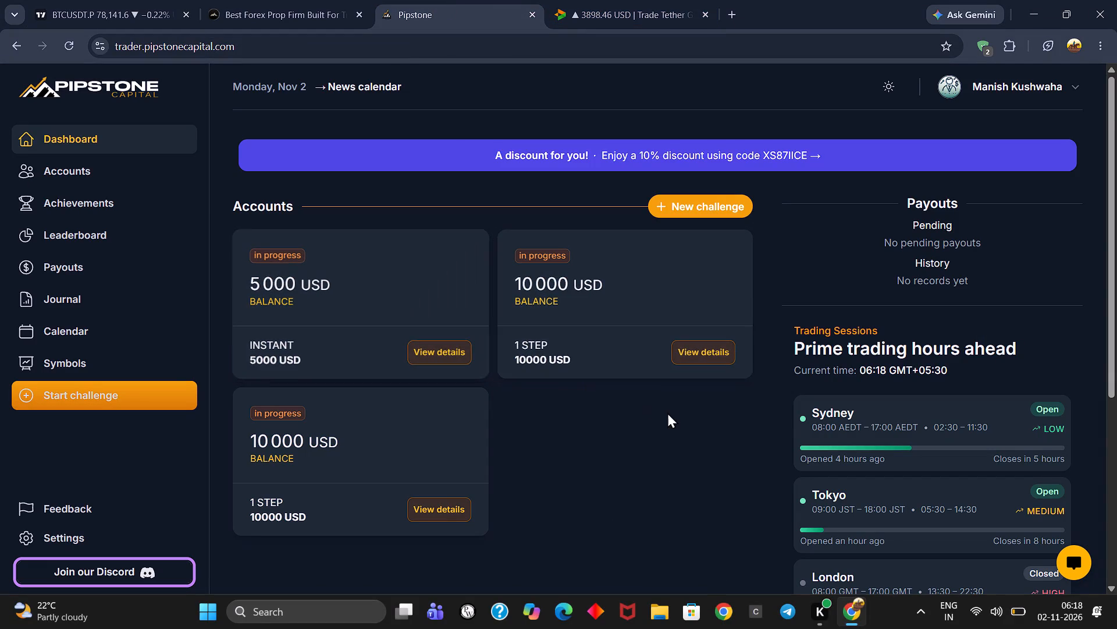
scroll(667, 412, "down", 4)
scroll(667, 412, "up", 4)
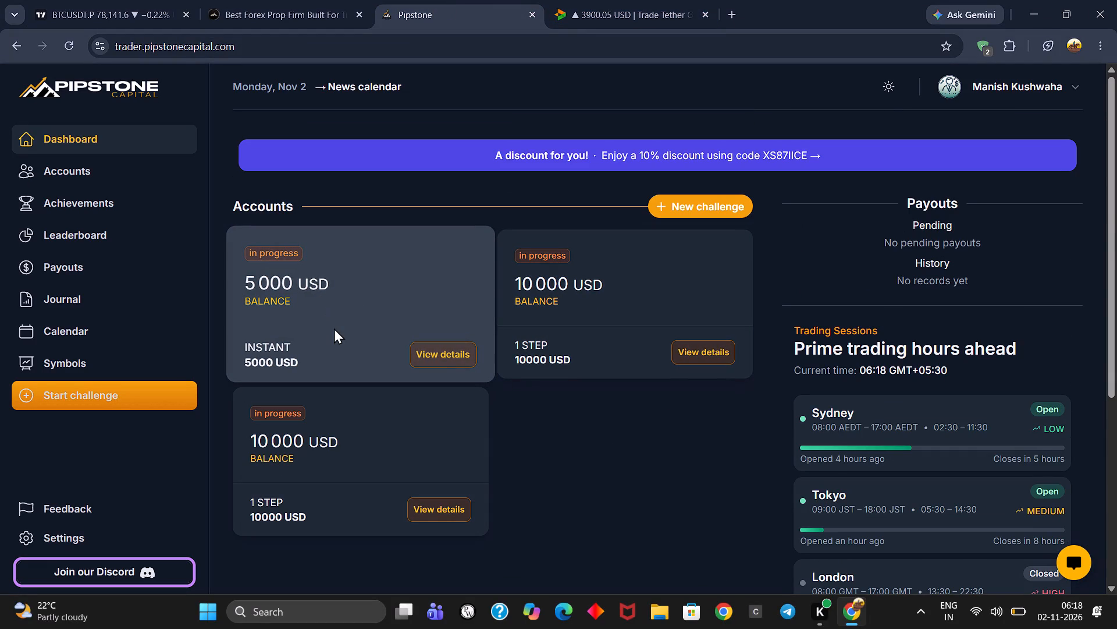
scroll(535, 438, "down", 3)
scroll(535, 438, "up", 2)
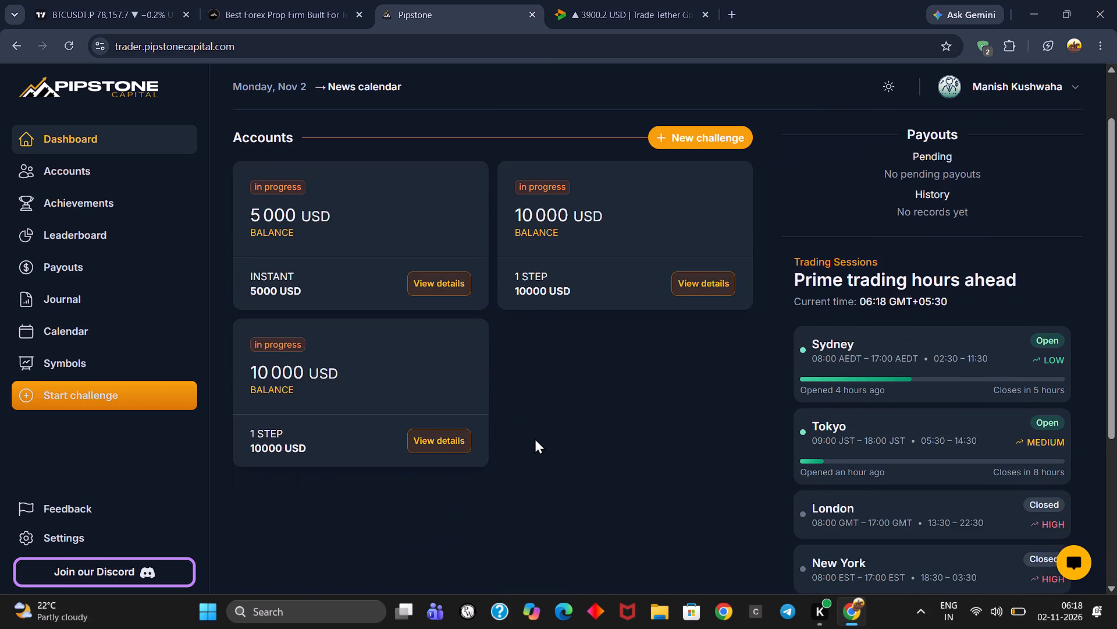
scroll(621, 393, "down", 4)
scroll(621, 393, "up", 3)
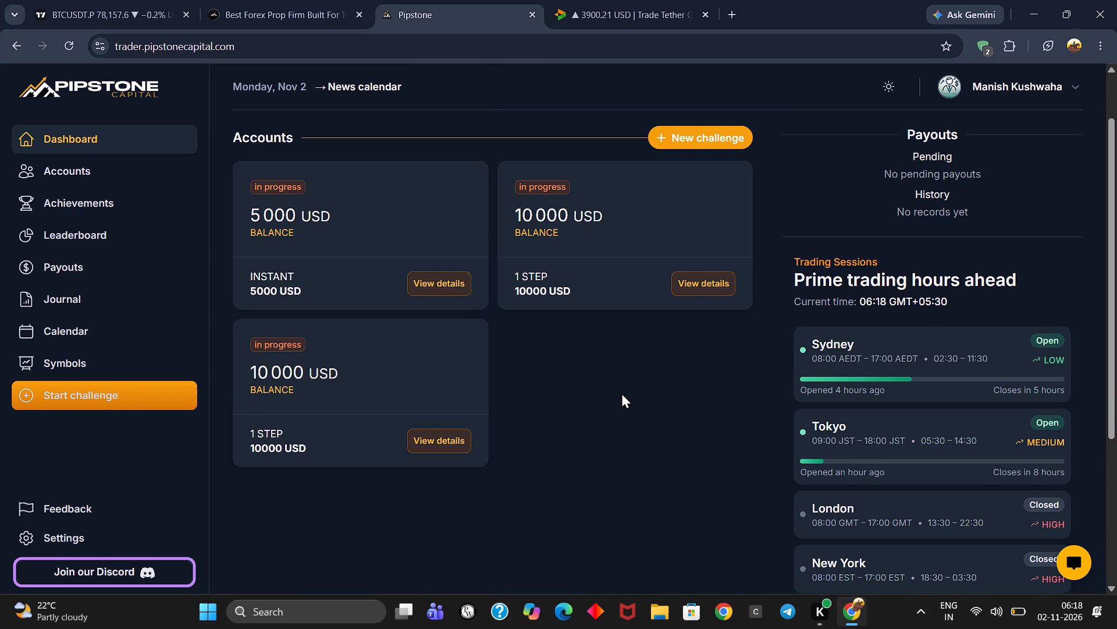
scroll(621, 393, "down", 1)
scroll(531, 374, "up", 2)
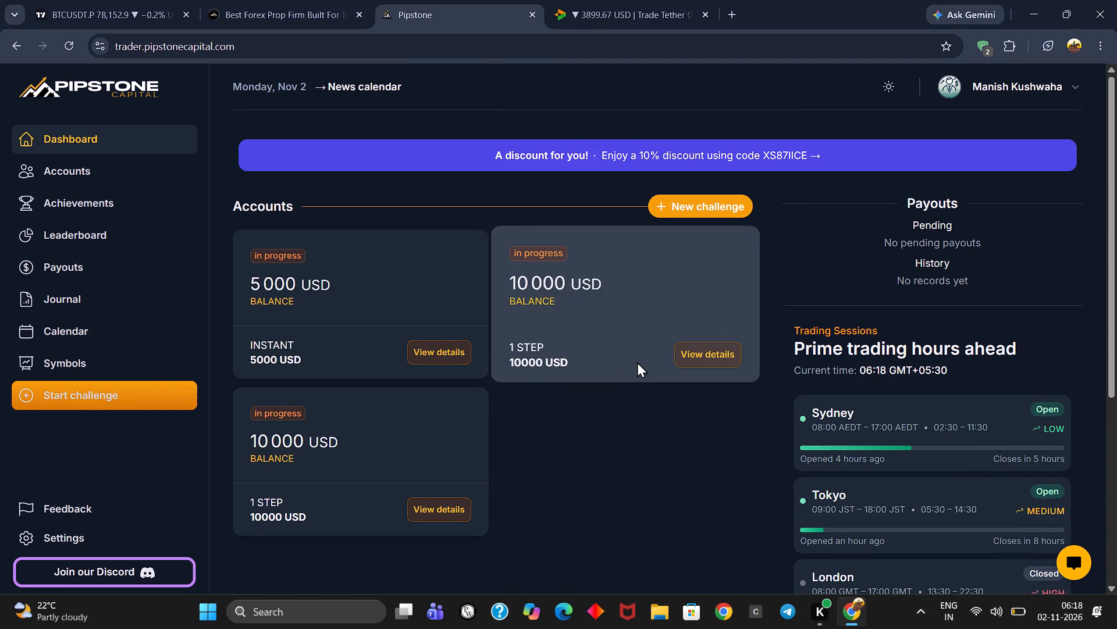
Open the details of the 10,000 USD 1 Step account in the second row and examine its trading objectives, profit chart and account information.
left_click(463, 501)
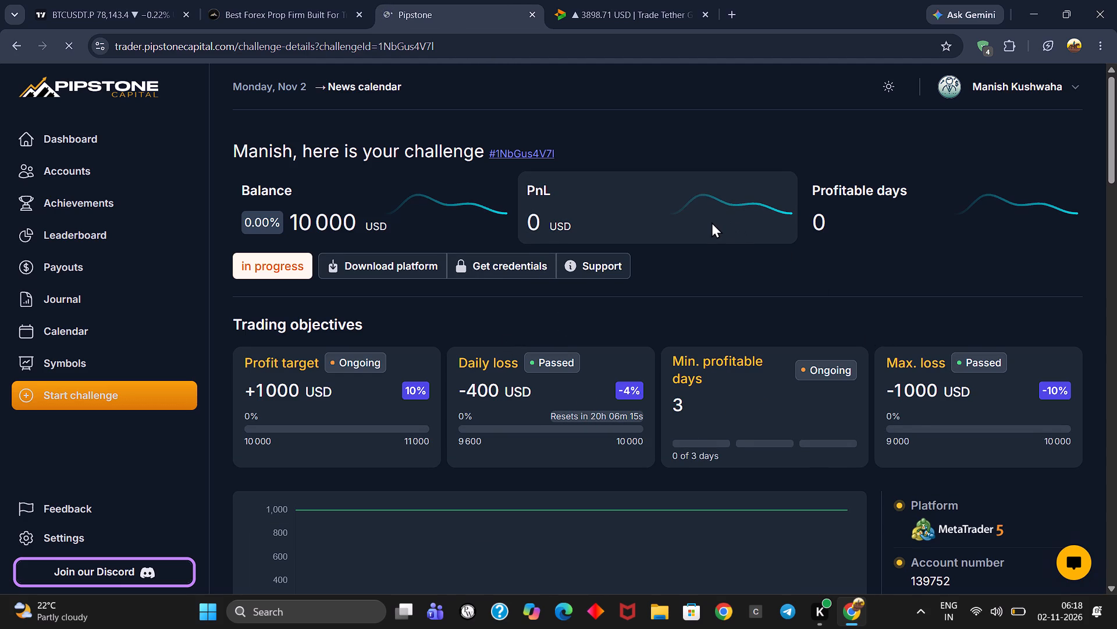
scroll(712, 225, "down", 1)
scroll(712, 225, "up", 1)
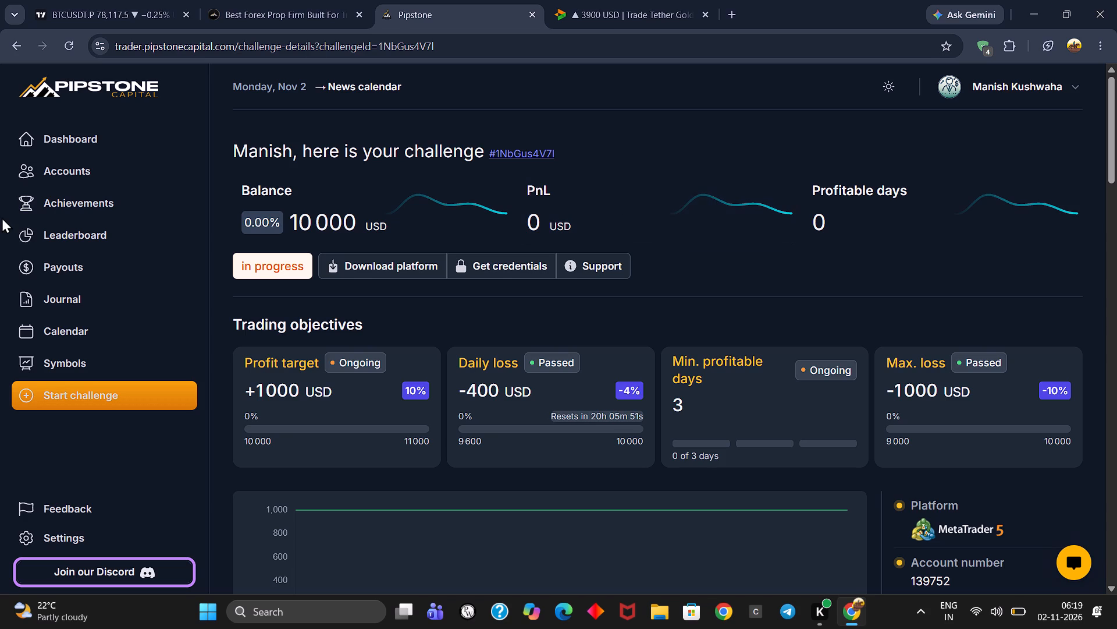
scroll(2, 217, "up", 1)
scroll(0, 217, "down", 1)
scroll(0, 556, "up", 3)
right_click(0, 628)
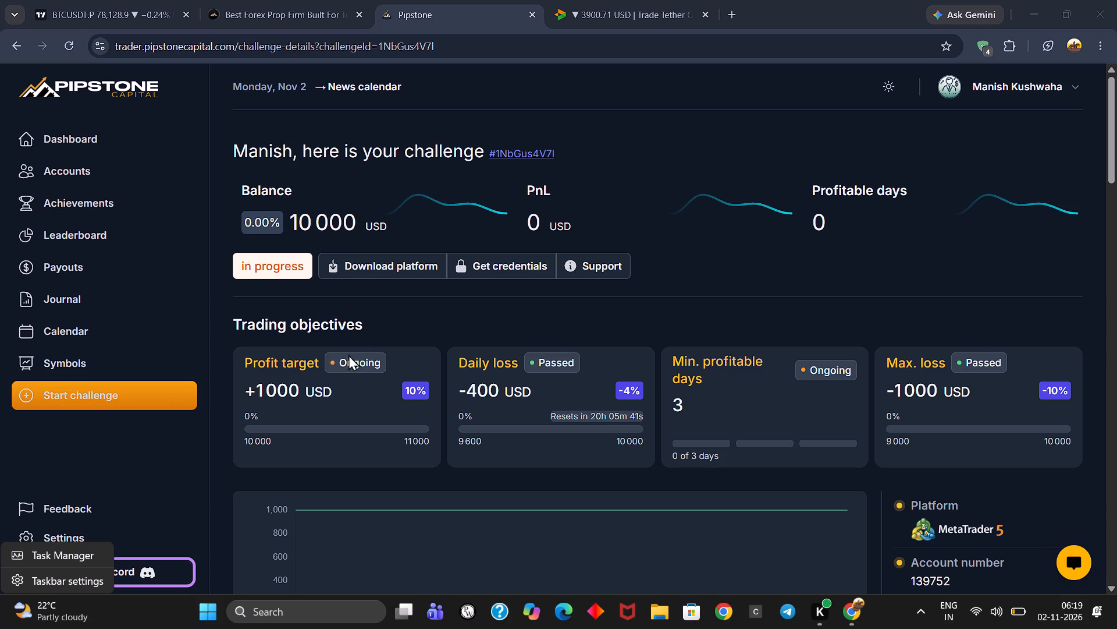
scroll(410, 256, "down", 1)
scroll(708, 246, "up", 1)
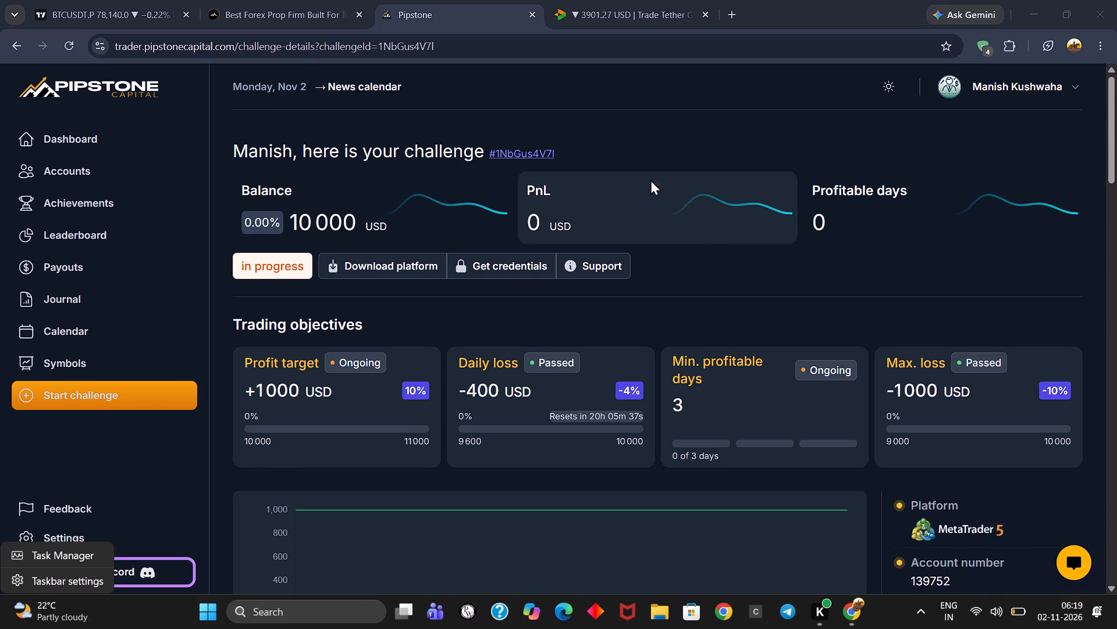
scroll(806, 299, "up", 4)
scroll(779, 292, "down", 1)
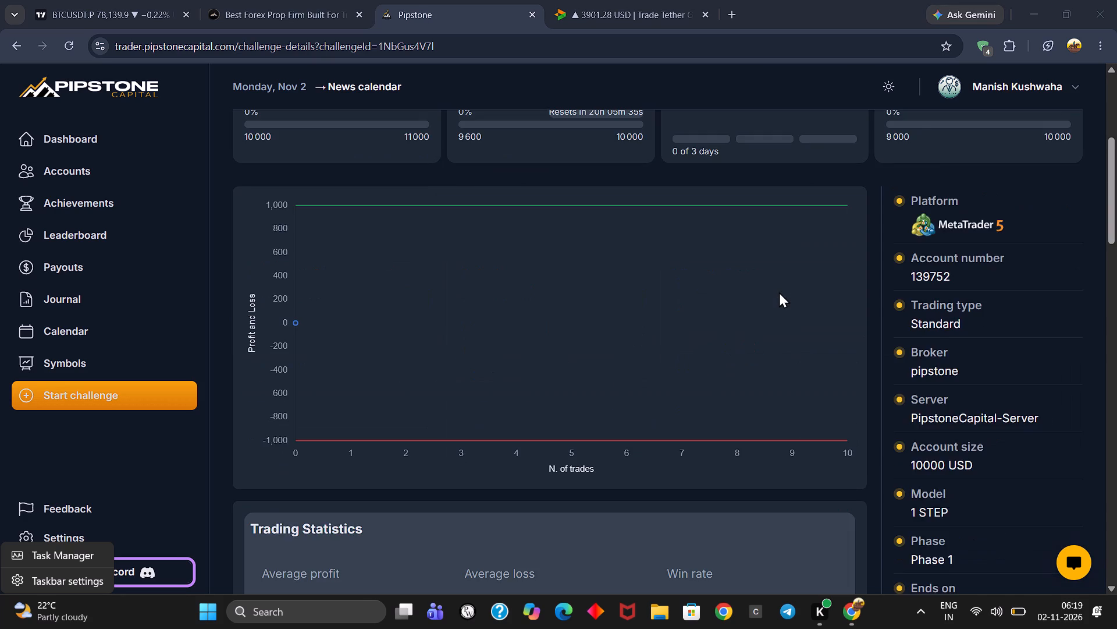
scroll(779, 292, "up", 4)
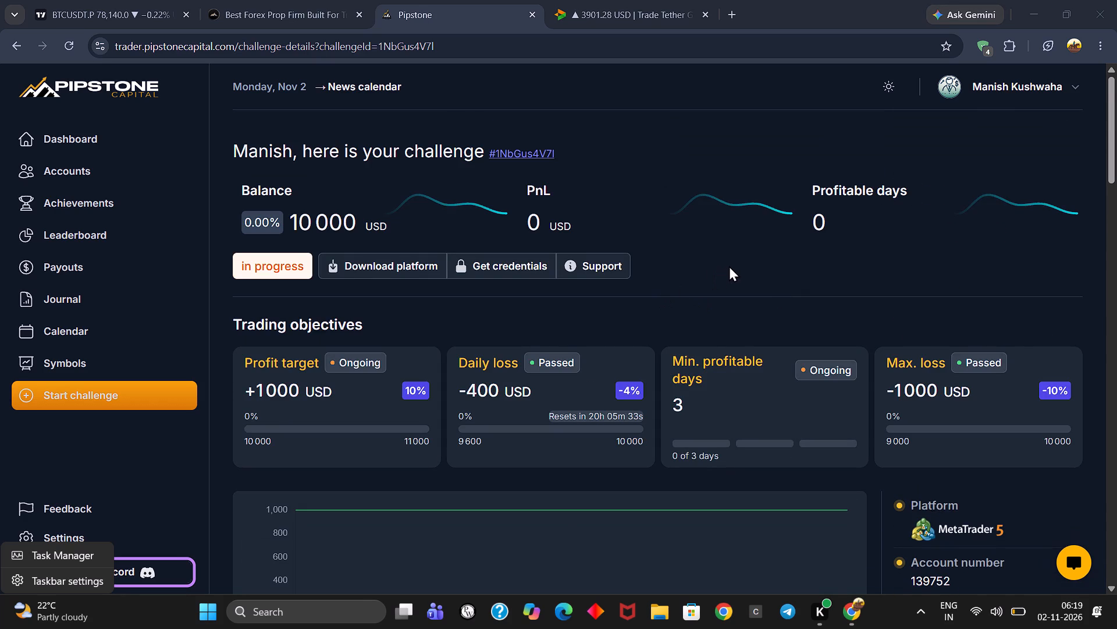
scroll(730, 266, "down", 1)
scroll(757, 256, "up", 4)
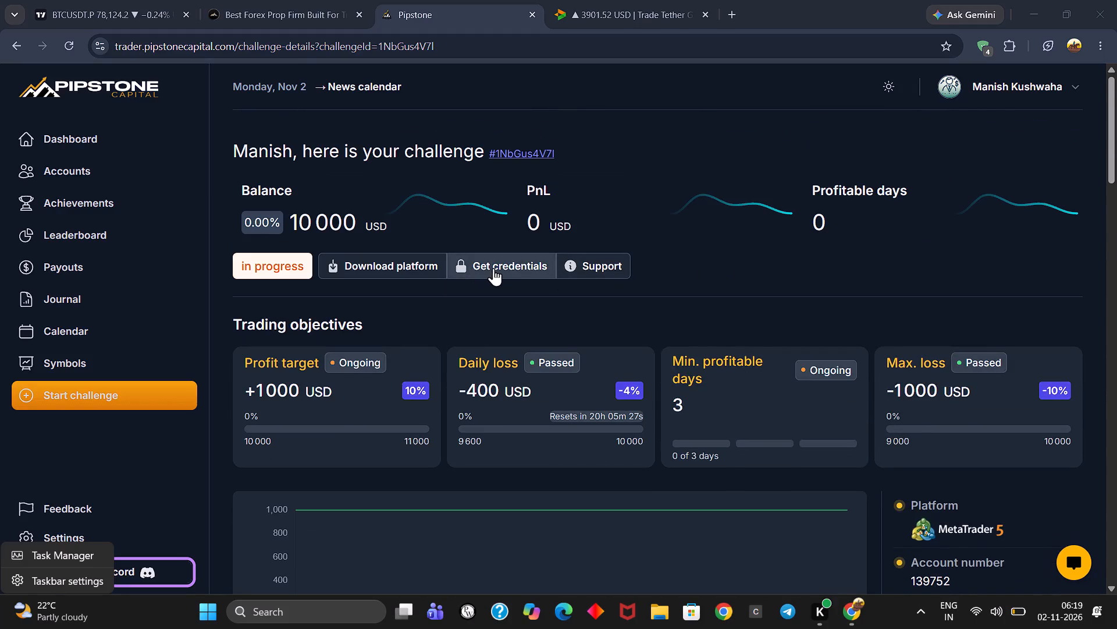
View the MetaTrader 5 credentials of this challenge account and close them.
left_click(493, 268)
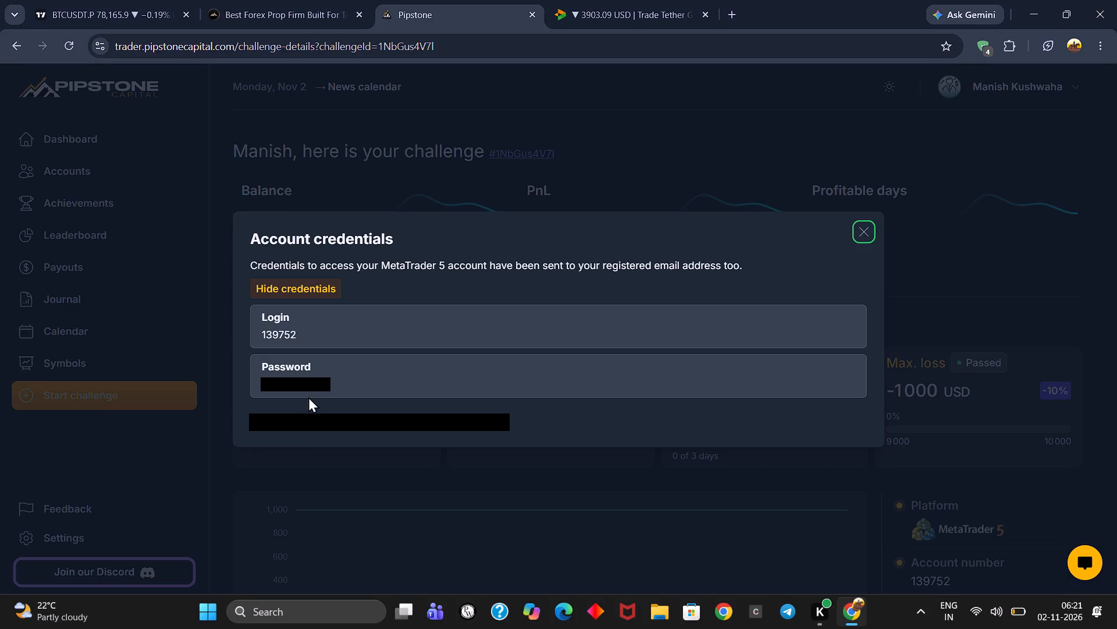
left_click(743, 131)
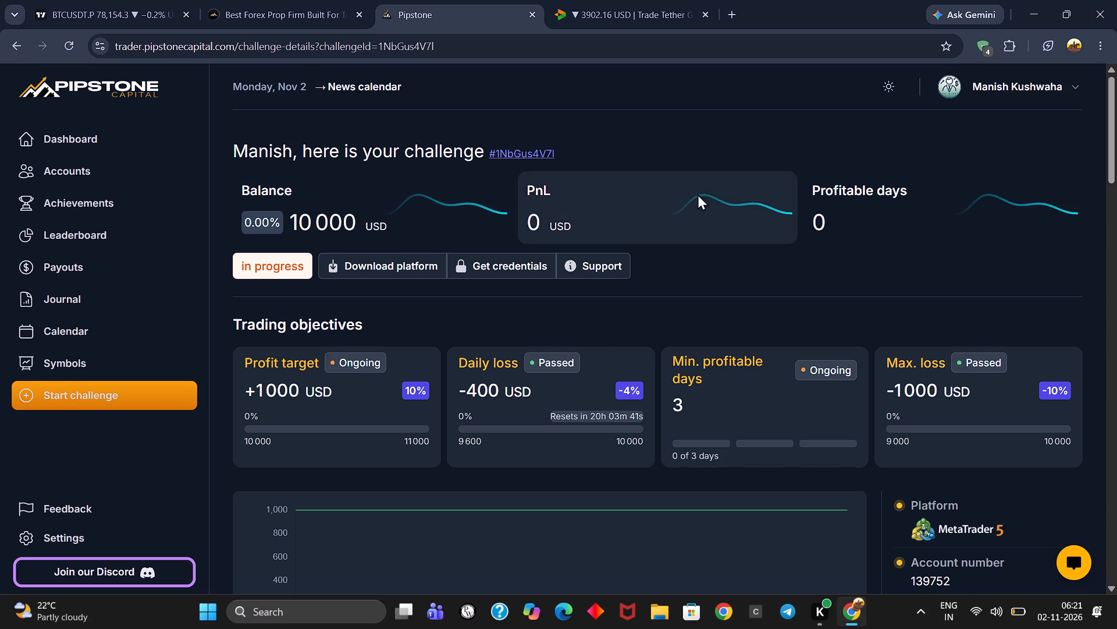
Review the challenge's profit chart and trading statistics again, and return to the accounts dashboard.
scroll(710, 199, "down", 1)
scroll(711, 264, "up", 1)
scroll(711, 270, "down", 1)
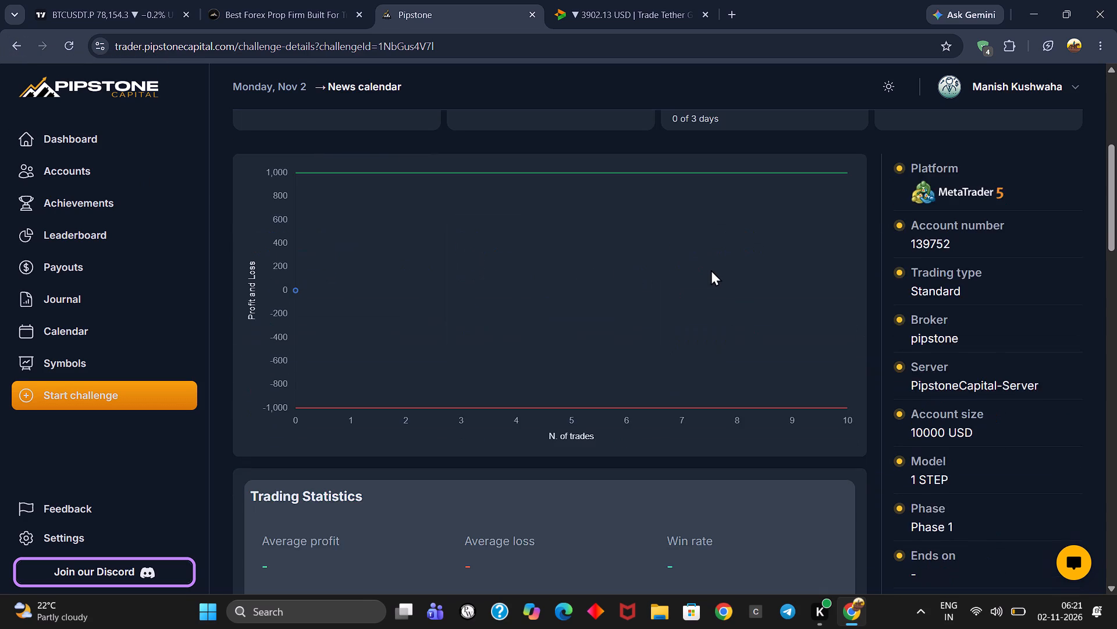
scroll(711, 270, "up", 1)
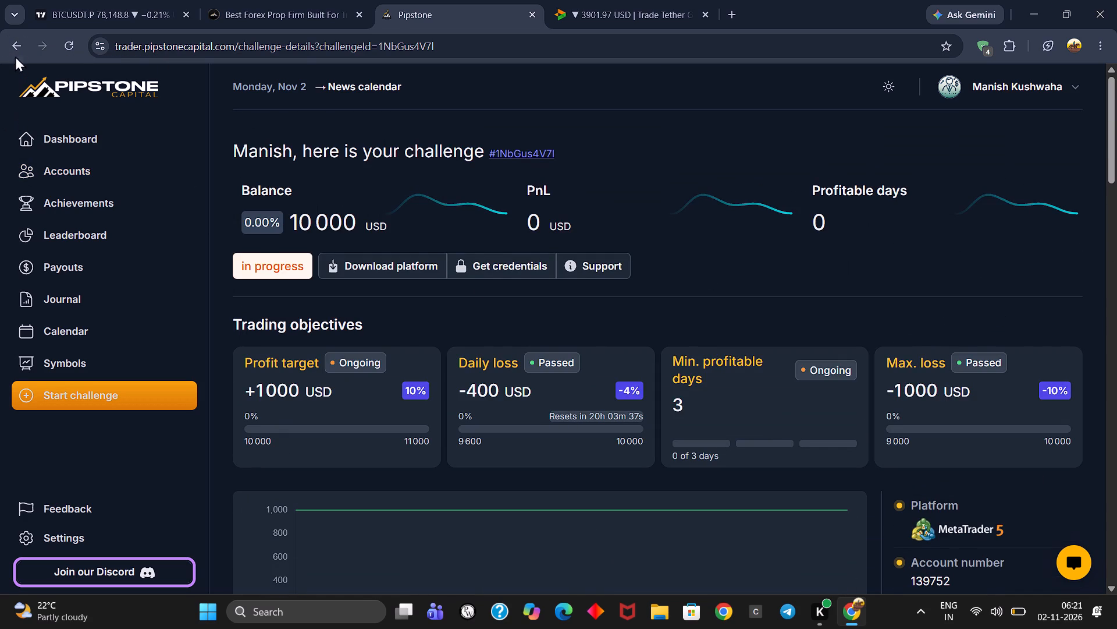
left_click(15, 40)
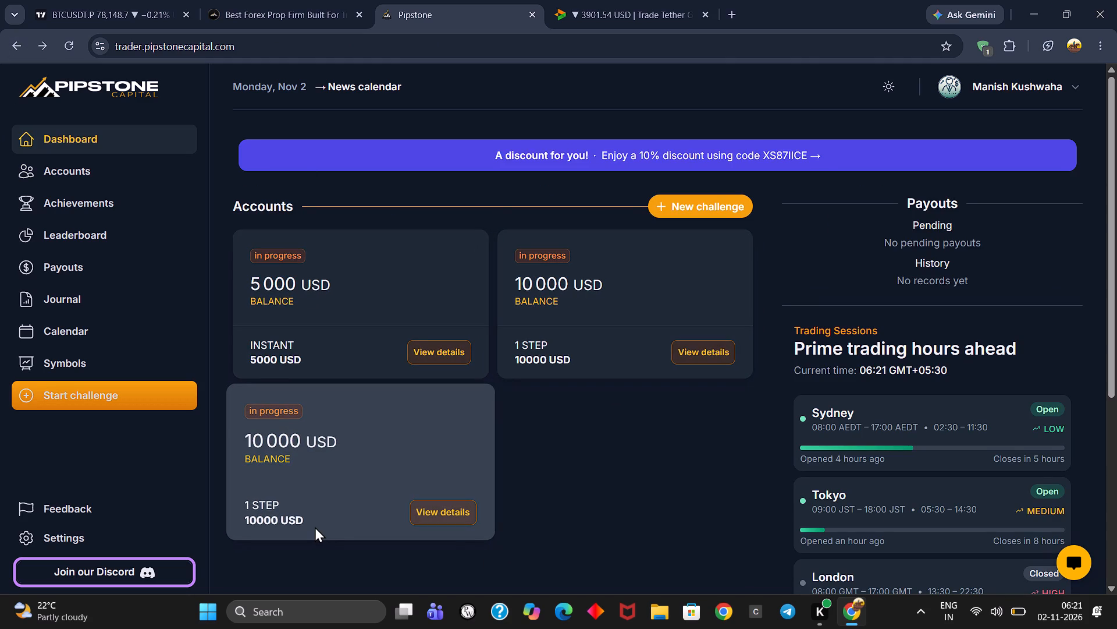
Reopen the second-row 10,000 USD account, reveal its MetaTrader 5 credentials, and return to the dashboard.
left_click(451, 504)
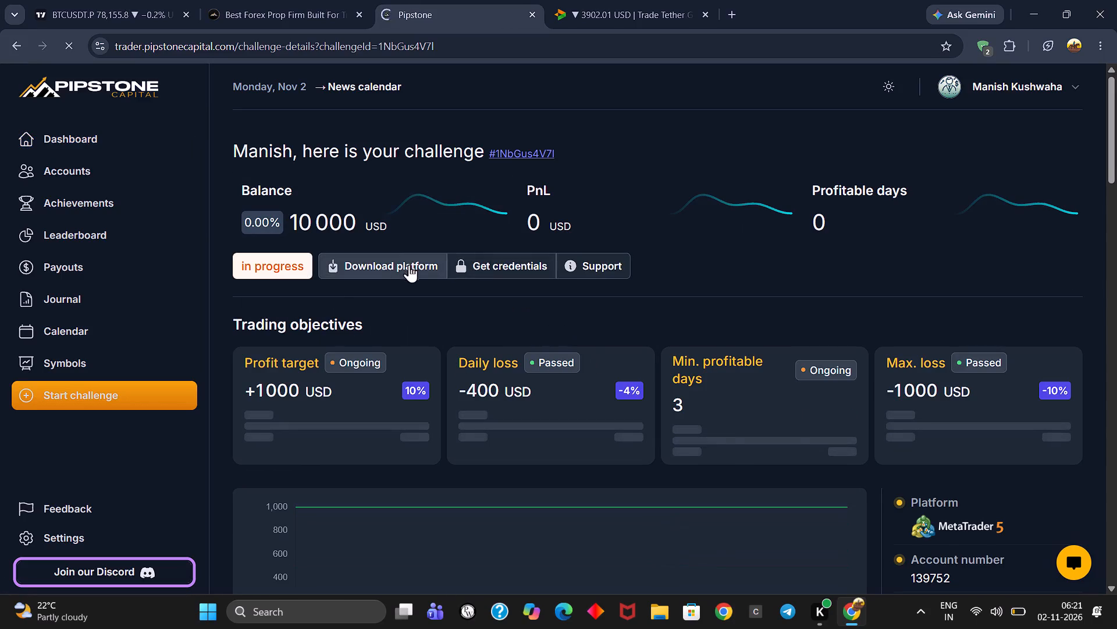
left_click(500, 260)
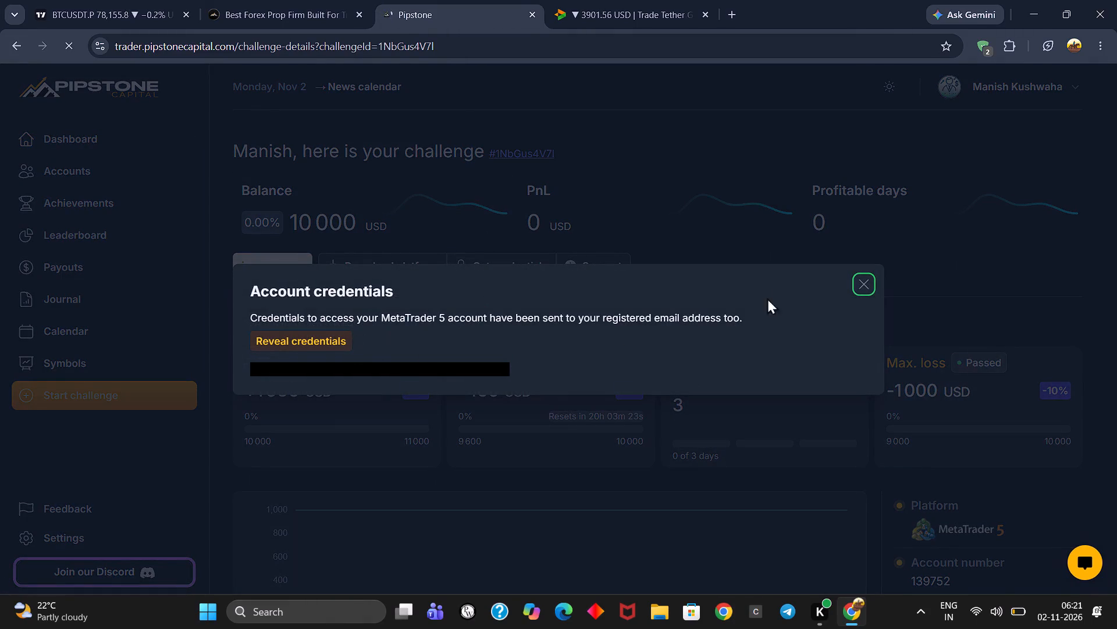
left_click(281, 342)
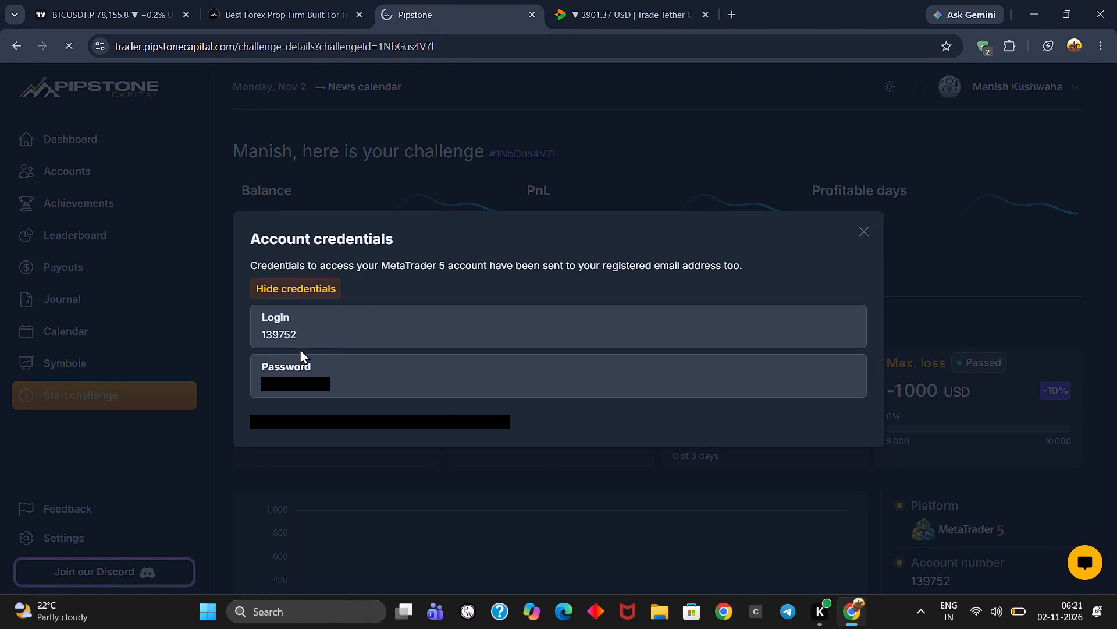
left_click(851, 222)
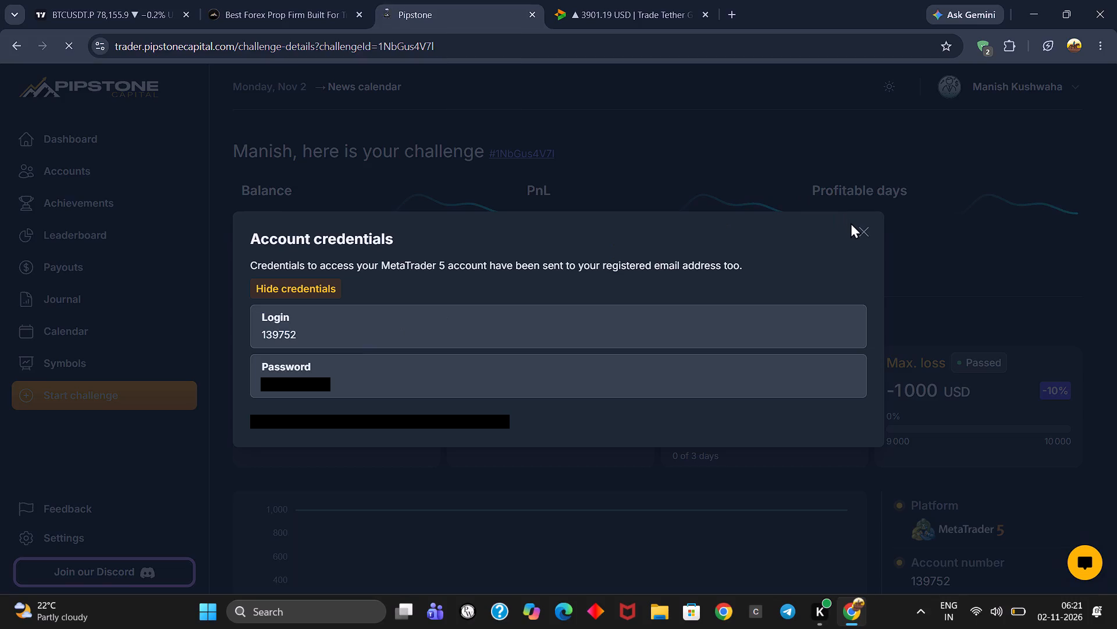
left_click(740, 158)
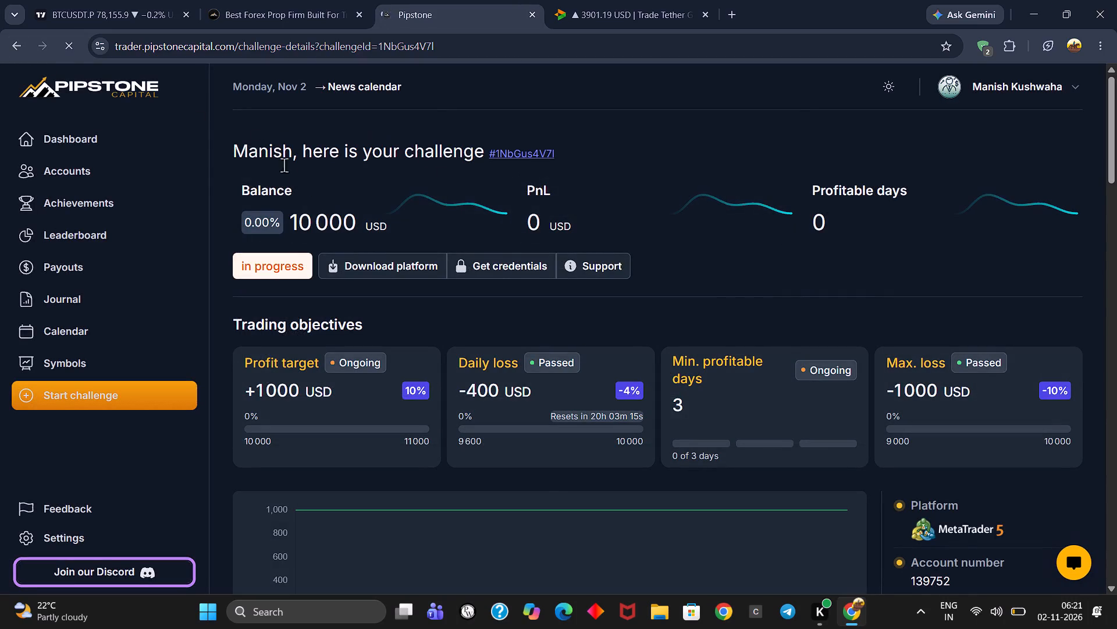
left_click(10, 47)
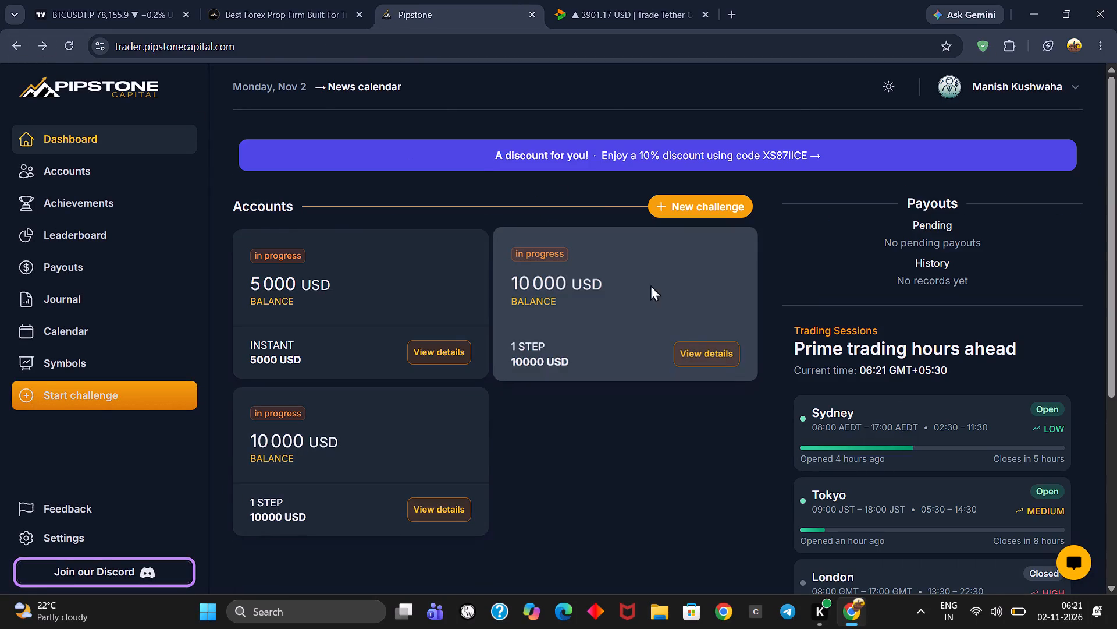
Open the details of the 10,000 USD 1 Step account beside the 5,000 USD one and review its objectives.
left_click(709, 356)
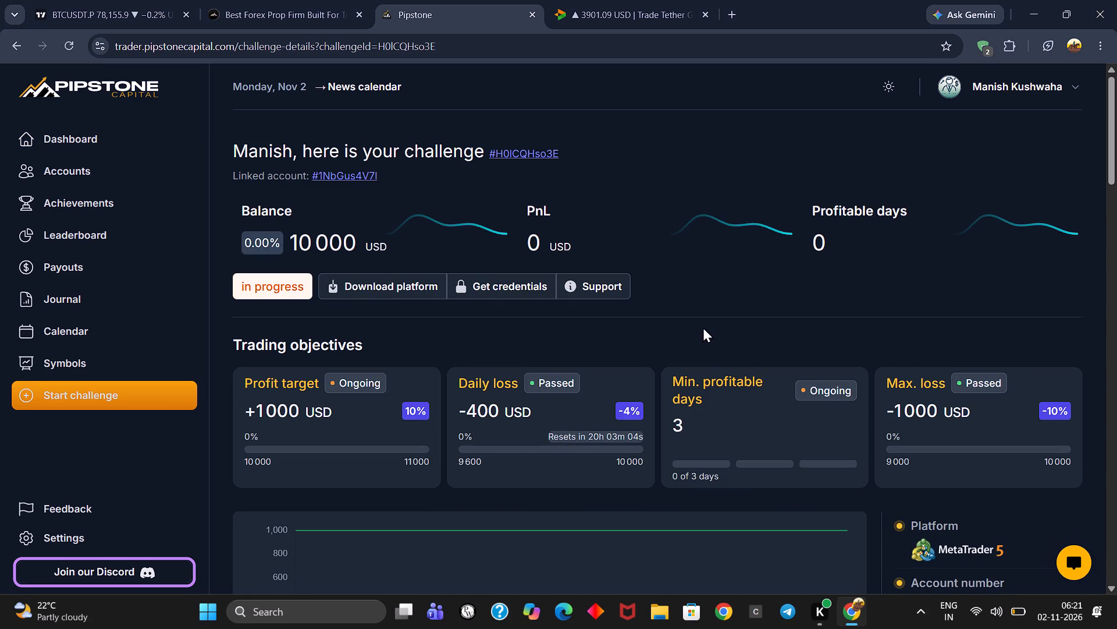
scroll(698, 302, "down", 2)
scroll(698, 302, "up", 4)
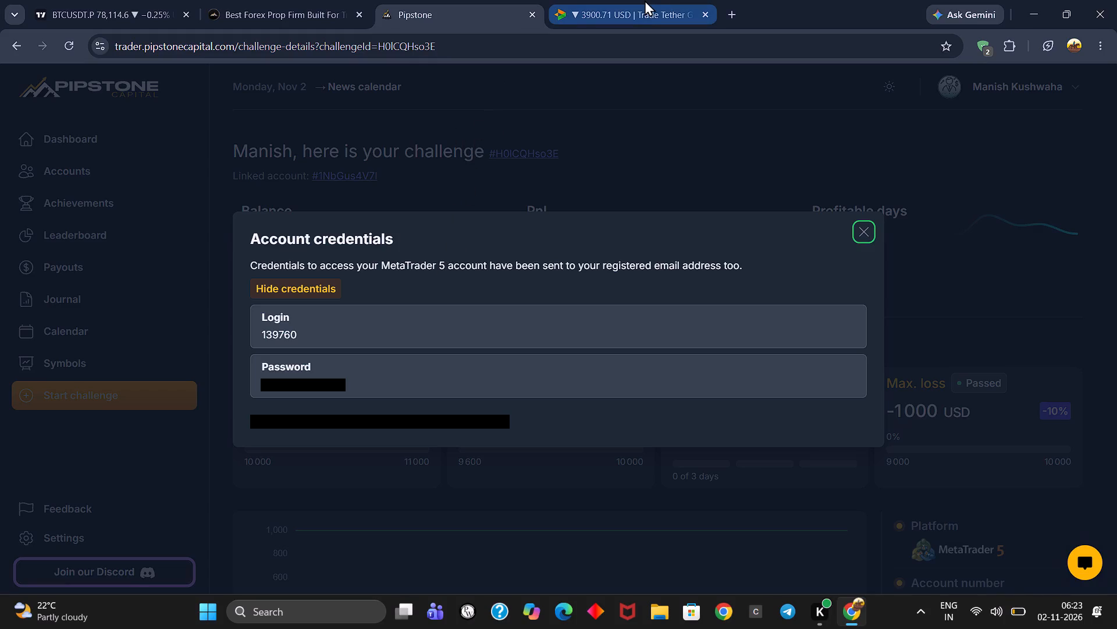
Switch to Delta Exchange and examine the latest candles on the XAUTUSD 5-minute mark price chart.
left_click(642, 18)
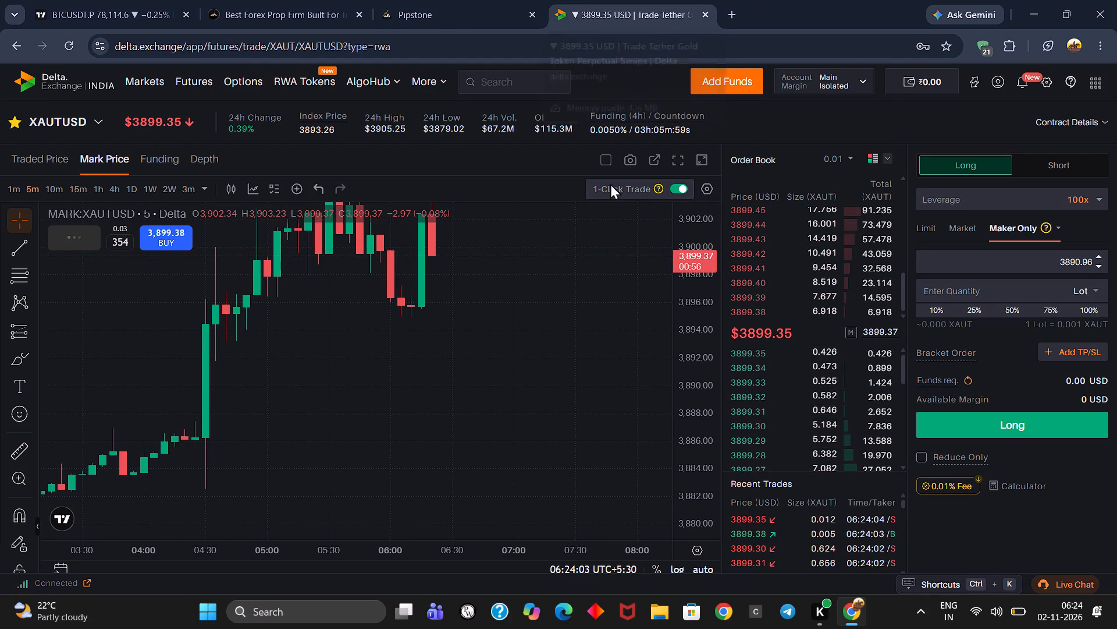
left_click_drag(557, 276, 571, 423)
scroll(568, 415, "down", 6)
scroll(568, 415, "up", 1)
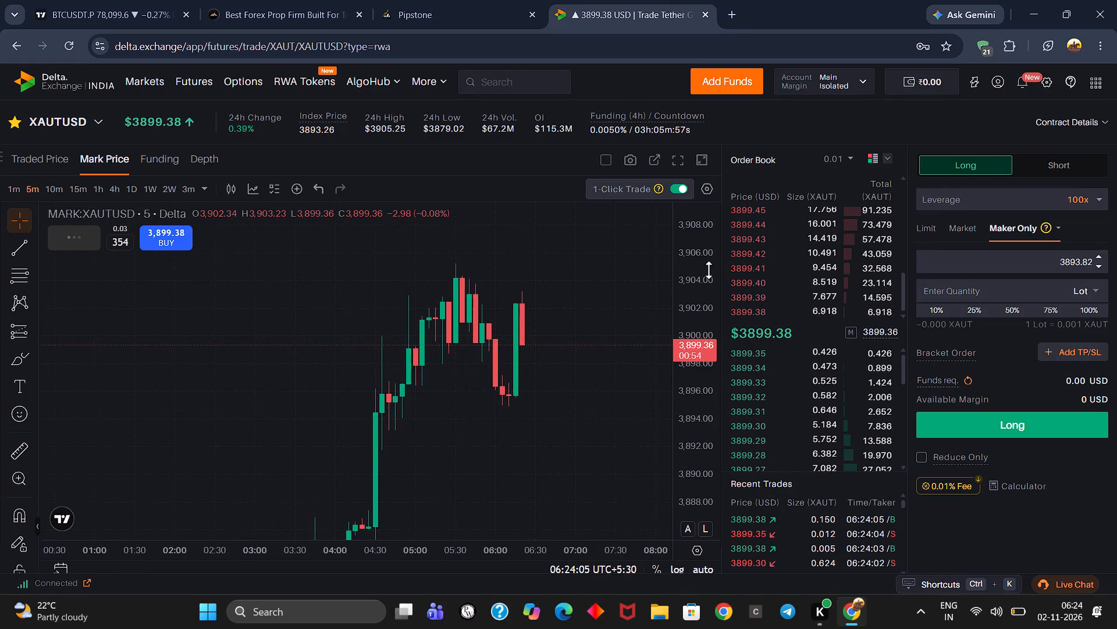
scroll(706, 273, "down", 5)
Return to the Pipstone challenge, dismiss its account credentials, and close the Pipstone trader page.
left_click(487, 0)
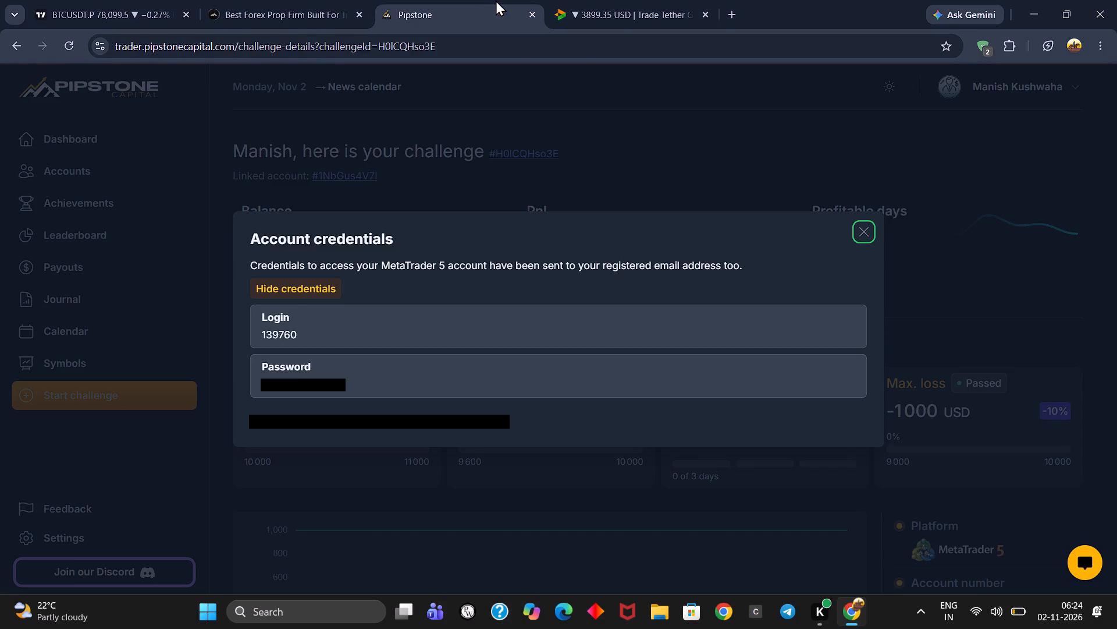
left_click(870, 220)
left_click(864, 226)
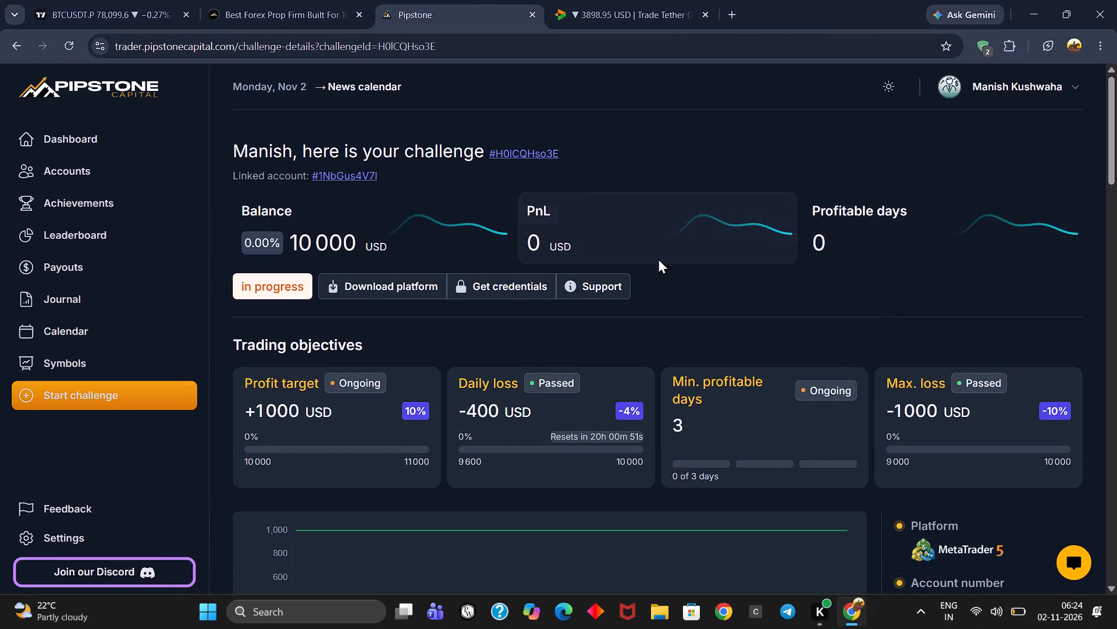
scroll(662, 235, "up", 5)
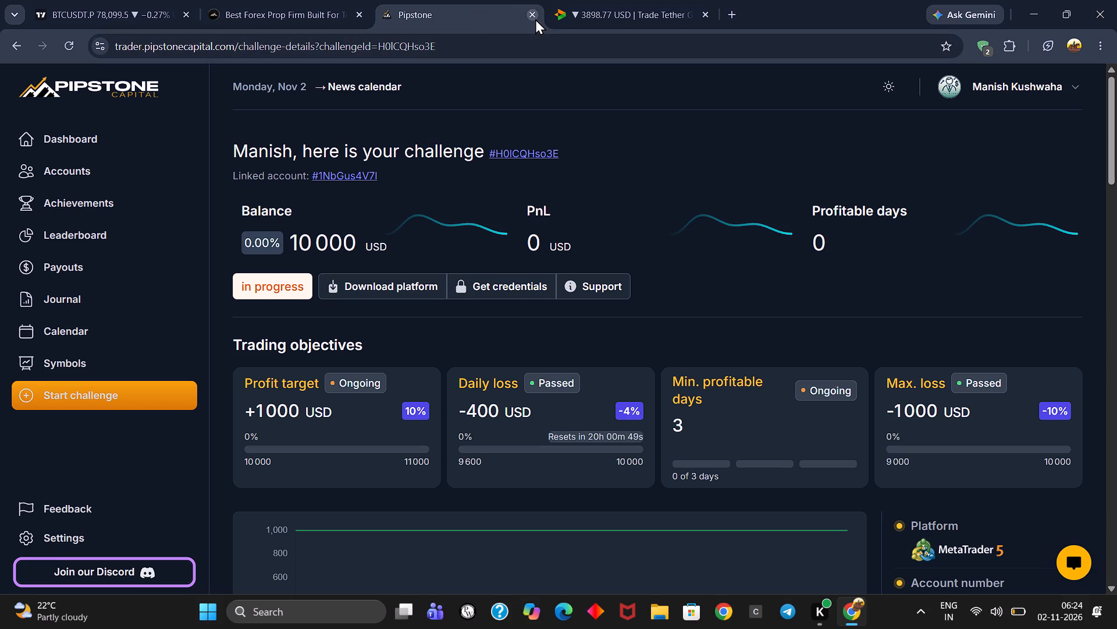
left_click(535, 19)
Examine the recent rise and latest candles on the XAUTUSD 5-minute chart.
left_click_drag(577, 356, 532, 399)
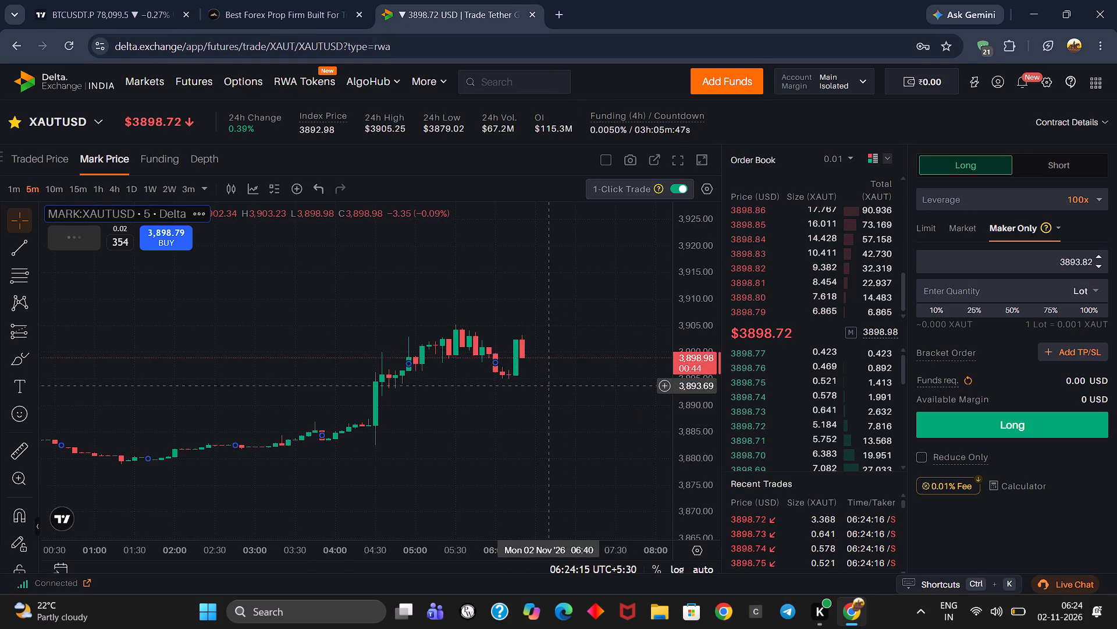
left_click_drag(532, 399, 345, 347)
scroll(468, 352, "down", 4)
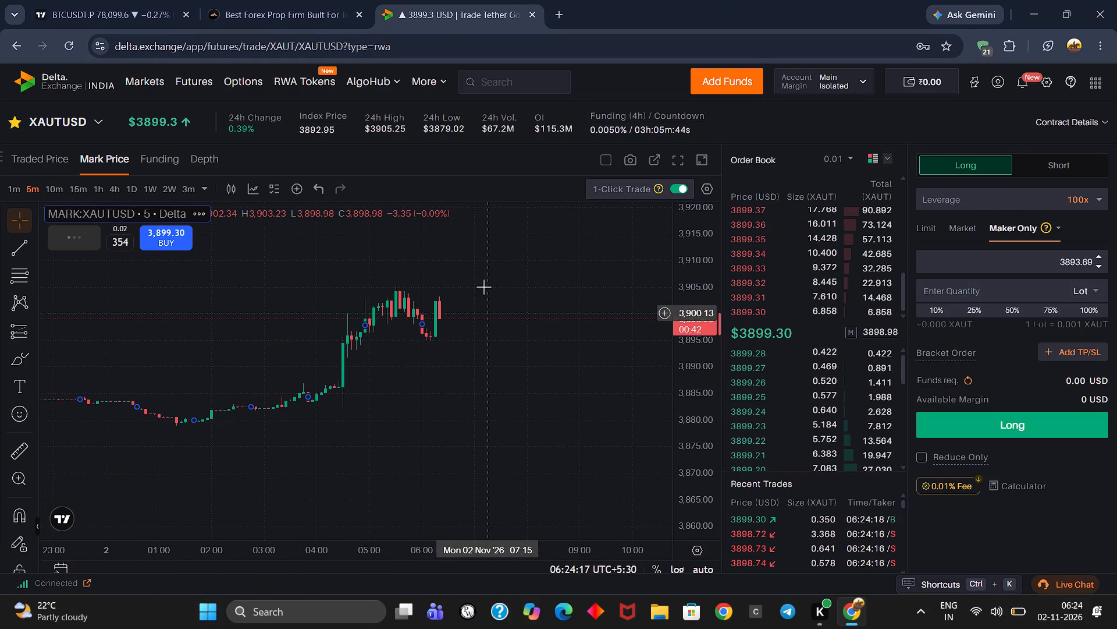
Switch back to the BTCUSDT.P 4-hour chart in TradingView.
left_click(247, 0)
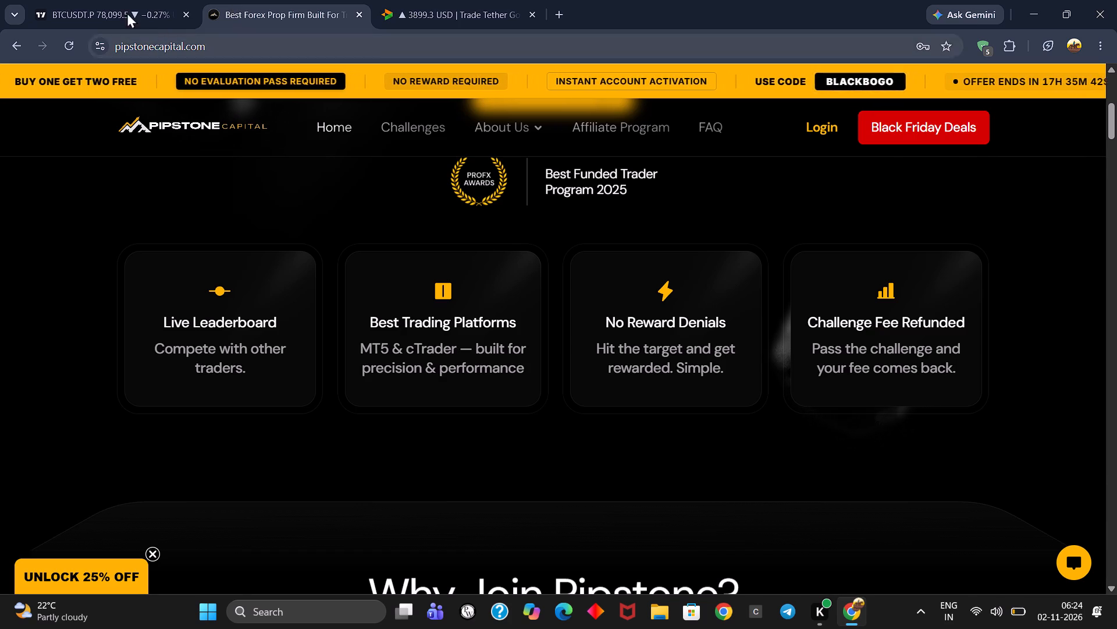
left_click(62, 0)
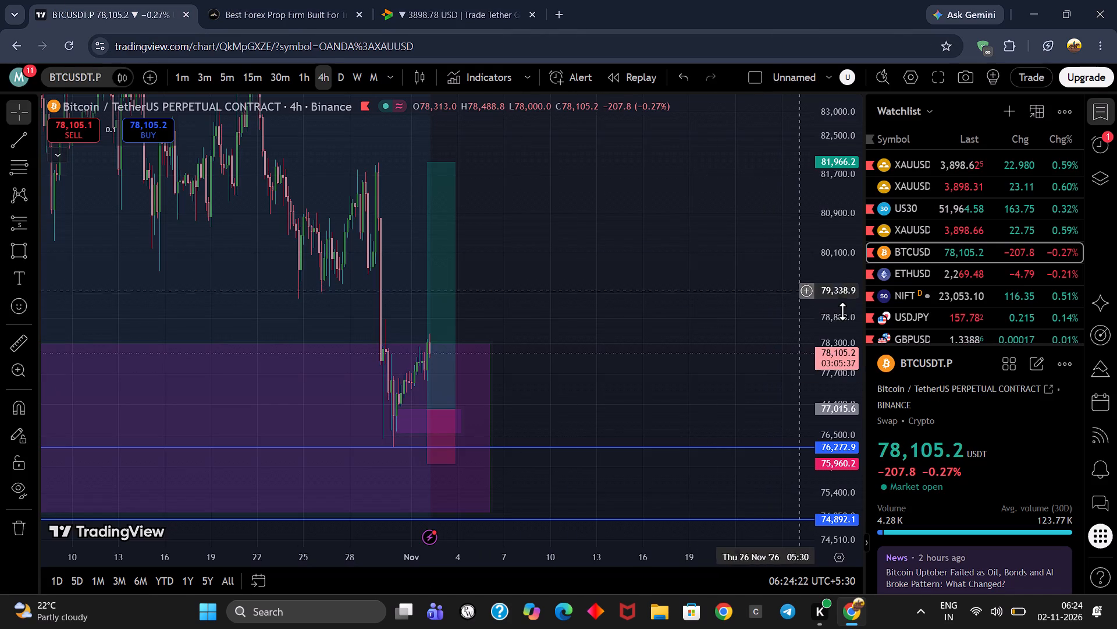
Examine the BTCUSDT.P 4-hour chart around the price zones, the drawn long position and the volume profile.
scroll(843, 313, "down", 4)
scroll(646, 327, "up", 4)
left_click_drag(613, 293, 785, 256)
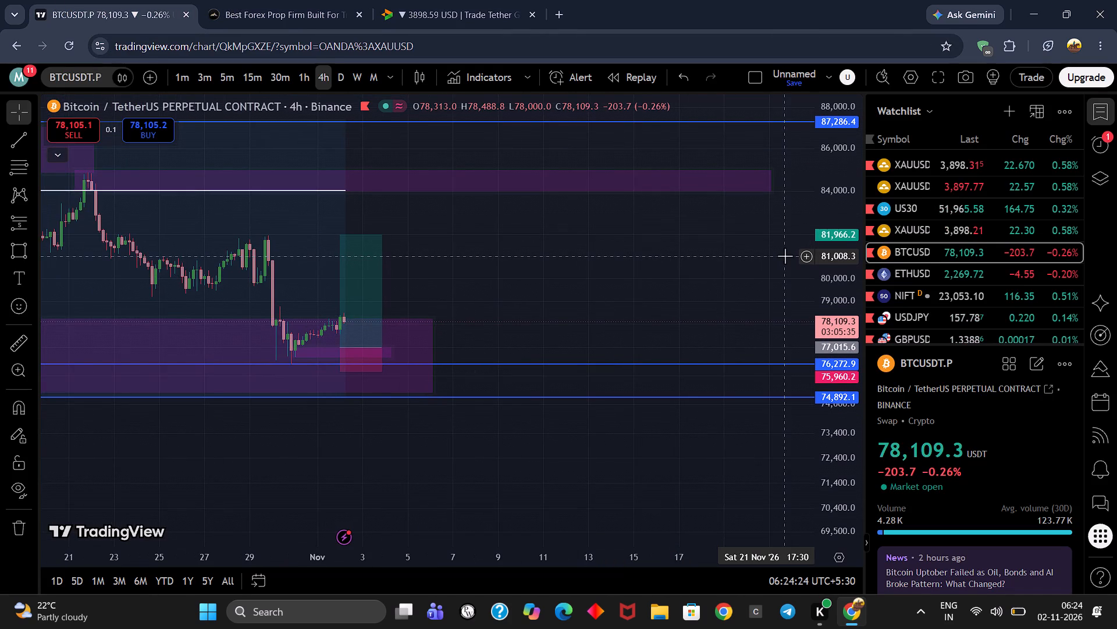
scroll(785, 256, "down", 5)
scroll(769, 319, "down", 6)
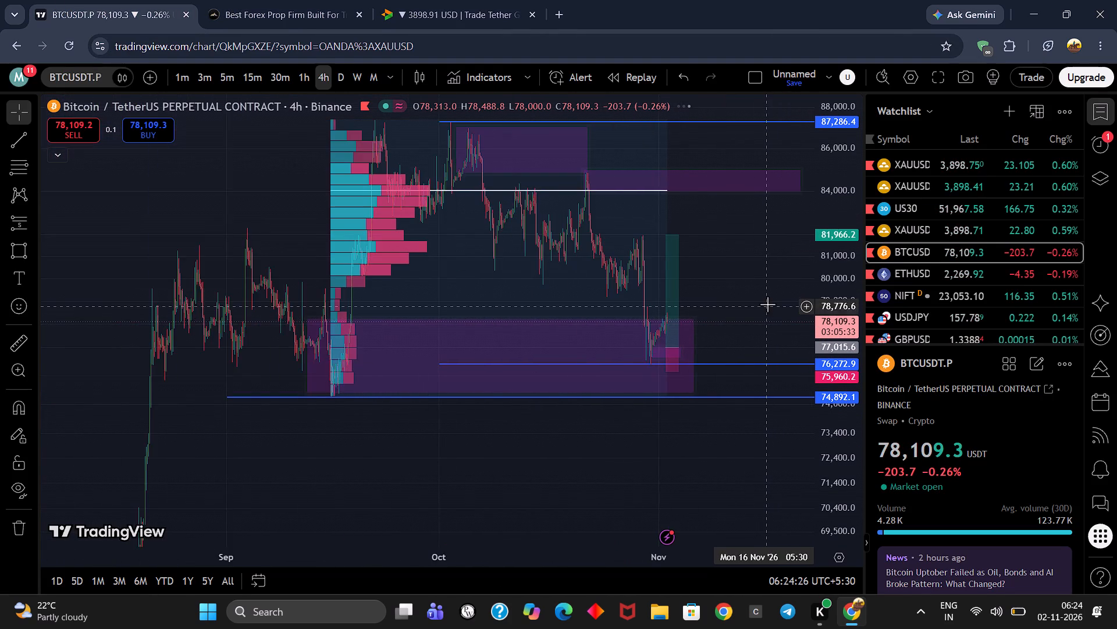
scroll(767, 304, "up", 5)
left_click_drag(720, 266, 668, 309)
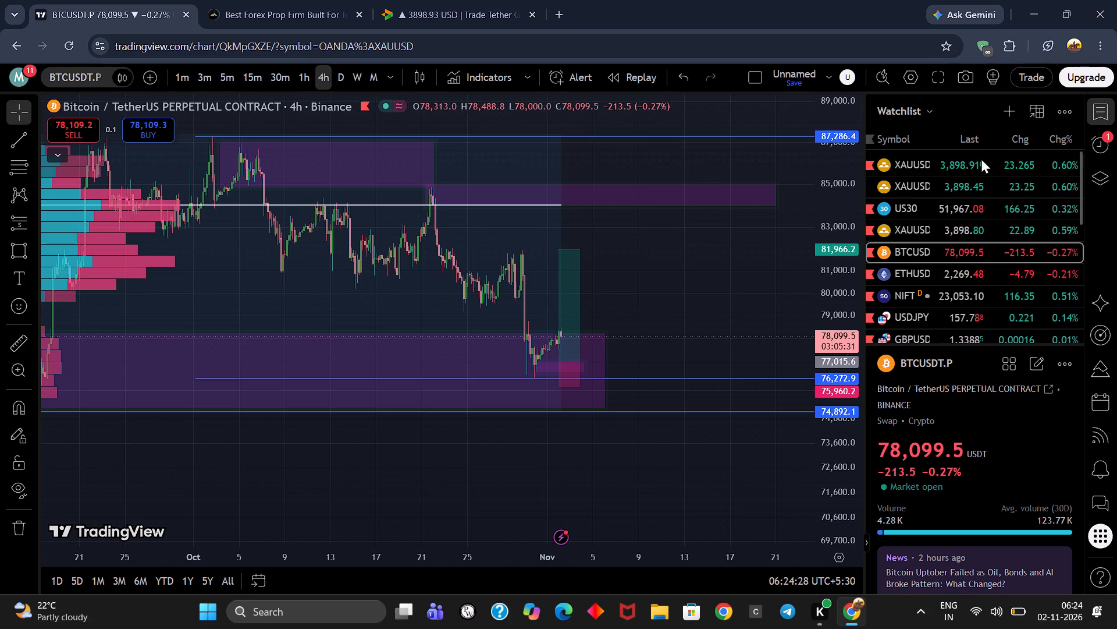
Switch to the OANDA XAUUSD chart and examine the latest 4-hour candles against the marked zones.
left_click(933, 172)
scroll(693, 278, "up", 3)
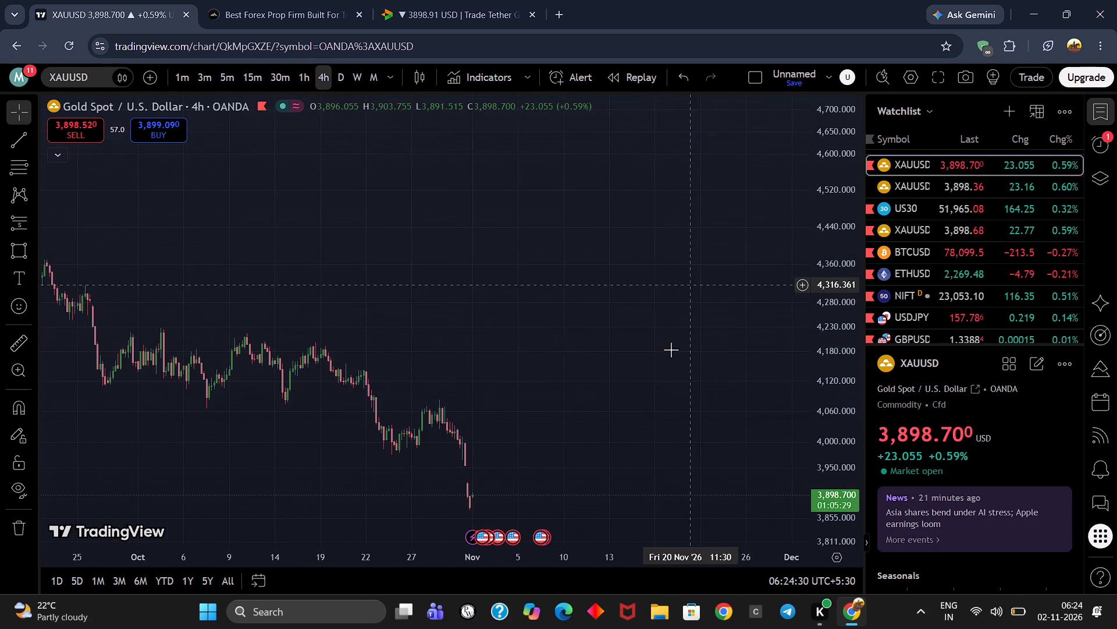
left_click_drag(670, 354, 677, 141)
scroll(688, 364, "up", 4)
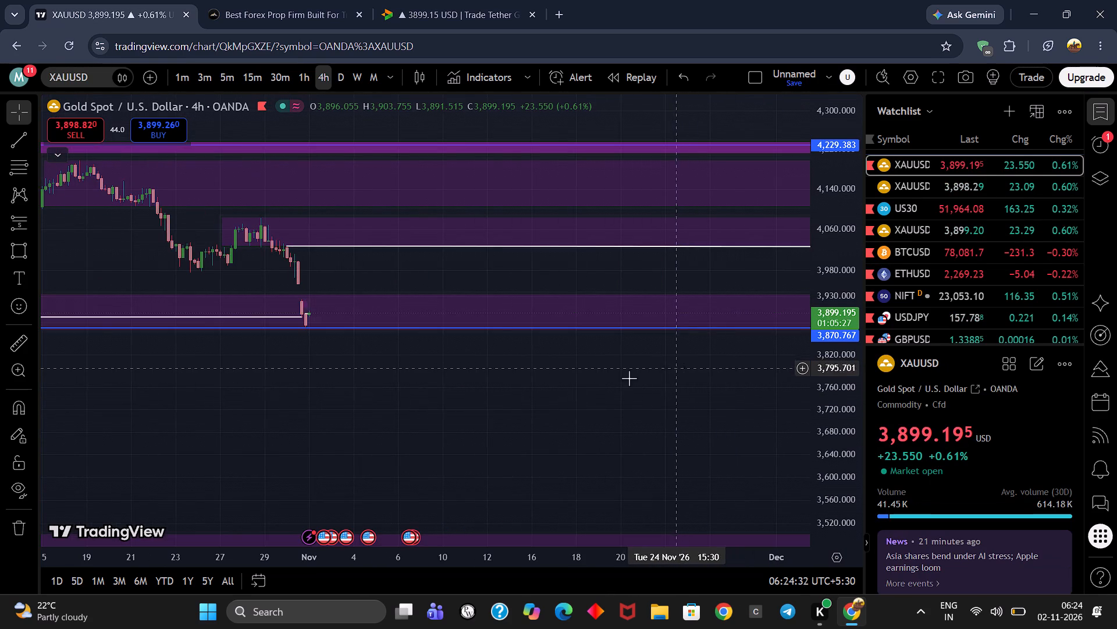
left_click_drag(575, 395, 816, 414)
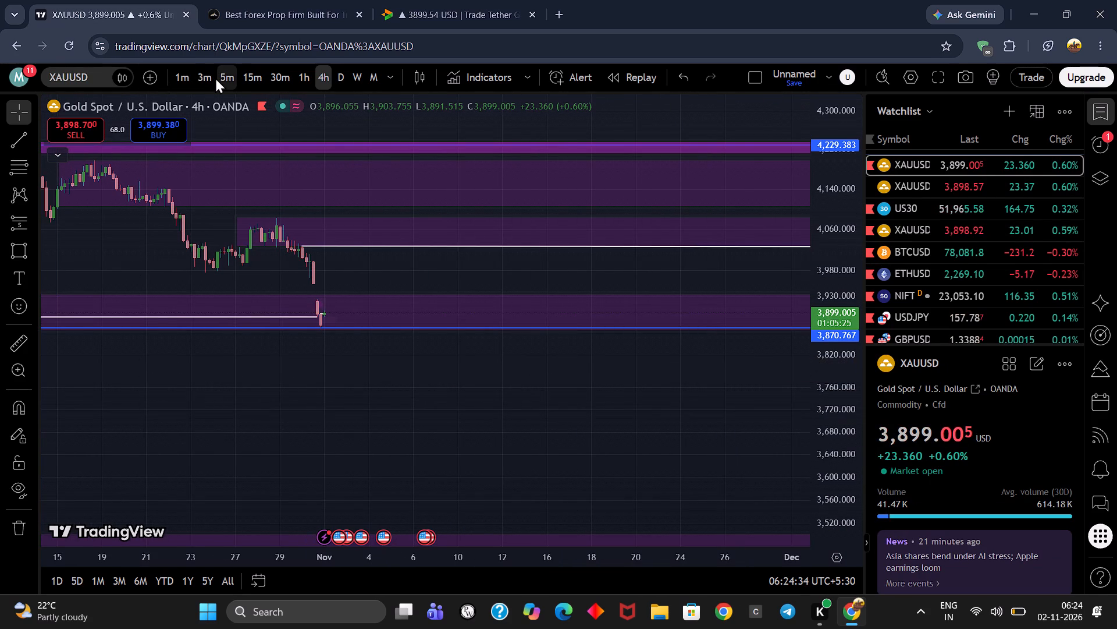
Change the OANDA XAUUSD chart to the 1-hour timeframe and examine the latest candles around the marked zones.
left_click(310, 77)
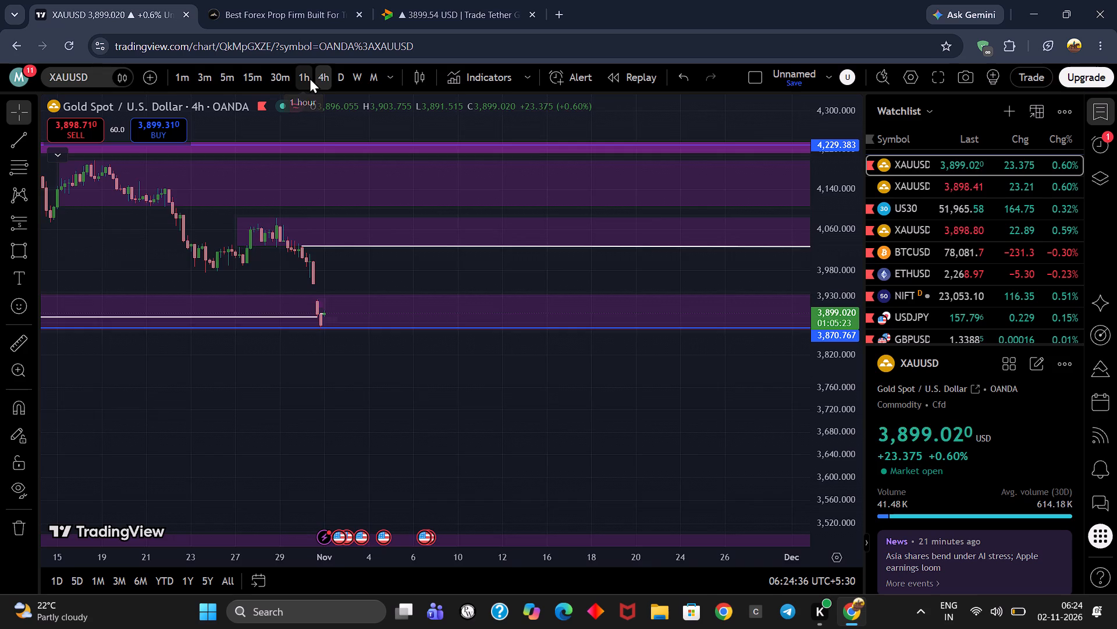
scroll(859, 414, "up", 11)
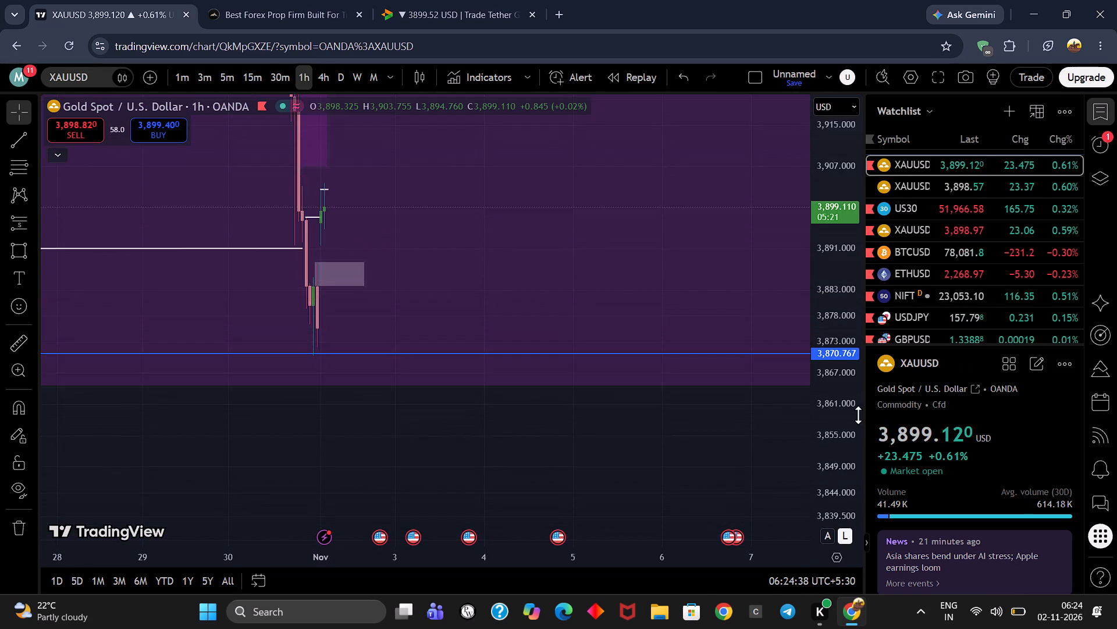
scroll(576, 523, "up", 5)
left_click_drag(553, 488, 727, 470)
scroll(831, 294, "down", 4)
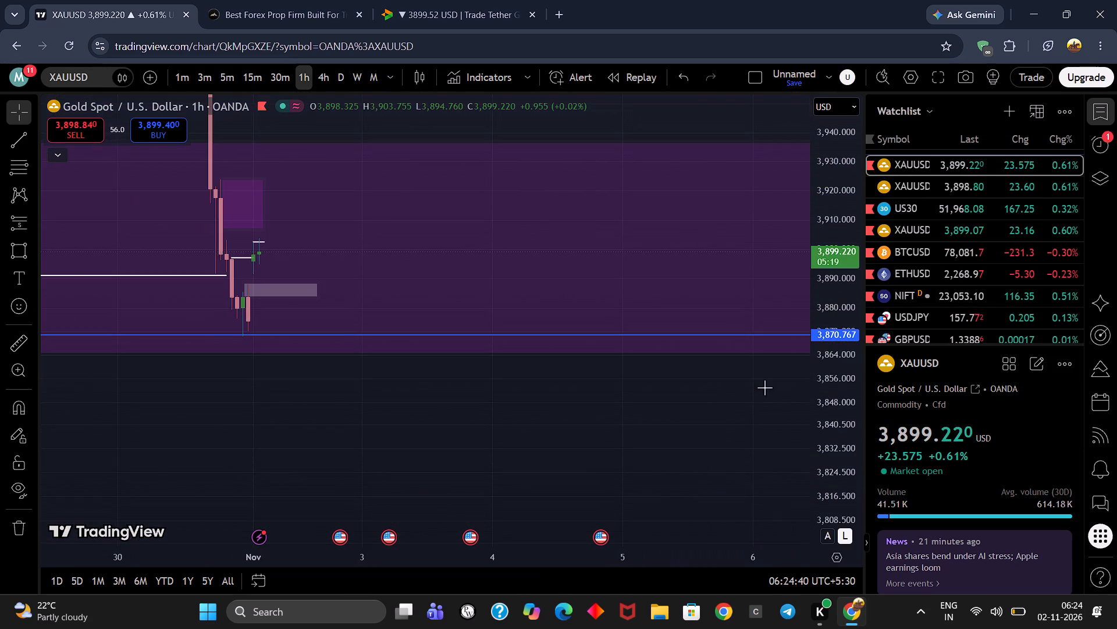
left_click_drag(625, 412, 723, 420)
scroll(521, 462, "up", 4)
left_click_drag(503, 459, 883, 467)
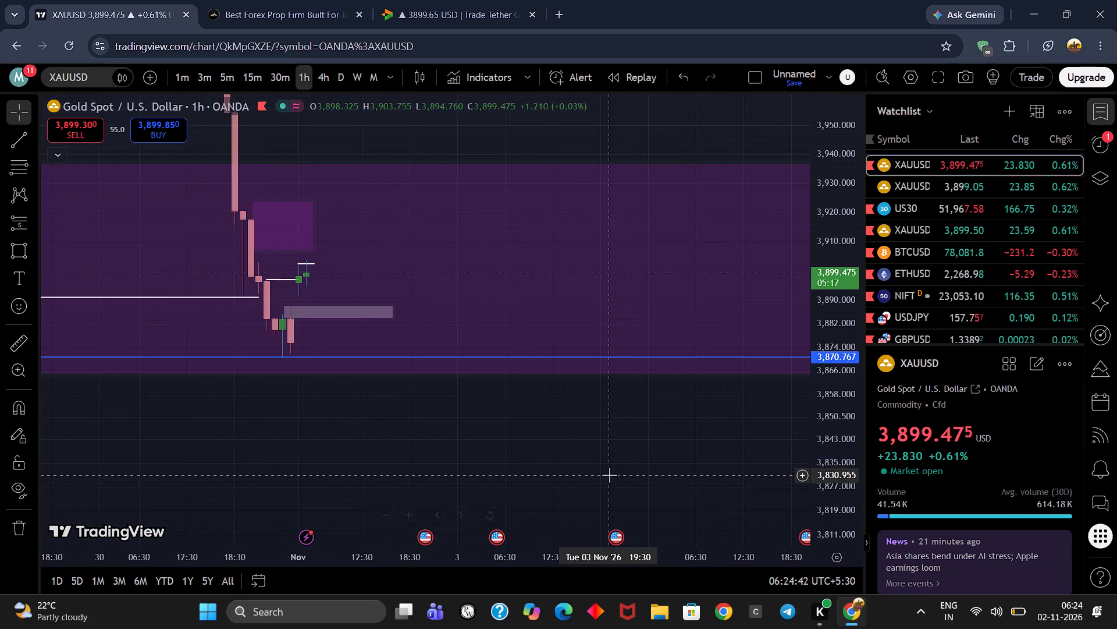
left_click_drag(609, 475, 654, 426)
left_click_drag(506, 427, 694, 414)
scroll(588, 420, "up", 3)
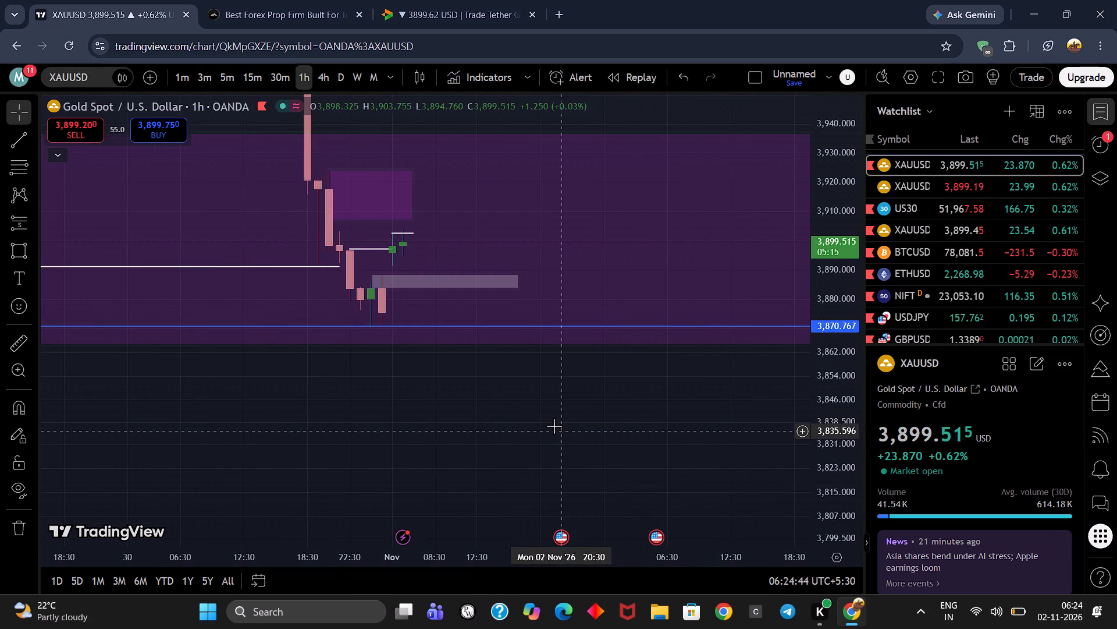
left_click_drag(554, 425, 643, 448)
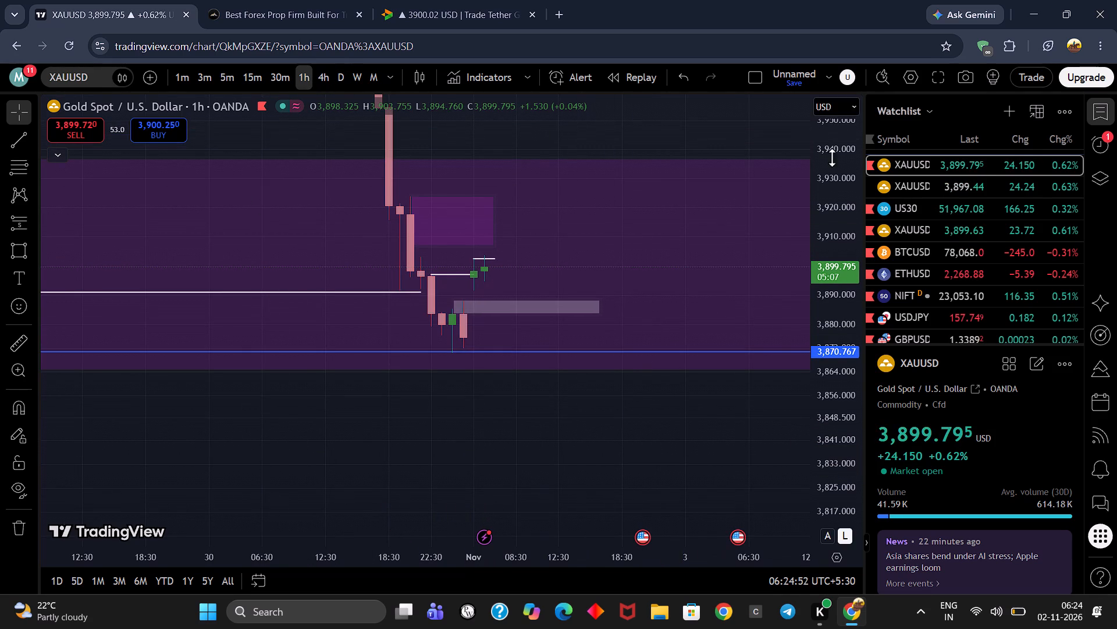
Switch to the Vantage XAUUSD chart and examine its recent 1-hour candles.
left_click(935, 233)
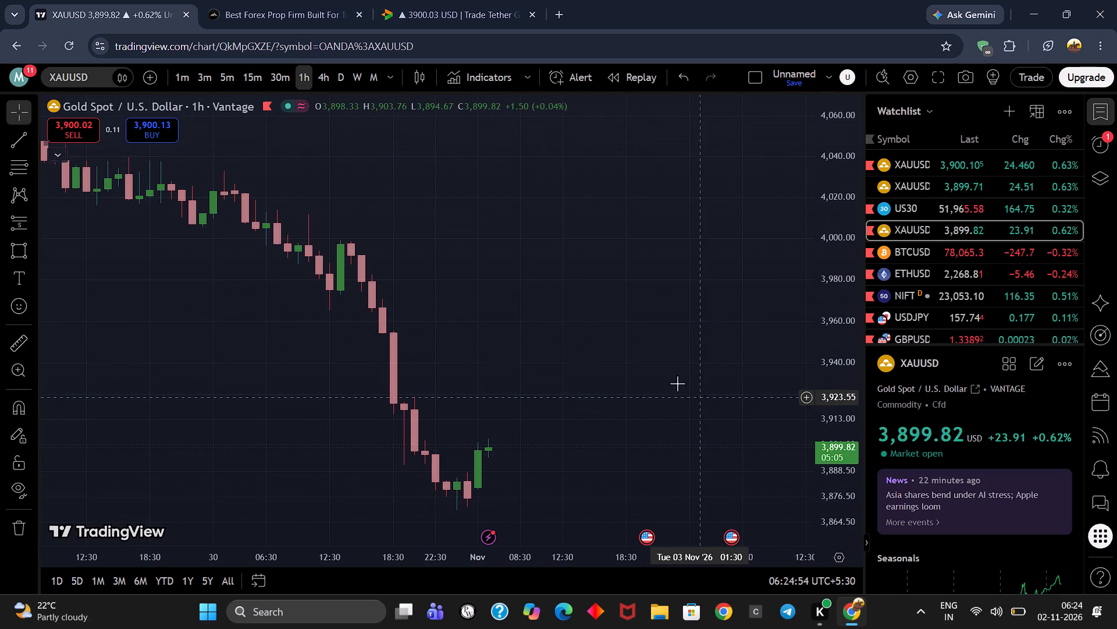
left_click_drag(655, 320, 590, 171)
scroll(880, 355, "up", 1)
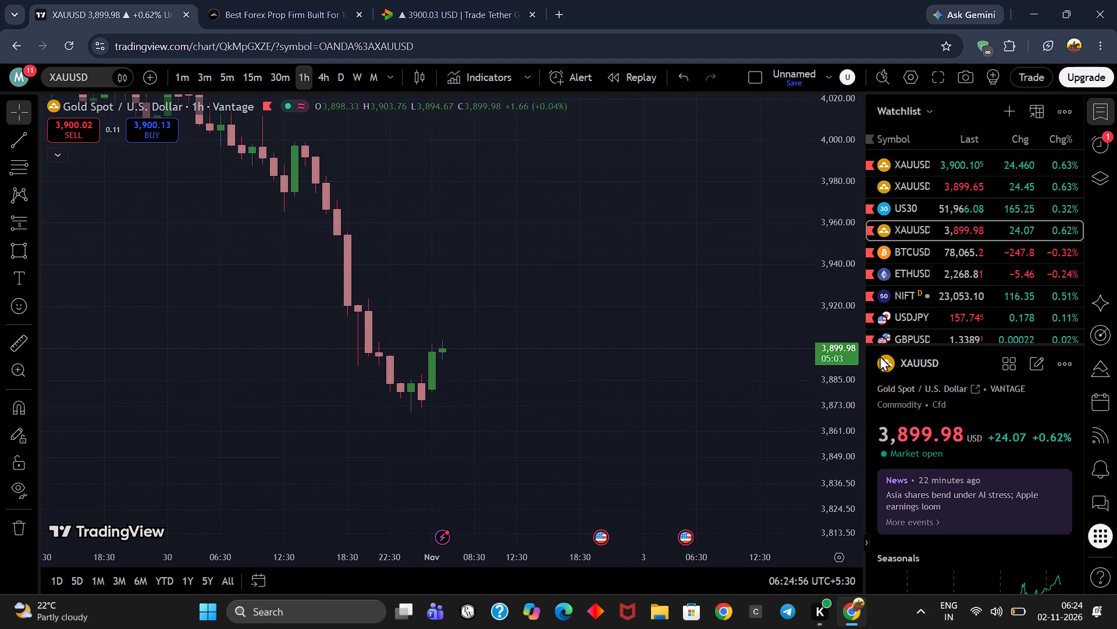
scroll(880, 355, "up", 5)
scroll(664, 373, "up", 4)
left_click_drag(577, 416, 642, 364)
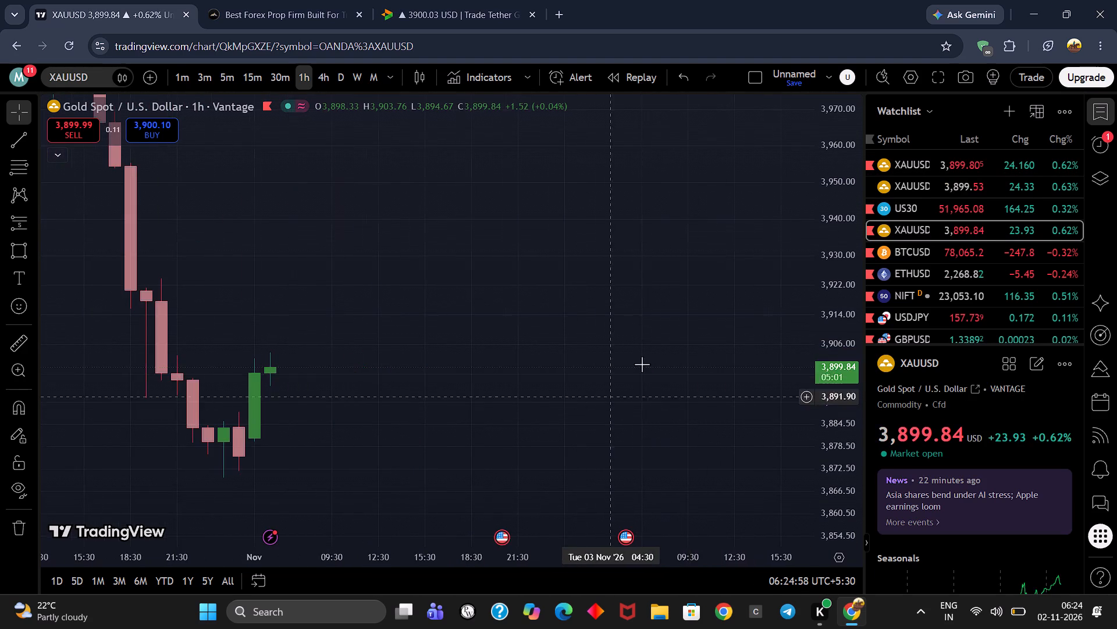
left_click_drag(642, 364, 681, 261)
left_click_drag(489, 304, 634, 373)
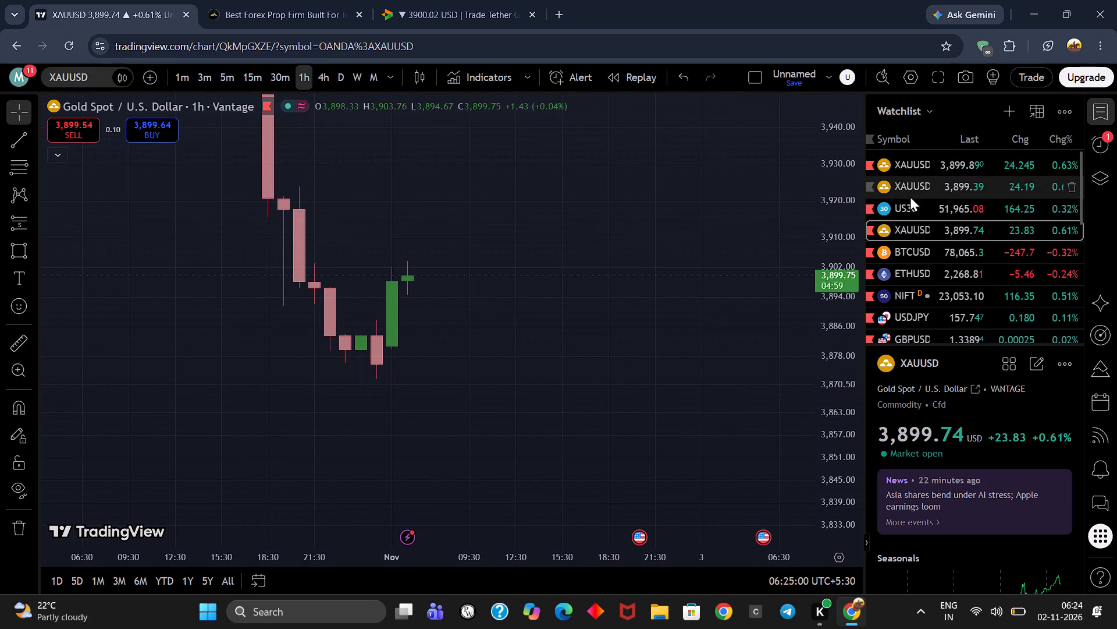
Switch to the Capital.com XAUUSD chart and examine the 1-hour candles around the choch, bos and h1 high markings.
left_click(921, 185)
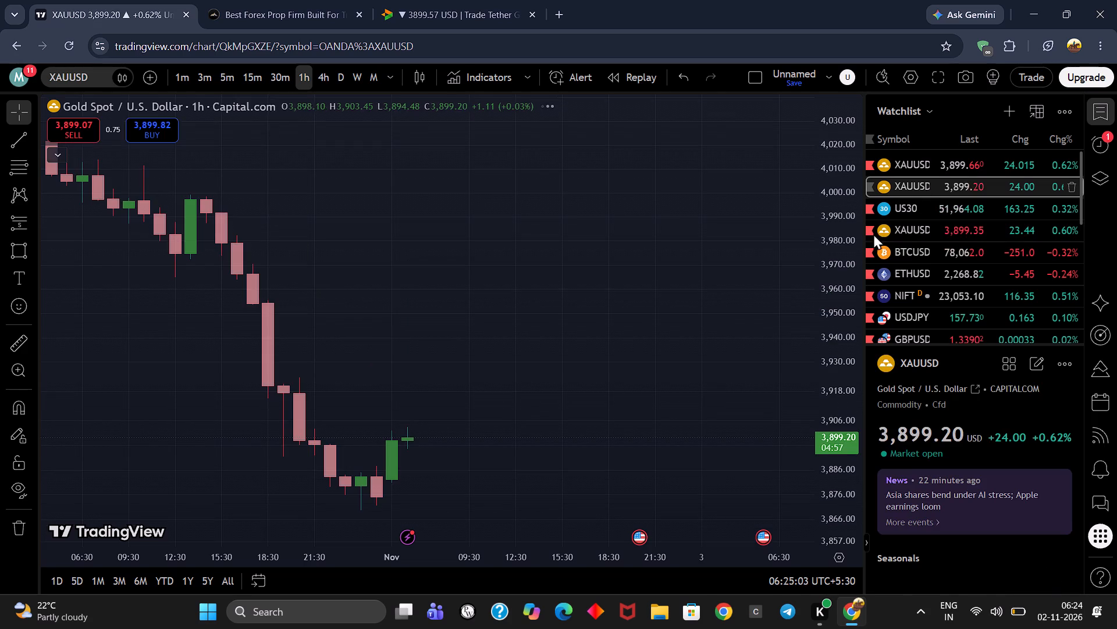
left_click_drag(614, 379, 643, 234)
scroll(821, 313, "up", 4)
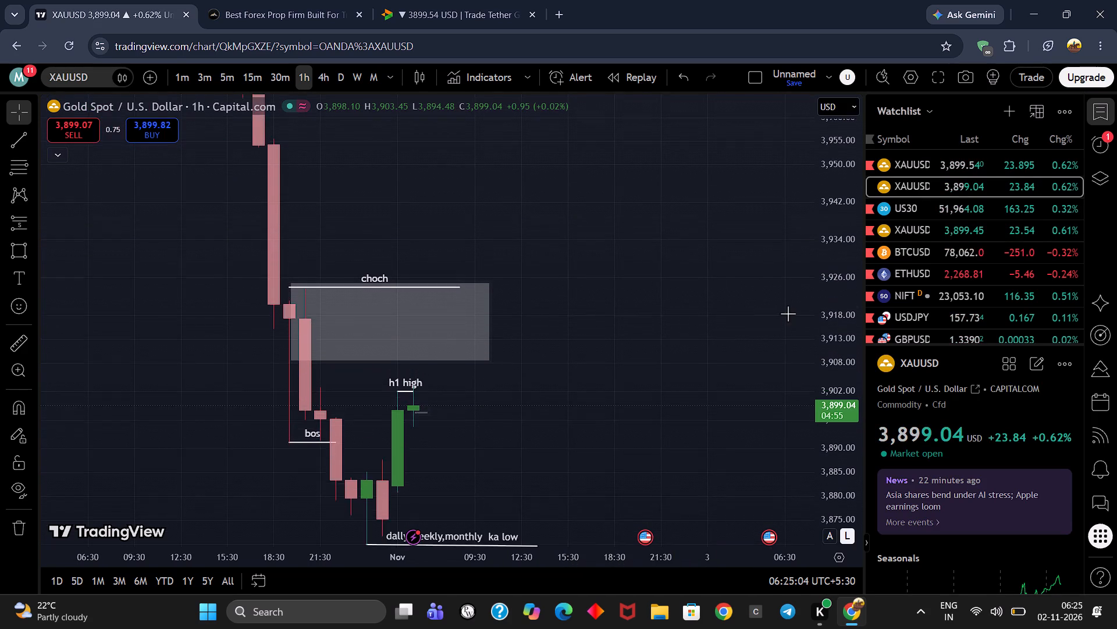
scroll(788, 313, "up", 4)
left_click_drag(764, 357, 819, 240)
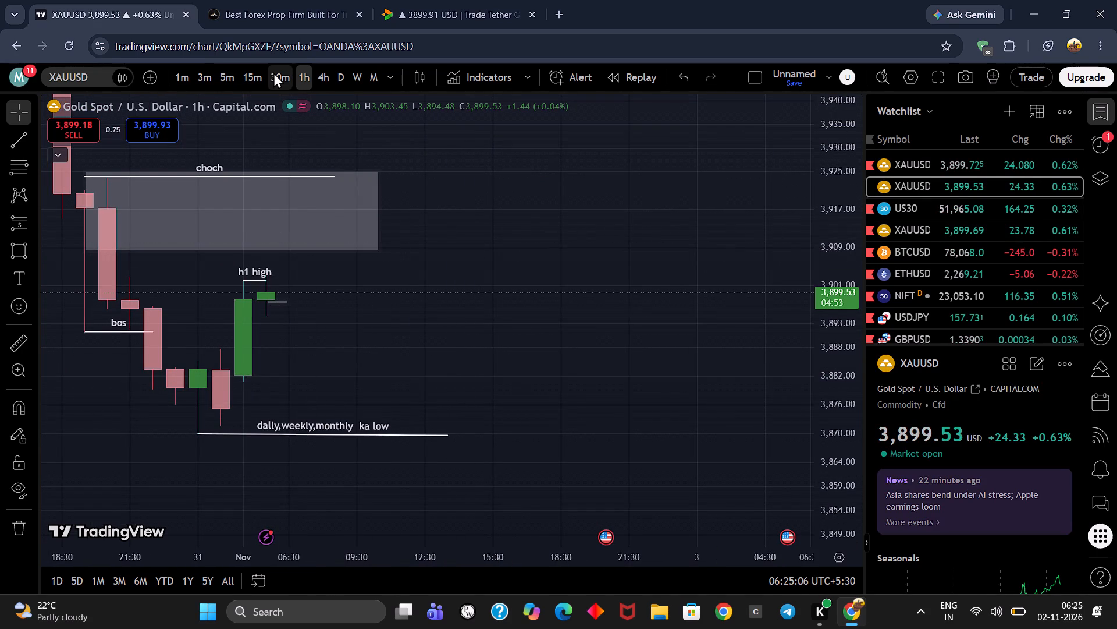
Change the Capital.com XAUUSD chart to the 15-minute timeframe and examine price between the h1 high and the marked low.
left_click(259, 72)
scroll(701, 349, "down", 5)
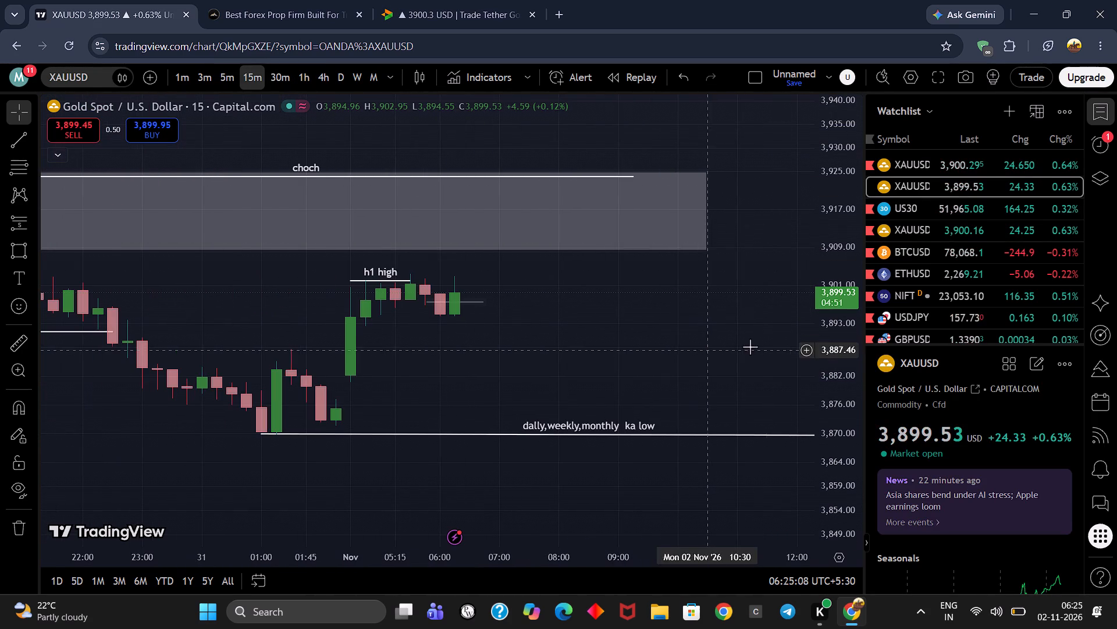
scroll(851, 331, "up", 4)
left_click_drag(750, 342, 778, 234)
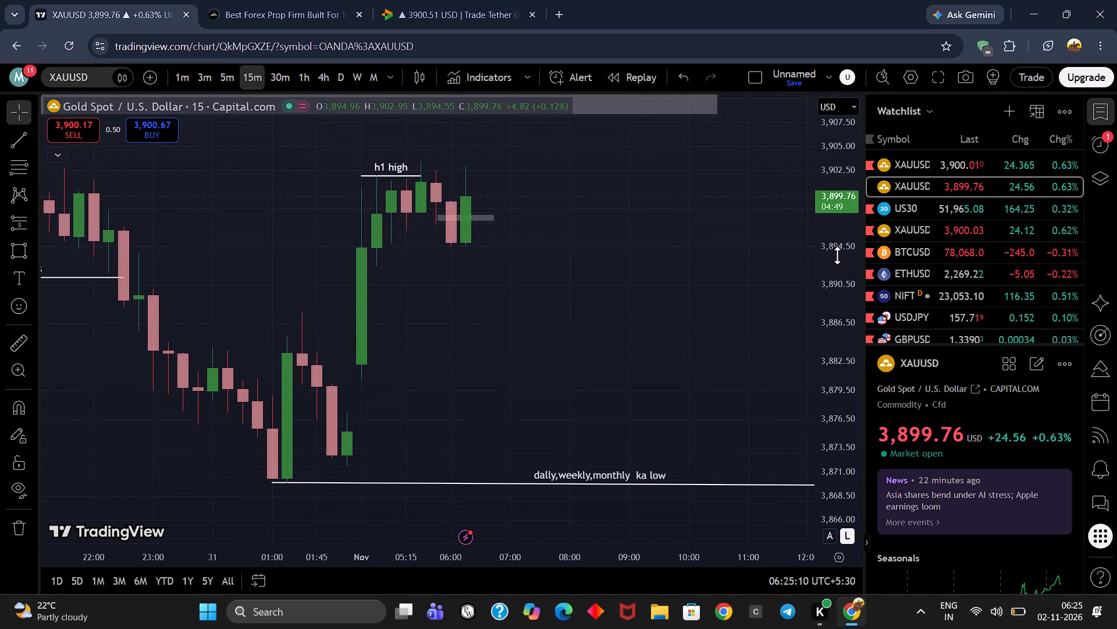
scroll(838, 260, "down", 3)
left_click_drag(645, 345, 679, 205)
left_click_drag(681, 204, 699, 306)
left_click_drag(688, 225, 589, 292)
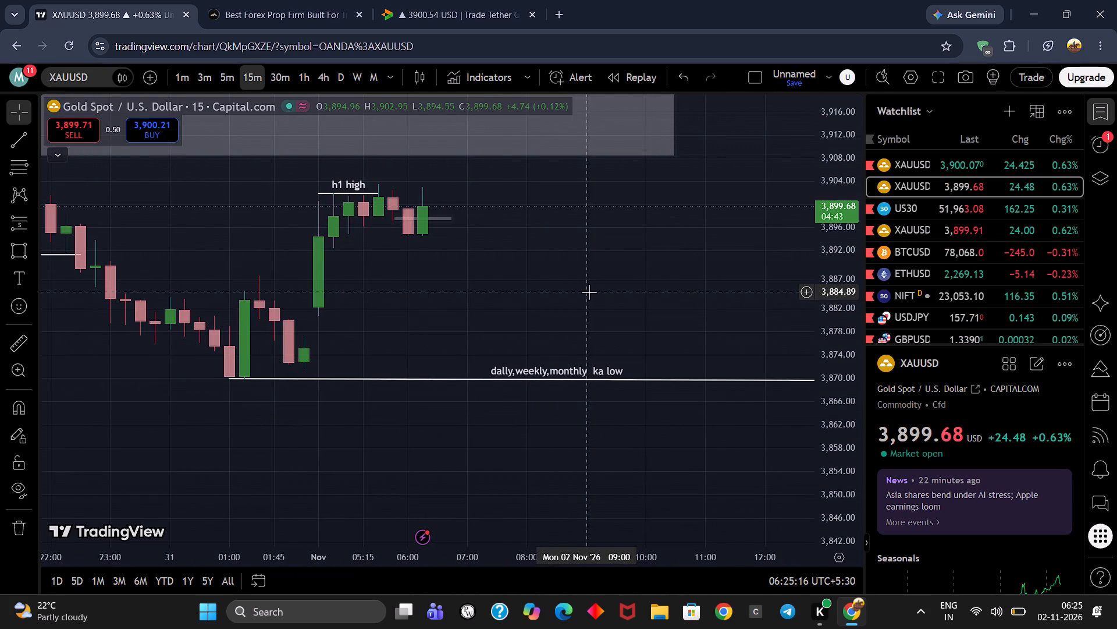
scroll(589, 292, "down", 1)
left_click_drag(606, 280, 696, 370)
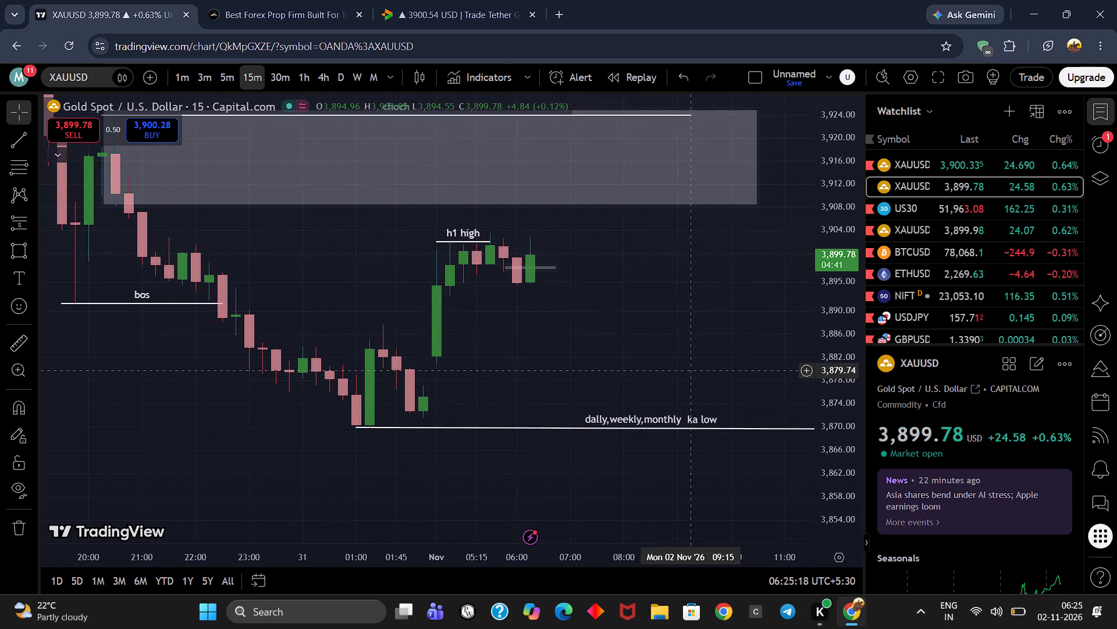
left_click_drag(696, 370, 628, 320)
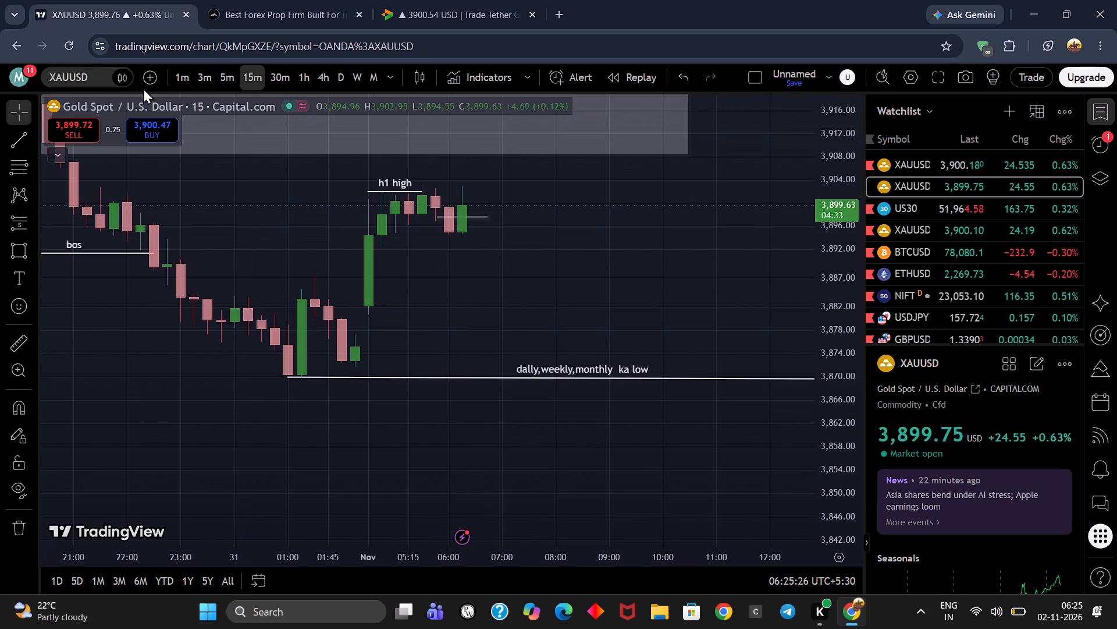
Change the XAUUSD chart to the 5-minute timeframe and examine the candles around the h1 high and the grey choch zone.
left_click(233, 69)
scroll(633, 242, "down", 5)
left_click_drag(689, 257, 646, 272)
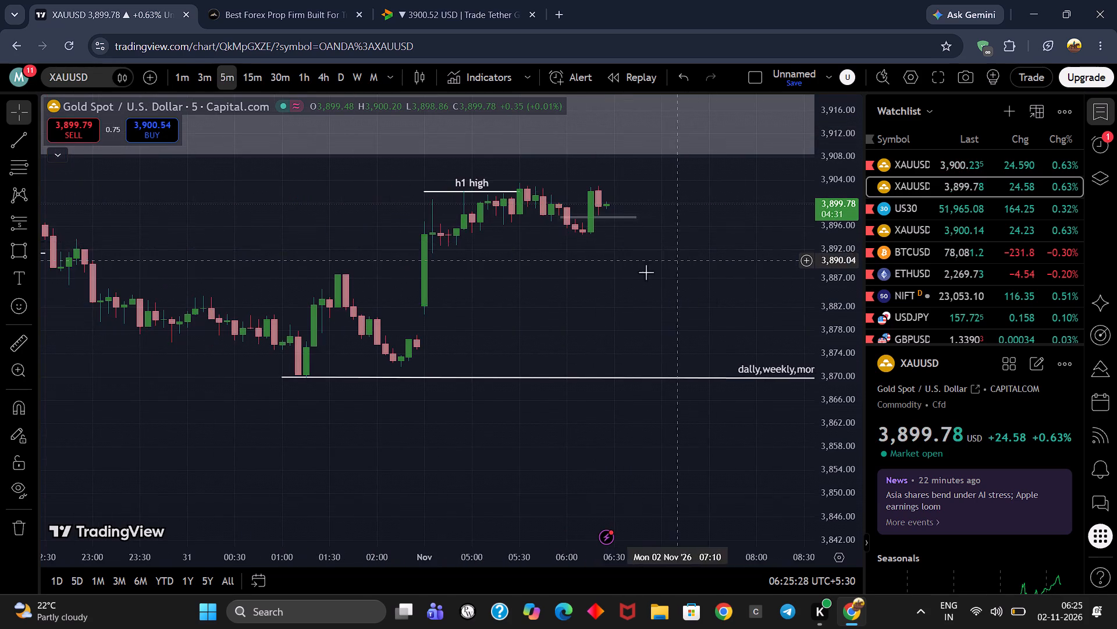
left_click_drag(646, 272, 440, 331)
scroll(630, 340, "down", 5)
left_click_drag(670, 327, 585, 358)
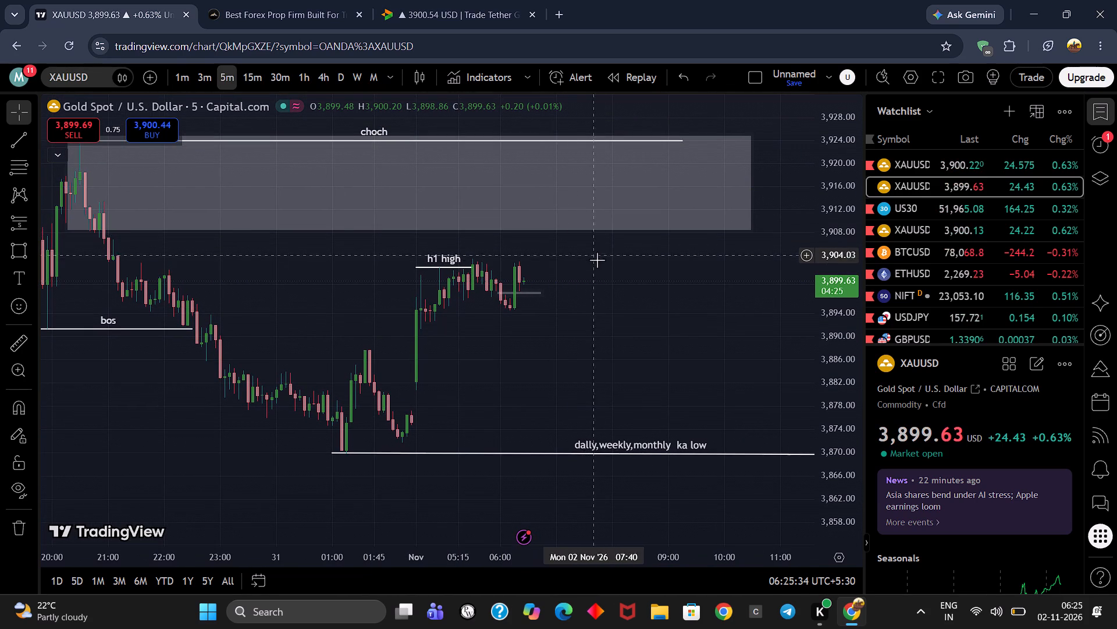
left_click_drag(644, 266, 494, 316)
scroll(568, 314, "down", 2)
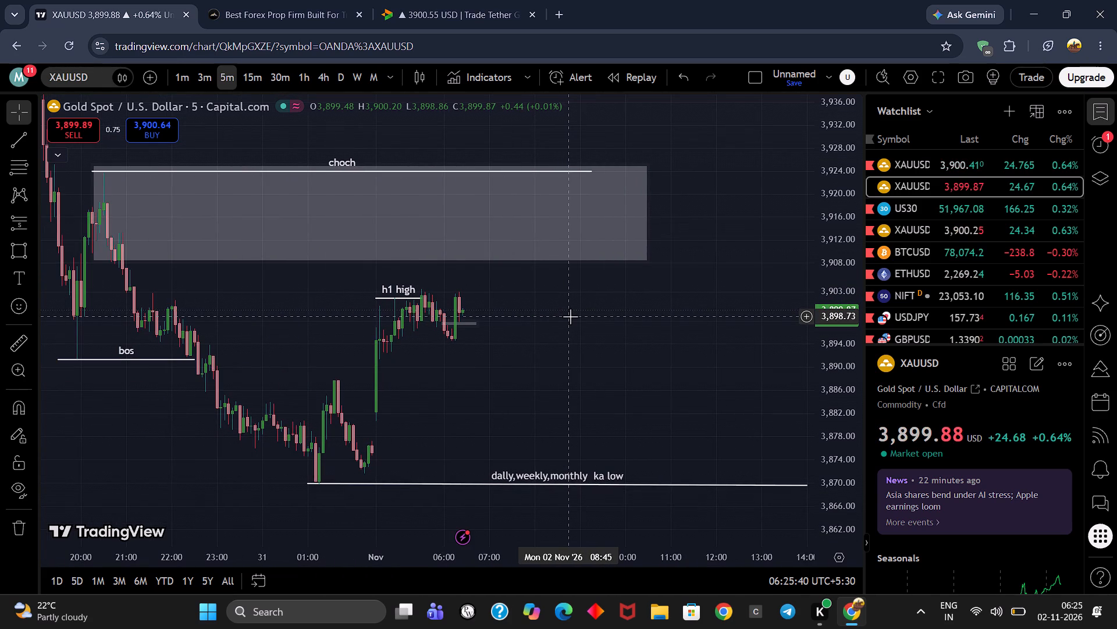
left_click_drag(574, 326, 564, 308)
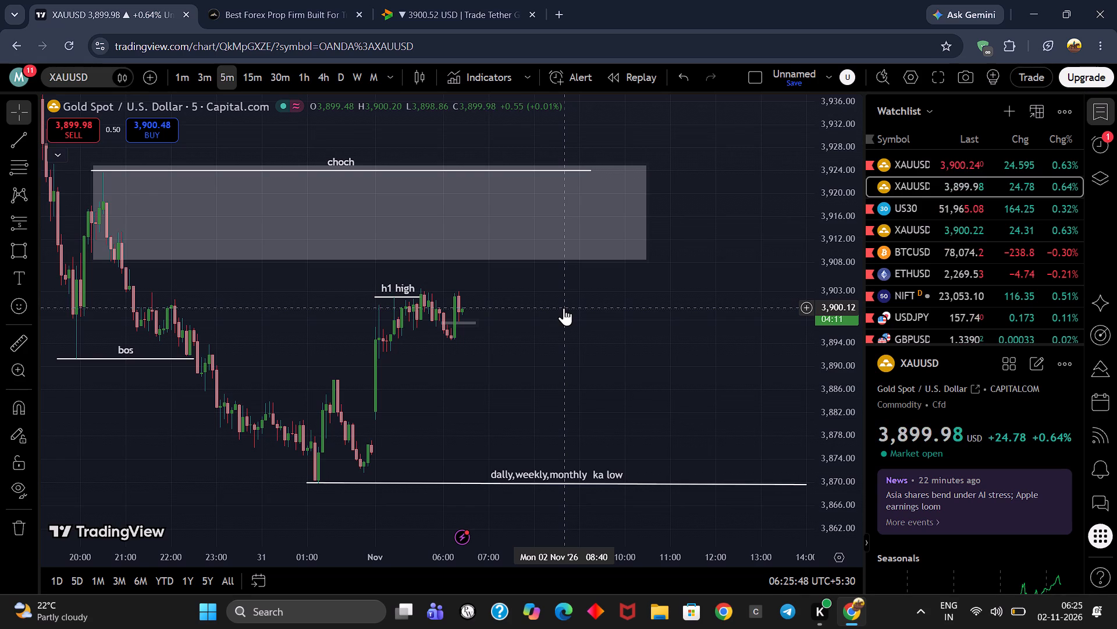
scroll(564, 308, "up", 6)
left_click_drag(557, 312, 691, 271)
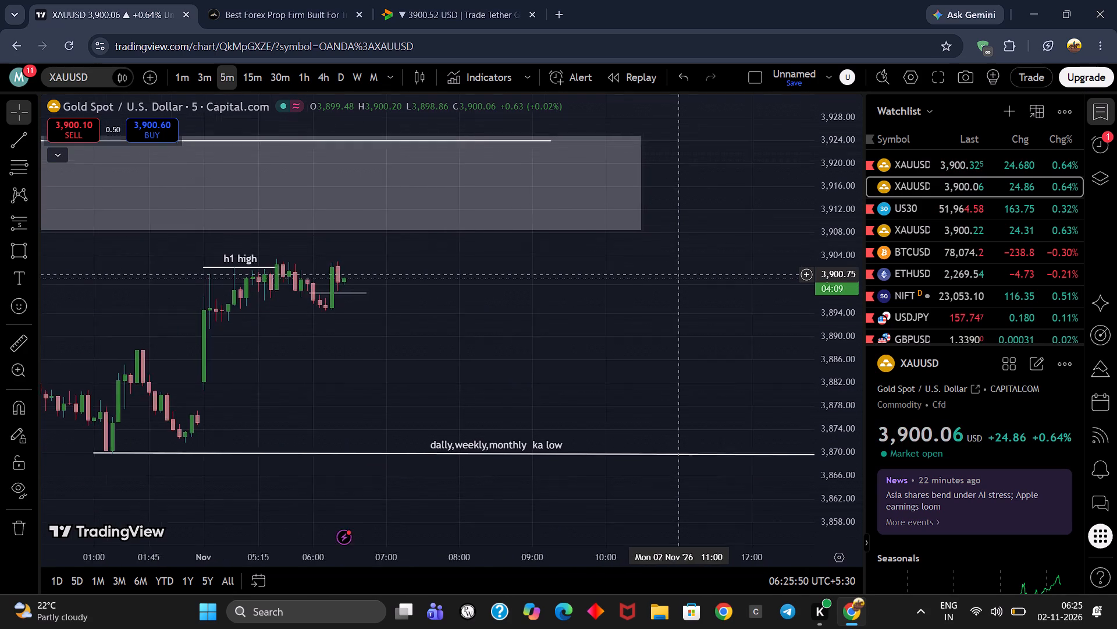
left_click_drag(691, 271, 693, 267)
scroll(698, 268, "down", 6)
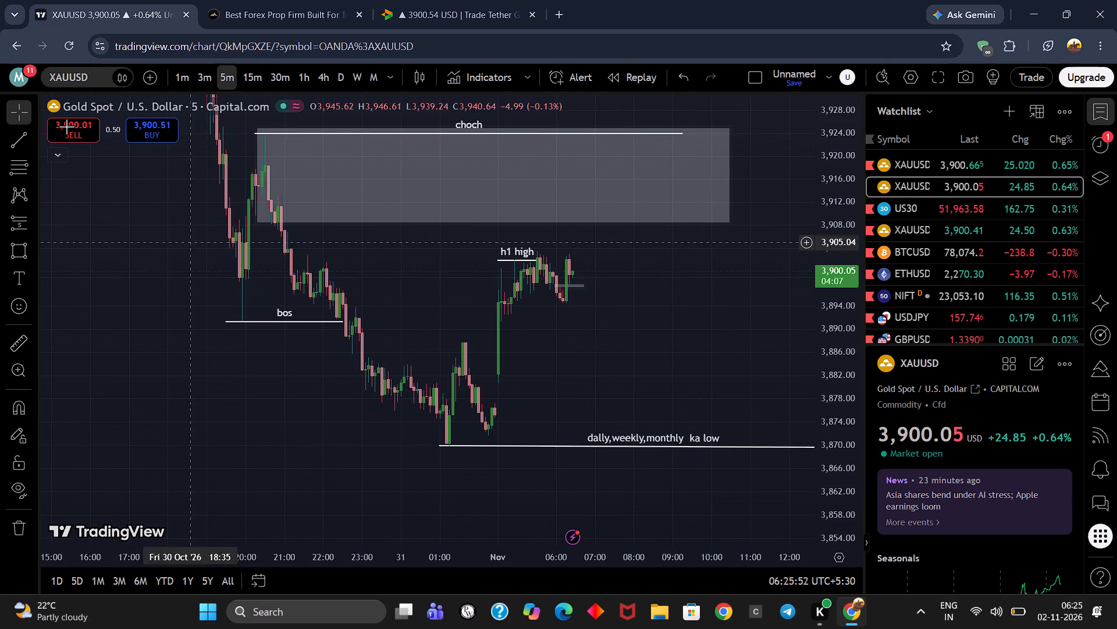
Draw a fixed range volume profile from the 30 Oct 20:30 swing high in the choch zone to the latest 5-minute candle.
left_click_drag(187, 291, 216, 320)
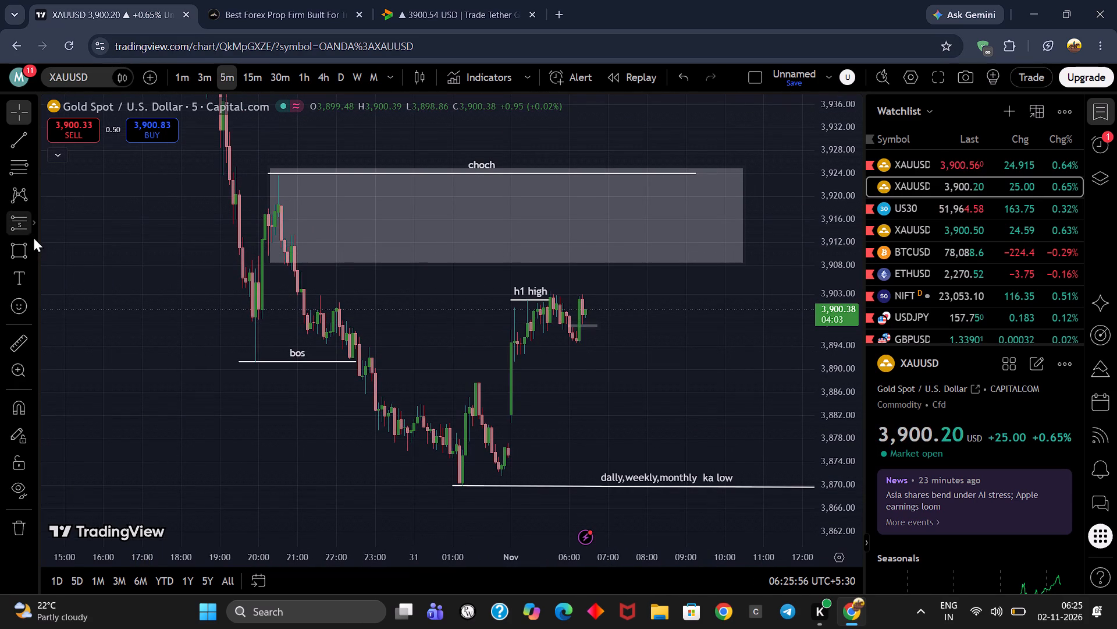
left_click(35, 227)
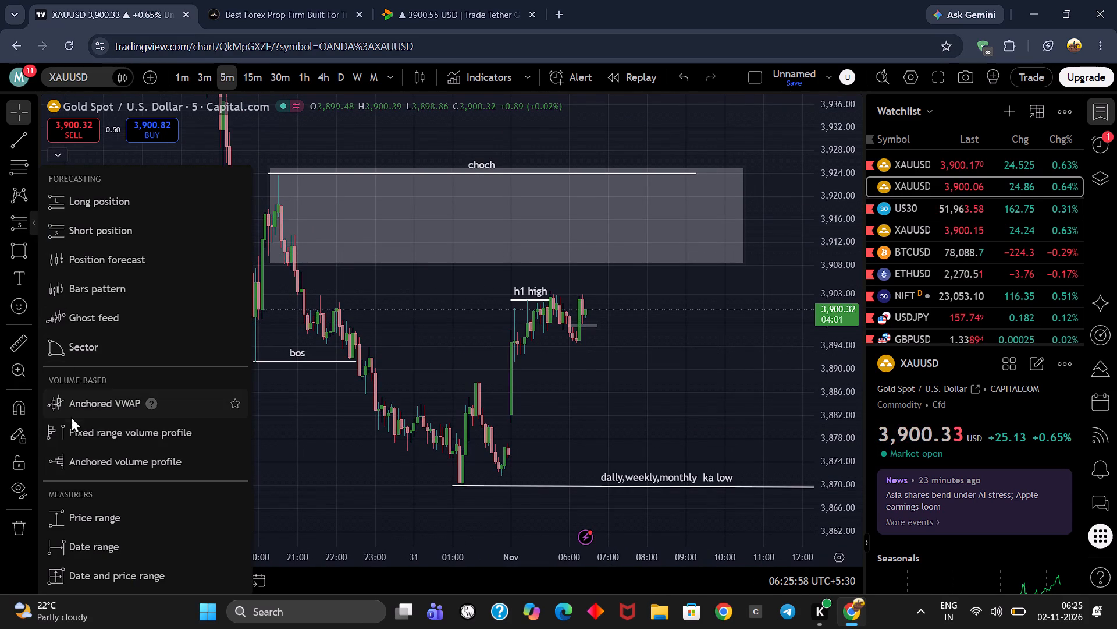
left_click(79, 436)
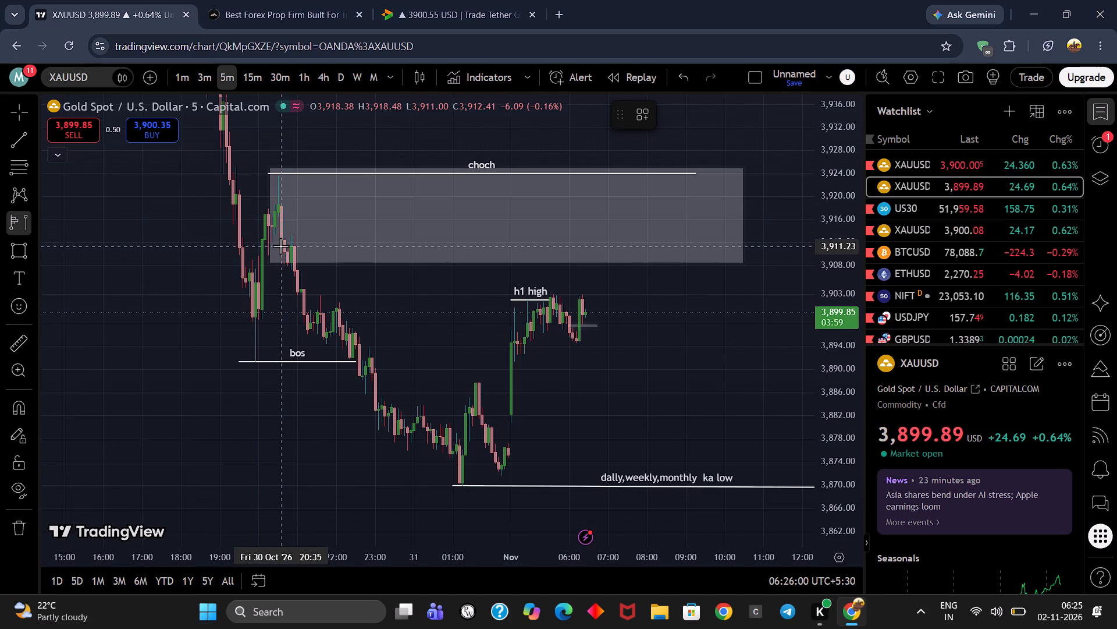
left_click(279, 243)
left_click(782, 242)
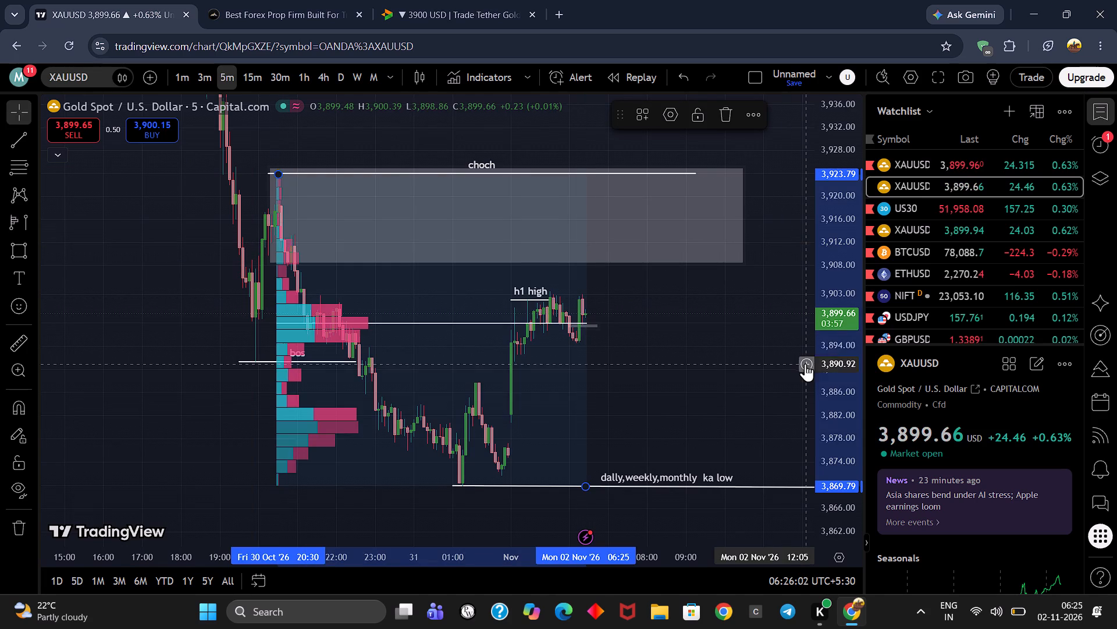
left_click_drag(721, 330, 715, 391)
scroll(850, 279, "down", 4)
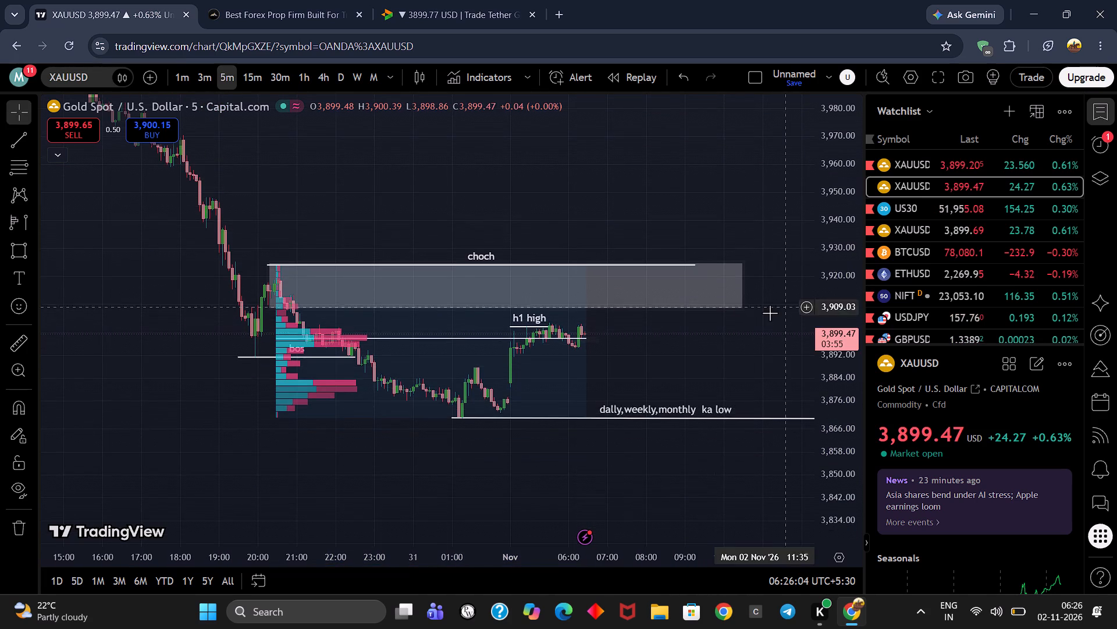
Move the fixed range volume profile's start point back to the 30 Oct 09:10 swing high, covering the whole decline.
scroll(766, 324, "down", 9)
left_click_drag(753, 152, 609, 345)
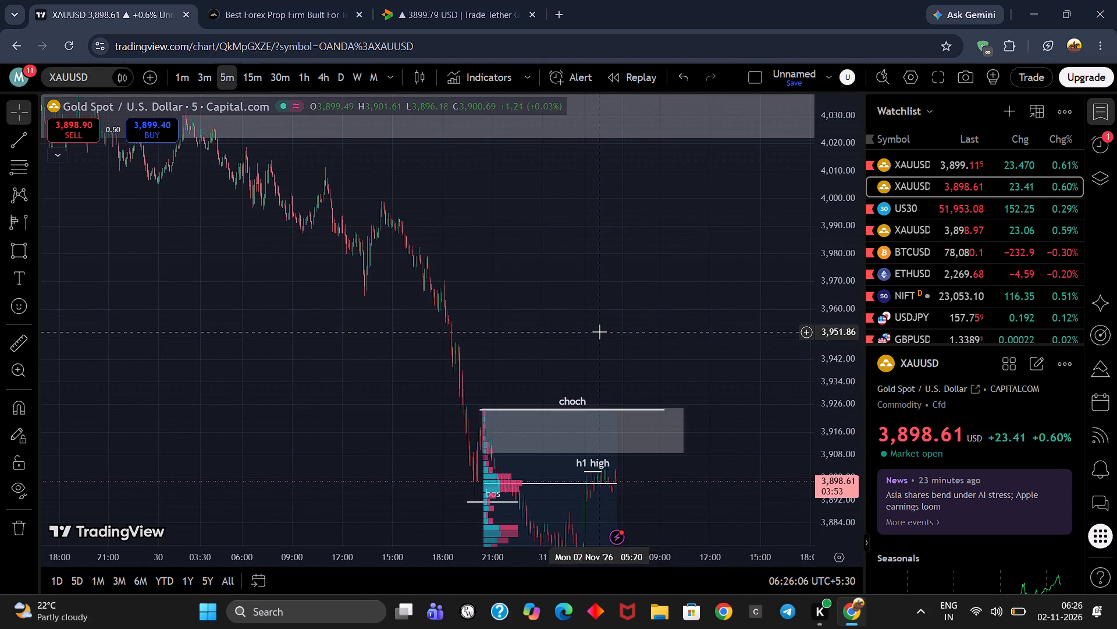
scroll(835, 222, "down", 2)
left_click_drag(705, 274, 677, 263)
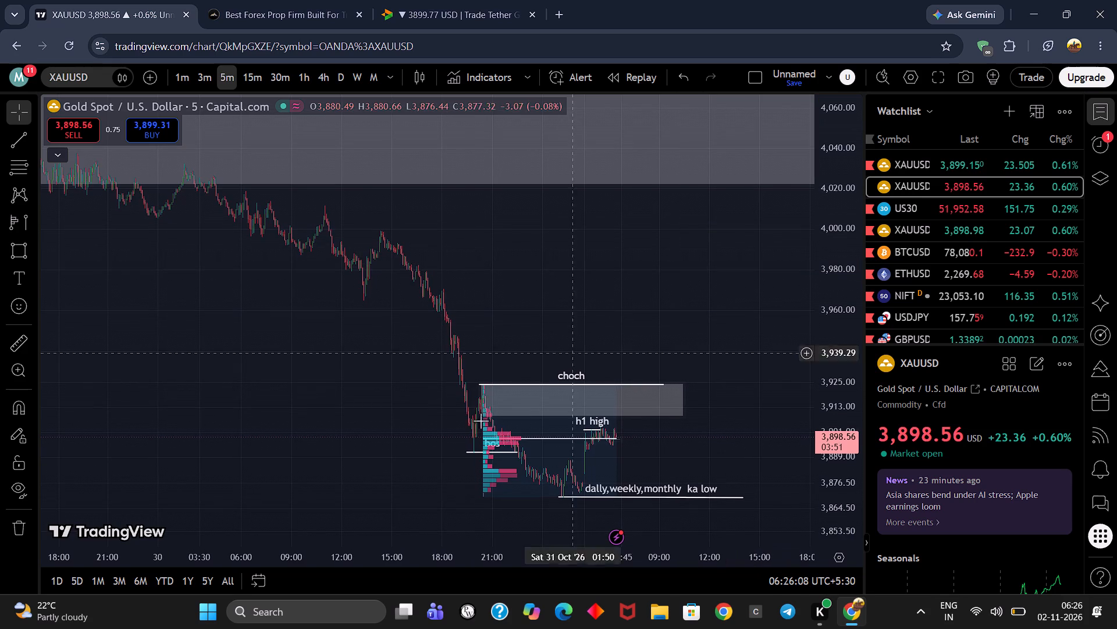
left_click_drag(483, 383, 354, 217)
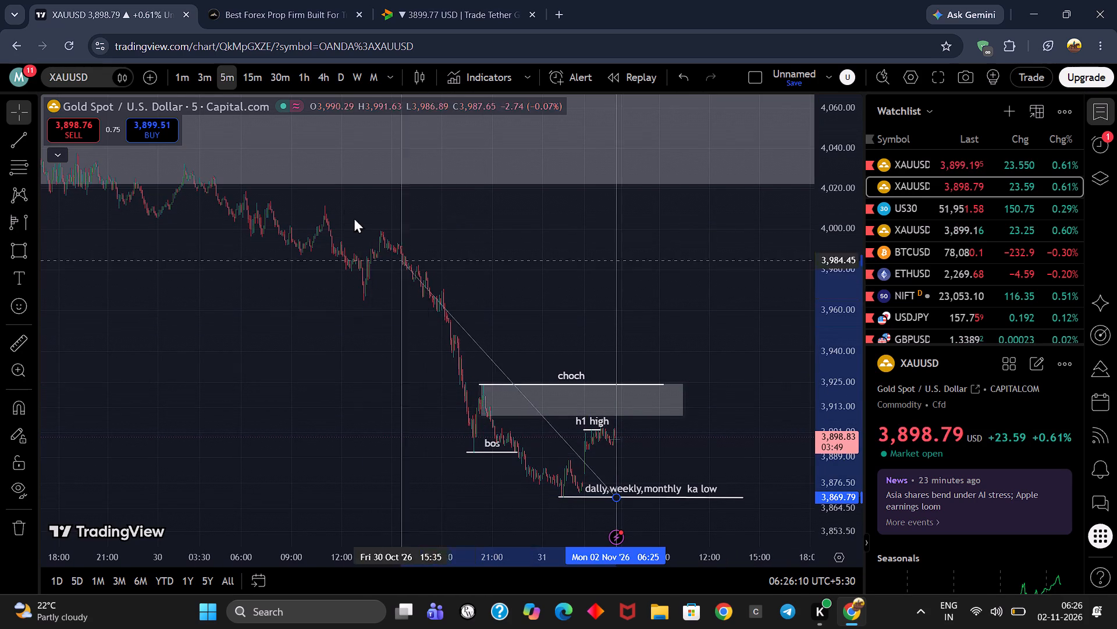
left_click_drag(354, 217, 294, 183)
scroll(664, 263, "down", 5)
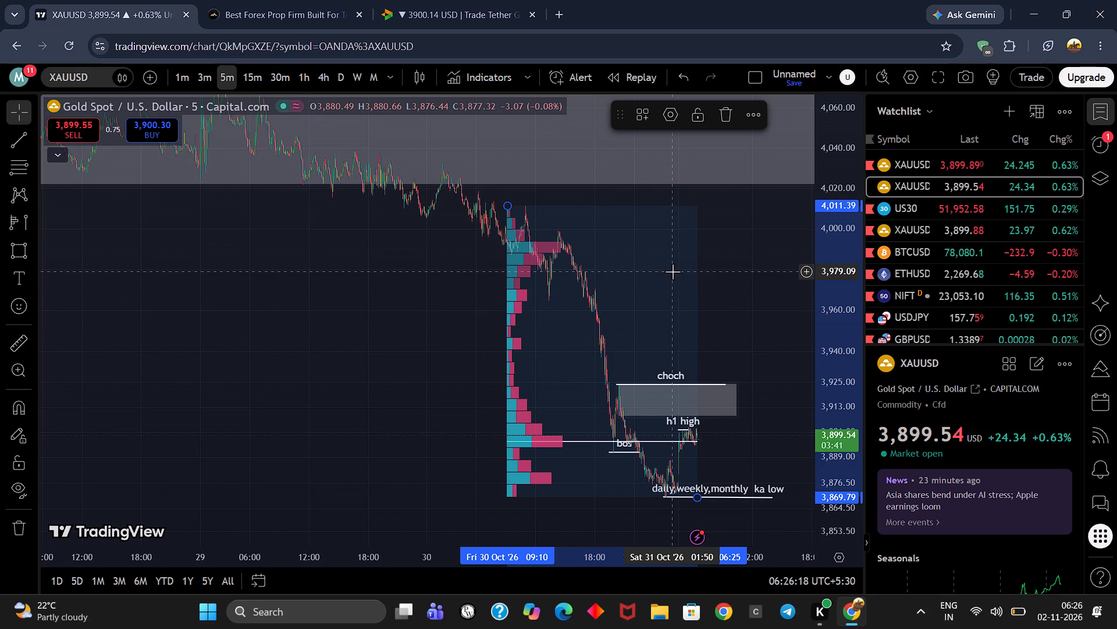
left_click(725, 300)
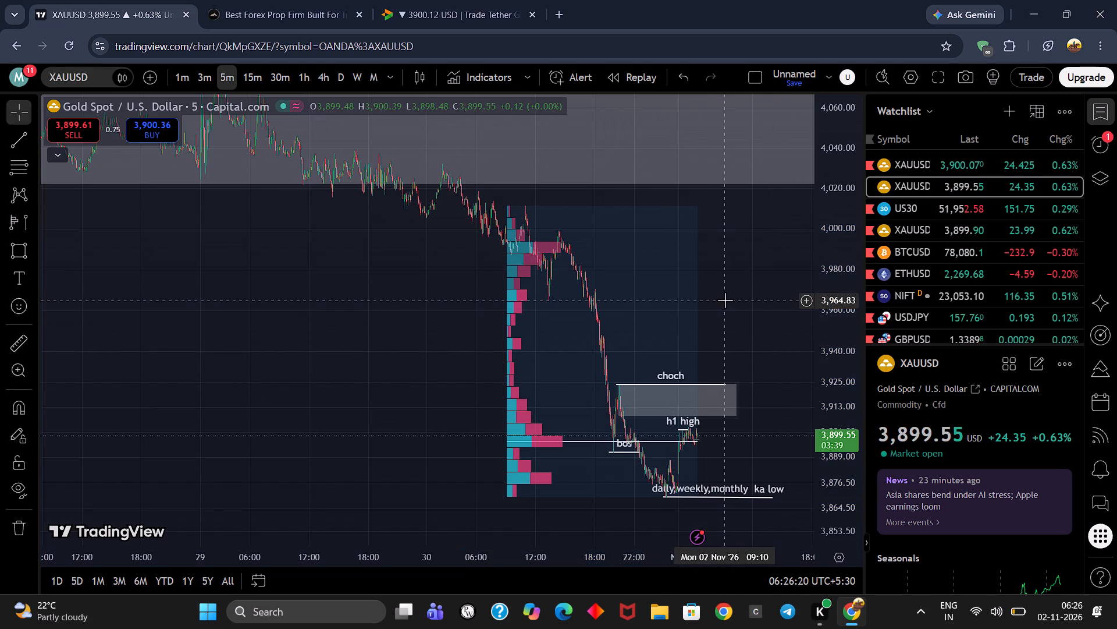
Change the XAUUSD chart to the 15-minute timeframe and examine the extended volume profile against the choch zone, h1 high and marked low.
scroll(725, 305, "up", 5)
left_click_drag(745, 245, 727, 388)
left_click(252, 81)
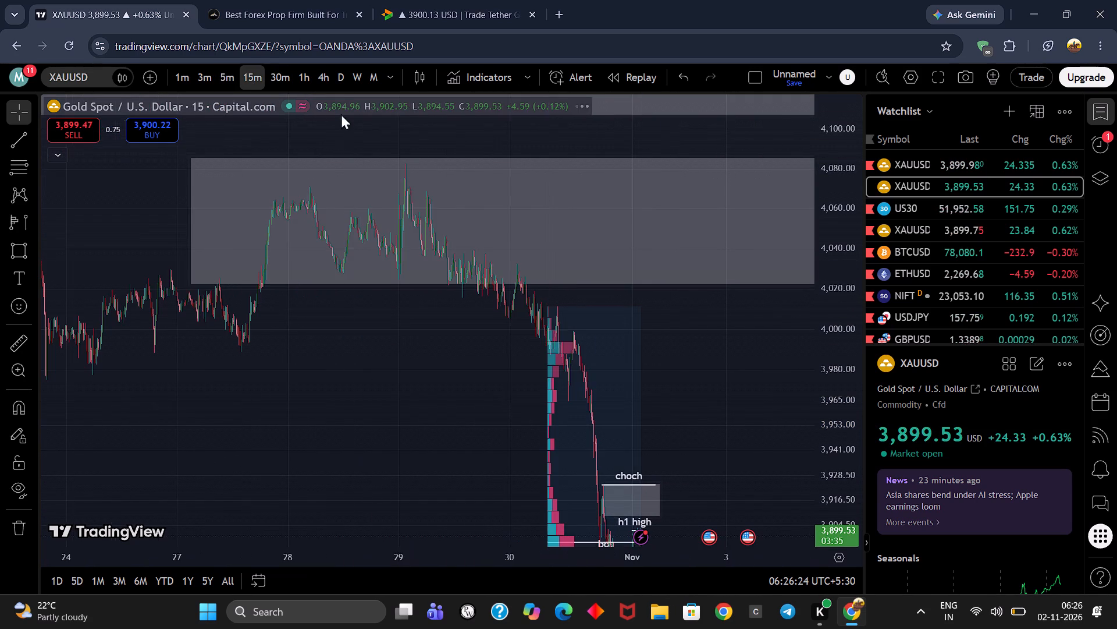
scroll(457, 341, "up", 5)
scroll(688, 328, "up", 4)
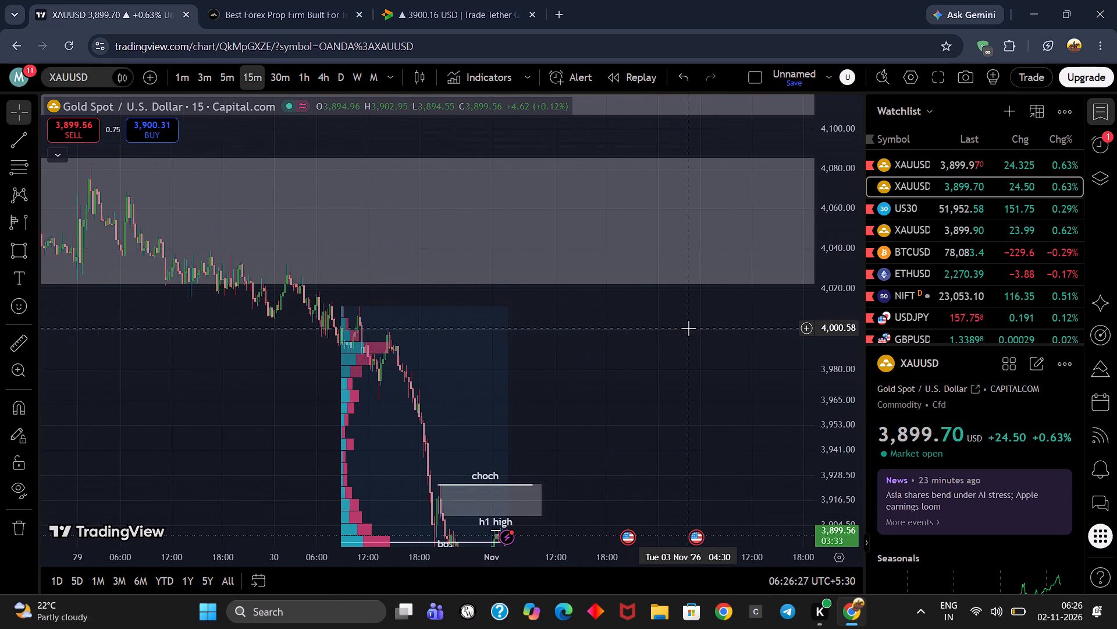
left_click_drag(688, 328, 796, 306)
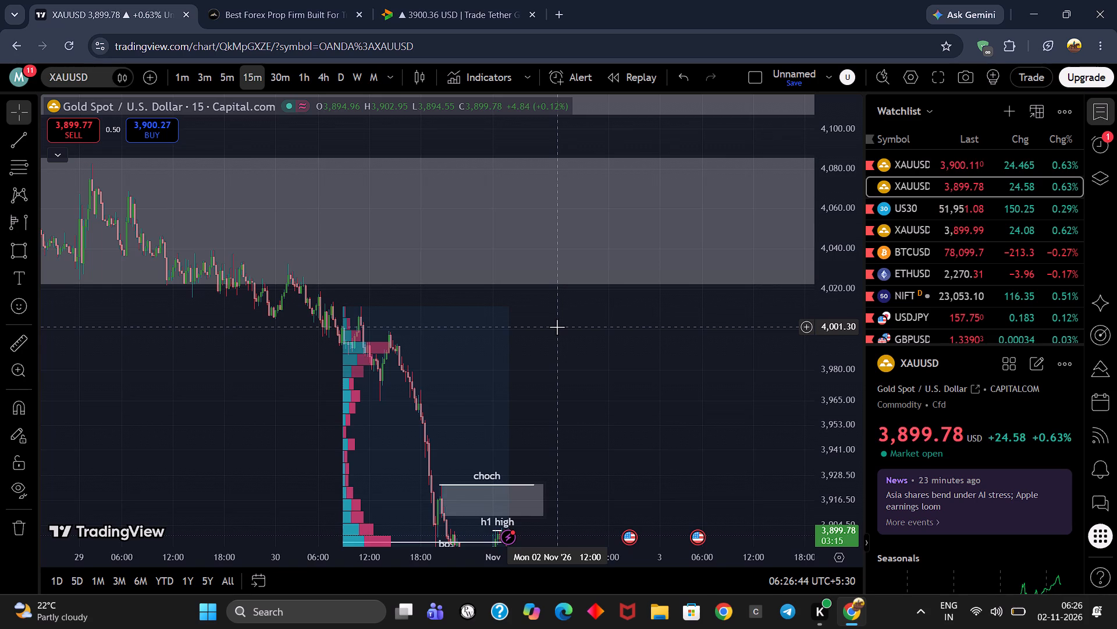
left_click_drag(594, 422, 535, 296)
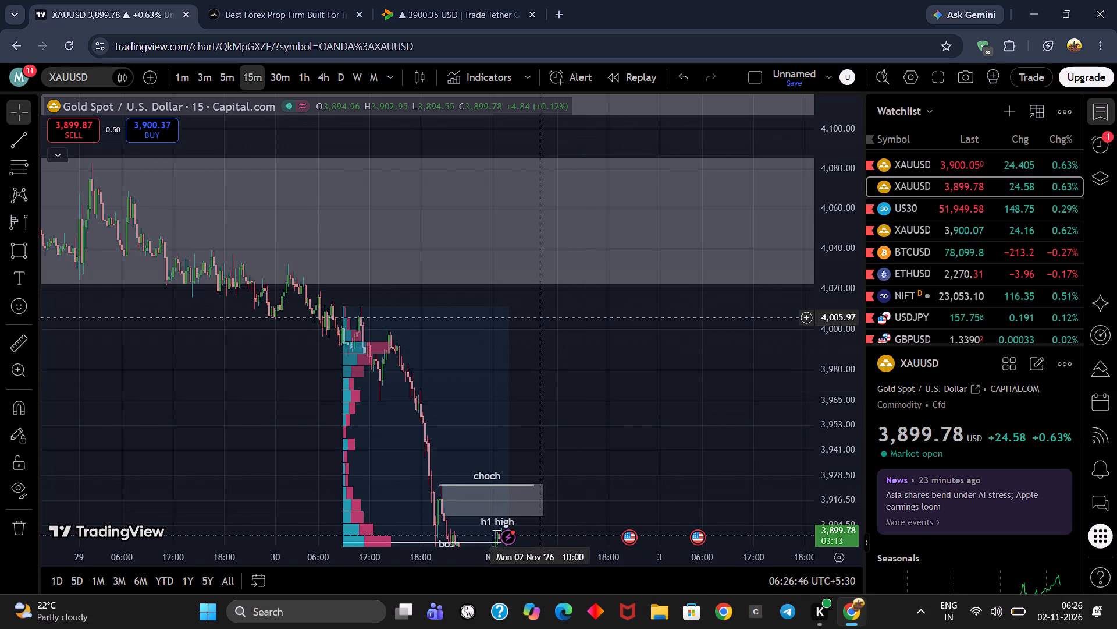
left_click_drag(535, 296, 533, 296)
left_click_drag(599, 345, 541, 202)
left_click_drag(585, 319, 552, 233)
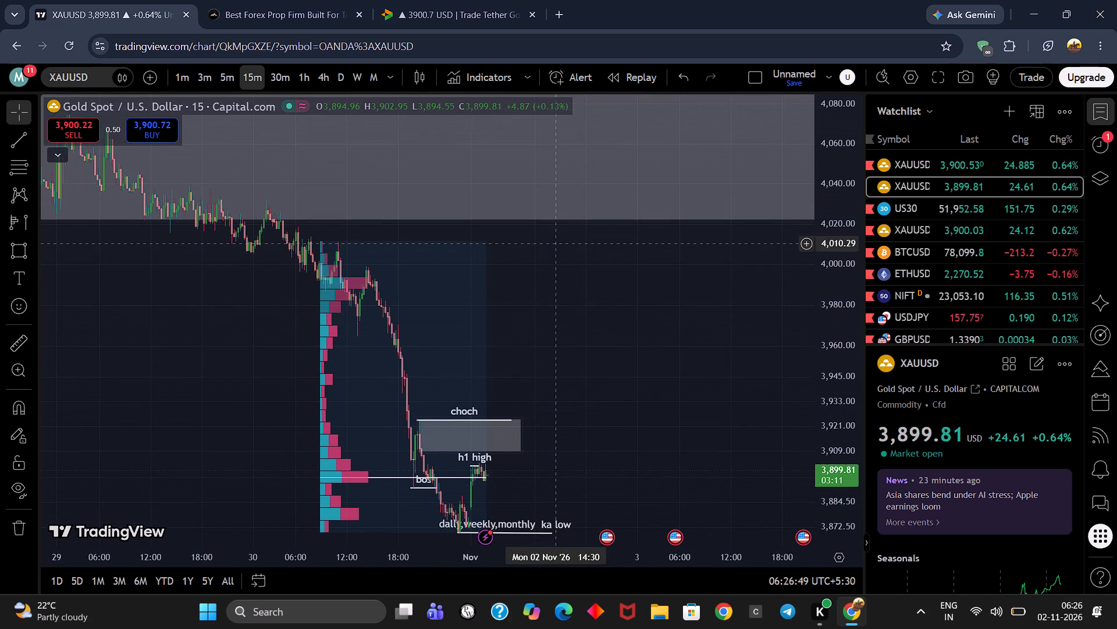
left_click_drag(552, 233, 550, 226)
scroll(610, 358, "up", 4)
left_click_drag(609, 361, 631, 212)
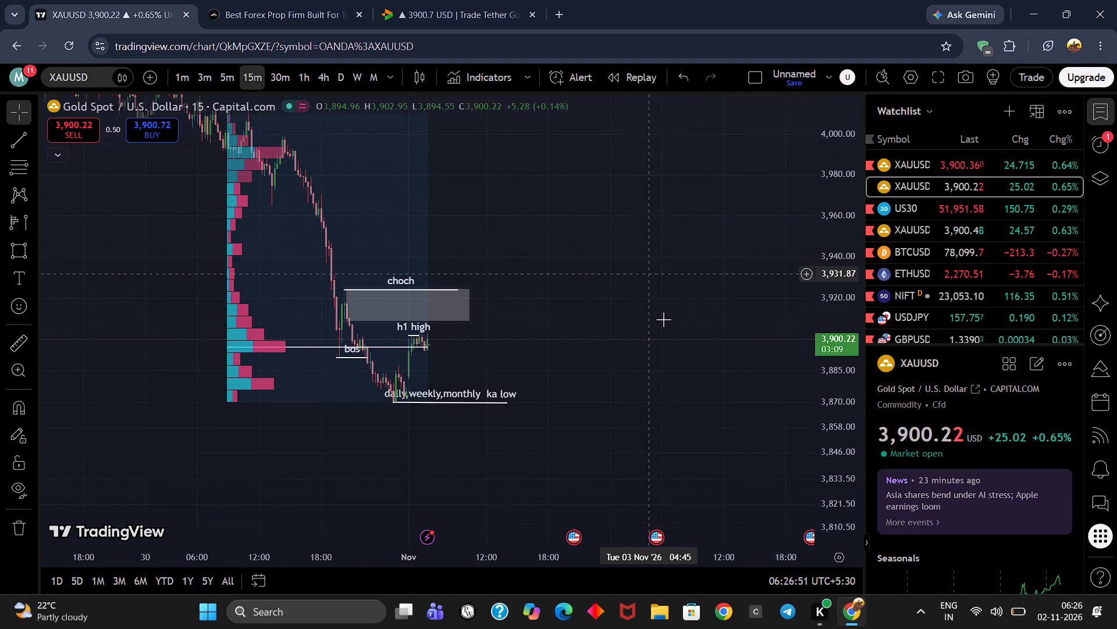
scroll(664, 320, "up", 6)
left_click_drag(576, 273, 750, 217)
left_click_drag(681, 201, 884, 323)
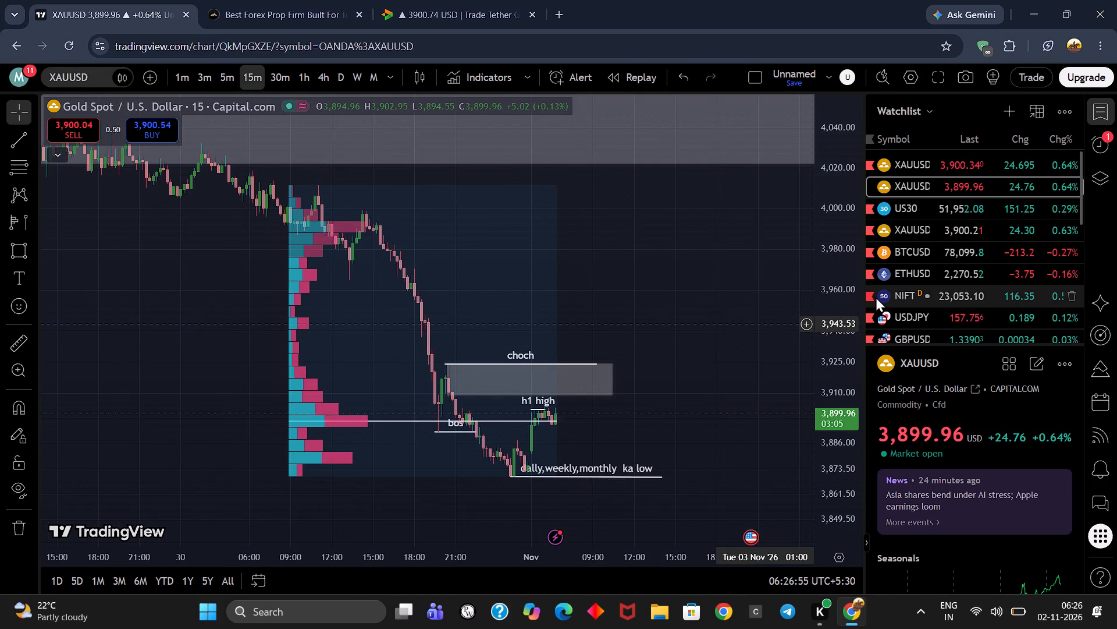
scroll(837, 317, "up", 3)
scroll(686, 345, "up", 5)
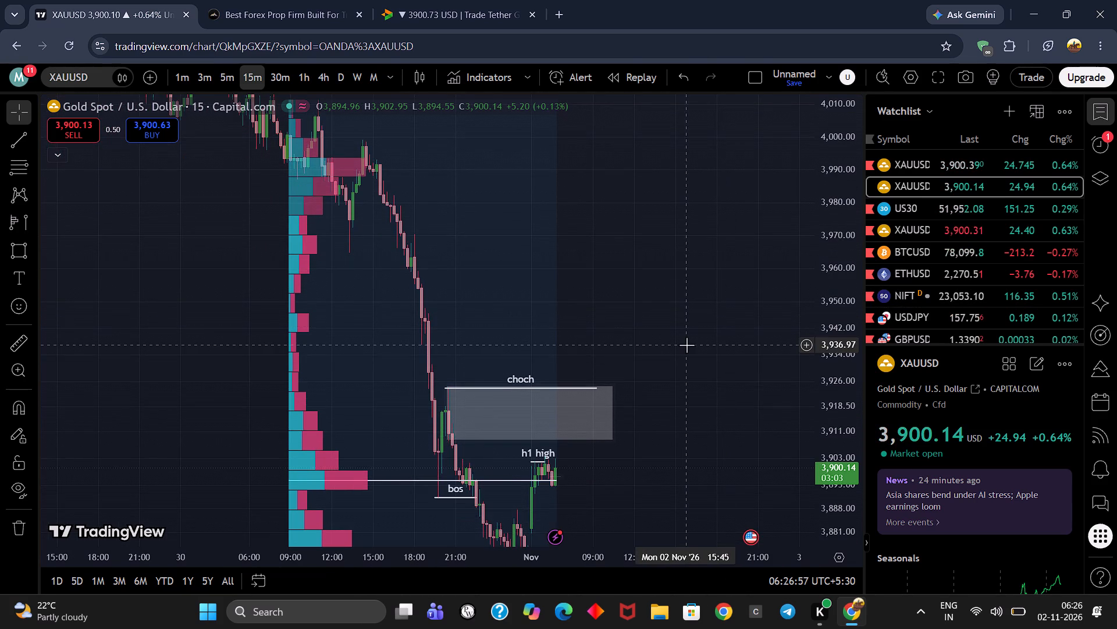
left_click_drag(686, 345, 717, 41)
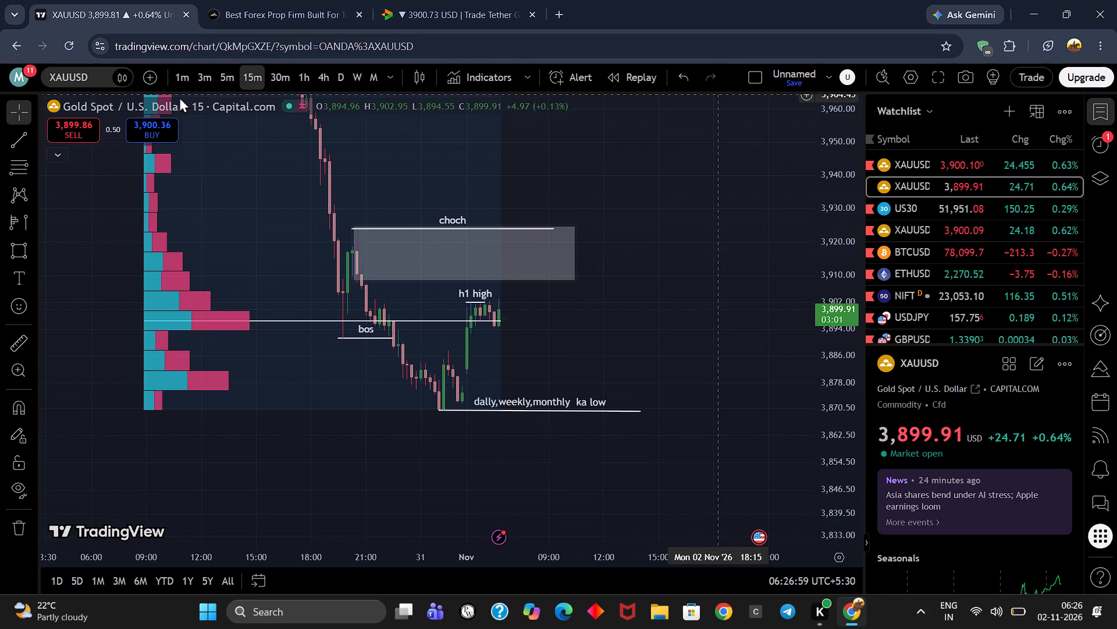
Return the XAUUSD chart to the 5-minute timeframe and examine the latest candles around the h1 high and the profile's point-of-control line.
left_click(223, 75)
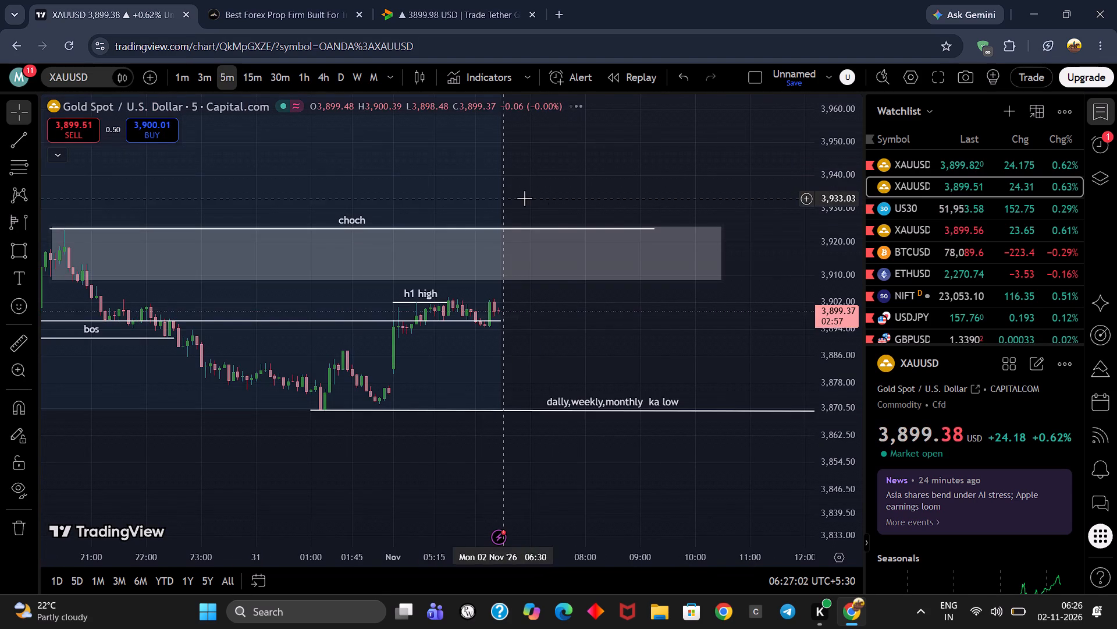
scroll(566, 237, "down", 2)
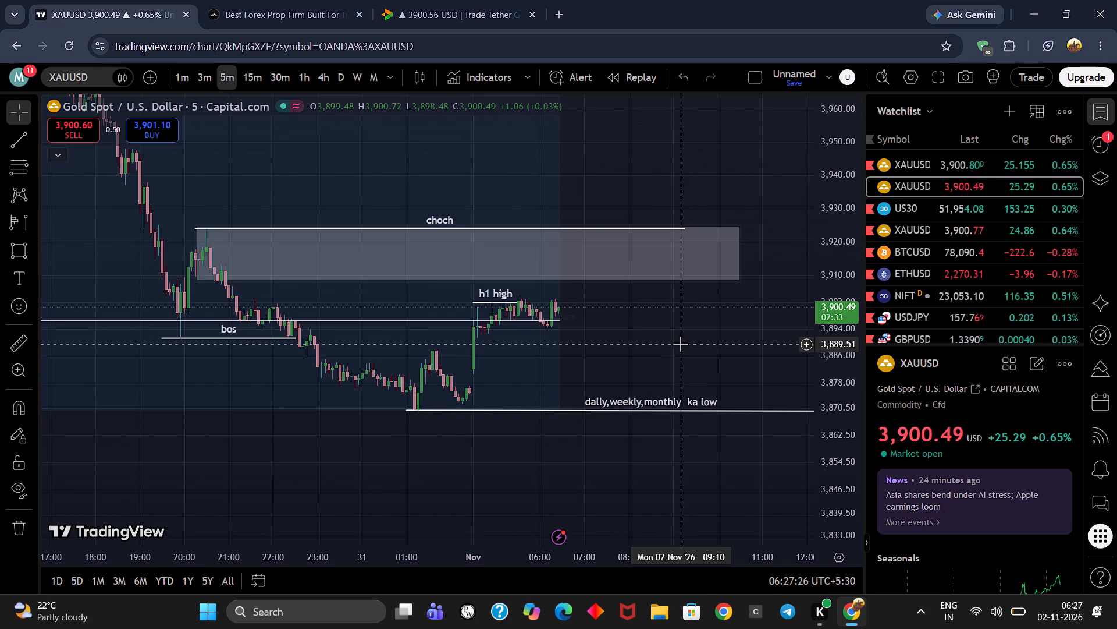
left_click_drag(681, 342, 586, 371)
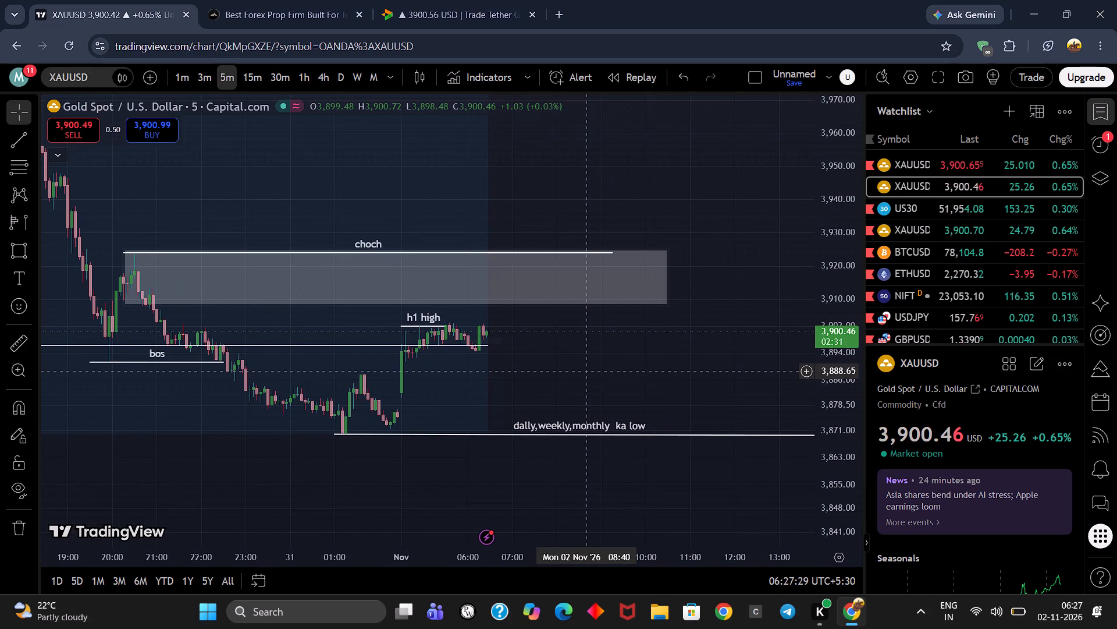
scroll(706, 358, "down", 5)
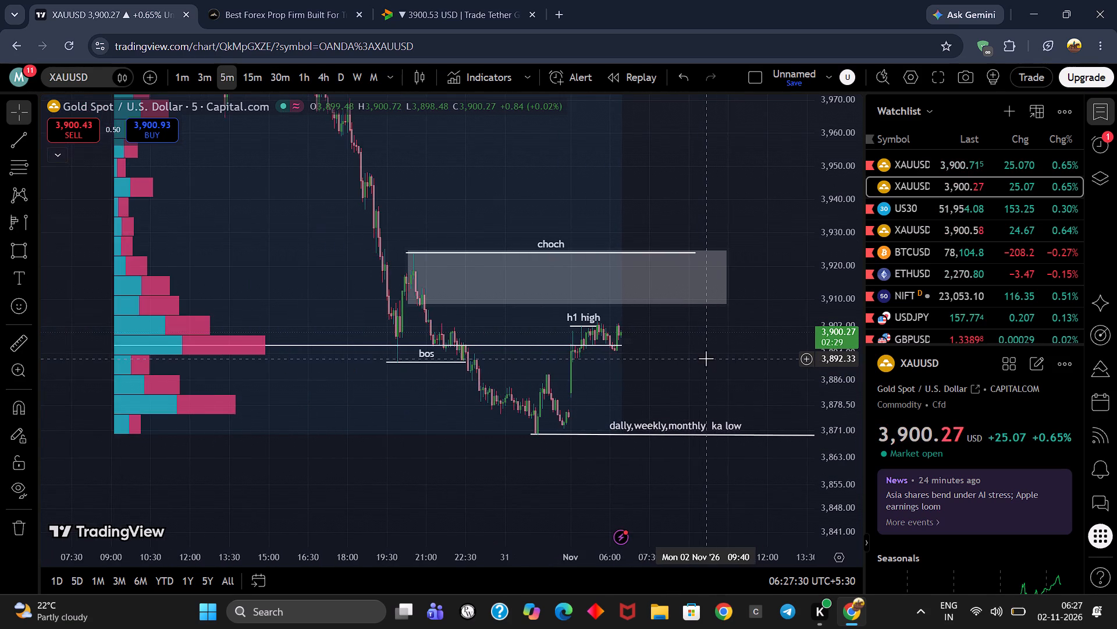
scroll(706, 358, "up", 2)
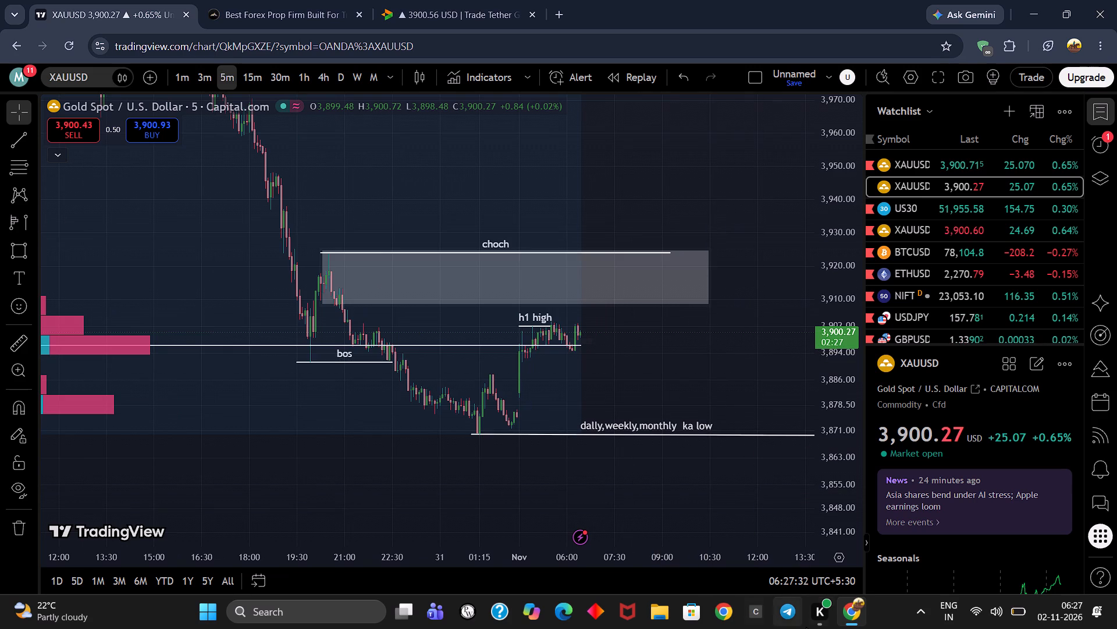
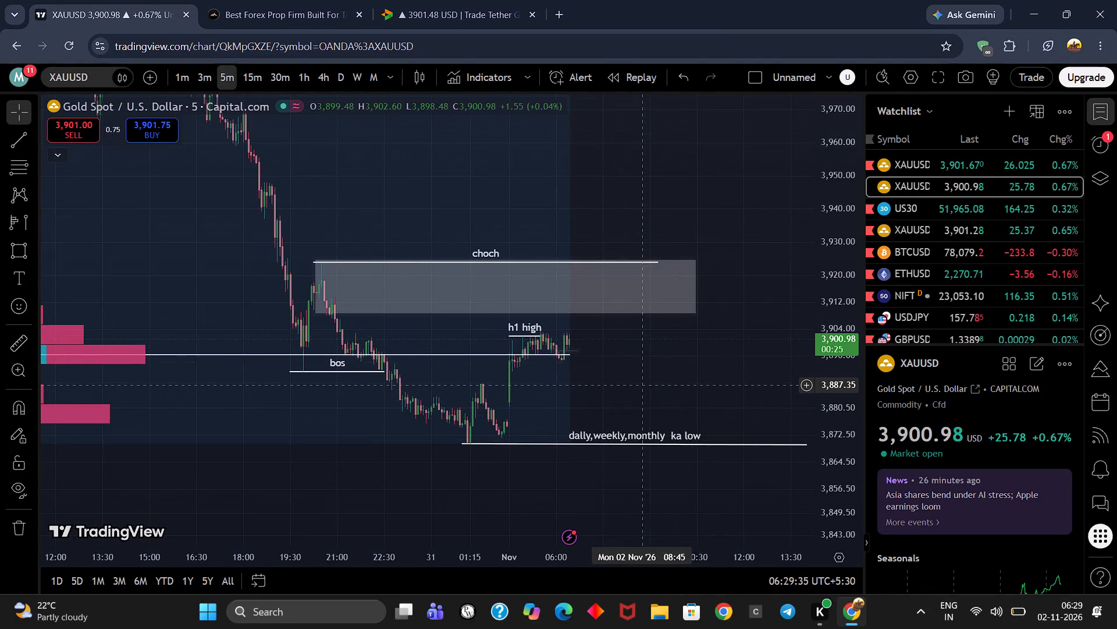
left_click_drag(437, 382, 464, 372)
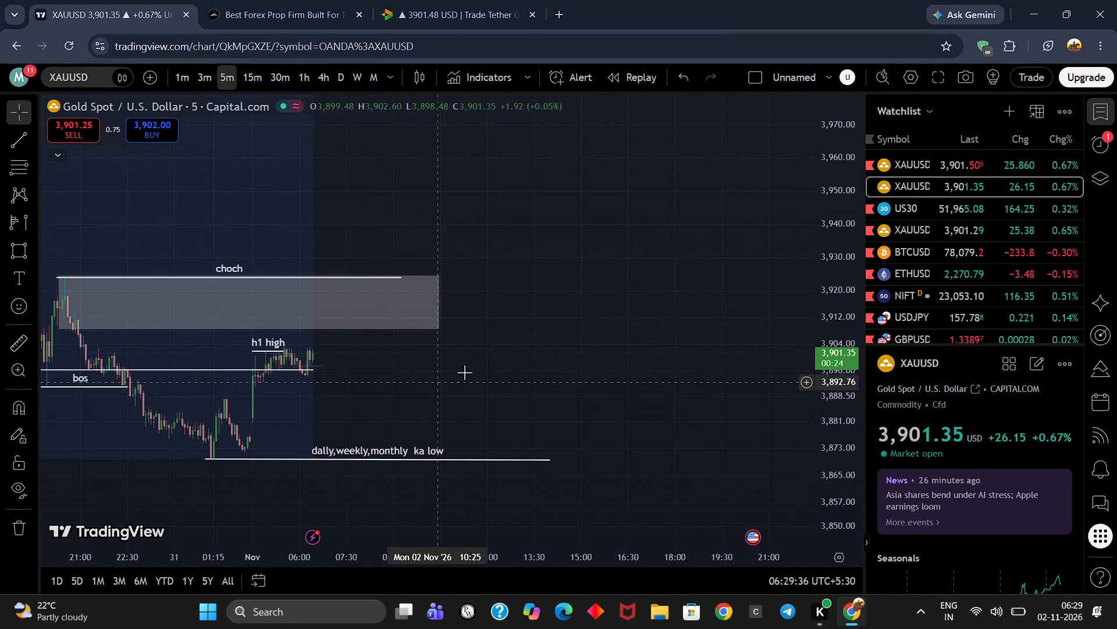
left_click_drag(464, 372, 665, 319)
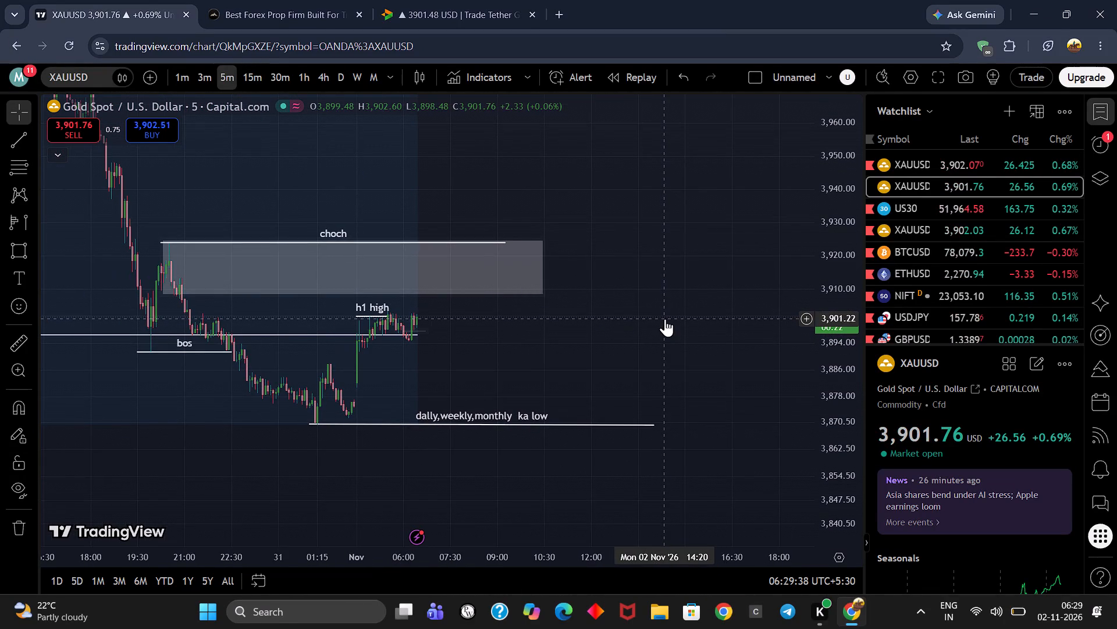
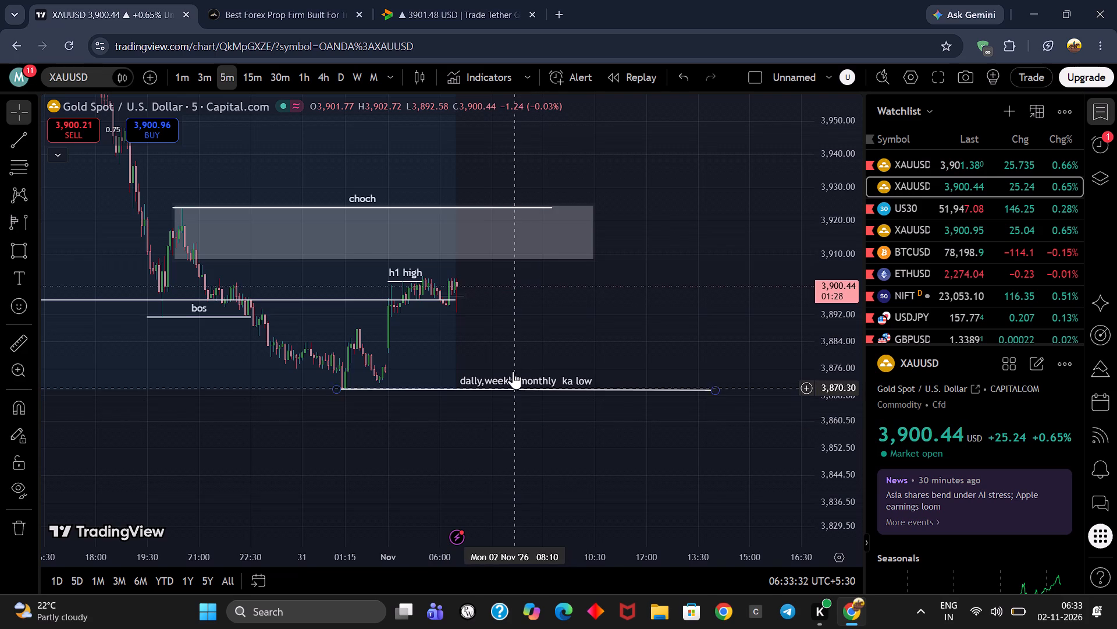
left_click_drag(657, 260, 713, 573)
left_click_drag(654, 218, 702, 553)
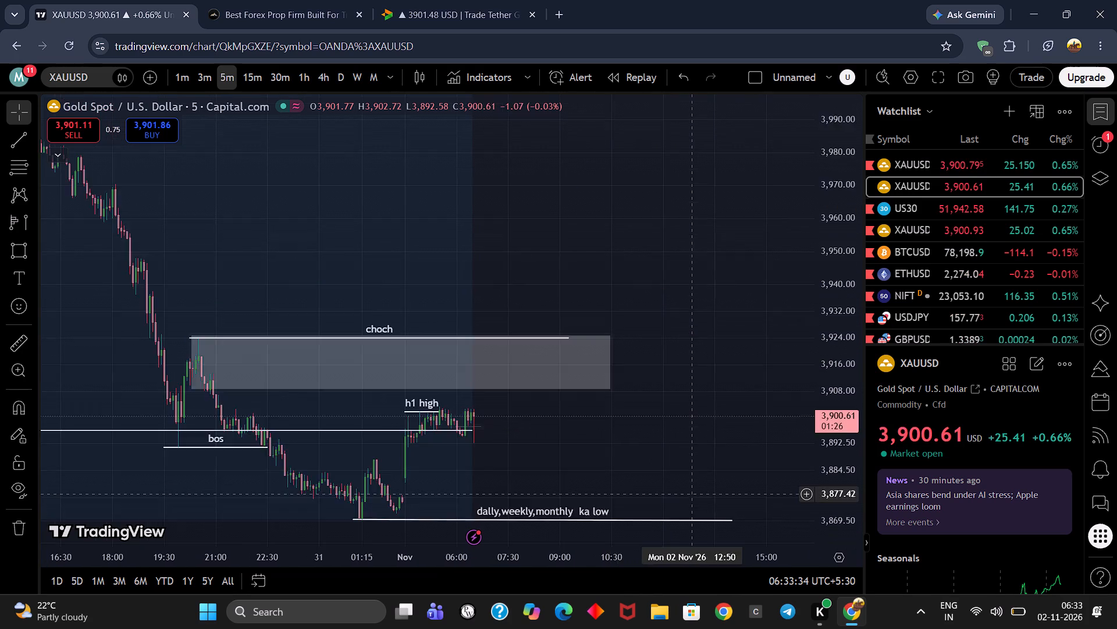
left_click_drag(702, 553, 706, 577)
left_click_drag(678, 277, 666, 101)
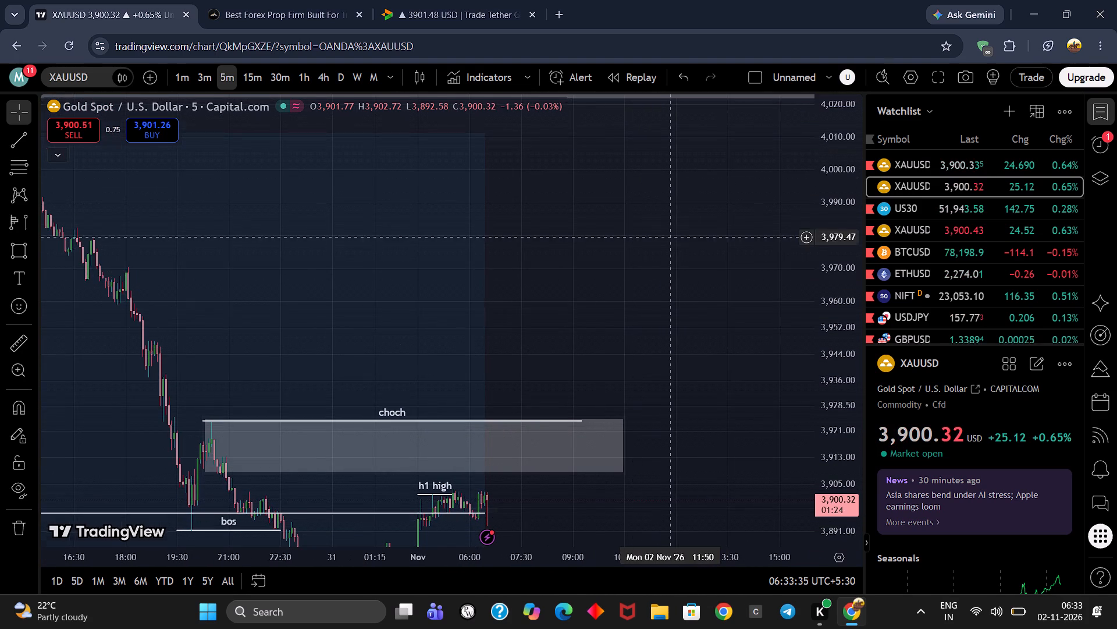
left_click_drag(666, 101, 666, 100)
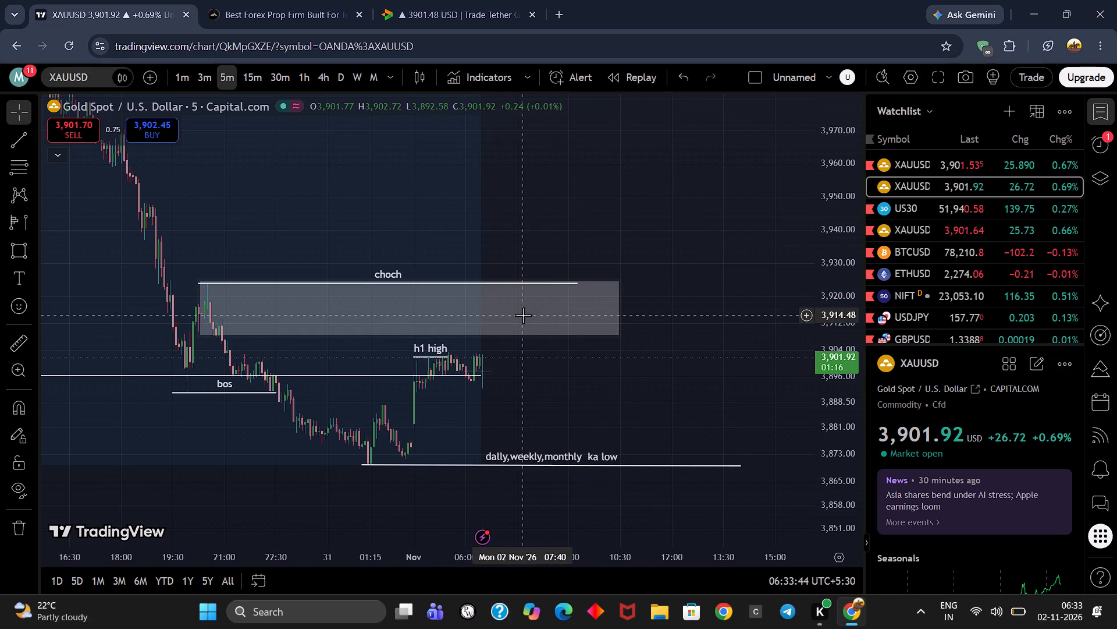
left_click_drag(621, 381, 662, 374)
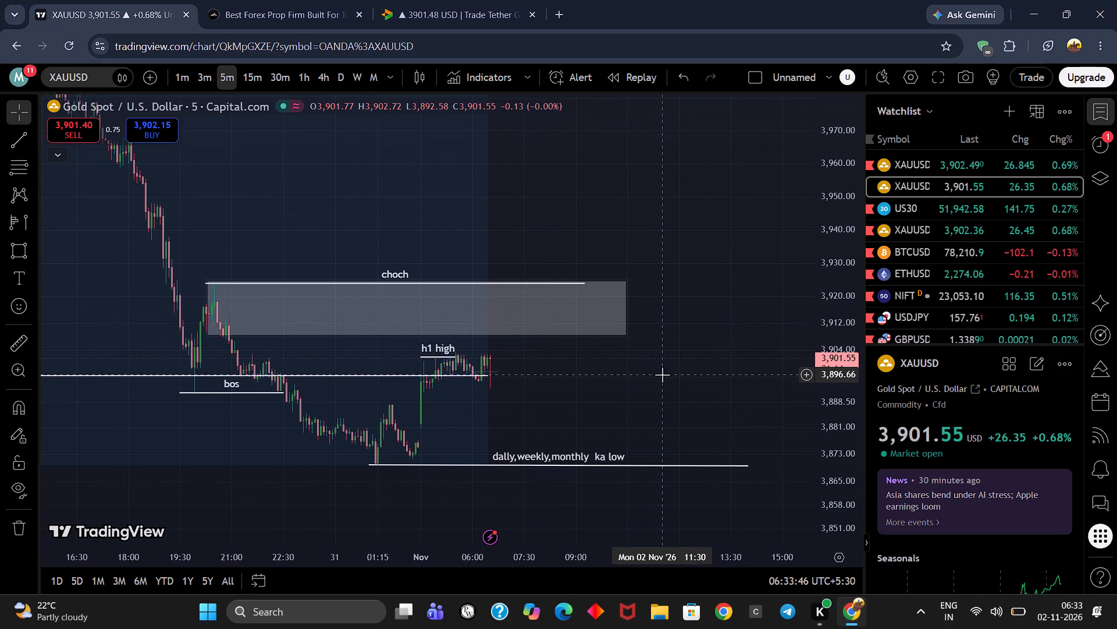
Show the hidden Sessions indicator on the 5-minute XAUUSD chart.
left_click(55, 161)
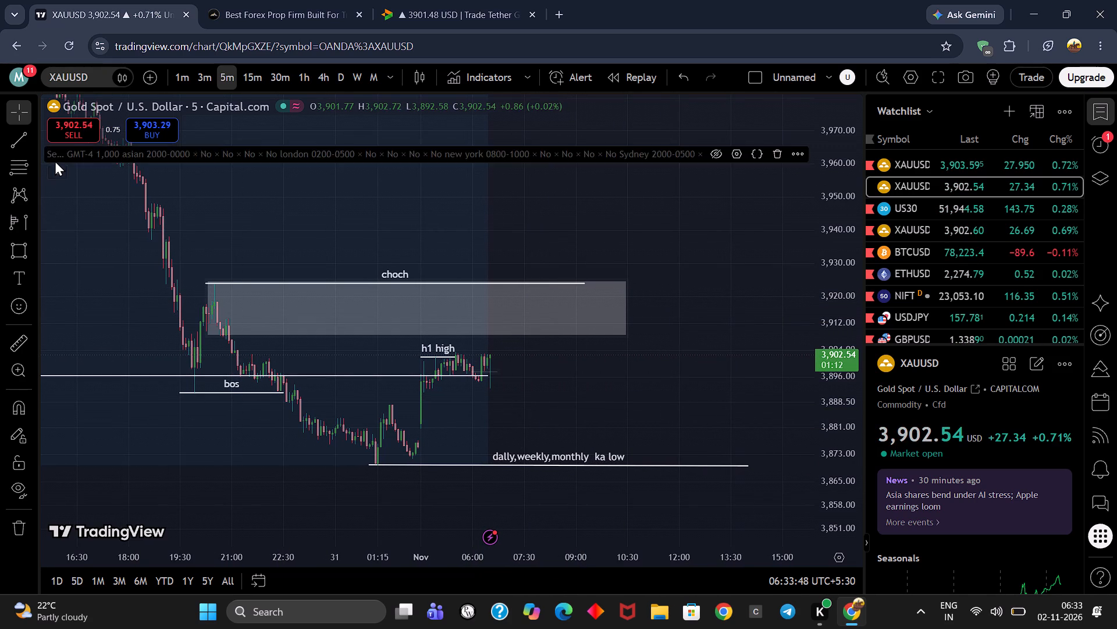
left_click(709, 149)
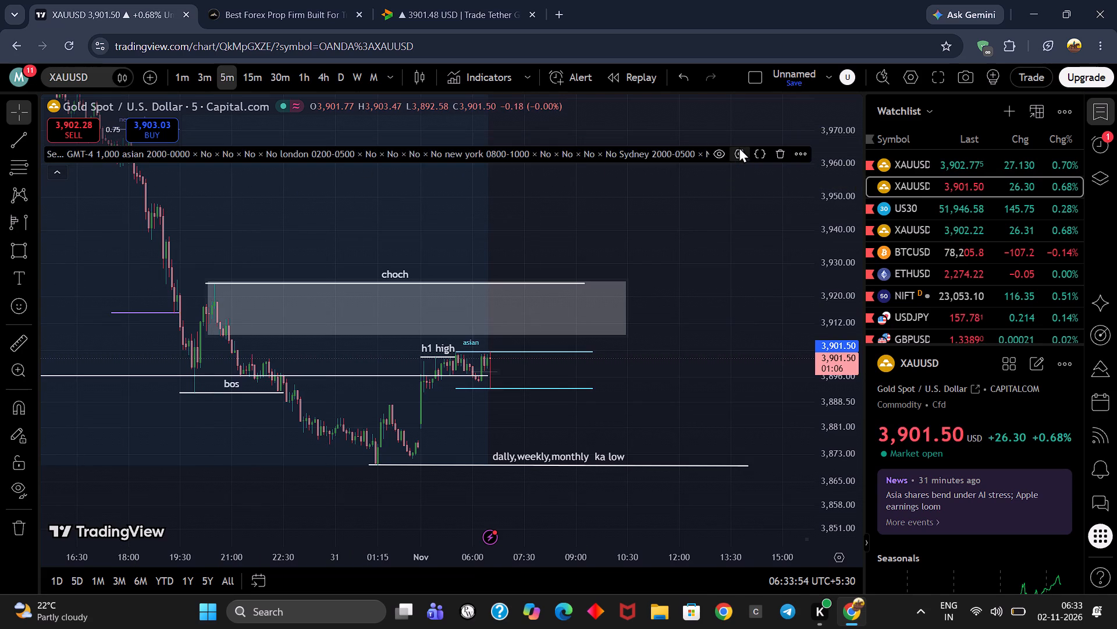
Set the Sessions indicator's timezone to GMT-5 and apply the change.
left_click(739, 147)
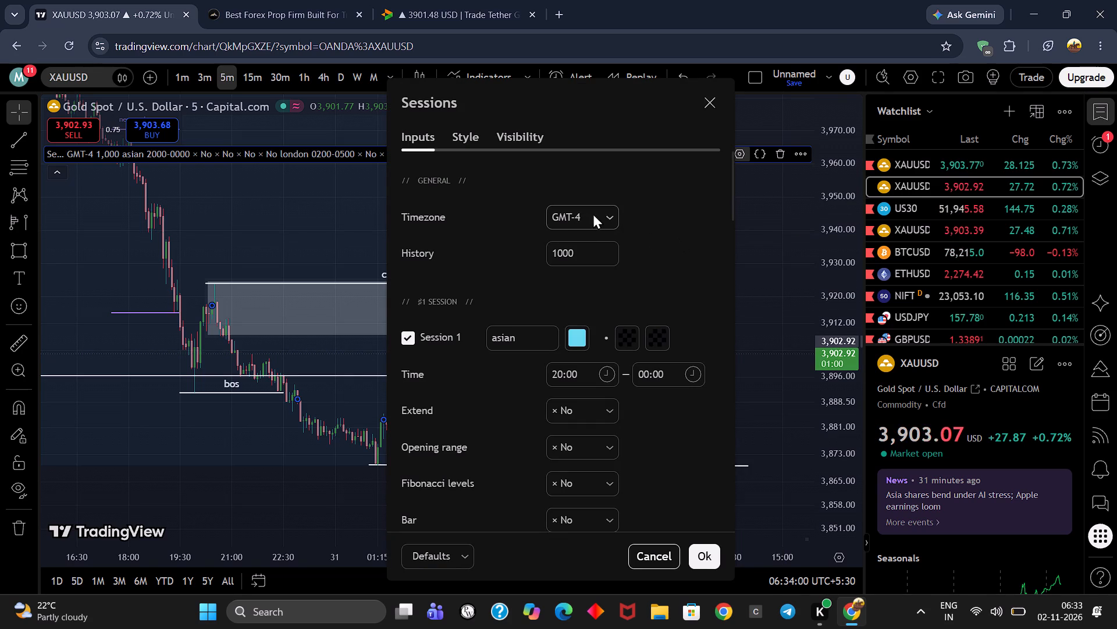
left_click(610, 214)
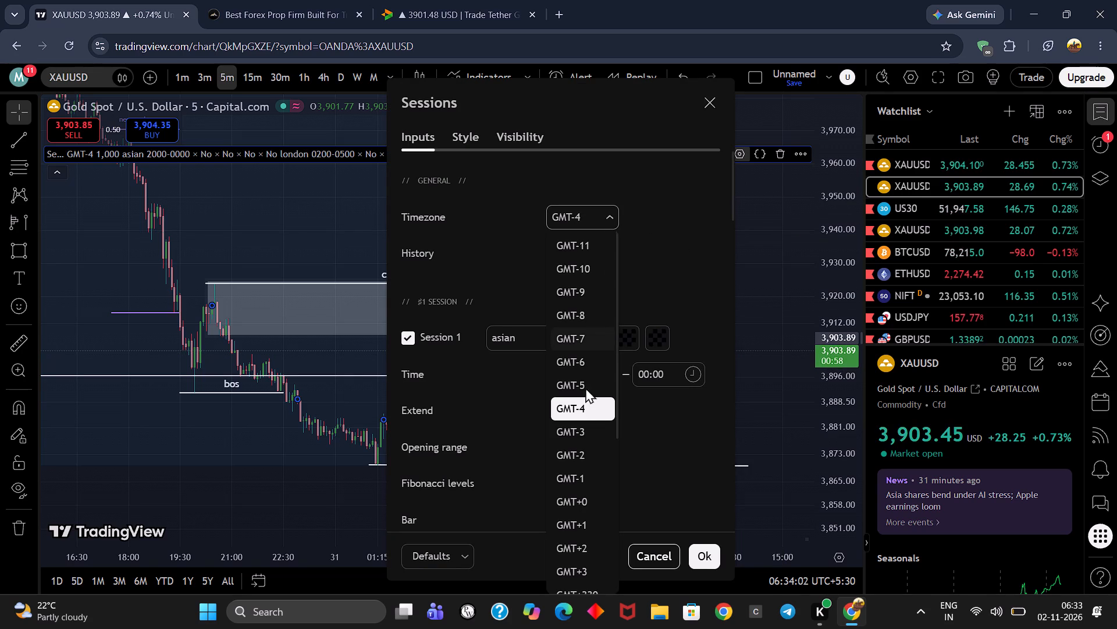
left_click(590, 380)
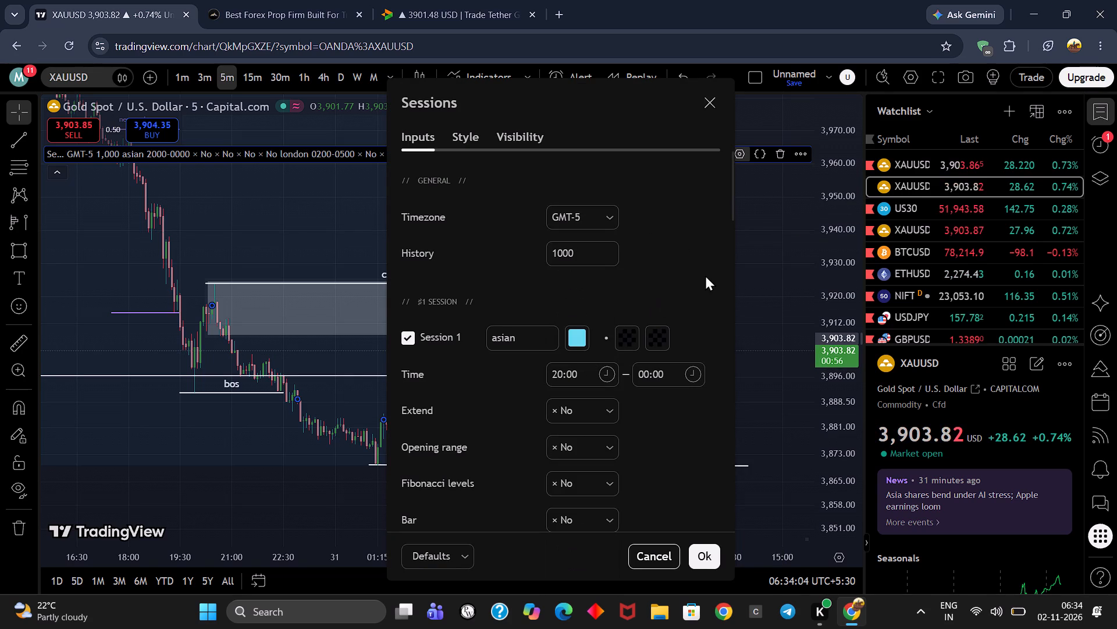
left_click(710, 550)
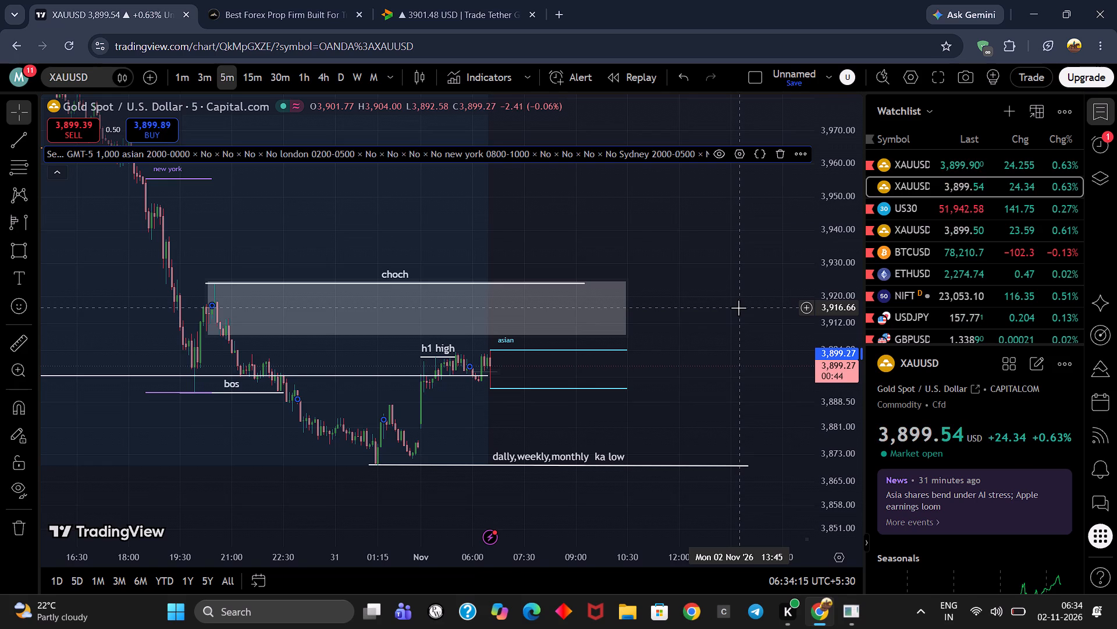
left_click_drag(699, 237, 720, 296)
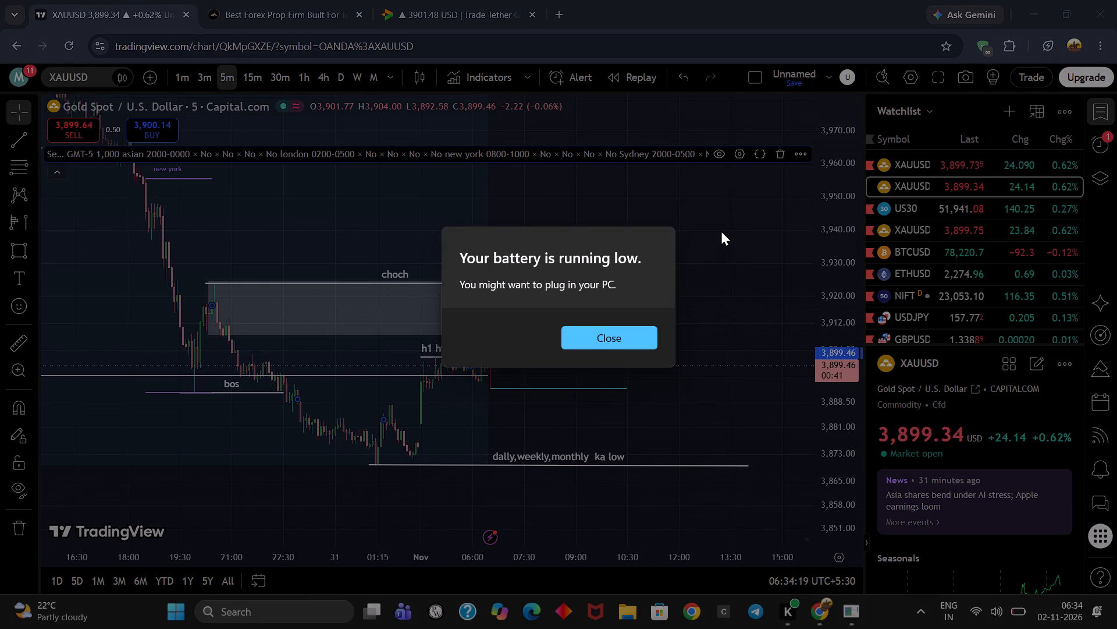
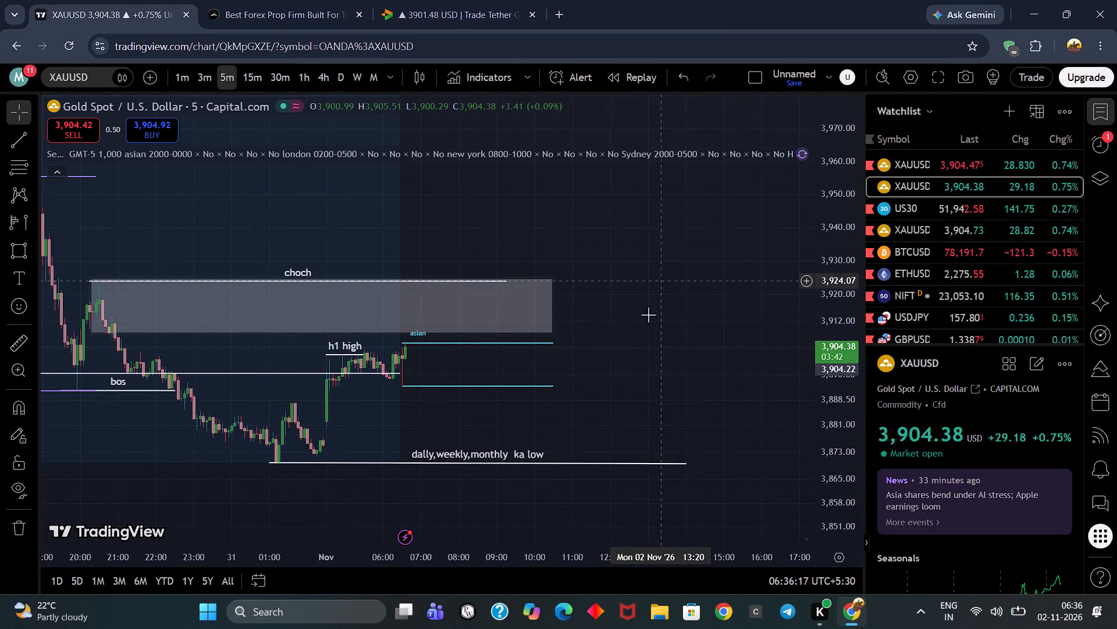
Resize the grey zone rectangle under the choch line so its lower edge sits at about 3,915 and it extends to about 11:25 on 2 November.
left_click_drag(556, 333, 571, 322)
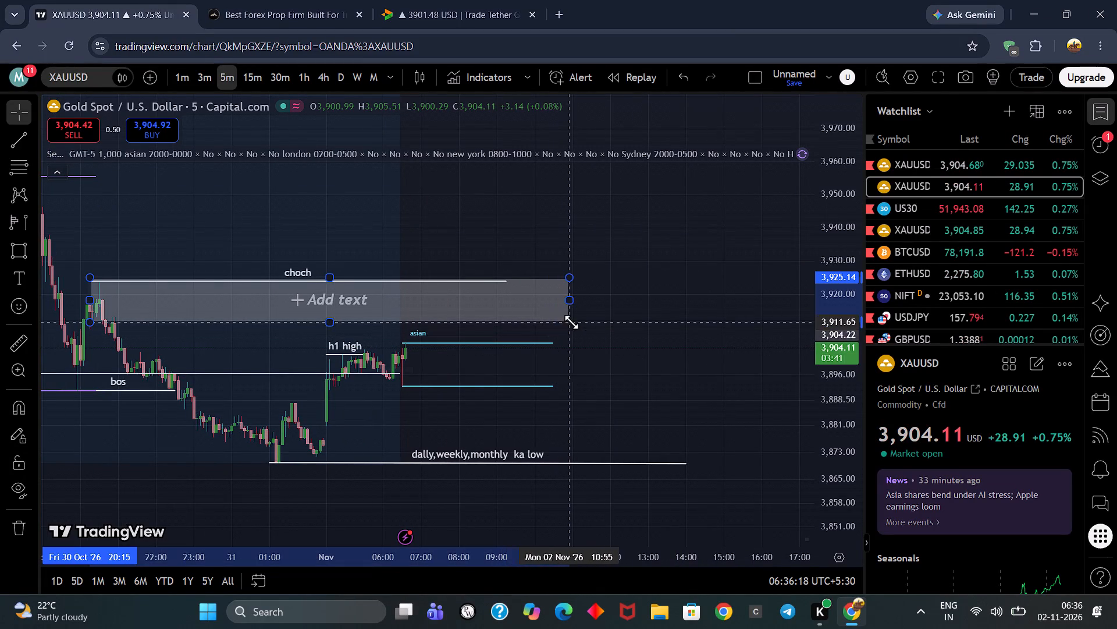
left_click_drag(571, 322, 588, 310)
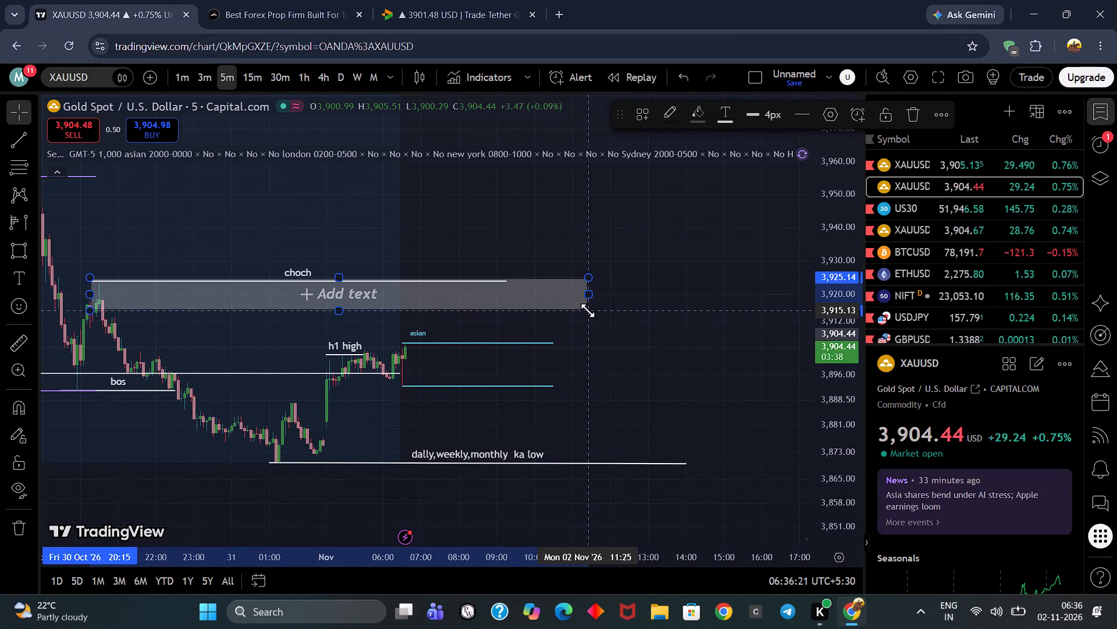
left_click_drag(588, 310, 589, 310)
left_click(627, 354)
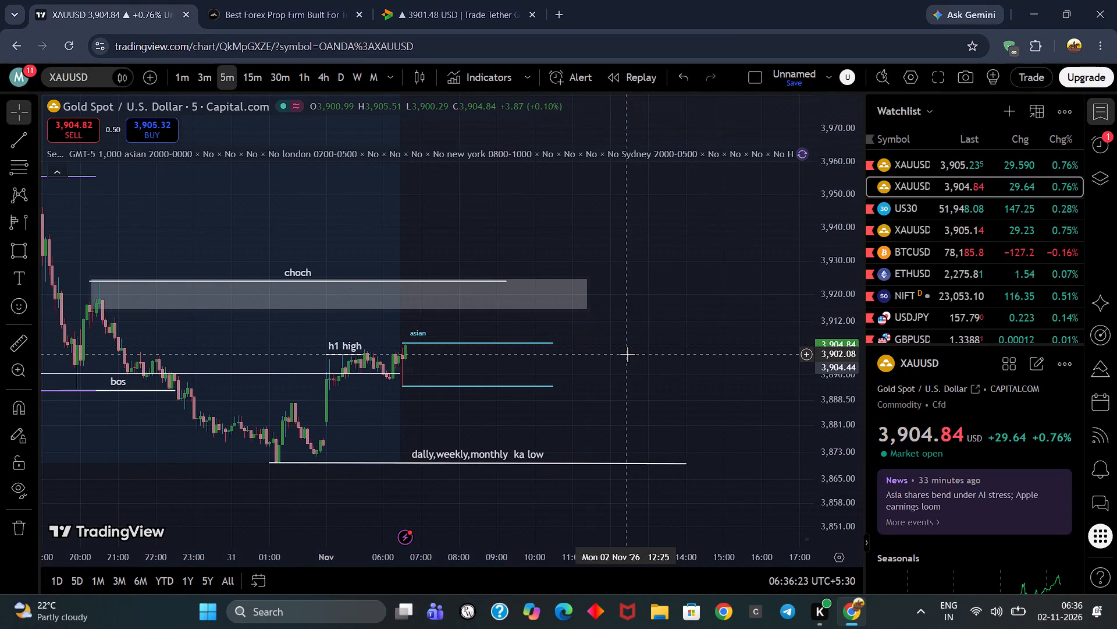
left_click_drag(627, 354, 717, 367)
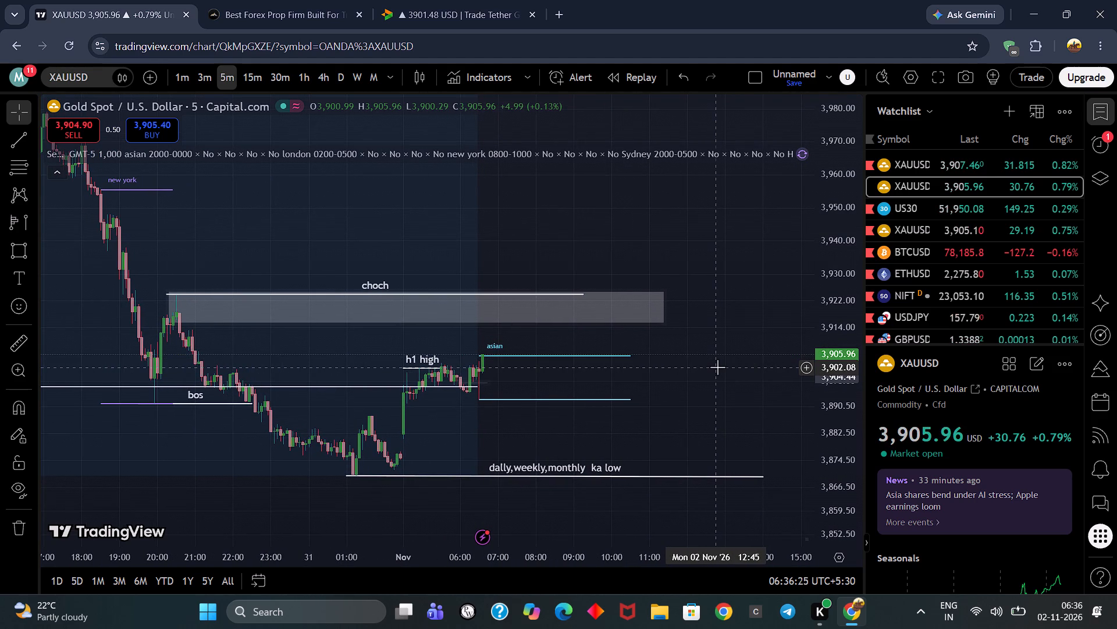
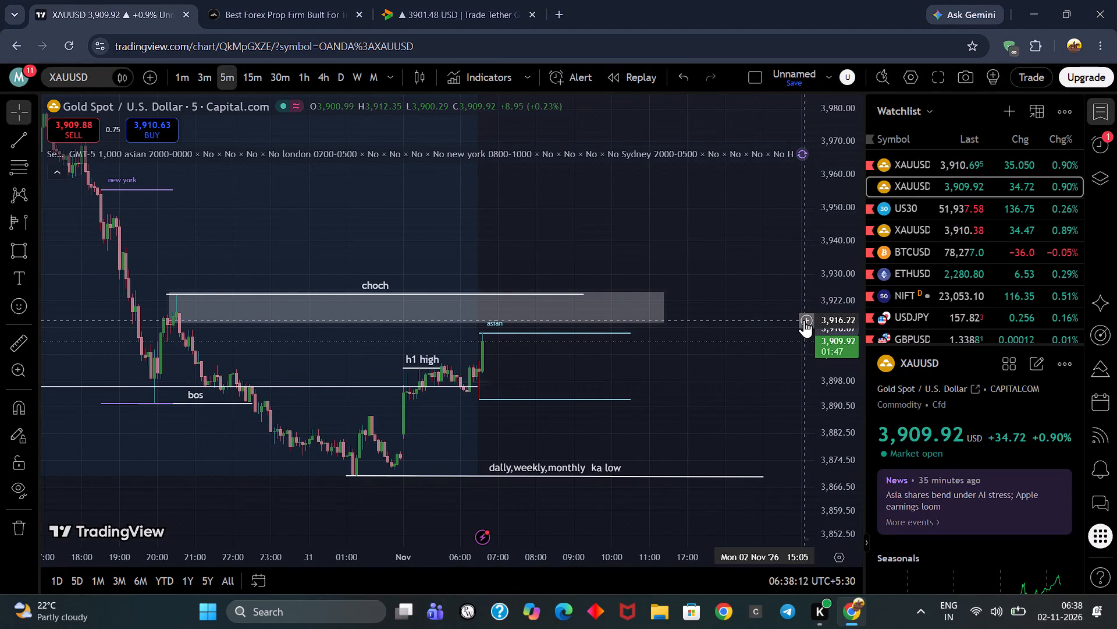
Add a price alert on XAUUSD at 3,915.13, at the lower edge of the grey supply zone.
left_click(806, 323)
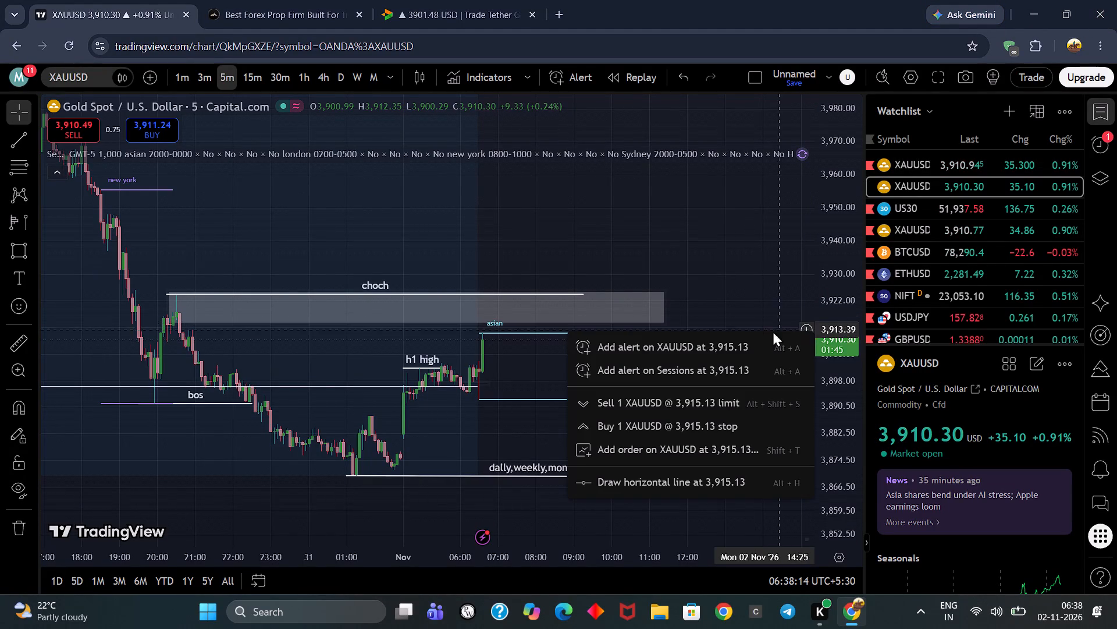
left_click(741, 337)
left_click(720, 245)
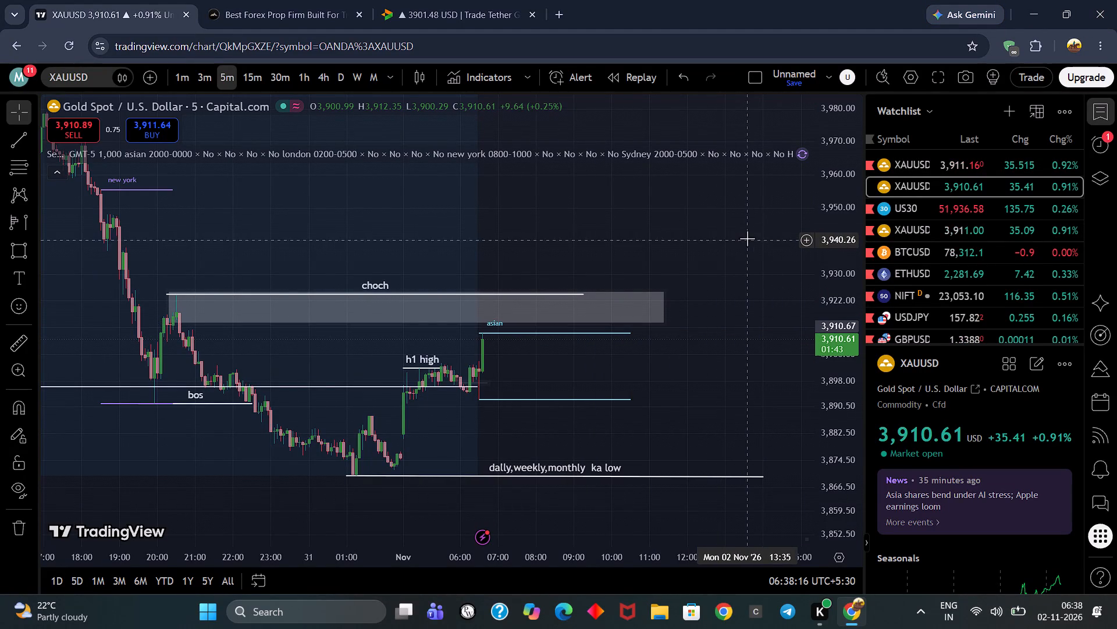
left_click(746, 248)
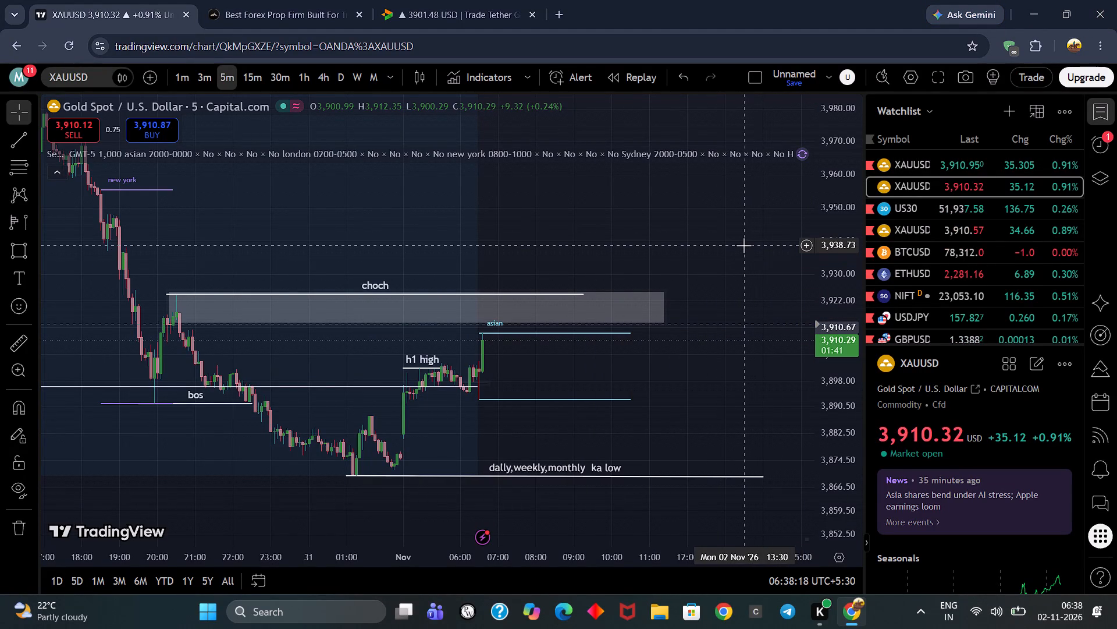
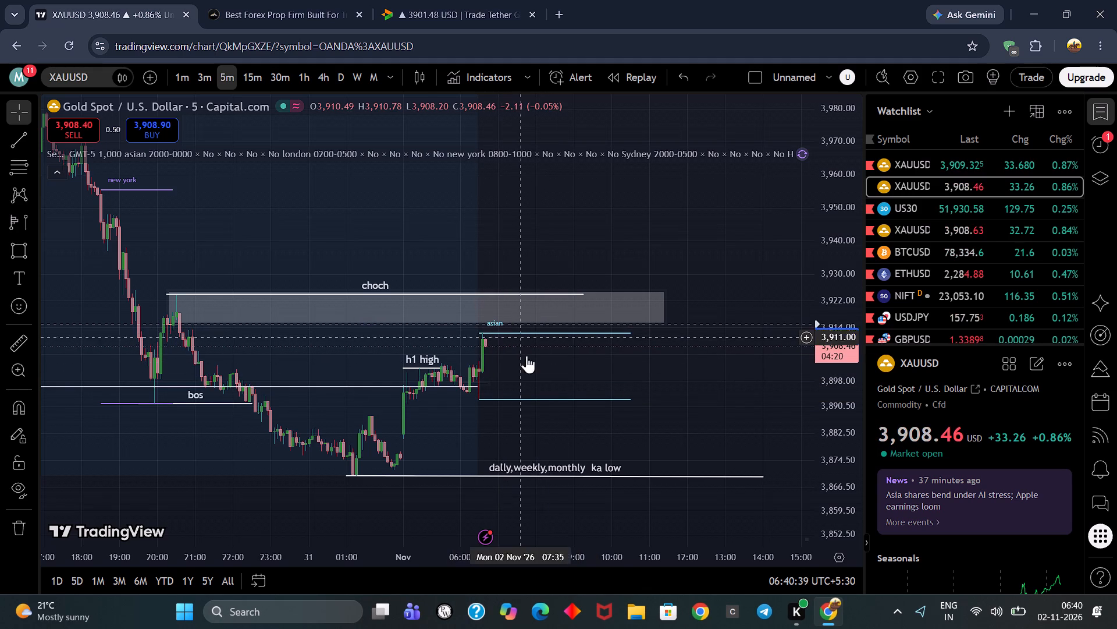
Measure the price distance on XAUUSD from about 3,896 up to the lower edge of the grey supply zone.
left_click(9, 330)
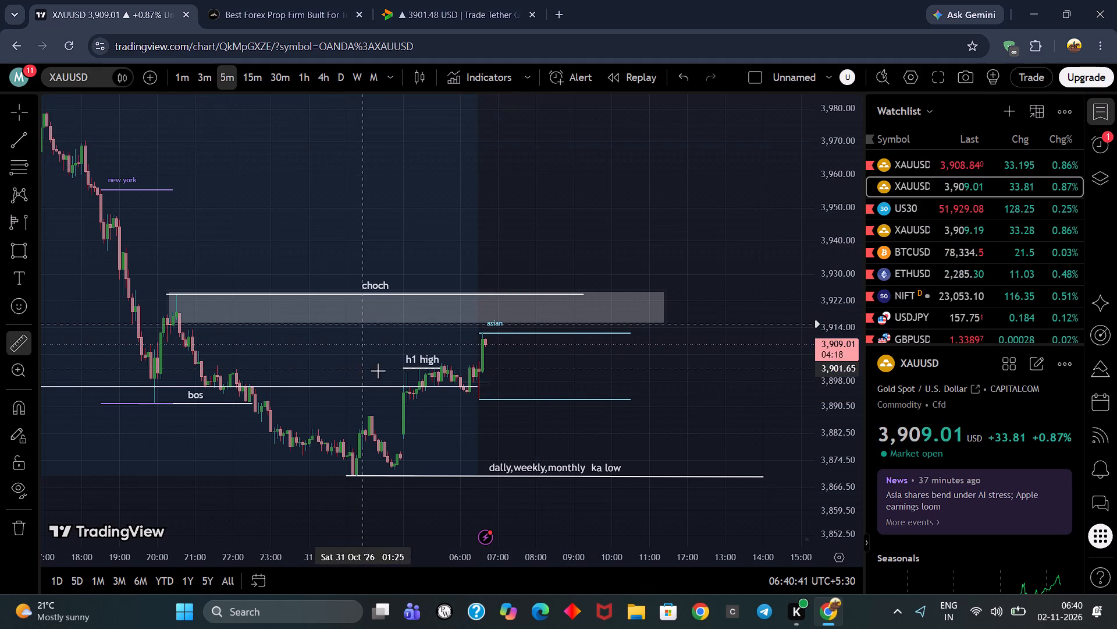
left_click(501, 389)
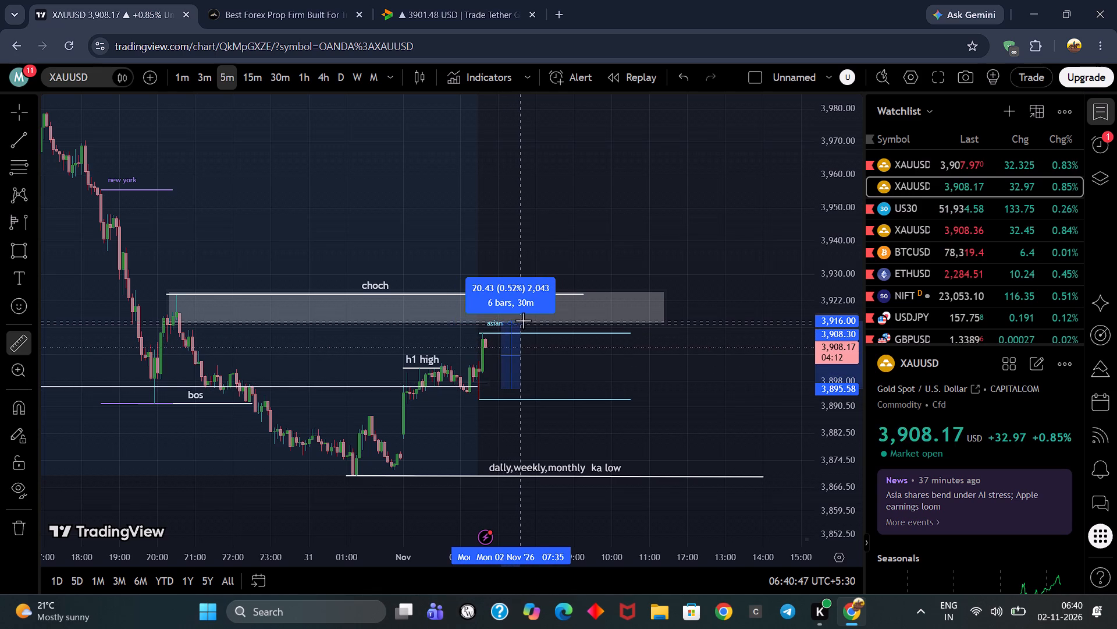
left_click(529, 323)
left_click(543, 369)
Check the XAUUSD chart on the 15-minute timeframe and return it to the 5-minute timeframe.
left_click_drag(628, 369, 710, 363)
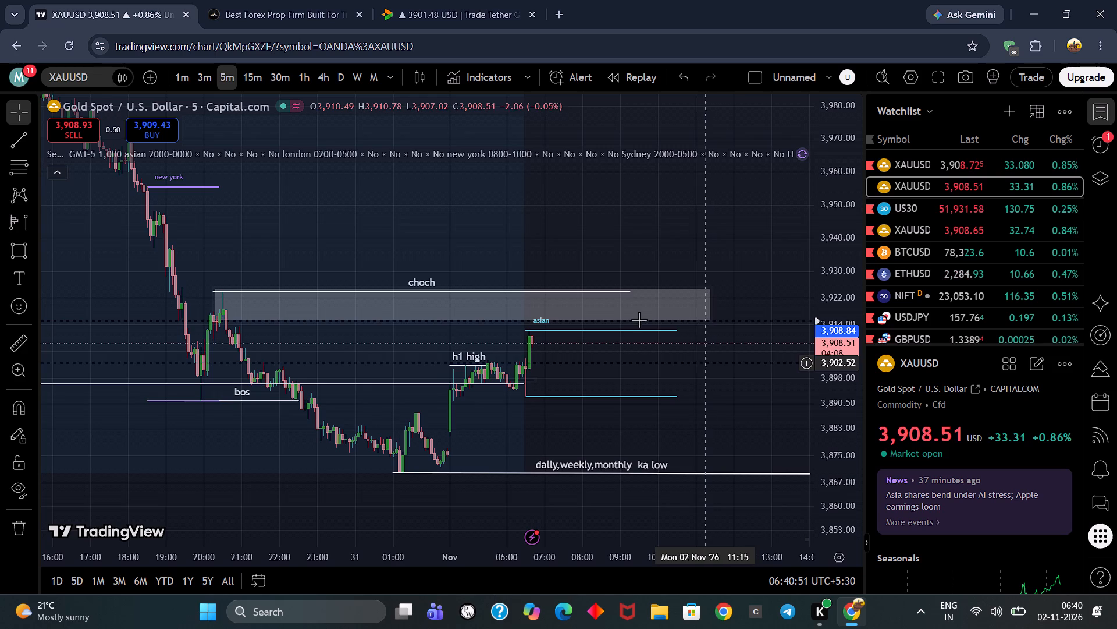
left_click(255, 86)
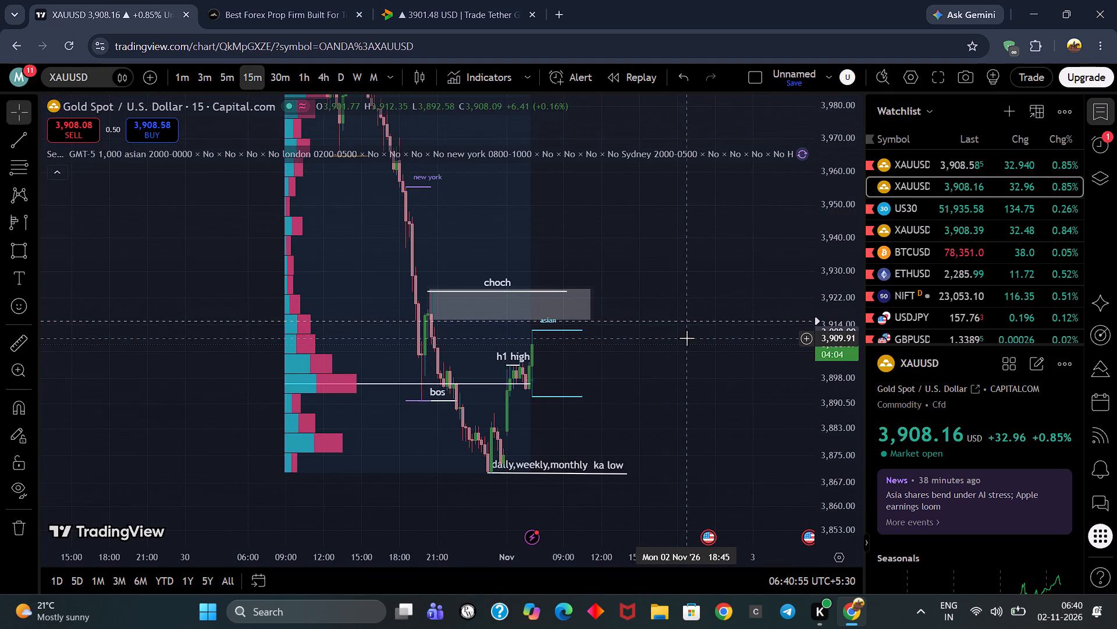
left_click(218, 79)
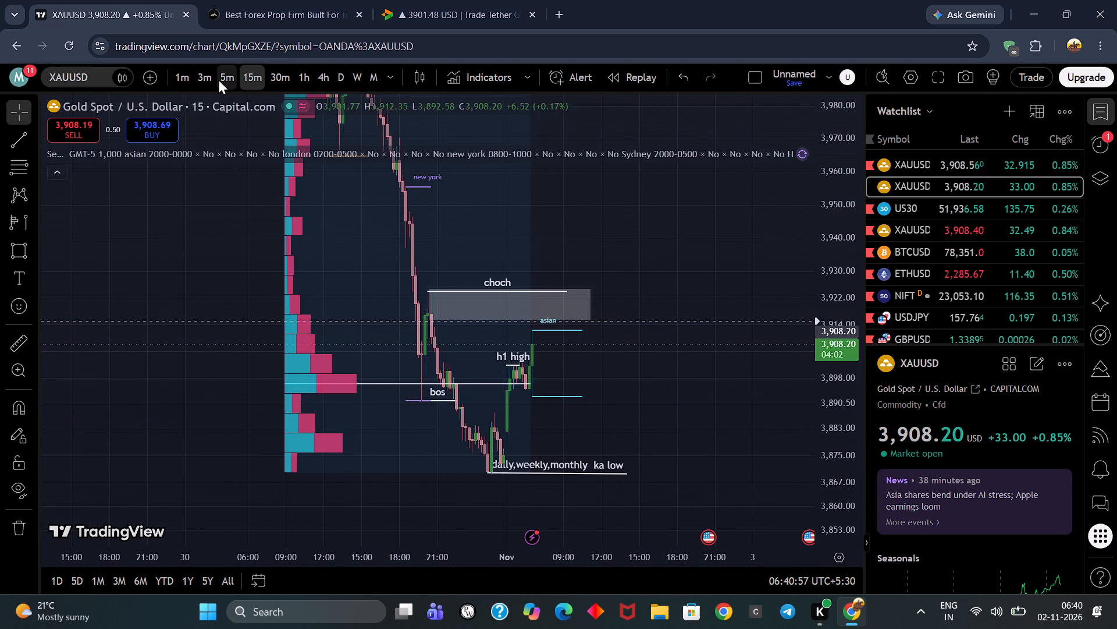
left_click(604, 222)
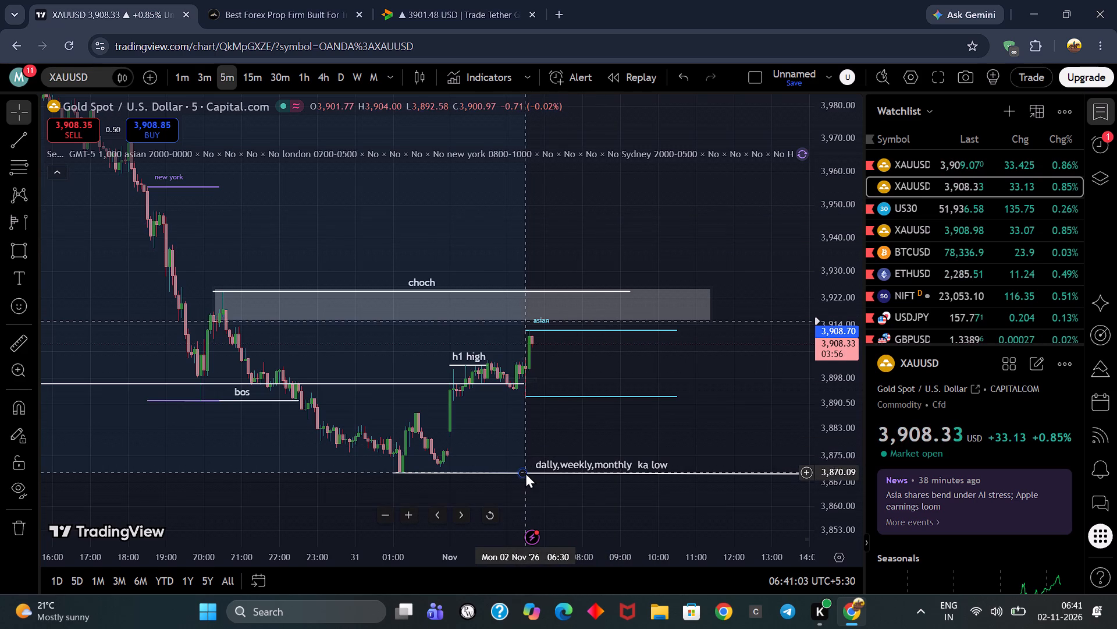
Extend the end of the fixed range volume profile to the latest 5-minute candle on XAUUSD.
left_click_drag(520, 472, 541, 470)
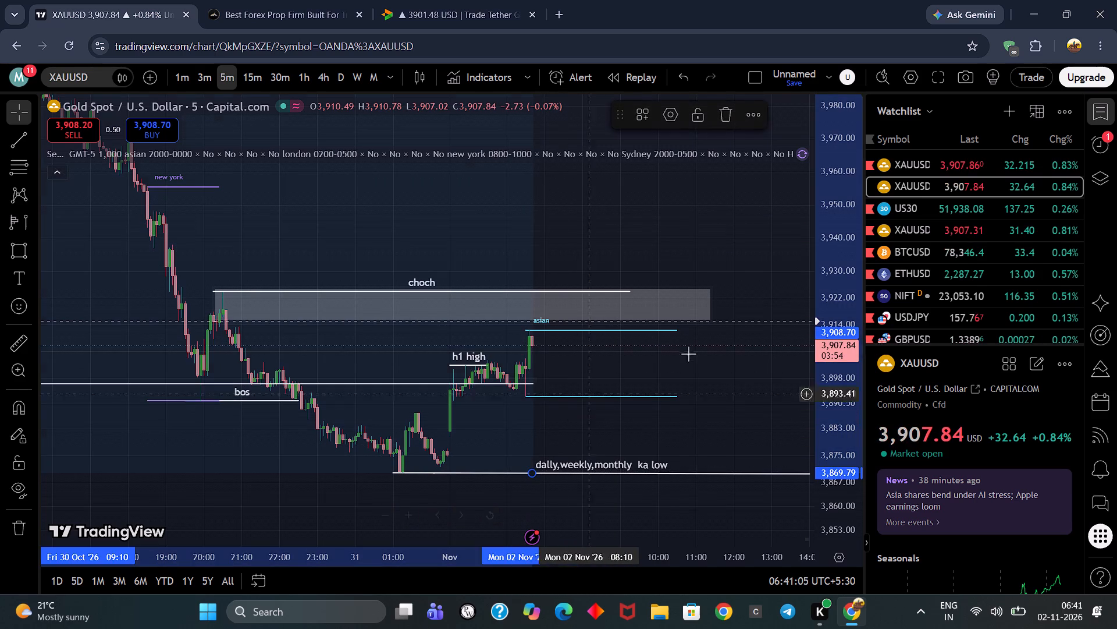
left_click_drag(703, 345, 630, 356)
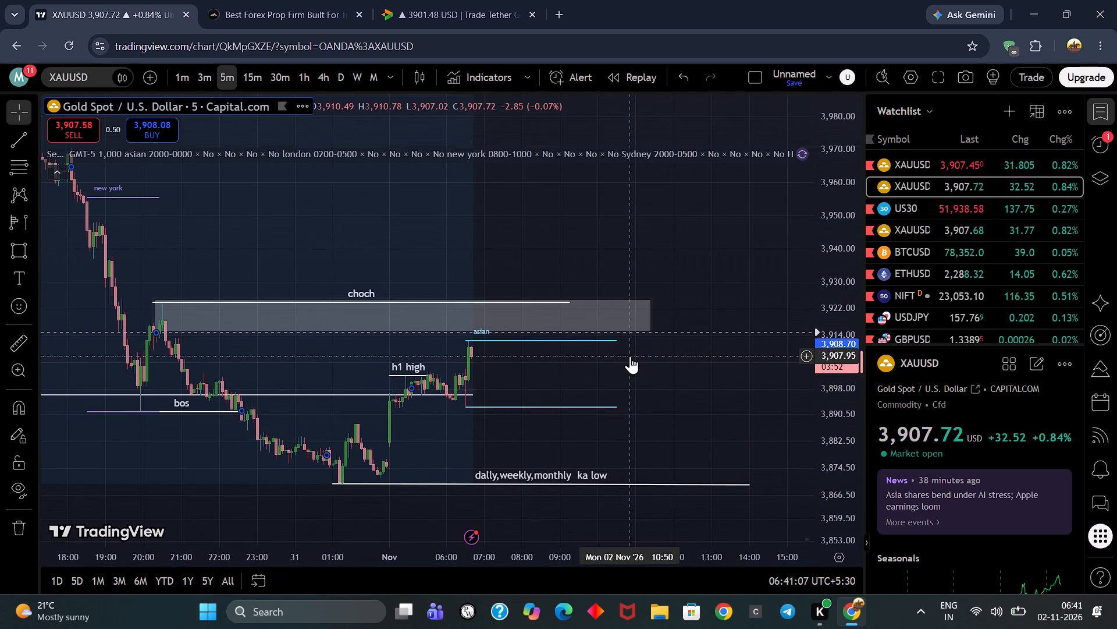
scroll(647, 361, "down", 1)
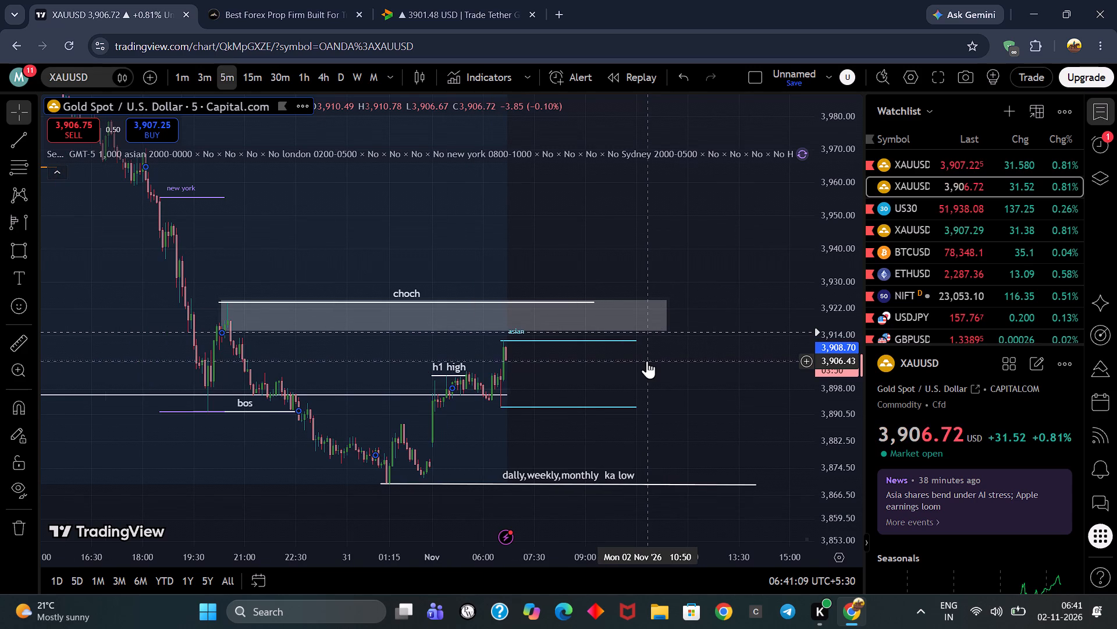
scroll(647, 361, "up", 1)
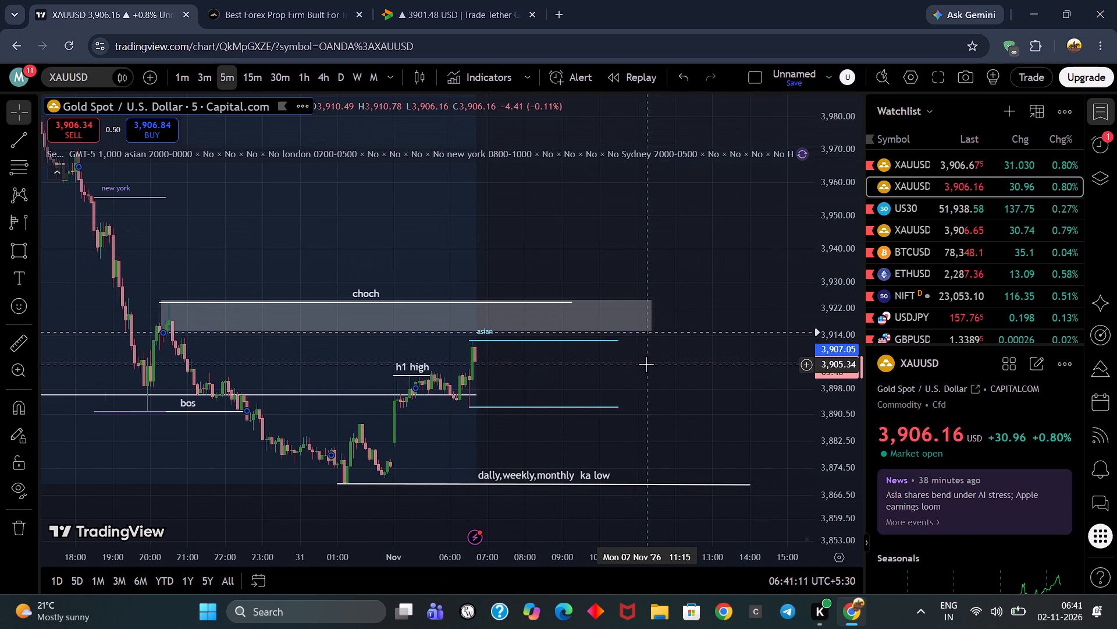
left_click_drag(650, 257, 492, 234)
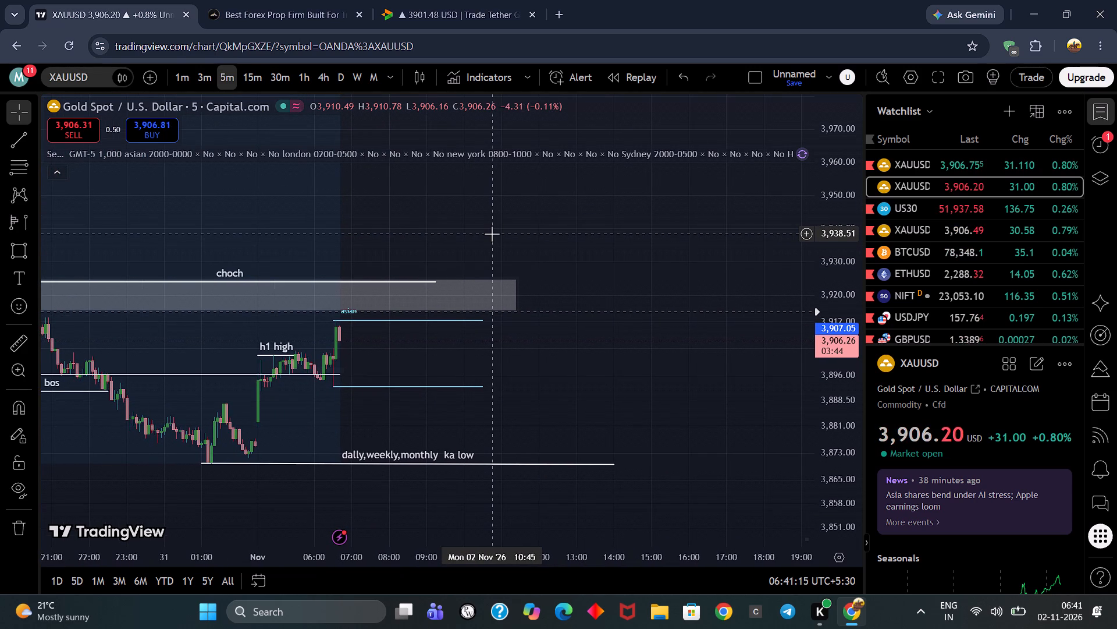
Switch to the Pipstone Capital site and look over its home page.
left_click(298, 0)
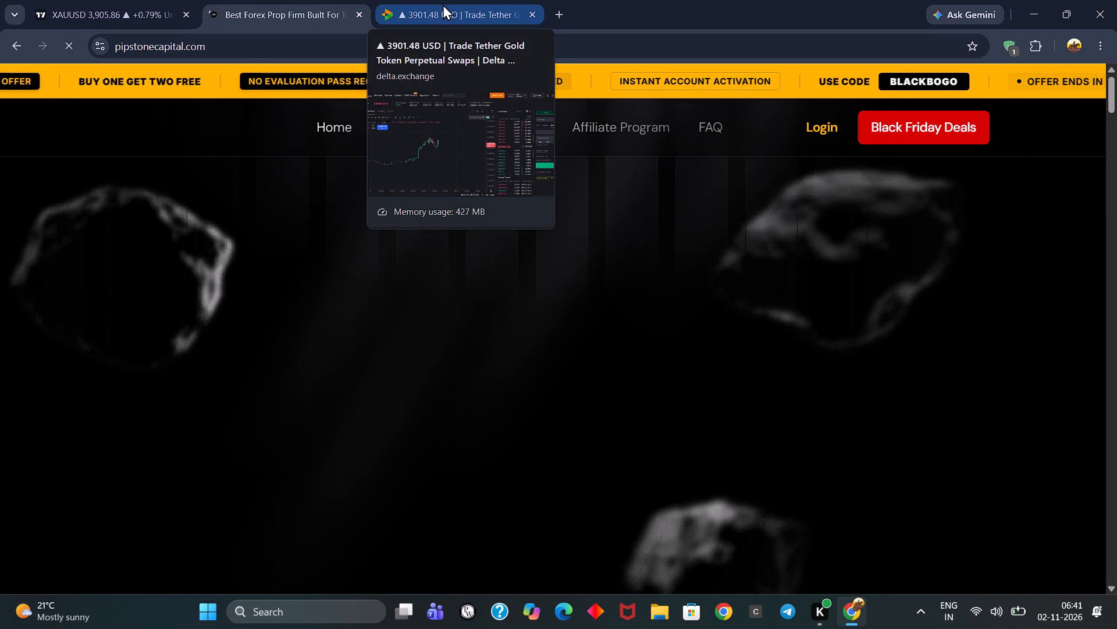
scroll(629, 335, "down", 2)
scroll(629, 335, "up", 1)
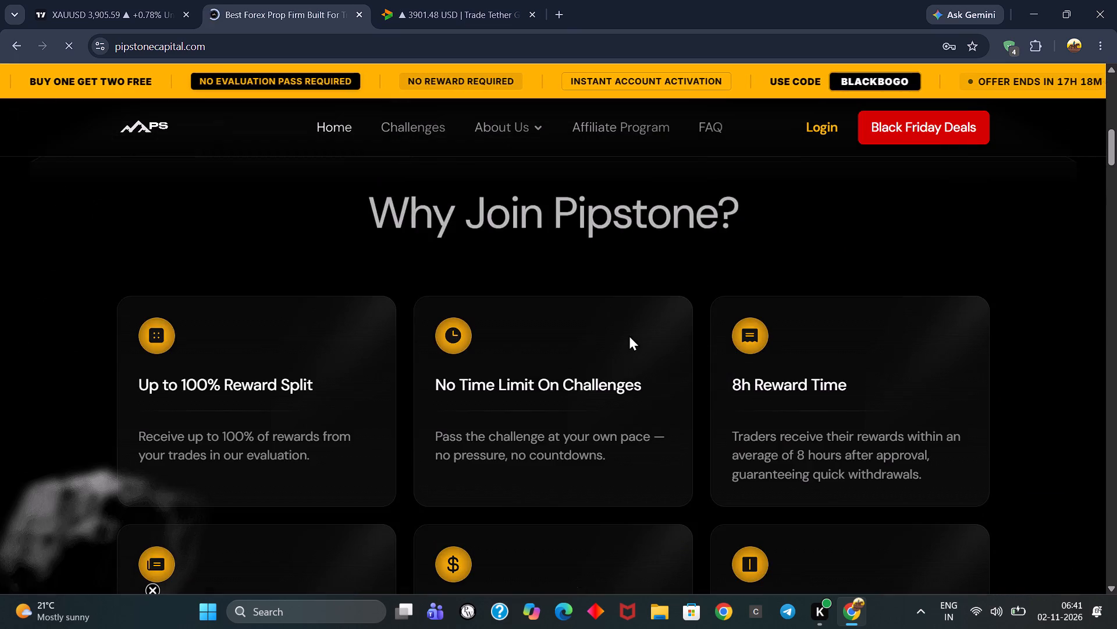
scroll(629, 335, "up", 2)
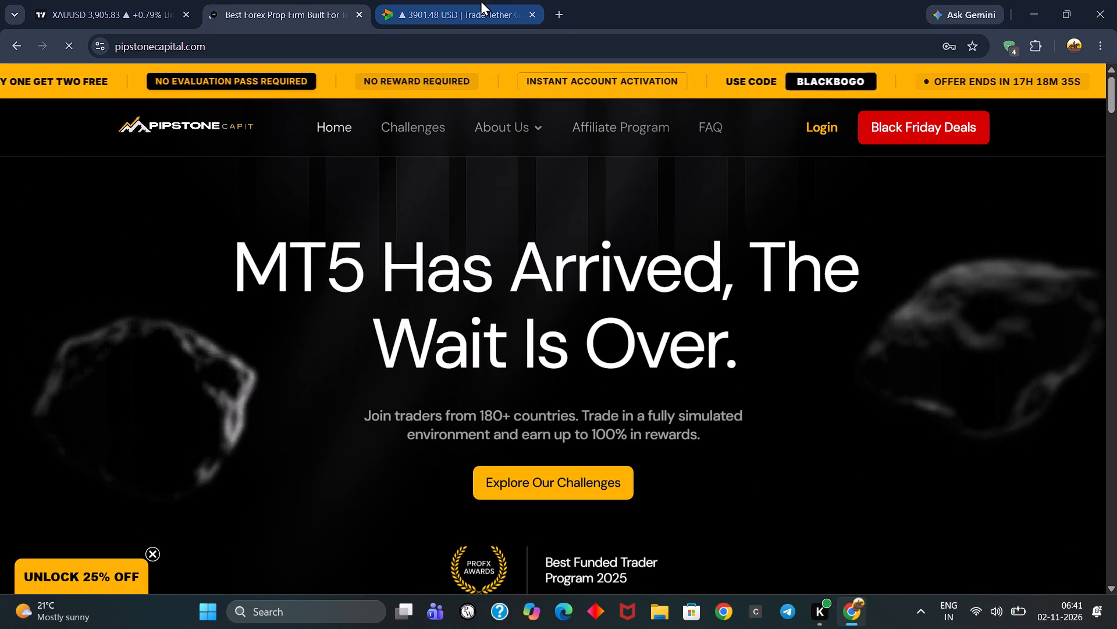
Switch to Delta Exchange and examine the XAUTUSD mark price chart on the 5-, 10- and 15-minute timeframes.
left_click(481, 0)
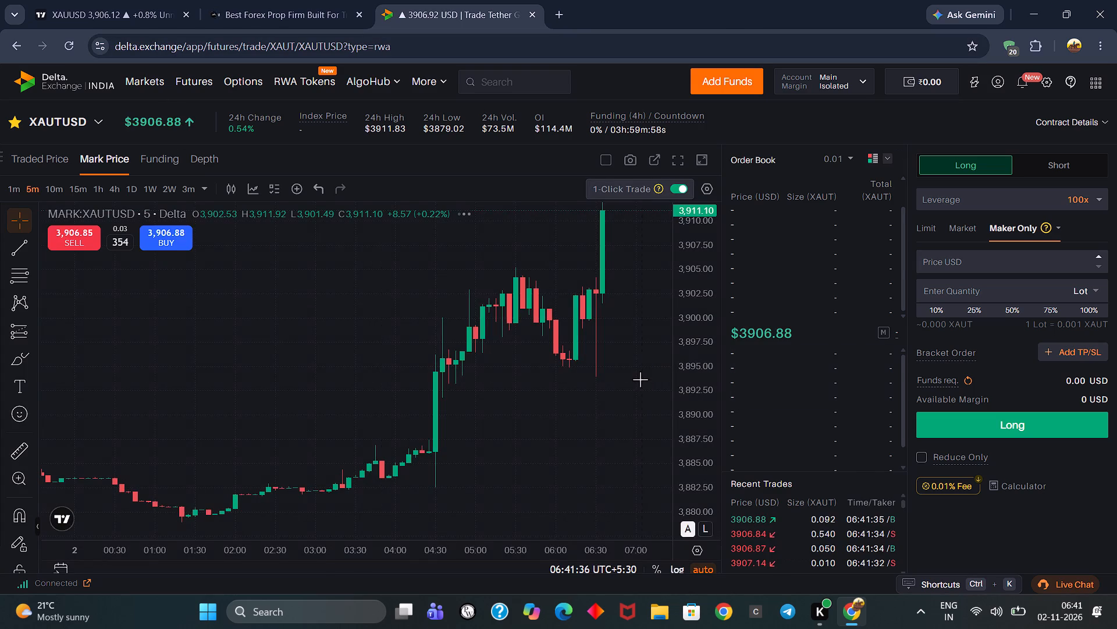
left_click_drag(634, 379, 575, 444)
scroll(706, 298, "down", 3)
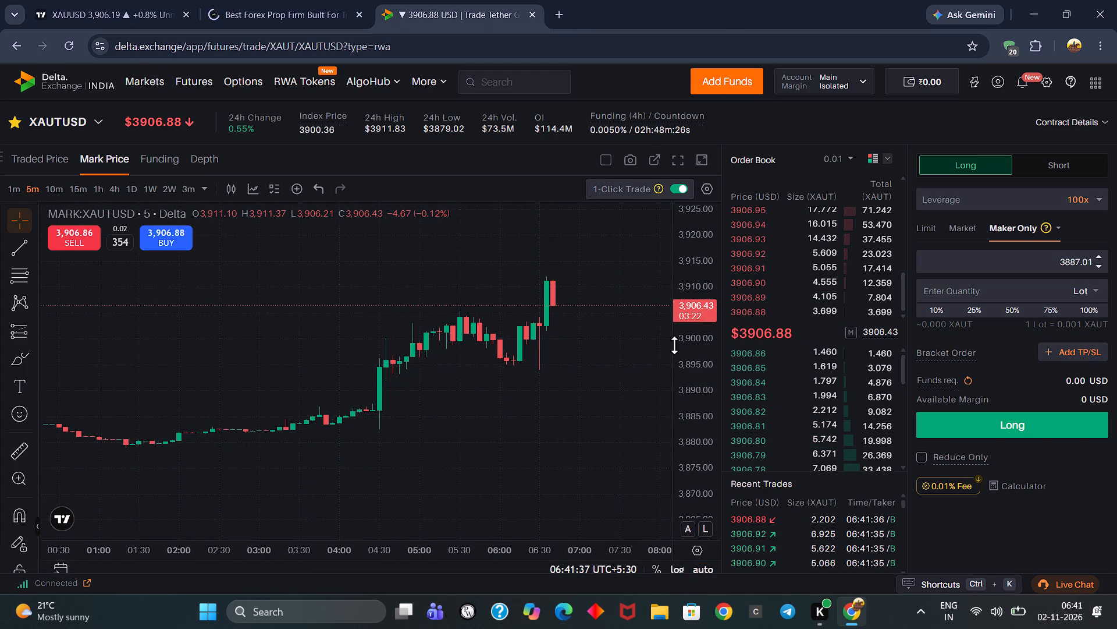
left_click_drag(616, 367, 581, 403)
scroll(582, 396, "down", 11)
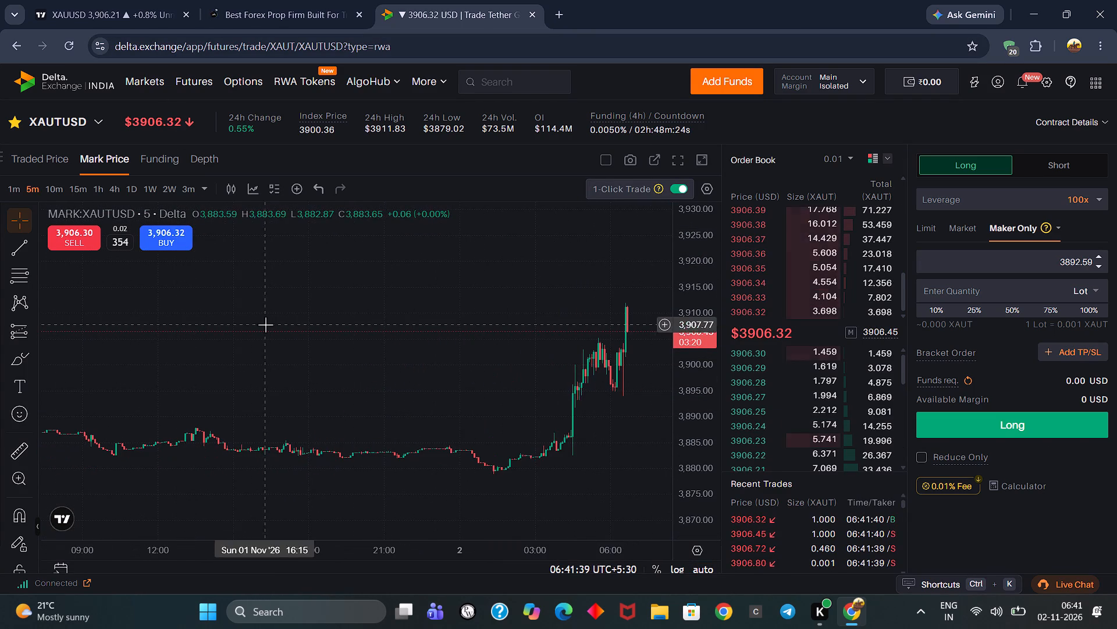
left_click(60, 189)
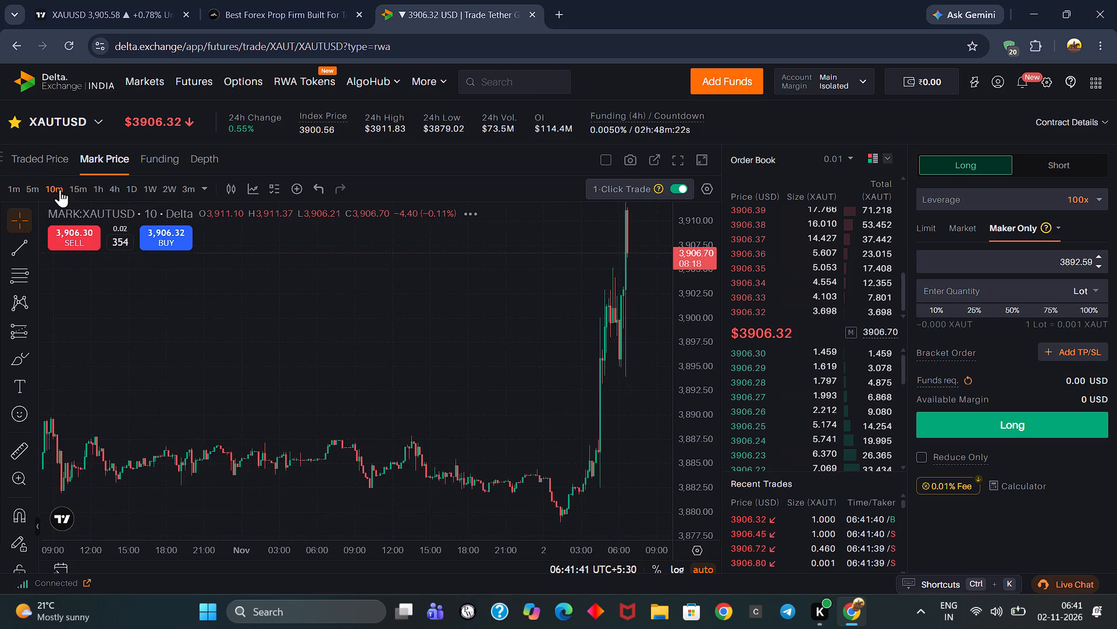
left_click(79, 192)
scroll(290, 318, "up", 3)
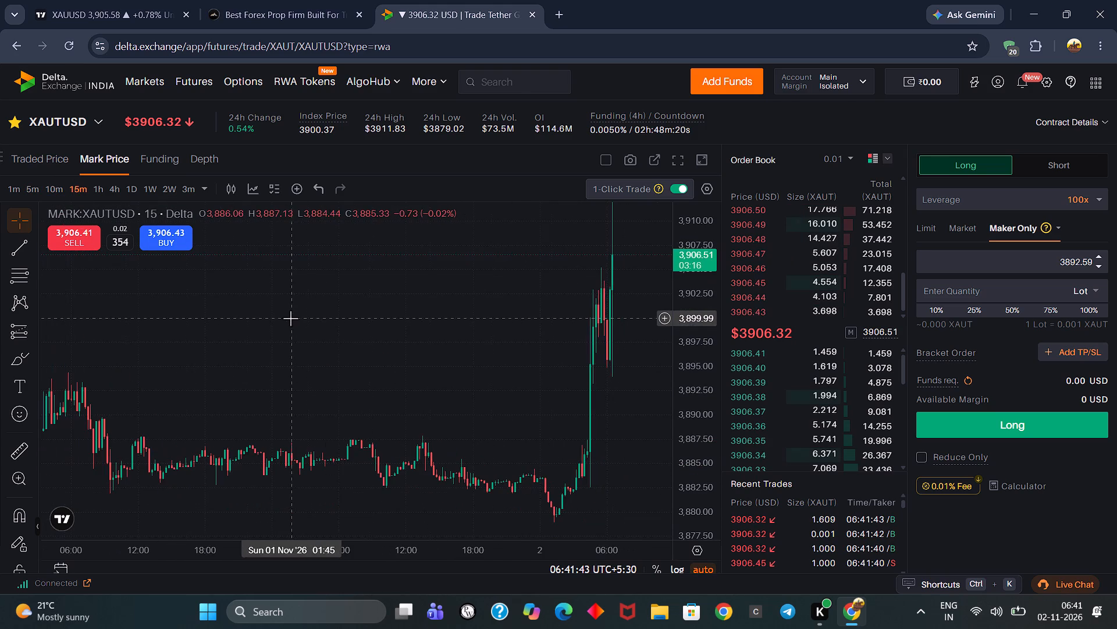
scroll(383, 338, "down", 5)
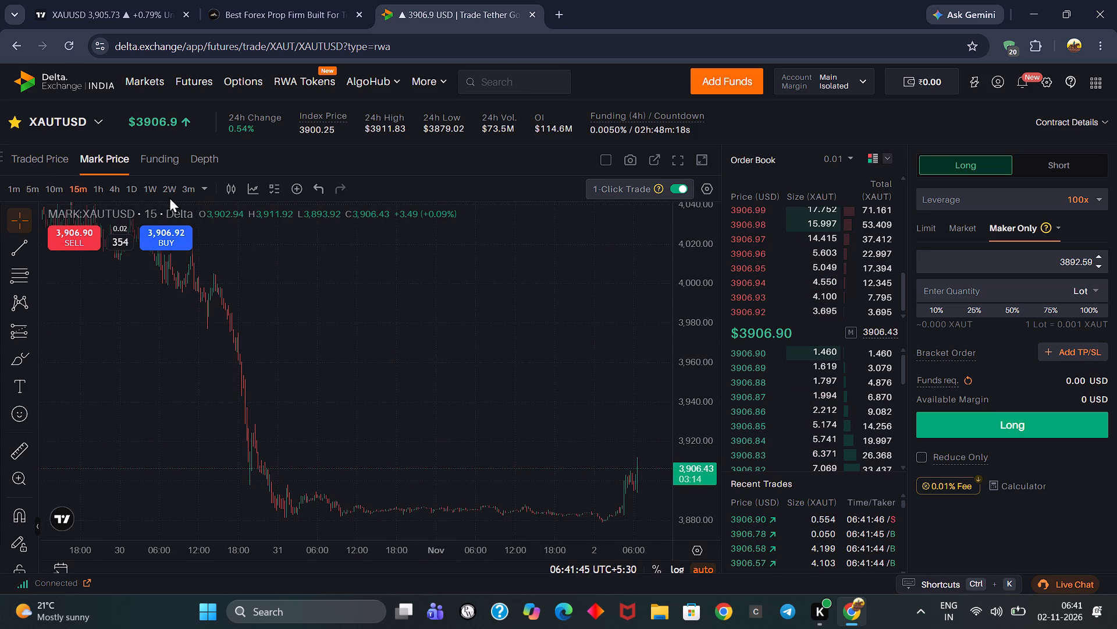
Examine the XAUTUSD mark price chart on the 4-hour timeframe around the recent sharp drop and latest candles.
left_click(117, 193)
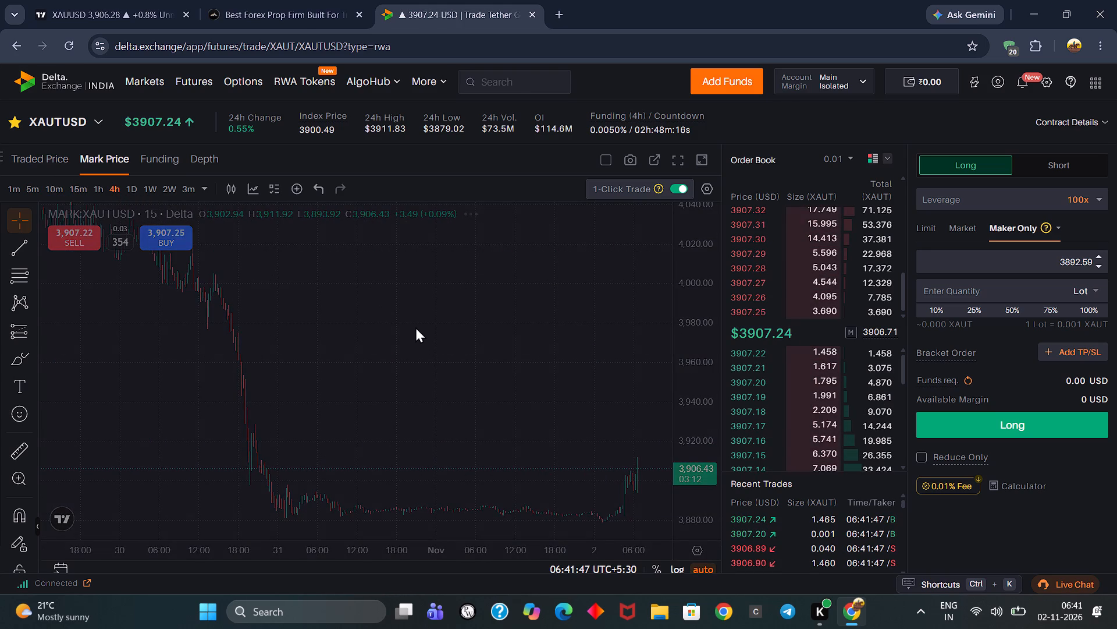
scroll(415, 327, "up", 12)
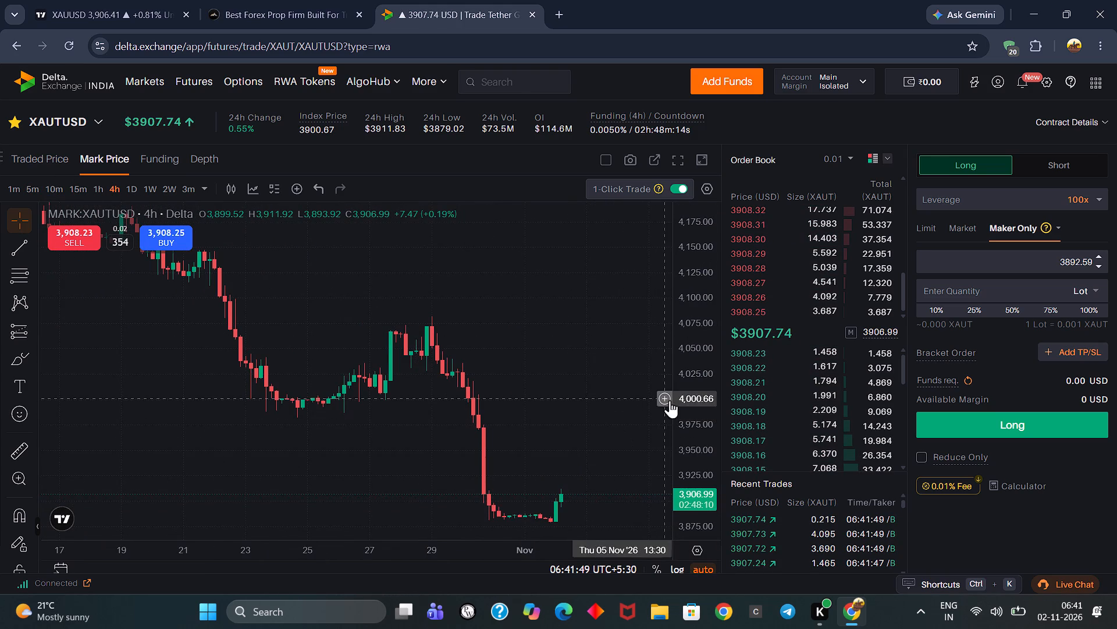
scroll(702, 427, "up", 4)
left_click_drag(610, 441, 523, 169)
left_click_drag(552, 408, 567, 306)
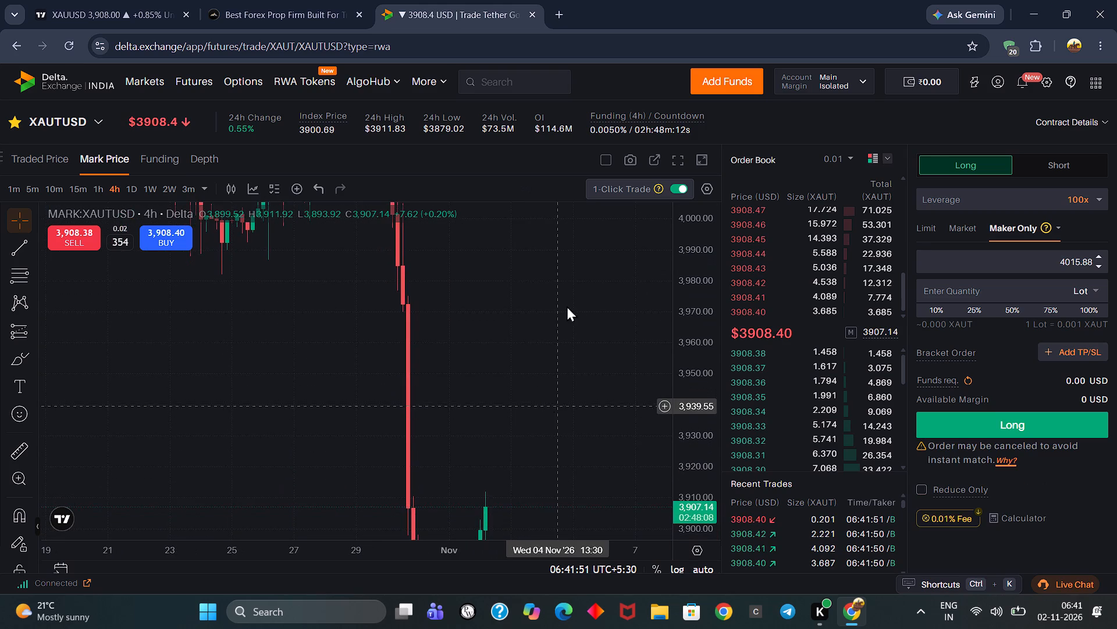
left_click_drag(567, 306, 563, 190)
scroll(692, 377, "down", 1)
scroll(539, 419, "up", 1)
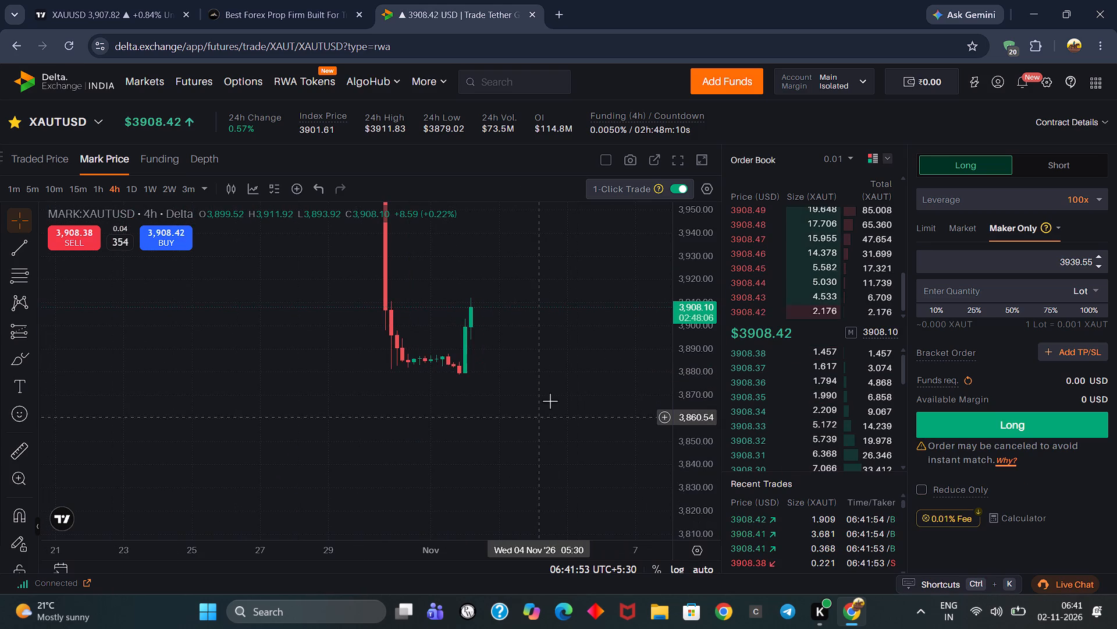
left_click_drag(550, 404, 550, 510)
scroll(688, 339, "down", 1)
left_click_drag(573, 347, 567, 356)
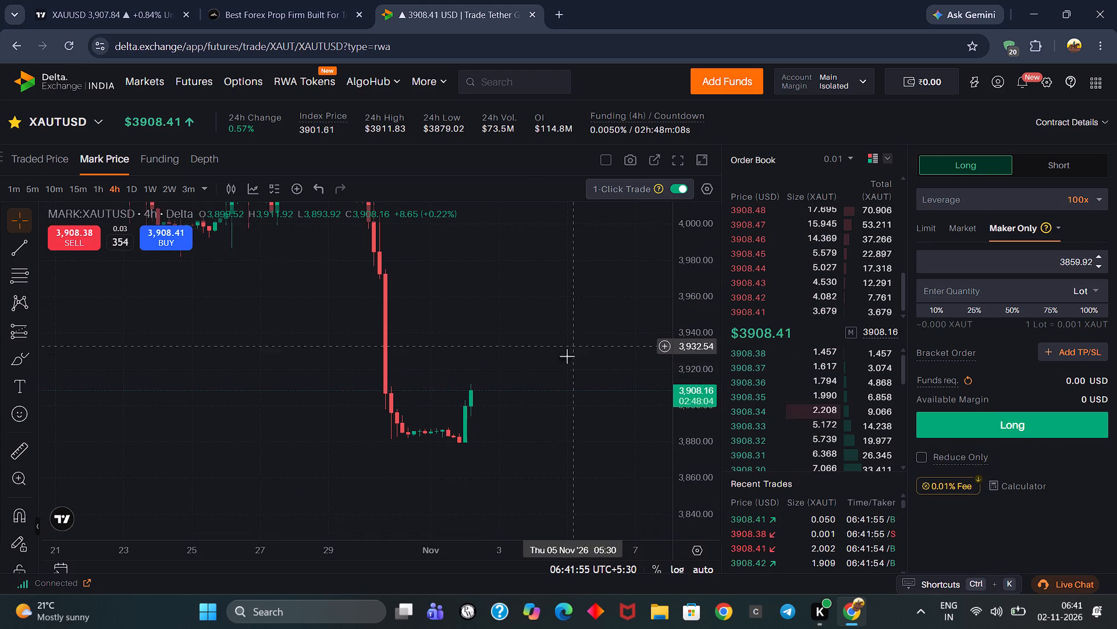
left_click_drag(567, 356, 547, 392)
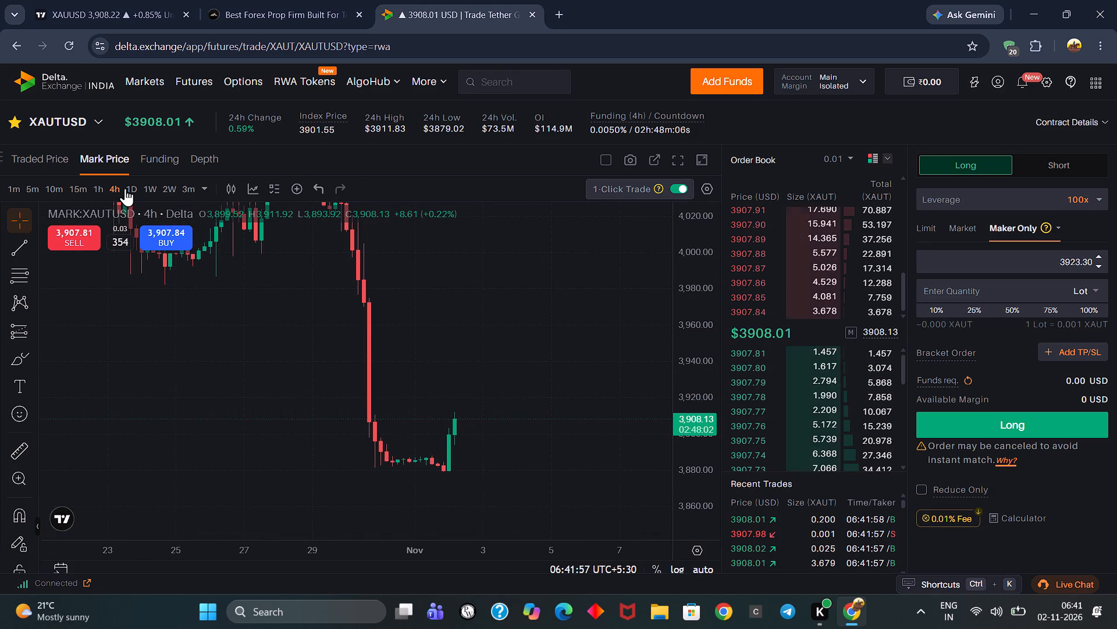
Examine the XAUTUSD mark price chart on the daily timeframe, covering the decline since October and the latest candles.
left_click(126, 188)
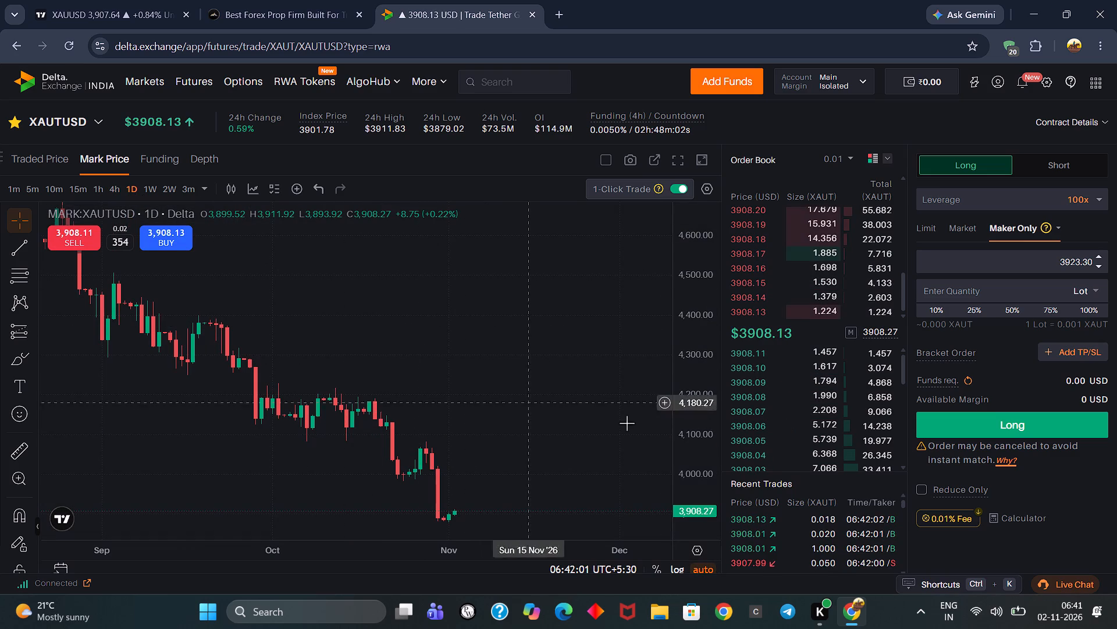
scroll(700, 450, "up", 2)
left_click_drag(593, 432, 526, 168)
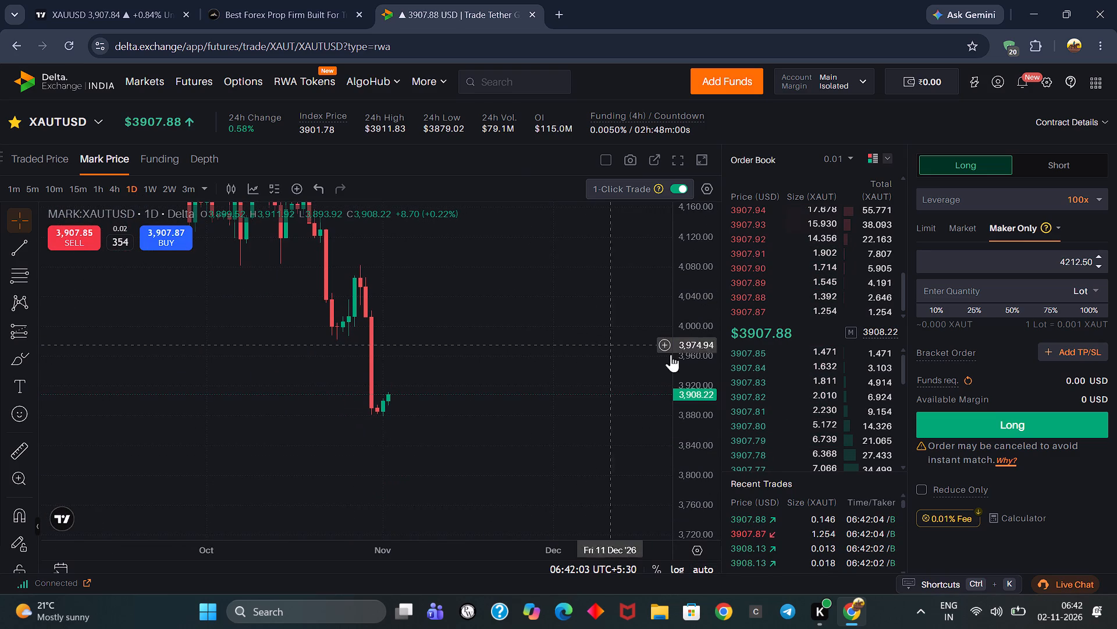
scroll(674, 323, "up", 1)
scroll(577, 307, "up", 4)
left_click_drag(462, 309, 480, 303)
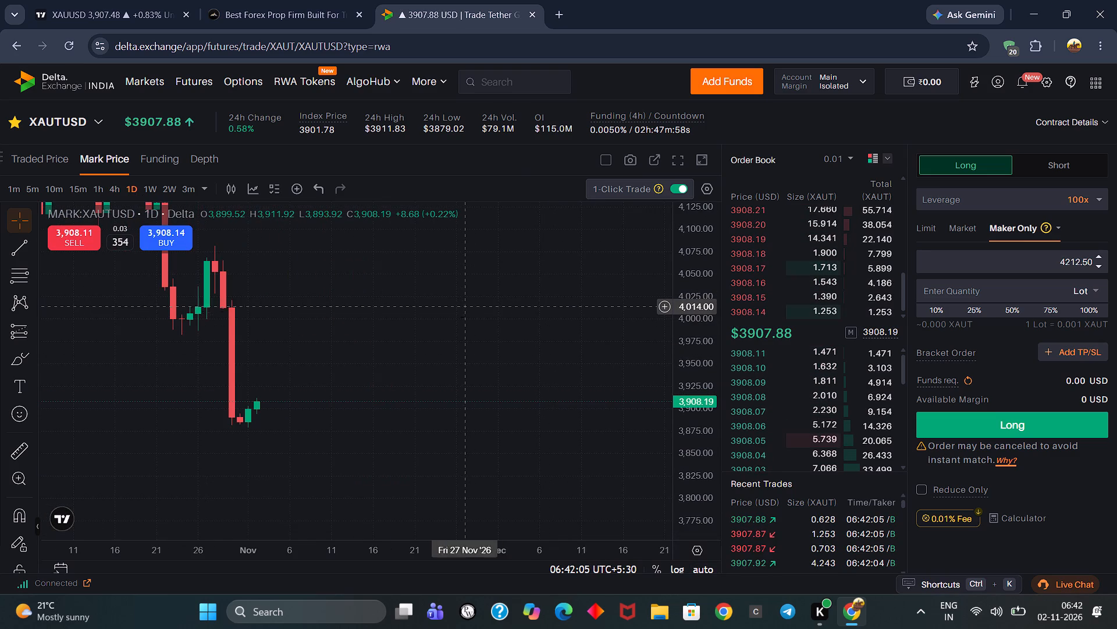
left_click_drag(480, 303, 618, 265)
scroll(680, 359, "up", 4)
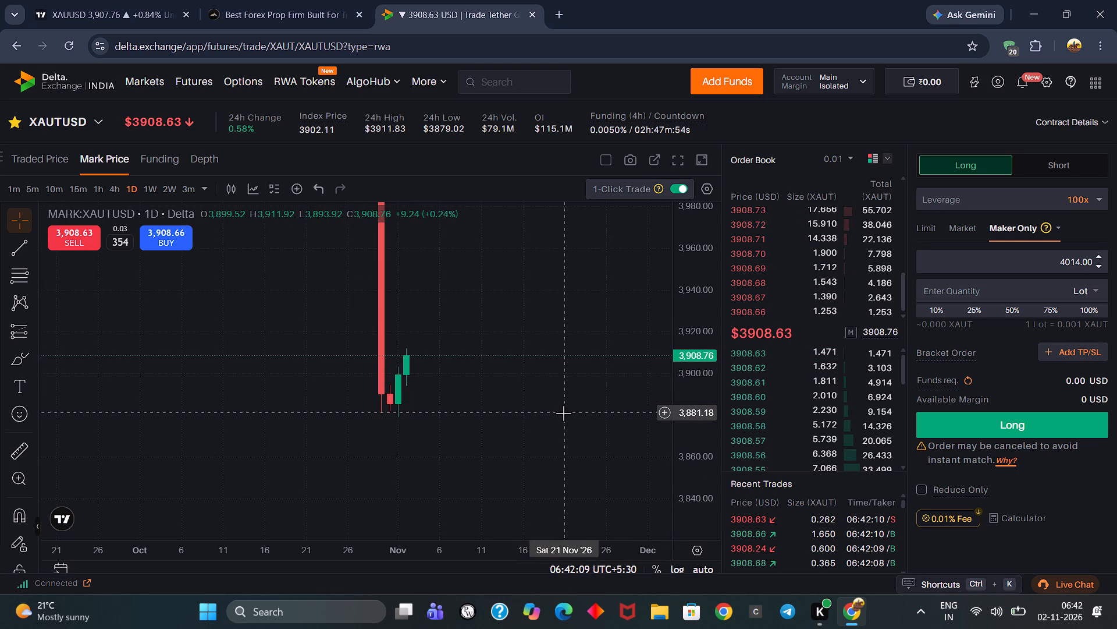
scroll(686, 324, "down", 4)
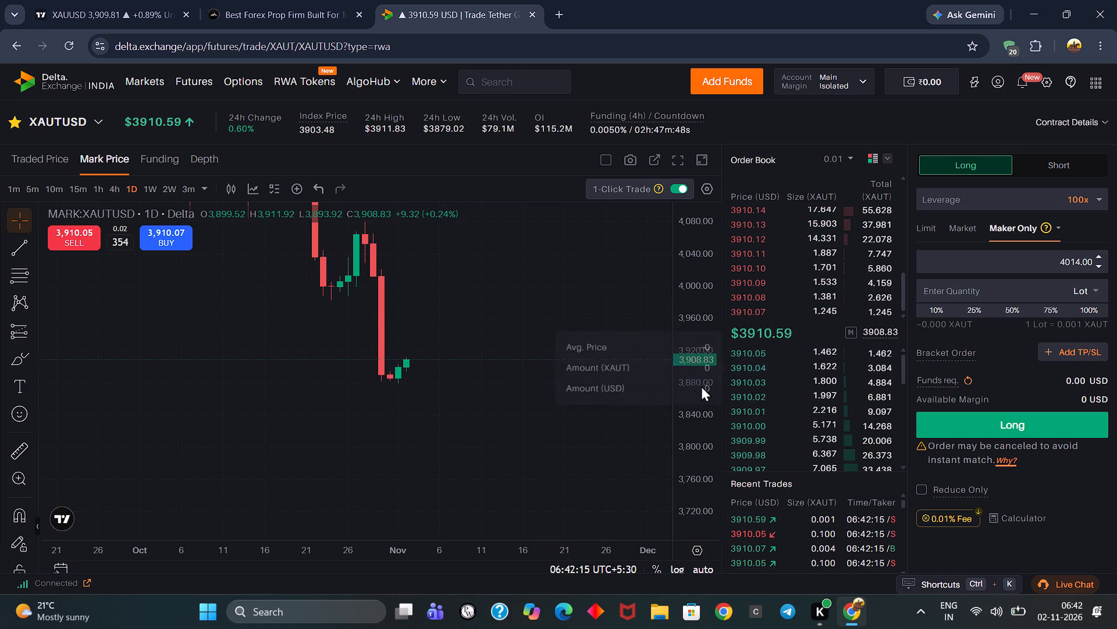
scroll(691, 400, "up", 3)
left_click_drag(577, 345, 573, 501)
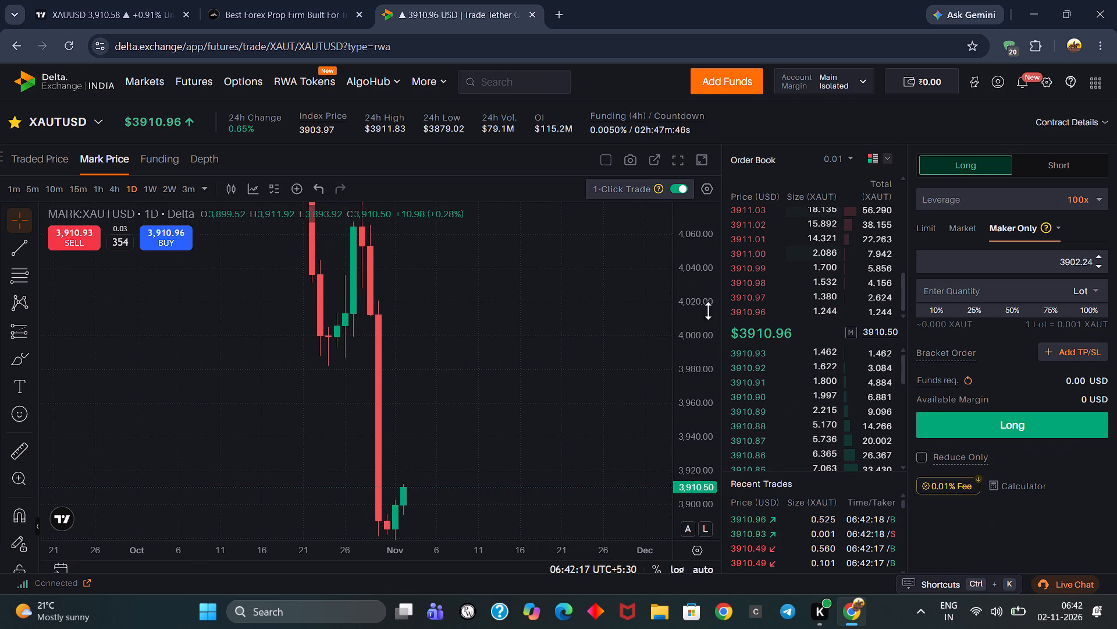
scroll(706, 331, "down", 3)
left_click_drag(560, 372, 563, 409)
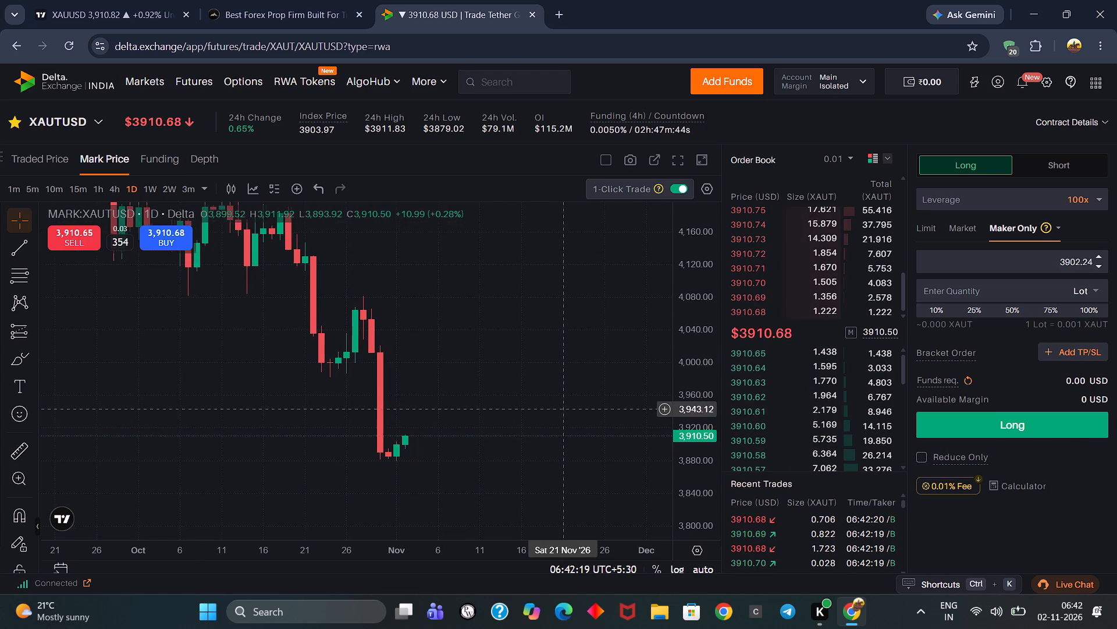
left_click_drag(563, 409, 564, 409)
left_click_drag(566, 394, 563, 442)
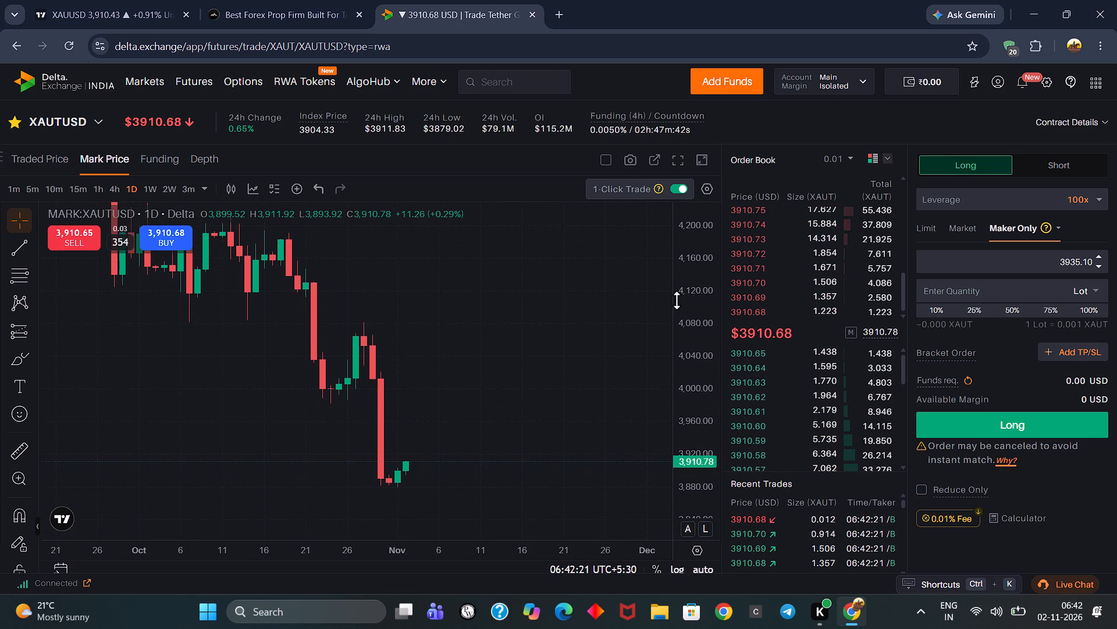
scroll(684, 316, "down", 2)
left_click_drag(531, 305, 476, 358)
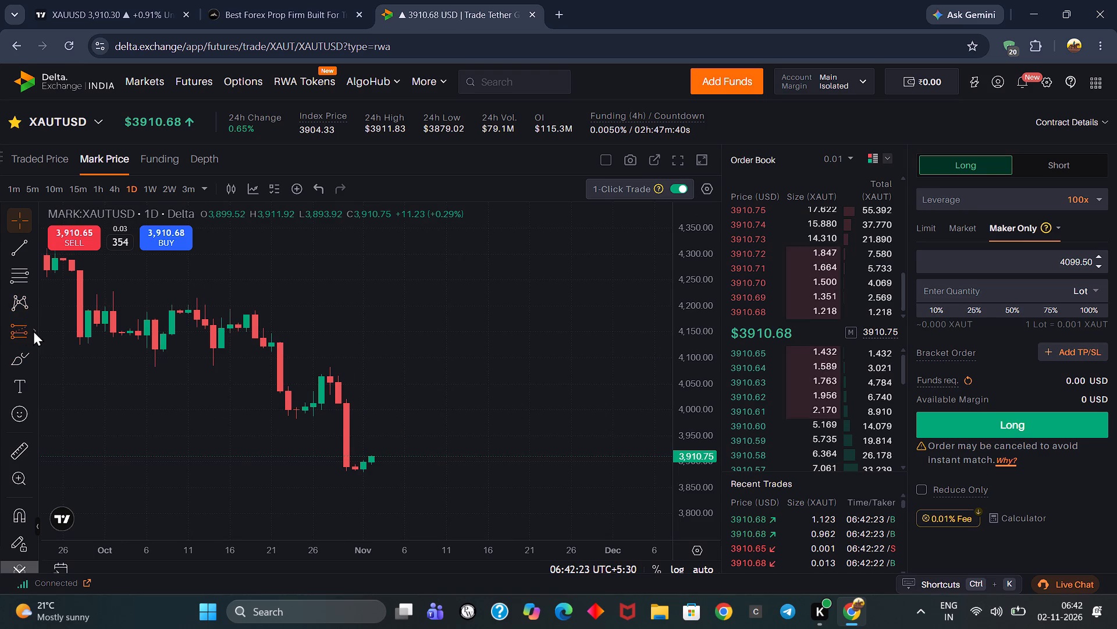
Add a Fixed Range volume profile to the daily XAUTUSD chart, spanning from 2 October to 2 November 2026.
left_click(33, 330)
left_click(84, 458)
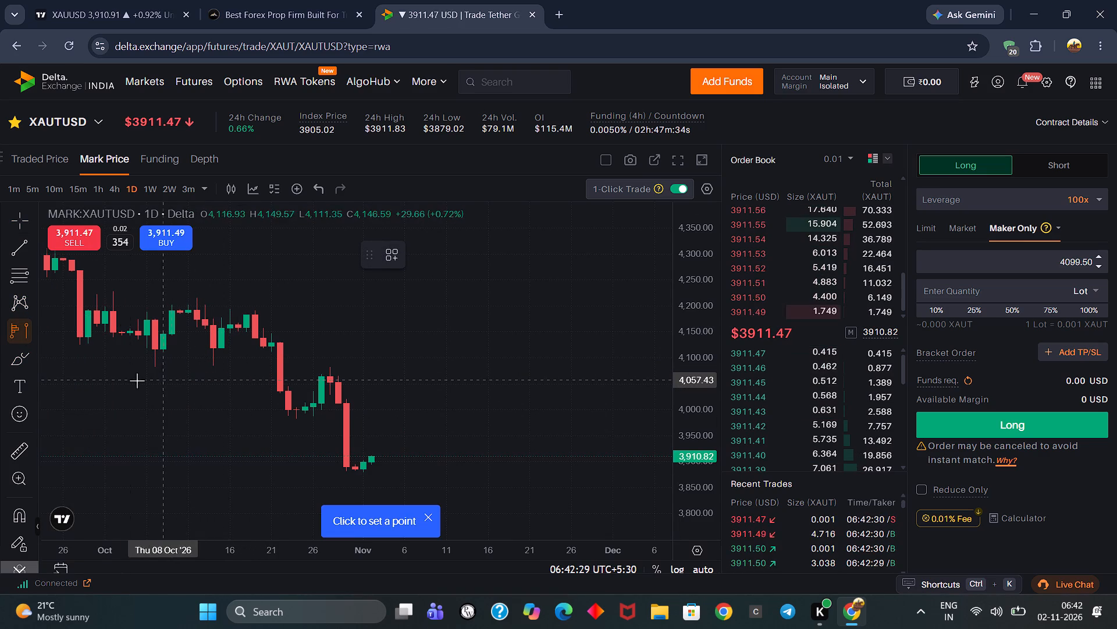
left_click(116, 380)
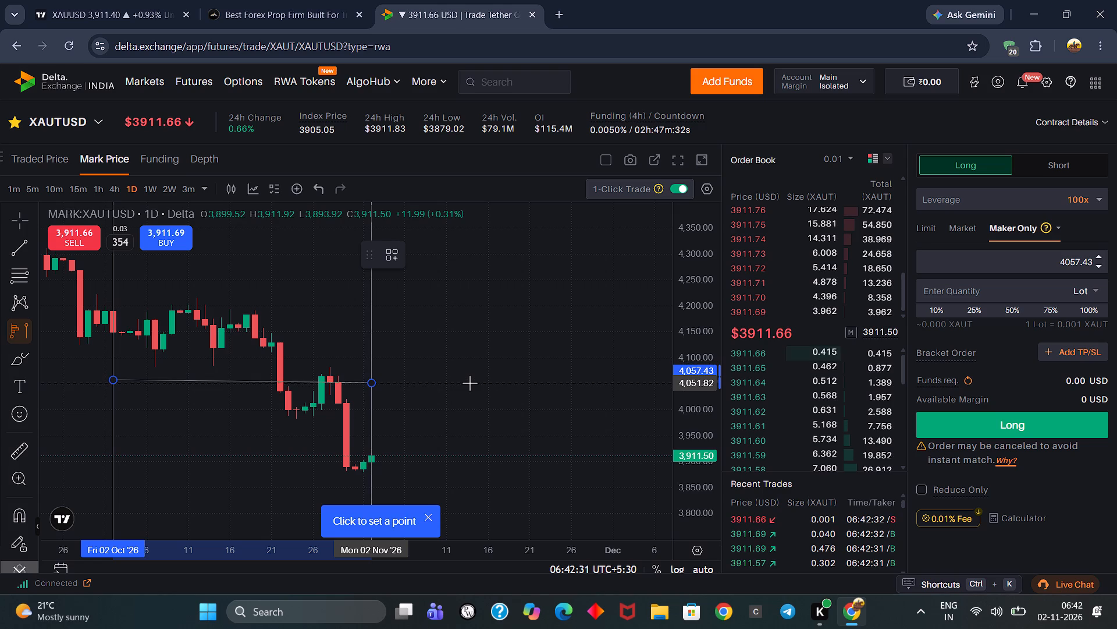
left_click(469, 383)
left_click(508, 334)
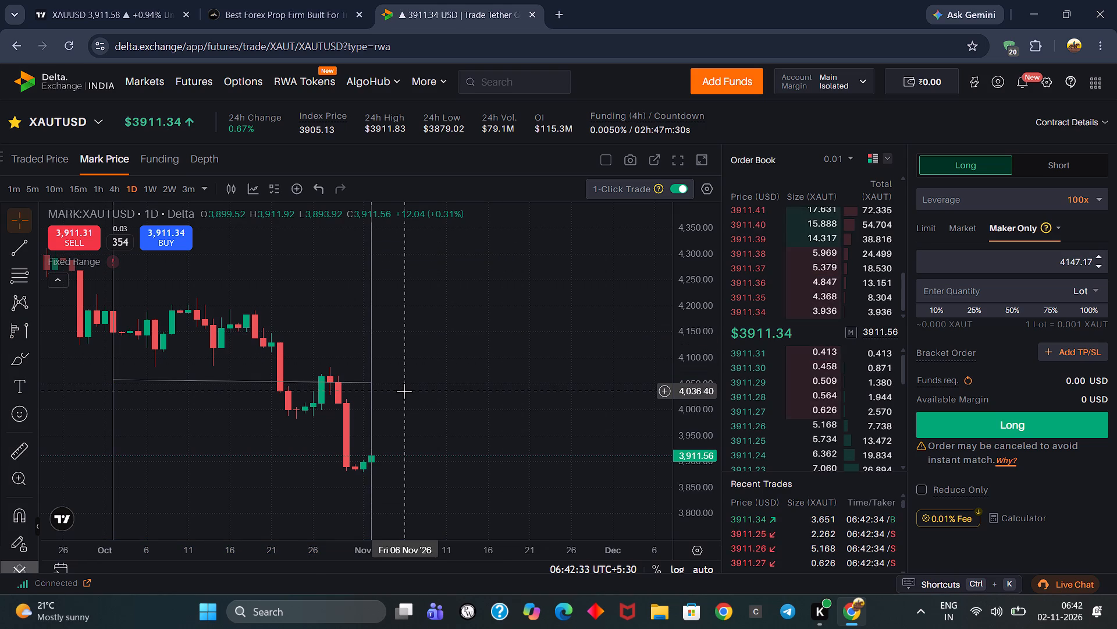
Examine the daily XAUTUSD mark price chart across the Fixed Range span and its October decline.
left_click(404, 391)
left_click_drag(431, 387, 486, 370)
left_click_drag(525, 371, 516, 390)
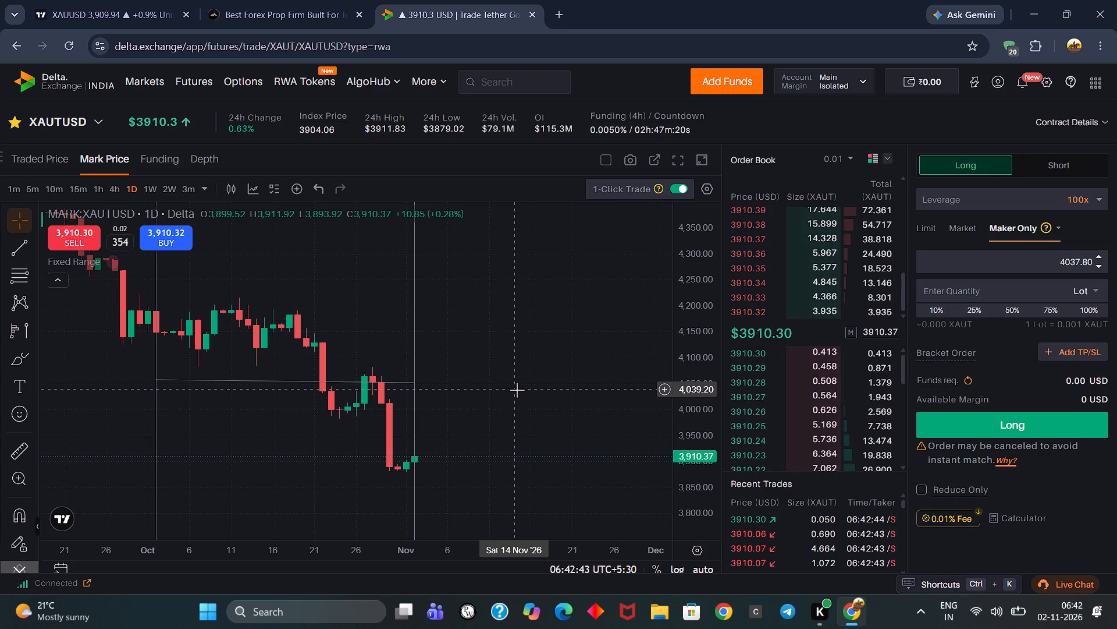
left_click_drag(500, 326, 581, 320)
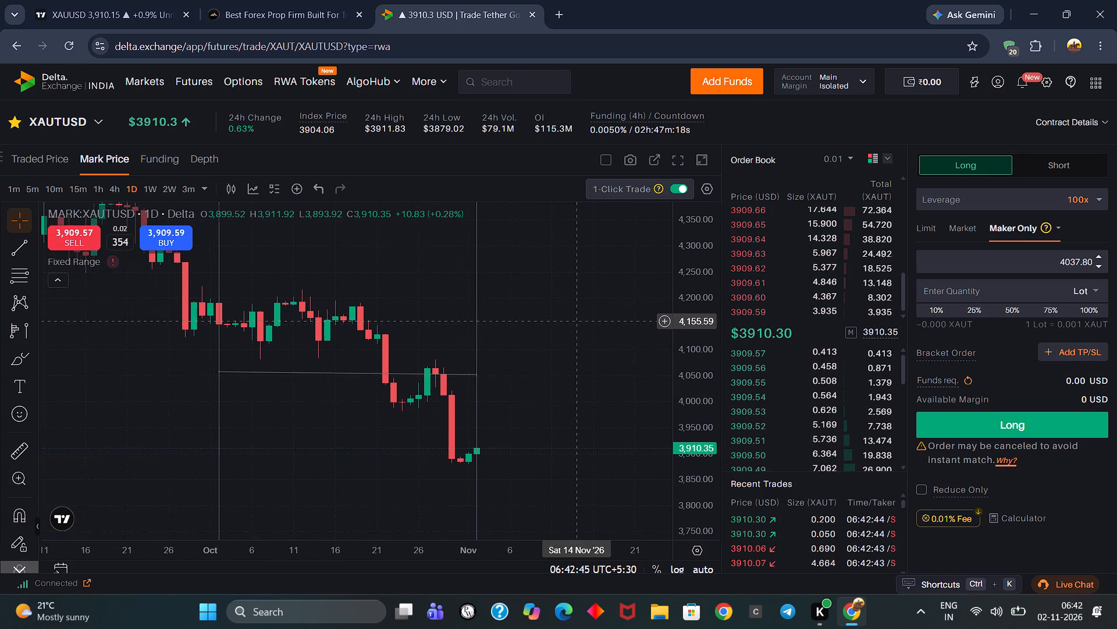
left_click_drag(581, 320, 488, 321)
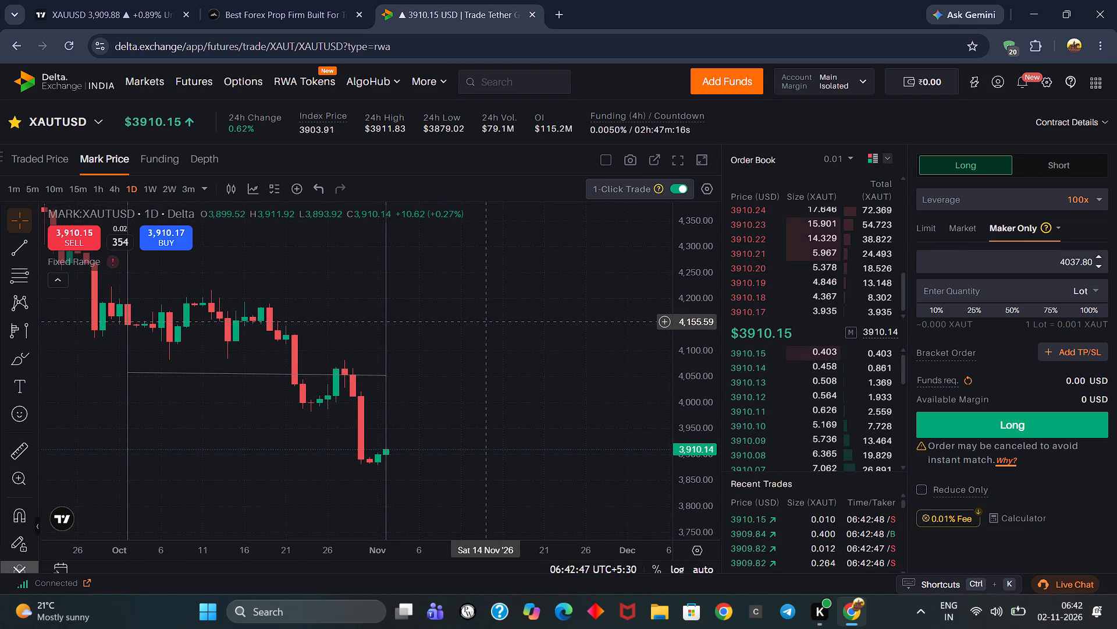
left_click_drag(488, 321, 505, 320)
left_click(520, 363)
left_click_drag(514, 381, 561, 413)
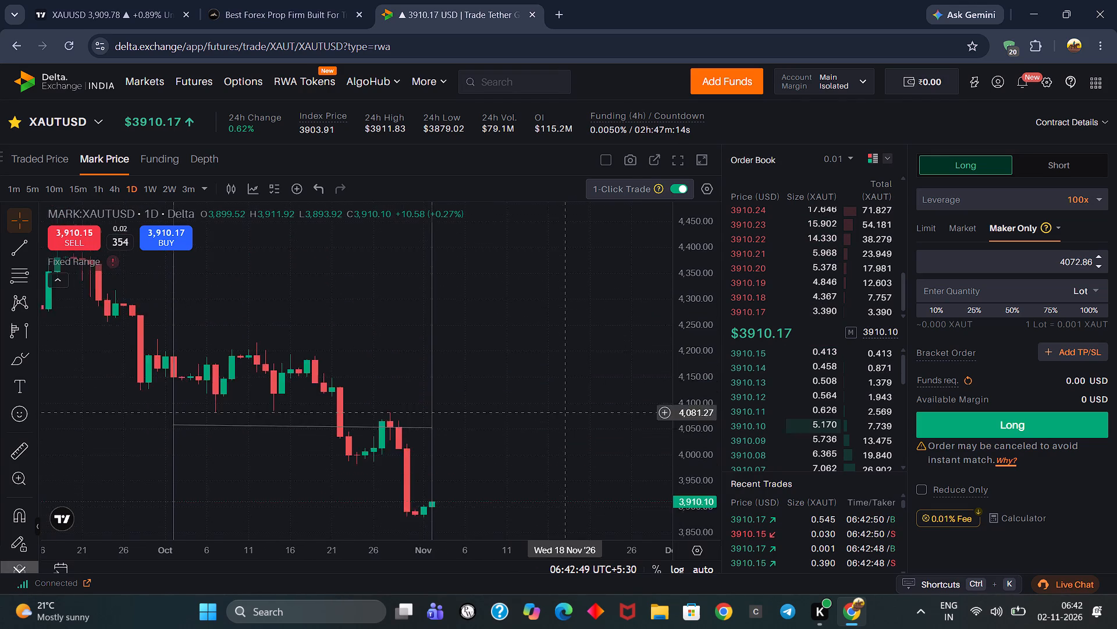
left_click_drag(561, 413, 564, 363)
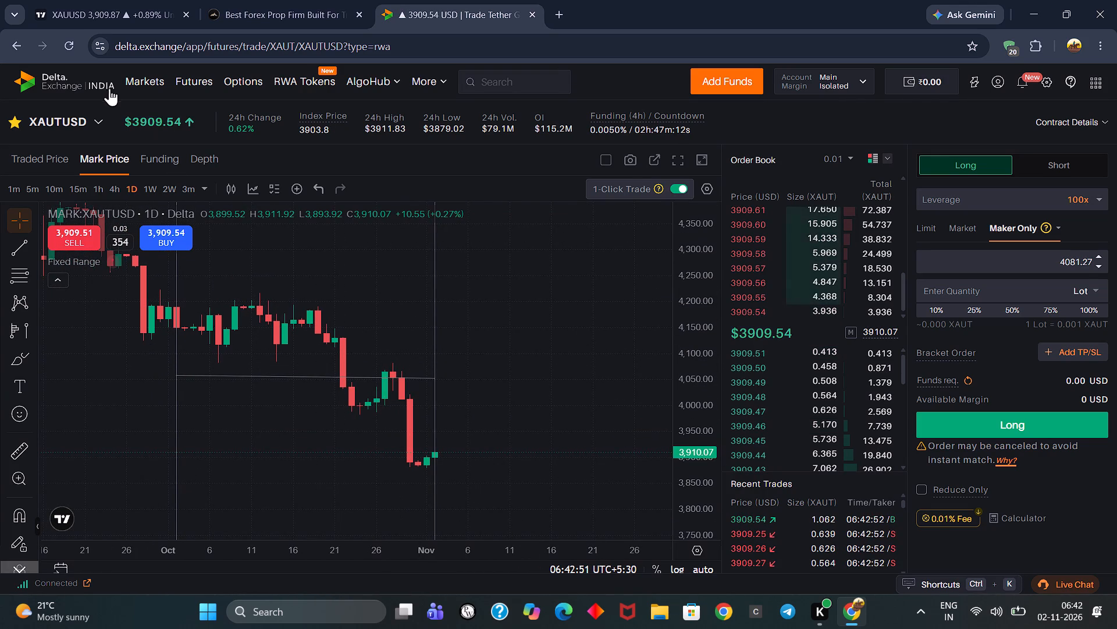
Reload the Delta Exchange page and recheck the Fixed Range volume profile on the daily XAUTUSD chart.
left_click(69, 43)
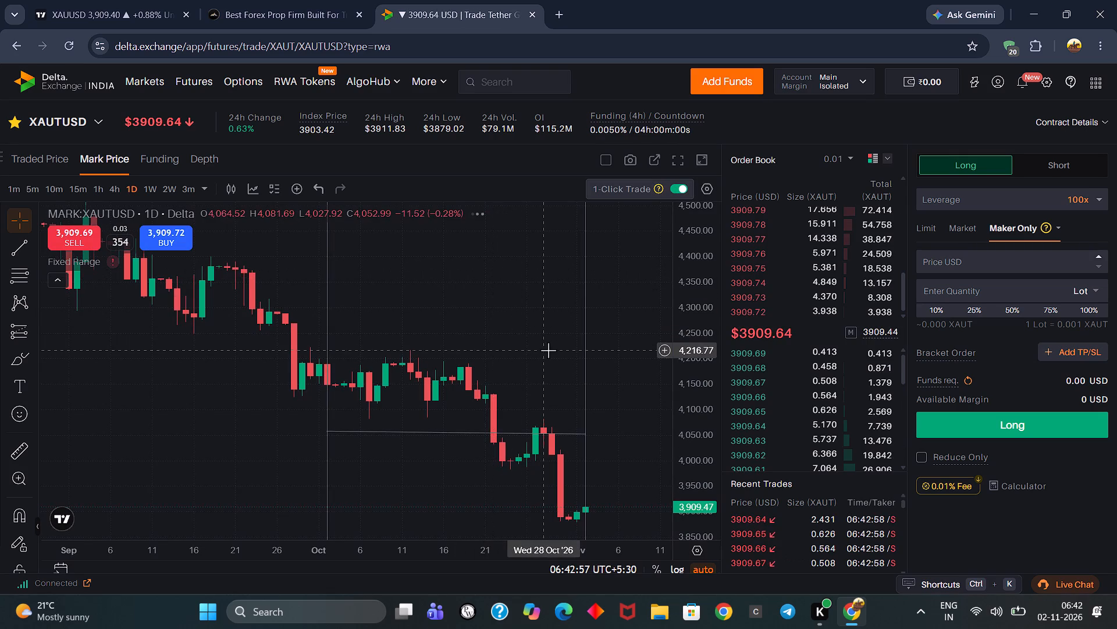
left_click_drag(548, 350, 383, 302)
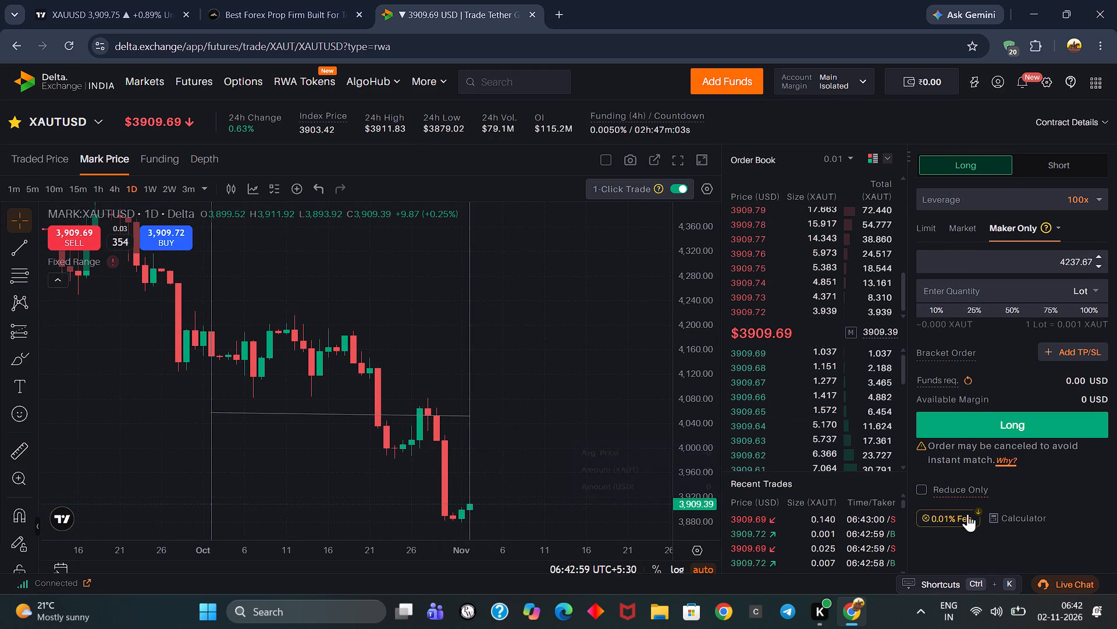
left_click(998, 628)
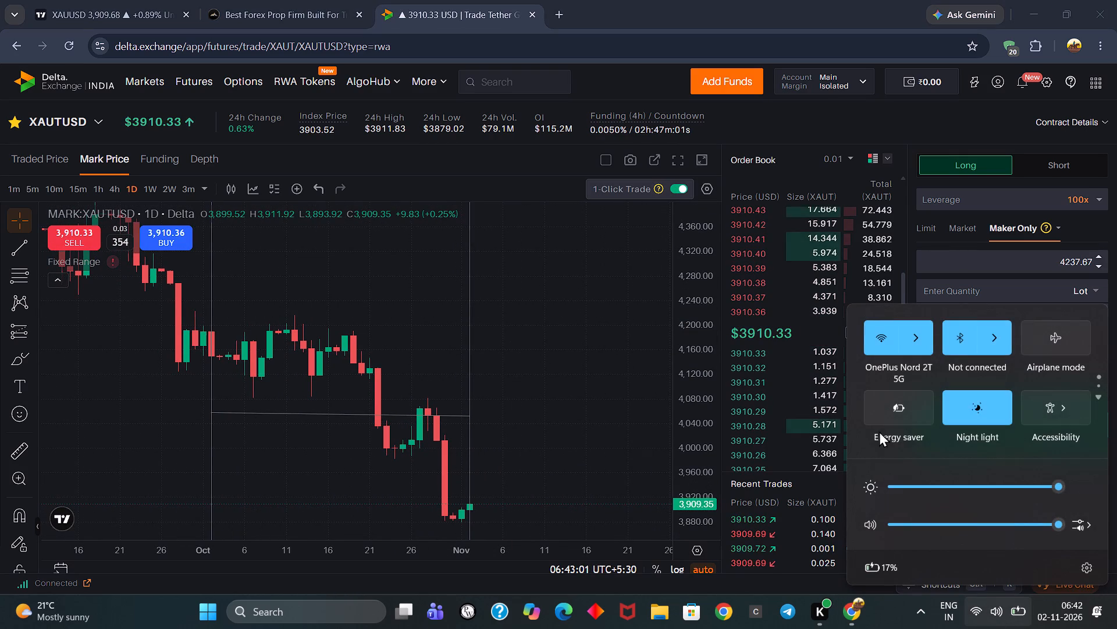
left_click(581, 376)
left_click_drag(581, 376, 634, 341)
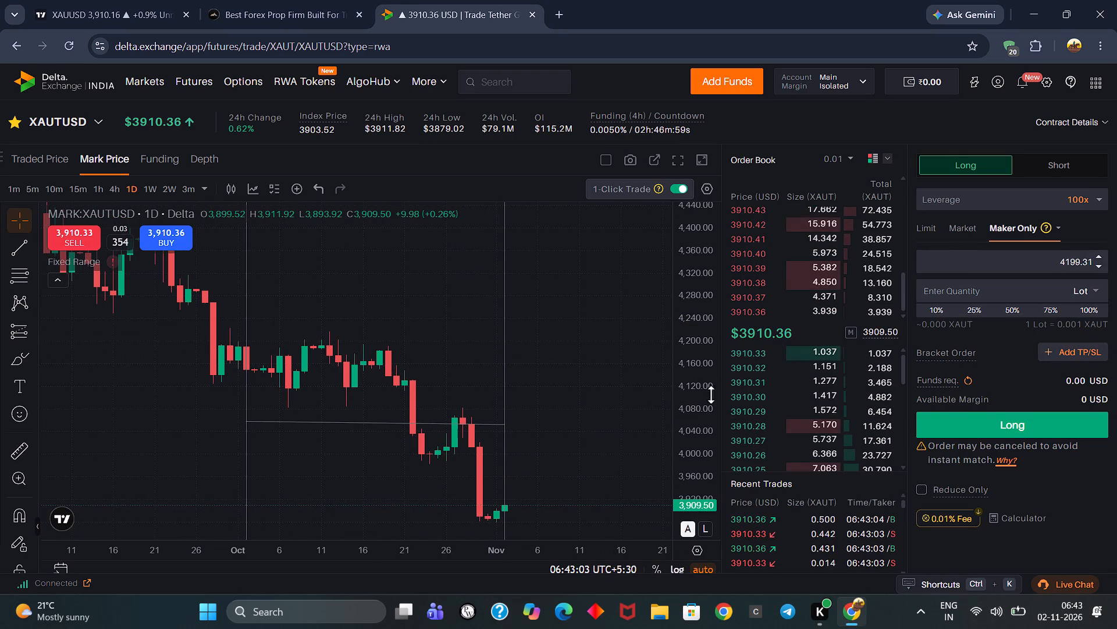
scroll(714, 348, "down", 1)
left_click_drag(628, 336, 543, 290)
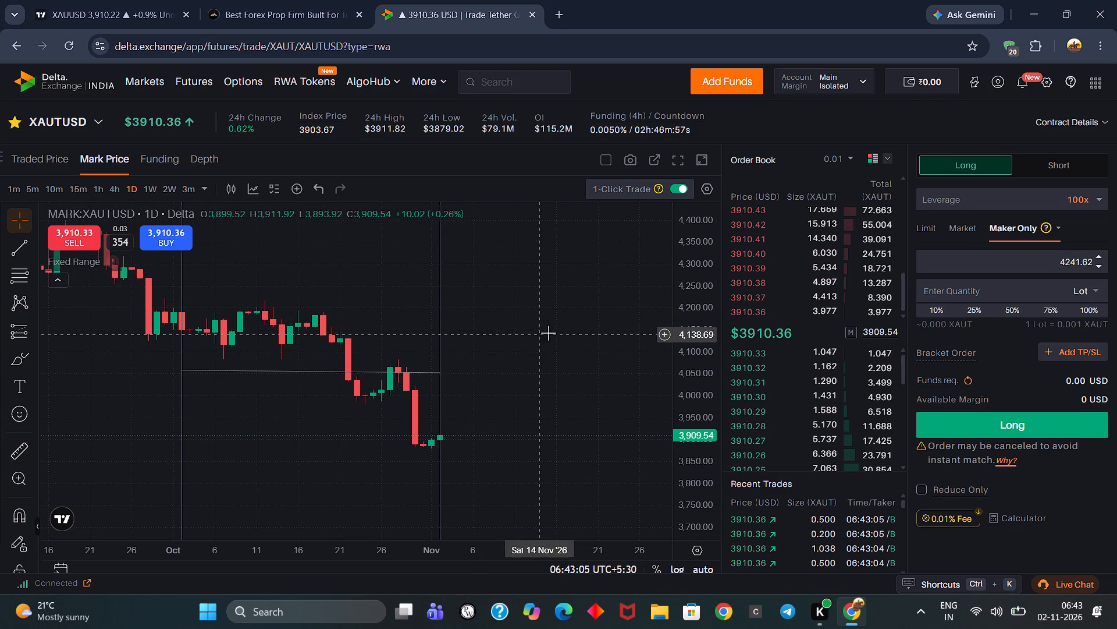
left_click_drag(549, 332, 501, 330)
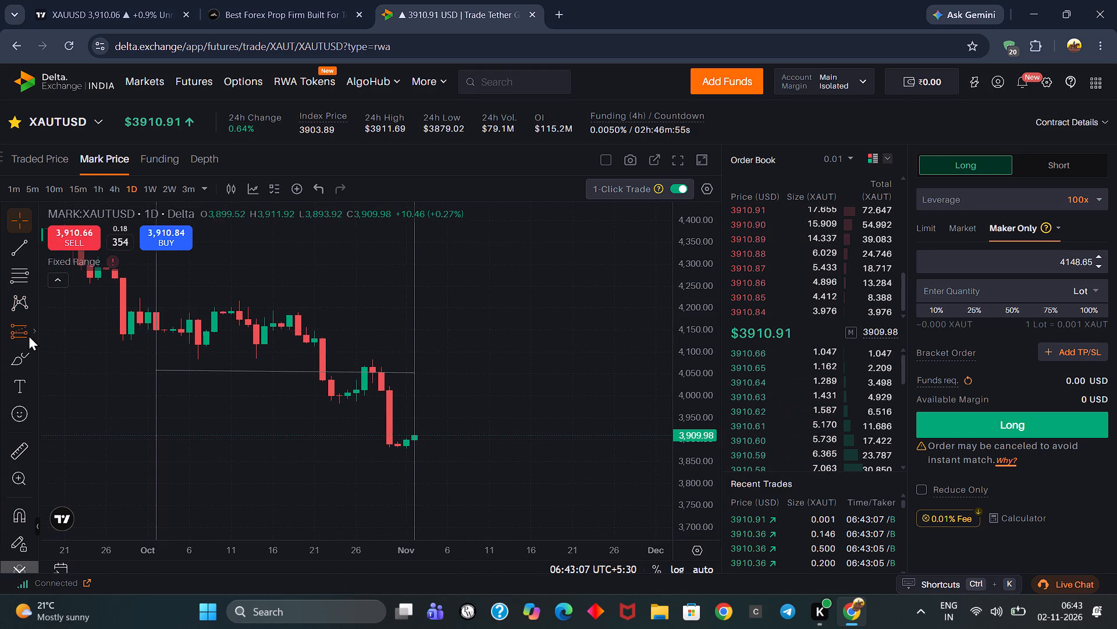
left_click_drag(547, 370, 385, 343)
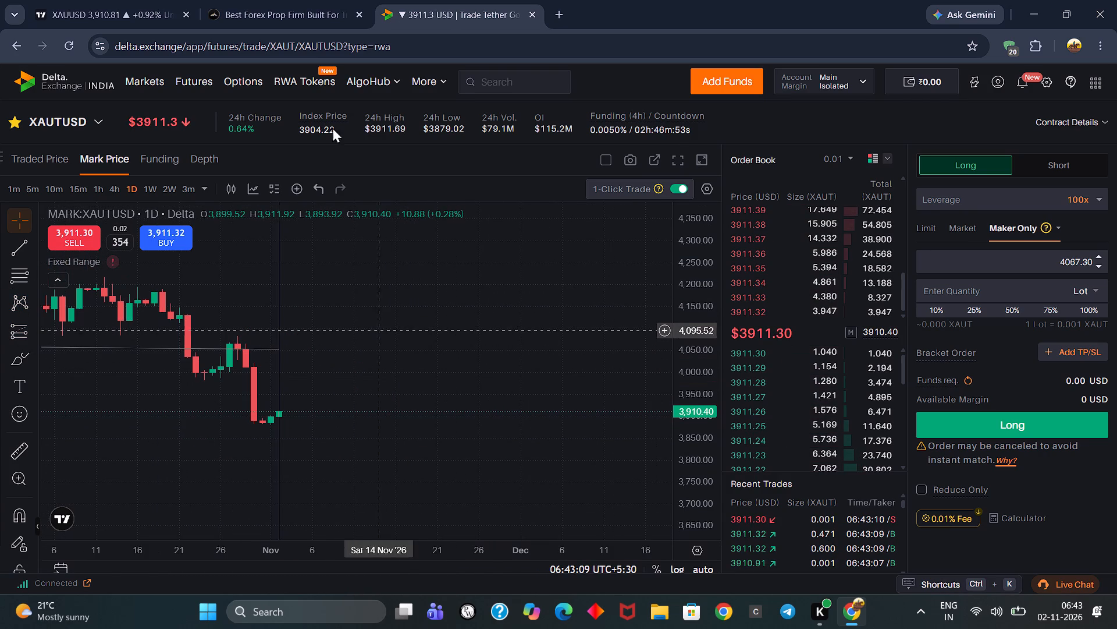
Switch to TradingView to check the 5-minute XAUUSD chart around the choch zone, and return to Delta Exchange's XAUTUSD chart.
left_click(130, 2)
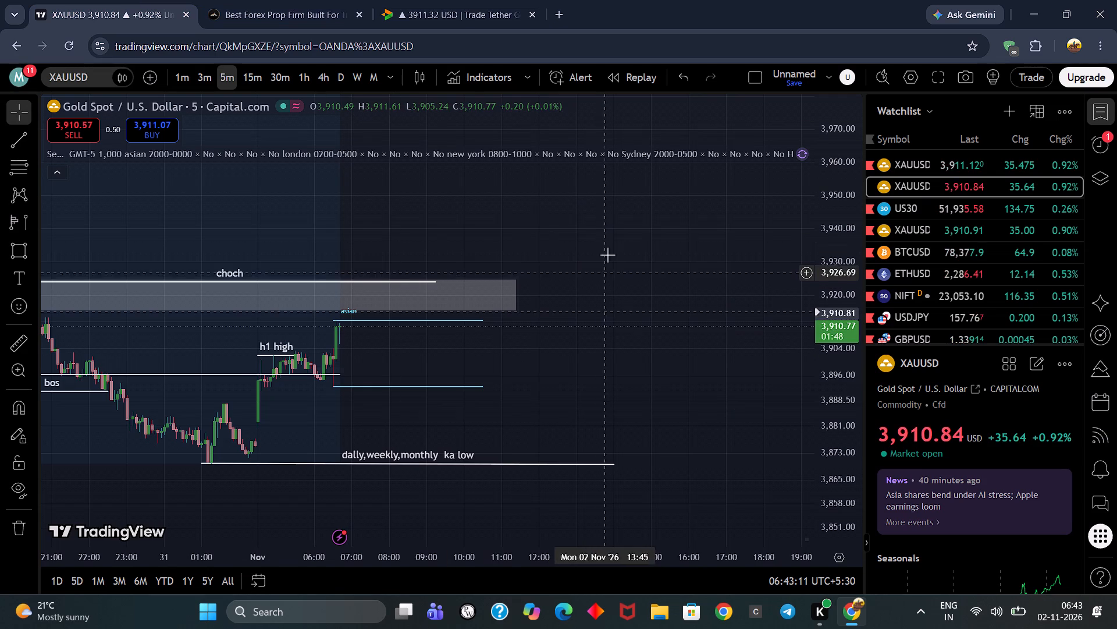
left_click_drag(613, 249, 707, 249)
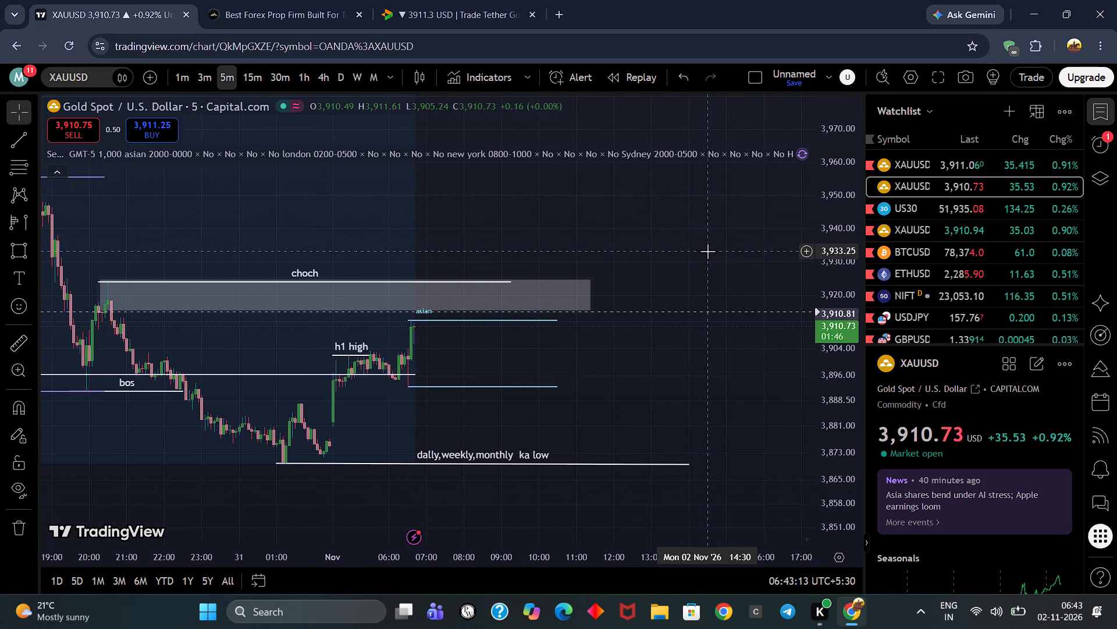
left_click(287, 0)
left_click(431, 0)
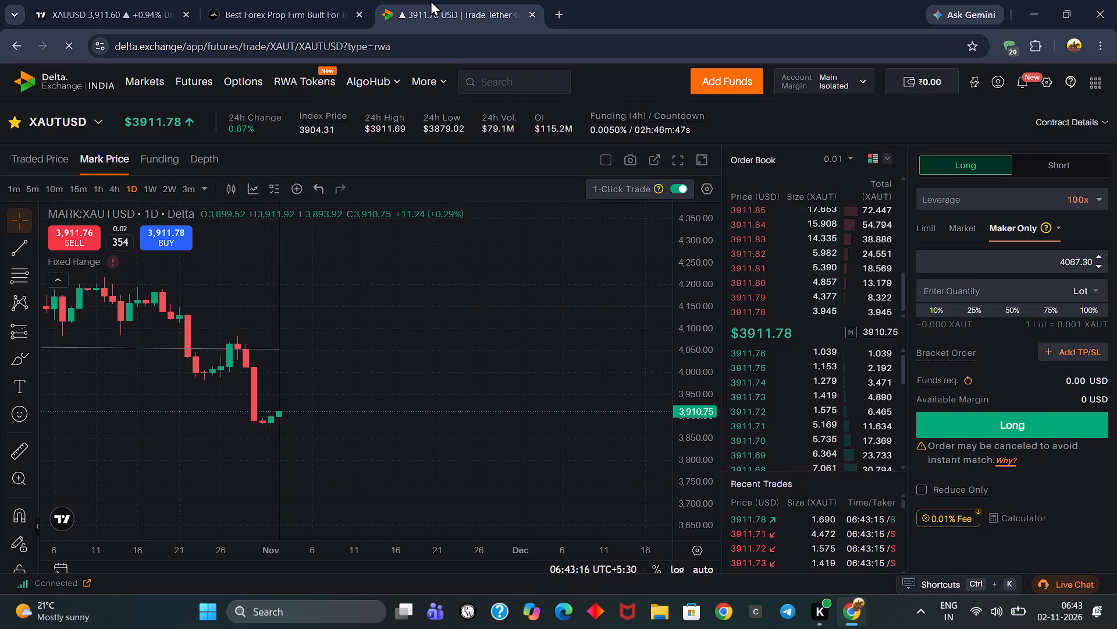
Switch to TradingView and examine XAUUSD on the daily timeframe, first on the Capital.com feed and then on the OANDA feed.
left_click(137, 13)
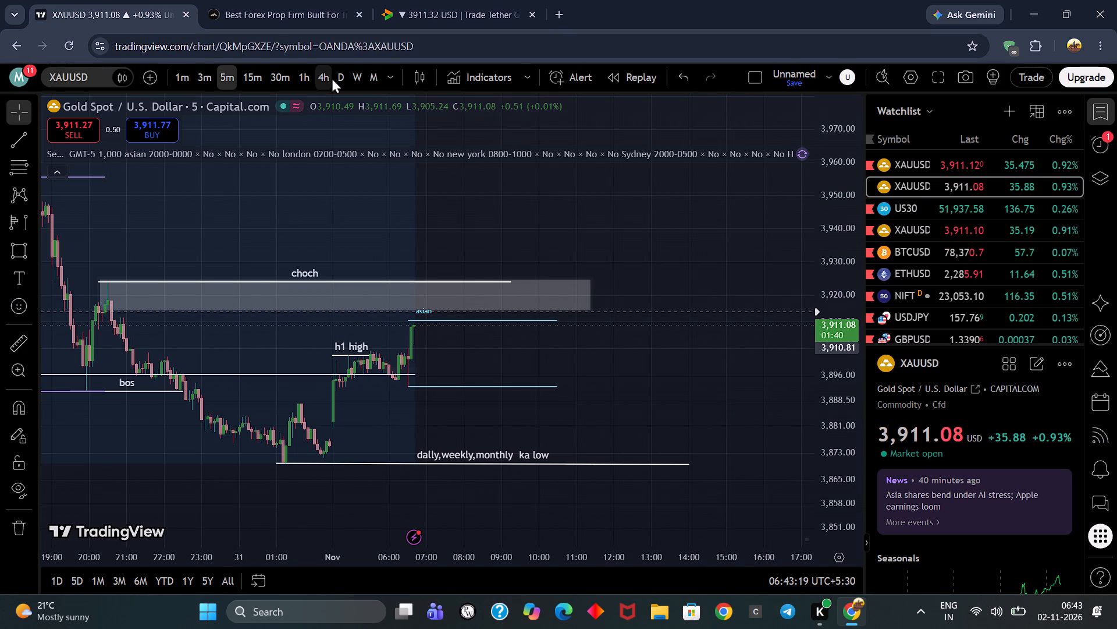
left_click(337, 79)
scroll(659, 331, "up", 3)
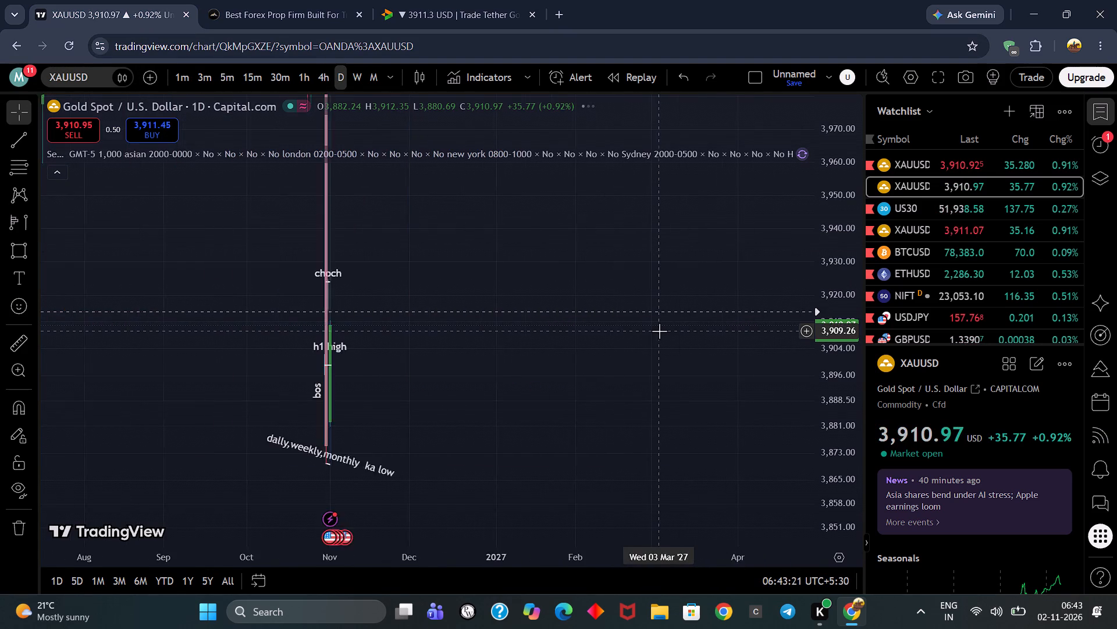
scroll(659, 331, "up", 18)
left_click_drag(531, 266, 1022, 285)
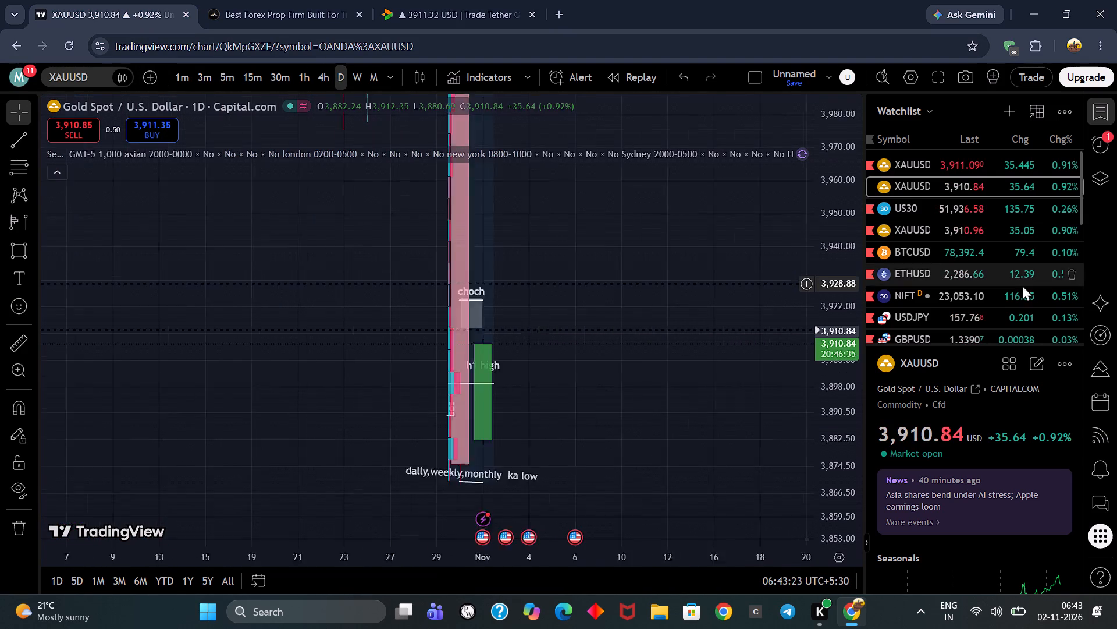
left_click_drag(1022, 285, 1030, 286)
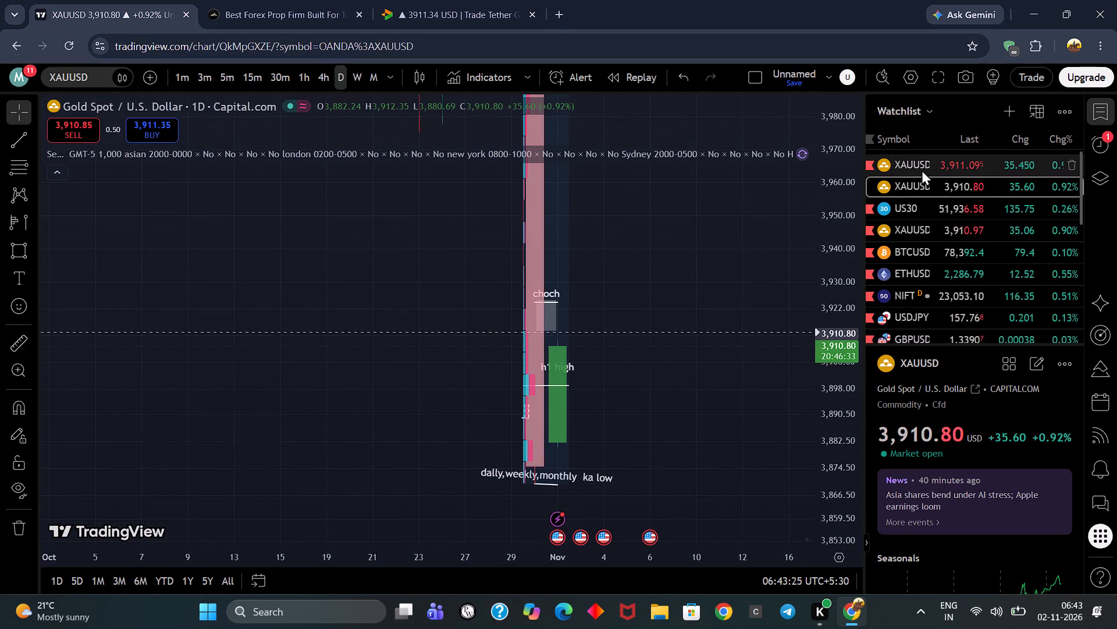
left_click(922, 169)
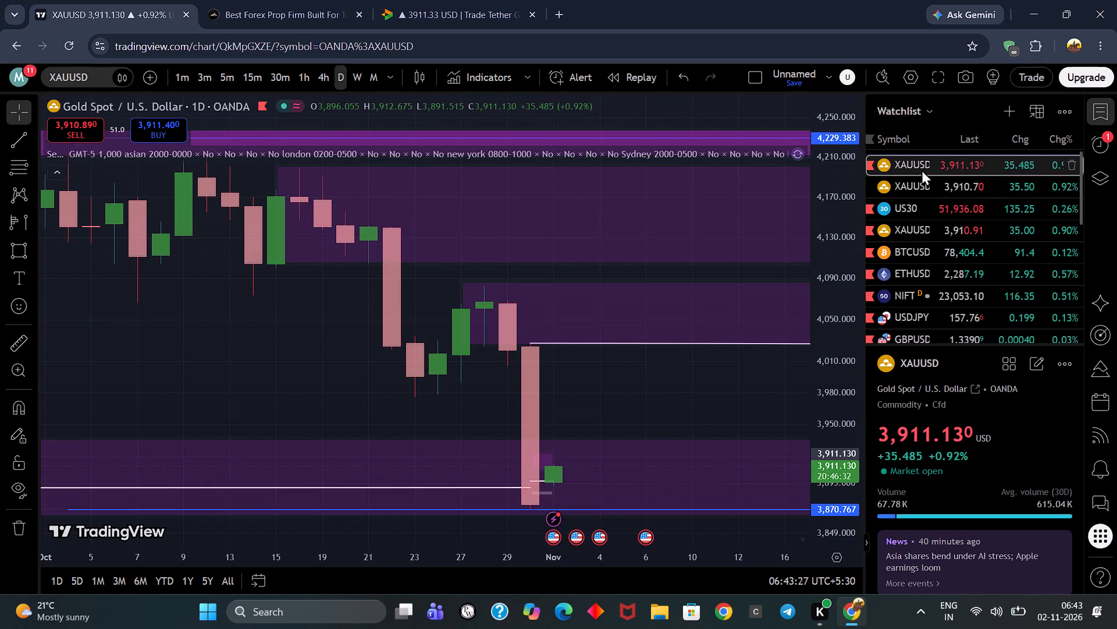
left_click_drag(715, 412, 599, 396)
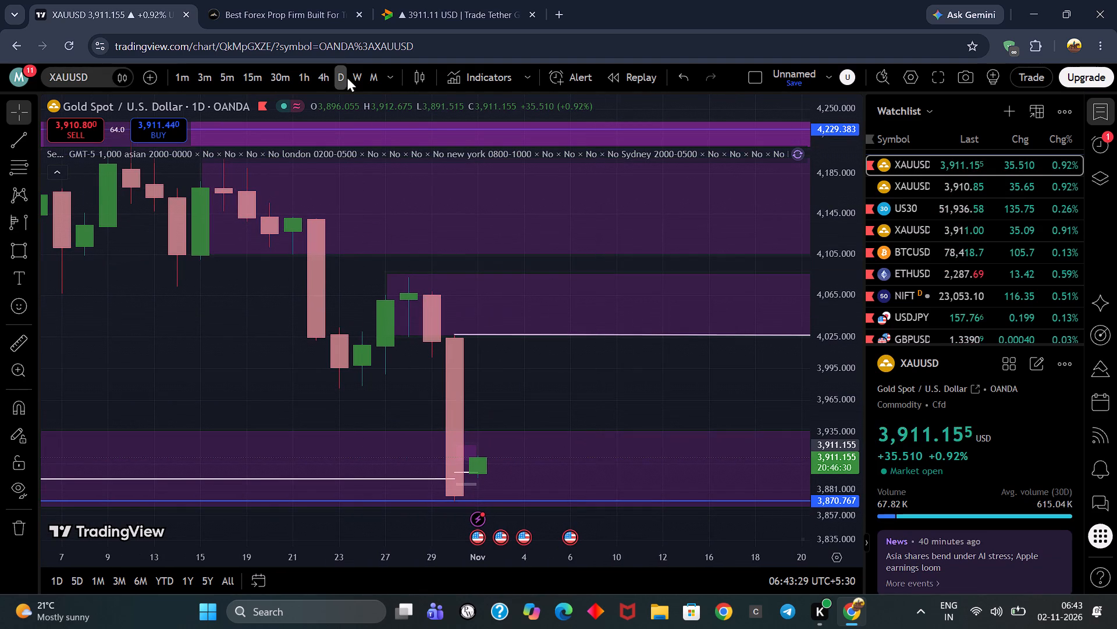
Examine the OANDA XAUUSD chart on the 15-minute timeframe around the purple supply zone and the Asian session range.
left_click(248, 82)
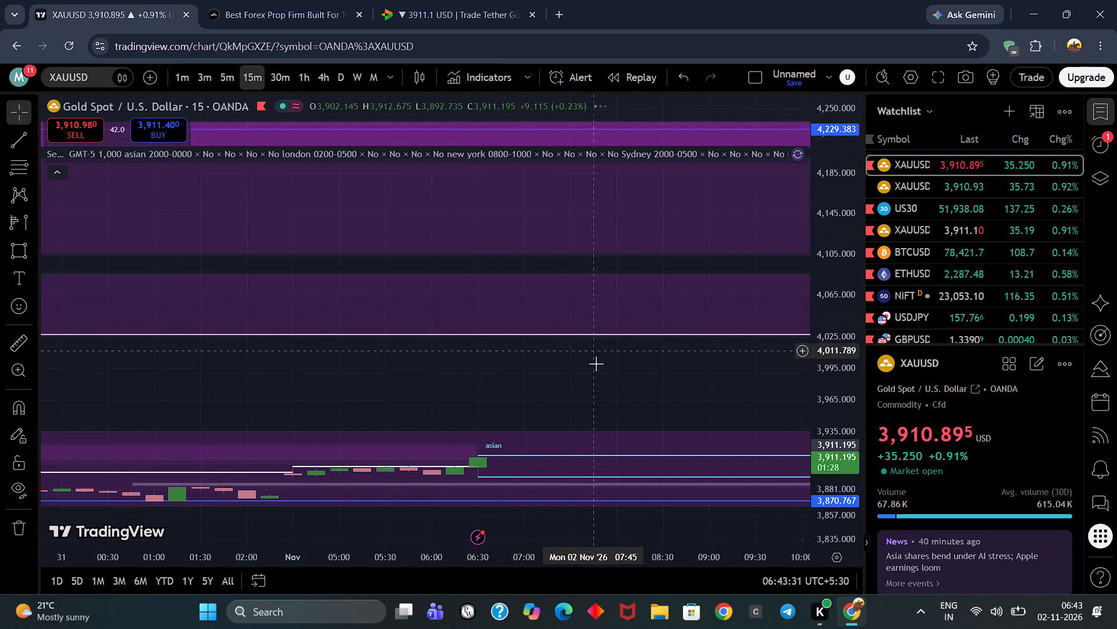
scroll(596, 364, "down", 5)
scroll(824, 381, "up", 5)
left_click_drag(724, 480, 689, 153)
scroll(821, 304, "up", 3)
scroll(733, 316, "down", 5)
left_click_drag(735, 302, 717, 149)
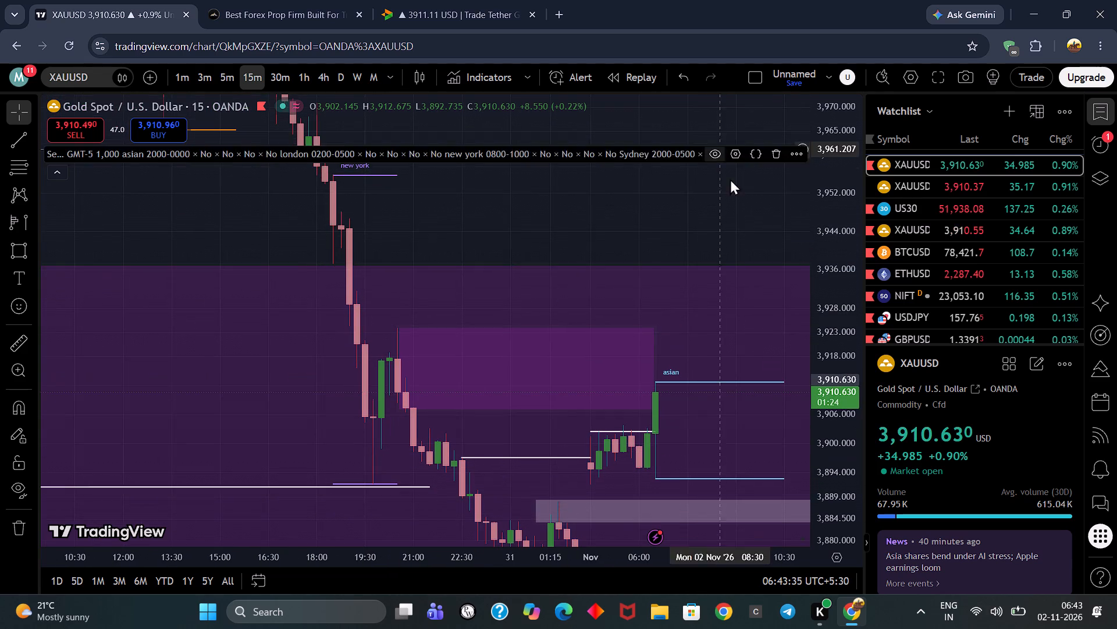
scroll(838, 315, "down", 3)
left_click_drag(754, 271, 702, 284)
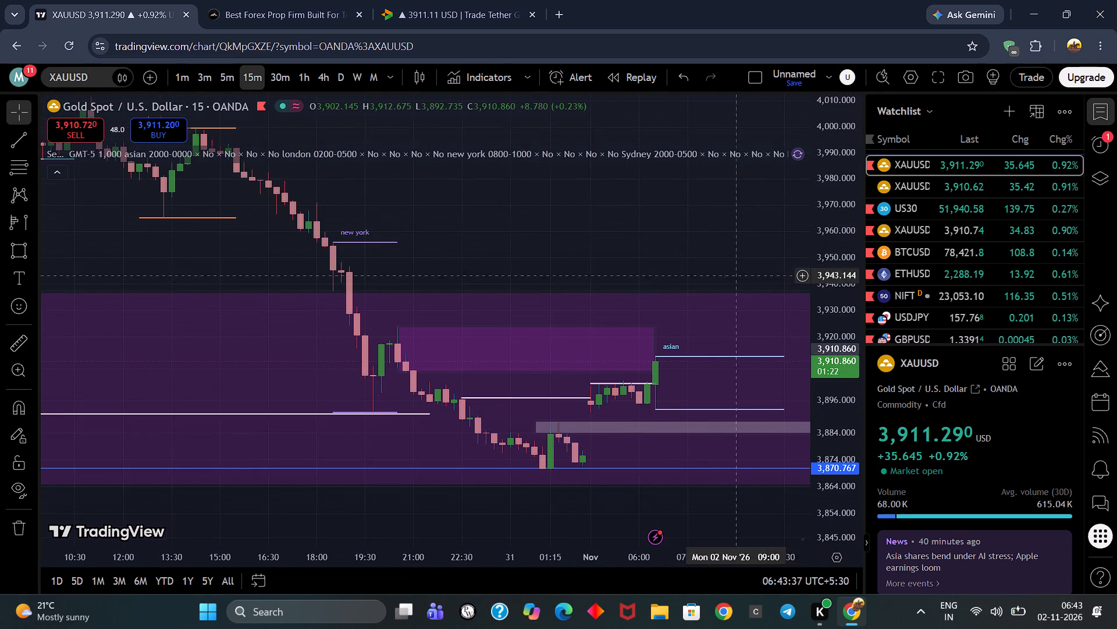
left_click_drag(702, 284, 700, 284)
Switch to Delta Exchange and measure the price range from about 3,880 to 3,912 beside the latest daily XAUTUSD candles.
left_click(478, 13)
left_click(468, 268)
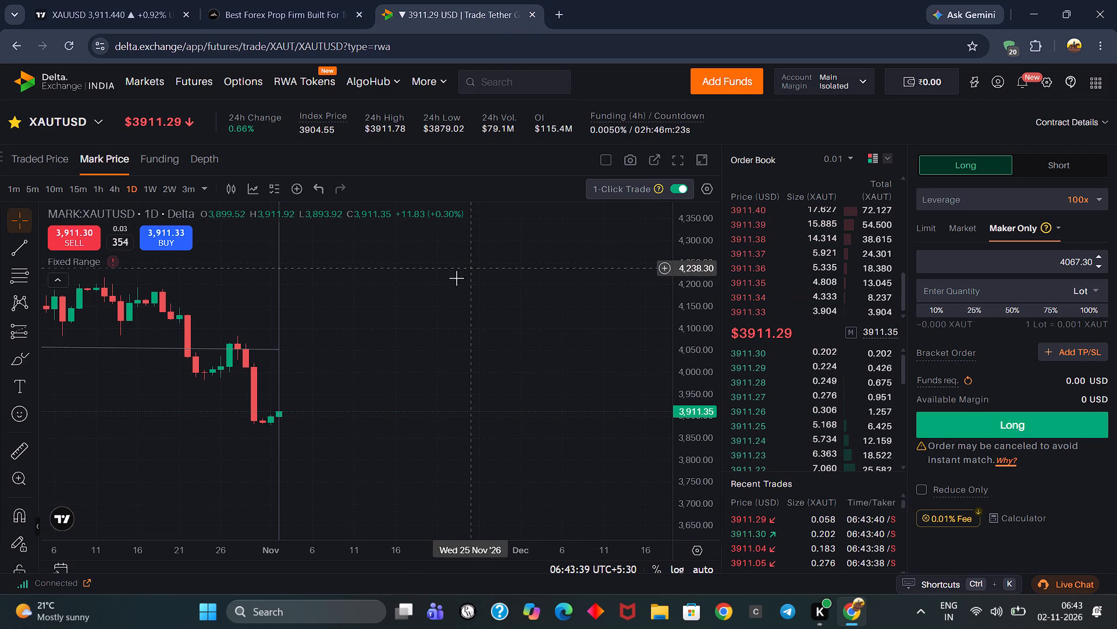
left_click_drag(396, 314, 594, 352)
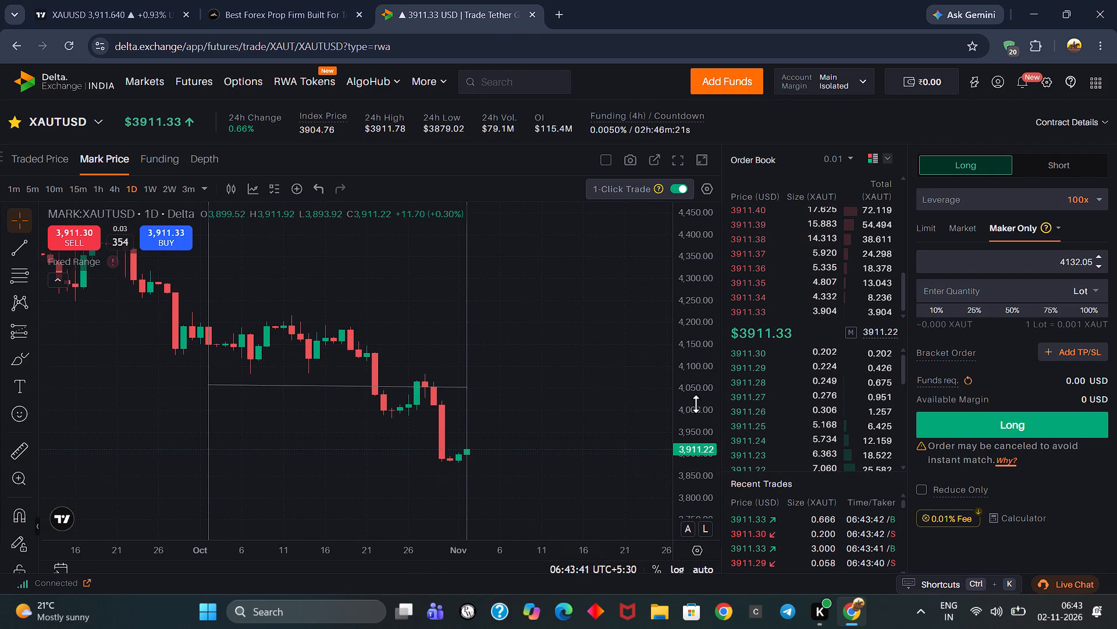
scroll(701, 401, "up", 4)
left_click_drag(603, 432, 561, 158)
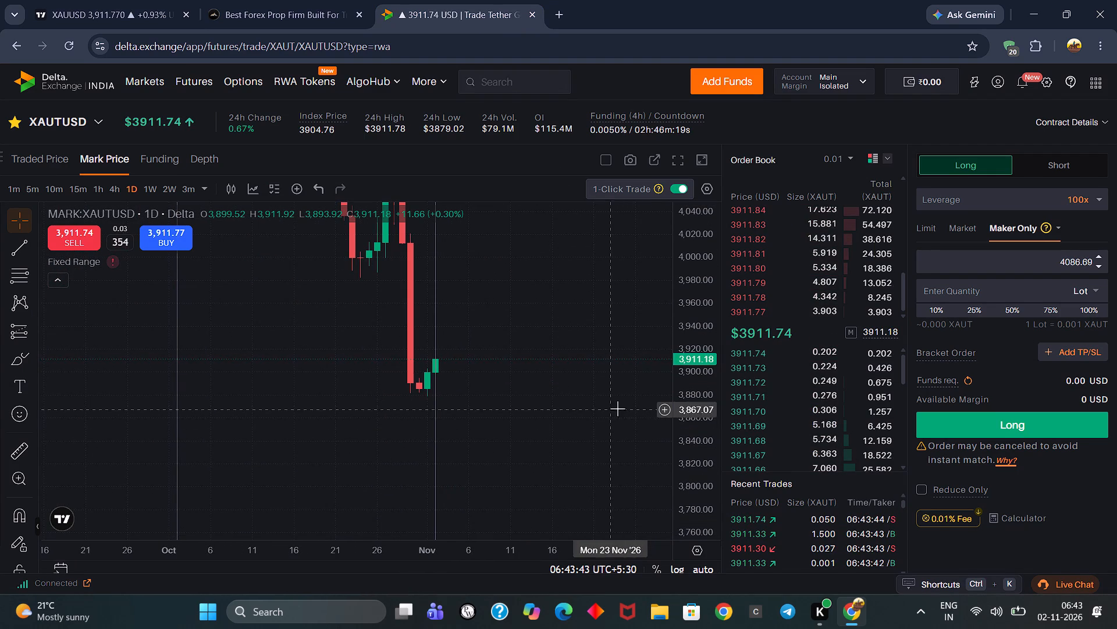
left_click_drag(625, 388, 548, 419)
left_click(26, 448)
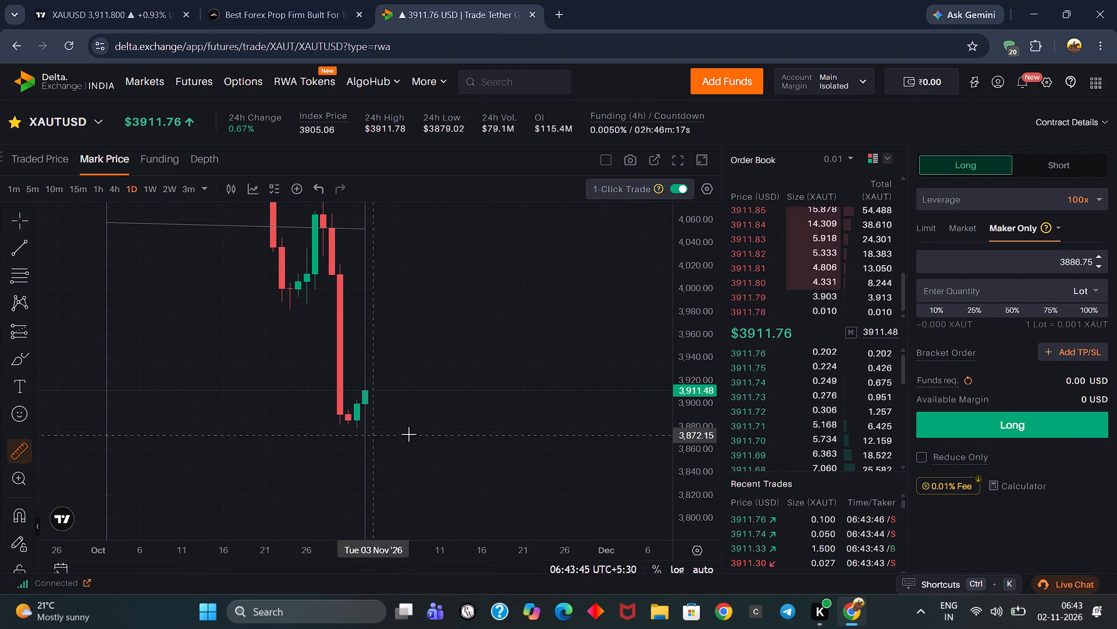
left_click(472, 426)
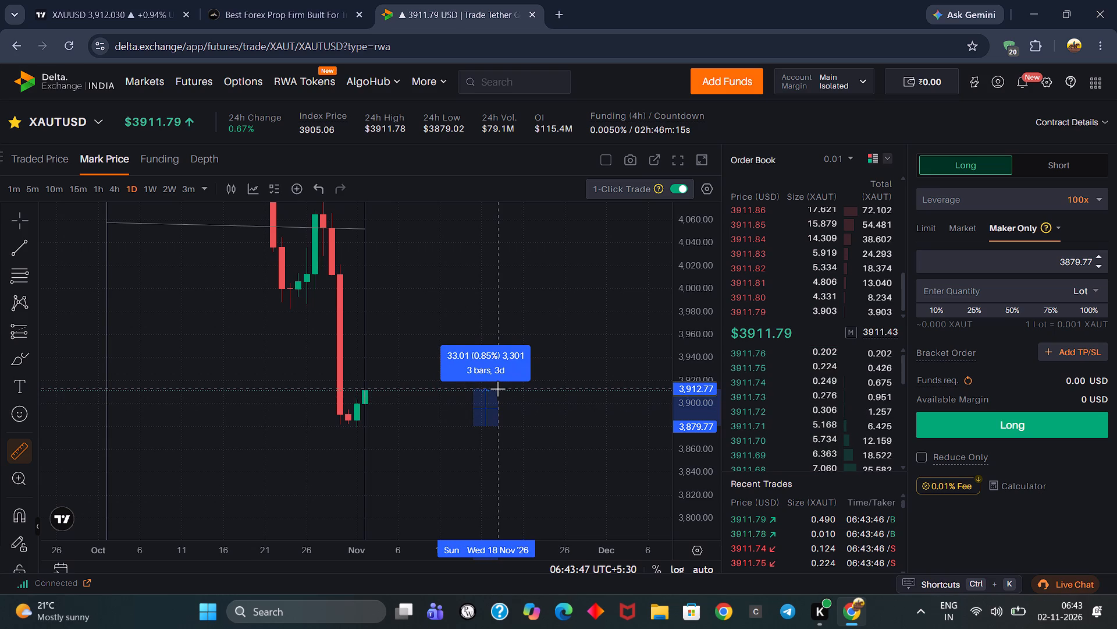
left_click(499, 388)
left_click(477, 295)
left_click_drag(476, 294, 486, 361)
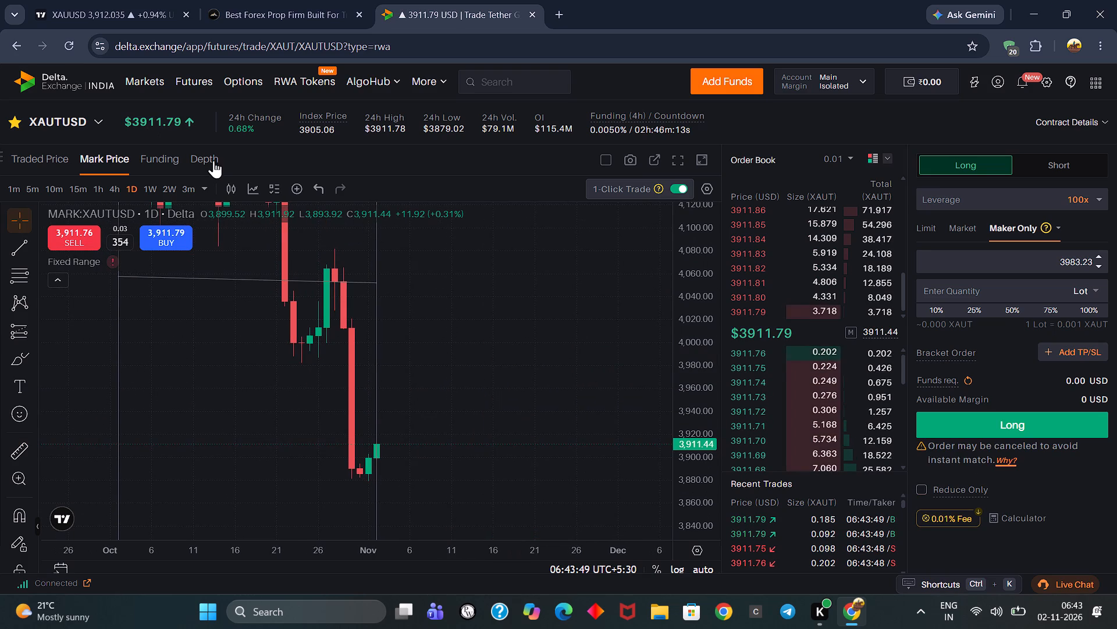
Examine the XAUTUSD mark price chart on the 4-hour timeframe around the latest low and rebound candles.
left_click(116, 193)
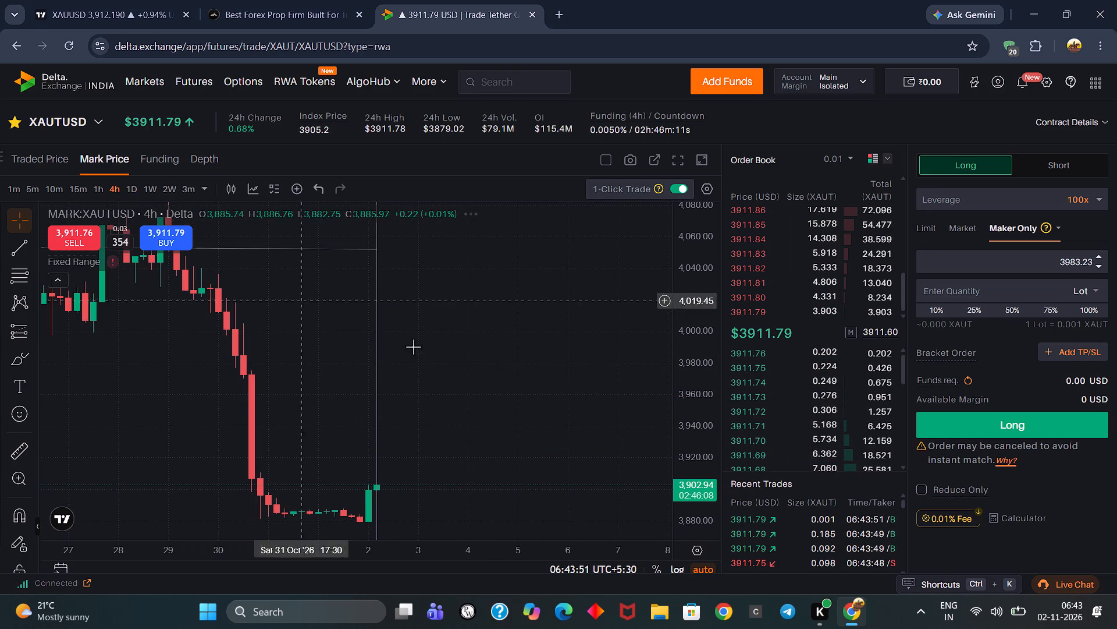
left_click_drag(519, 404, 506, 300)
scroll(698, 374, "up", 3)
left_click_drag(606, 433, 553, 108)
left_click_drag(475, 310, 623, 375)
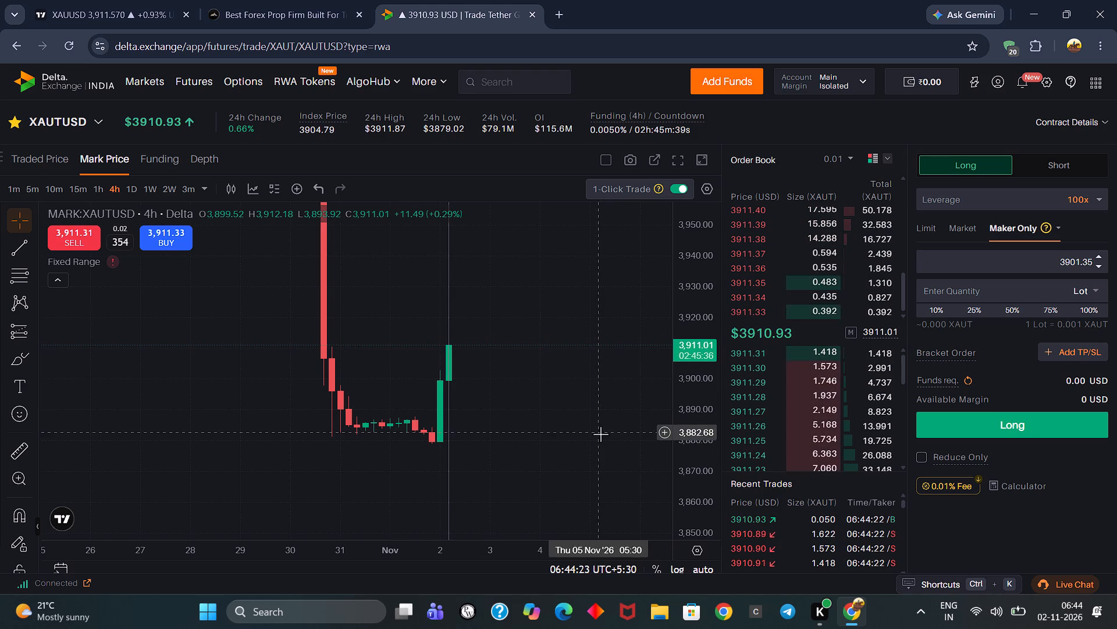
Examine the XAUTUSD mark price chart on the 1-hour timeframe around the earlier sell-off, the sideways base and the latest rally.
left_click_drag(573, 406, 384, 363)
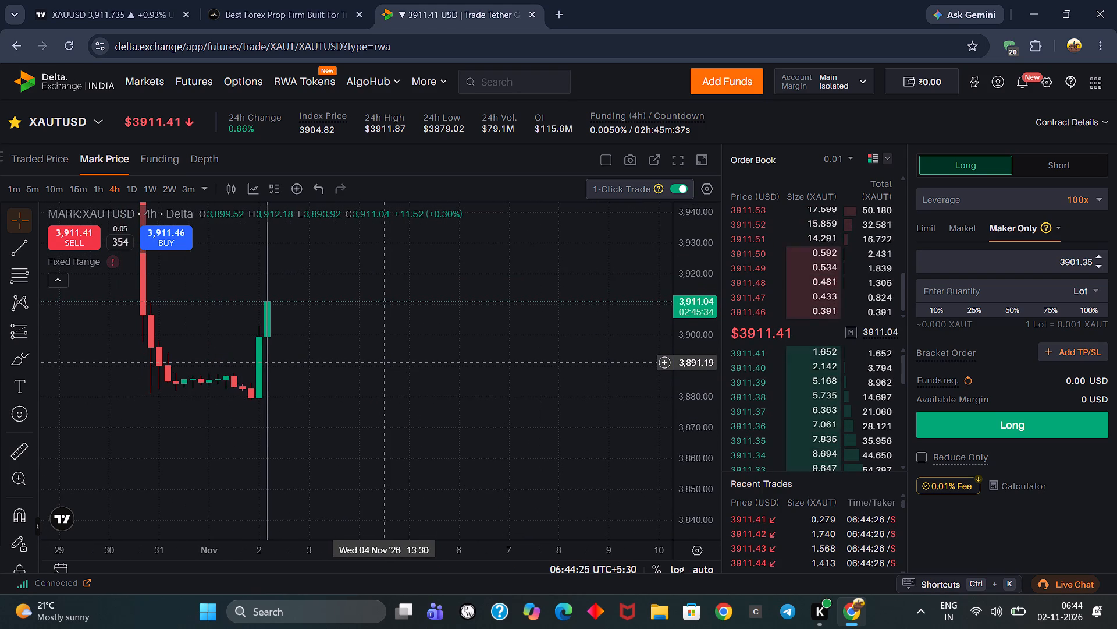
left_click_drag(384, 363, 474, 372)
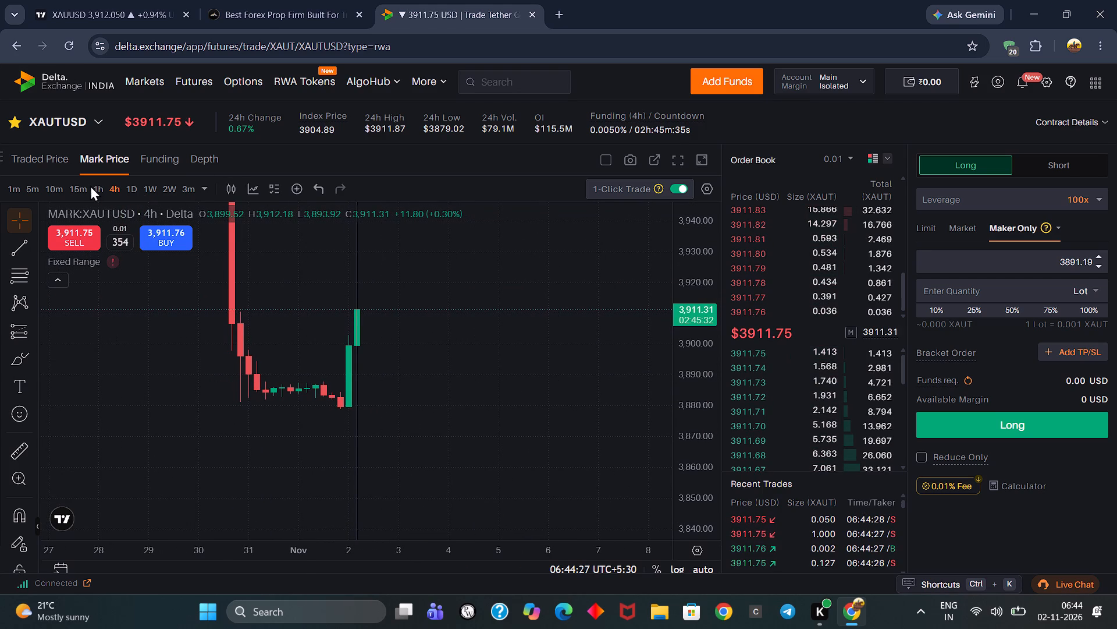
left_click(94, 190)
left_click_drag(517, 309, 516, 317)
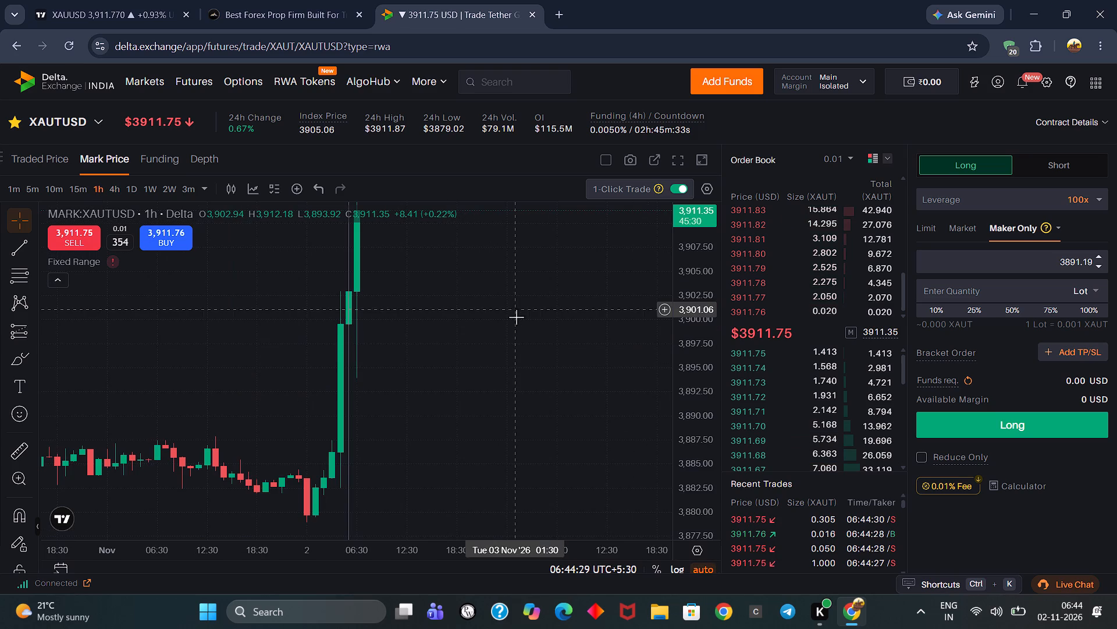
left_click_drag(516, 317, 545, 464)
scroll(684, 298, "down", 2)
left_click_drag(553, 317, 593, 448)
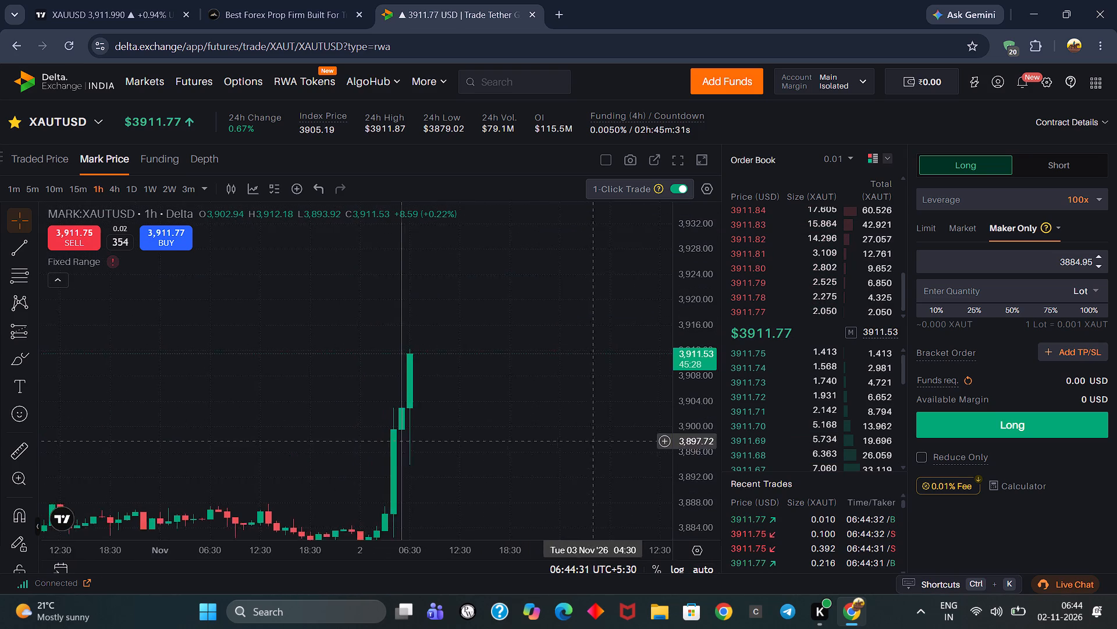
left_click_drag(593, 448, 593, 453)
scroll(625, 388, "down", 5)
scroll(701, 333, "down", 2)
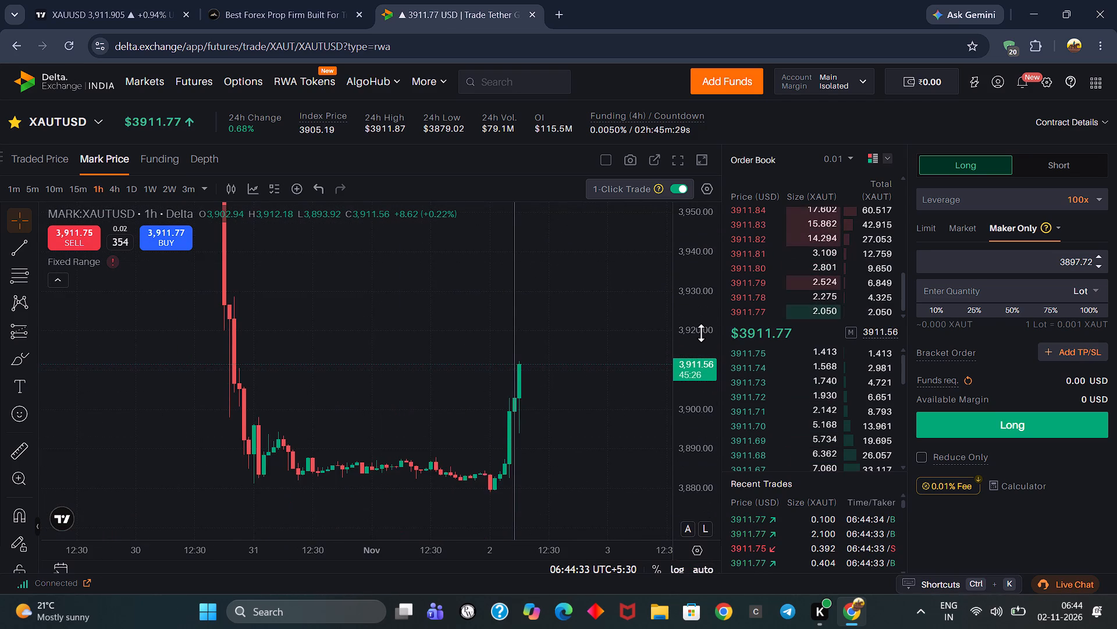
scroll(701, 333, "down", 4)
scroll(701, 333, "up", 1)
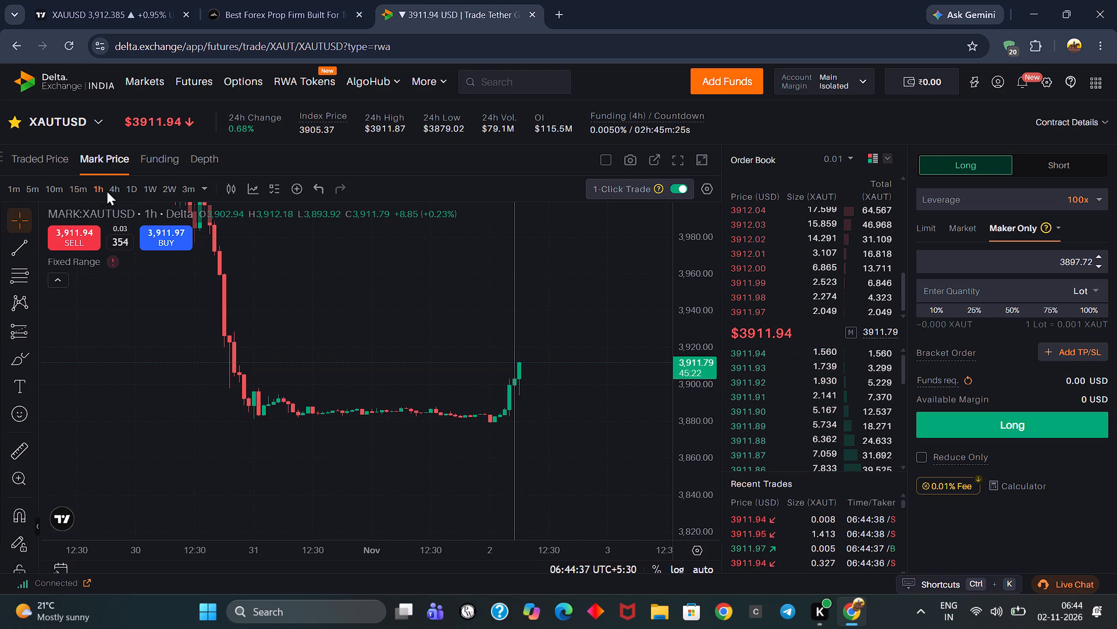
On the 15-minute XAUTUSD chart, draw a rectangle zone from about 3,916 to 3,929, starting 30 Oct 19:30 and extending past the latest candles.
left_click(81, 188)
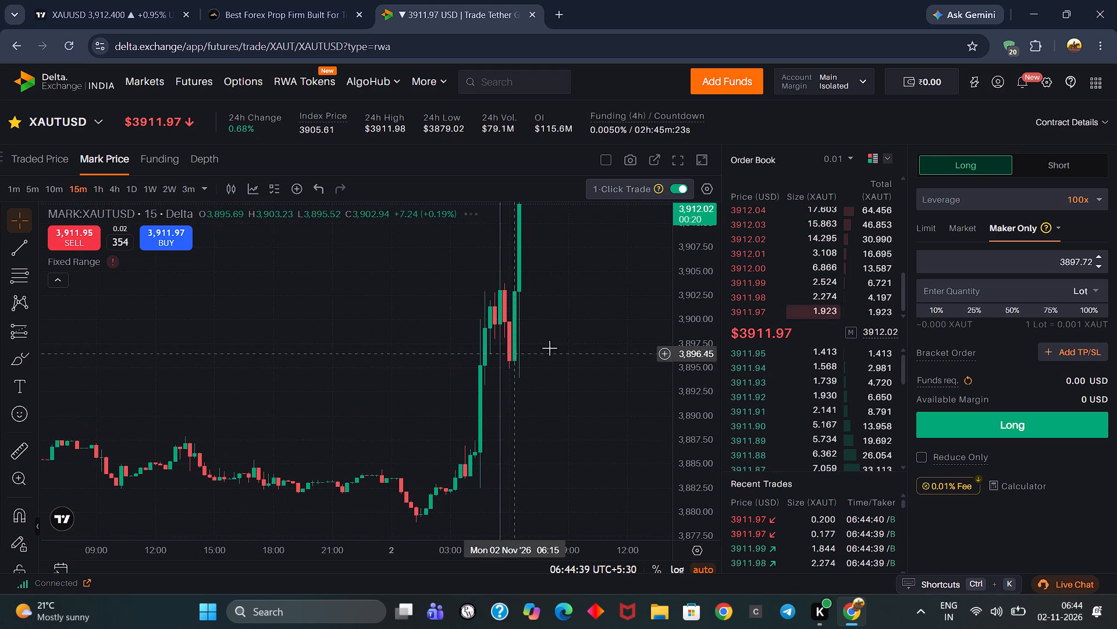
left_click_drag(569, 309, 541, 486)
scroll(686, 366, "down", 3)
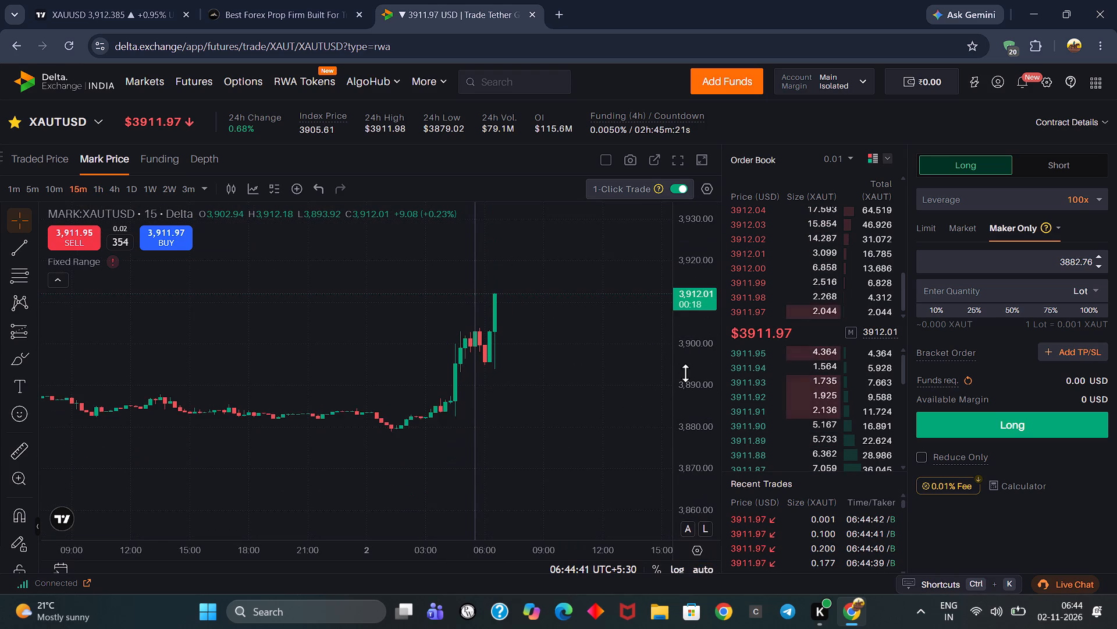
scroll(685, 373, "down", 12)
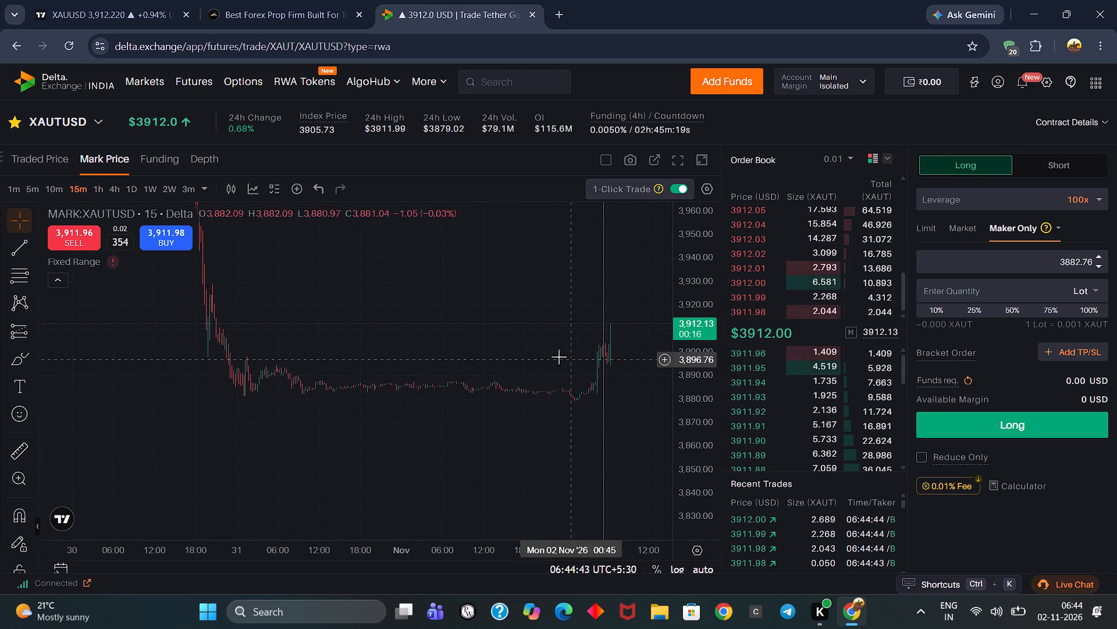
scroll(507, 344, "up", 1)
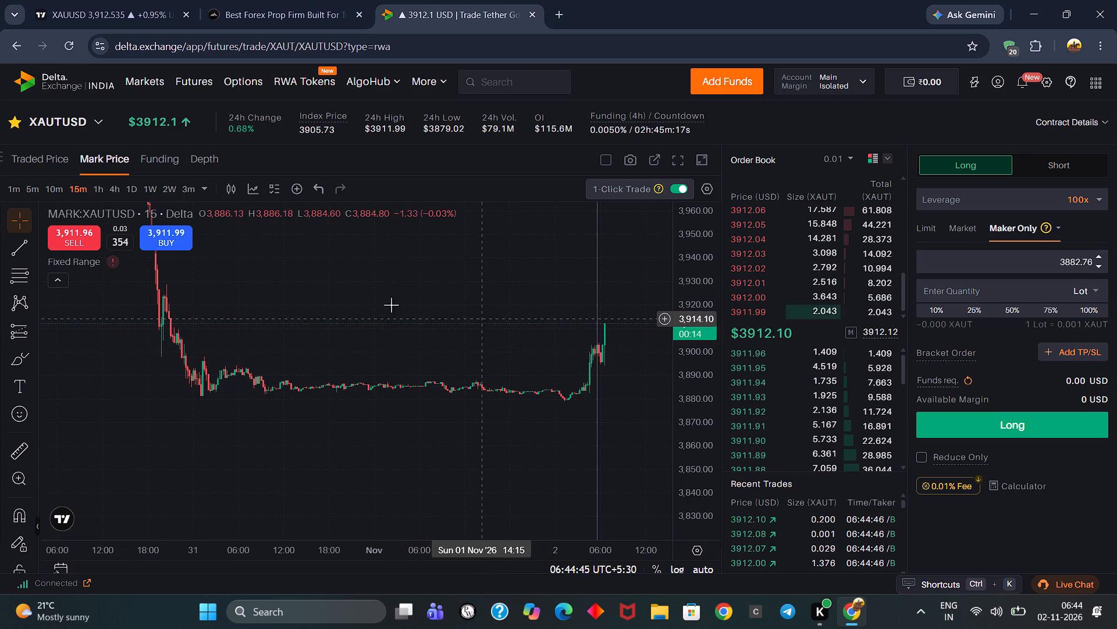
left_click(34, 356)
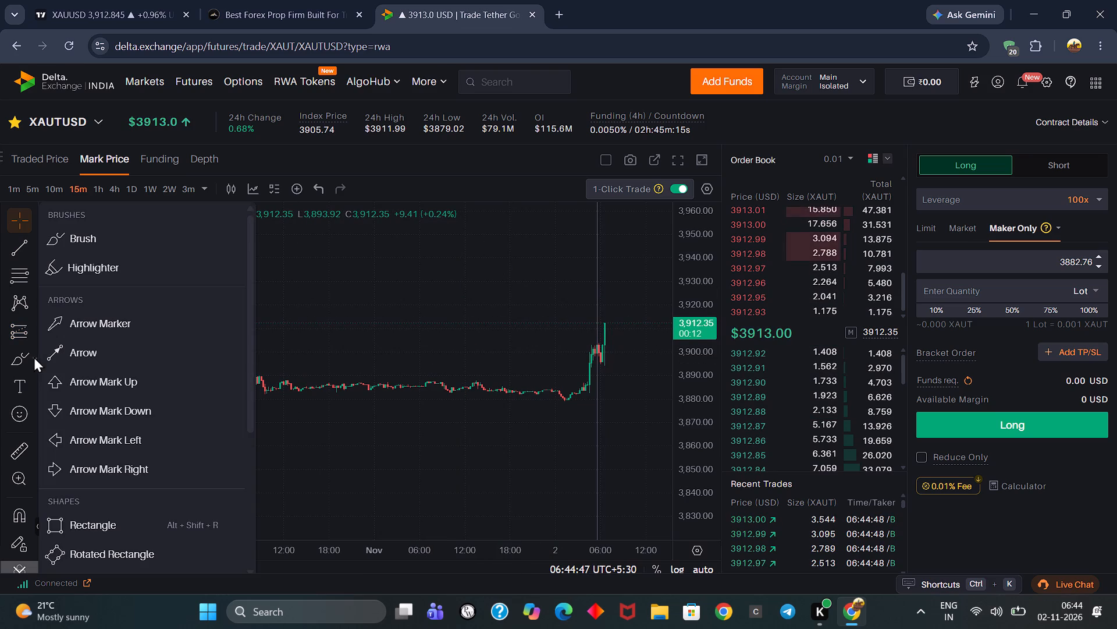
left_click(77, 516)
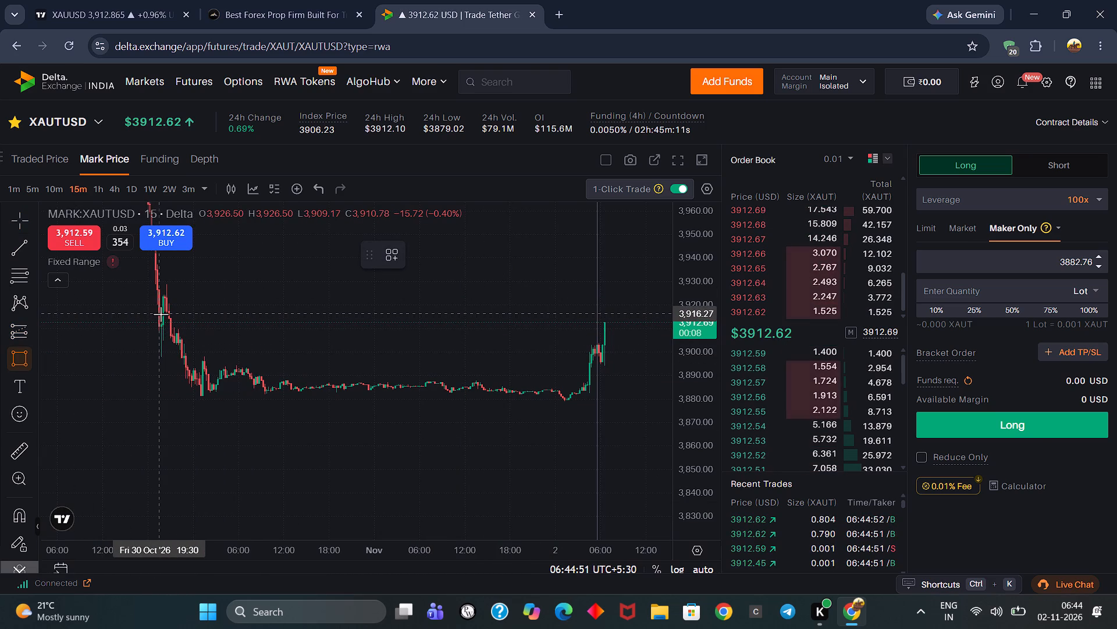
left_click(161, 314)
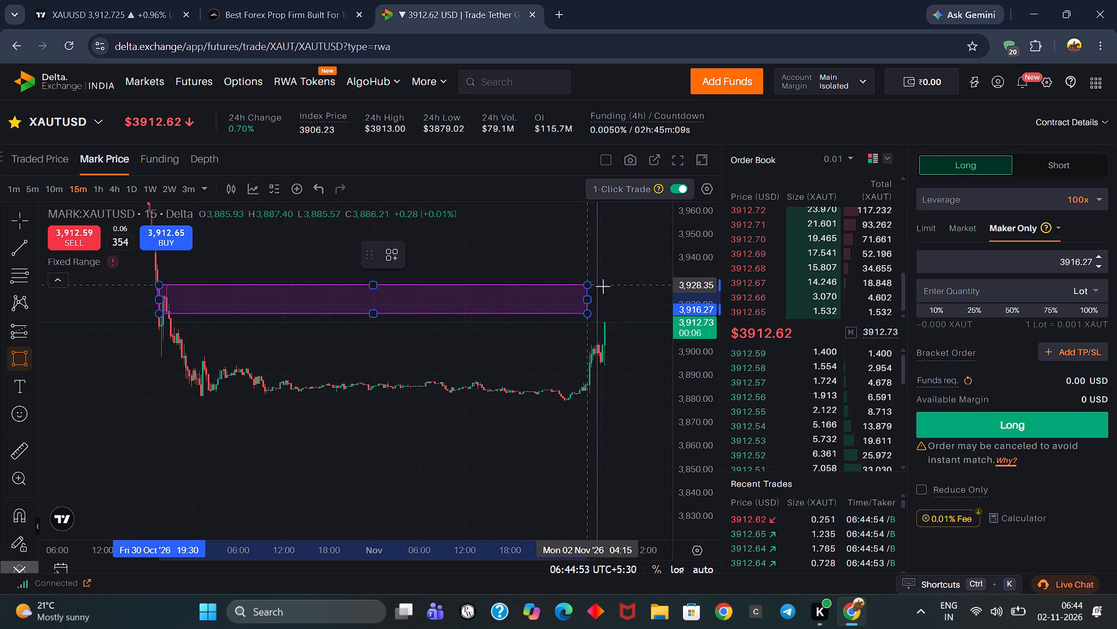
left_click(629, 284)
left_click(645, 353)
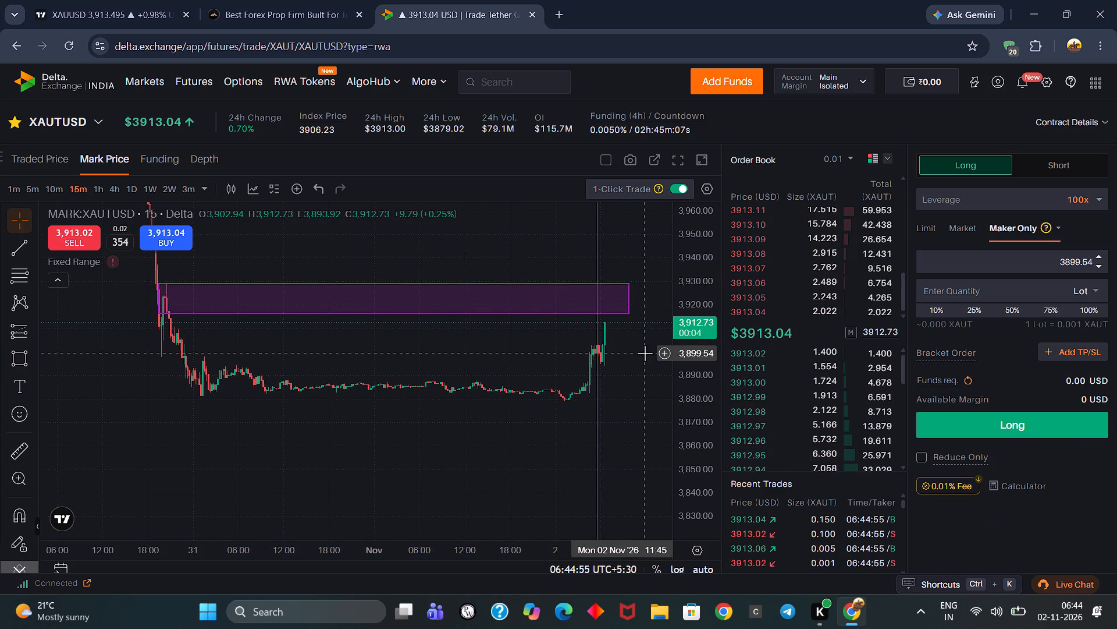
left_click_drag(645, 353, 611, 366)
scroll(611, 366, "up", 2)
left_click_drag(611, 366, 565, 402)
scroll(565, 398, "up", 1)
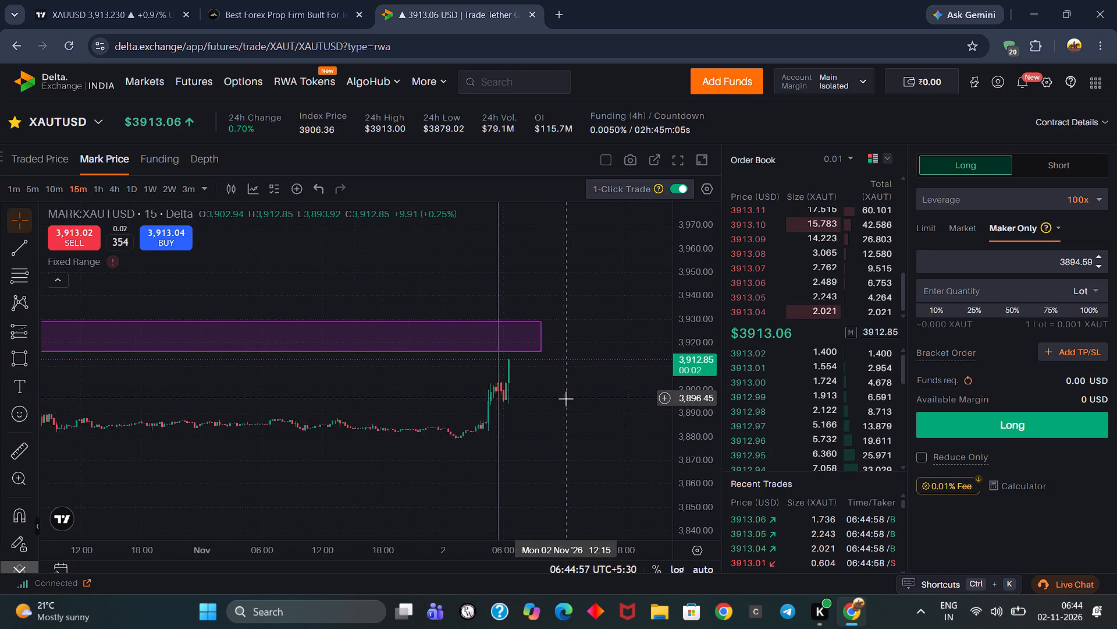
scroll(565, 398, "up", 1)
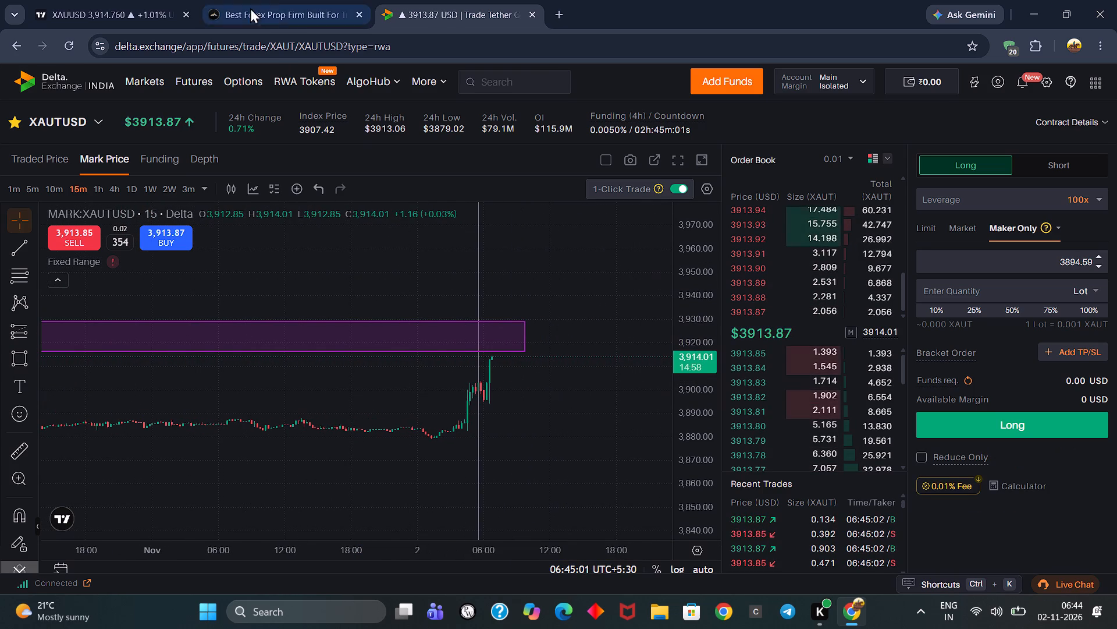
Switch to TradingView and examine the Capital.com XAUUSD chart on the 15-minute timeframe around the grey choch zone and Asian session range.
left_click(271, 0)
left_click(92, 0)
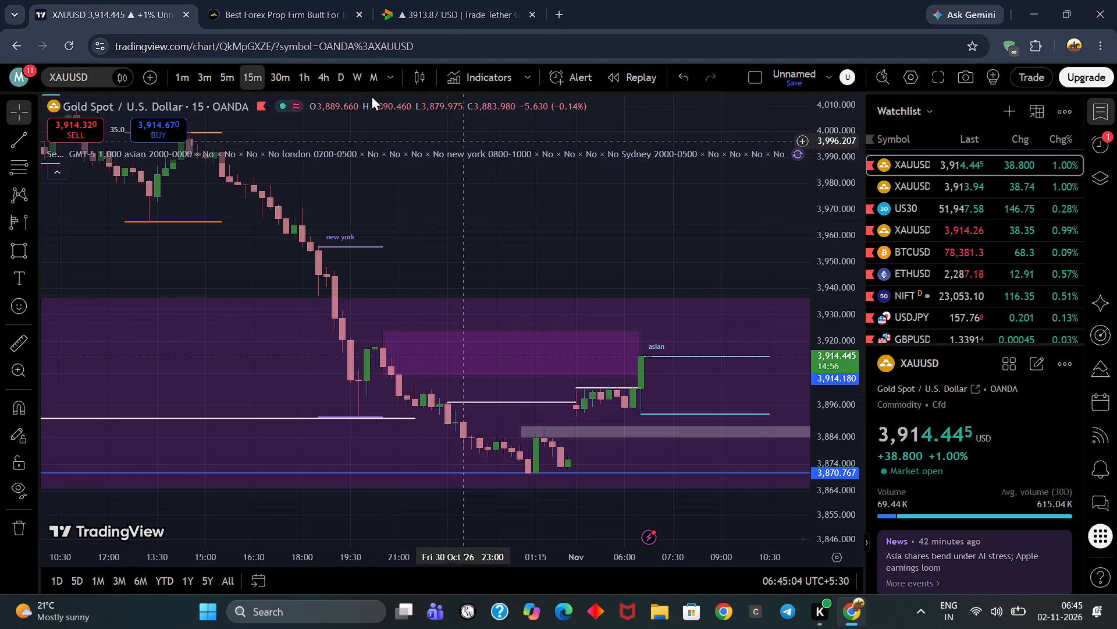
left_click(959, 182)
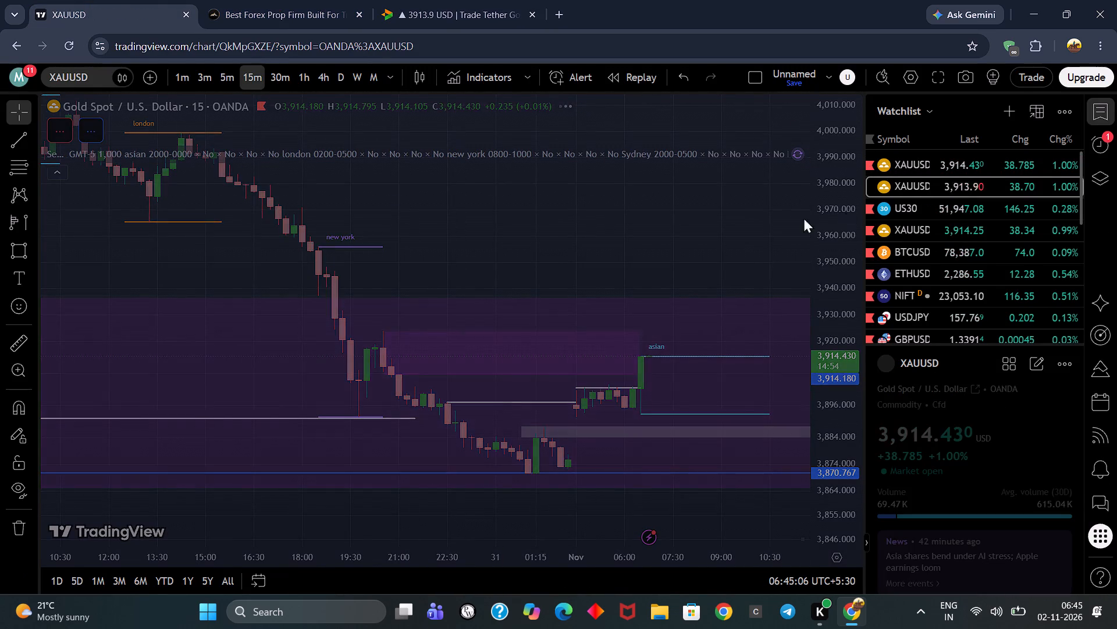
left_click_drag(736, 280, 607, 264)
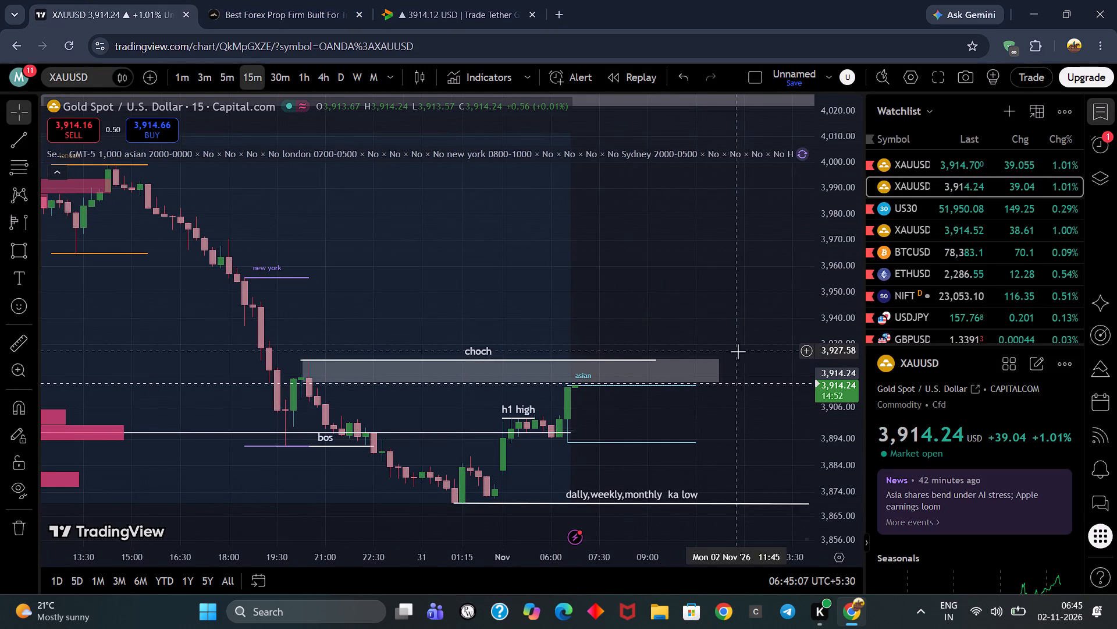
scroll(831, 347, "up", 2)
left_click_drag(766, 310, 765, 224)
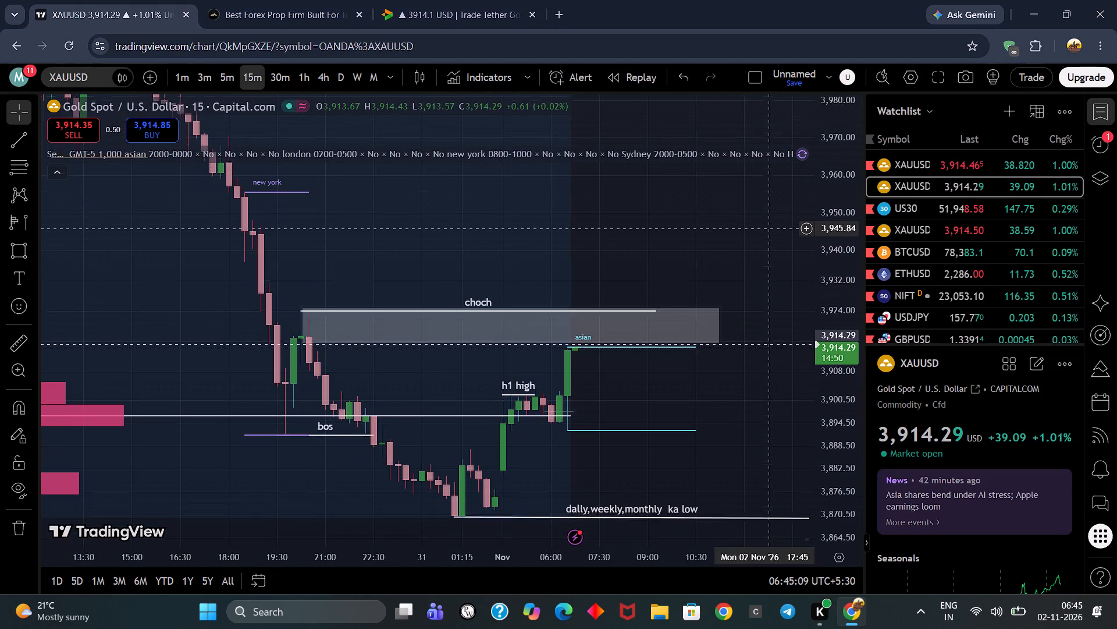
left_click_drag(765, 224, 765, 224)
scroll(845, 317, "up", 1)
scroll(711, 253, "up", 2)
left_click_drag(710, 254, 741, 226)
scroll(848, 315, "up", 1)
scroll(750, 361, "up", 1)
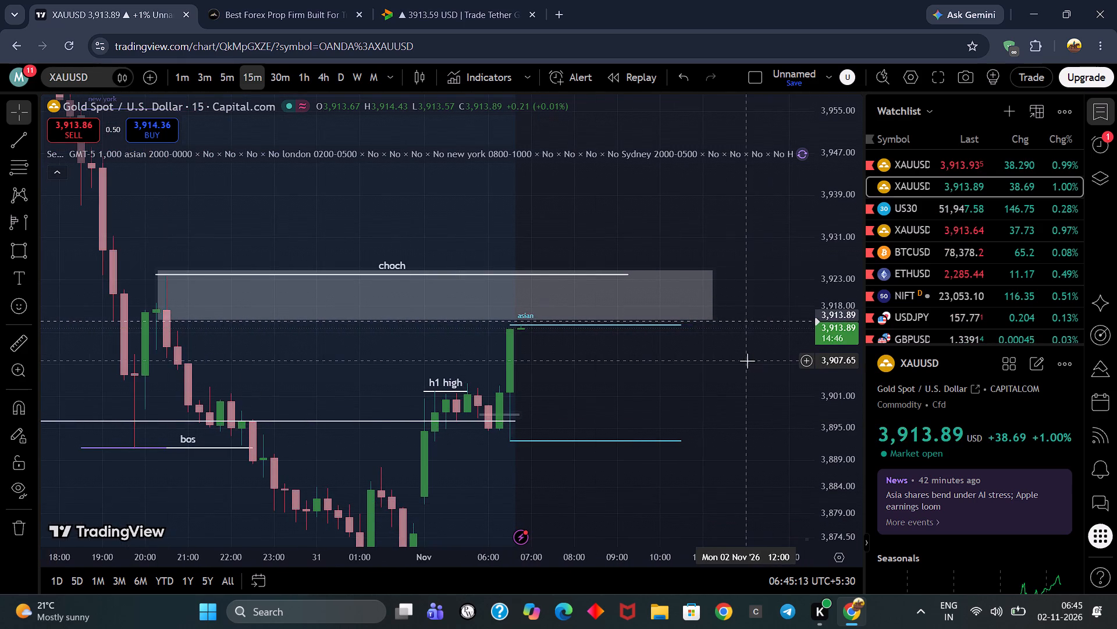
left_click_drag(746, 361, 774, 370)
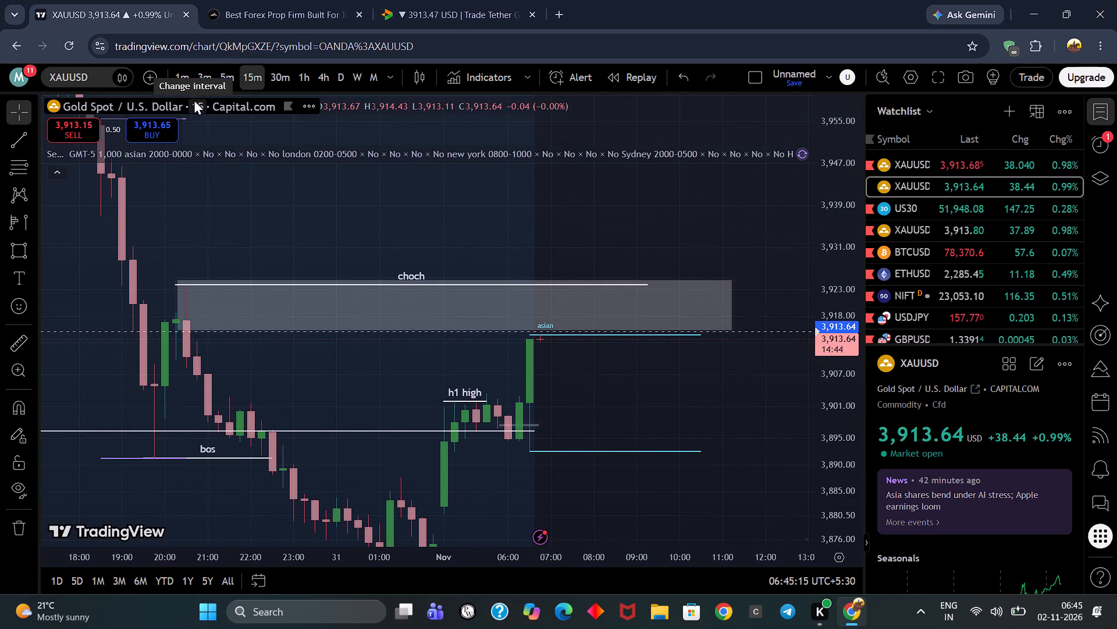
Examine XAUUSD on the 5-minute timeframe around the grey choch zone, the h1 high level and the Asian session high.
left_click(226, 75)
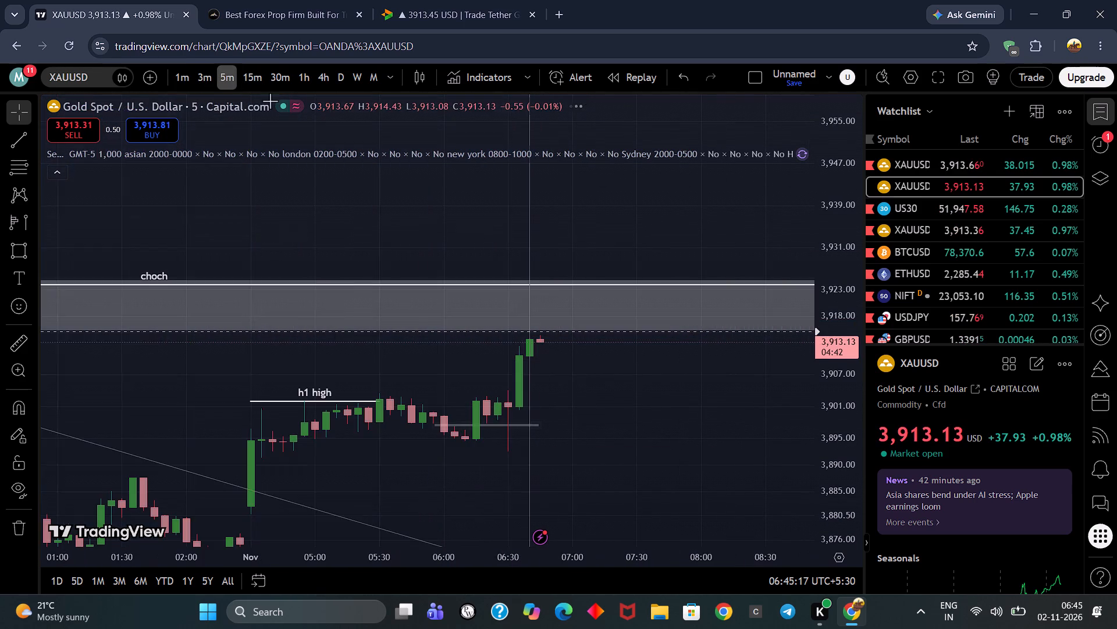
scroll(827, 347, "up", 3)
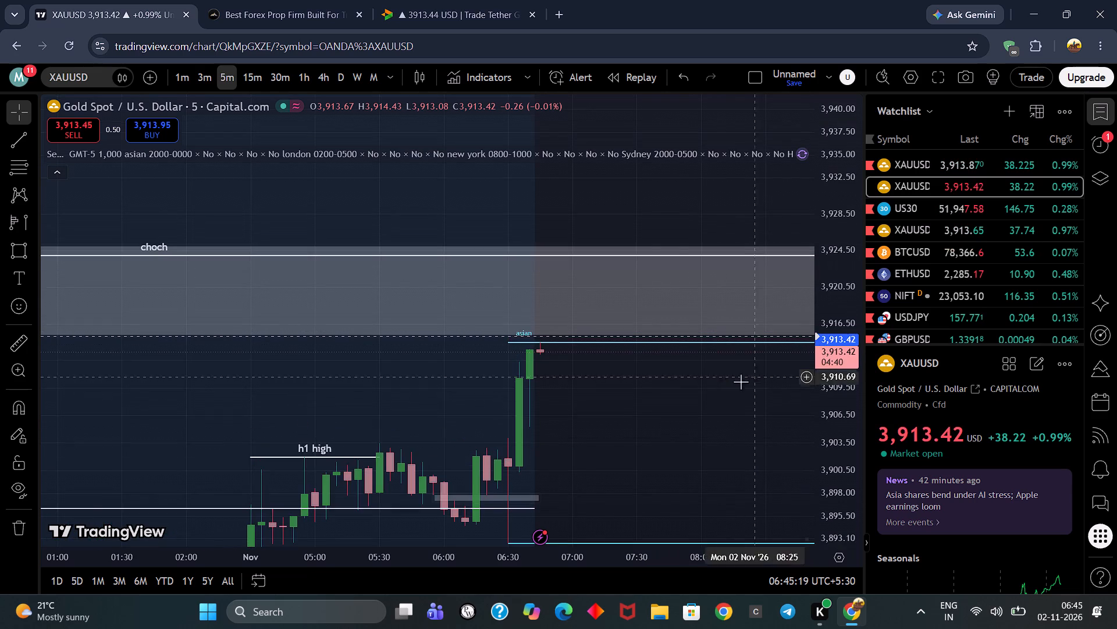
left_click_drag(677, 396, 710, 345)
scroll(730, 359, "down", 6)
left_click_drag(744, 345, 691, 334)
left_click_drag(691, 332, 691, 362)
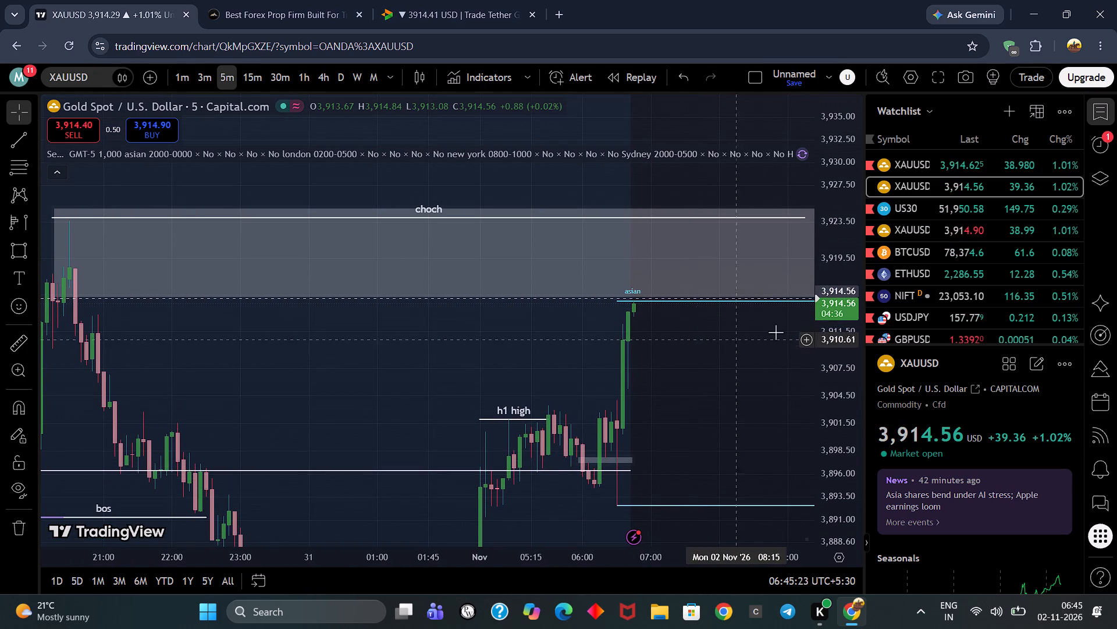
scroll(840, 307, "down", 1)
left_click_drag(791, 371, 752, 359)
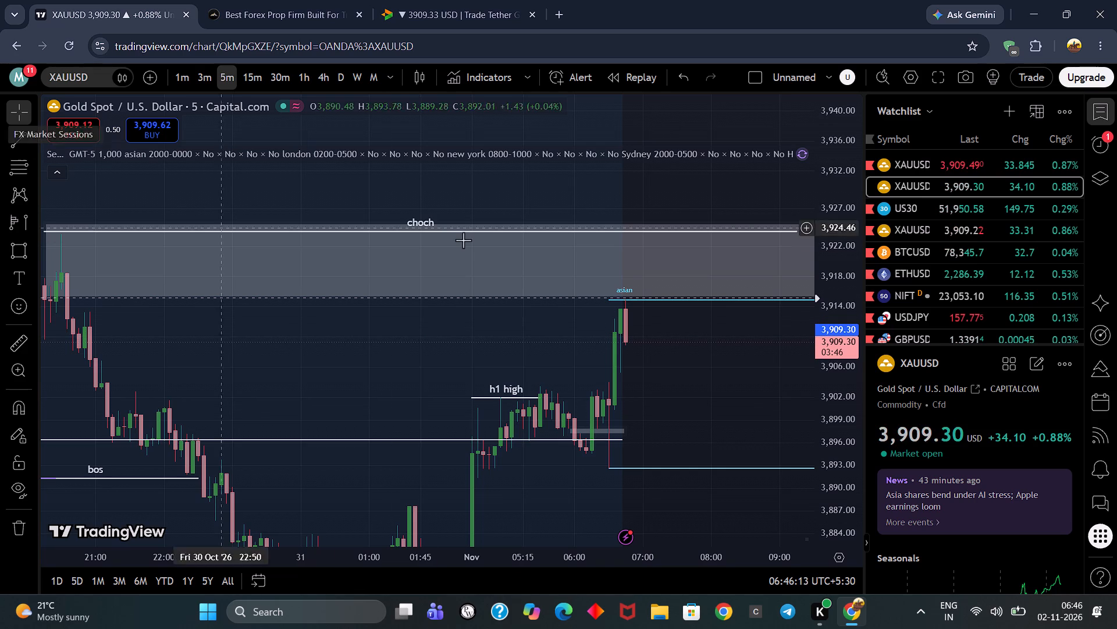
scroll(830, 294, "down", 1)
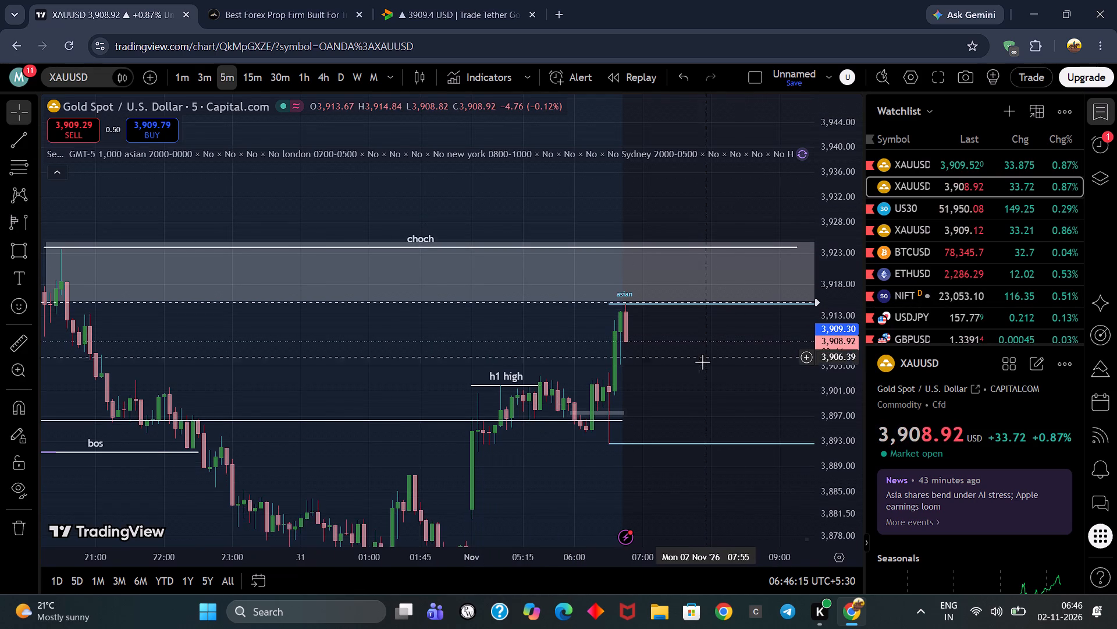
scroll(702, 362, "up", 2)
left_click_drag(683, 361, 698, 349)
Examine XAUUSD on the 3-minute and 1-minute timeframes around the latest candles below the grey zone.
left_click(204, 77)
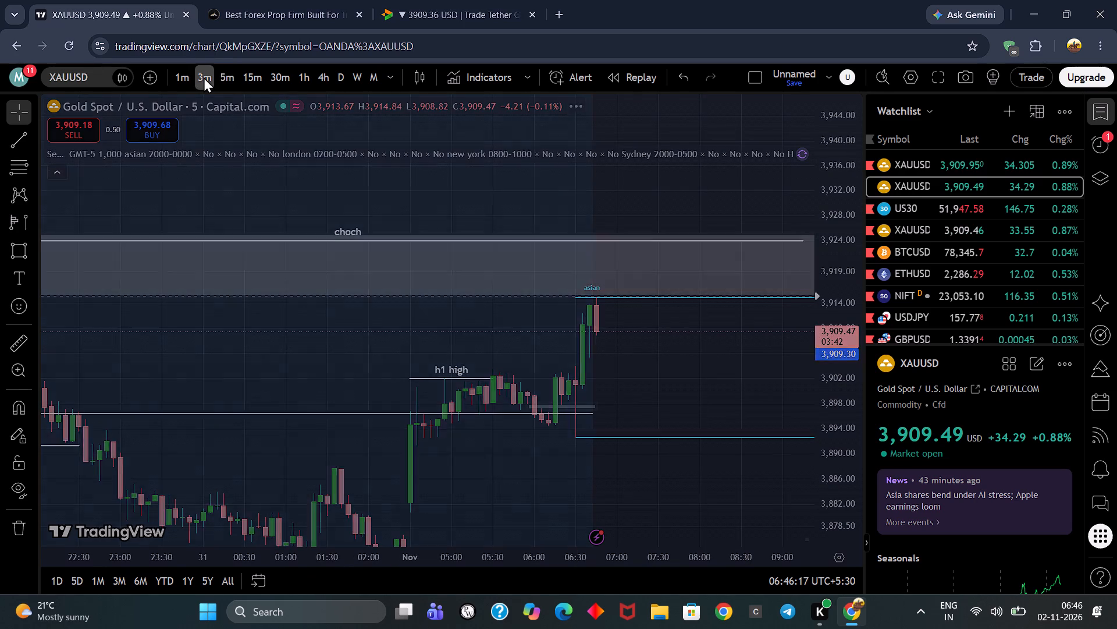
left_click(699, 347)
left_click(689, 350)
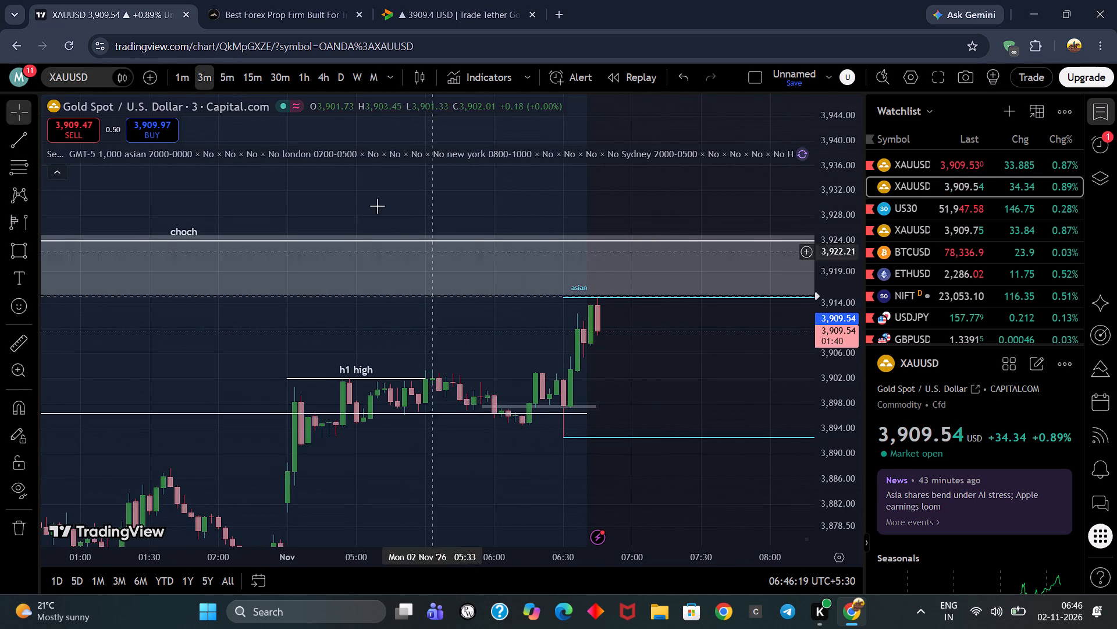
left_click(190, 86)
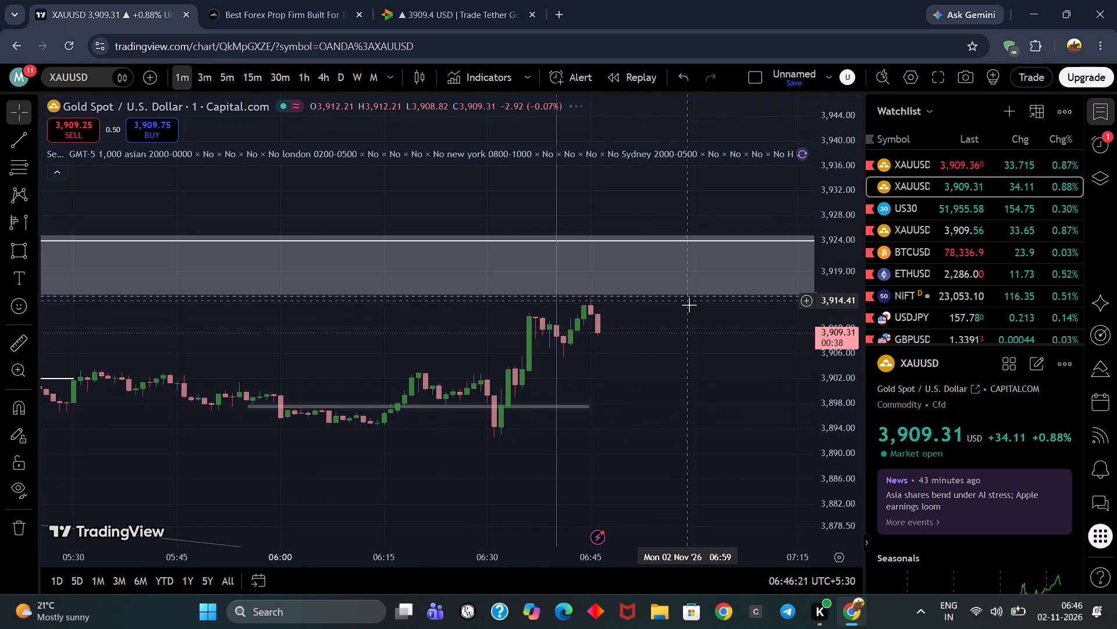
scroll(836, 335, "up", 1)
left_click_drag(771, 348, 770, 348)
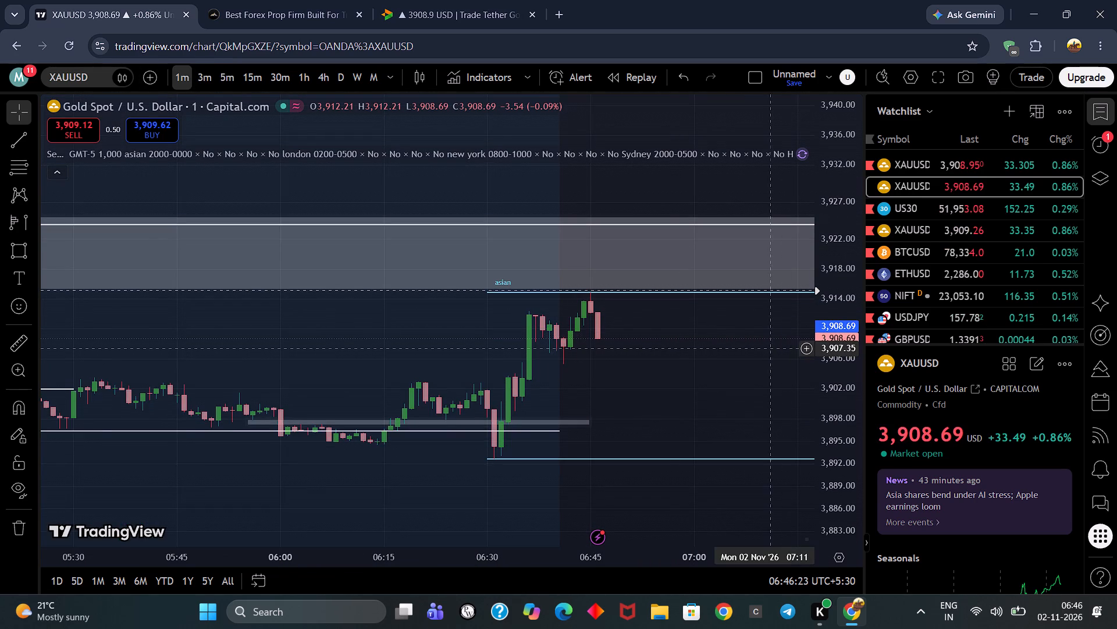
left_click_drag(770, 348, 650, 340)
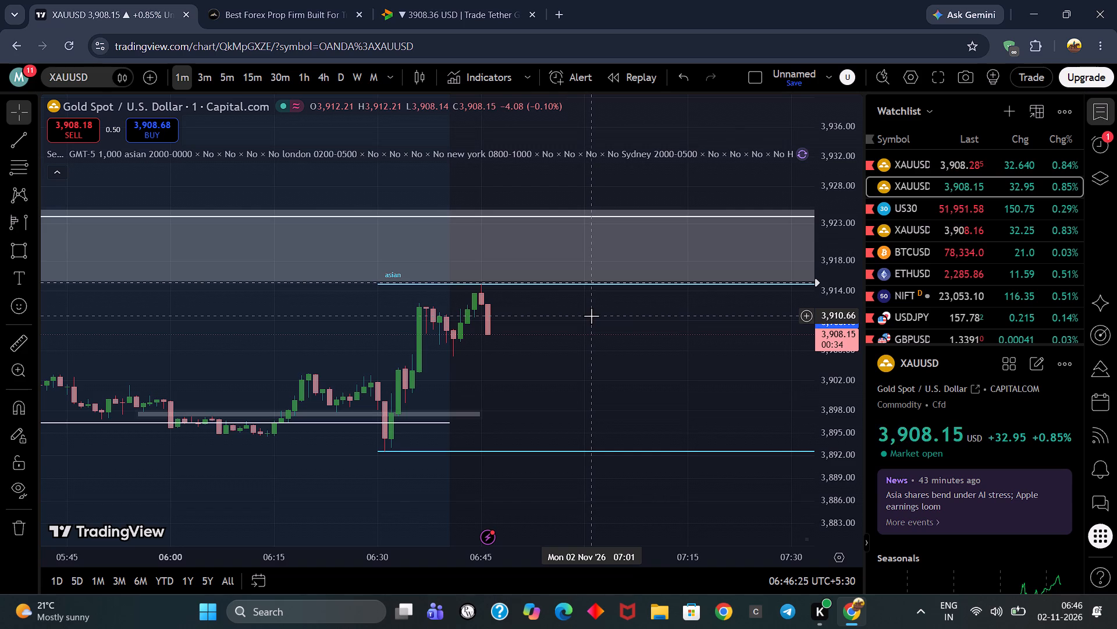
left_click_drag(591, 316, 492, 296)
left_click_drag(571, 319, 625, 309)
Return XAUUSD to the 5-minute timeframe and examine price between the choch zone and the daily, weekly and monthly low line.
left_click(231, 87)
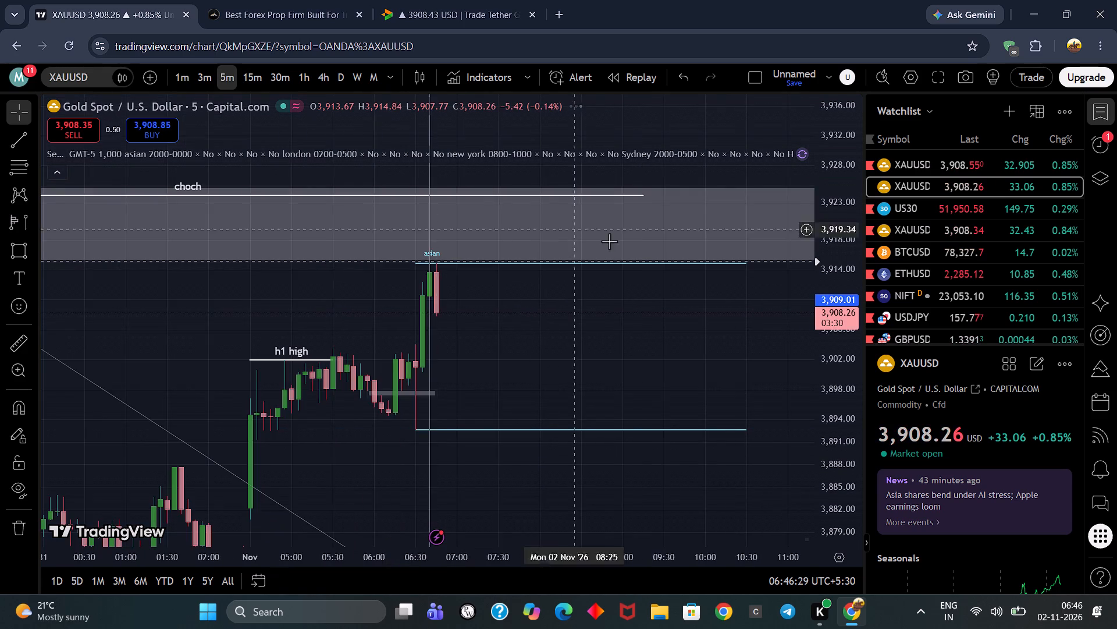
scroll(633, 259, "down", 2)
scroll(838, 299, "down", 4)
scroll(617, 345, "up", 2)
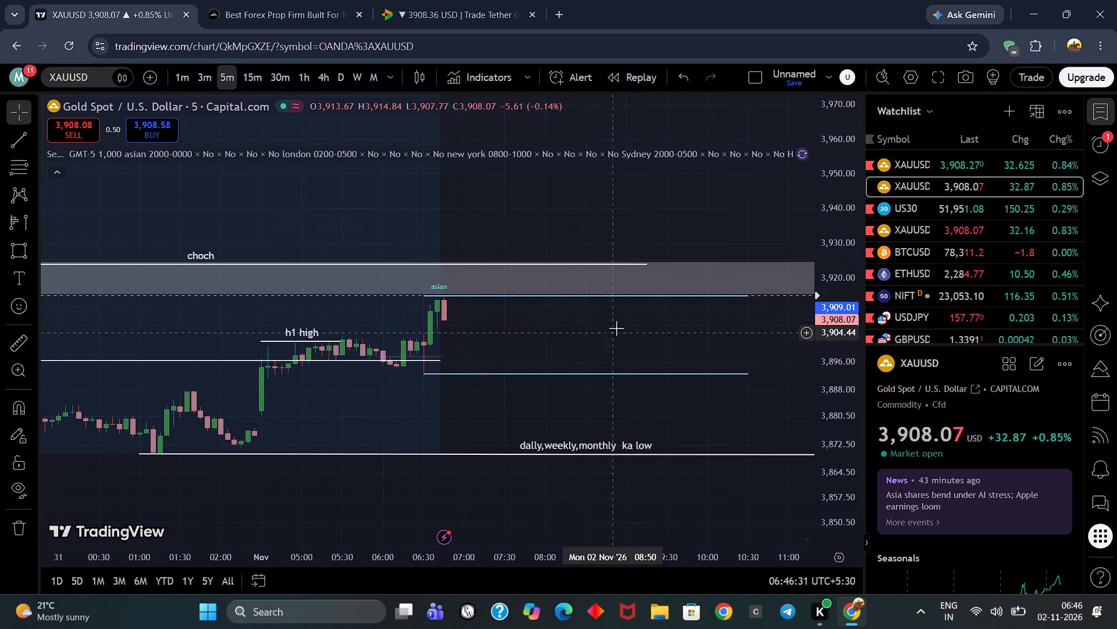
left_click_drag(628, 321, 673, 309)
left_click_drag(687, 319, 729, 344)
scroll(705, 356, "down", 3)
scroll(705, 356, "up", 1)
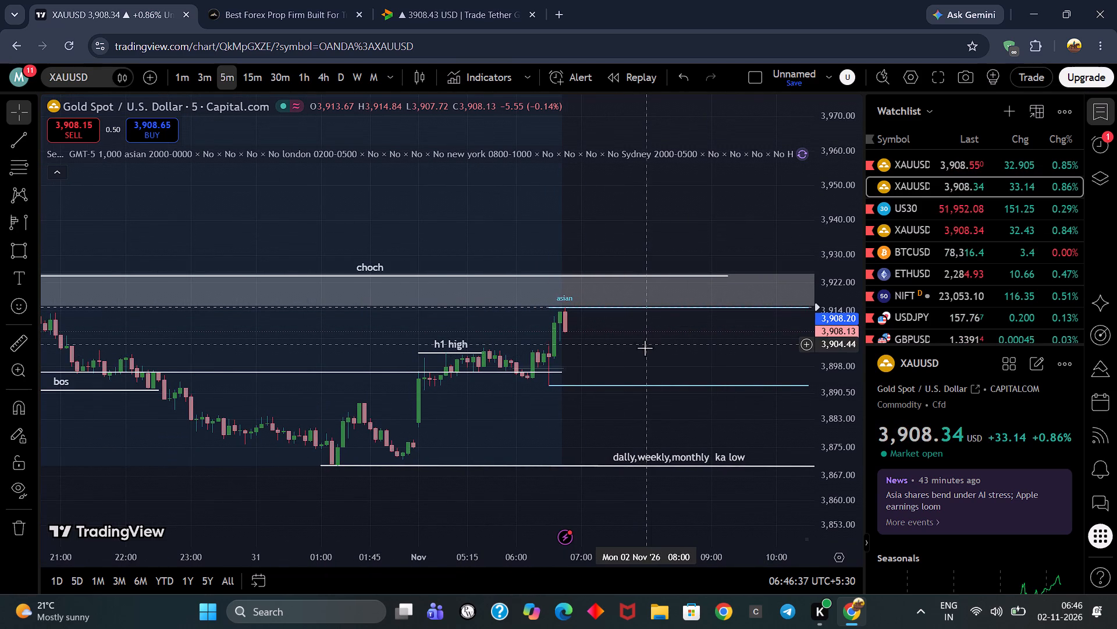
Adjust the lower-right corner of the grey choch zone on the 5-minute chart, placing its bottom edge at 3,915.89.
scroll(645, 348, "down", 5)
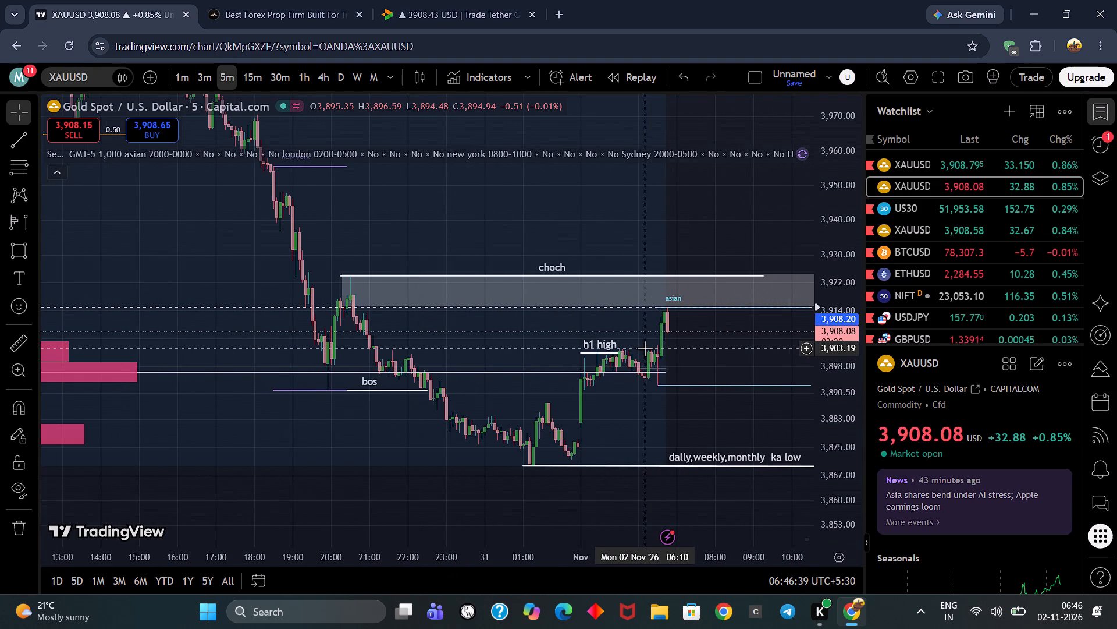
scroll(645, 348, "up", 1)
left_click_drag(701, 336, 471, 376)
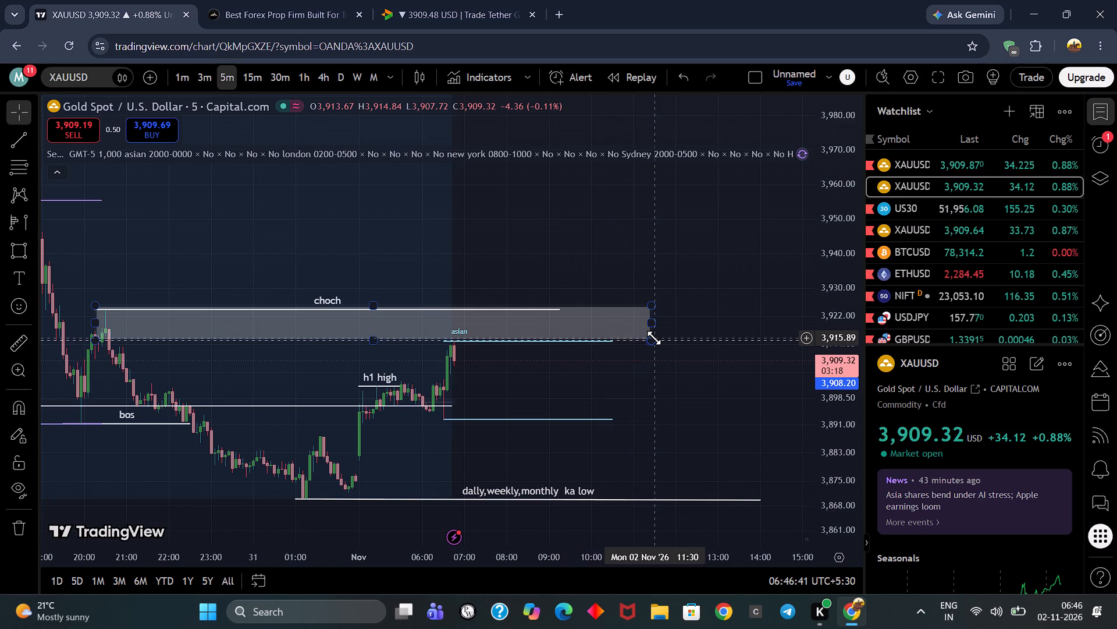
left_click(654, 338)
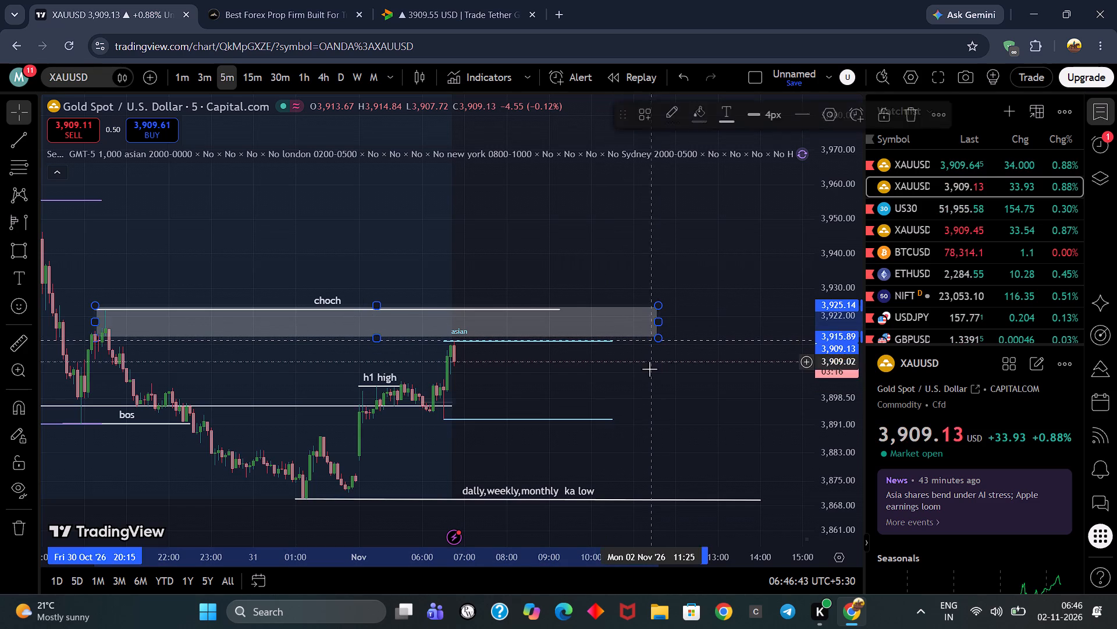
left_click(649, 370)
Examine XAUUSD on the 1-minute timeframe around the choch zone, the Asian session range and the move up from the h1 high.
left_click_drag(637, 377, 653, 370)
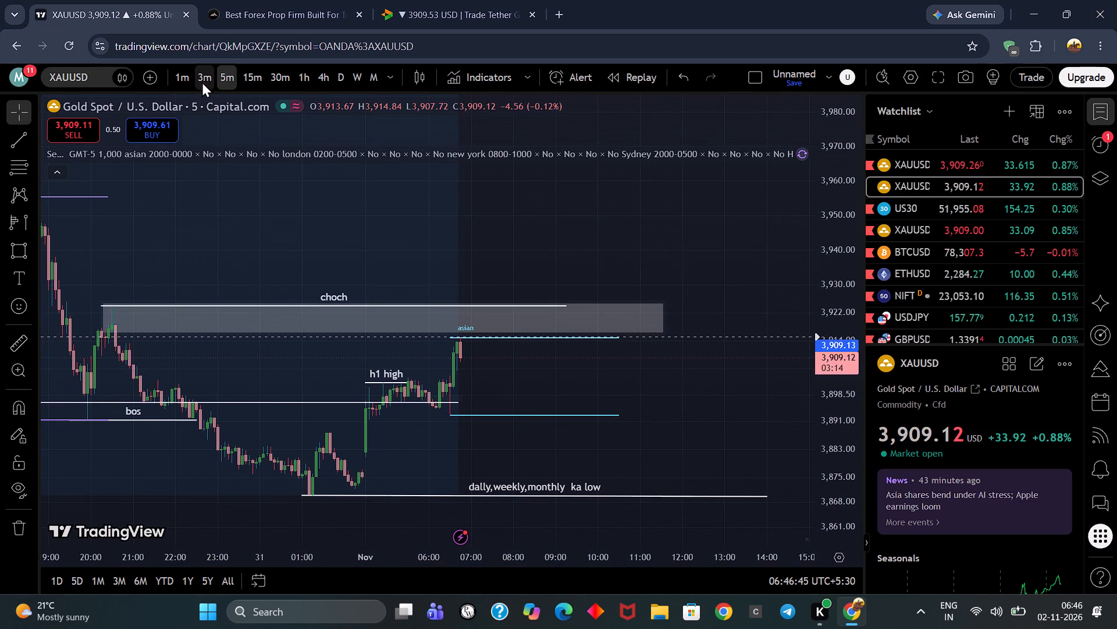
left_click(191, 80)
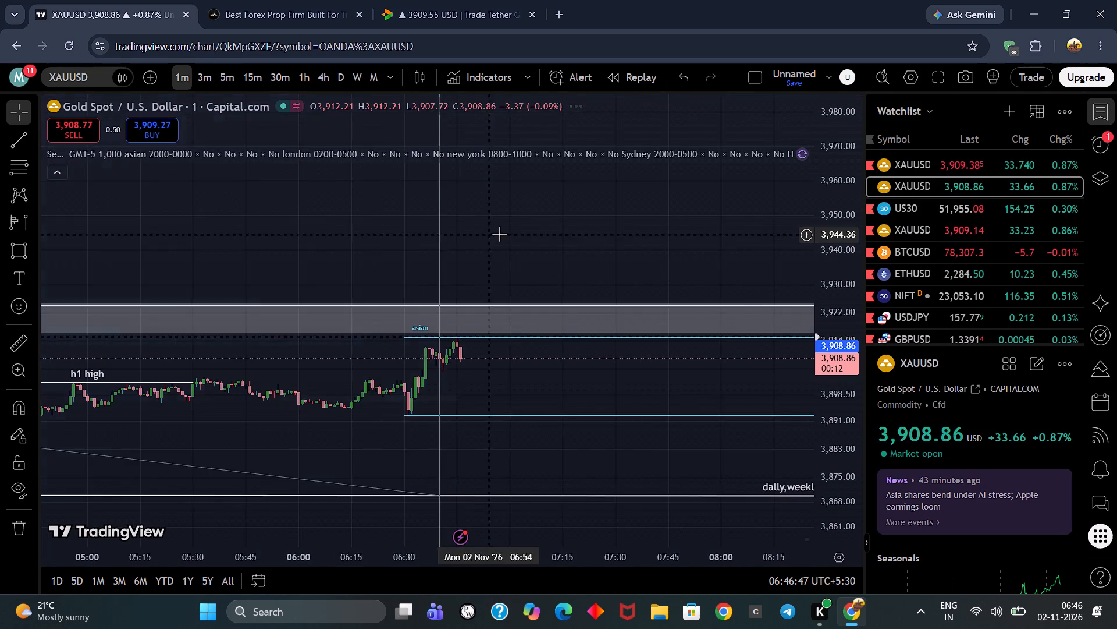
scroll(506, 231, "down", 2)
left_click_drag(664, 226, 524, 190)
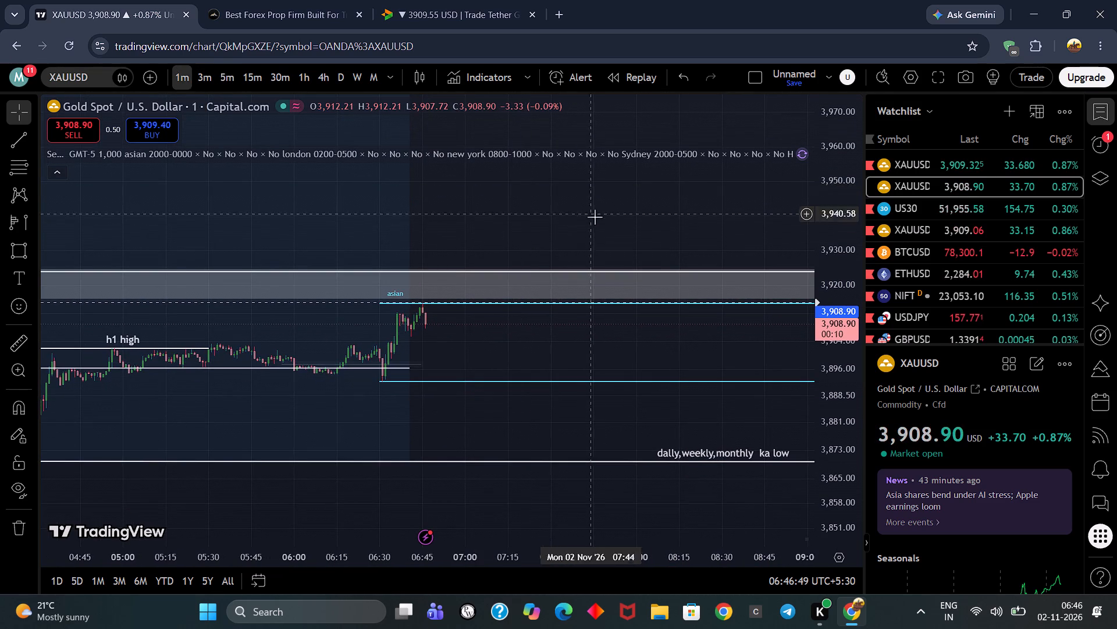
scroll(601, 222, "down", 6)
scroll(700, 197, "down", 4)
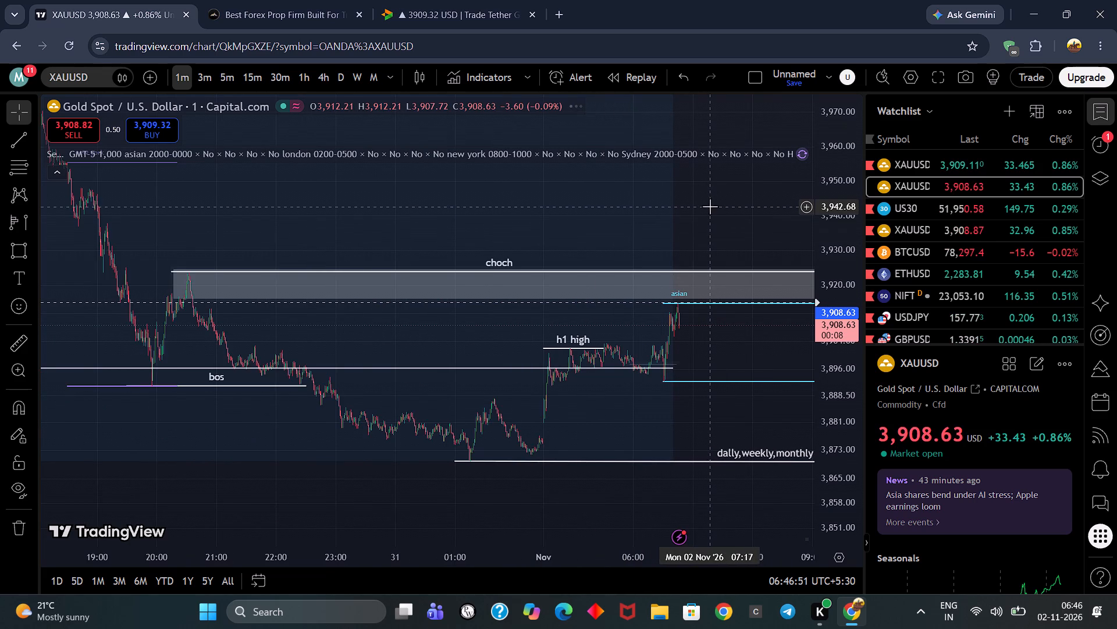
scroll(710, 207, "up", 4)
left_click(710, 218)
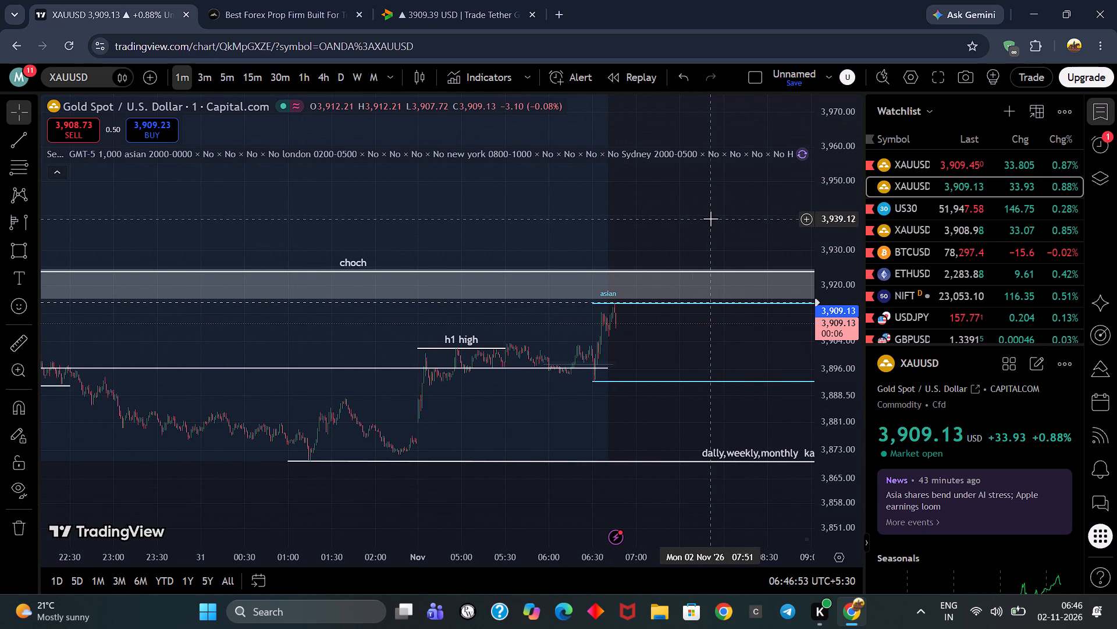
scroll(710, 218, "down", 3)
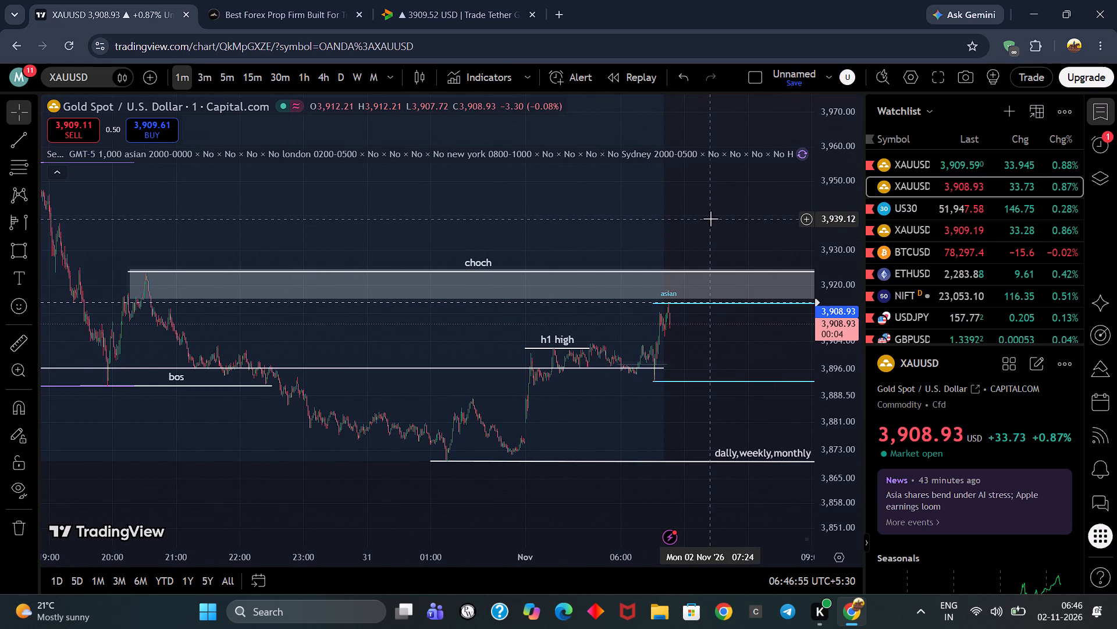
scroll(710, 218, "up", 2)
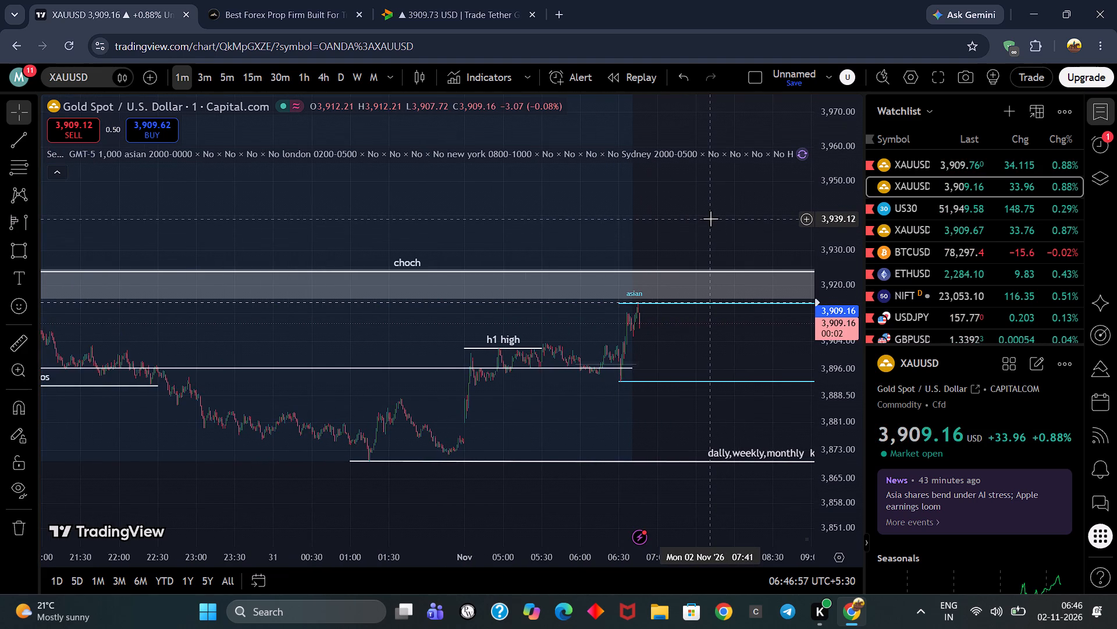
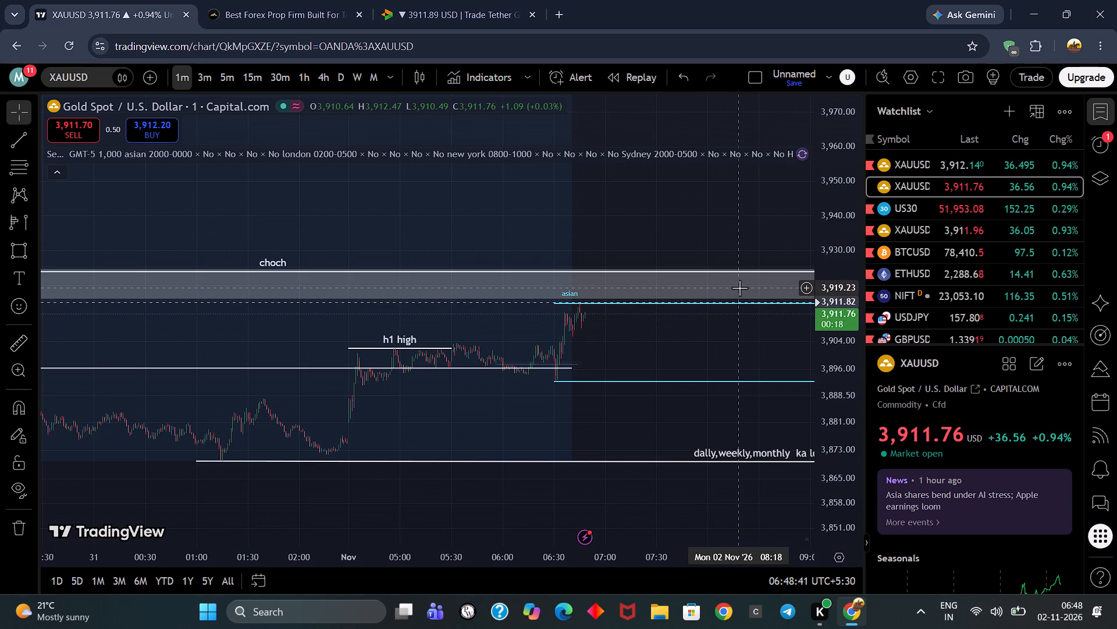
Examine the latest XAUUSD 1-minute candles around the Asian session high just below the grey choch zone.
scroll(739, 288, "down", 5)
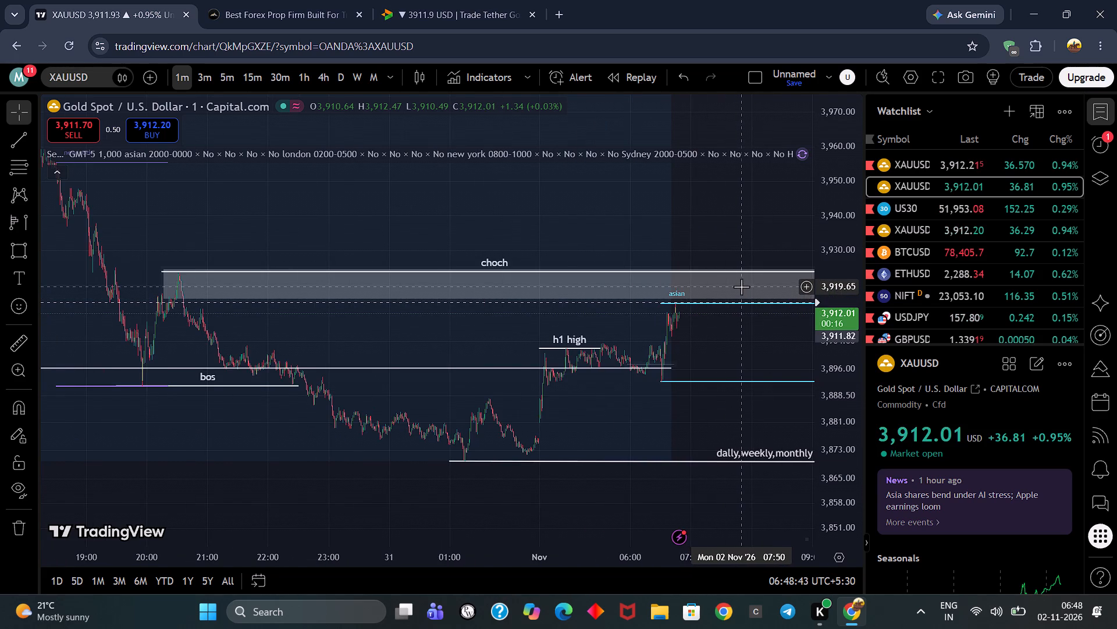
scroll(741, 287, "up", 6)
left_click_drag(693, 333, 732, 358)
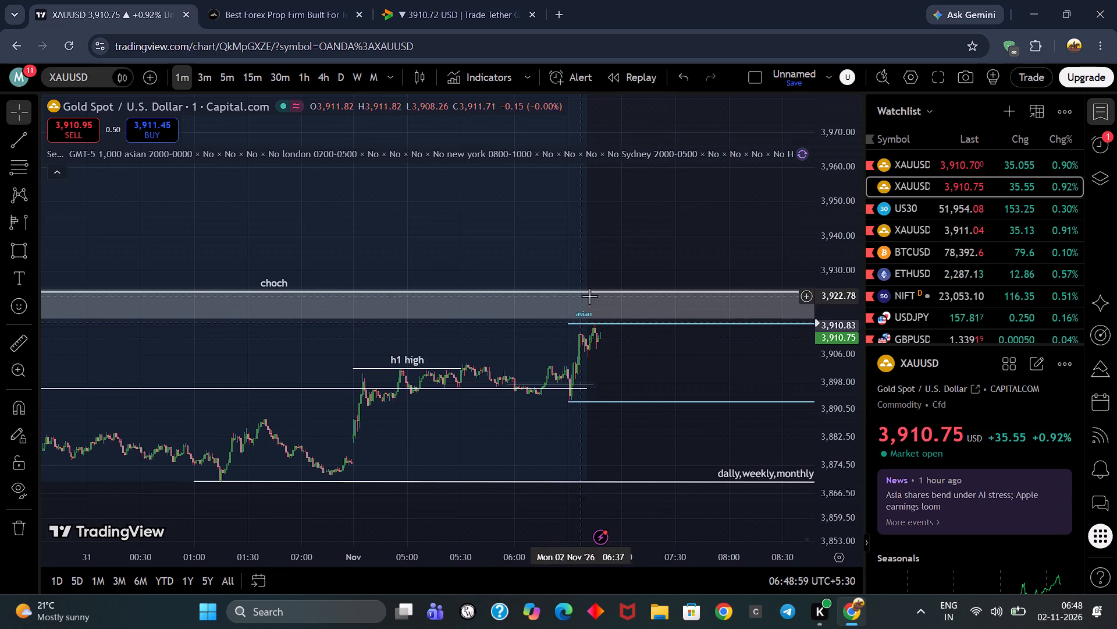
scroll(634, 334, "up", 3)
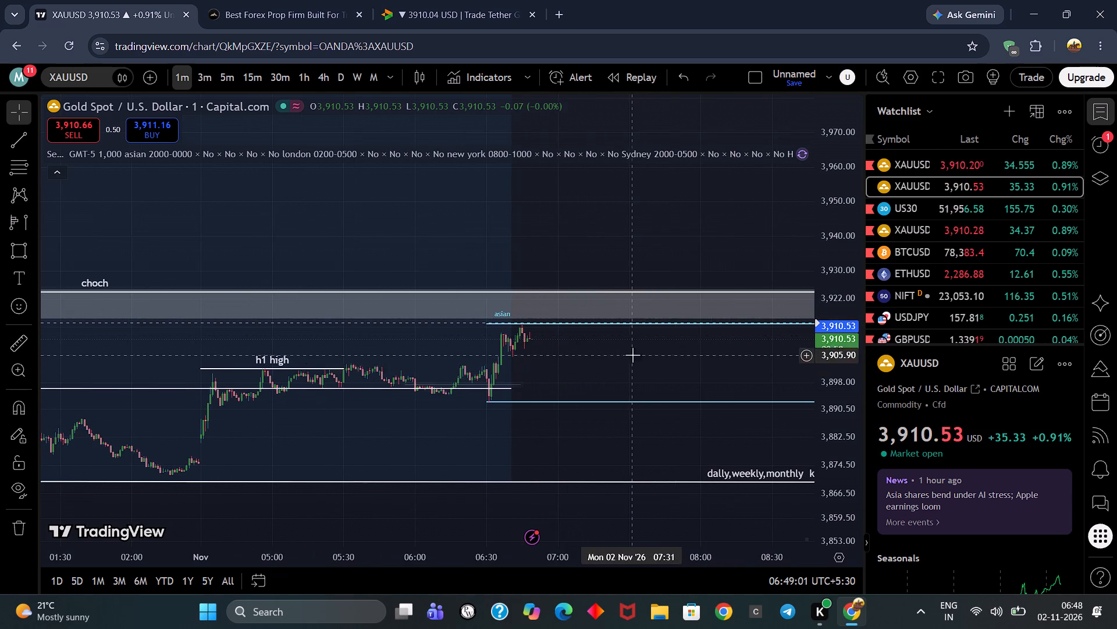
left_click_drag(640, 351, 731, 338)
scroll(828, 354, "up", 4)
scroll(568, 351, "up", 4)
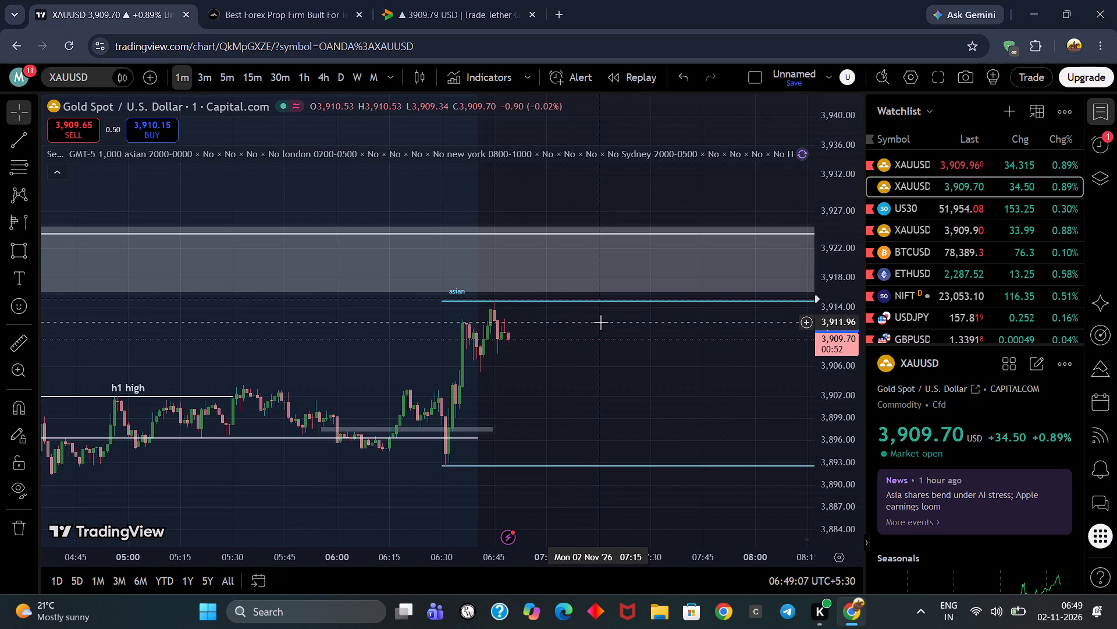
scroll(620, 322, "up", 2)
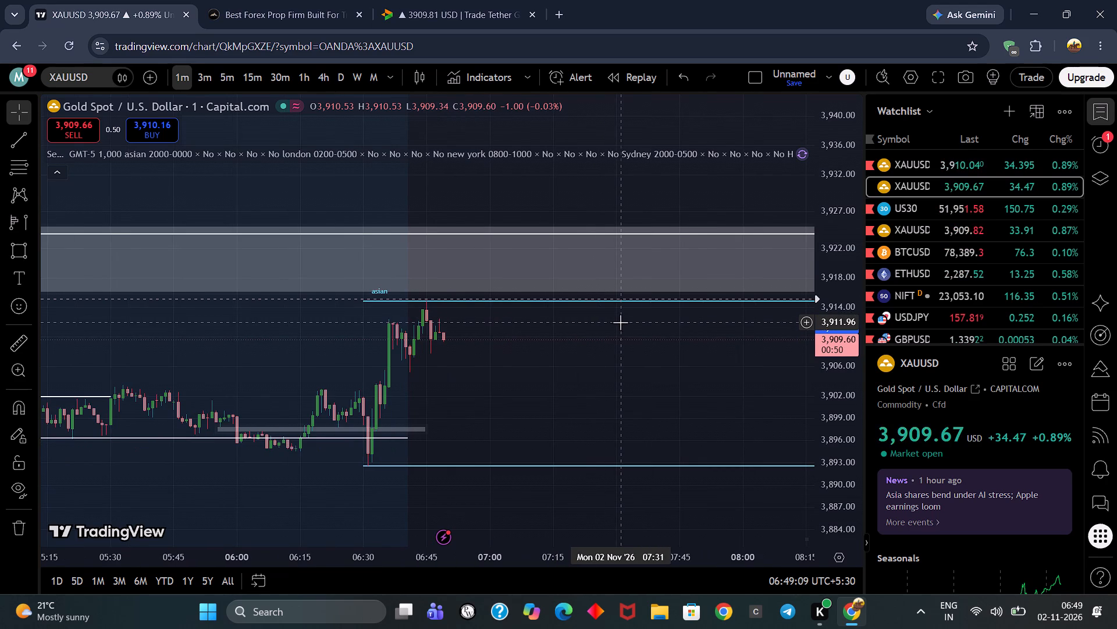
left_click_drag(621, 323, 700, 270)
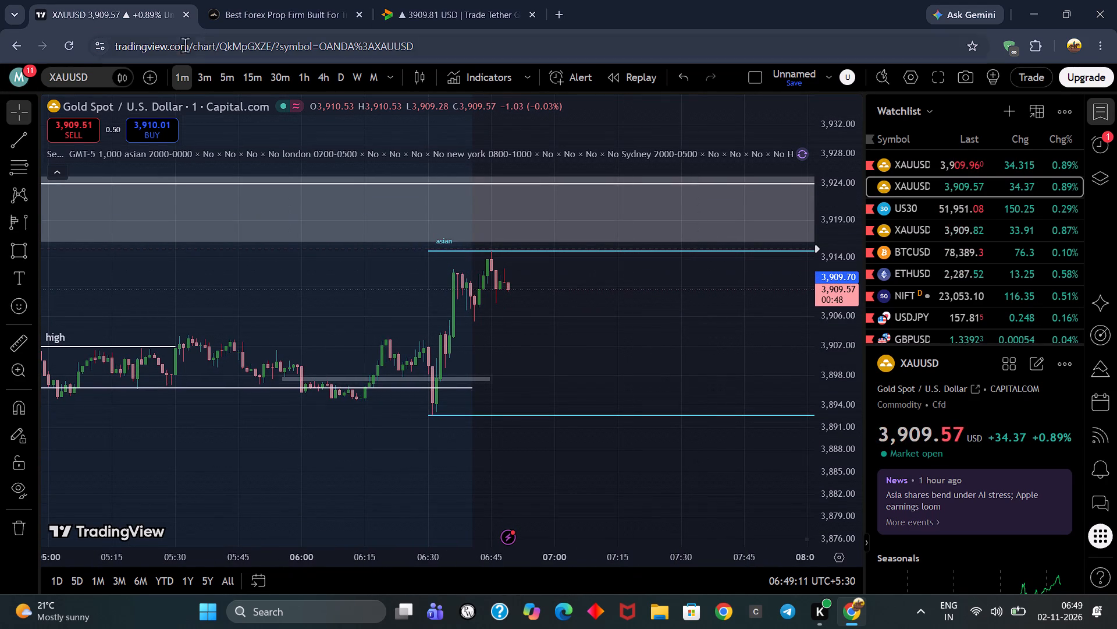
Review XAUUSD on the 1-hour timeframe around the choch zone and the daily, weekly and monthly low.
left_click(310, 83)
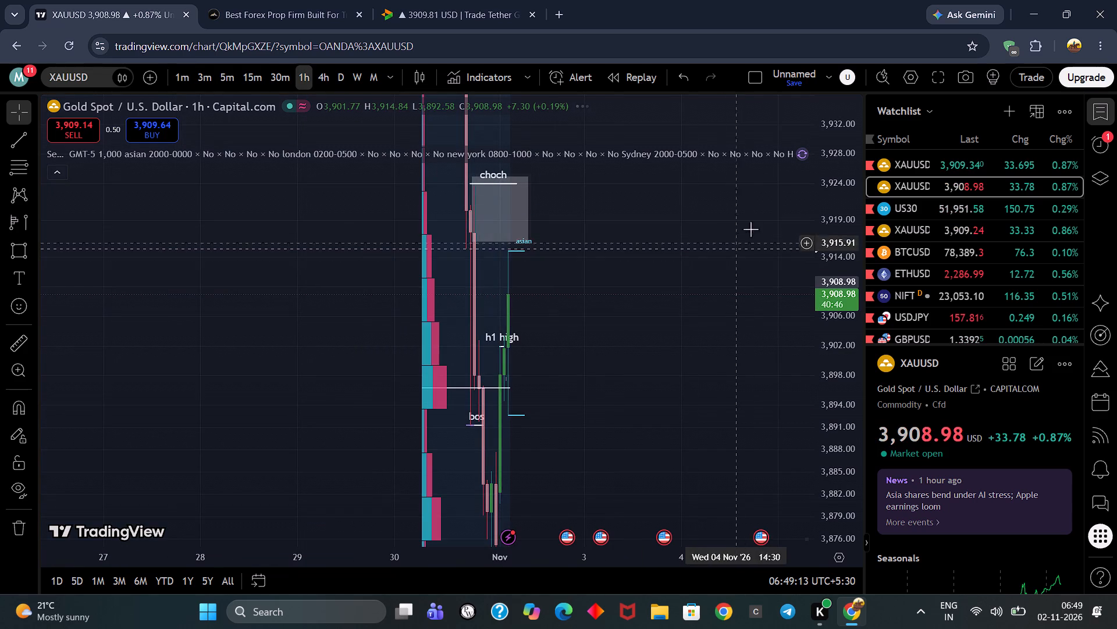
scroll(883, 277, "down", 5)
scroll(834, 302, "down", 9)
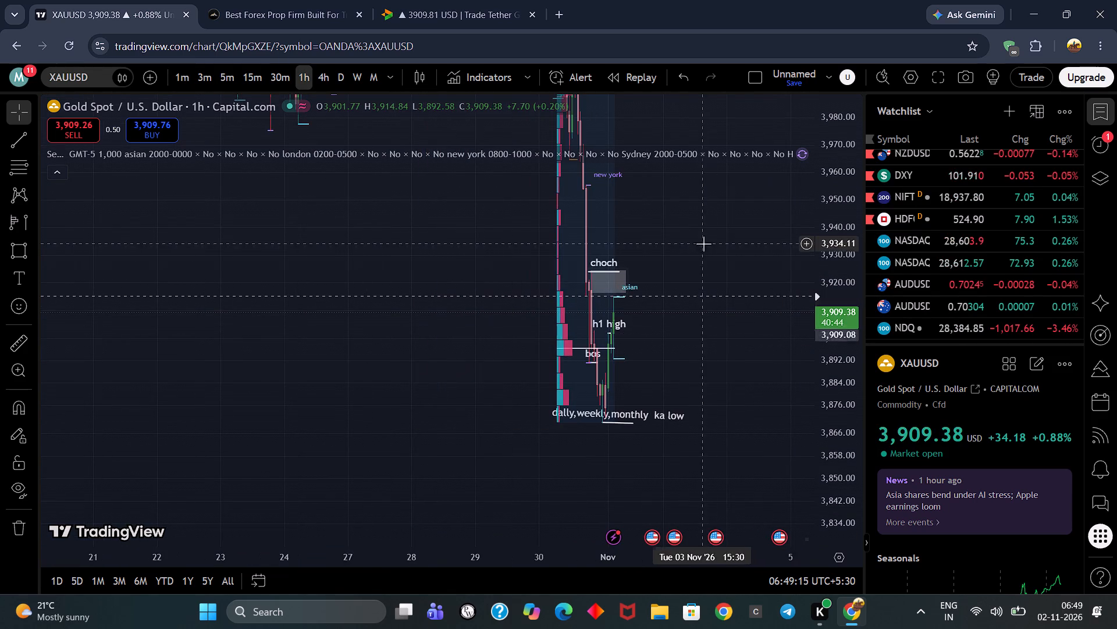
Return XAUUSD to the 5-minute timeframe and examine the candles between the h1 high and the choch zone.
left_click(231, 84)
scroll(550, 204, "up", 5)
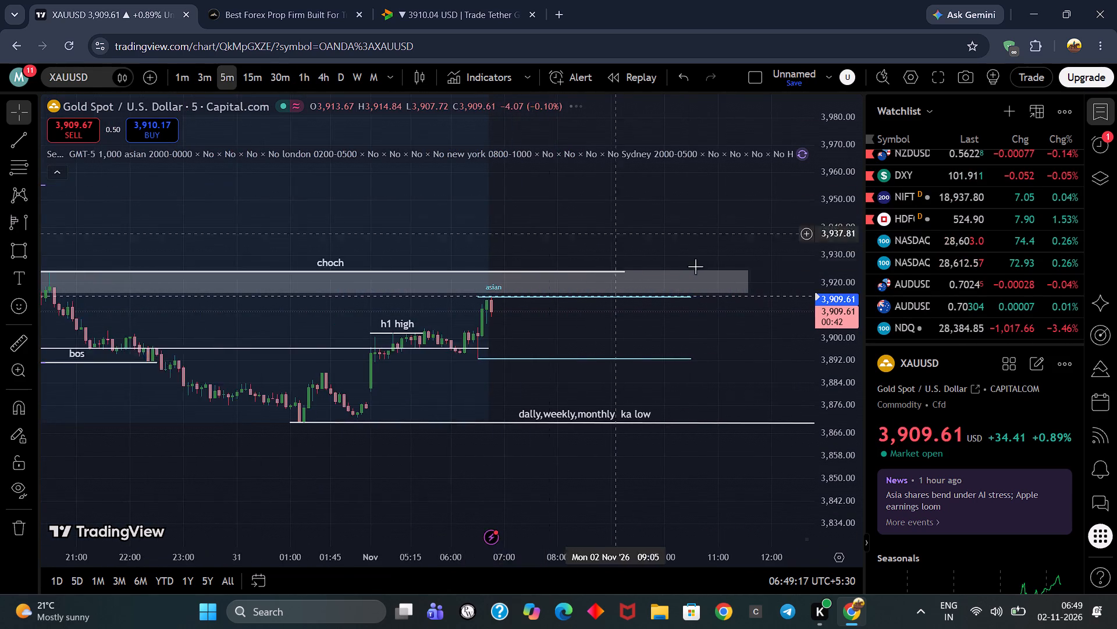
scroll(697, 266, "up", 4)
left_click_drag(531, 343, 610, 349)
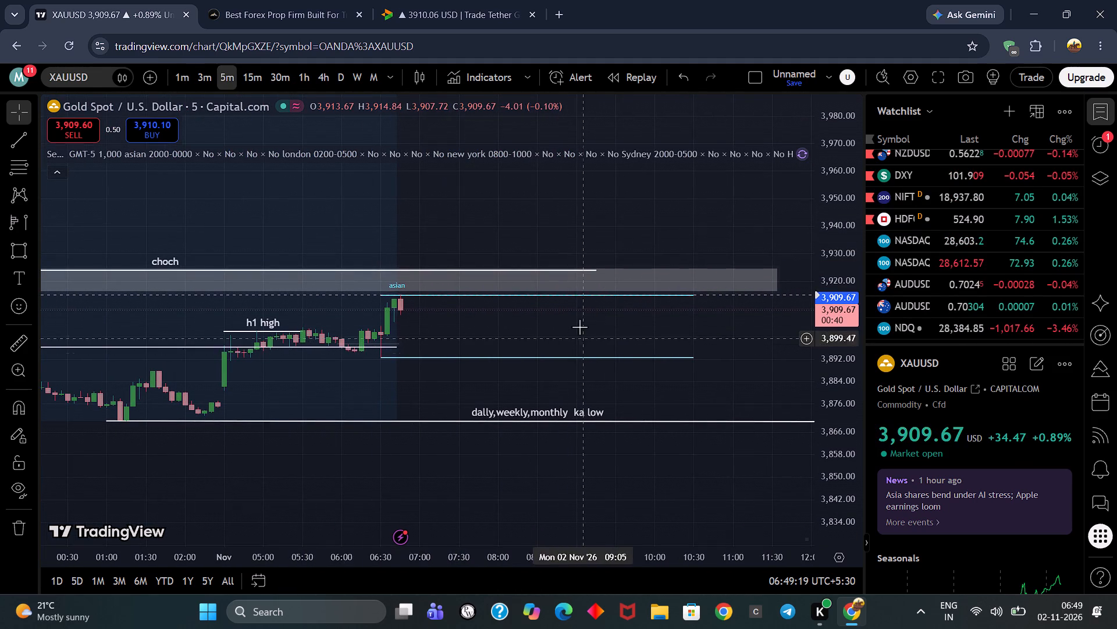
left_click_drag(579, 326, 694, 329)
scroll(816, 330, "up", 2)
scroll(517, 329, "up", 4)
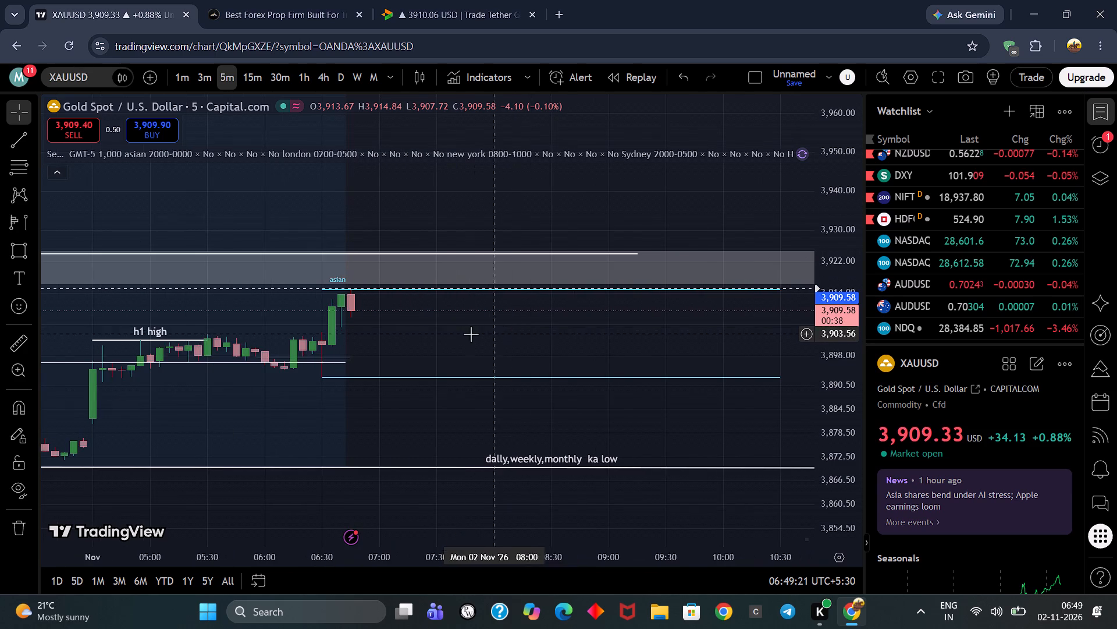
left_click_drag(462, 334, 740, 286)
scroll(607, 317, "up", 2)
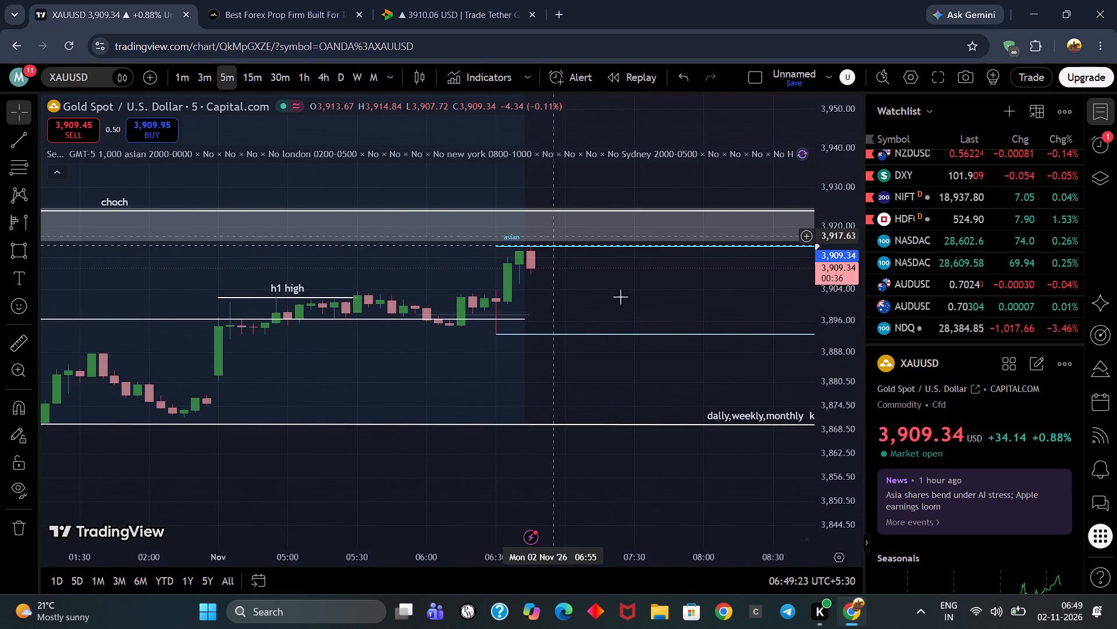
left_click_drag(604, 279, 733, 282)
scroll(664, 296, "down", 4)
left_click_drag(736, 284, 685, 319)
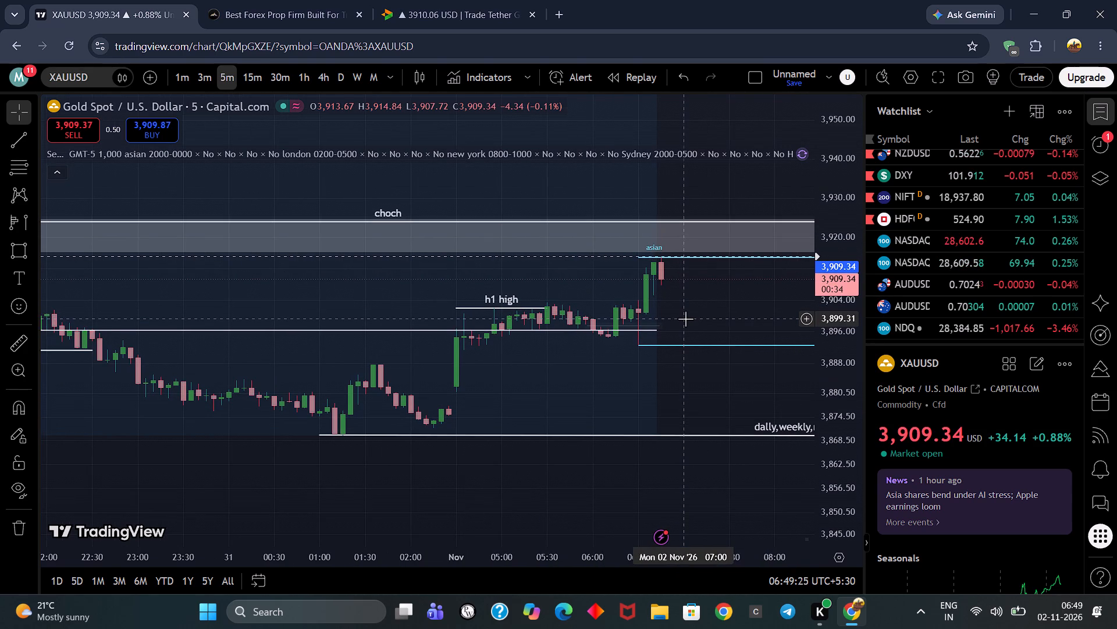
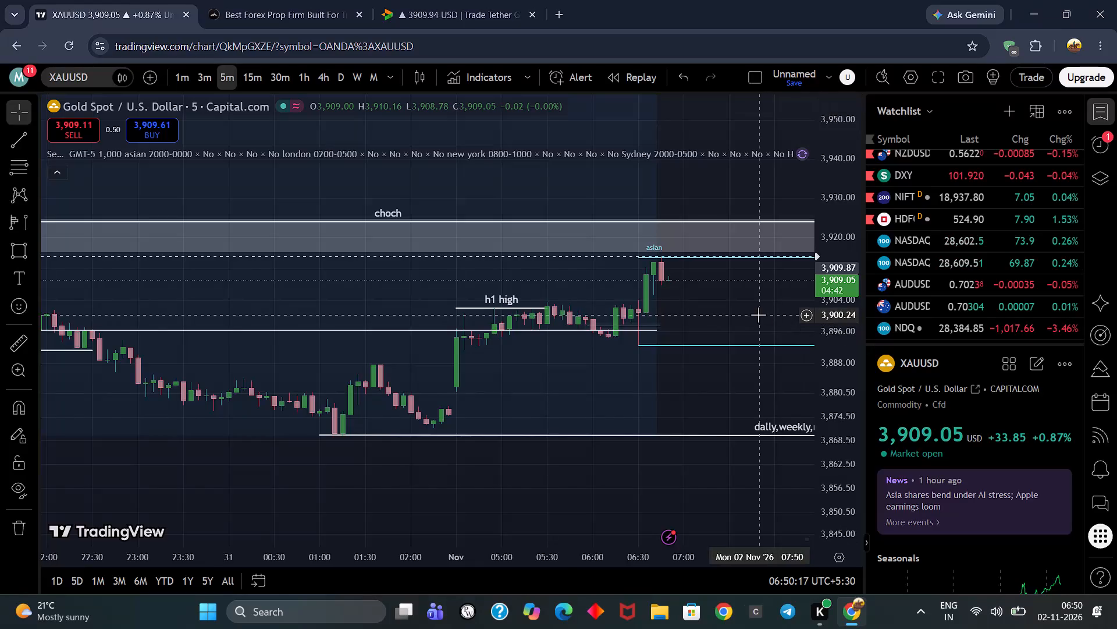
Examine the latest XAUUSD 5-minute candles between the Asian session range lines, just below the grey choch zone.
left_click_drag(757, 314, 712, 331)
scroll(854, 311, "up", 4)
scroll(728, 323, "up", 4)
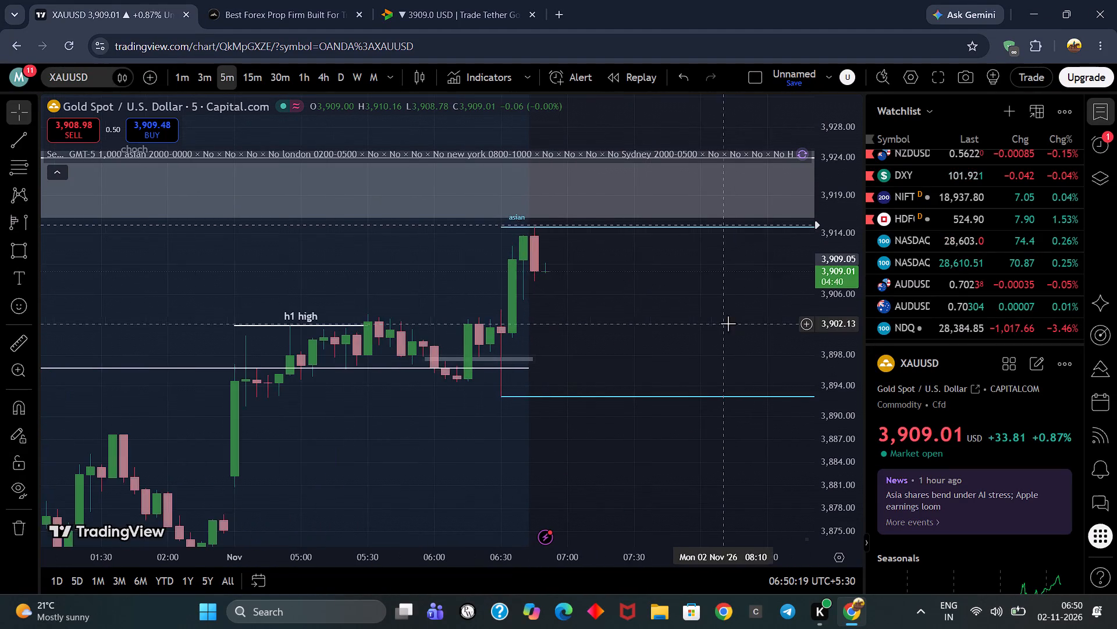
left_click_drag(710, 273, 737, 314)
scroll(858, 294, "down", 4)
left_click_drag(731, 331, 738, 318)
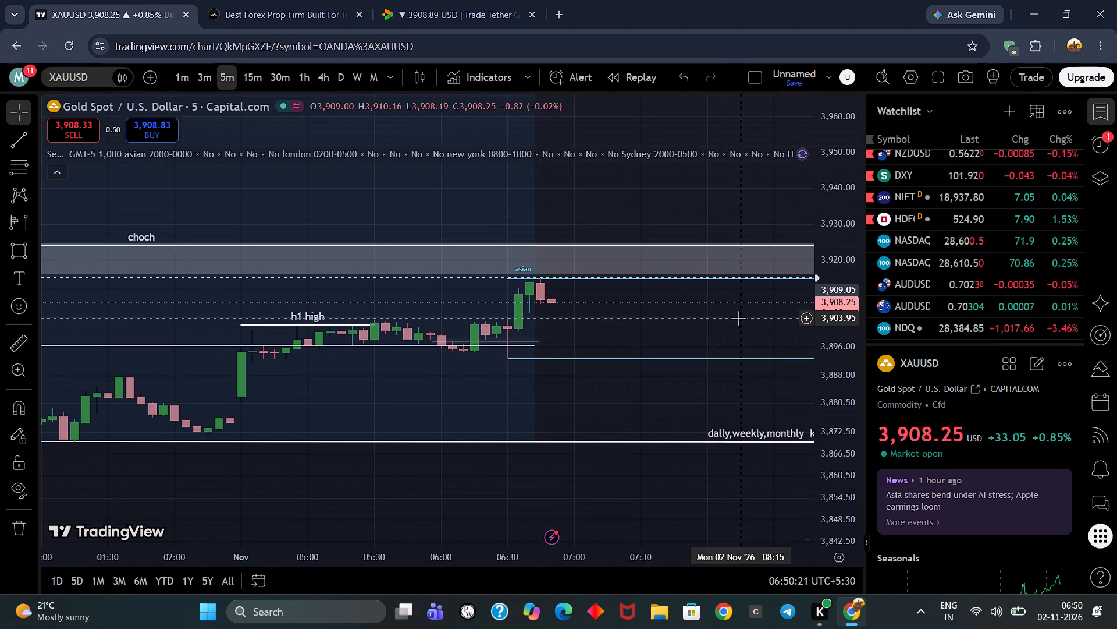
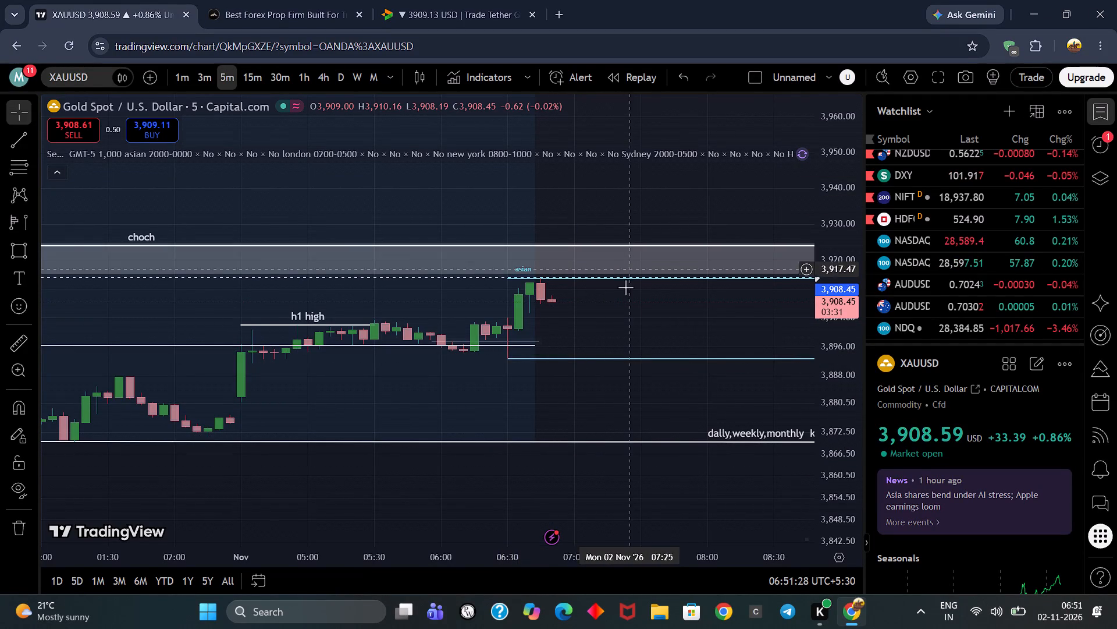
Examine the XAUUSD 5-minute chart from the New York session sell-off through the bos and h1 high levels to the grey choch zone.
left_click_drag(628, 308, 691, 308)
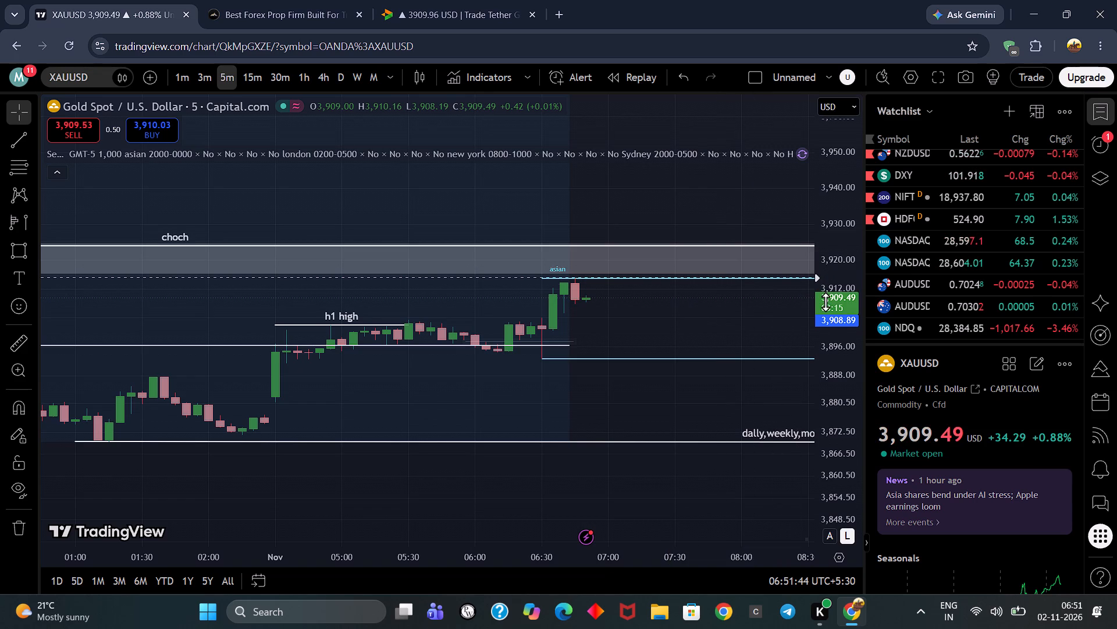
scroll(826, 302, "up", 1)
scroll(703, 317, "down", 5)
left_click_drag(716, 331, 712, 284)
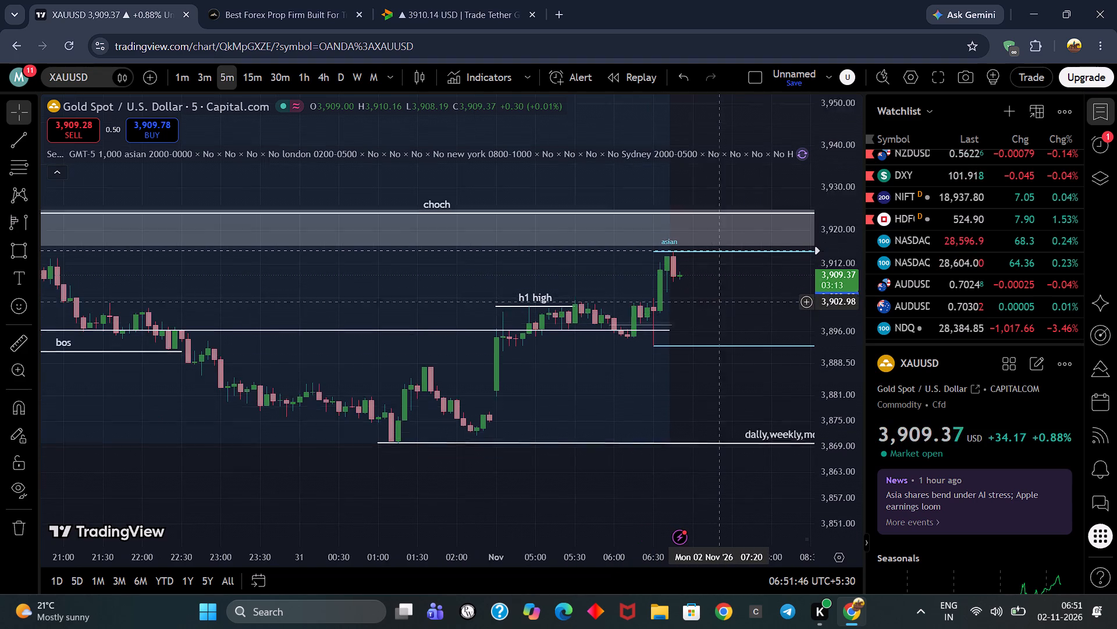
left_click_drag(712, 284, 692, 247)
scroll(801, 271, "down", 8)
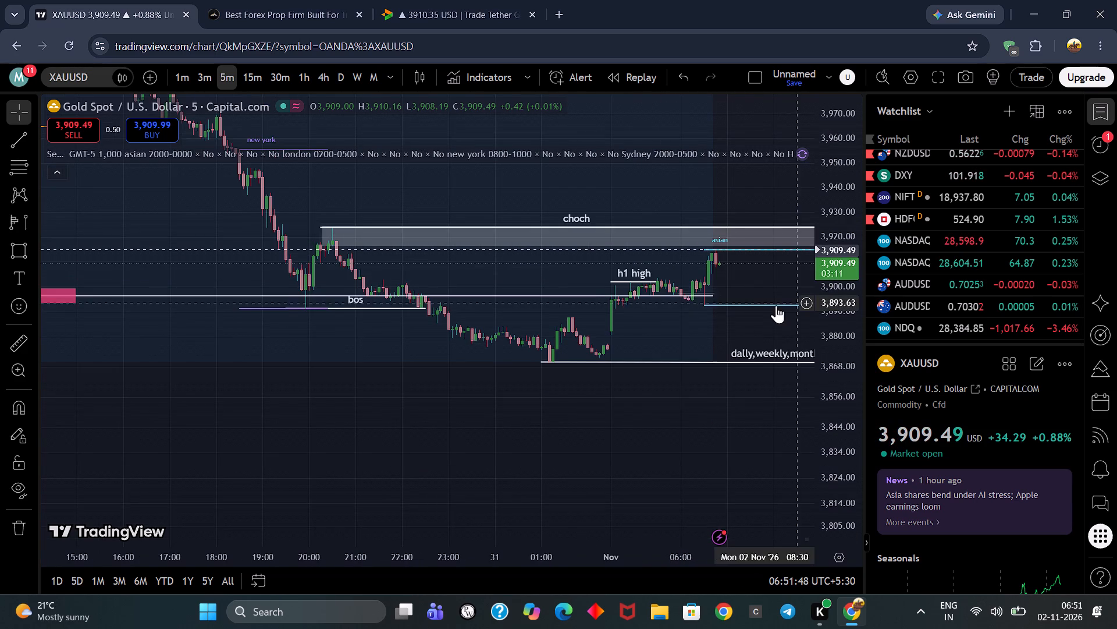
scroll(730, 299, "up", 1)
left_click_drag(764, 262, 696, 268)
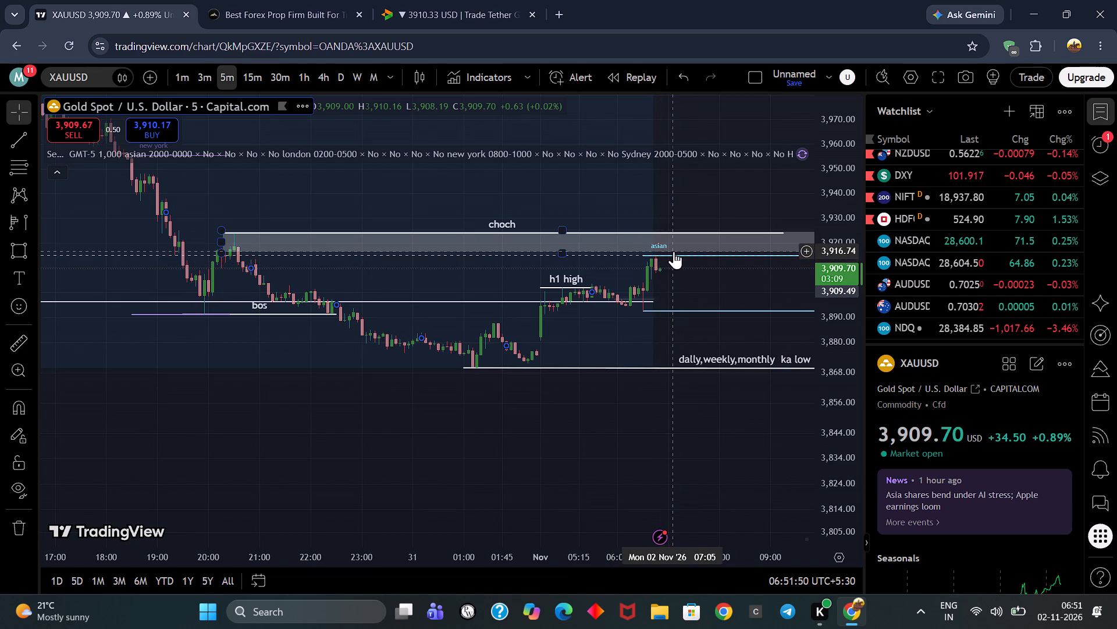
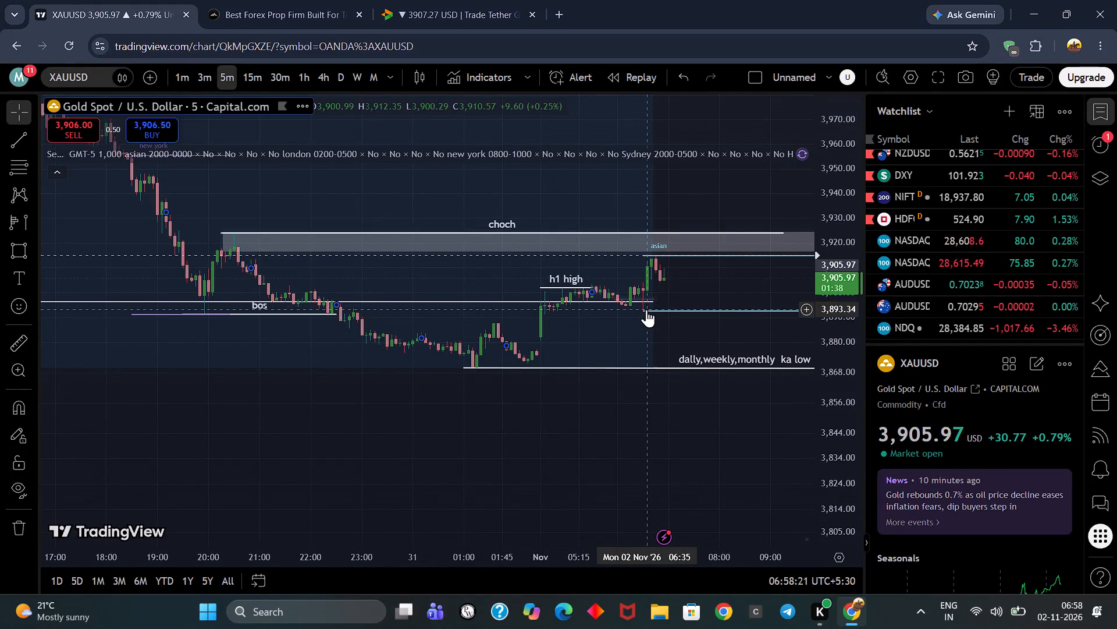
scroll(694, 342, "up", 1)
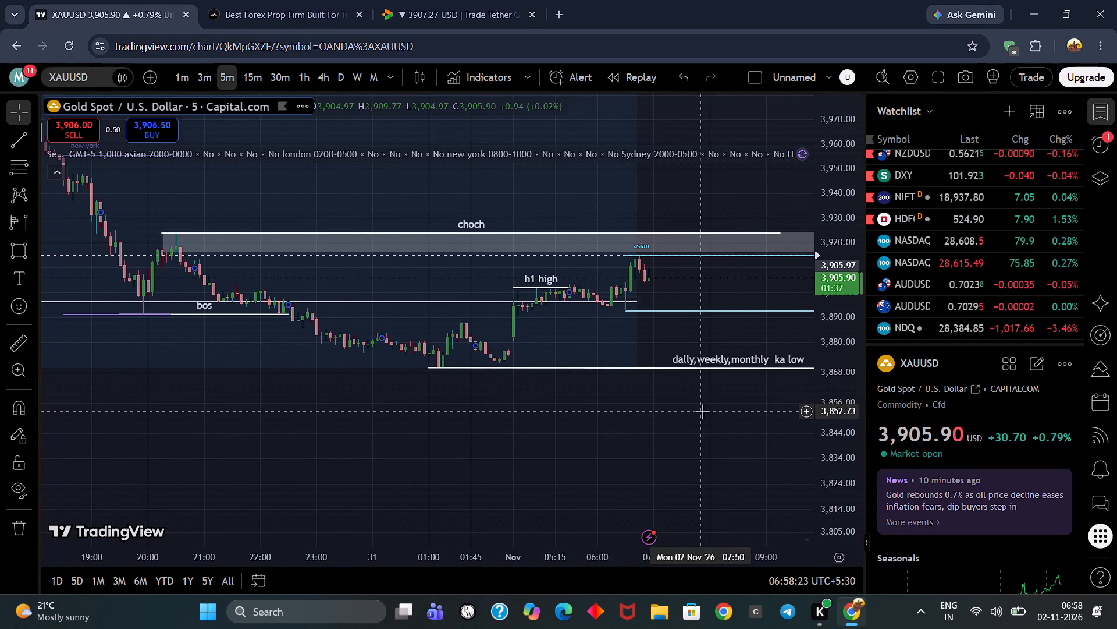
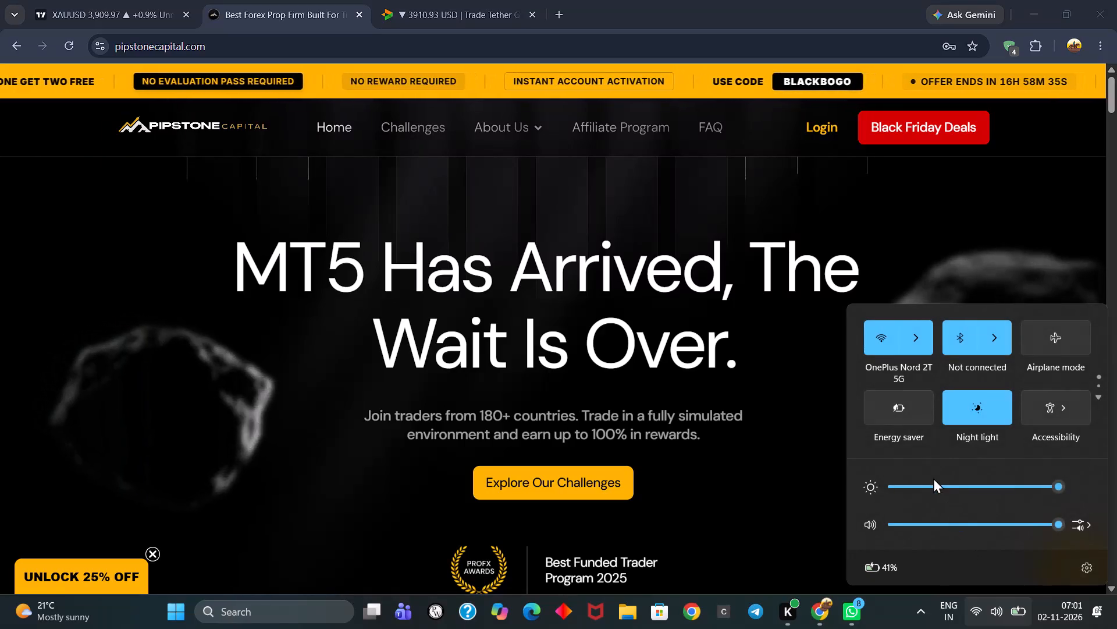
Lower the display brightness to about half.
left_click(941, 481)
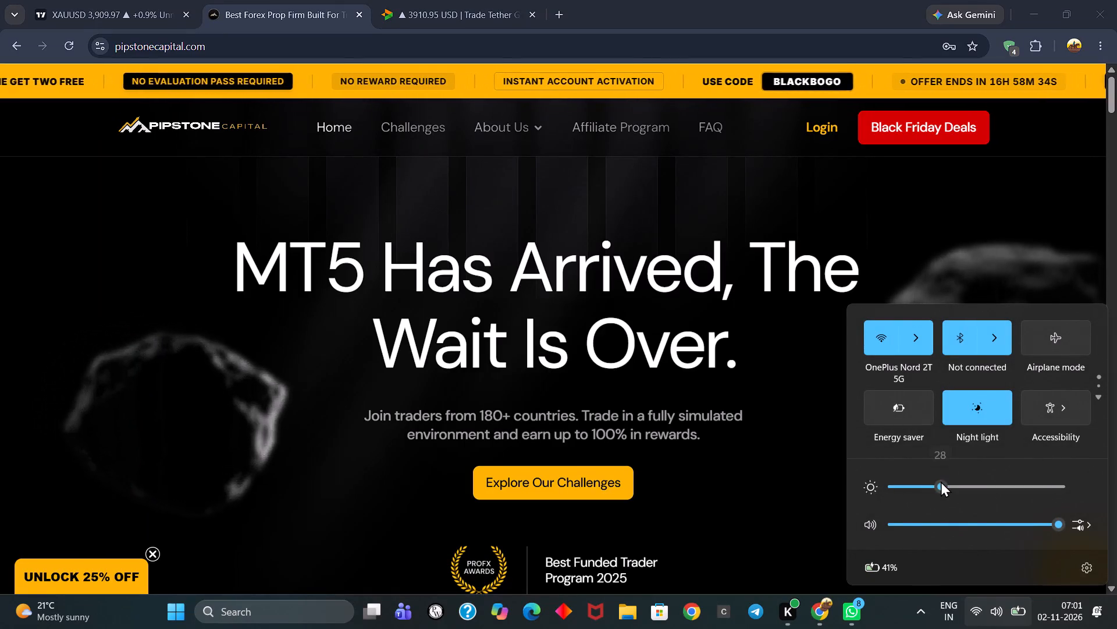
left_click_drag(945, 482, 982, 484)
left_click(791, 310)
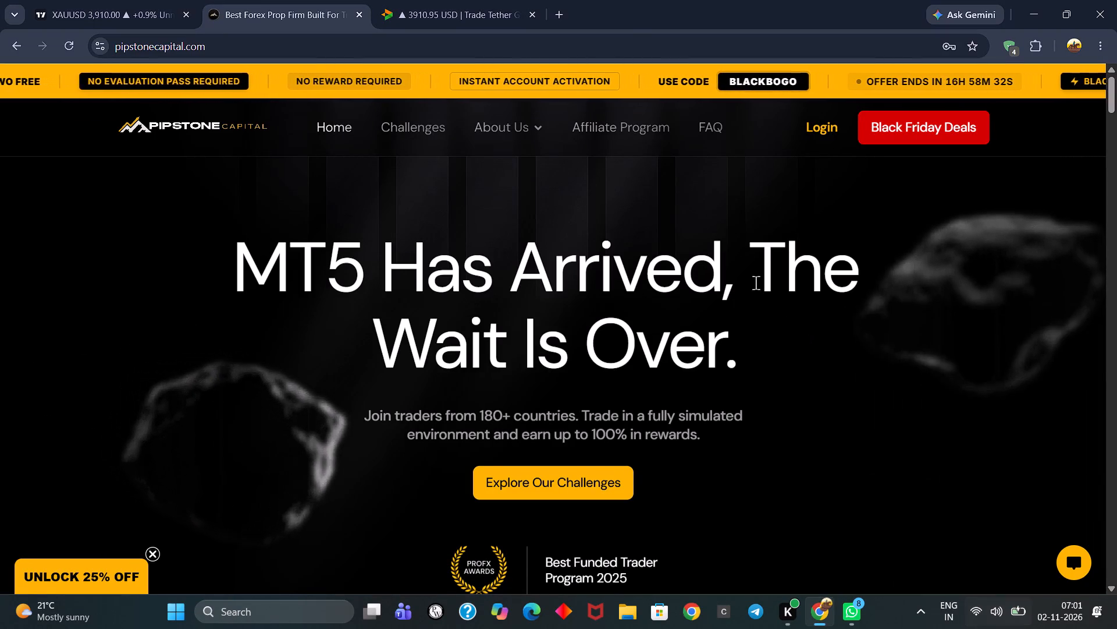
Return to the XAUUSD chart and examine the 5-minute Capital.com price action around the choch supply zone and Asian session range.
left_click(82, 0)
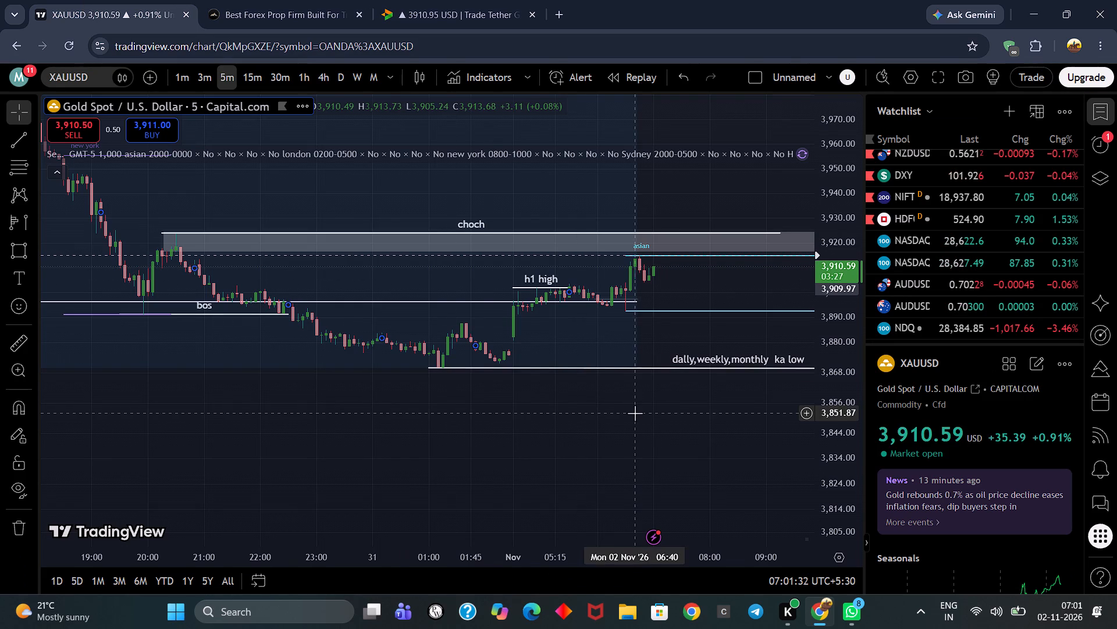
scroll(635, 413, "up", 3)
scroll(846, 462, "up", 2)
left_click_drag(820, 462, 827, 468)
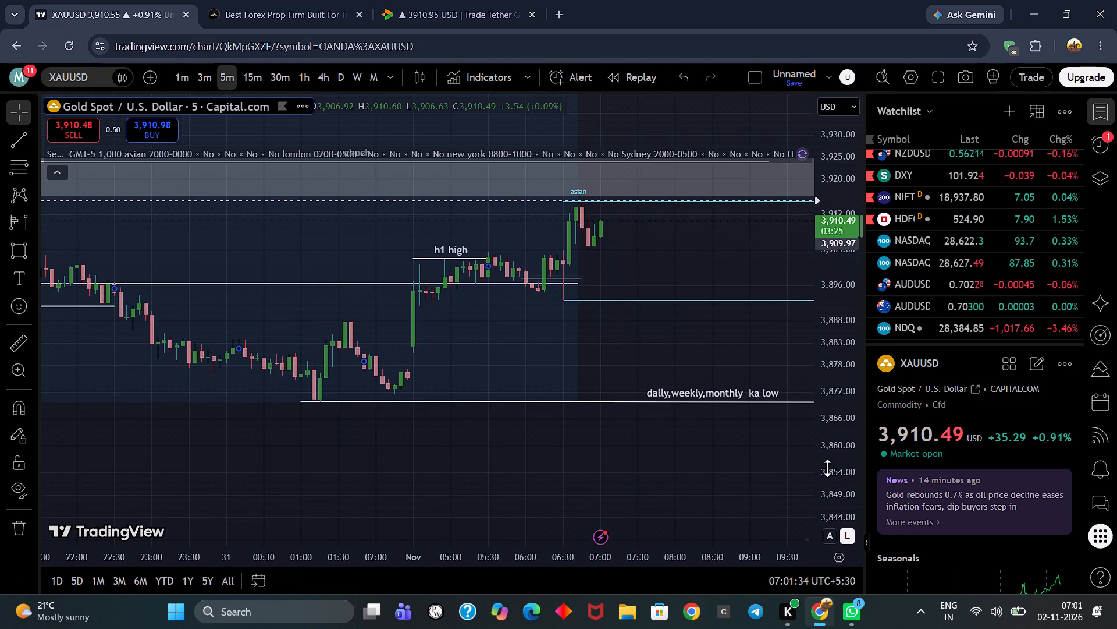
left_click_drag(827, 468, 755, 495)
left_click_drag(719, 446, 540, 492)
scroll(636, 491, "down", 6)
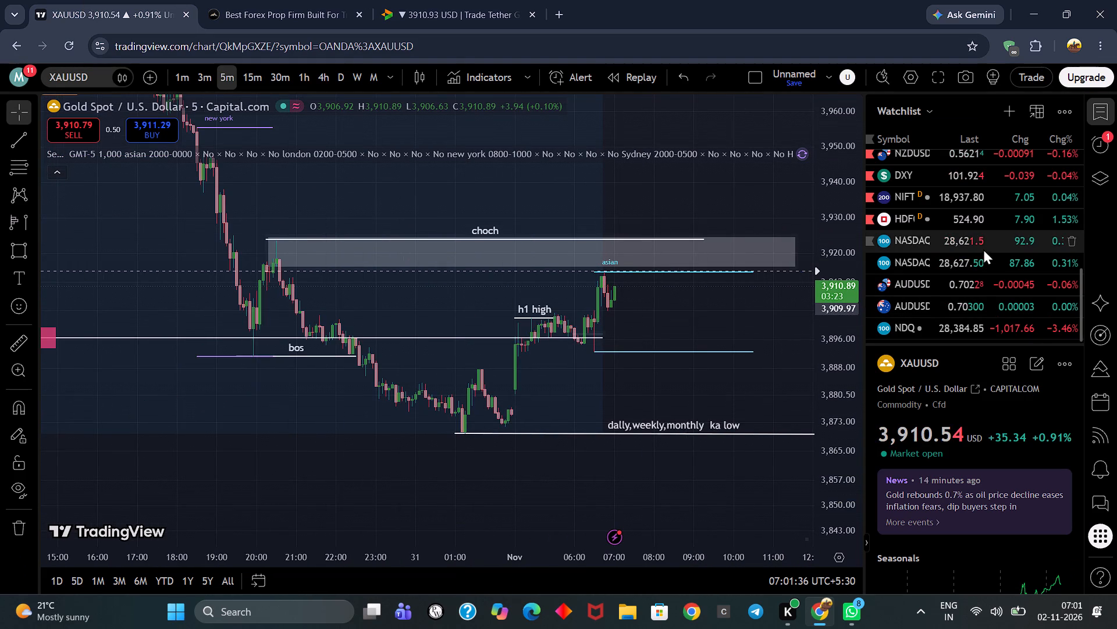
scroll(903, 284, "up", 5)
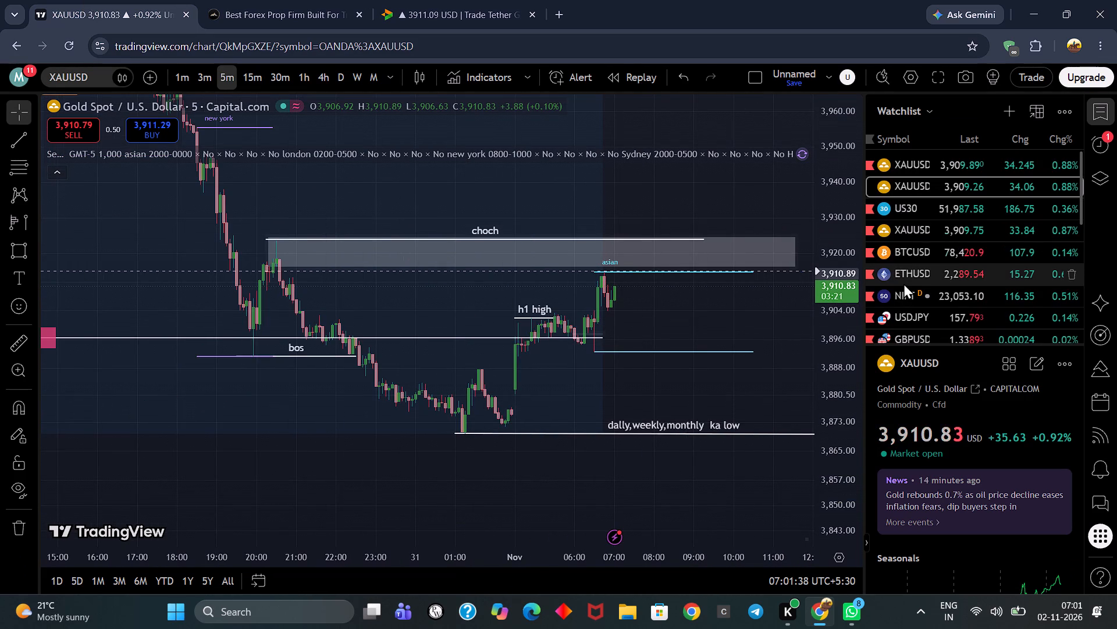
Load the Vantage XAUUSD chart from the watchlist and set it to the 15-minute timeframe.
left_click(913, 230)
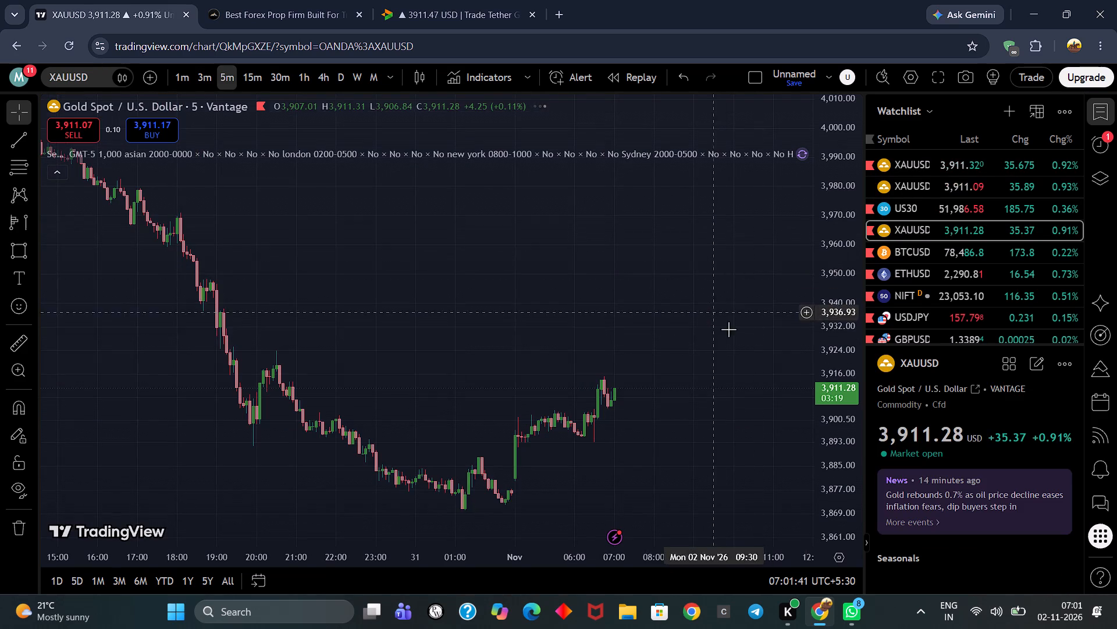
scroll(835, 309, "down", 3)
scroll(701, 287, "down", 9)
left_click_drag(720, 262, 541, 338)
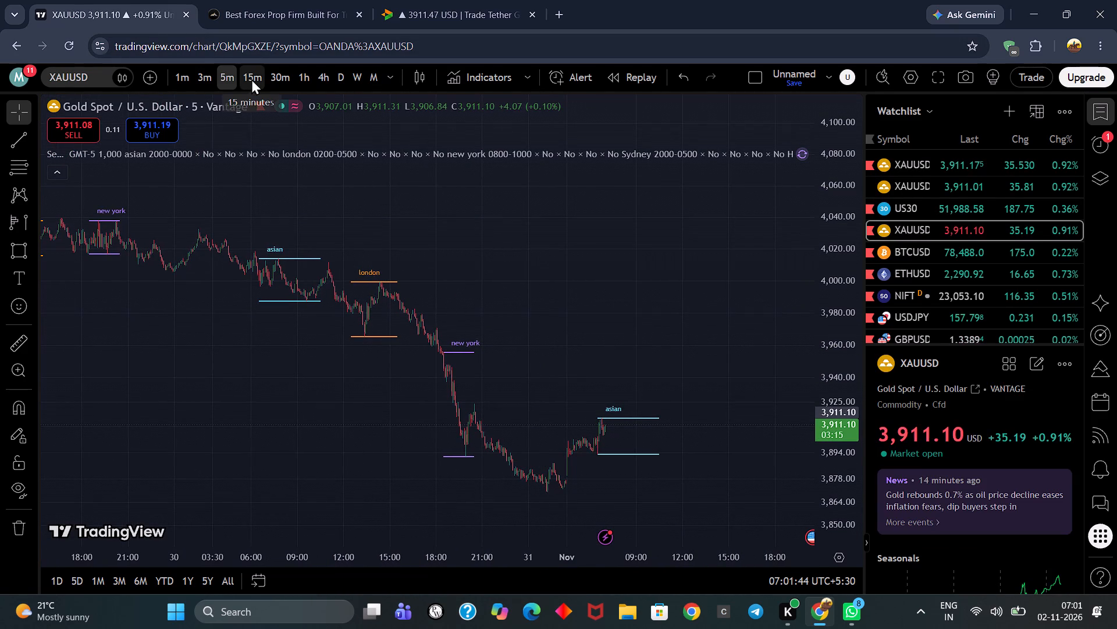
left_click(251, 79)
scroll(323, 299, "up", 10)
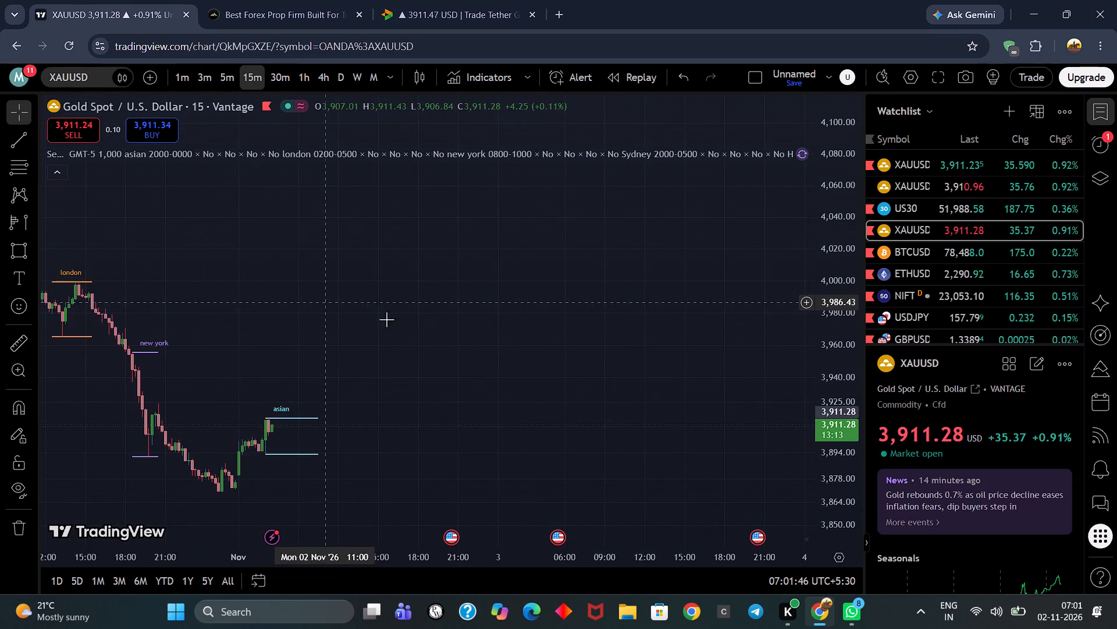
left_click_drag(456, 308, 524, 337)
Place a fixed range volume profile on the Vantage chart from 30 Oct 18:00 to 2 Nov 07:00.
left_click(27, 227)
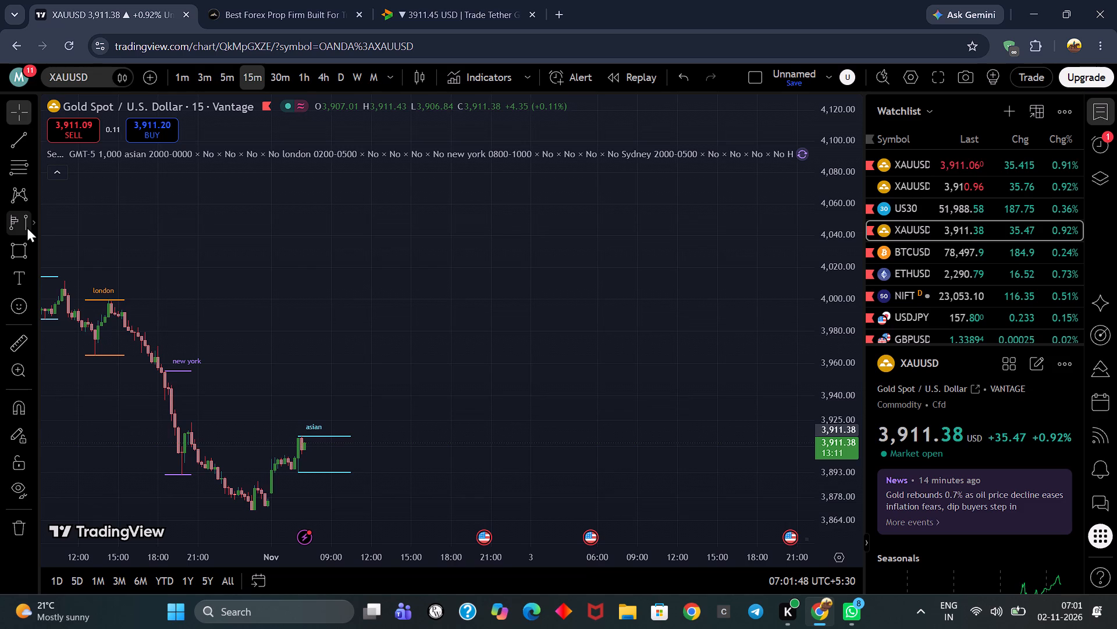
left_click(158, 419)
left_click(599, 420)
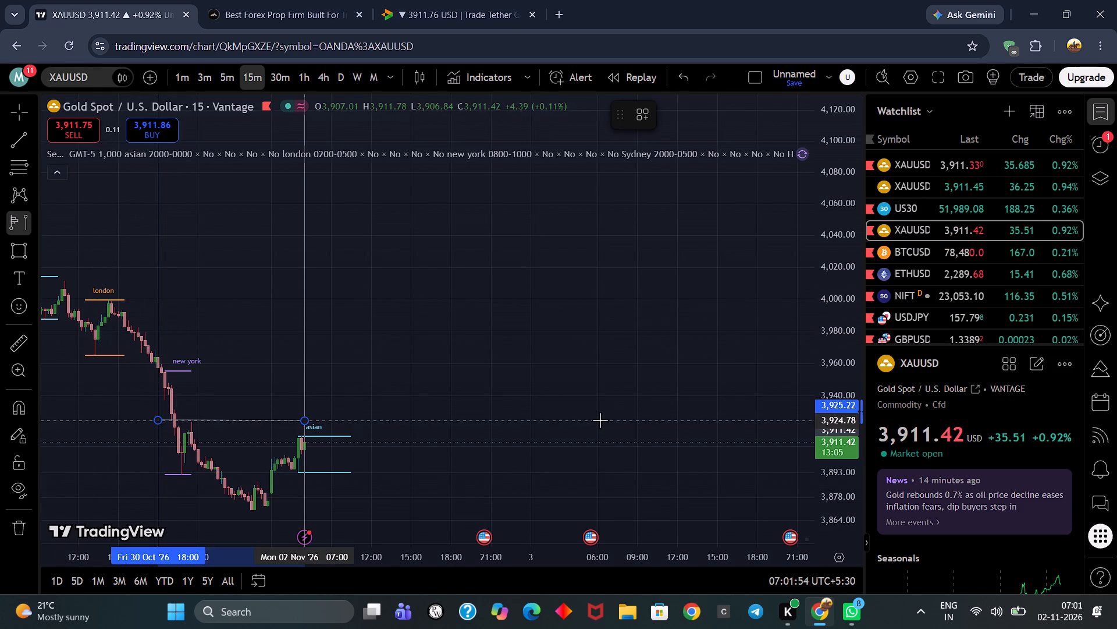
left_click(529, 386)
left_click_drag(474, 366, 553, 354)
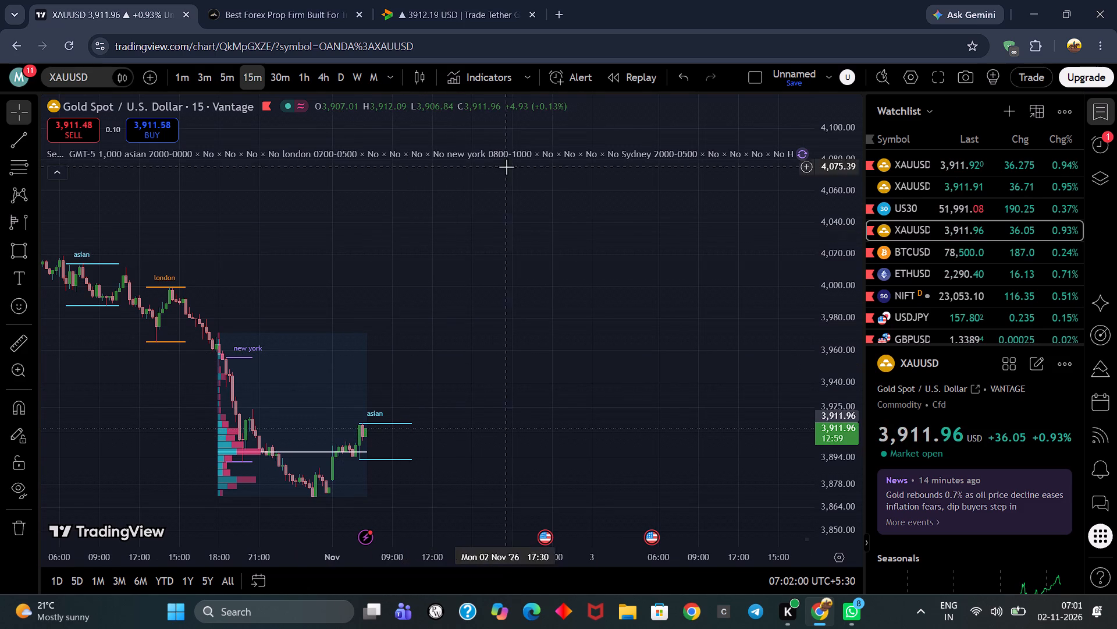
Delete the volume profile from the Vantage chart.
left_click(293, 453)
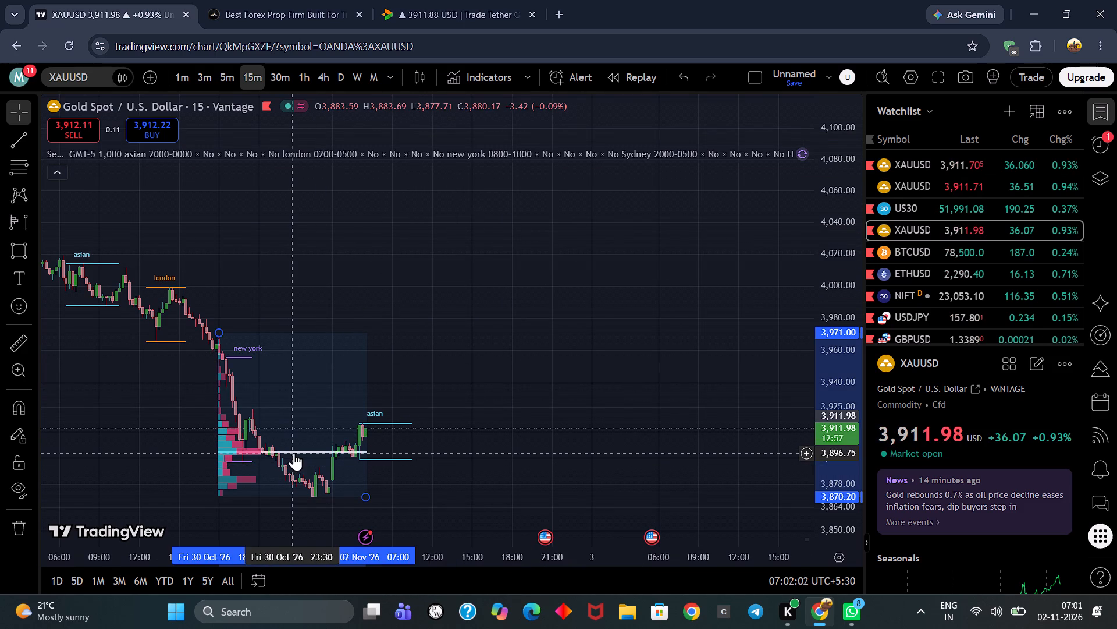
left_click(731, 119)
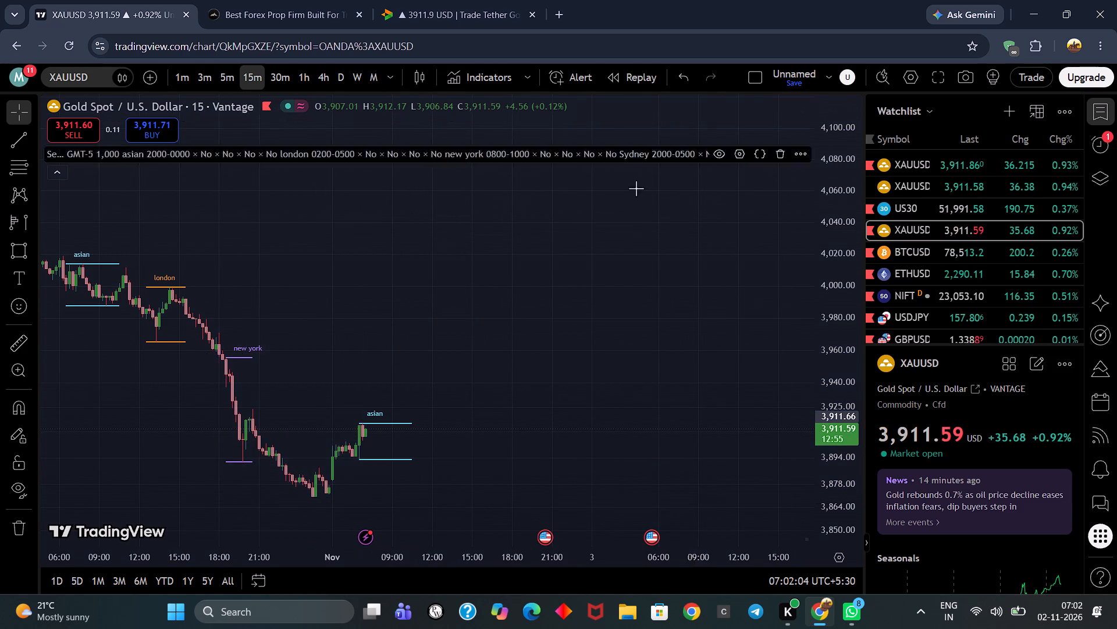
Examine the Vantage gold sell-off and rebound on the 15-minute, 30-minute and 1-hour timeframes.
left_click_drag(553, 309, 670, 307)
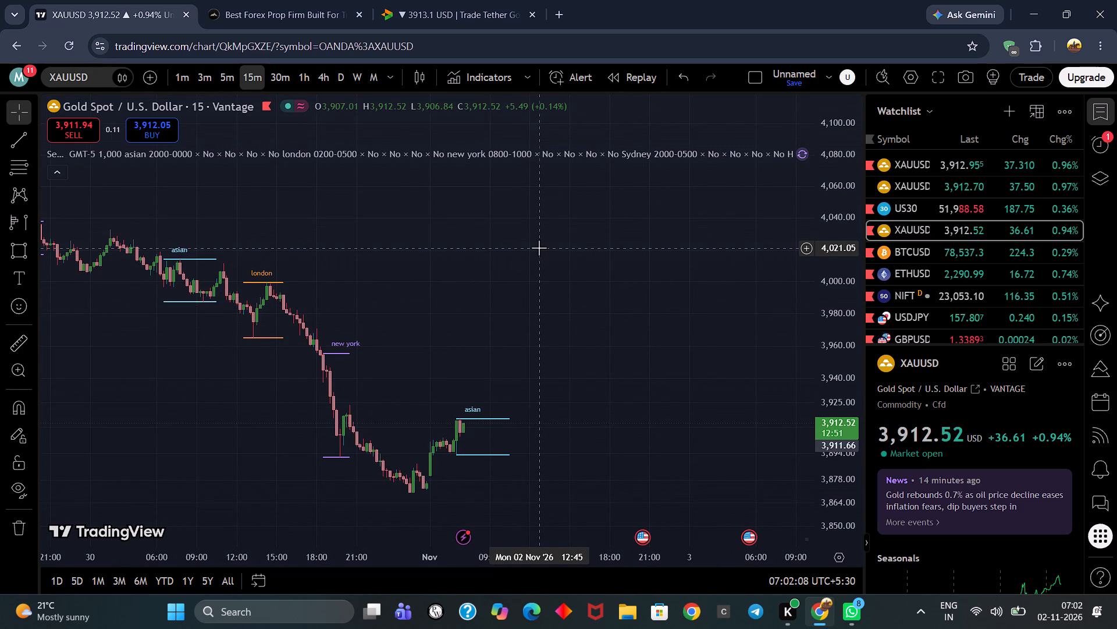
left_click(282, 85)
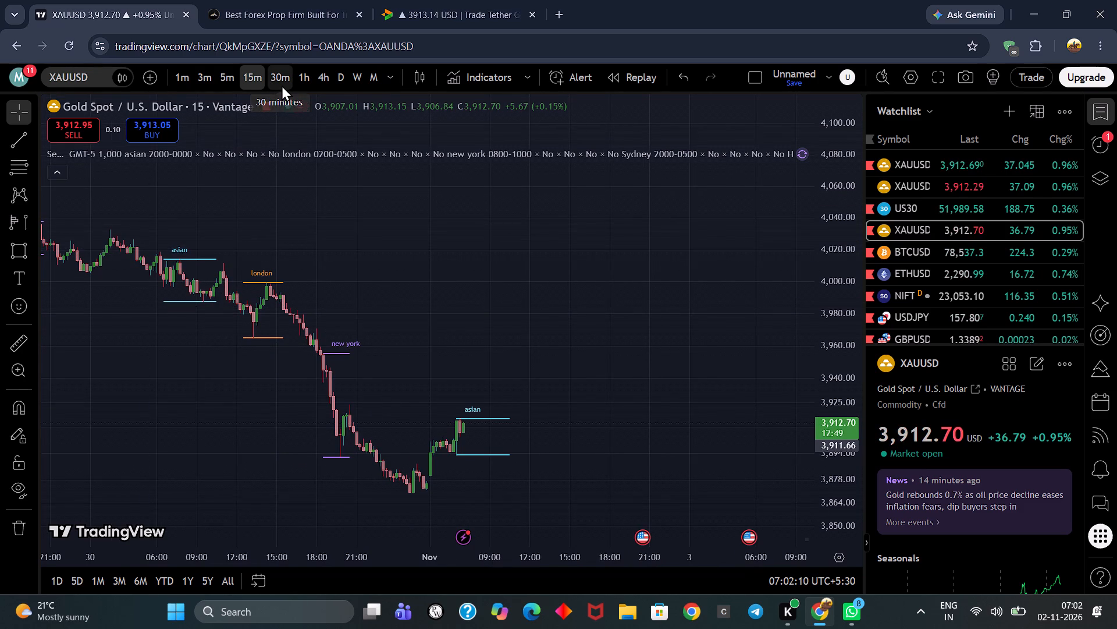
scroll(588, 345, "up", 4)
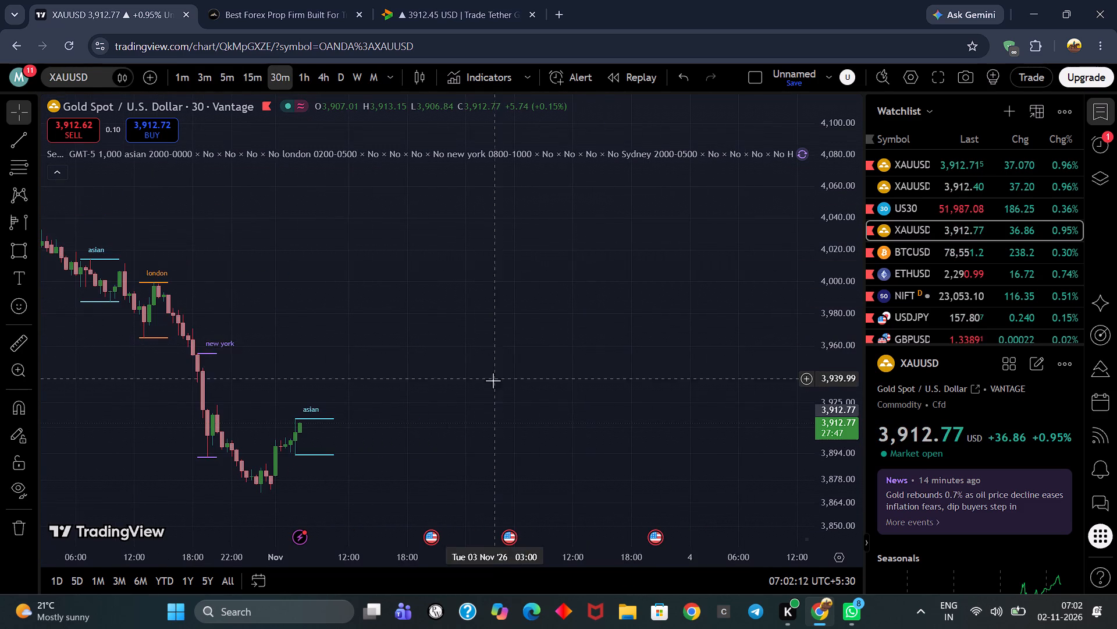
left_click_drag(500, 381, 540, 356)
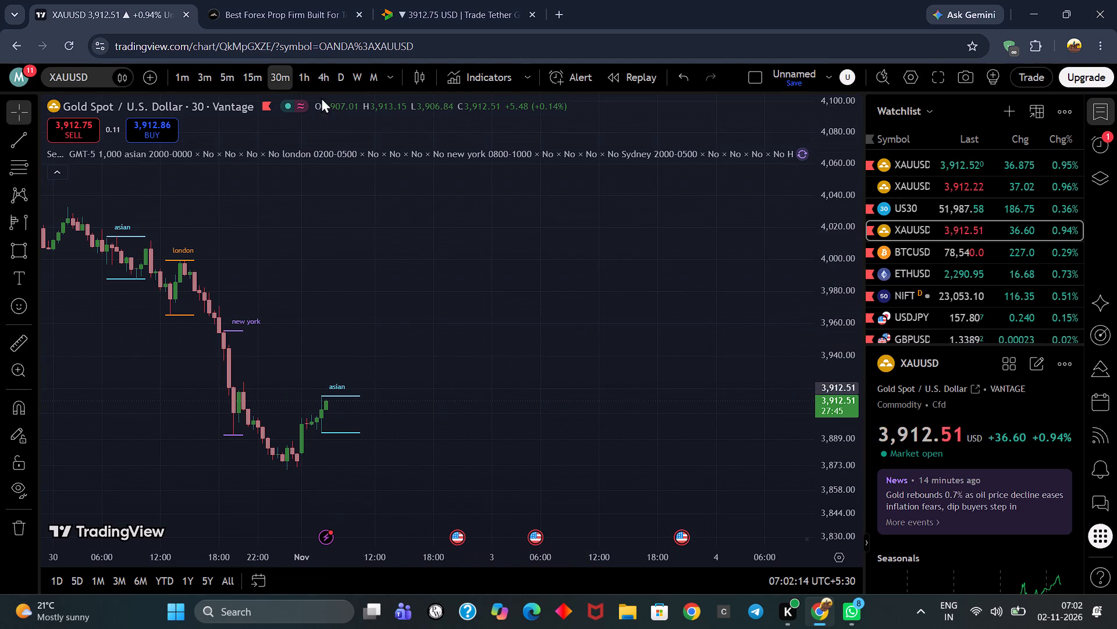
left_click(310, 89)
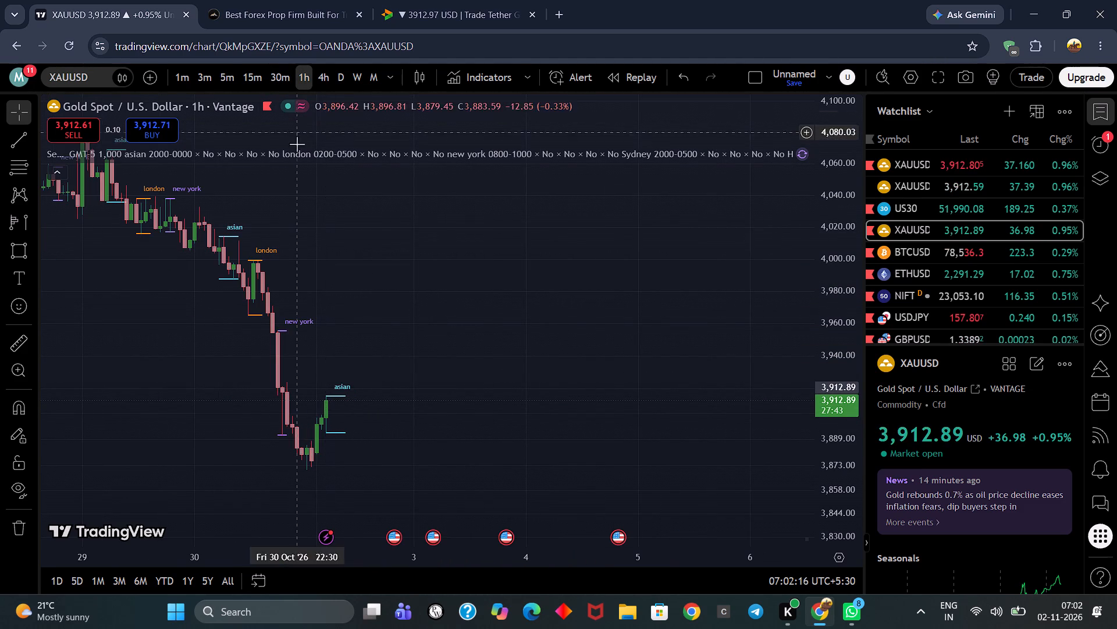
scroll(429, 347, "up", 3)
left_click_drag(367, 379, 485, 362)
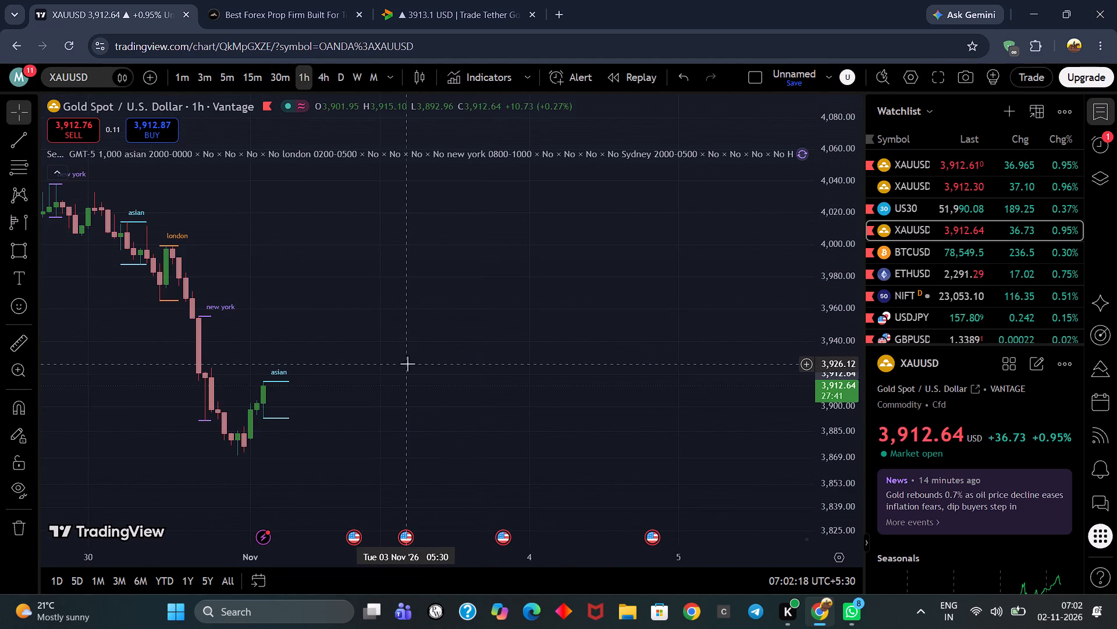
left_click_drag(392, 378, 517, 349)
scroll(517, 349, "up", 2)
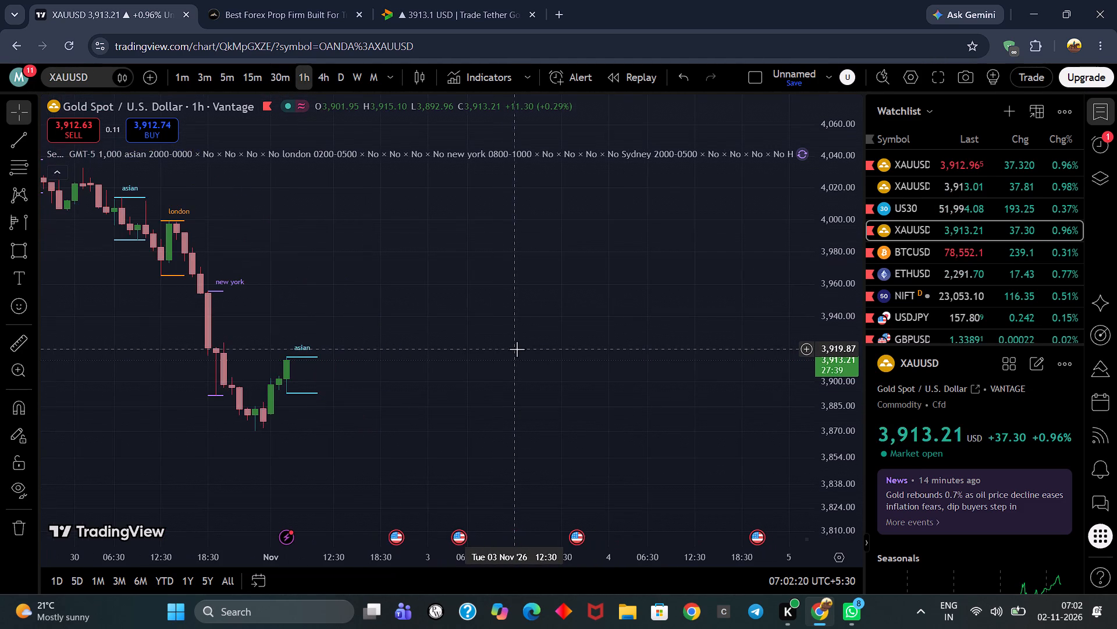
left_click_drag(496, 340, 515, 335)
On the 4-hour Vantage chart, draw a horizontal trend line from the 30 Oct New York session high at about 3,923.88.
left_click(328, 84)
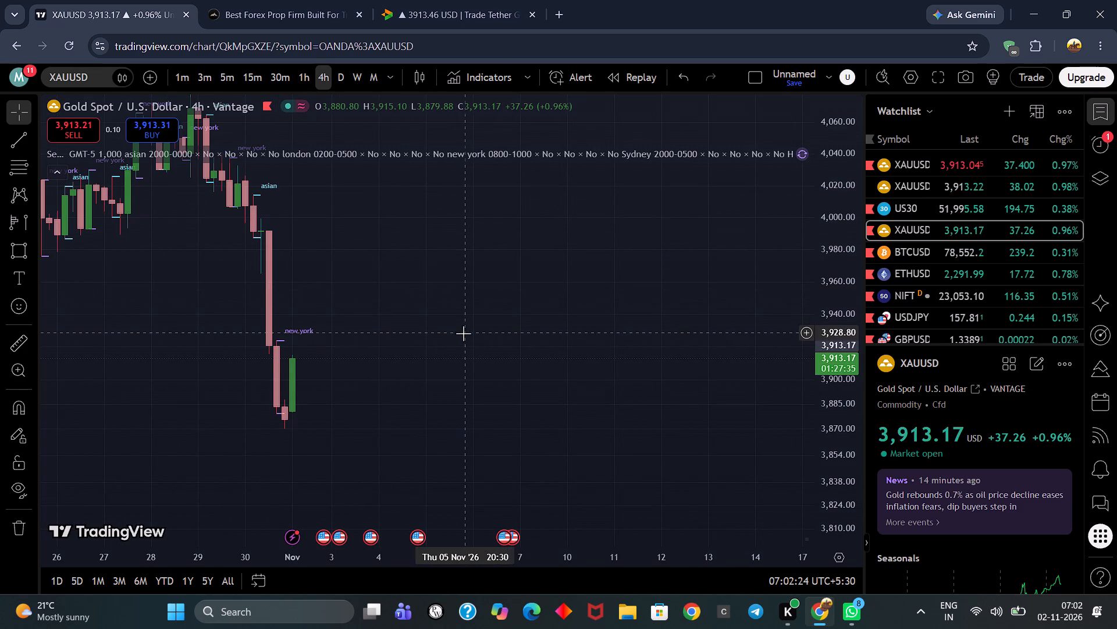
left_click_drag(475, 330, 488, 326)
scroll(488, 326, "up", 4)
left_click_drag(407, 275, 561, 258)
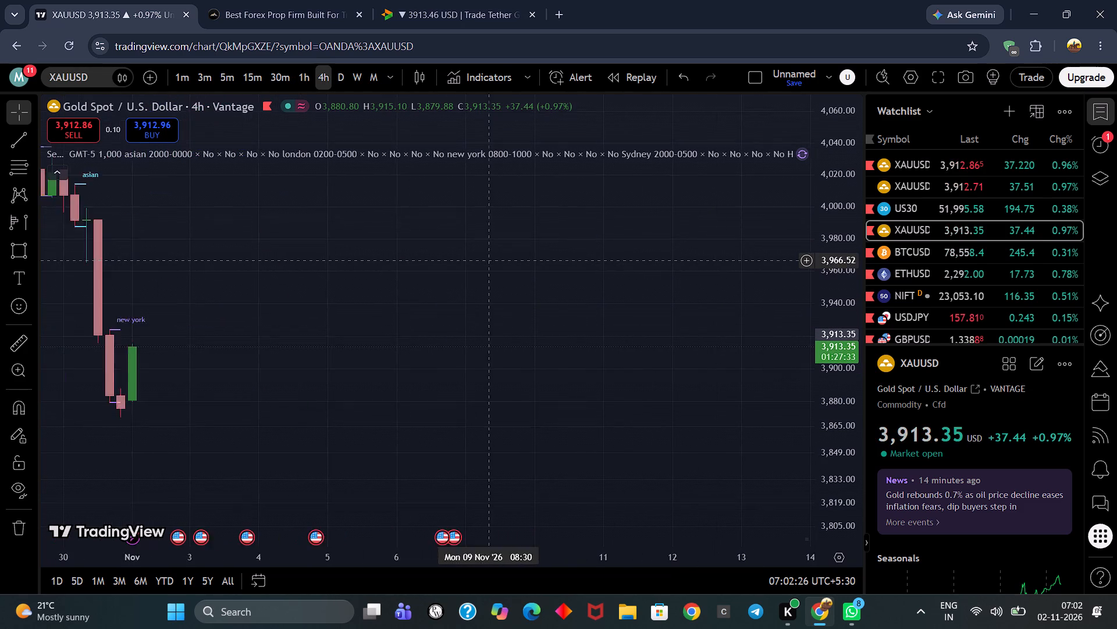
left_click_drag(561, 258, 737, 259)
scroll(685, 285, "up", 3)
left_click_drag(539, 288, 649, 286)
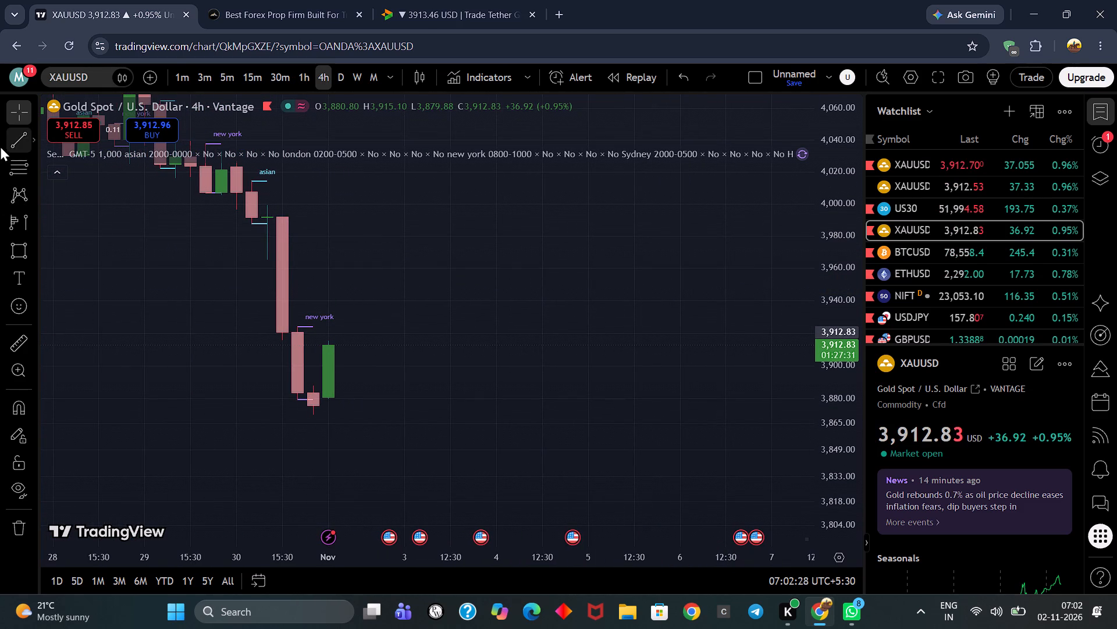
left_click(0, 146)
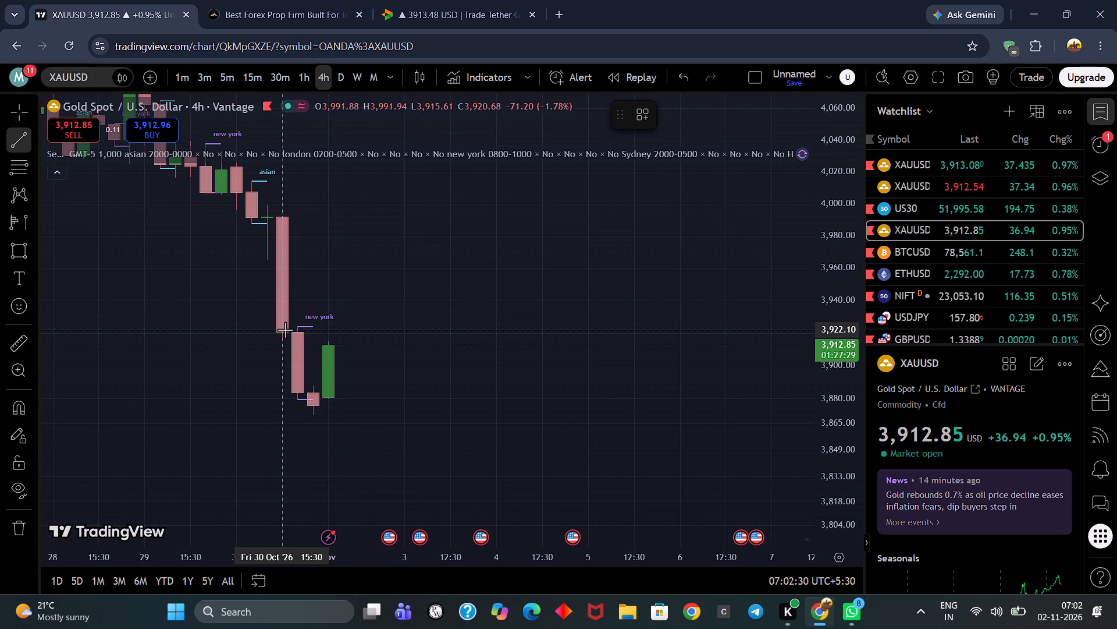
left_click(291, 326)
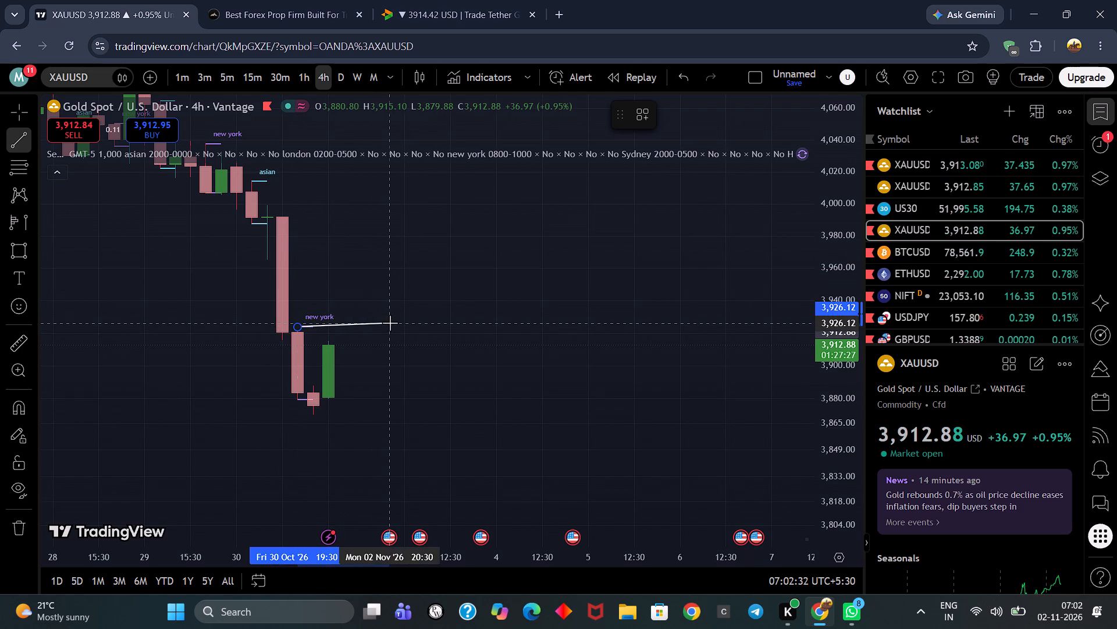
left_click(393, 327)
left_click(459, 413)
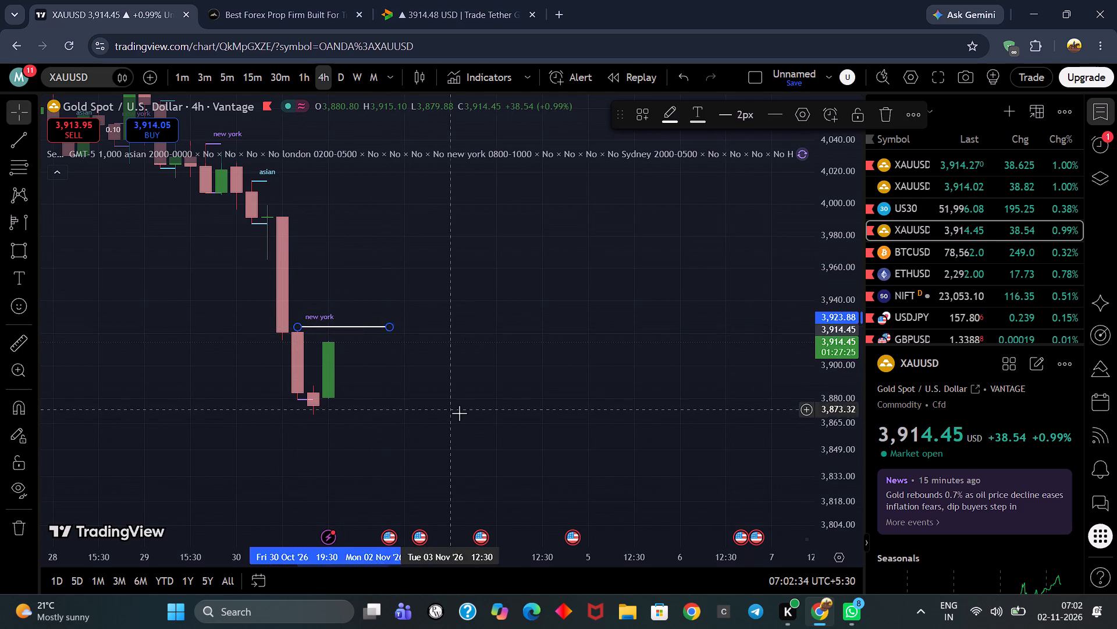
left_click_drag(483, 388, 517, 387)
On the OANDA XAUUSD 4-hour chart, draw a horizontal trend line from the New York session high at about 3,923.9.
left_click(927, 169)
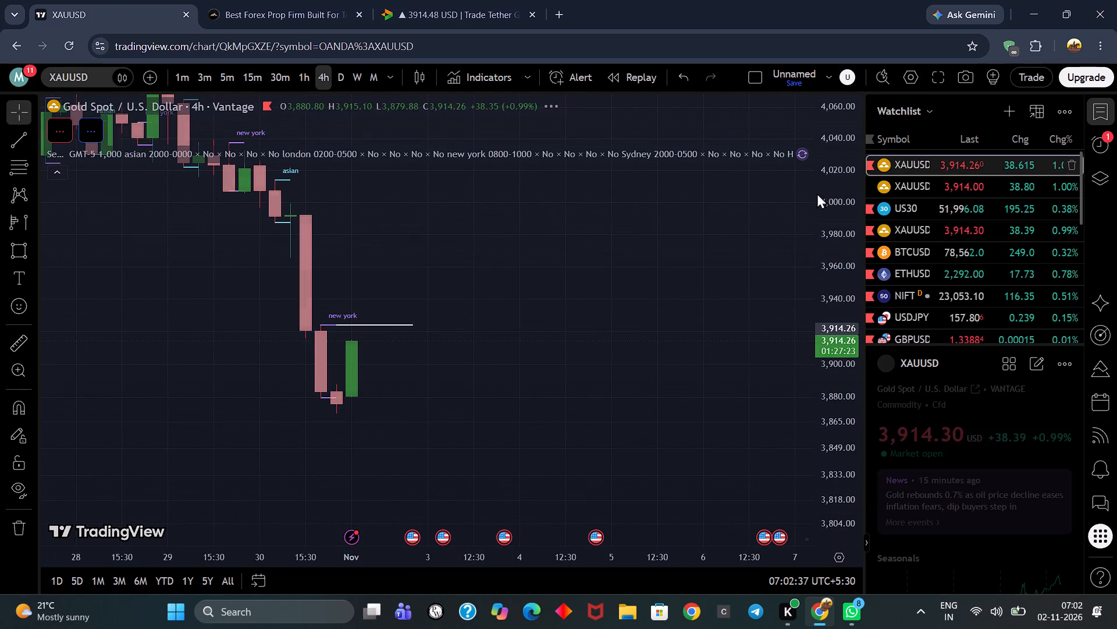
scroll(478, 393, "up", 5)
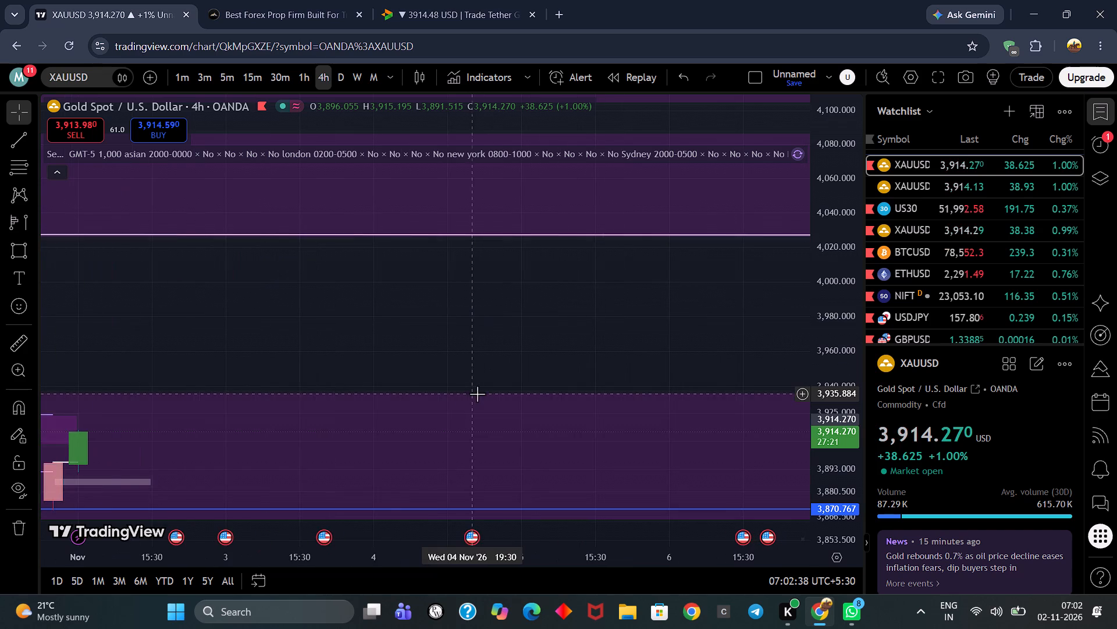
left_click_drag(396, 298, 566, 294)
scroll(487, 314, "down", 2)
left_click_drag(487, 314, 528, 277)
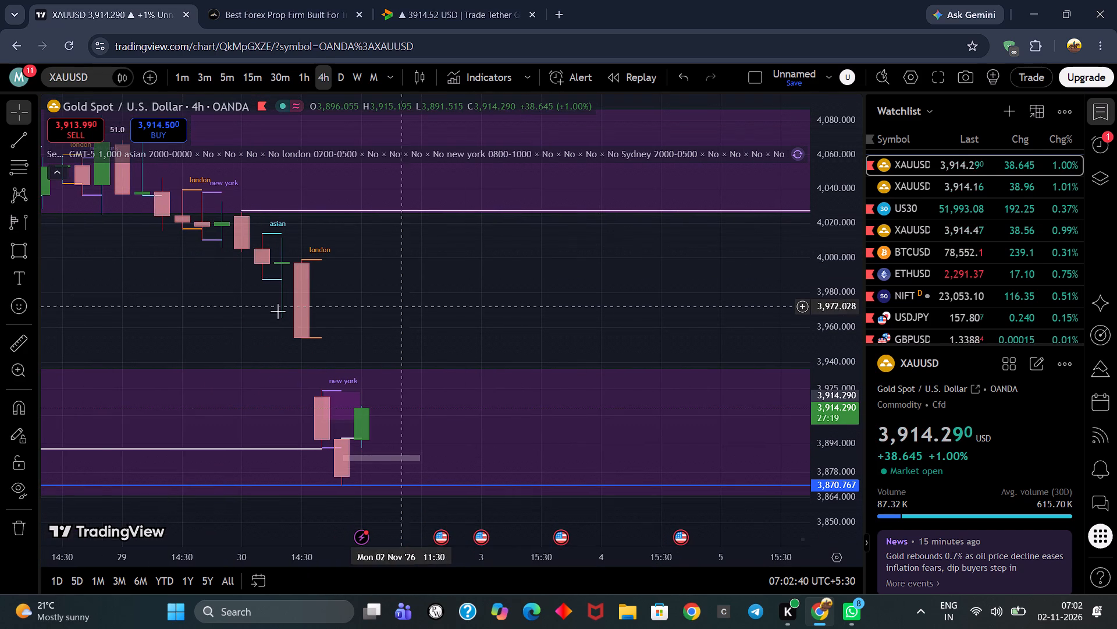
left_click(15, 149)
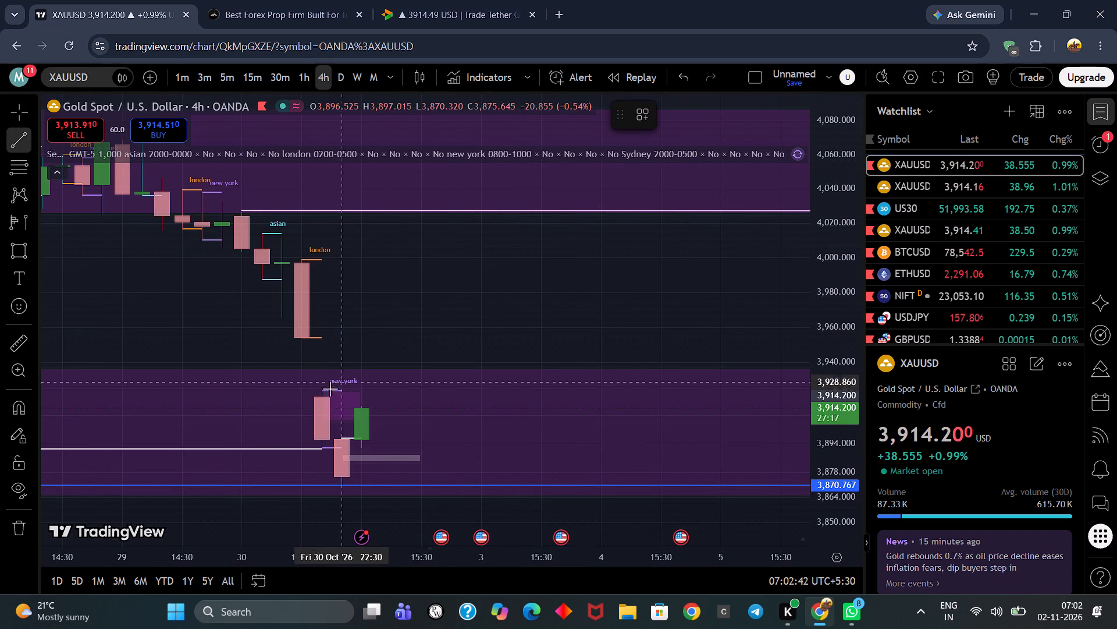
left_click(318, 390)
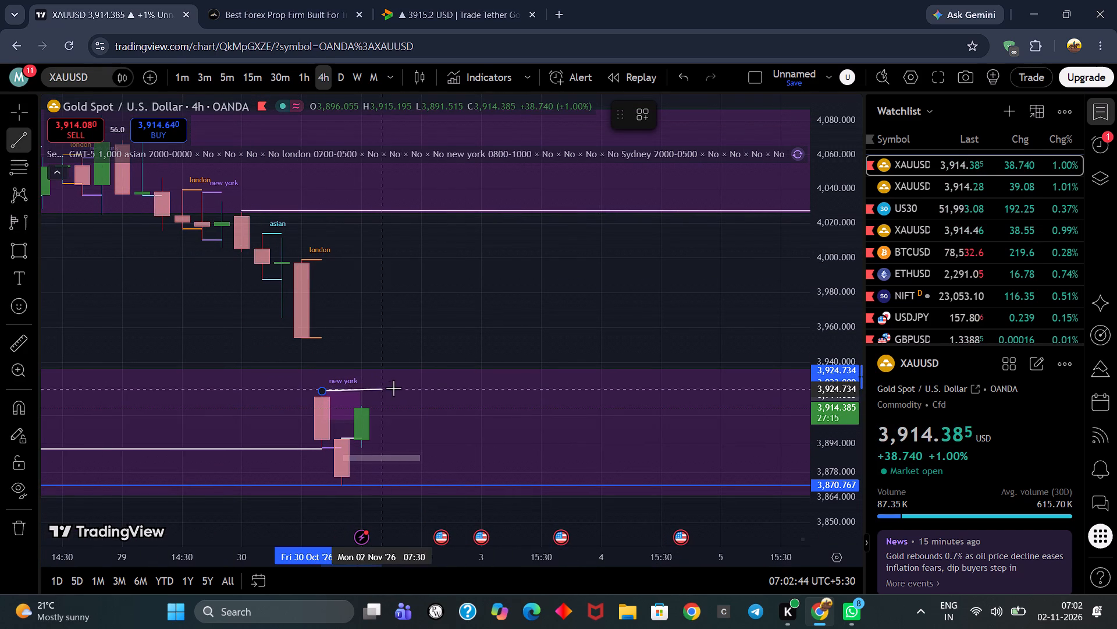
left_click(402, 391)
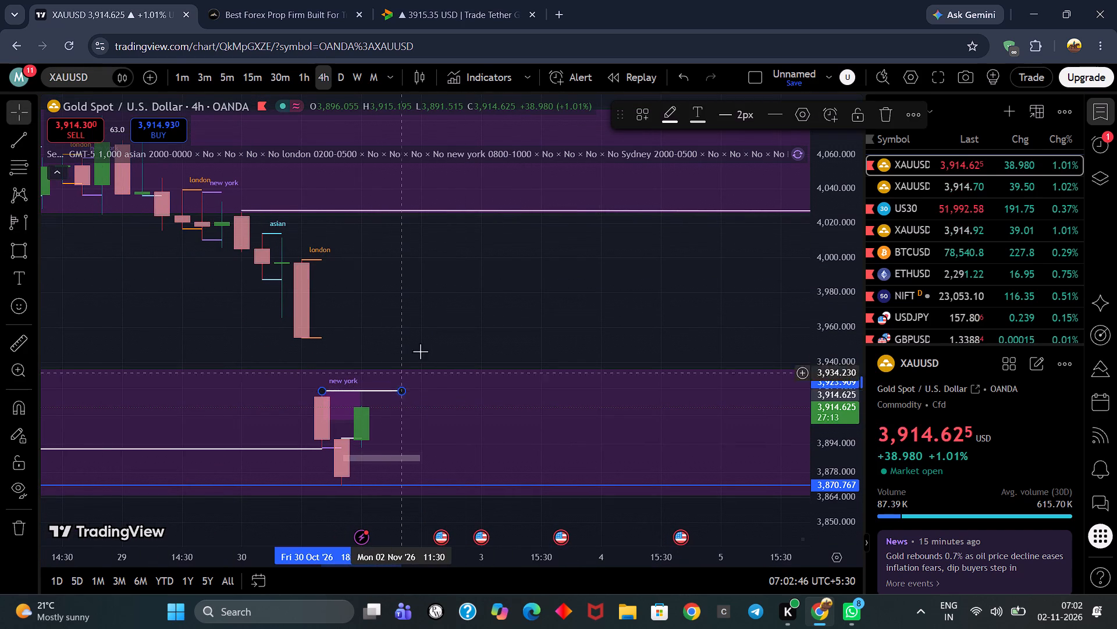
left_click(450, 320)
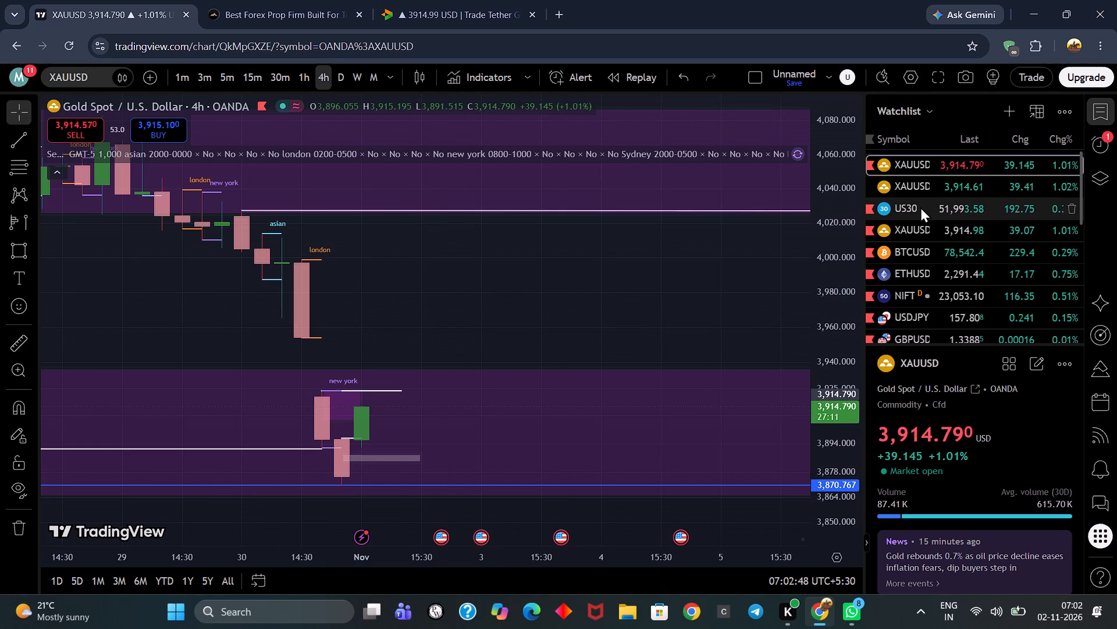
Examine the Capital.com XAUUSD sell-off and rebound toward the choch zone on the 4-hour and 1-hour timeframes.
left_click(915, 185)
scroll(525, 339, "up", 4)
left_click_drag(507, 337, 540, 318)
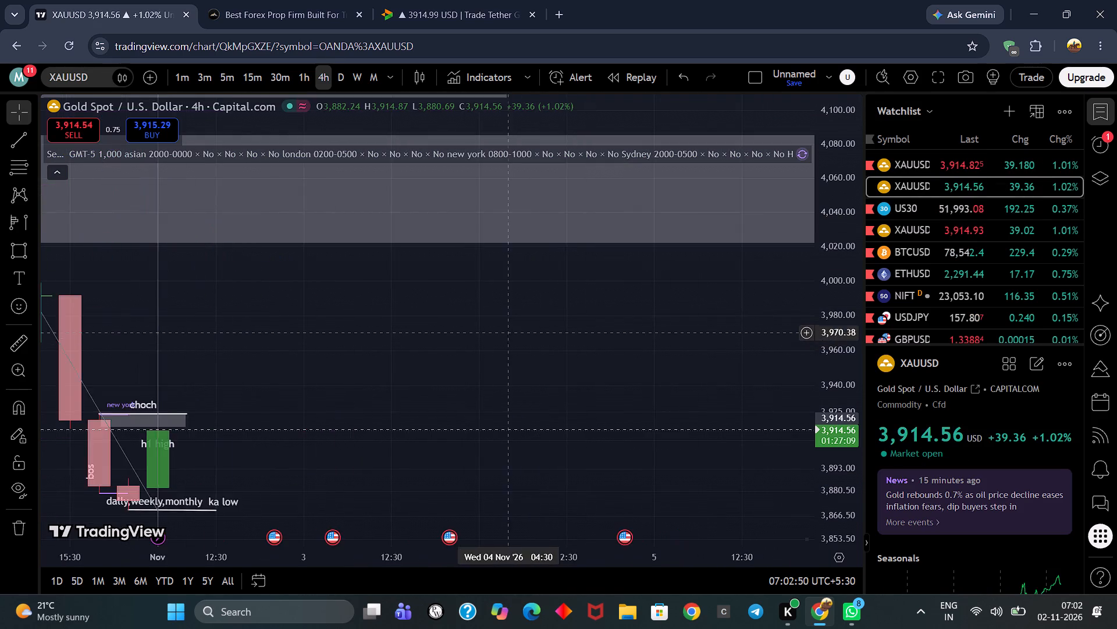
left_click_drag(540, 318, 638, 271)
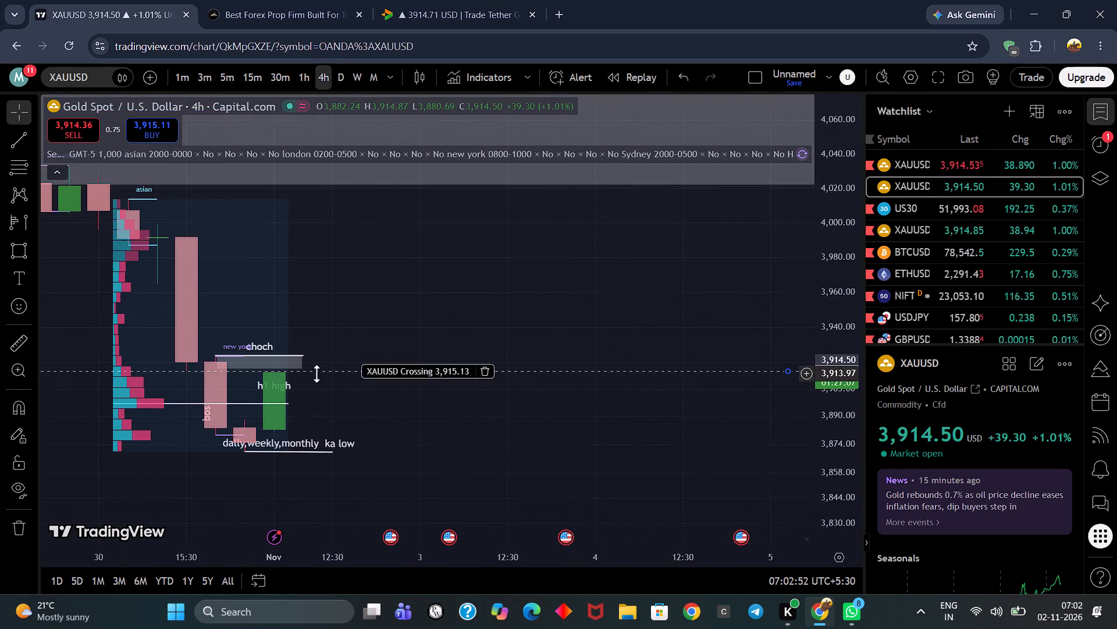
left_click_drag(369, 309, 529, 272)
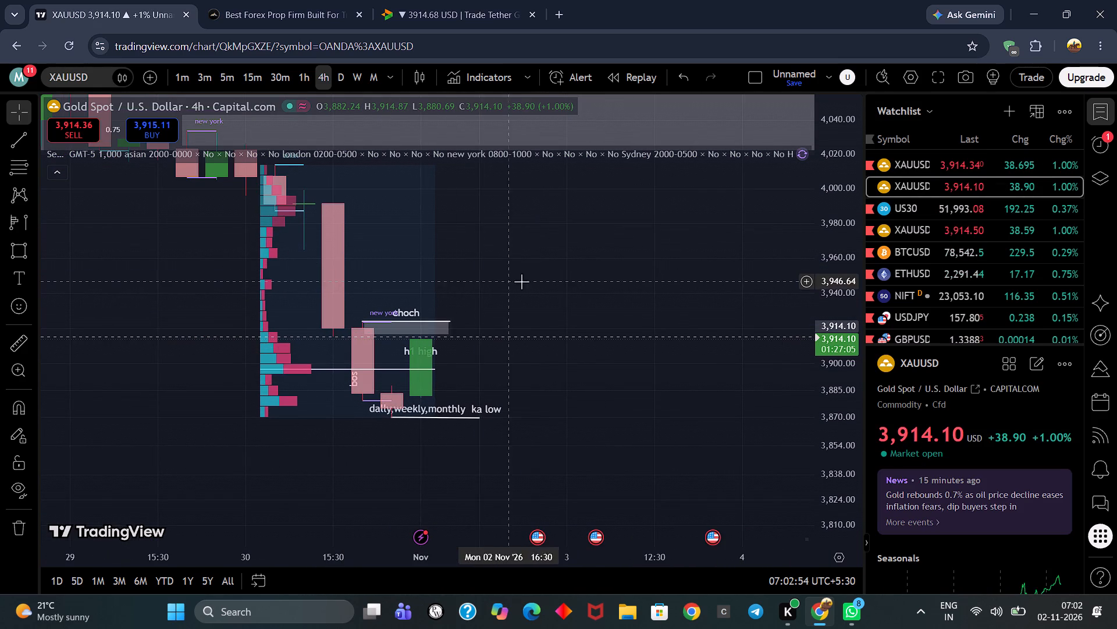
left_click_drag(521, 281, 566, 281)
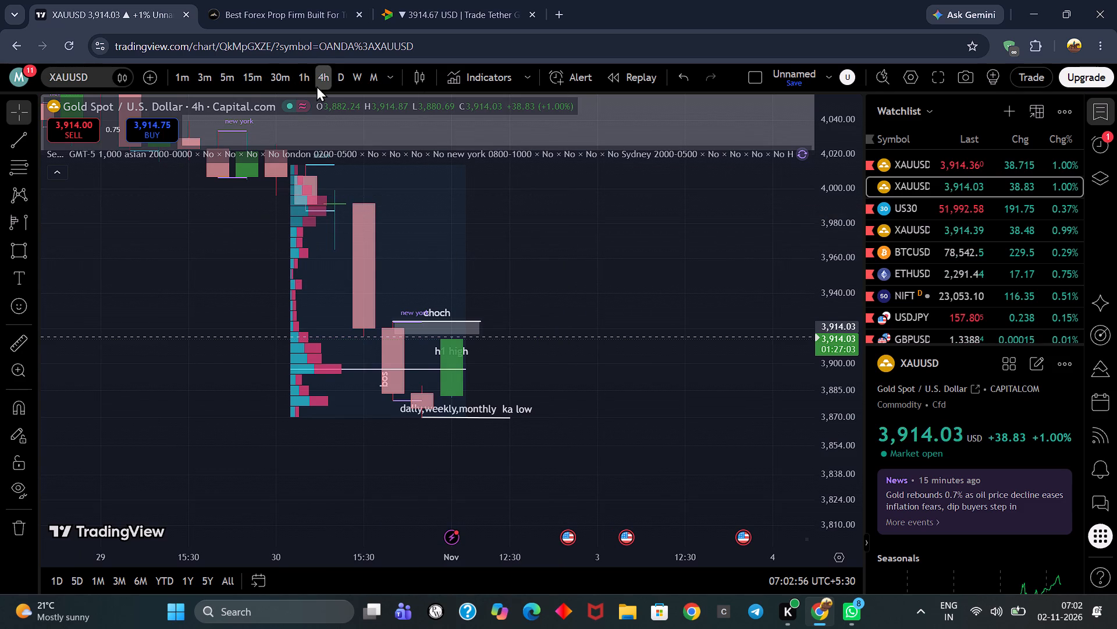
left_click(310, 81)
left_click_drag(709, 225, 638, 226)
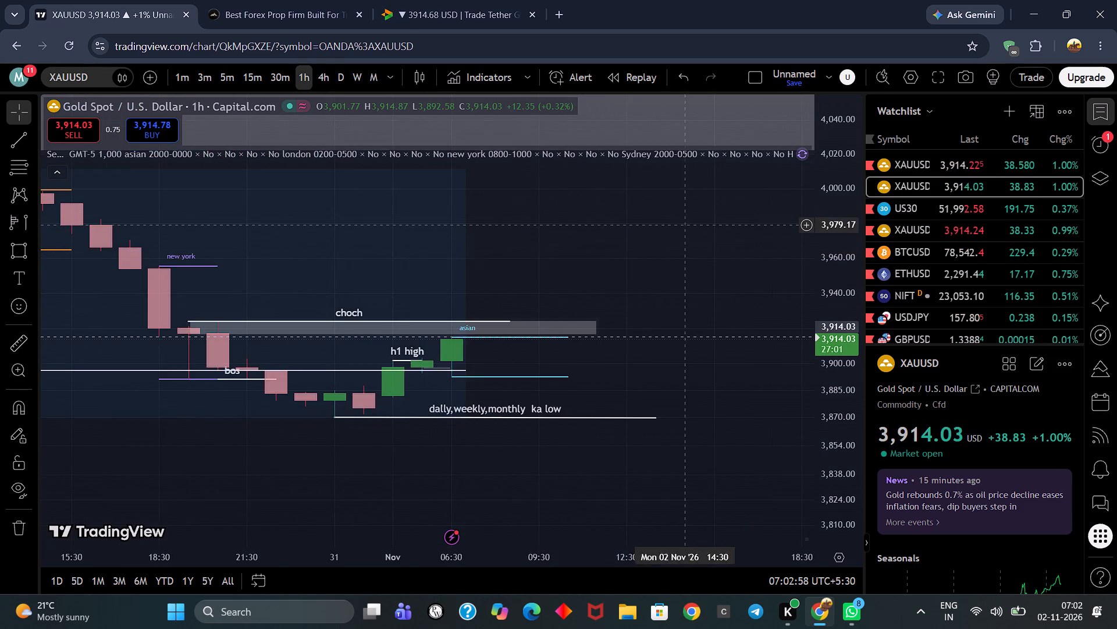
left_click_drag(638, 226, 568, 236)
scroll(824, 302, "up", 4)
left_click_drag(725, 284, 717, 205)
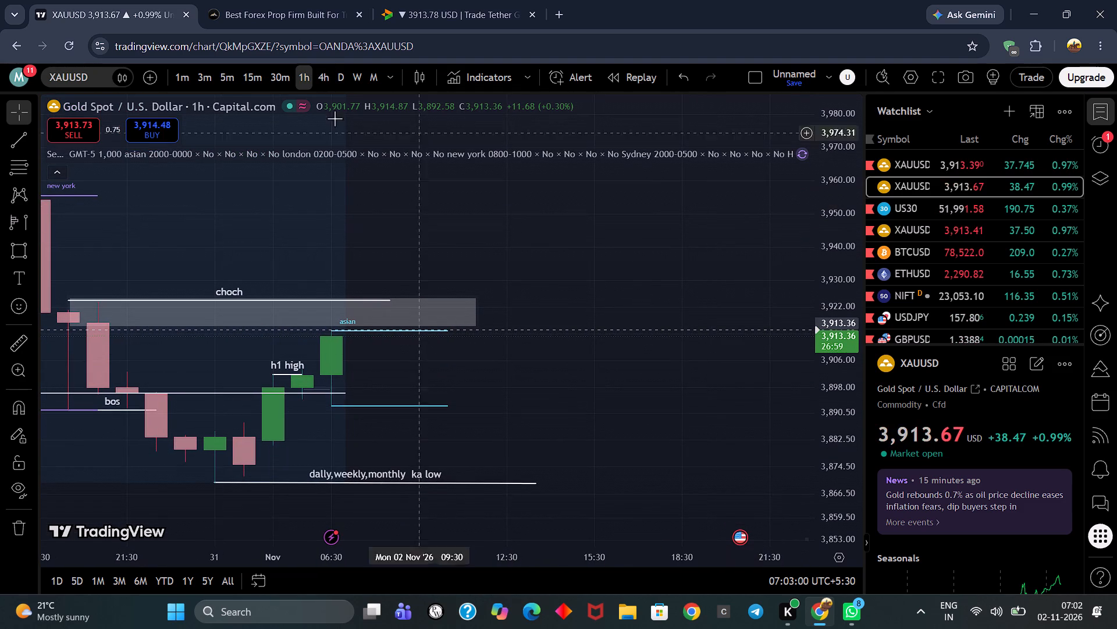
Examine the Capital.com XAUUSD price action around the Asian session high and the choch supply zone on the 5-minute timeframe.
left_click(223, 72)
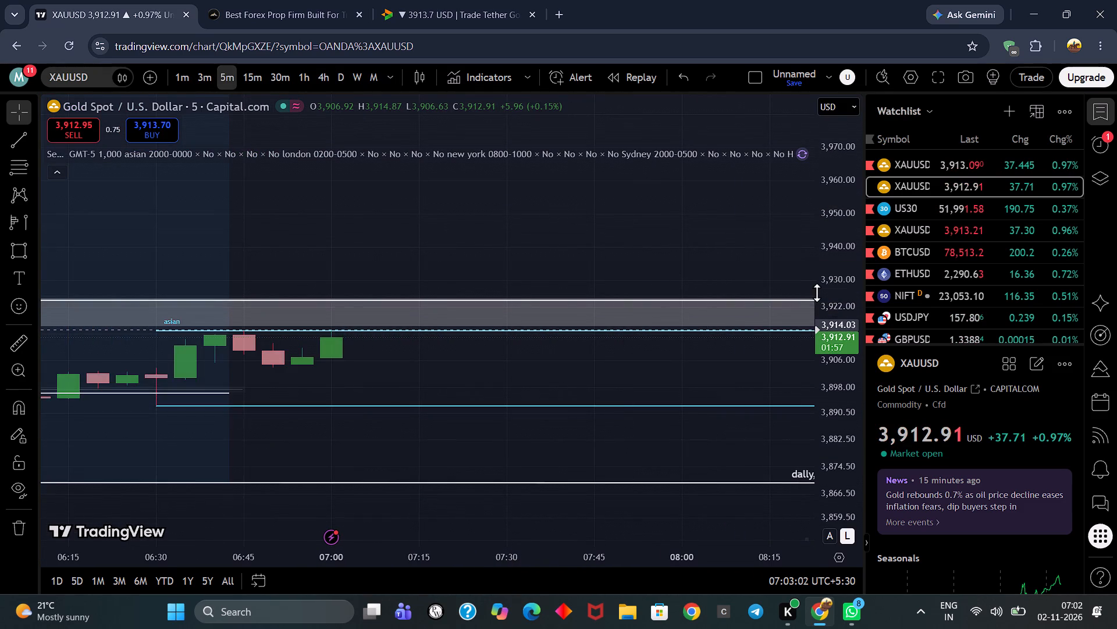
scroll(817, 292, "up", 4)
scroll(874, 328, "up", 6)
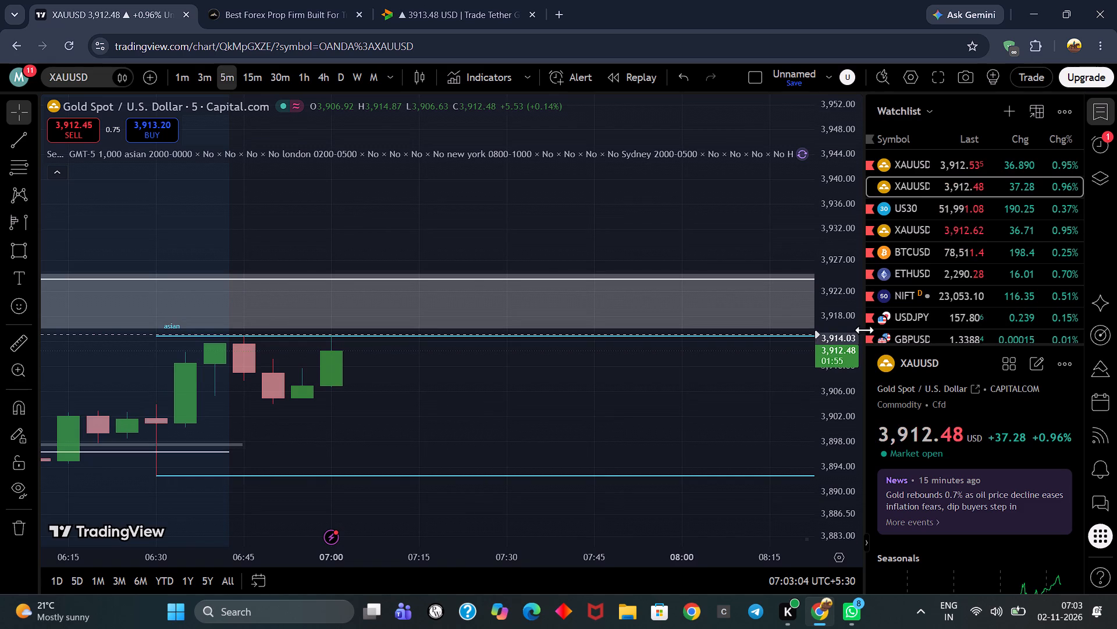
scroll(845, 351, "up", 3)
left_click_drag(677, 437, 706, 327)
left_click_drag(604, 347, 609, 346)
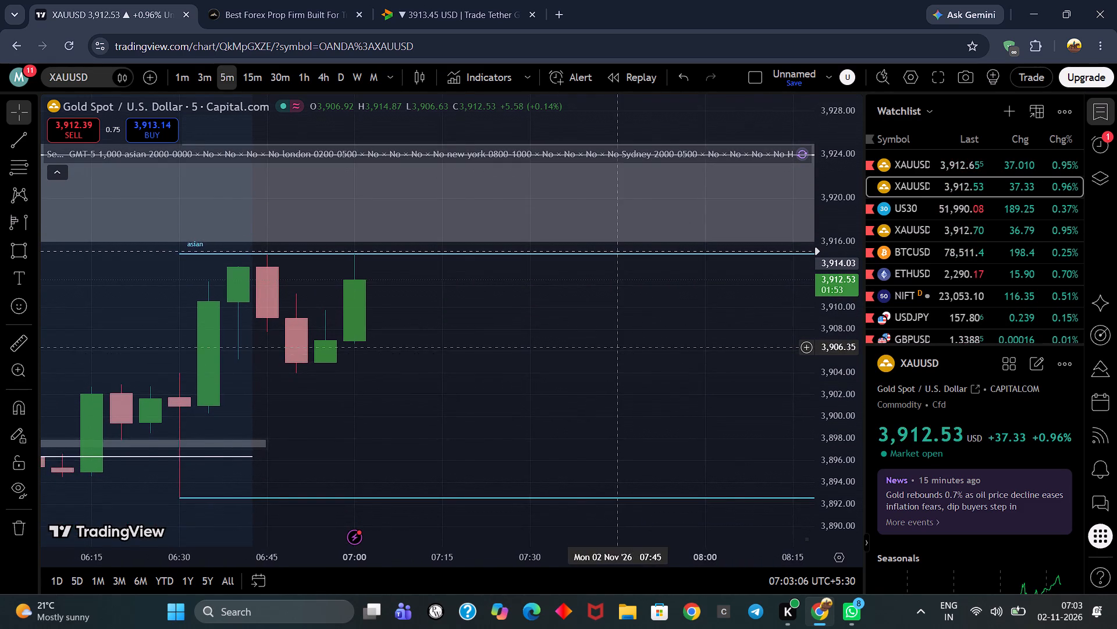
left_click_drag(609, 346, 724, 346)
scroll(814, 292, "down", 2)
scroll(743, 340, "down", 4)
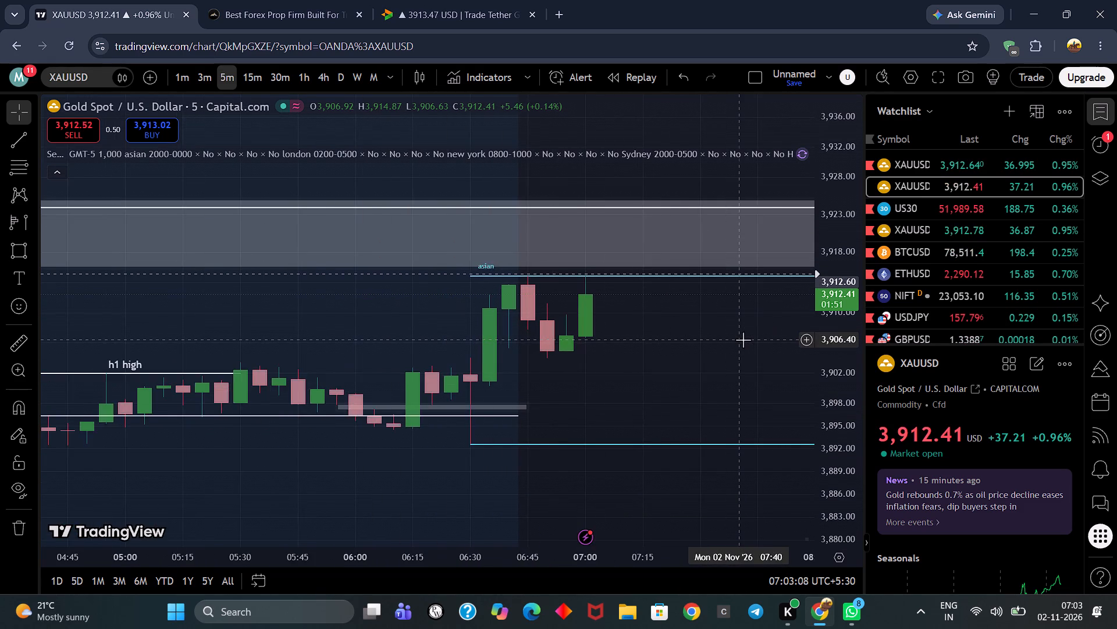
scroll(743, 340, "down", 11)
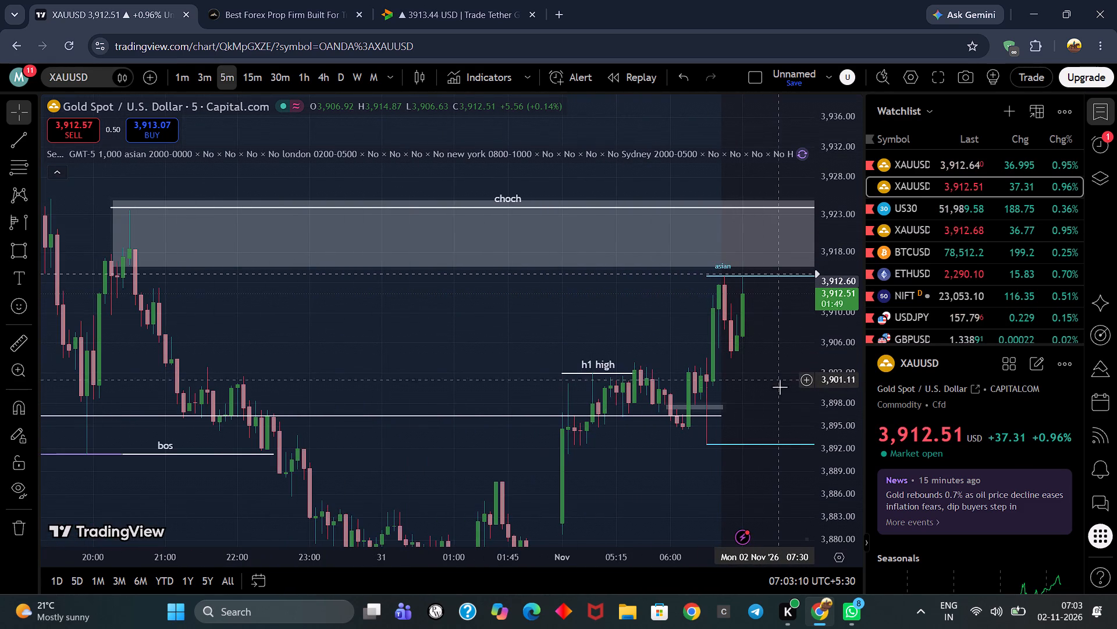
left_click_drag(788, 363, 805, 431)
scroll(655, 285, "down", 4)
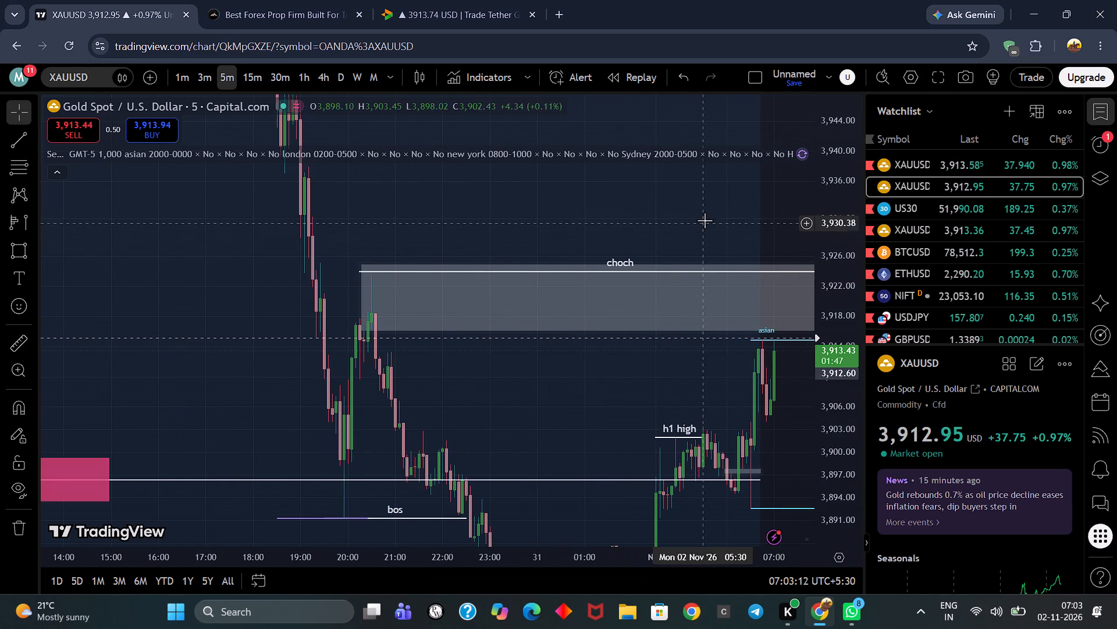
scroll(851, 232, "down", 6)
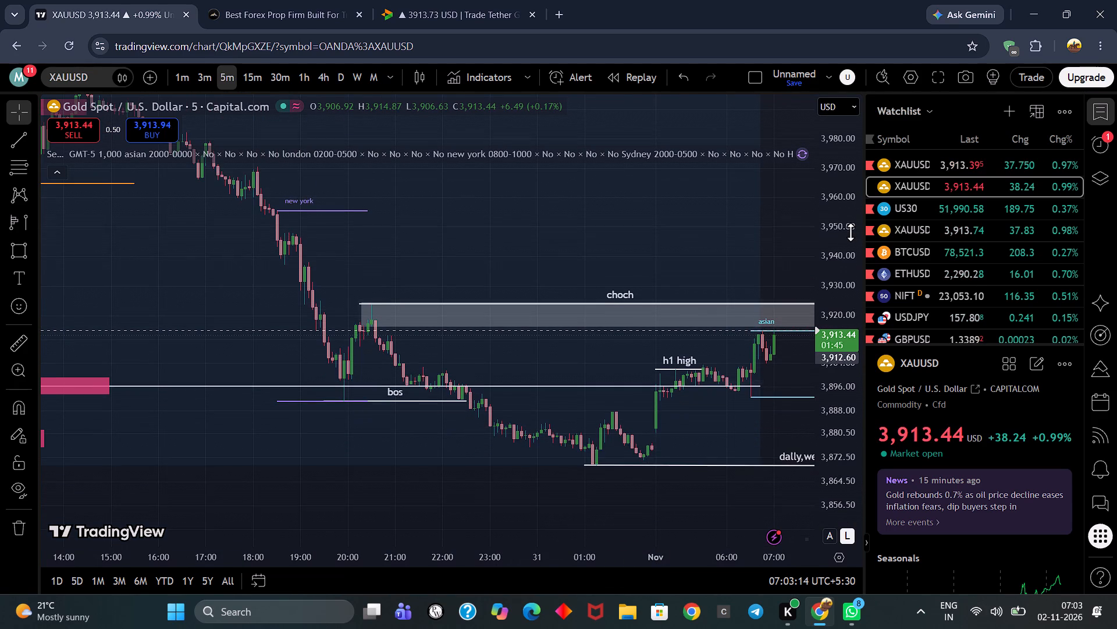
scroll(851, 232, "up", 1)
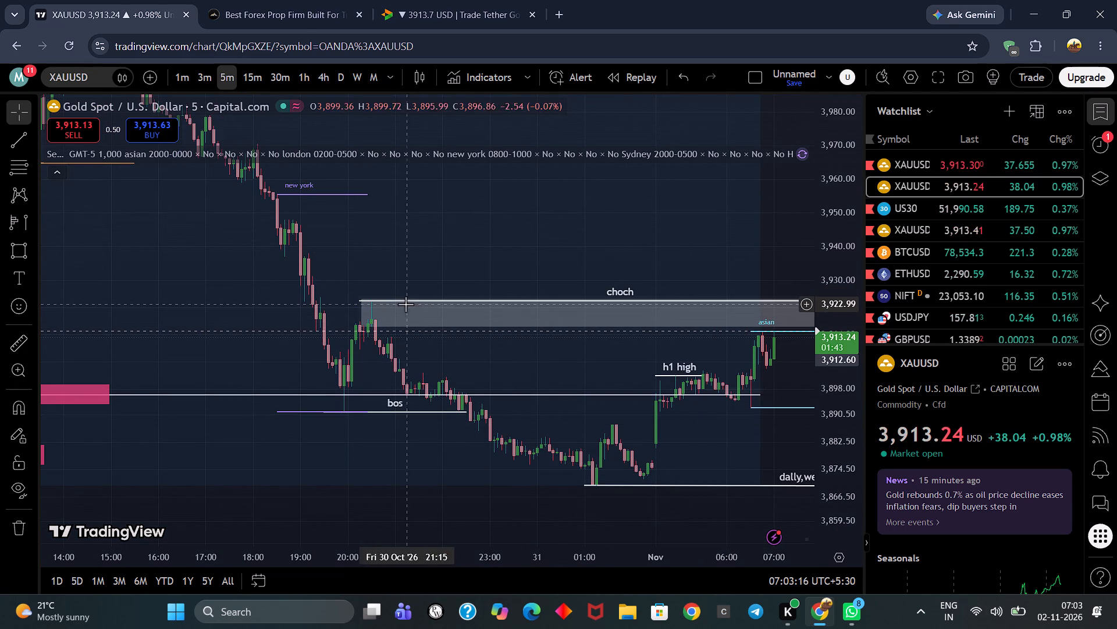
Move the start point of the choch line slightly later, closer to the 30 Oct swing high.
left_click_drag(360, 302, 367, 300)
left_click(810, 212)
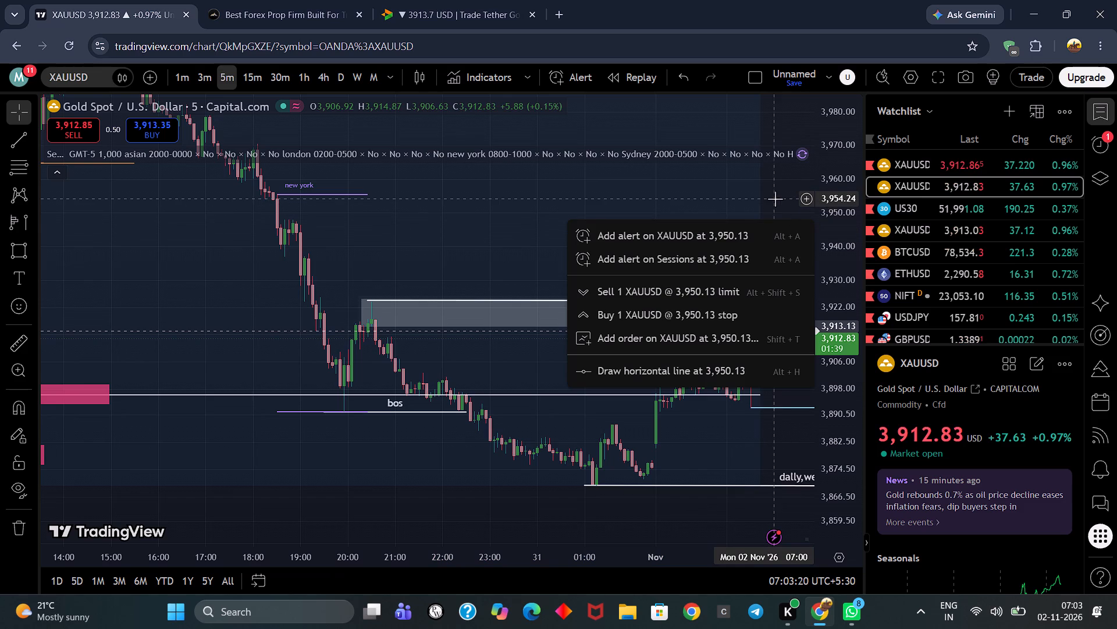
left_click(776, 199)
On the Capital.com 5-minute chart, draw a near-horizontal trend line from the 30 Oct New York session high at about 3,955.8.
left_click_drag(776, 199, 615, 225)
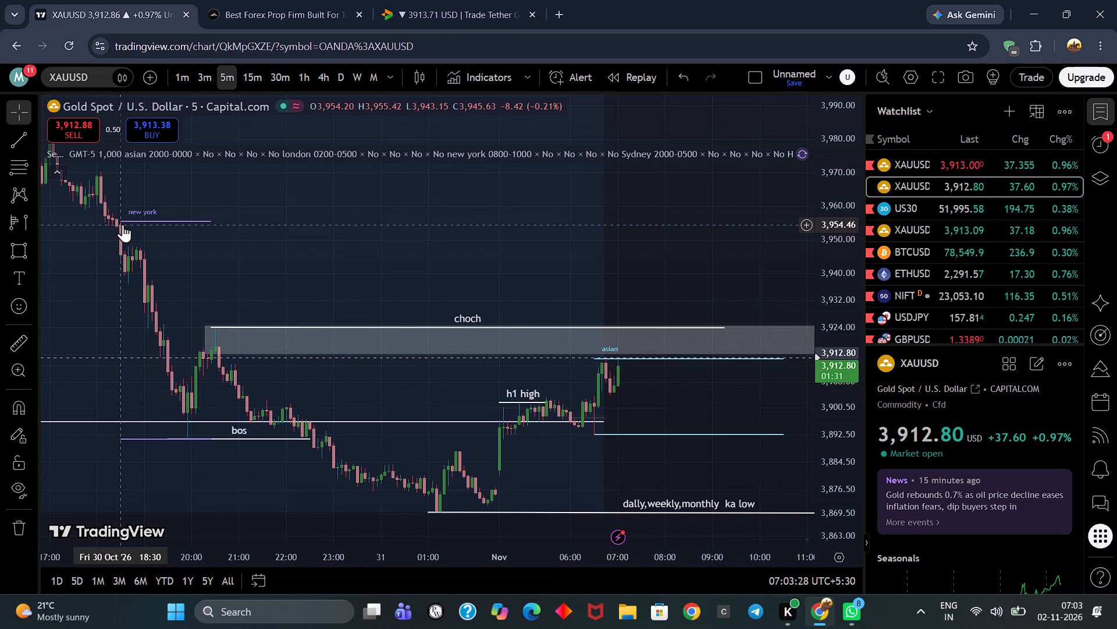
left_click(9, 147)
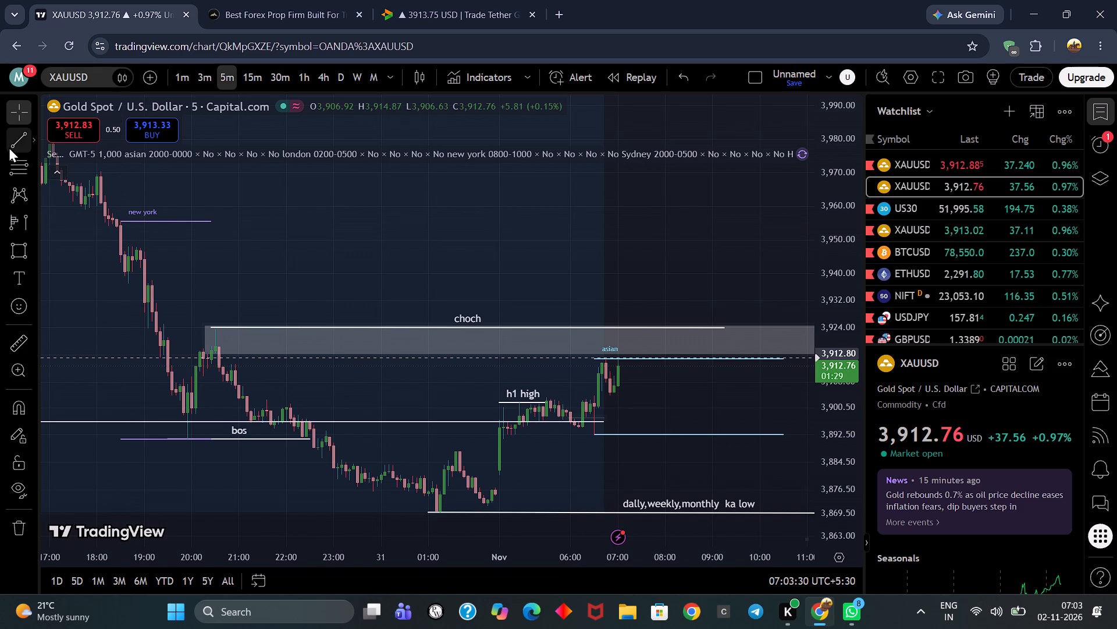
left_click(118, 220)
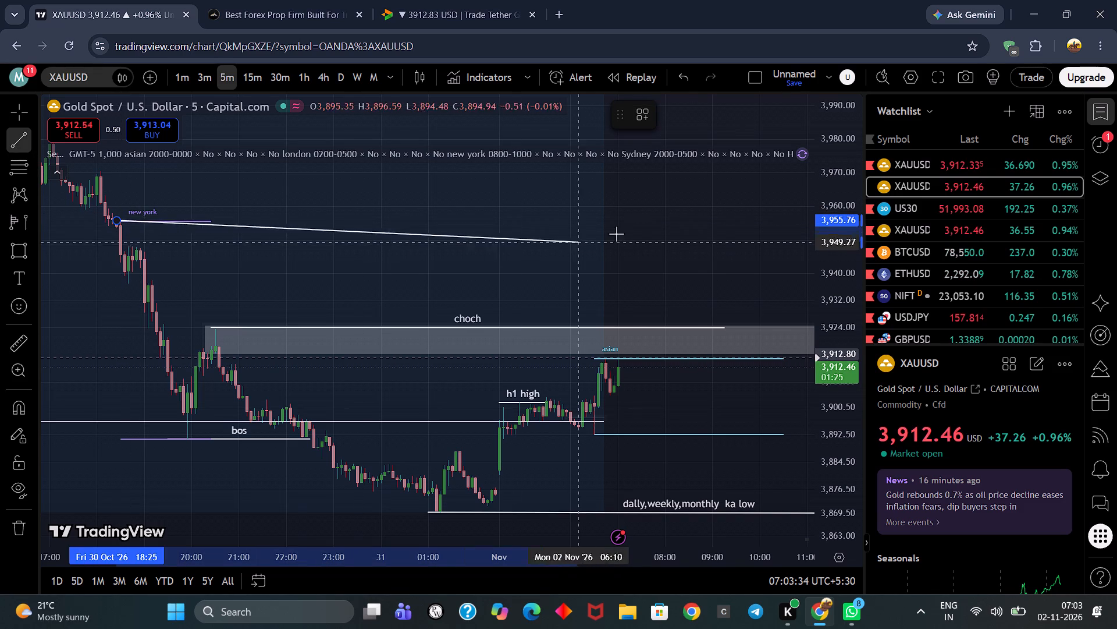
left_click(709, 221)
left_click(746, 260)
left_click_drag(746, 260, 739, 263)
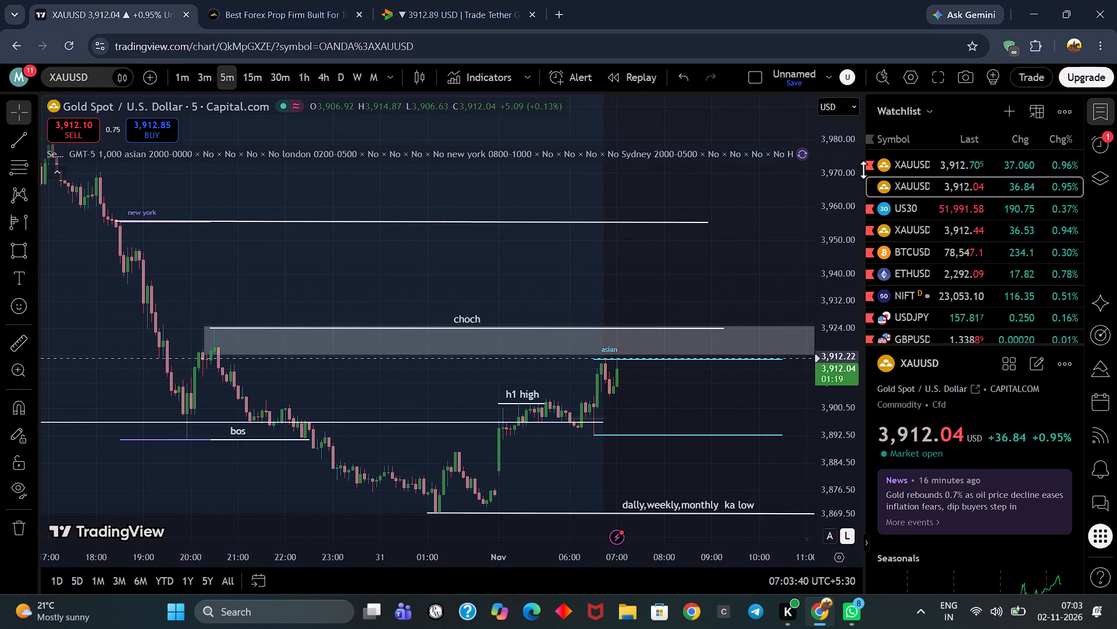
On the OANDA XAUUSD 5-minute chart, move the trend line at about 3,923.9 up to the New York session high at about 3,956.
left_click(891, 171)
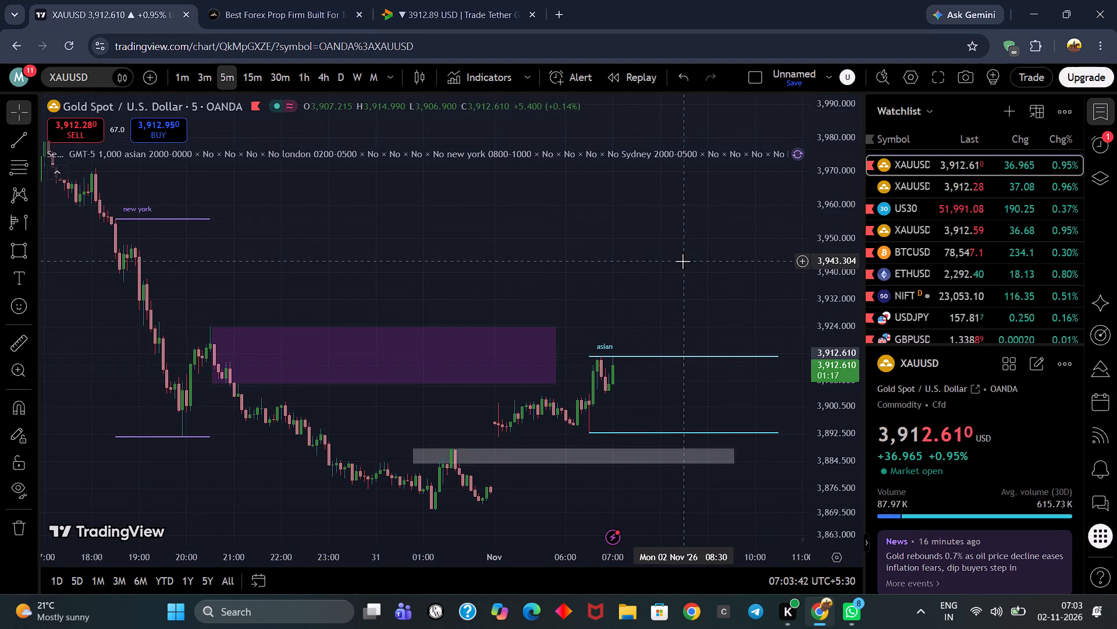
left_click_drag(643, 226, 510, 222)
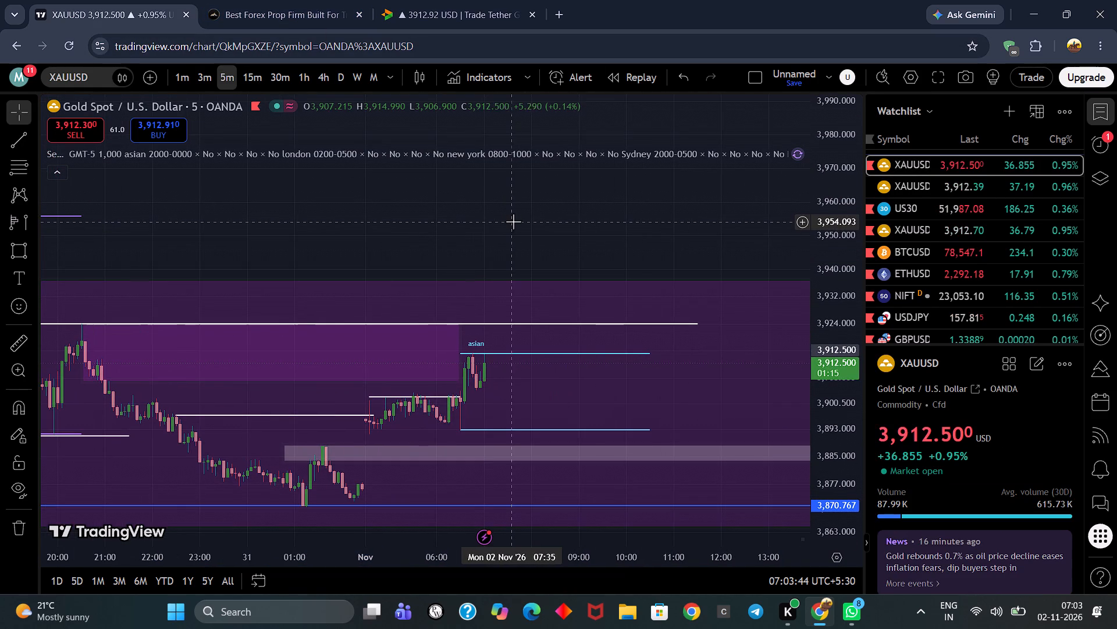
scroll(513, 221, "down", 4)
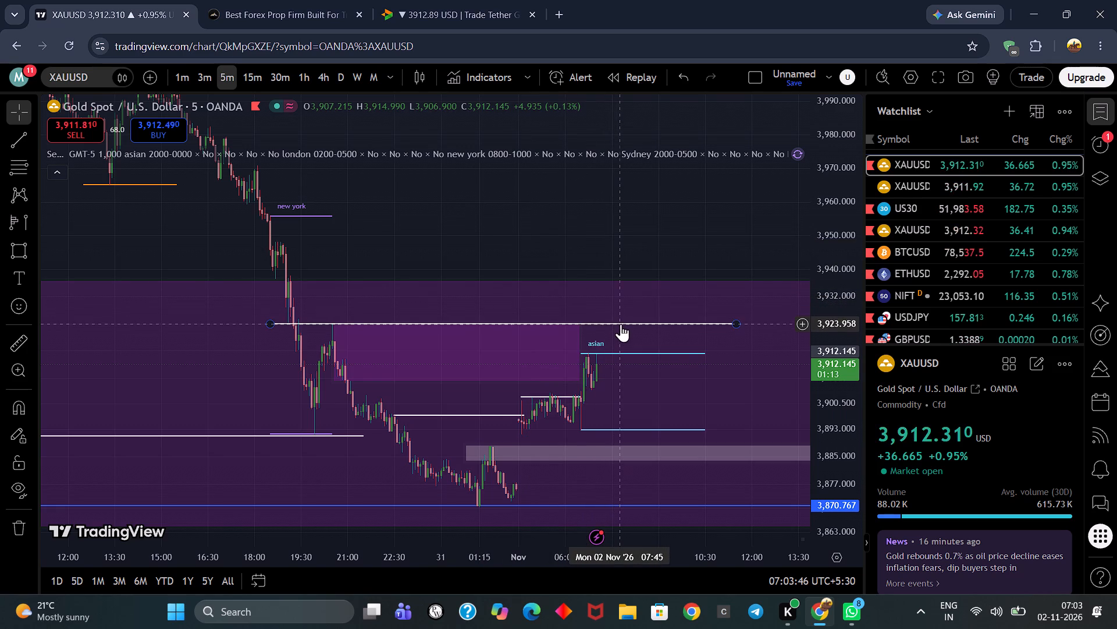
left_click_drag(621, 324, 612, 214)
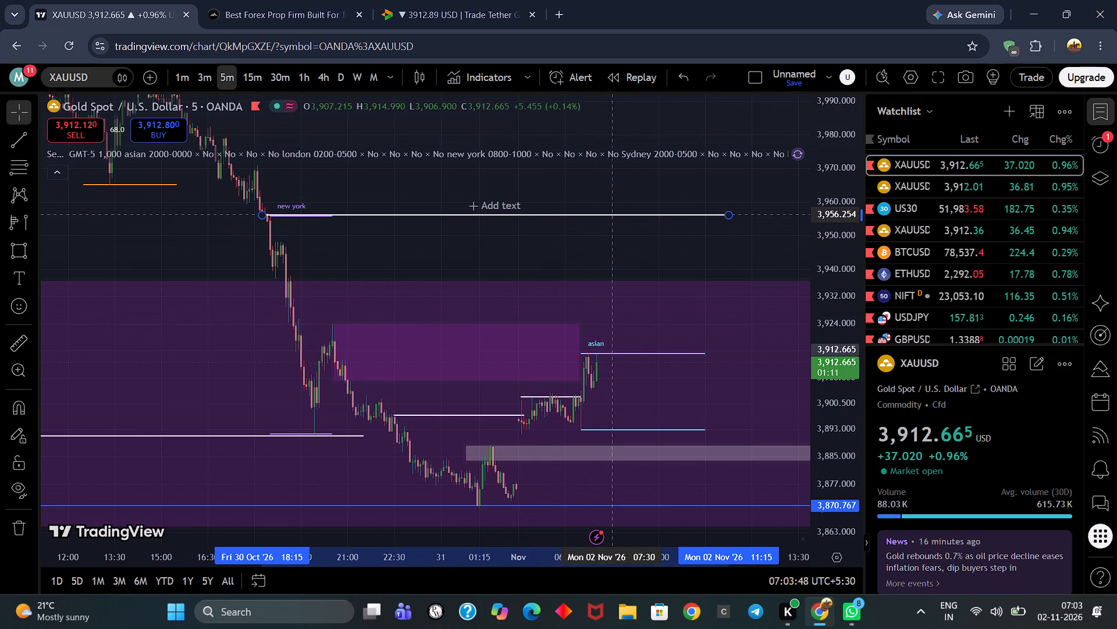
left_click_drag(612, 214, 618, 216)
left_click(705, 242)
left_click_drag(699, 241, 555, 246)
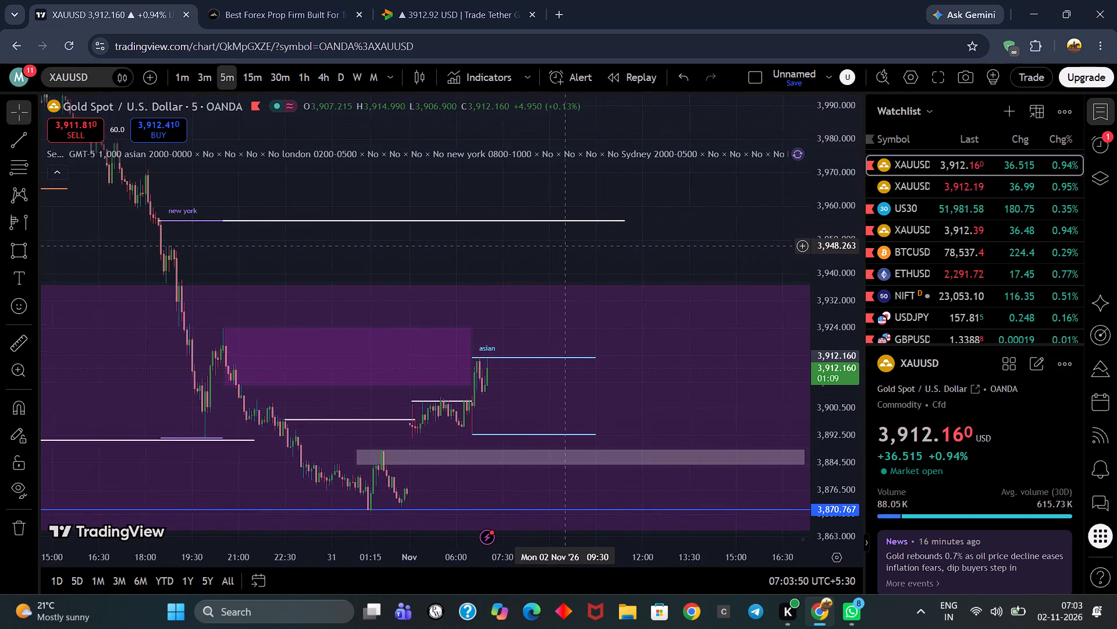
left_click_drag(555, 246, 552, 246)
Examine the US30 sell-off and rebound on the 5-minute, 1-hour and 4-hour timeframes.
left_click(941, 197)
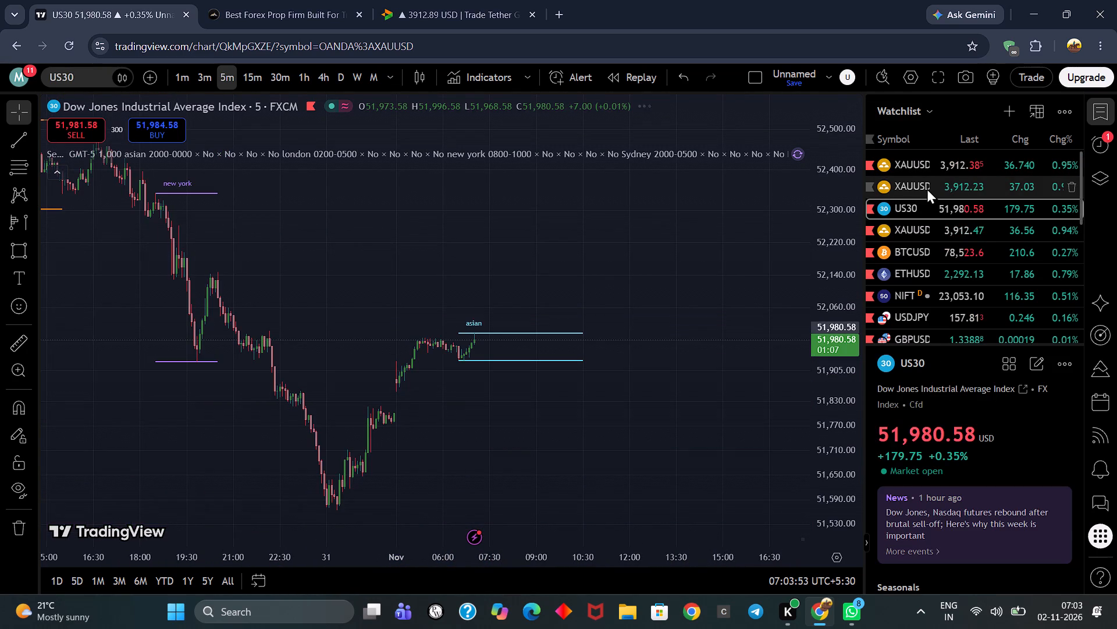
scroll(835, 298, "up", 2)
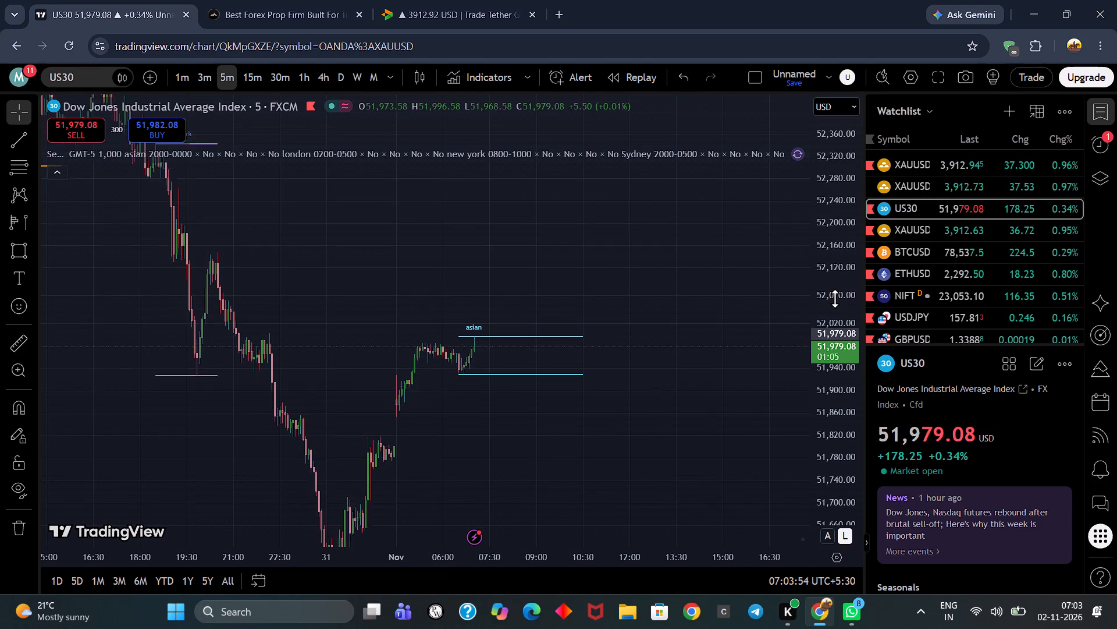
scroll(835, 298, "up", 1)
left_click_drag(678, 315, 629, 242)
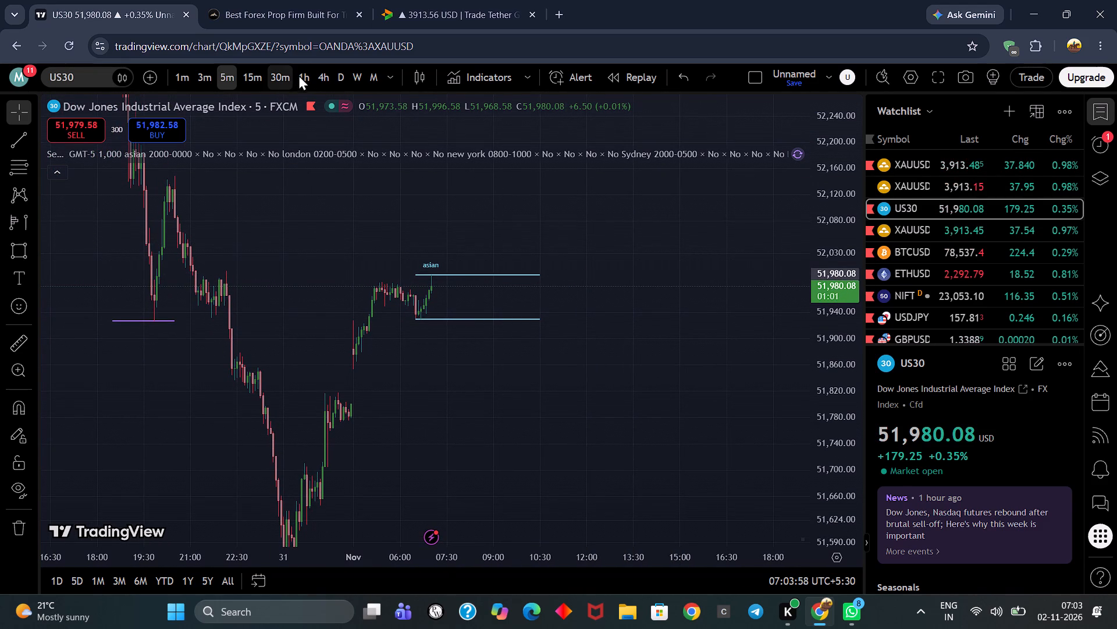
left_click(301, 76)
scroll(531, 241, "up", 5)
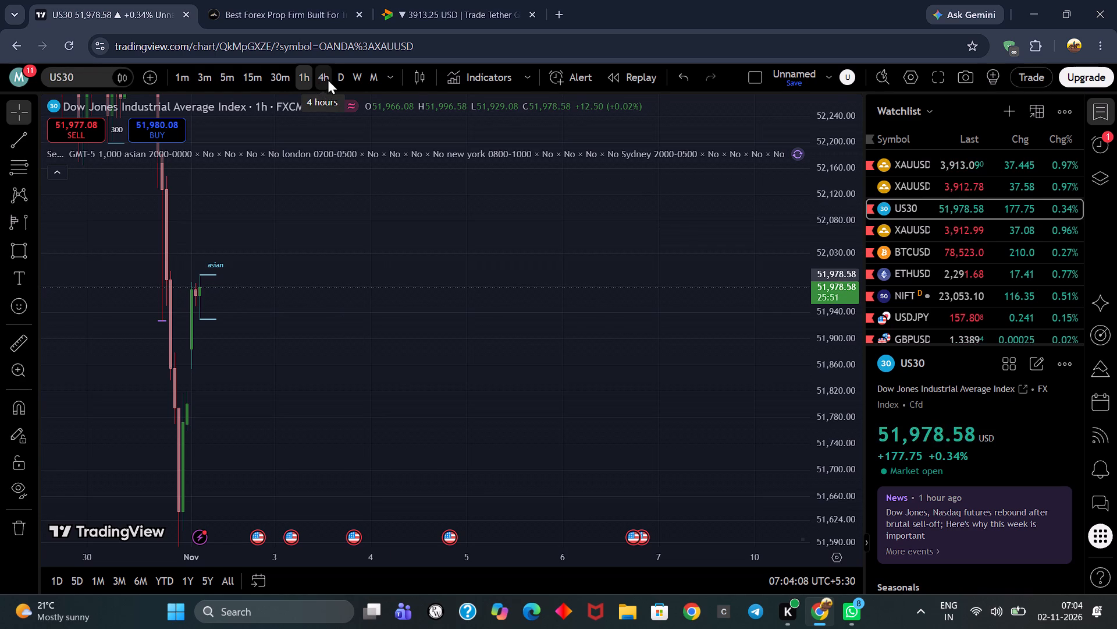
left_click(323, 80)
scroll(835, 275, "down", 5)
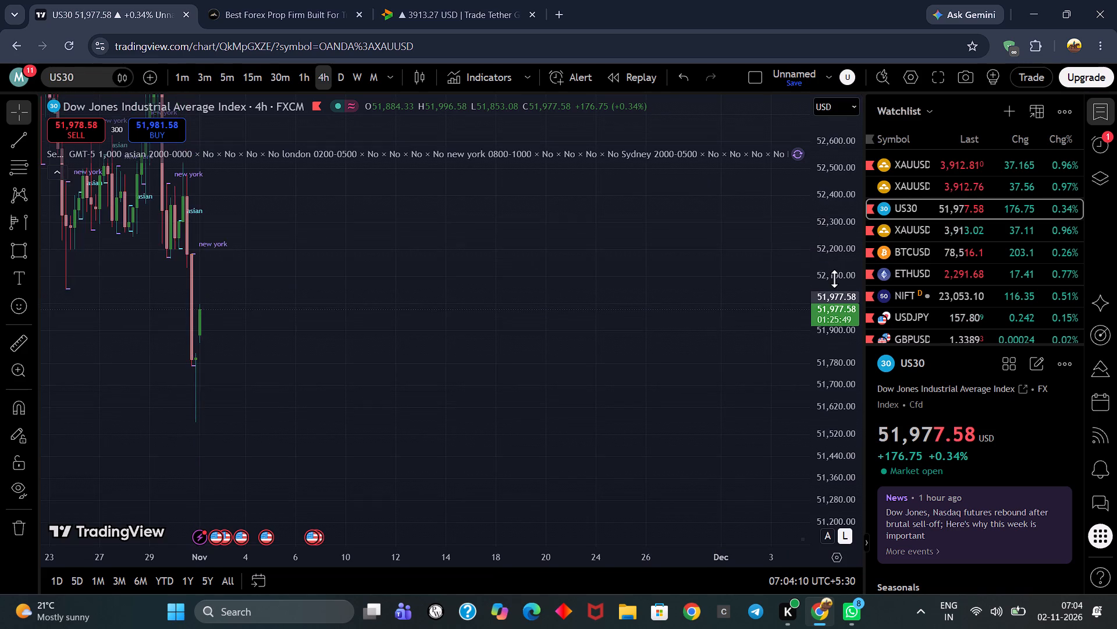
scroll(834, 278, "down", 5)
scroll(548, 321, "up", 4)
left_click_drag(372, 269, 506, 257)
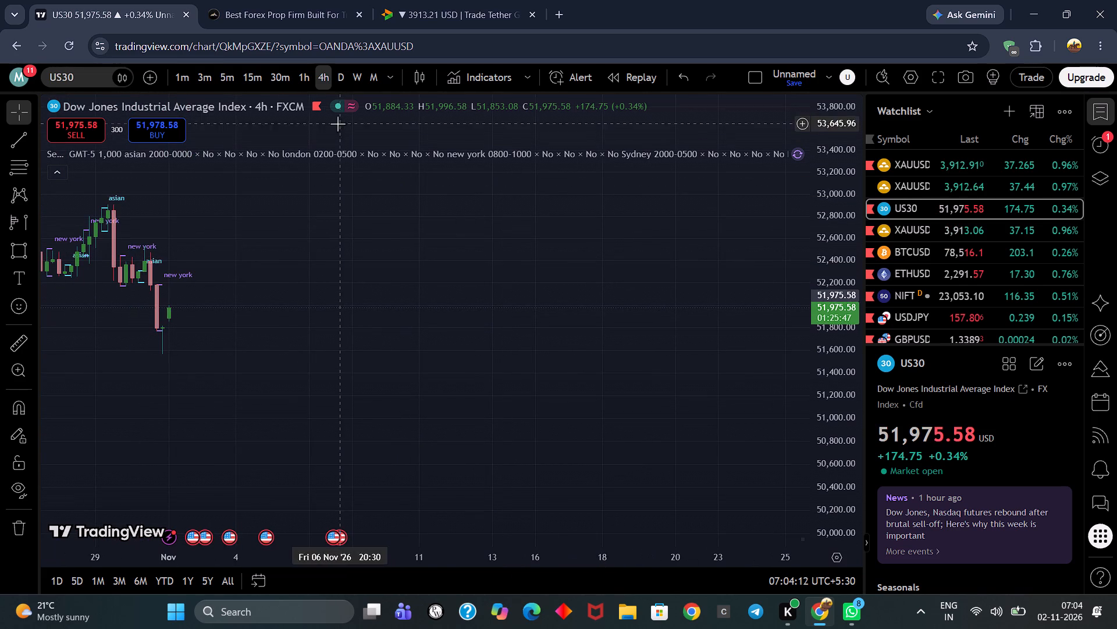
Examine the US30 rebound and its Asian and New York session ranges on the 1-hour timeframe.
left_click(307, 81)
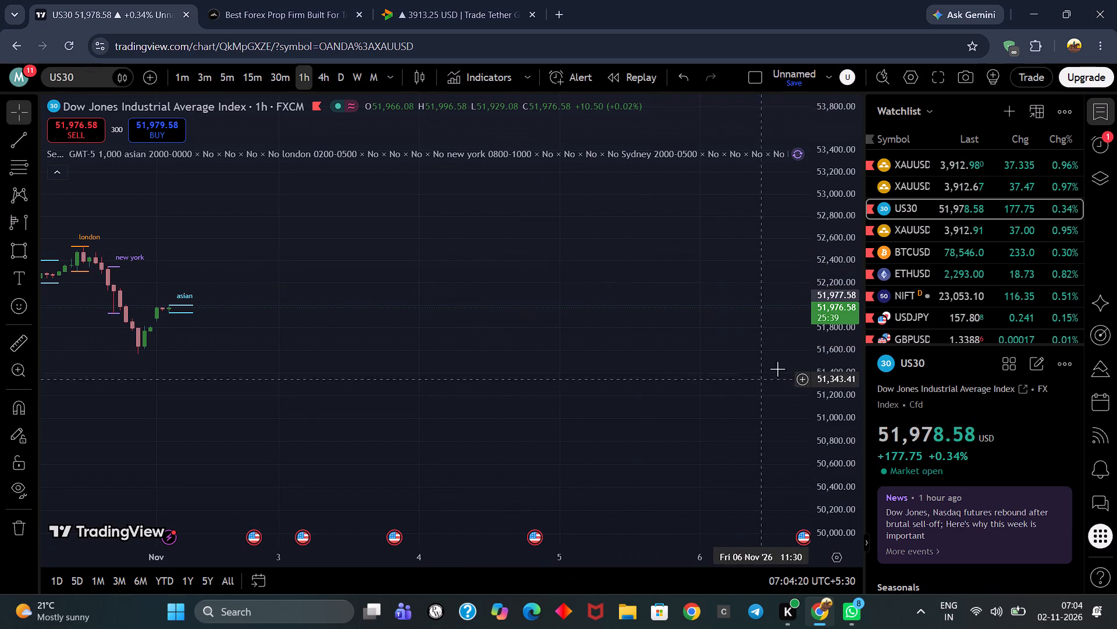
scroll(835, 333, "up", 4)
scroll(404, 367, "up", 3)
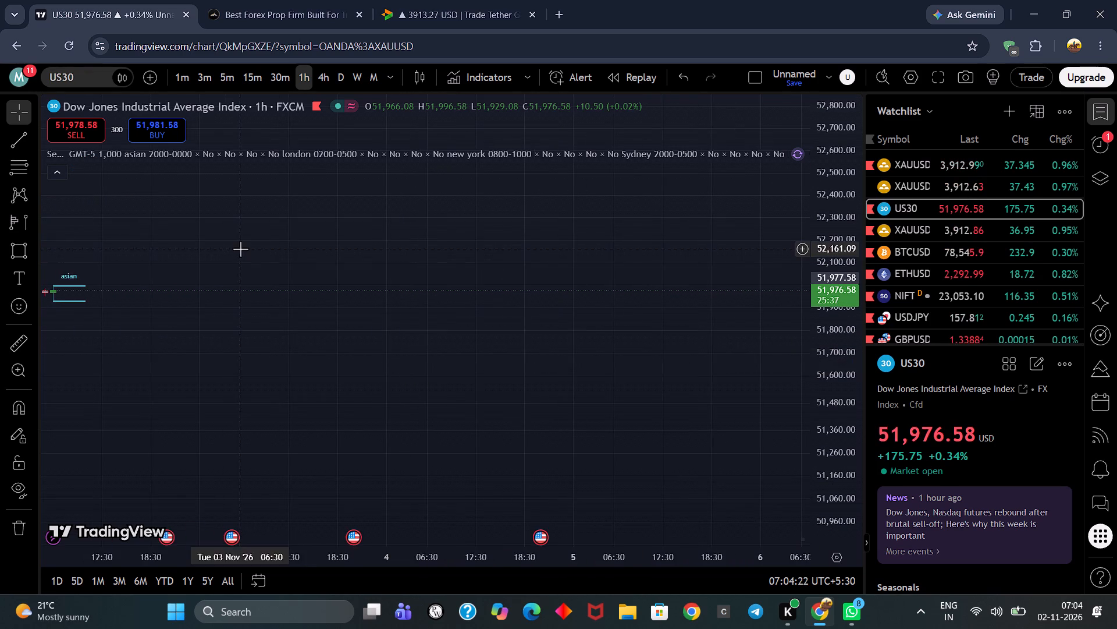
left_click_drag(240, 249, 611, 275)
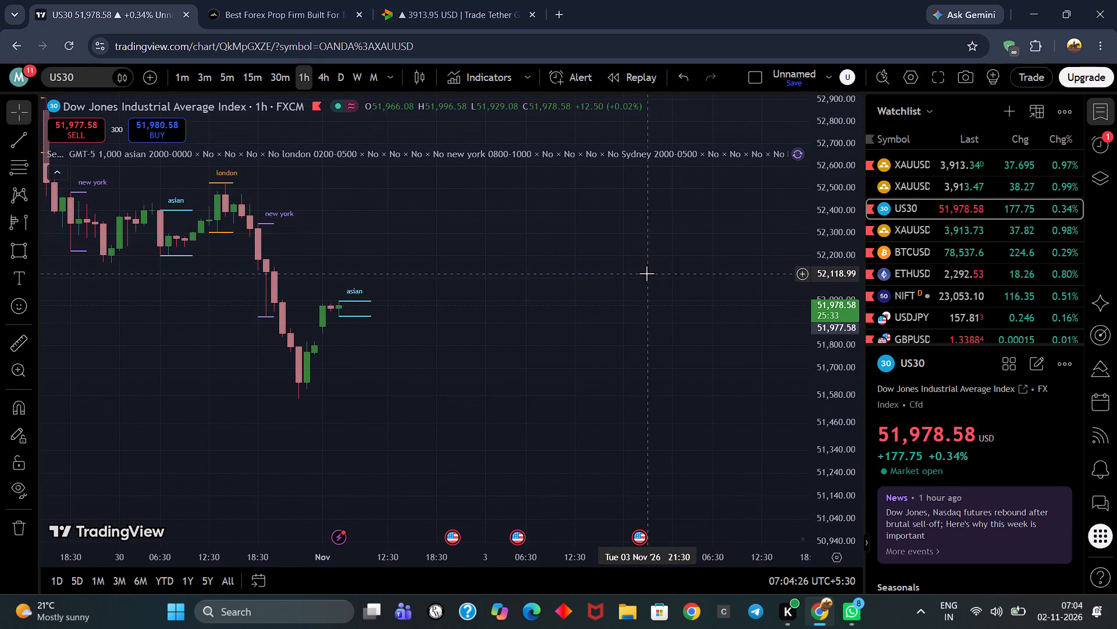
left_click_drag(646, 273, 699, 252)
scroll(844, 260, "up", 3)
scroll(692, 277, "up", 2)
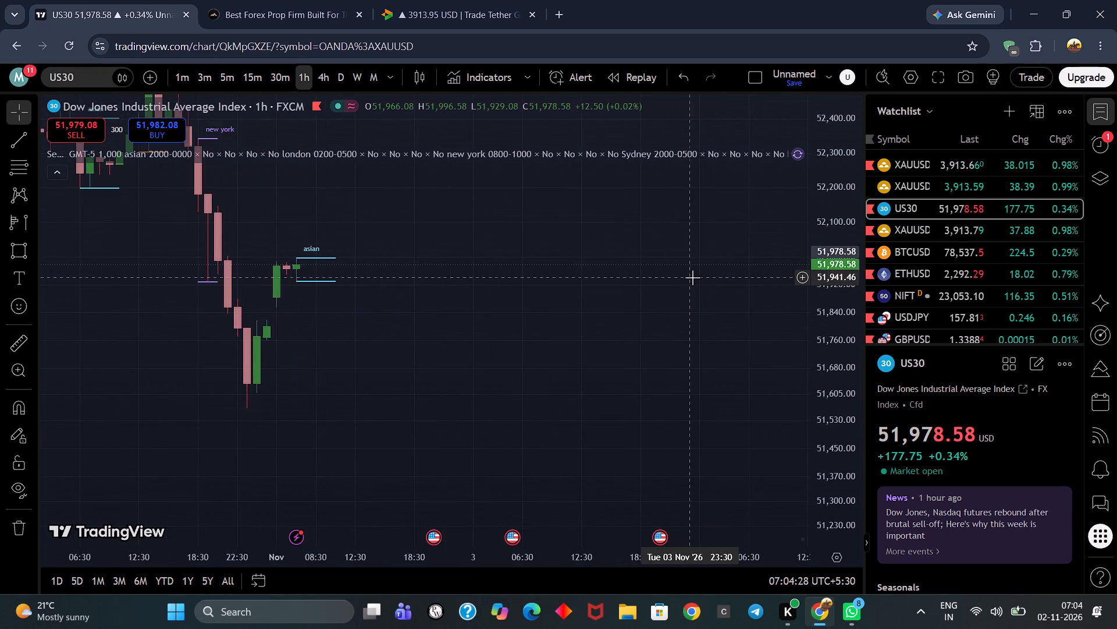
left_click_drag(606, 246, 664, 278)
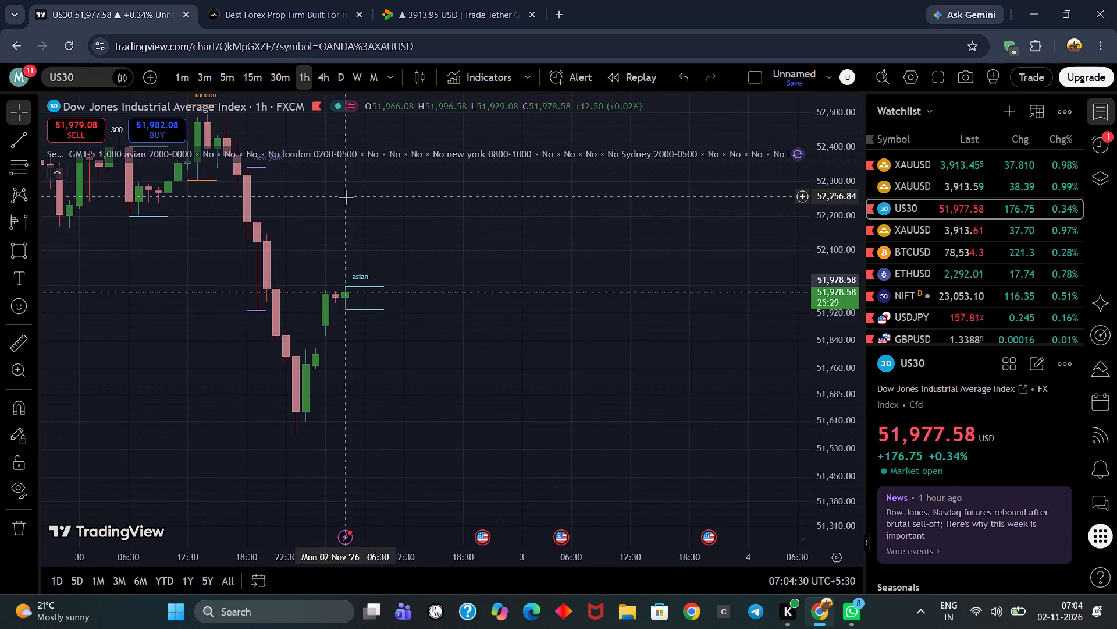
On the US30 1-hour chart, draw a fixed range volume profile from the 30 Oct 14:30 candle at the London high to the latest candle.
left_click_drag(362, 182, 460, 320)
scroll(843, 253, "down", 2)
left_click_drag(731, 268, 660, 267)
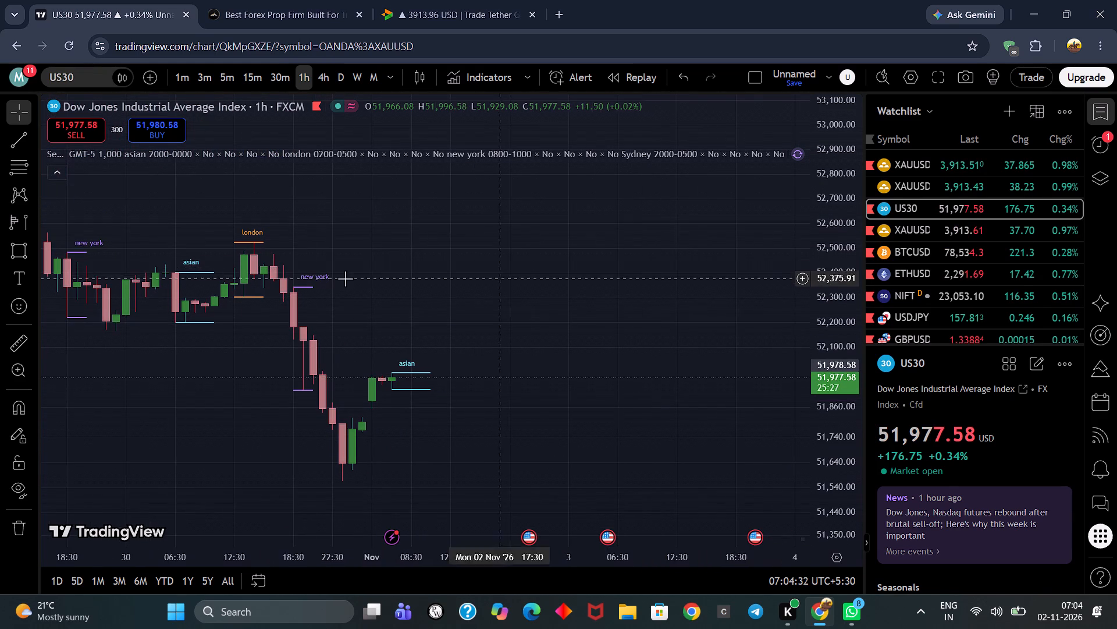
left_click(17, 229)
left_click(254, 363)
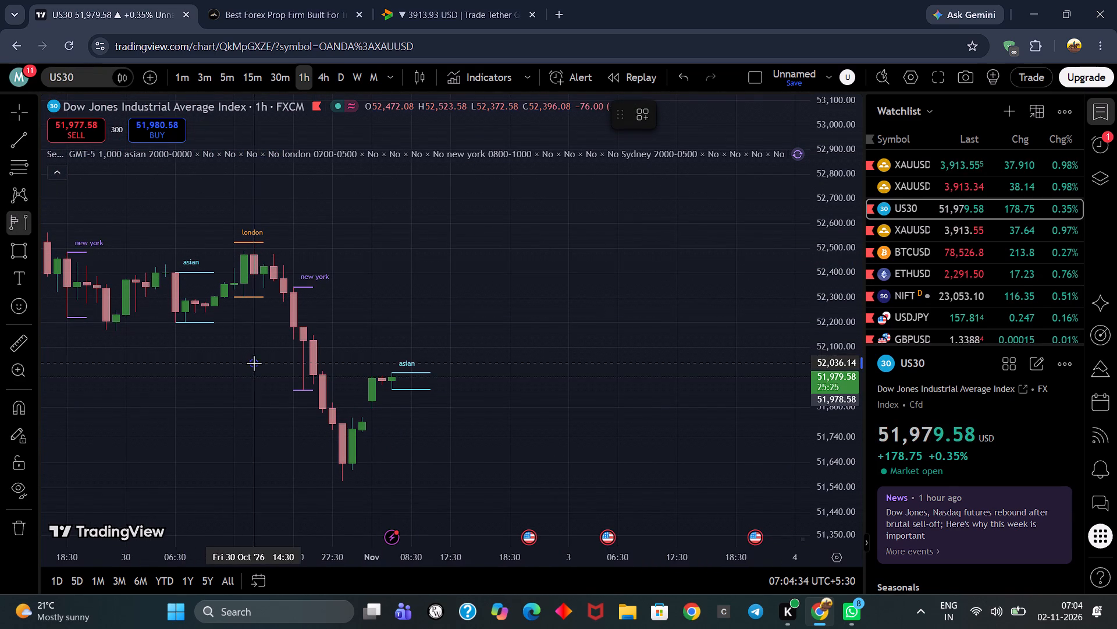
left_click(596, 360)
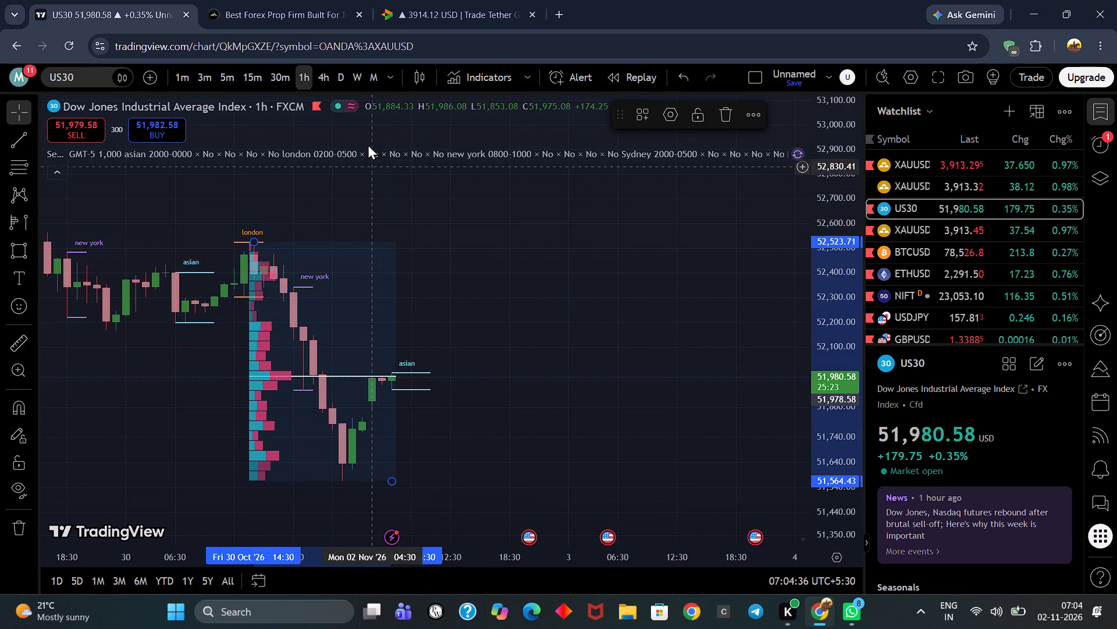
Examine the US30 sell-off and rebound against the volume profile and Asian session range on the 15-minute timeframe.
left_click(266, 80)
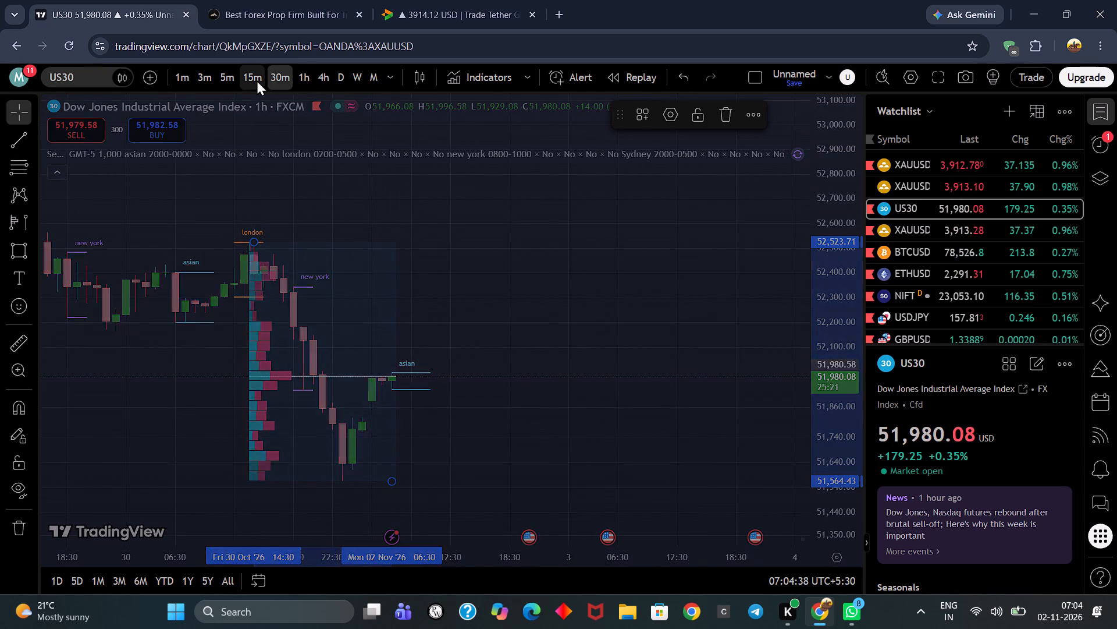
left_click(257, 80)
scroll(596, 312, "down", 4)
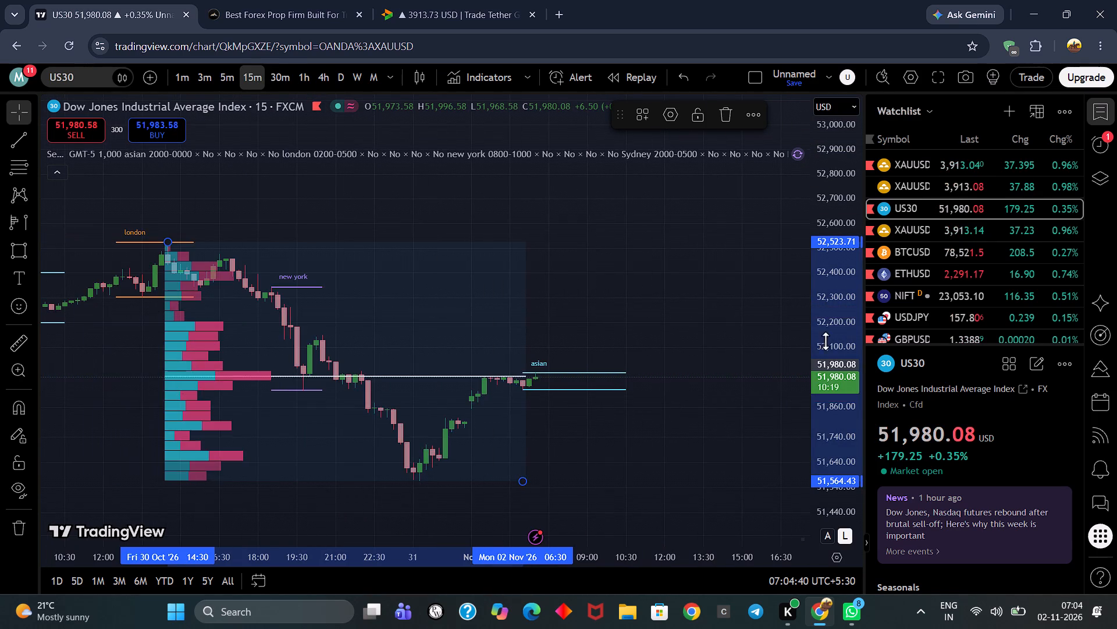
scroll(842, 336, "up", 5)
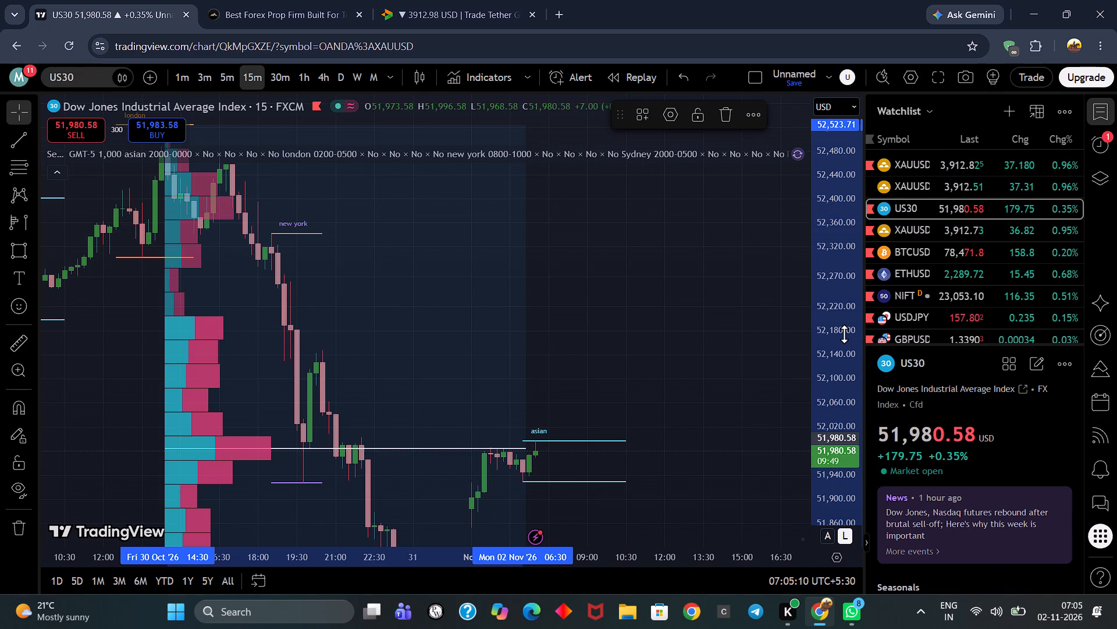
left_click_drag(858, 365, 745, 341)
left_click_drag(709, 379, 677, 211)
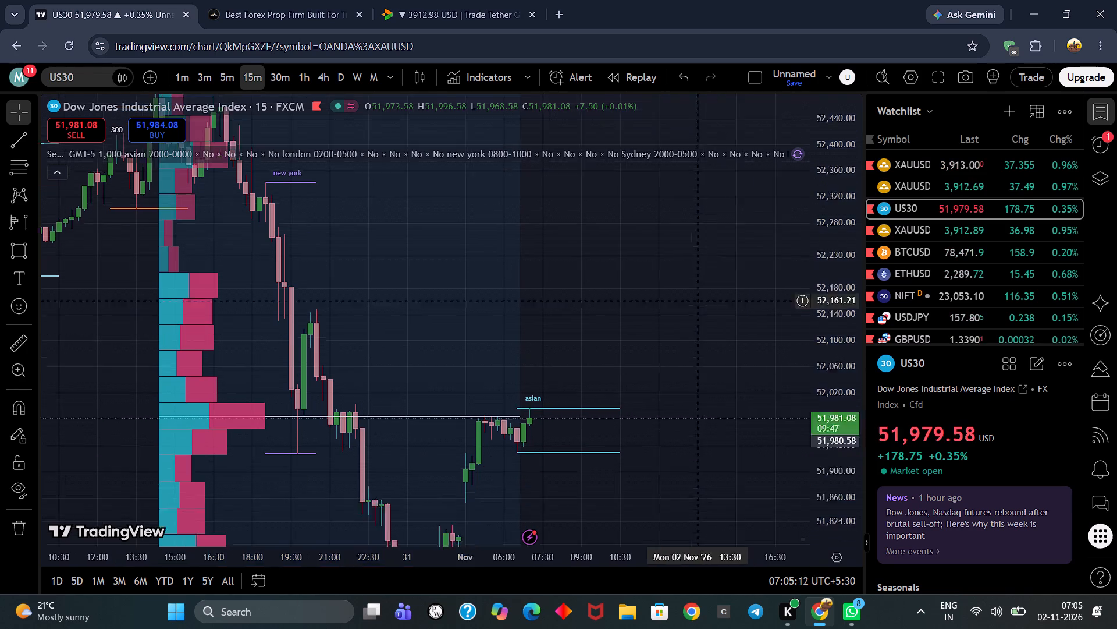
left_click_drag(677, 211, 631, 86)
scroll(824, 274, "down", 2)
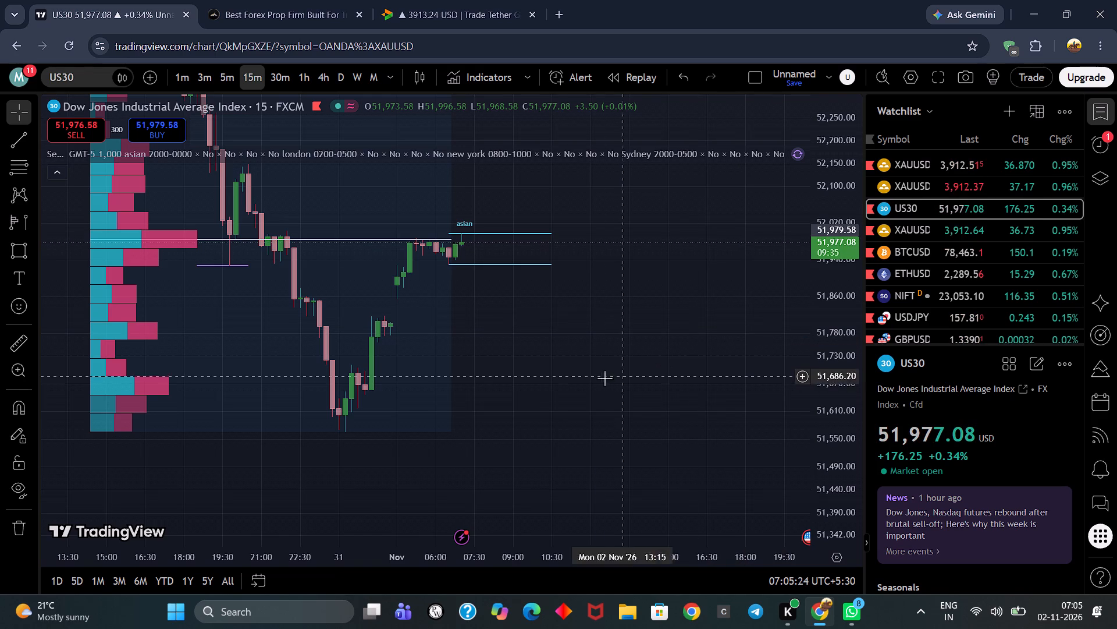
left_click_drag(542, 357, 559, 356)
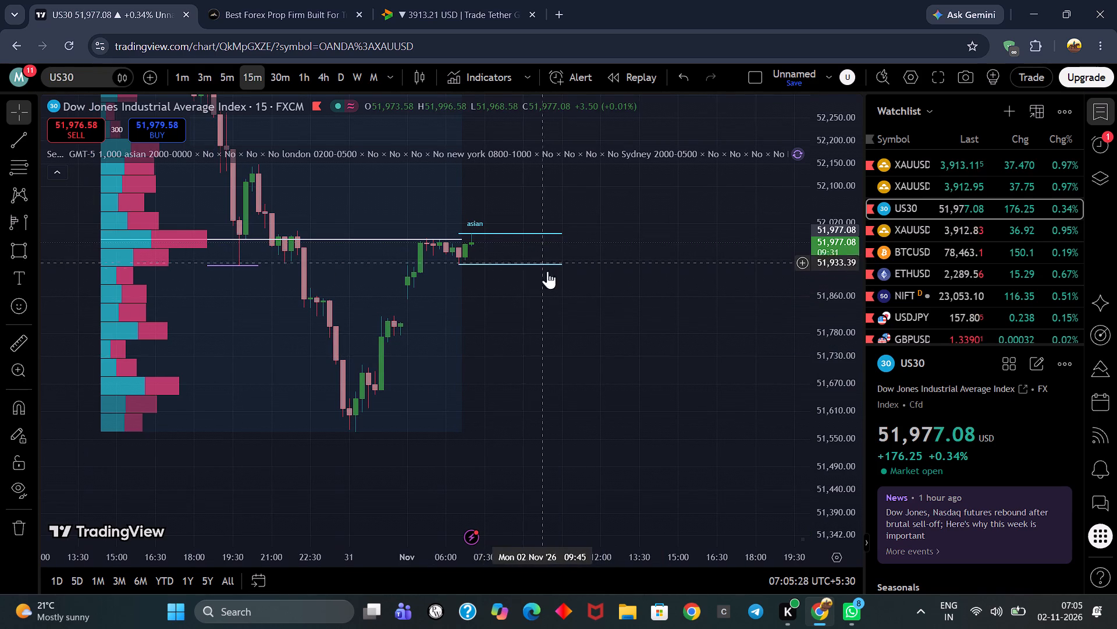
scroll(556, 282, "down", 1)
Examine US30 price around the profile's highest-volume level and the Asian session range on the 5-minute timeframe.
left_click(232, 91)
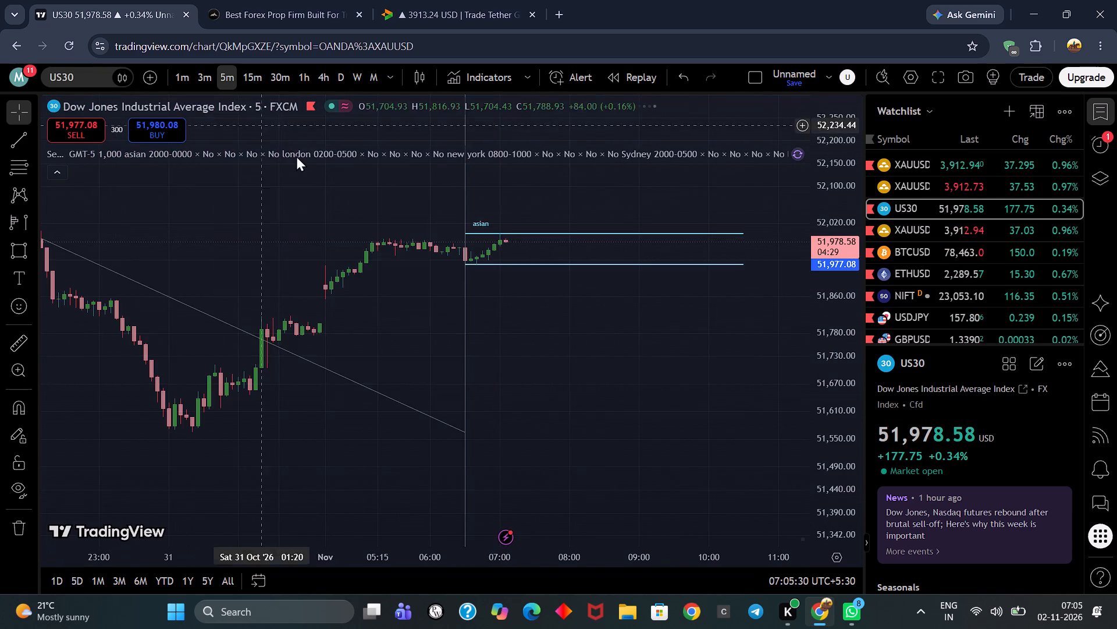
scroll(434, 275, "down", 4)
left_click_drag(708, 277, 604, 292)
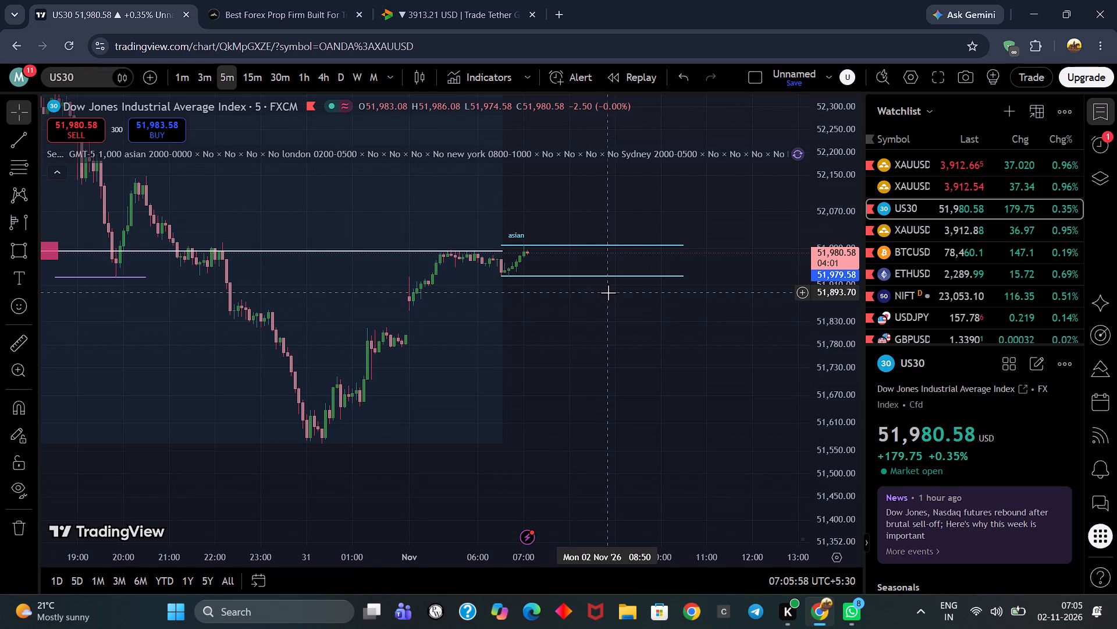
left_click_drag(608, 292, 505, 320)
scroll(669, 283, "down", 6)
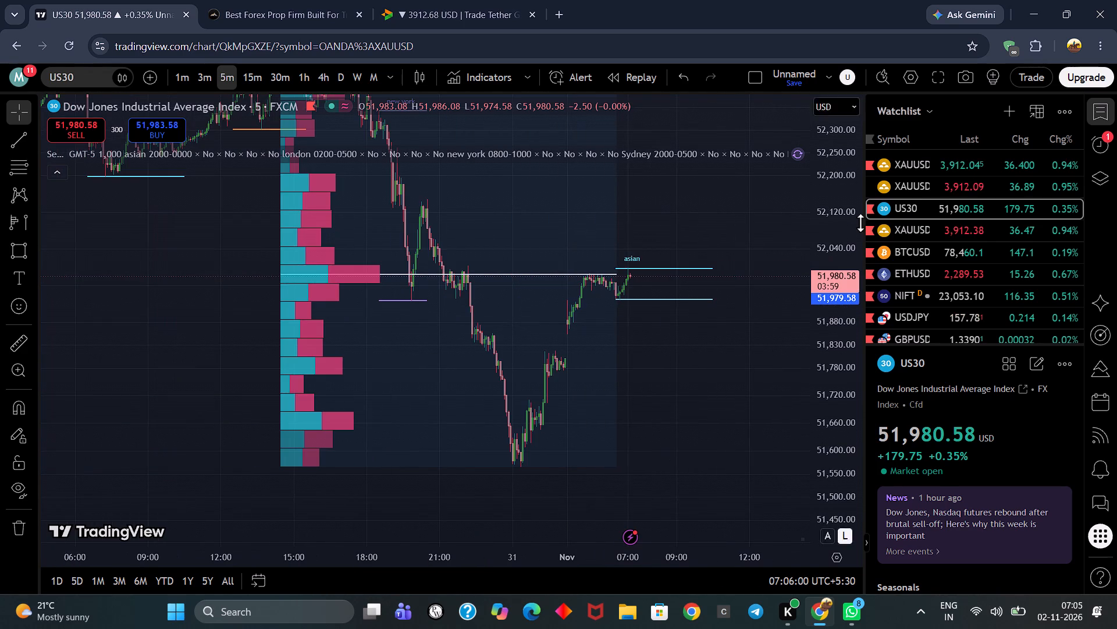
scroll(831, 261, "down", 3)
On the Vantage XAUUSD 5-minute chart, add a price alert at 3,916.79, just above the Asian session high.
left_click(945, 231)
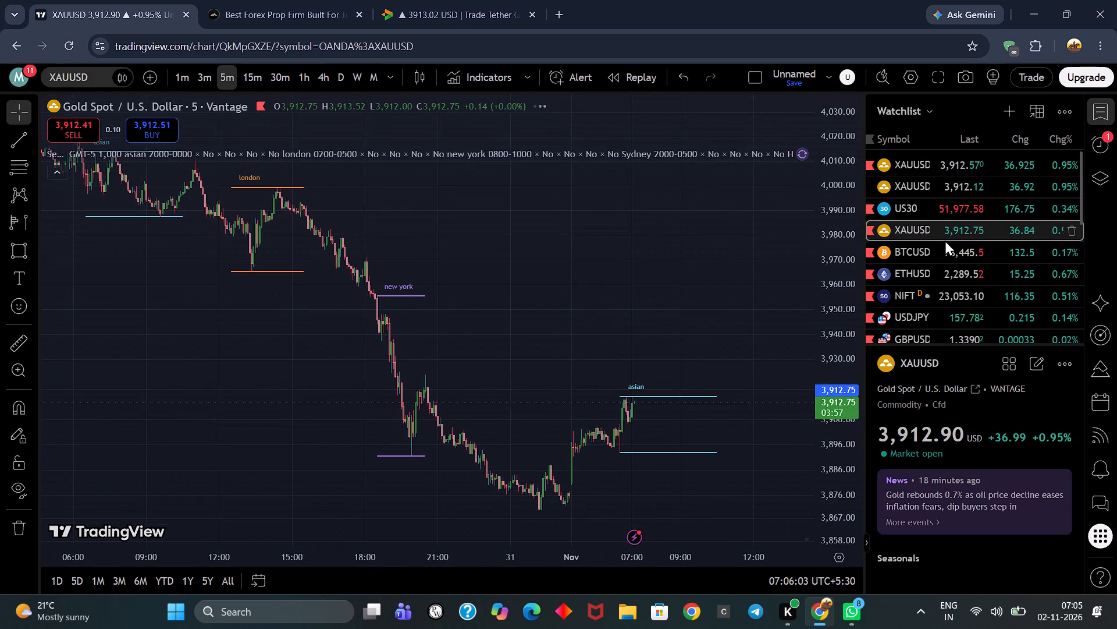
scroll(751, 299, "up", 9)
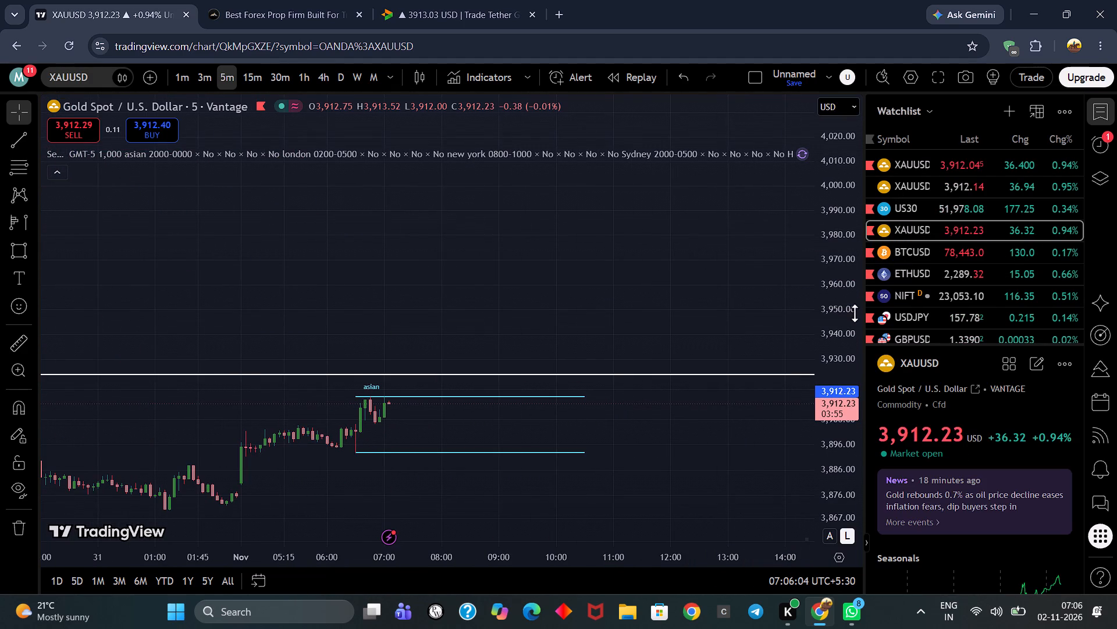
scroll(837, 323, "up", 2)
left_click_drag(695, 319, 709, 215)
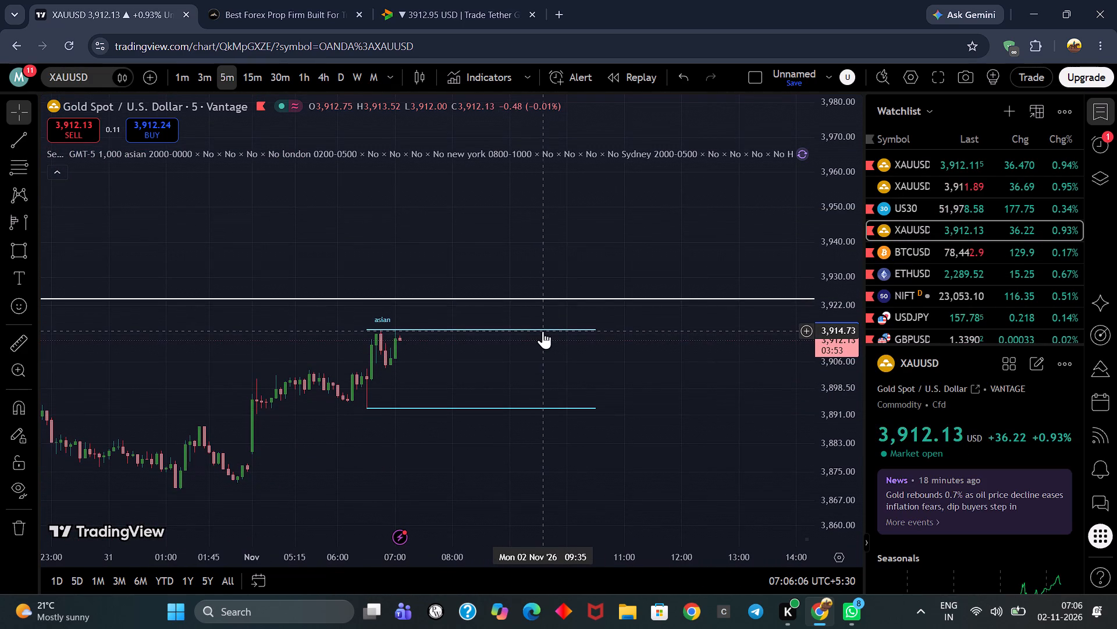
scroll(543, 330, "down", 6)
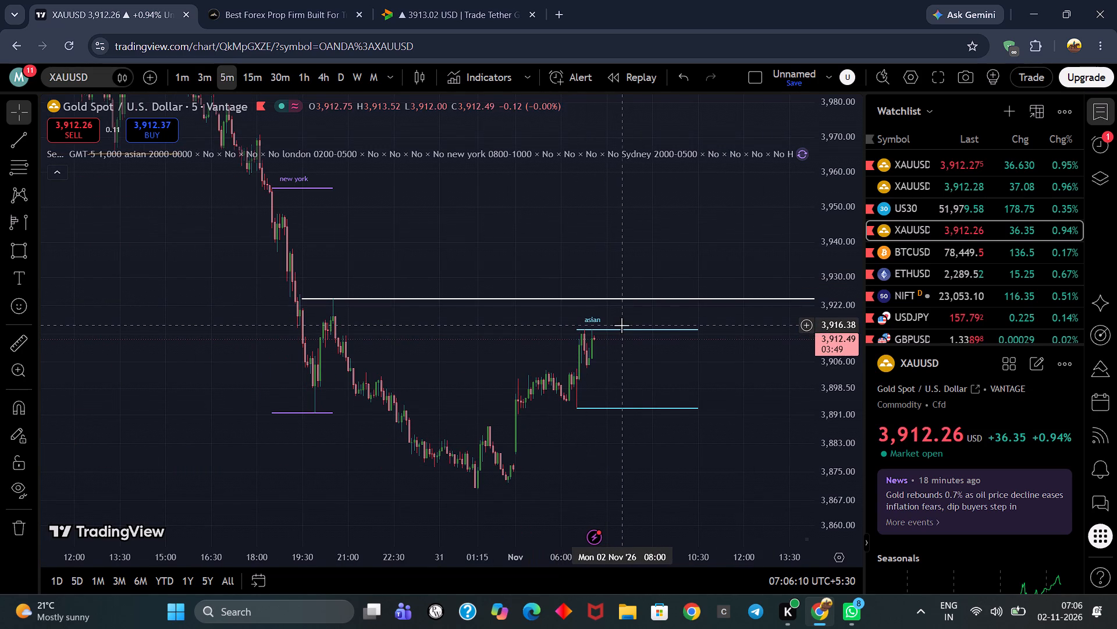
left_click(807, 323)
left_click(710, 341)
scroll(683, 176, "up", 2)
left_click_drag(680, 175, 579, 175)
left_click_drag(643, 204, 656, 205)
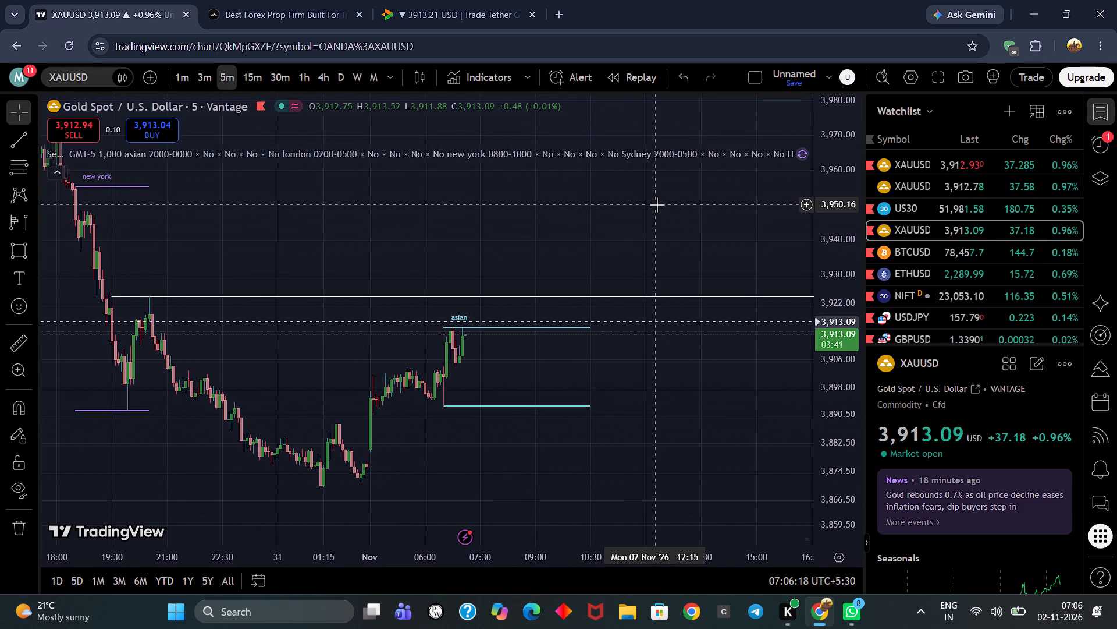
Examine the US30 rebound towards the Asian session high on the 5-minute chart.
left_click(899, 207)
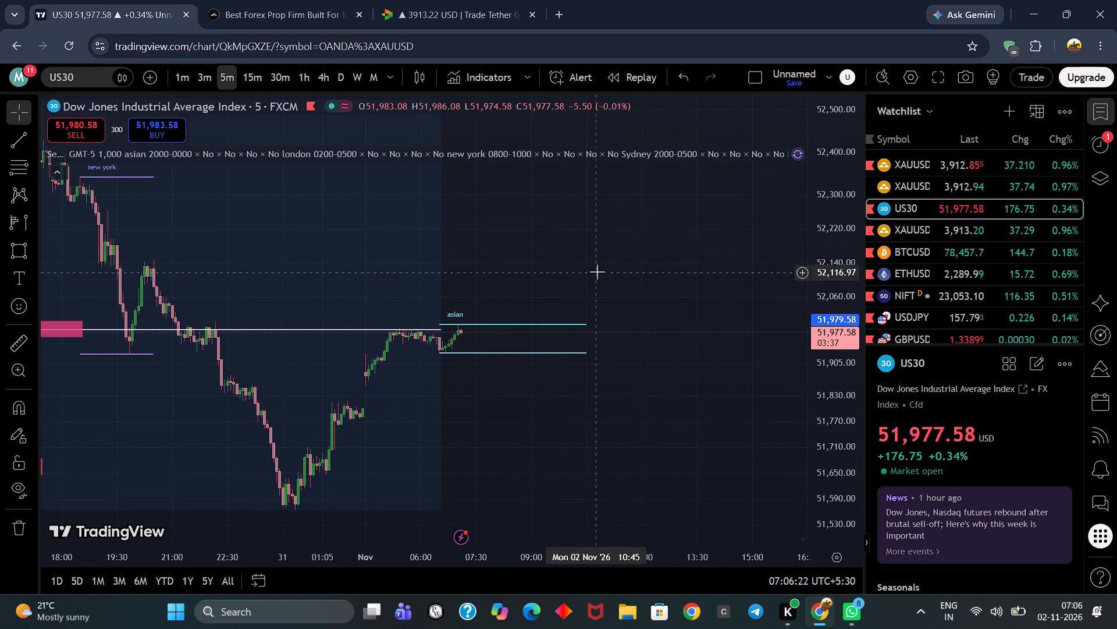
left_click_drag(597, 271, 613, 267)
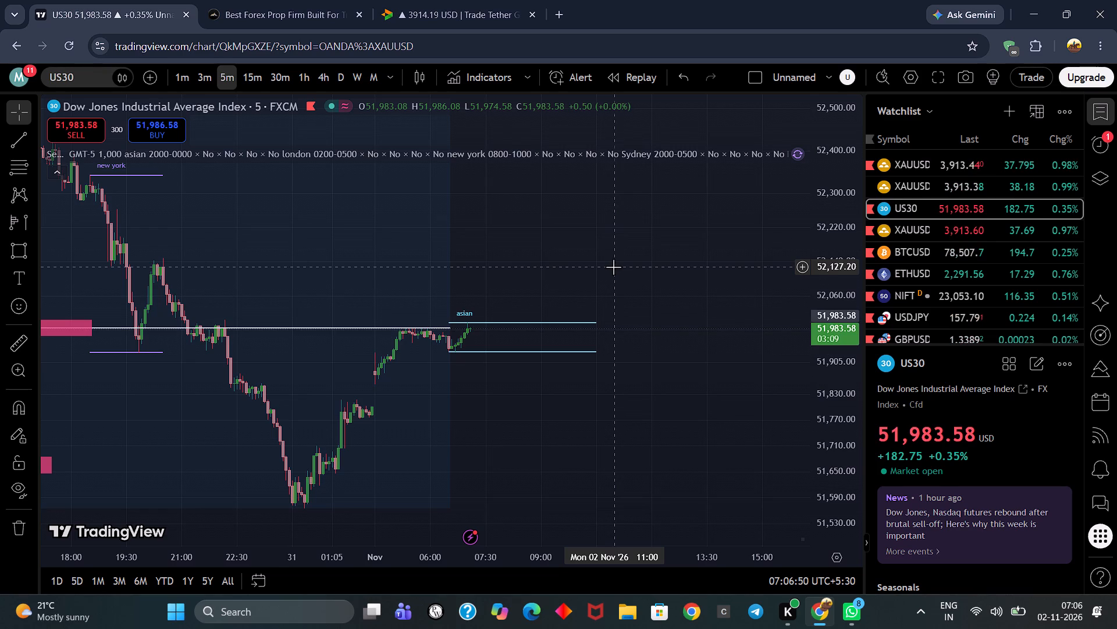
left_click_drag(613, 267, 527, 245)
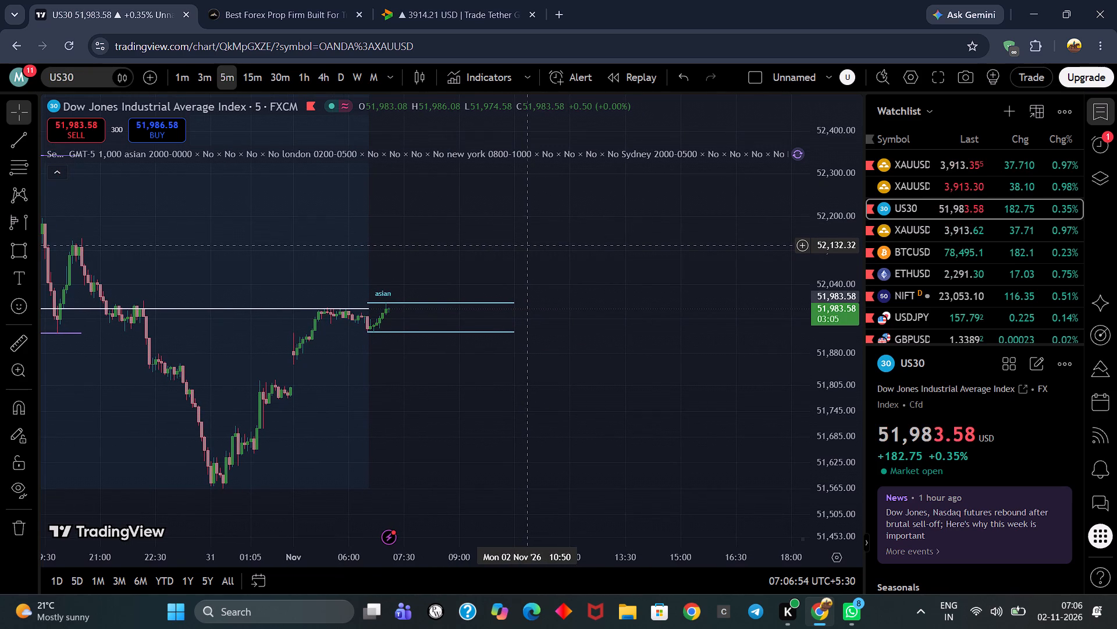
left_click_drag(527, 245, 528, 245)
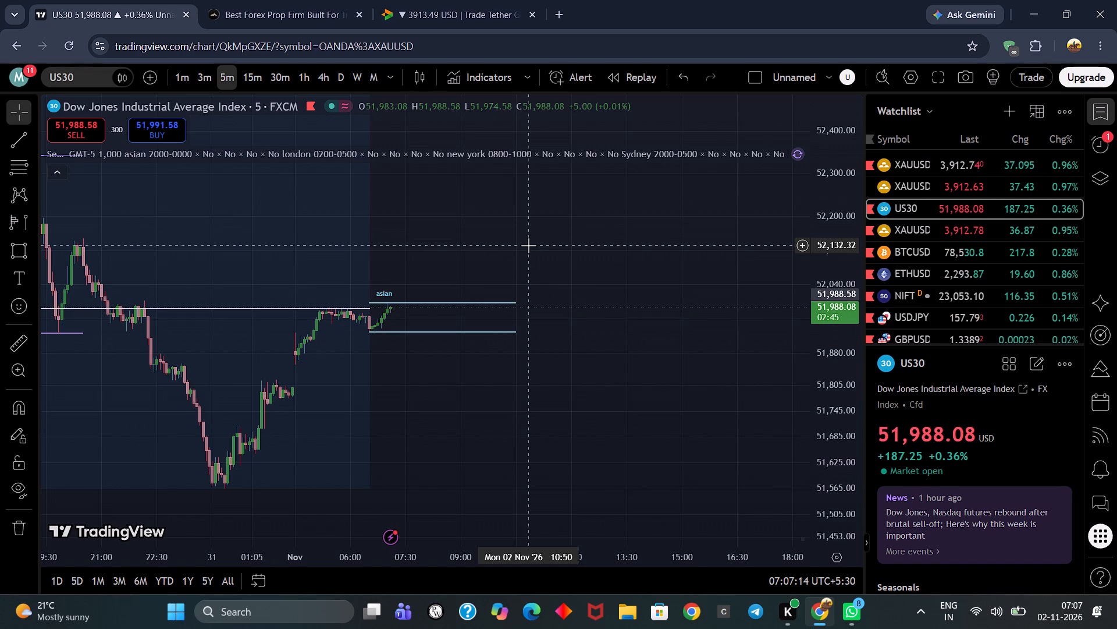
Check the Pipstone Capital site and examine XAUTUSD price near the purple supply zone on Delta Exchange's 15-minute chart.
left_click(283, 0)
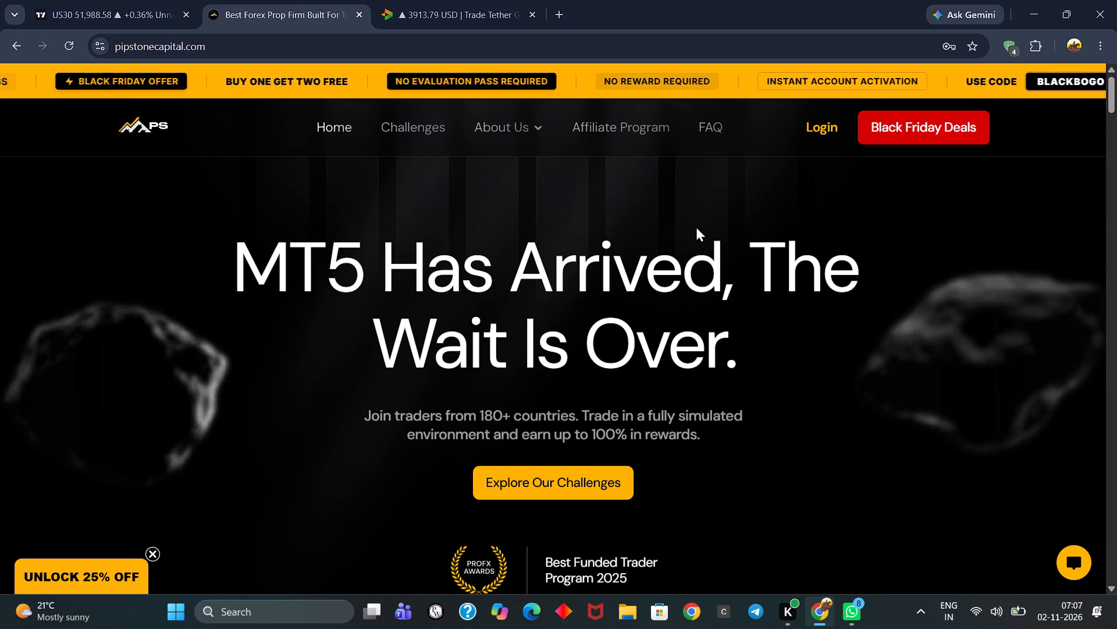
scroll(696, 226, "down", 3)
left_click(394, 0)
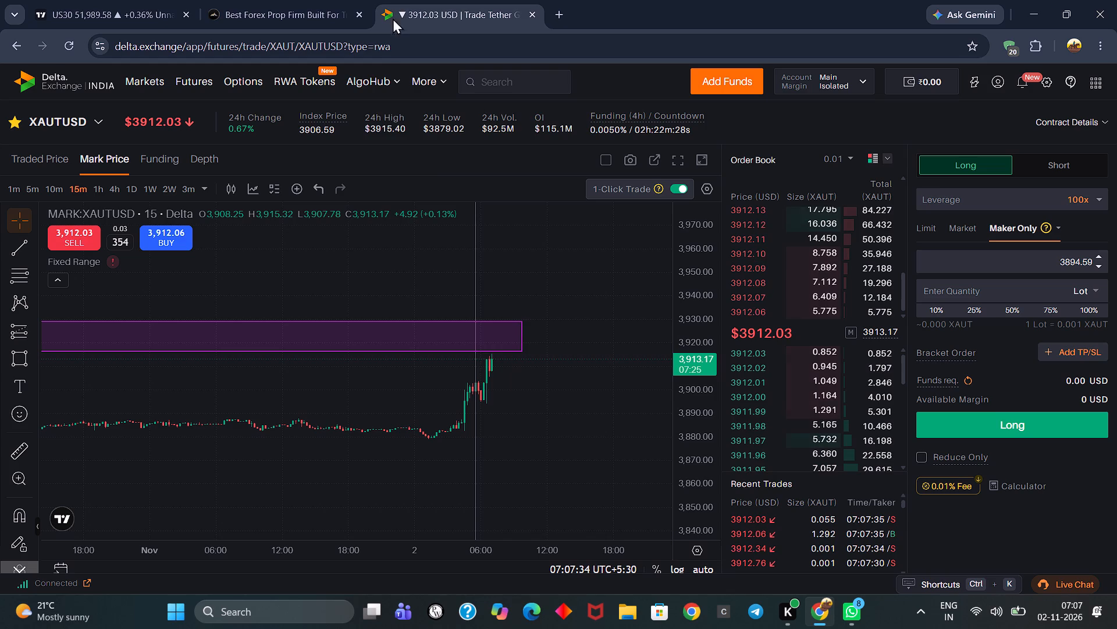
scroll(535, 401, "up", 4)
left_click_drag(528, 392, 583, 259)
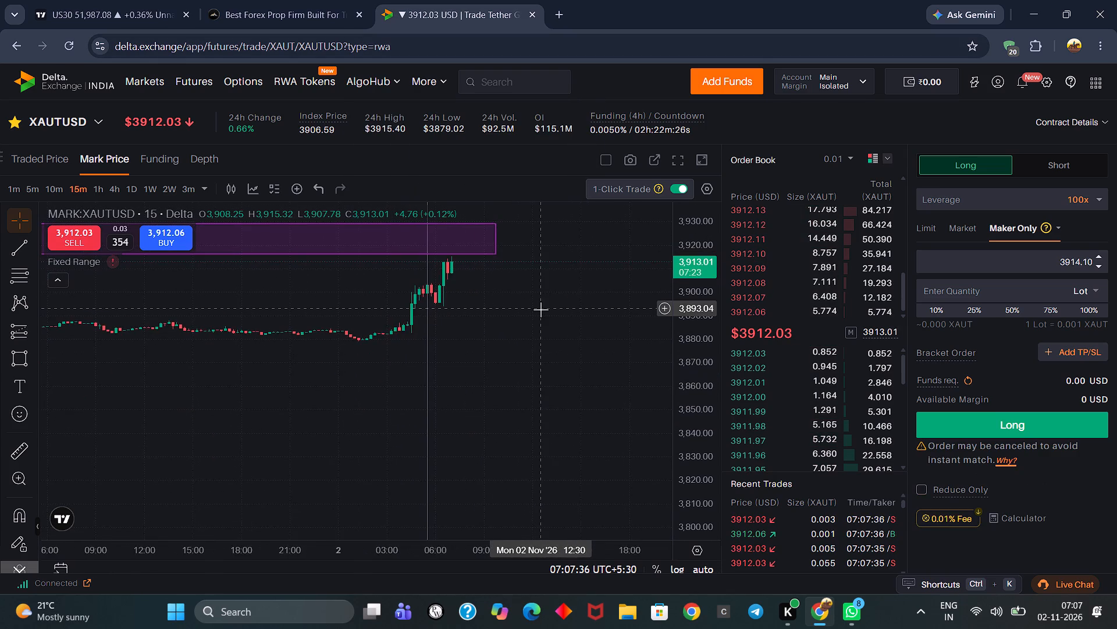
scroll(540, 309, "up", 2)
left_click_drag(562, 288, 575, 440)
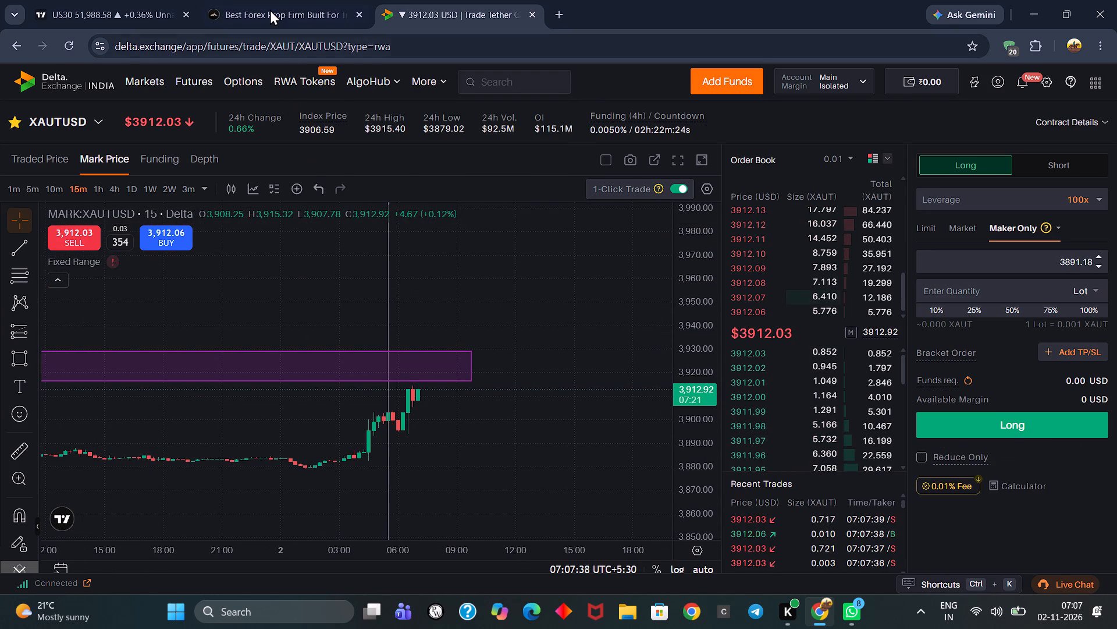
left_click(270, 9)
left_click(144, 0)
Compare XAUUSD price below the supply zone on the Vantage and Capital.com 5-minute charts.
left_click_drag(656, 308, 699, 276)
left_click_drag(673, 255, 720, 305)
left_click(906, 227)
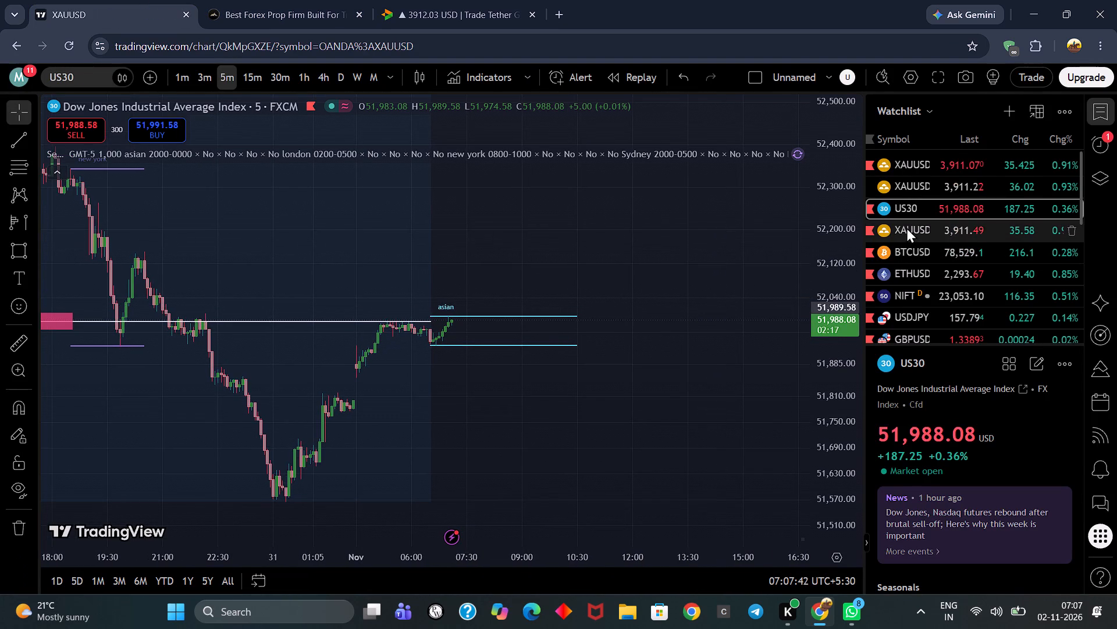
left_click(897, 178)
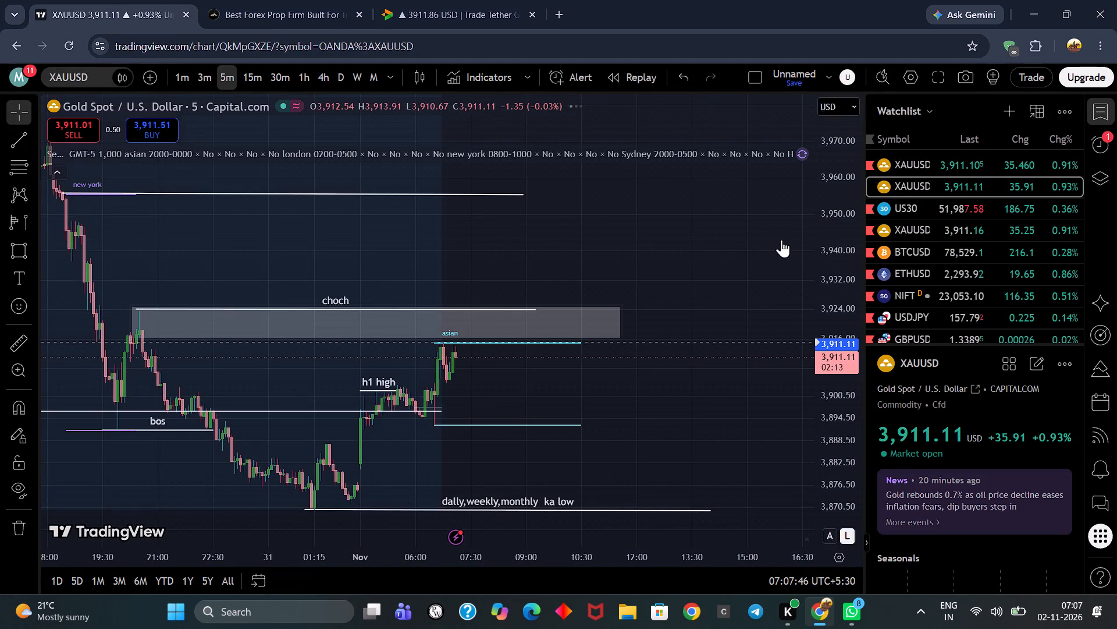
left_click_drag(625, 255, 660, 198)
scroll(754, 353, "up", 3)
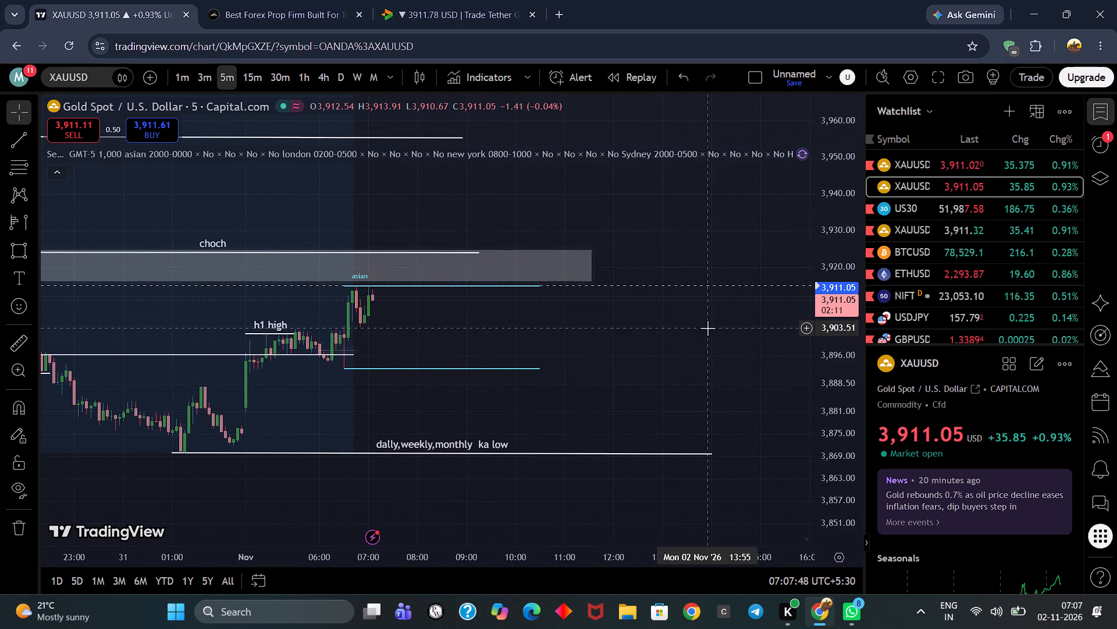
left_click_drag(708, 327, 750, 306)
Examine Capital.com XAUUSD on the 1-minute timeframe around the Asian session high and the grey supply zone.
left_click(183, 82)
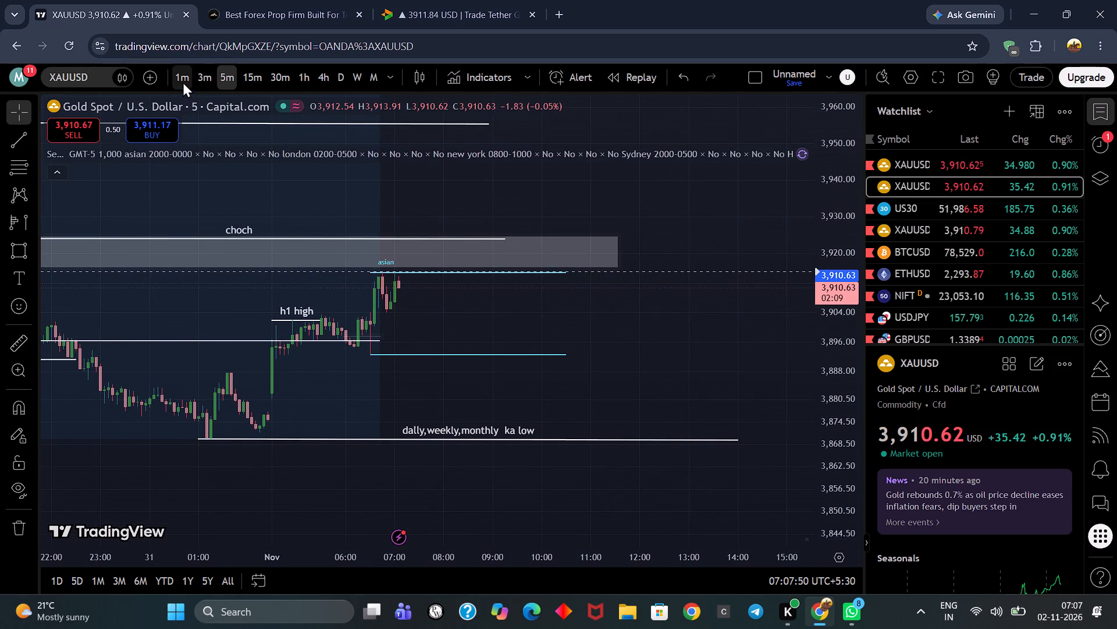
scroll(842, 319, "up", 4)
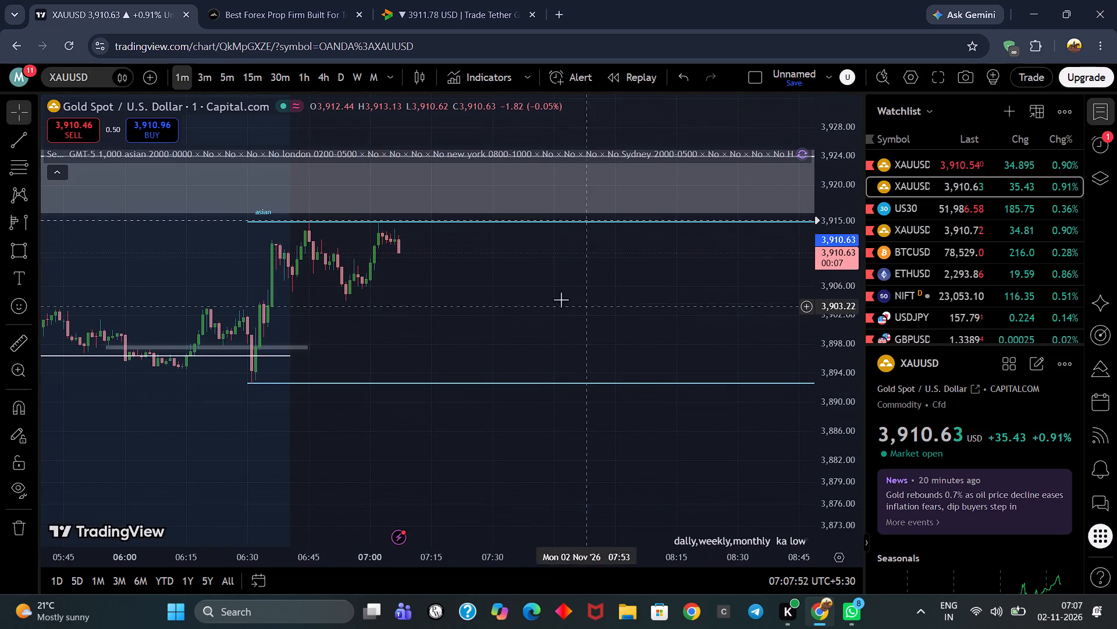
left_click_drag(544, 295, 624, 280)
left_click_drag(621, 278, 622, 320)
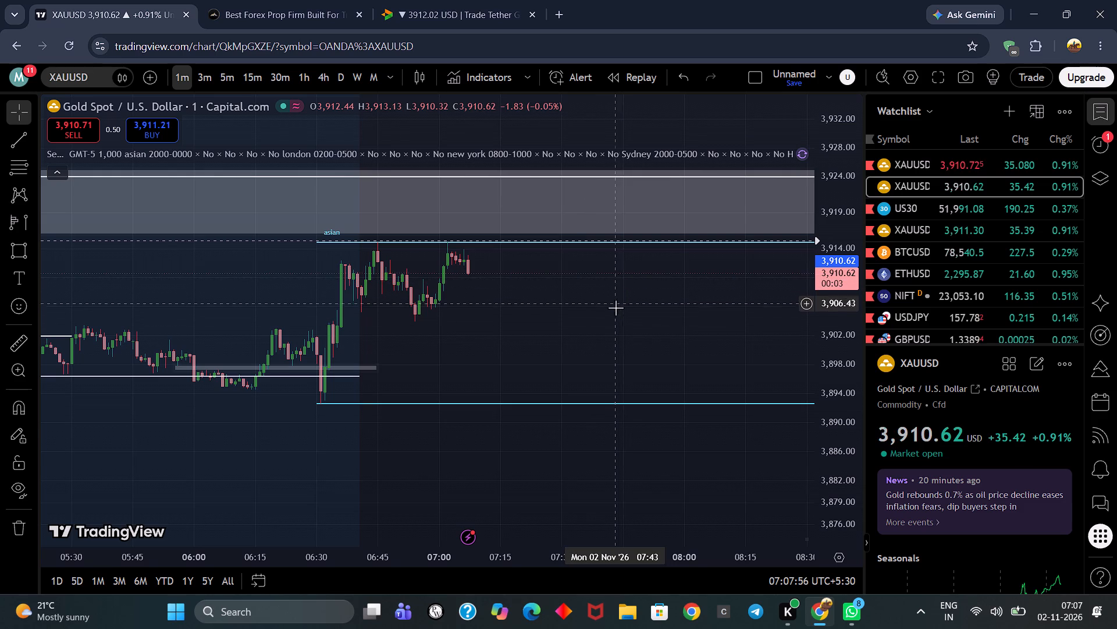
left_click_drag(604, 326, 614, 324)
left_click_drag(635, 308, 626, 332)
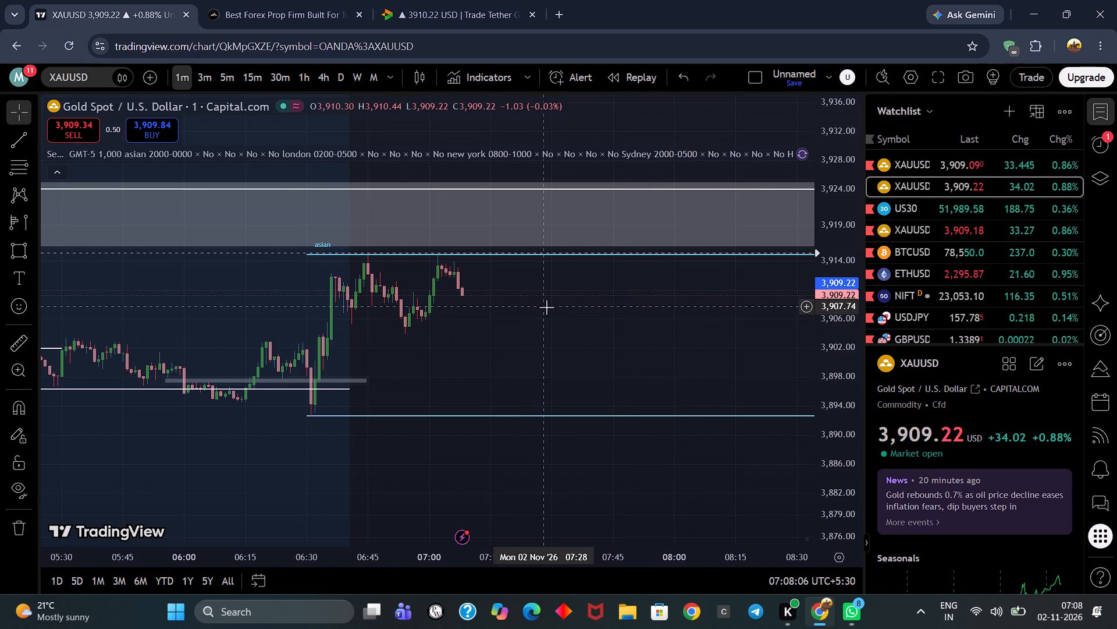
left_click_drag(546, 307, 558, 338)
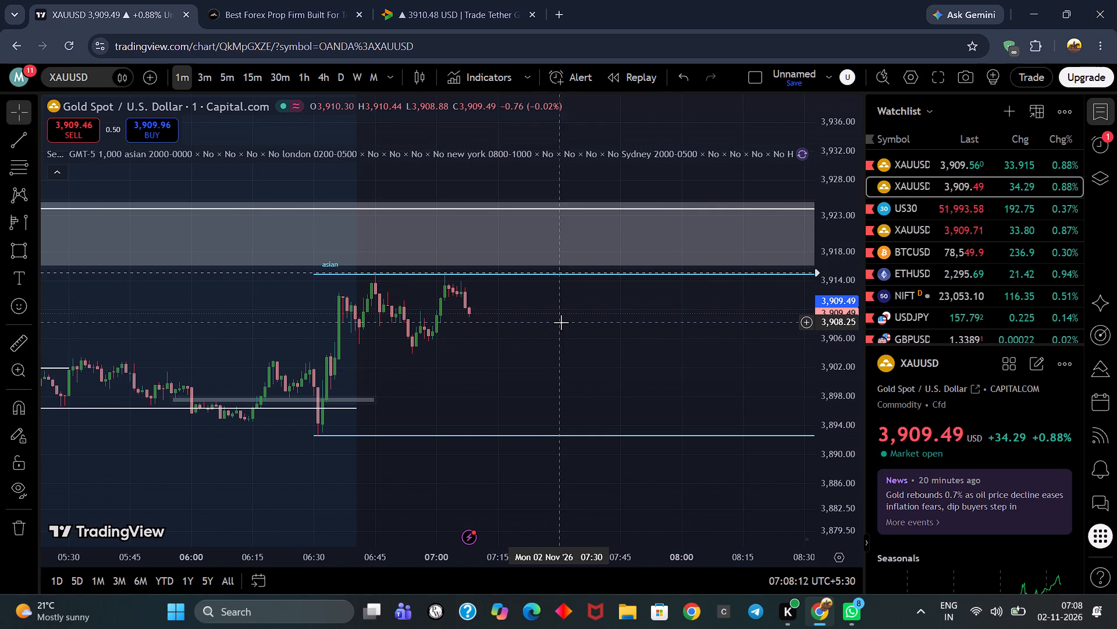
left_click_drag(563, 322, 512, 332)
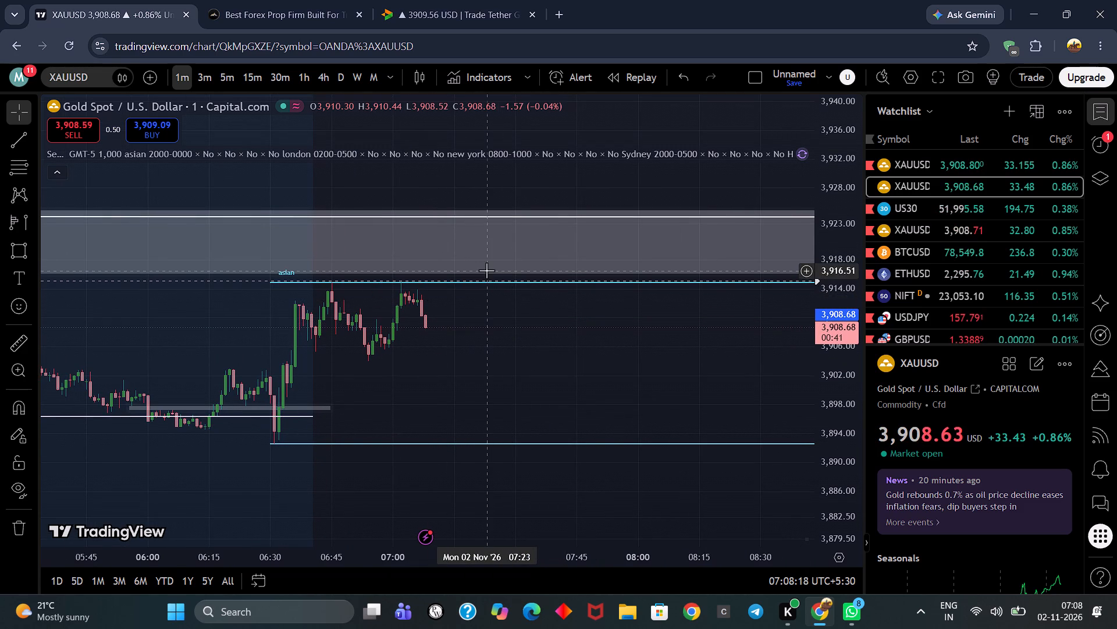
scroll(507, 320, "down", 5)
left_click_drag(671, 399, 641, 267)
scroll(641, 267, "up", 4)
left_click_drag(645, 293, 690, 215)
scroll(853, 332, "down", 5)
scroll(719, 360, "down", 2)
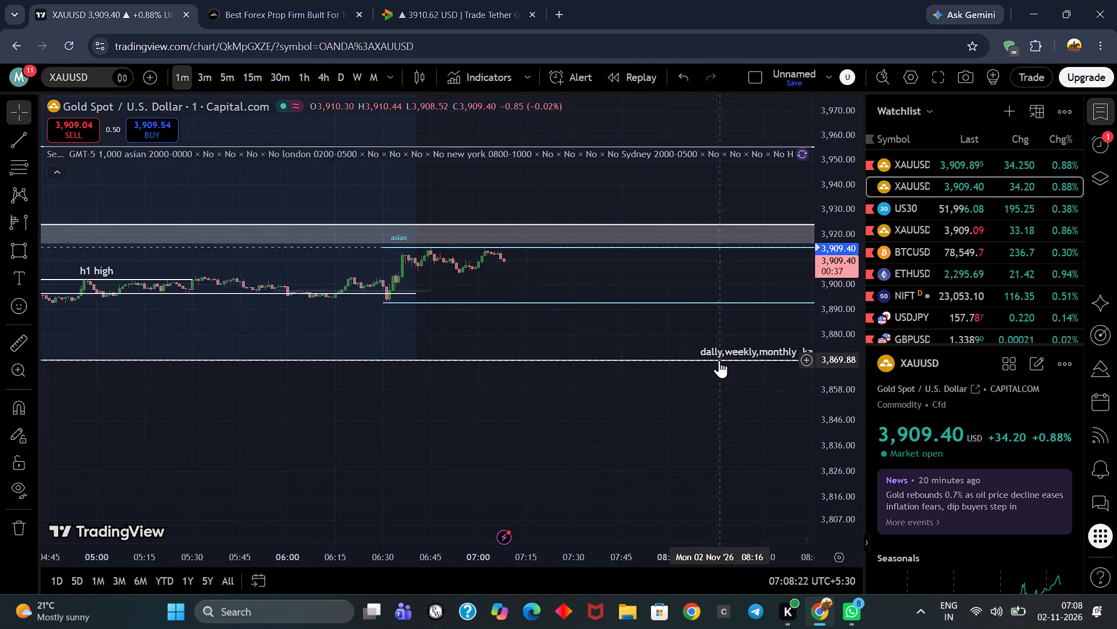
Examine the wider Capital.com XAUUSD 1-minute chart between the grey supply zone and the daily, weekly, monthly low line.
scroll(719, 360, "down", 2)
scroll(689, 324, "down", 6)
left_click_drag(722, 324, 713, 332)
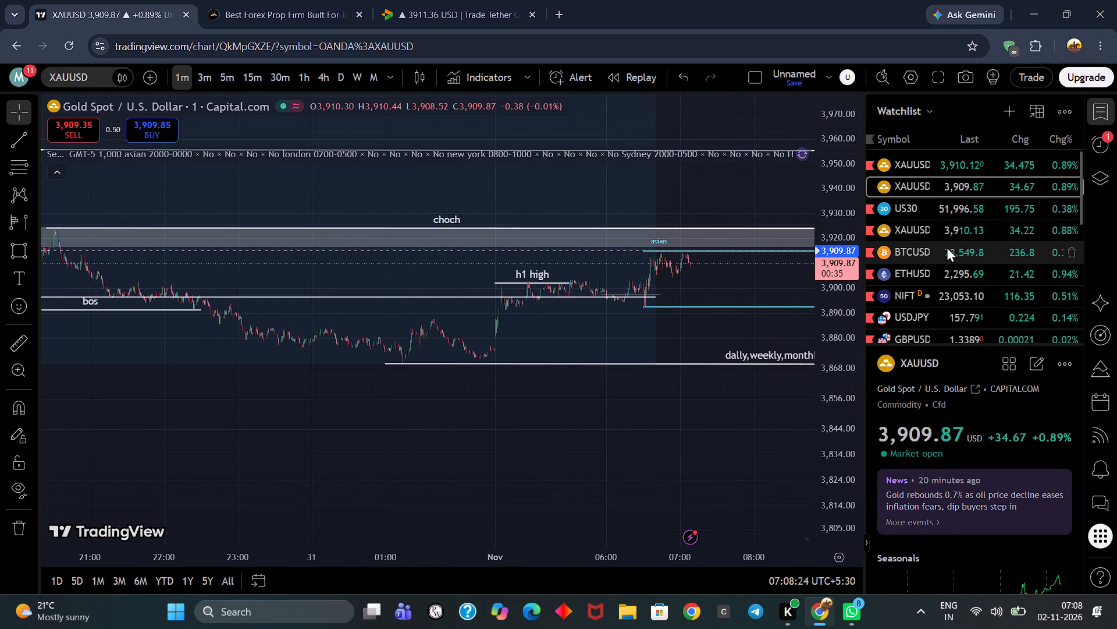
Examine Binance BTCUSDT.P near the Asian session high on the 1-minute and 5-minute charts.
left_click(947, 246)
scroll(684, 286, "up", 4)
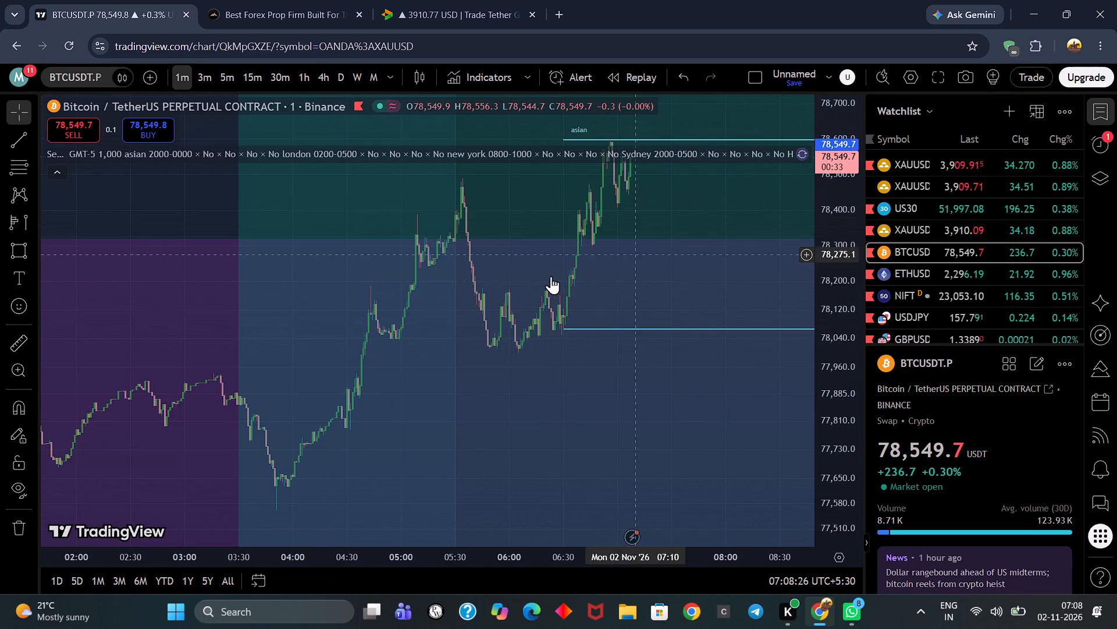
scroll(838, 232, "down", 3)
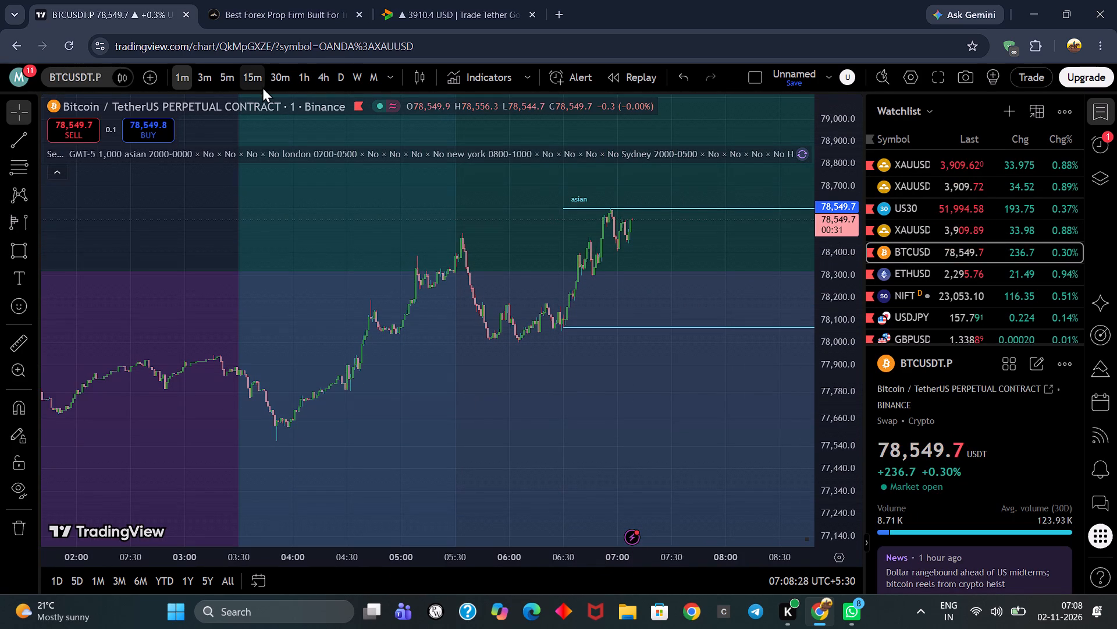
left_click(229, 71)
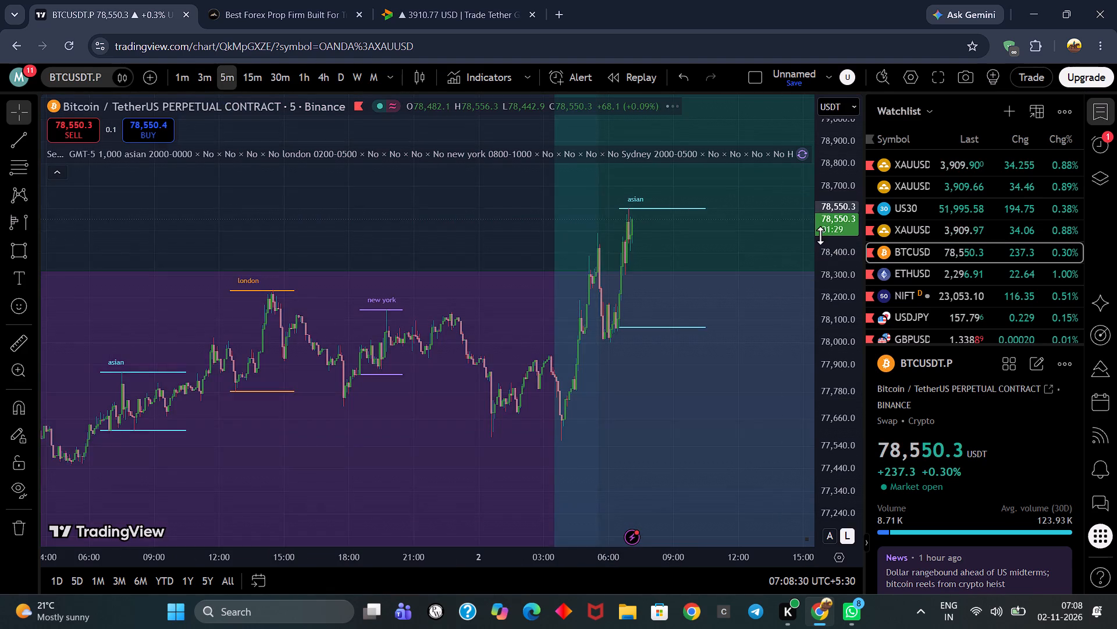
scroll(821, 235, "down", 4)
scroll(825, 247, "up", 1)
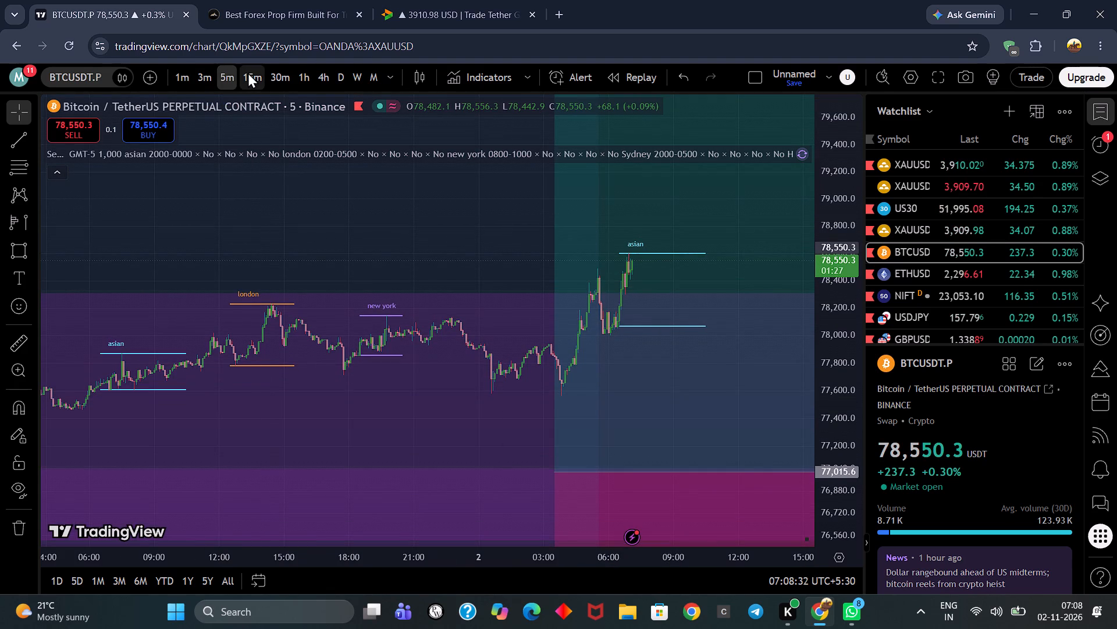
Draw a rectangle around the BTCUSDT.P consolidation before the Asian rally on the 15-minute chart, from about 77,970 to 77,548.
left_click(248, 72)
scroll(378, 236, "up", 5)
left_click_drag(395, 221, 312, 186)
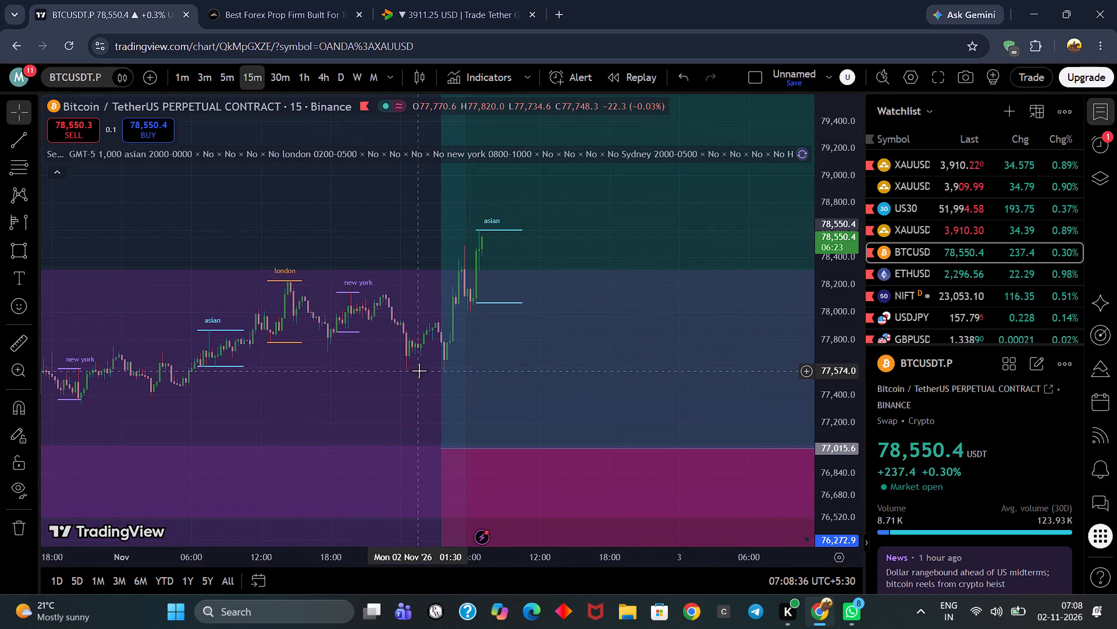
left_click(6, 256)
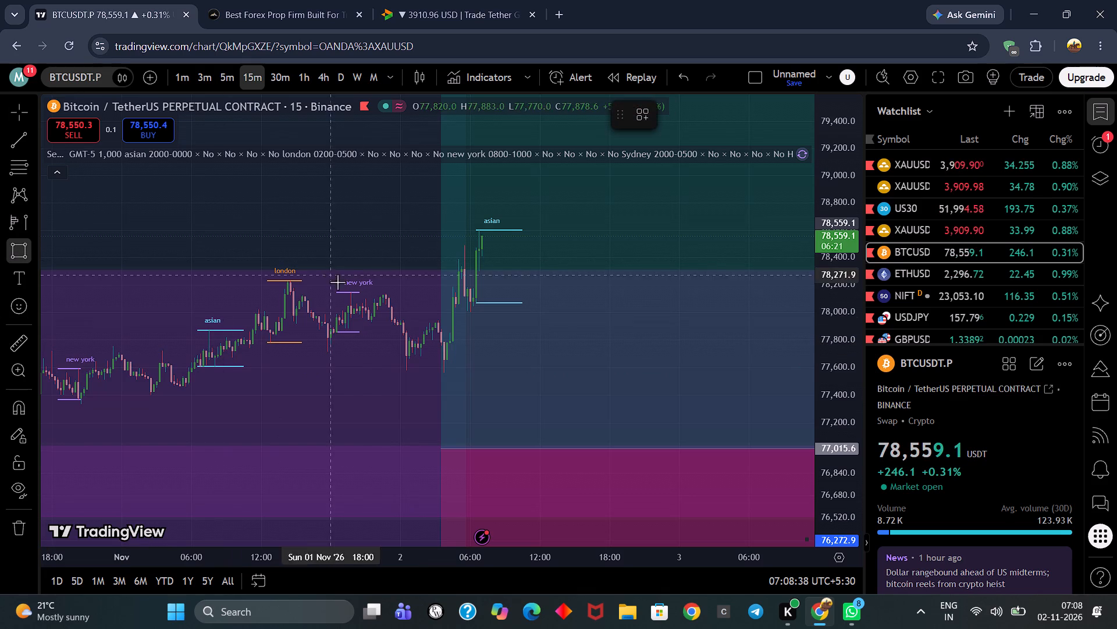
left_click(385, 316)
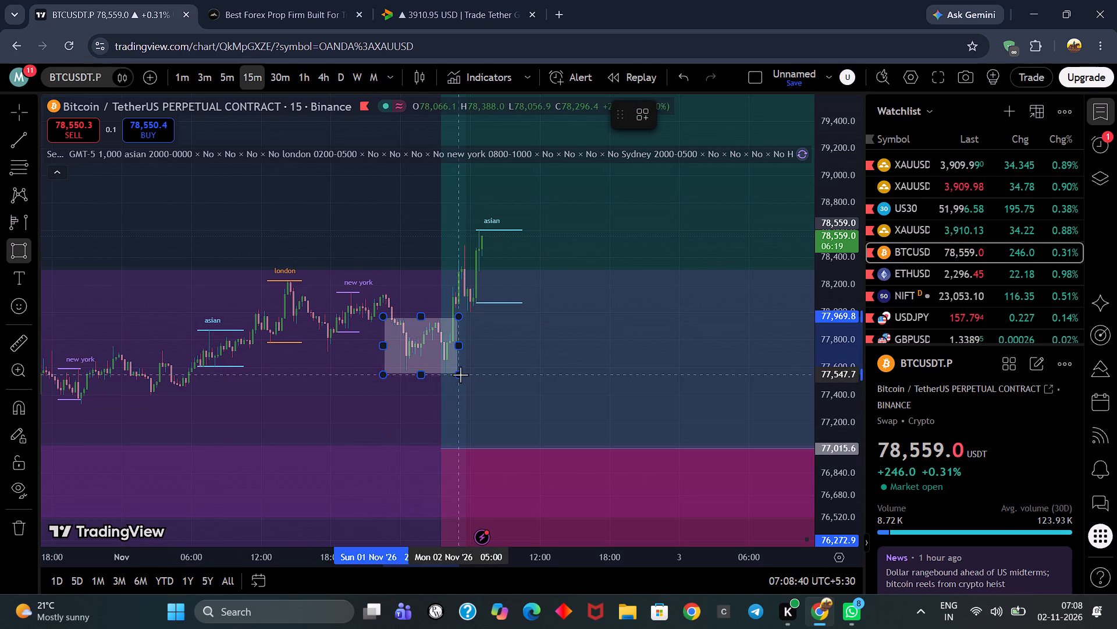
left_click(460, 374)
left_click(394, 213)
Draw a short horizontal trend line at about 77,585 under the lows in the grey box on the BTCUSDT.P 1-hour chart.
left_click(305, 69)
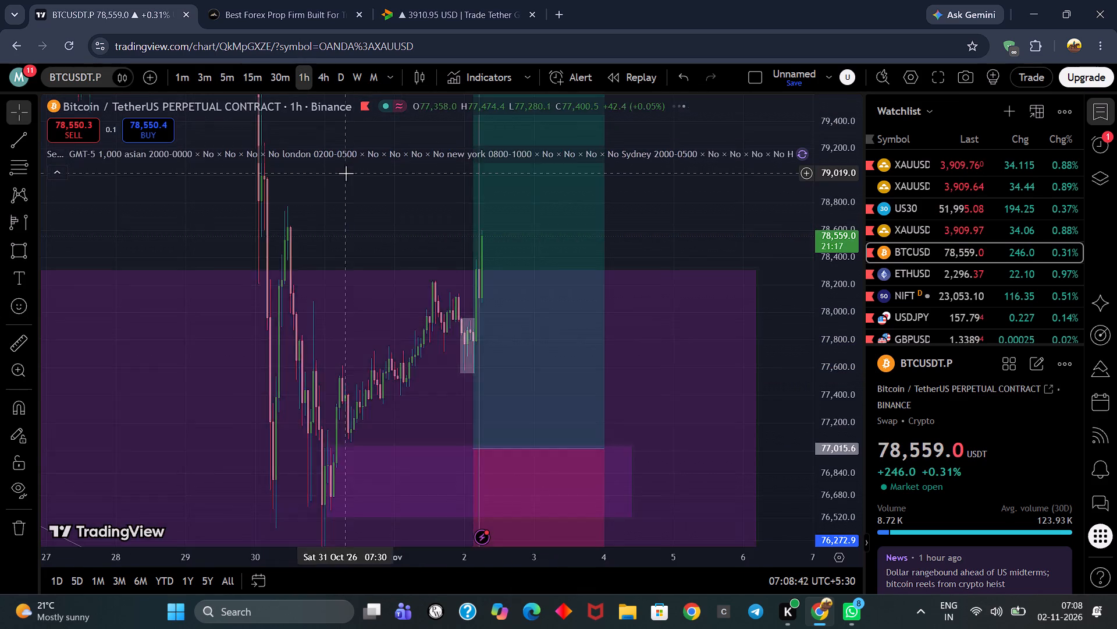
scroll(346, 173, "up", 8)
left_click_drag(567, 238, 577, 237)
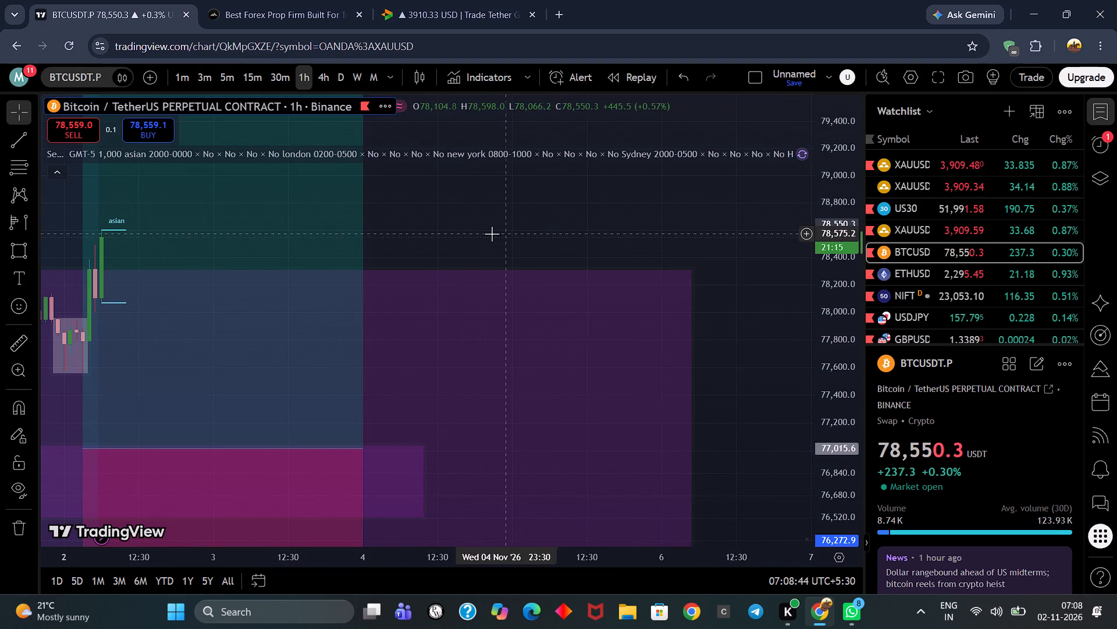
left_click_drag(452, 234, 760, 222)
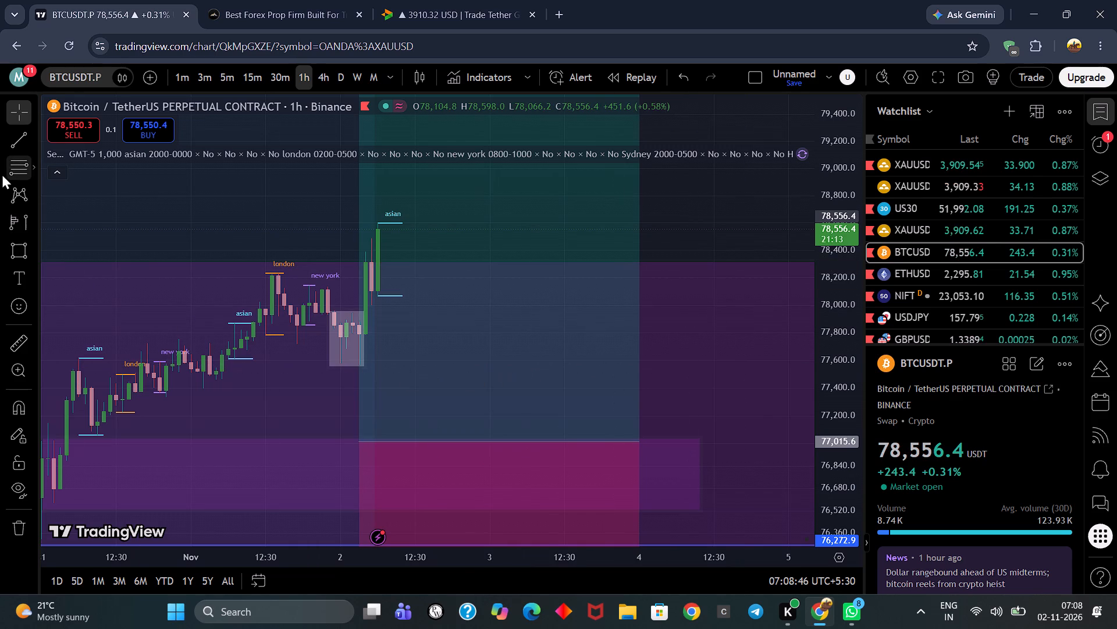
left_click(5, 147)
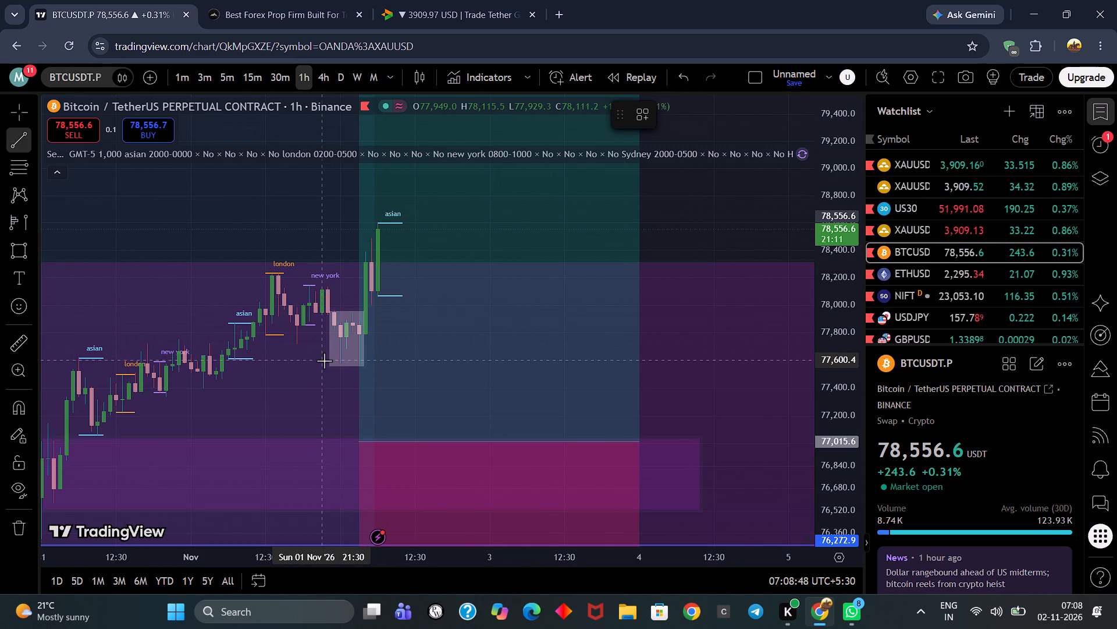
left_click(338, 362)
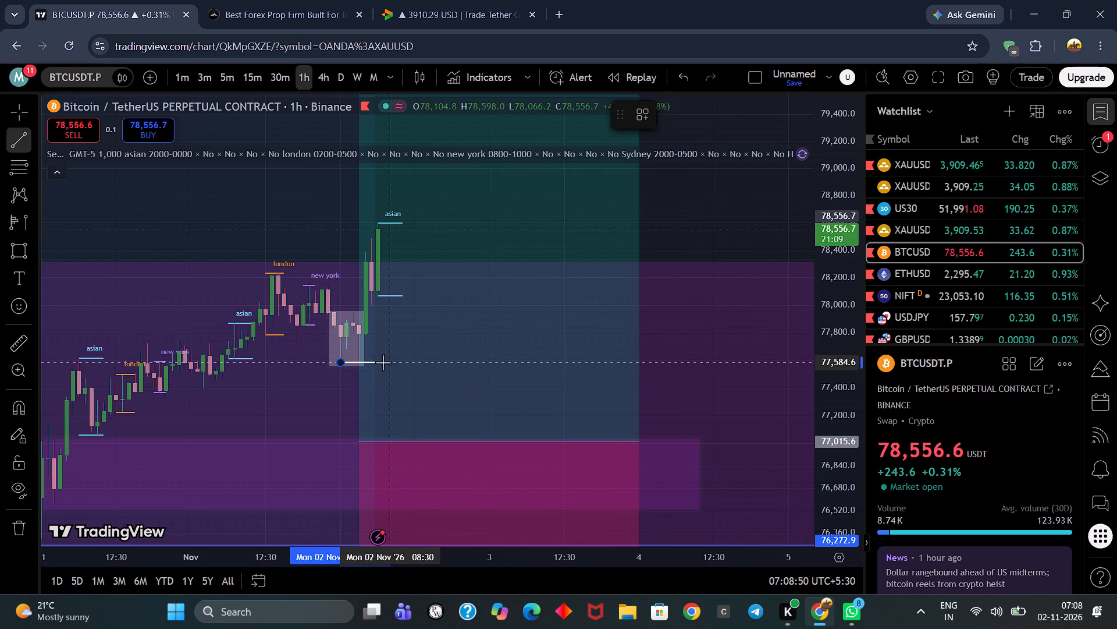
left_click(373, 362)
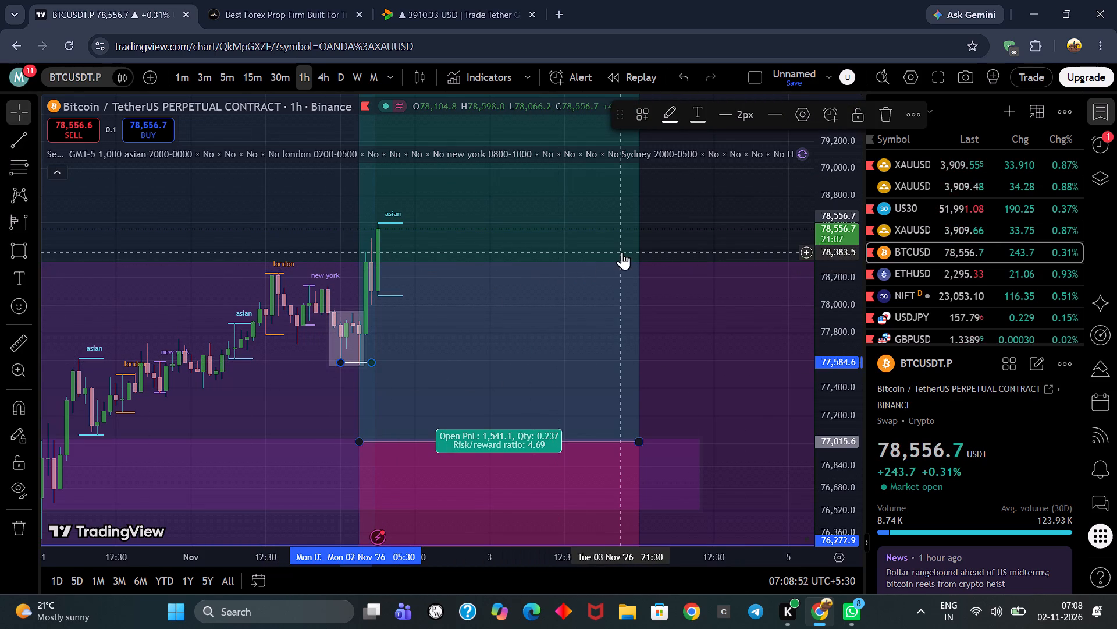
left_click(756, 219)
Close the session disconnected notice covering the BTCUSDT.P chart.
left_click_drag(688, 235, 685, 205)
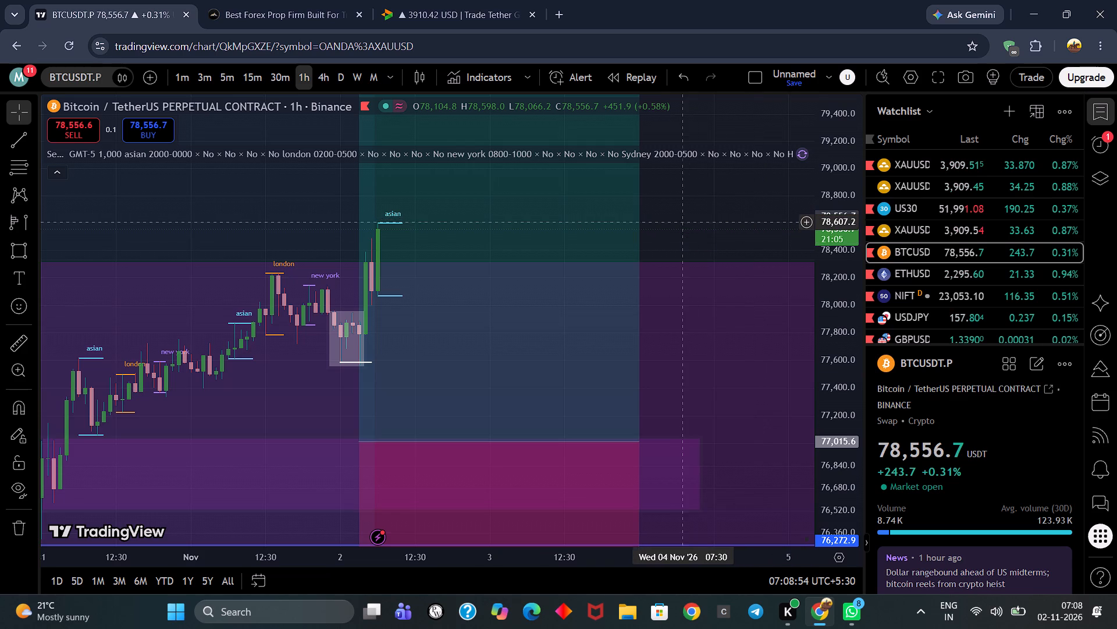
left_click_drag(685, 205, 686, 175)
scroll(687, 174, "down", 3)
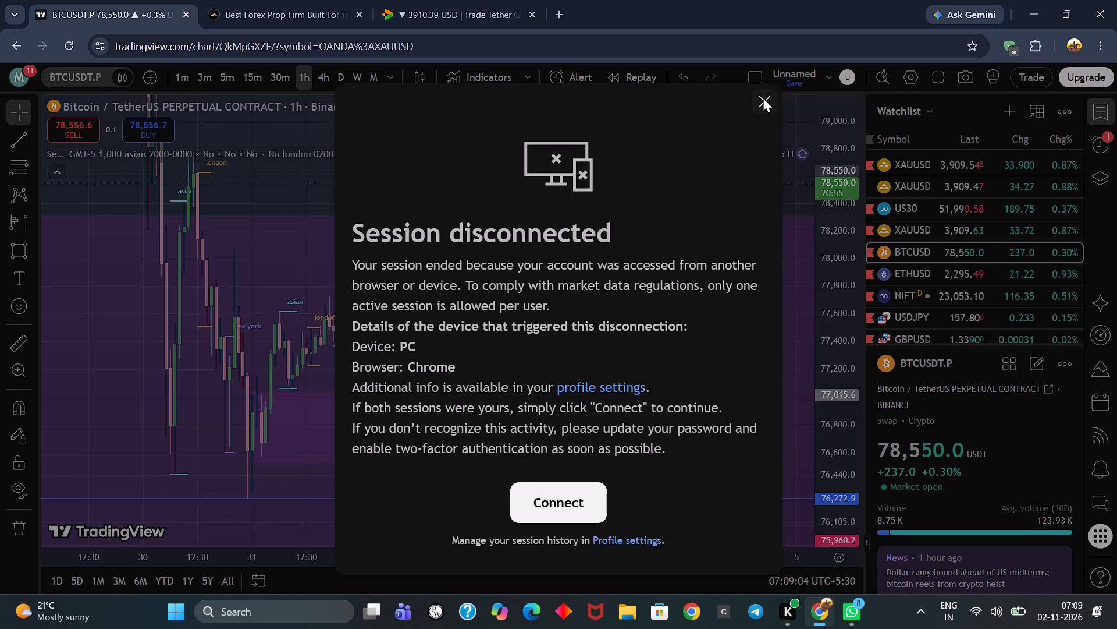
left_click(762, 97)
Examine the BTCUSDT.P rally out of the grey box on the 1-hour, 30-minute and 15-minute charts.
scroll(757, 182, "up", 2)
left_click_drag(757, 182, 741, 185)
left_click_drag(750, 178, 597, 211)
scroll(597, 211, "up", 1)
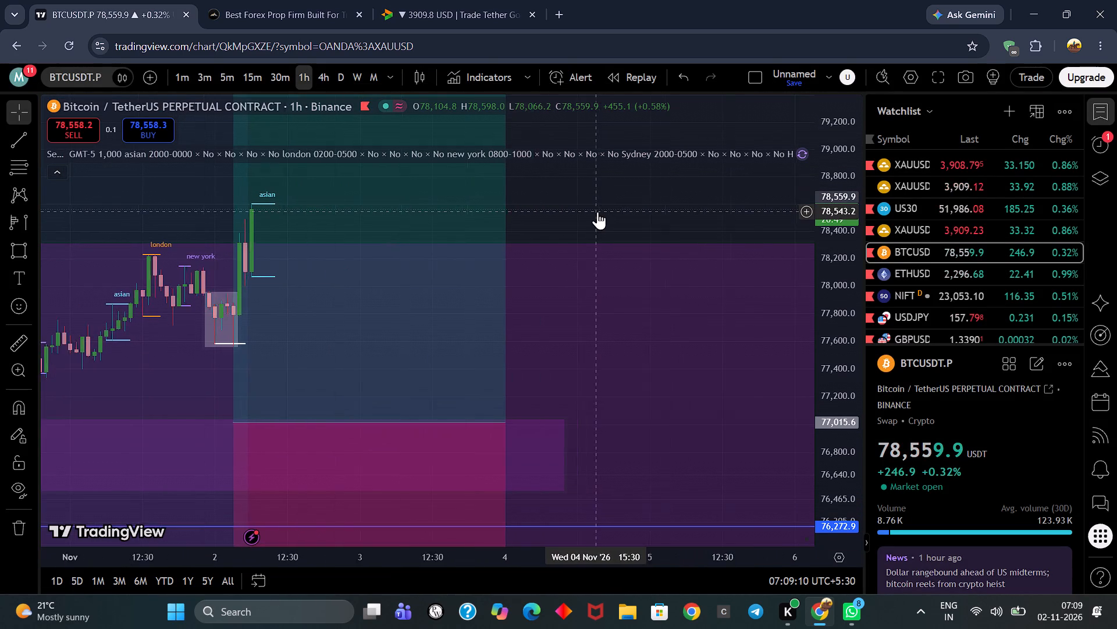
scroll(597, 211, "up", 1)
left_click_drag(597, 210, 782, 208)
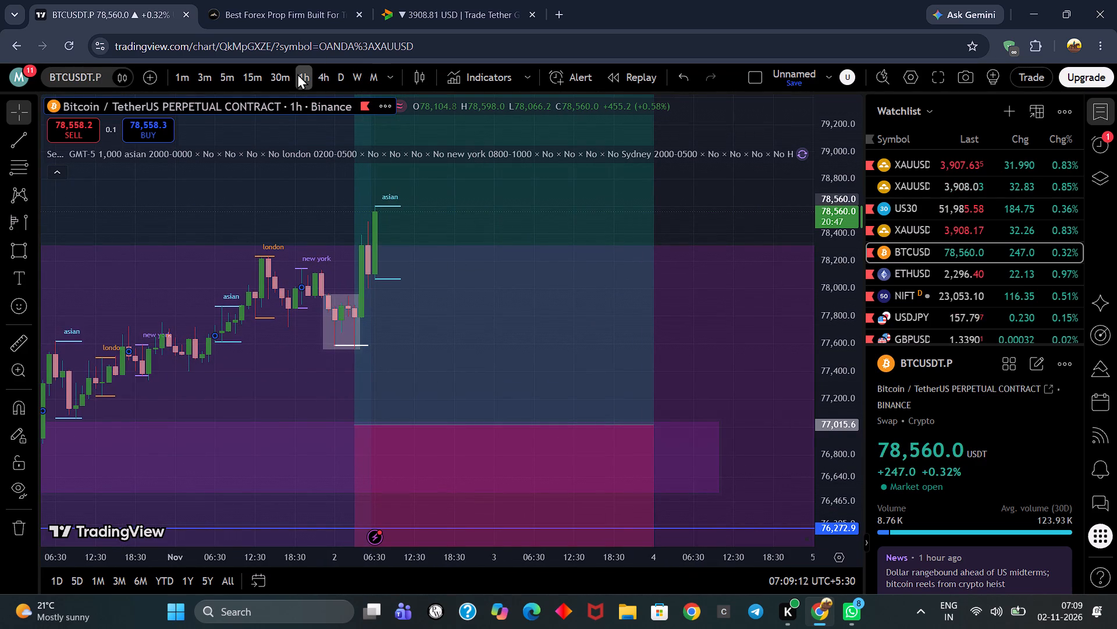
left_click(279, 82)
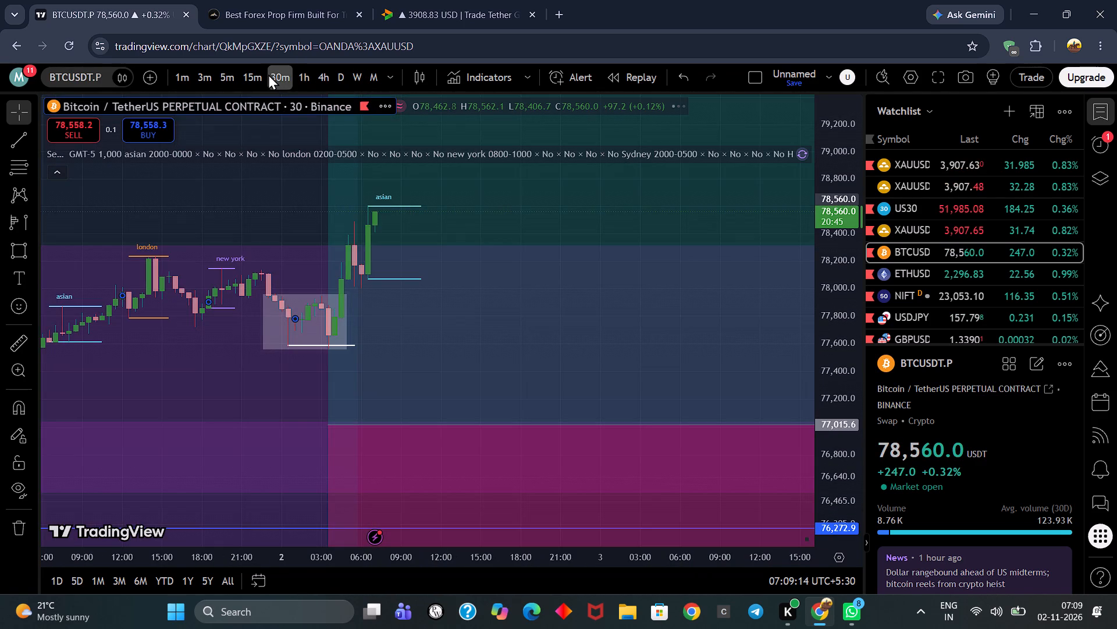
left_click(250, 76)
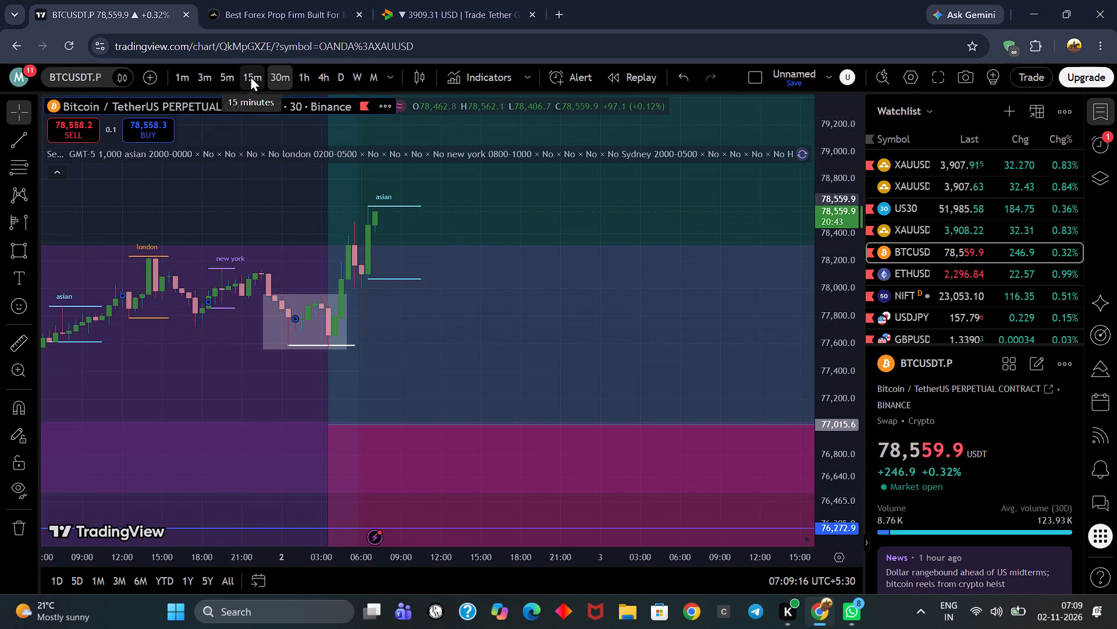
left_click_drag(215, 190, 310, 183)
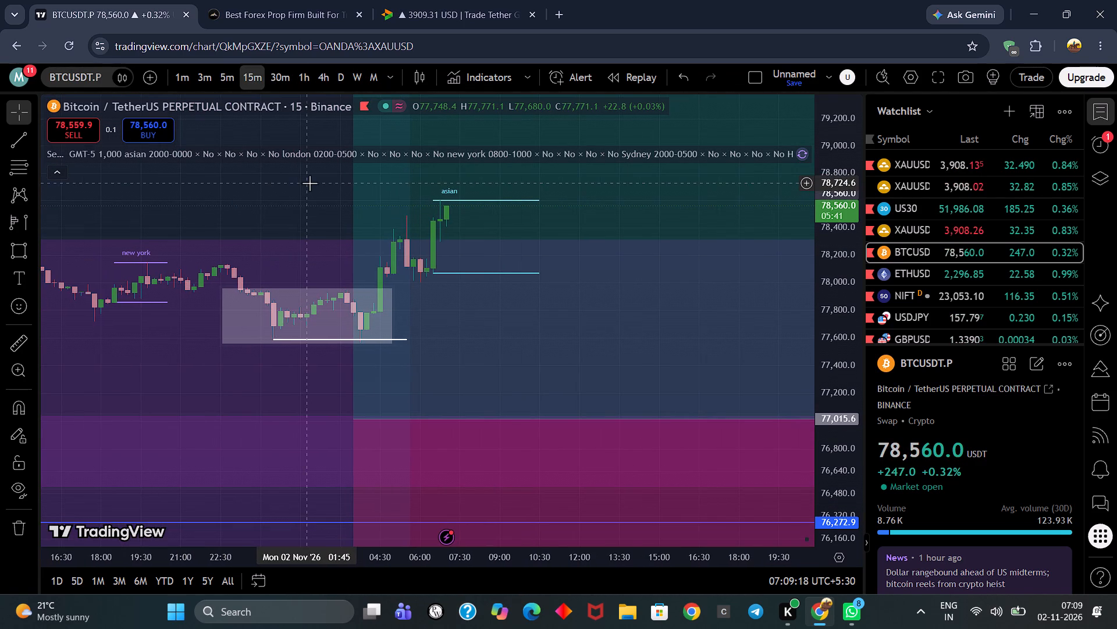
Measure the BTCUSDT.P rise from inside the grey consolidation box to the Asian session high on the 5-minute chart.
left_click(223, 82)
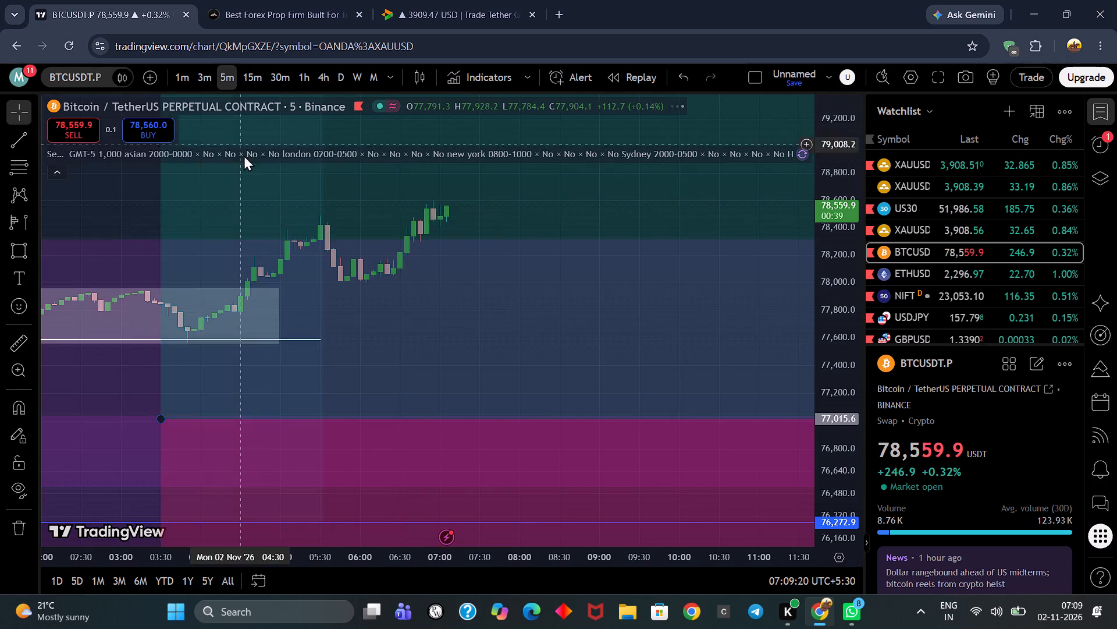
scroll(211, 172, "down", 3)
left_click_drag(233, 192, 286, 174)
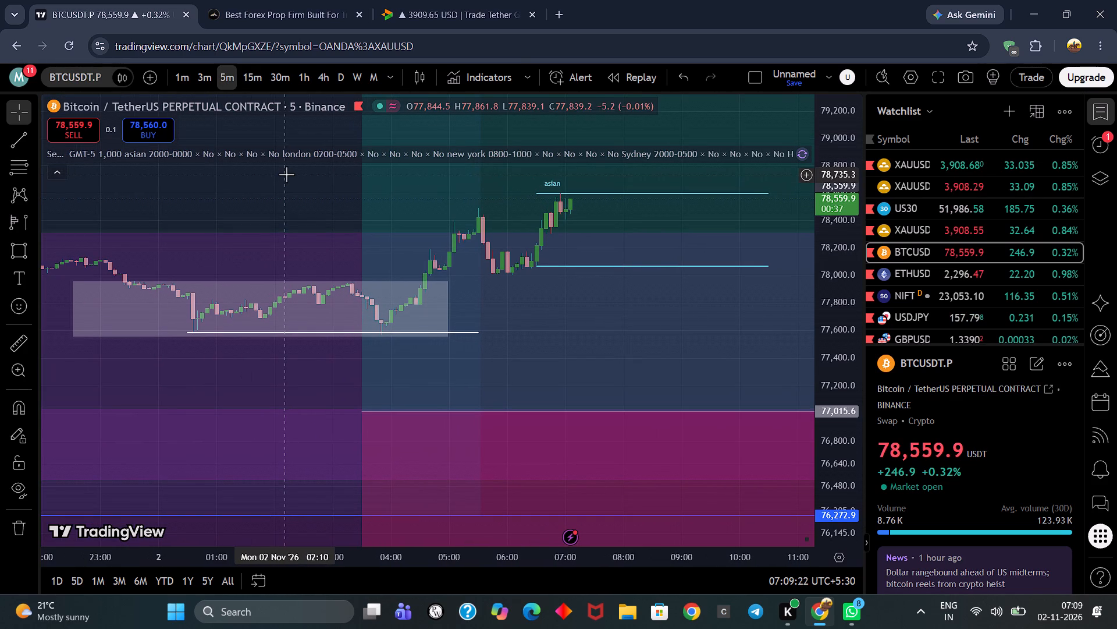
left_click_drag(250, 196, 284, 193)
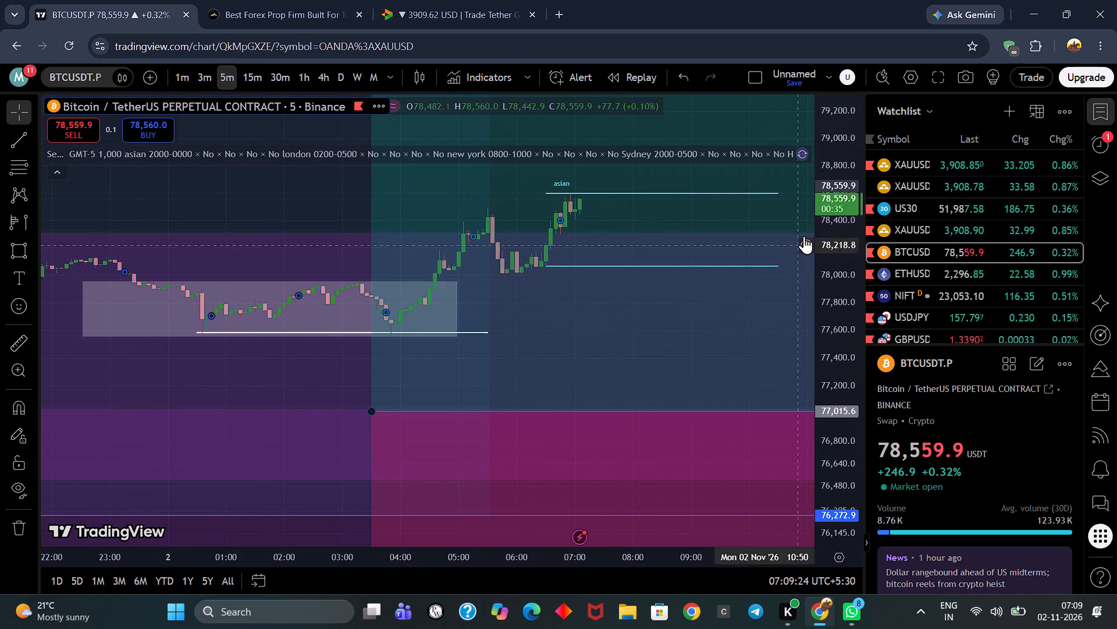
scroll(831, 249, "up", 1)
left_click_drag(173, 200, 128, 218)
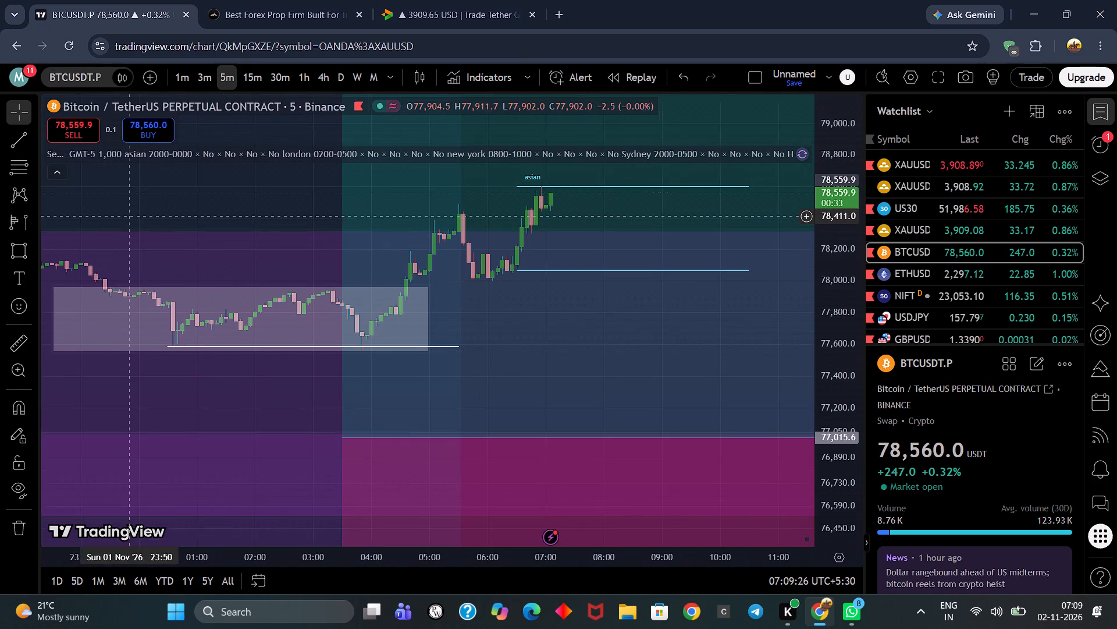
left_click_drag(128, 218, 127, 218)
left_click(8, 346)
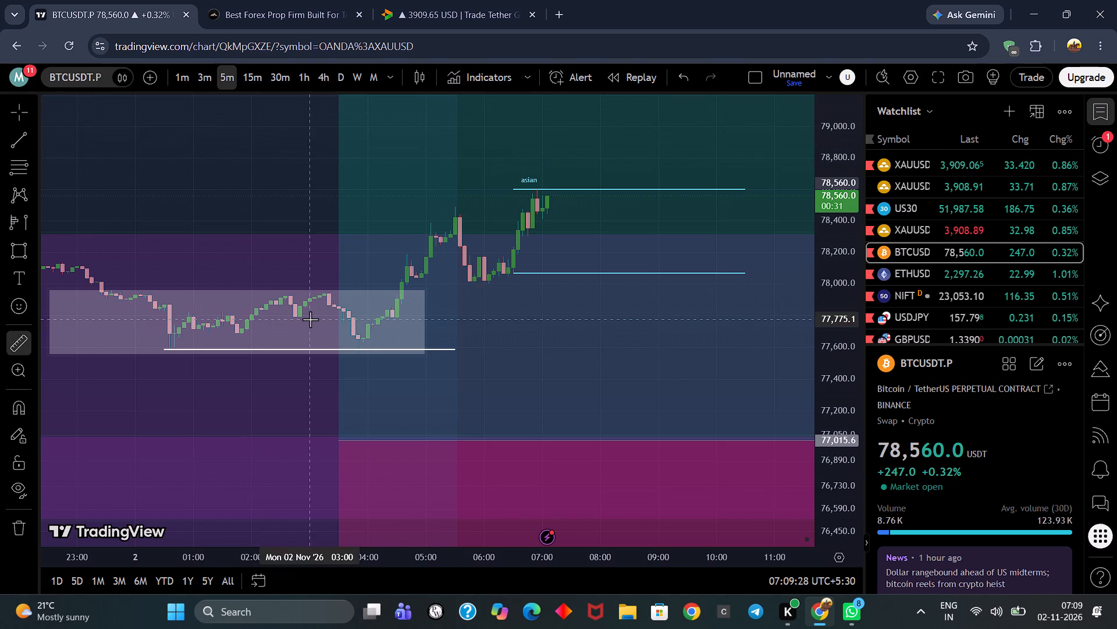
left_click(403, 334)
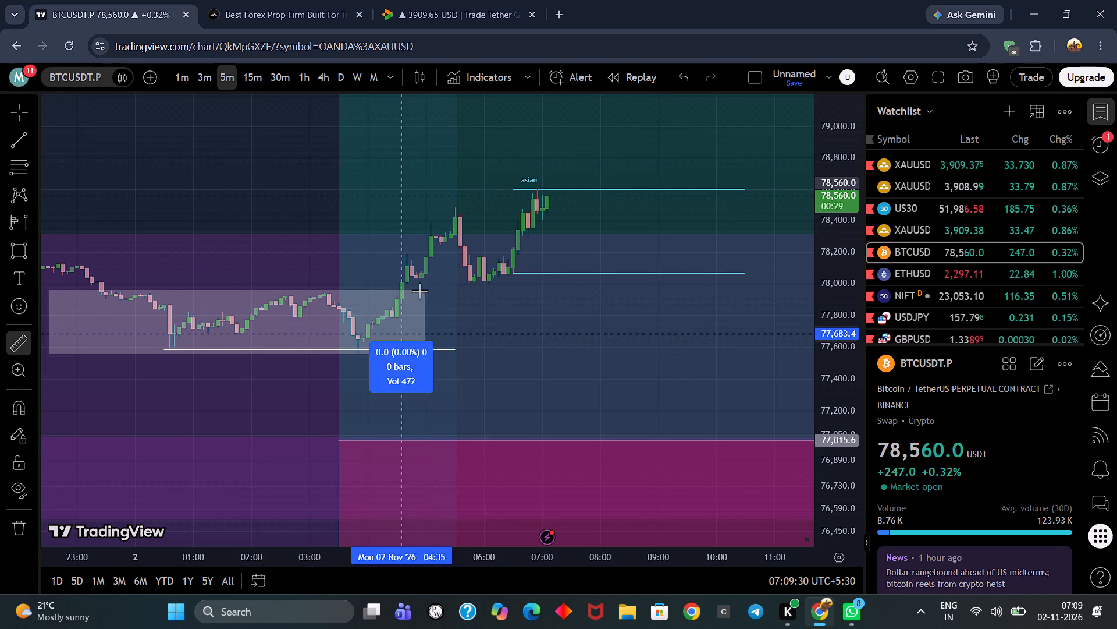
left_click(528, 188)
left_click(266, 187)
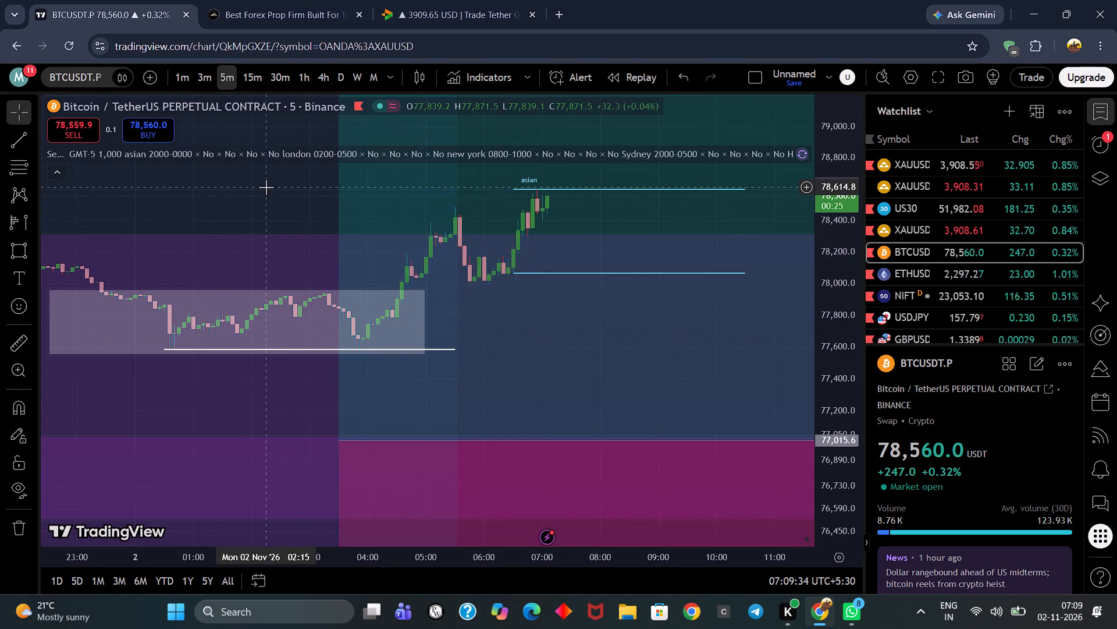
Collapse the indicator legend on the BTCUSDT.P 5-minute chart.
scroll(297, 182, "down", 10)
left_click_drag(391, 211, 134, 276)
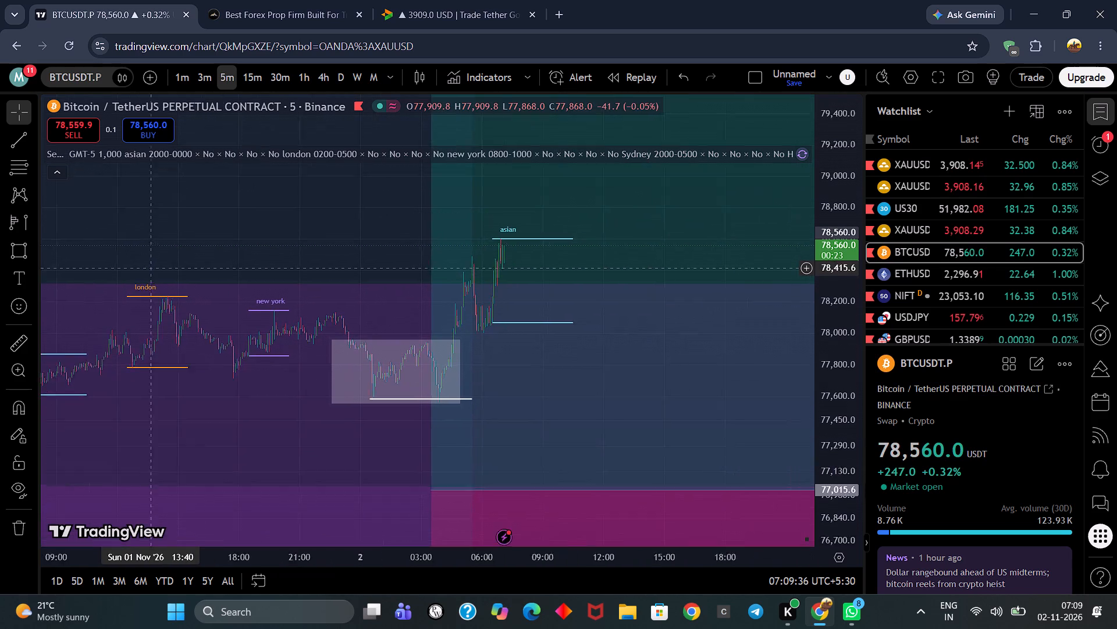
left_click_drag(134, 276, 95, 295)
scroll(425, 215, "down", 5)
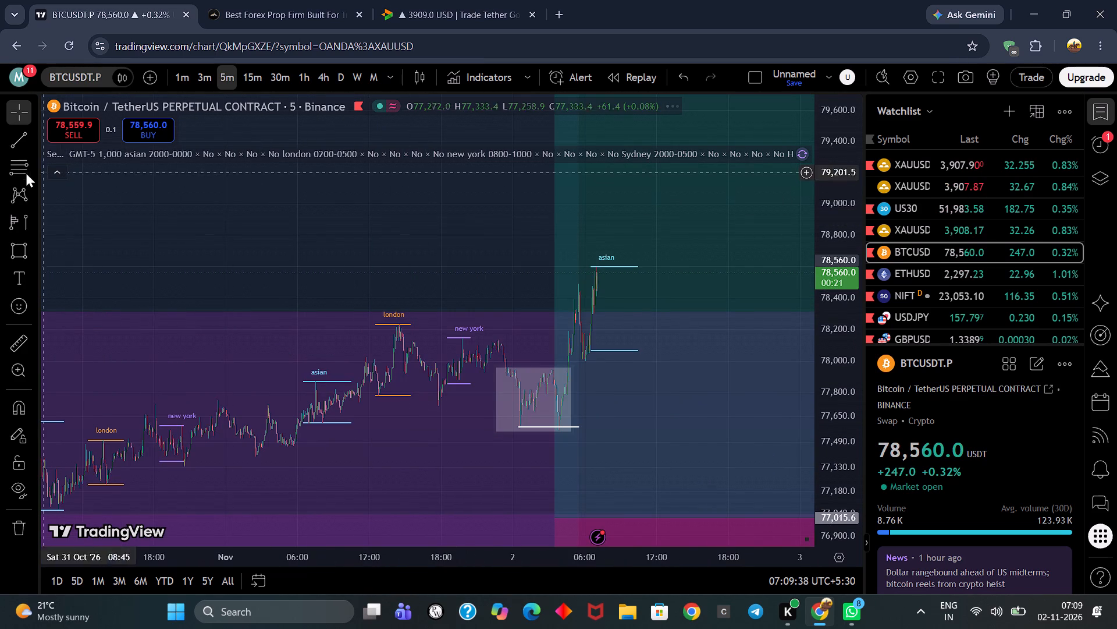
left_click(54, 175)
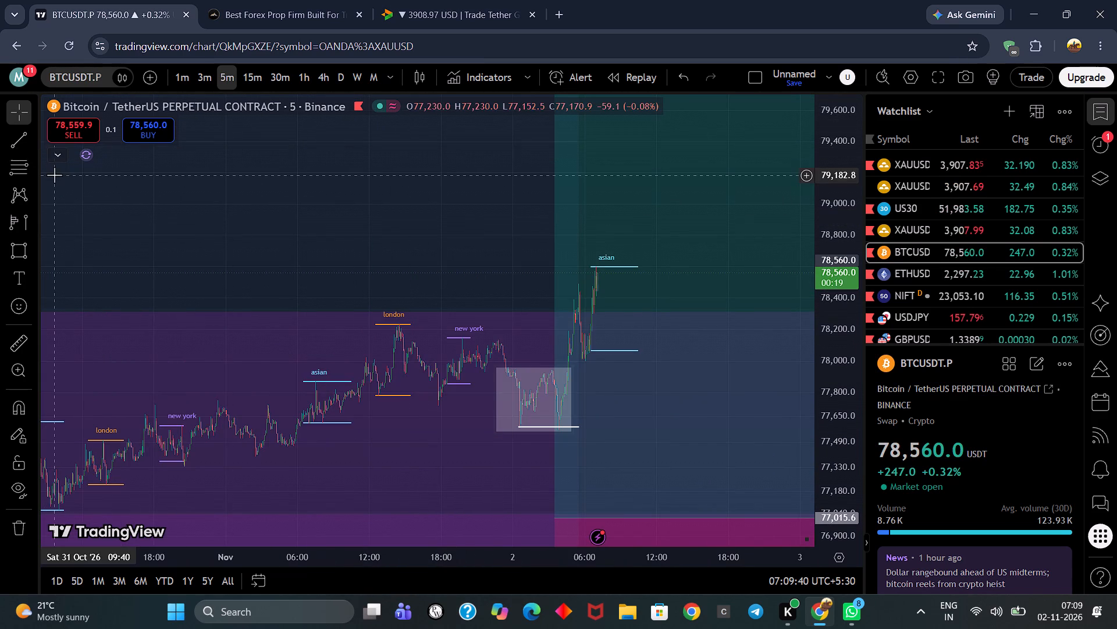
Examine BTCUSDT.P on the 5-minute chart against the long position and the purple demand zones below price.
left_click_drag(229, 225, 32, 217)
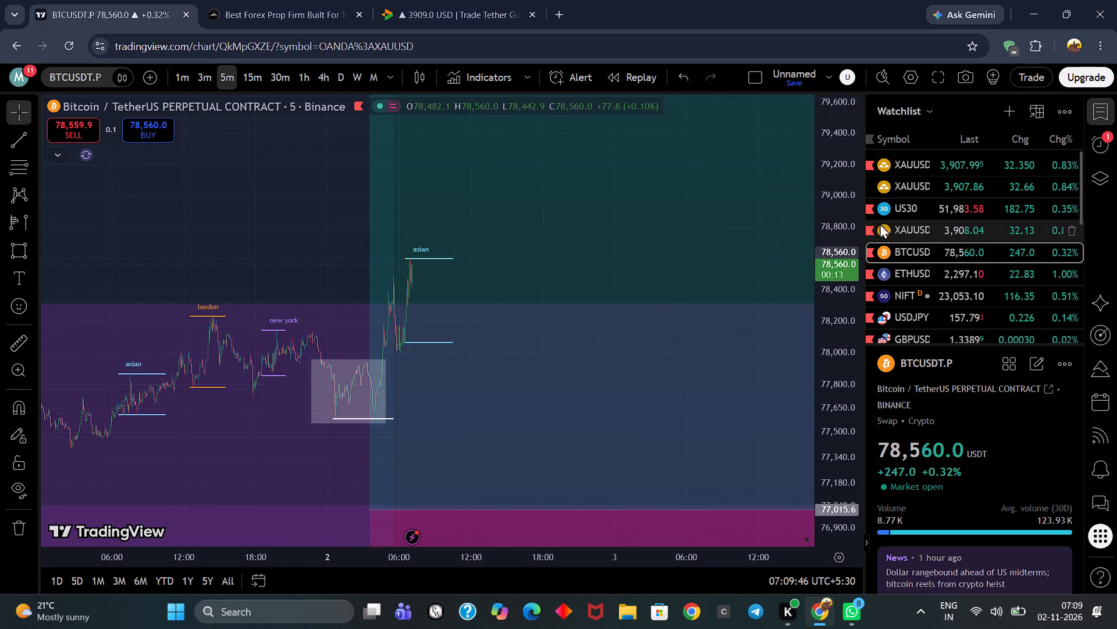
scroll(842, 232, "down", 5)
scroll(796, 237, "up", 4)
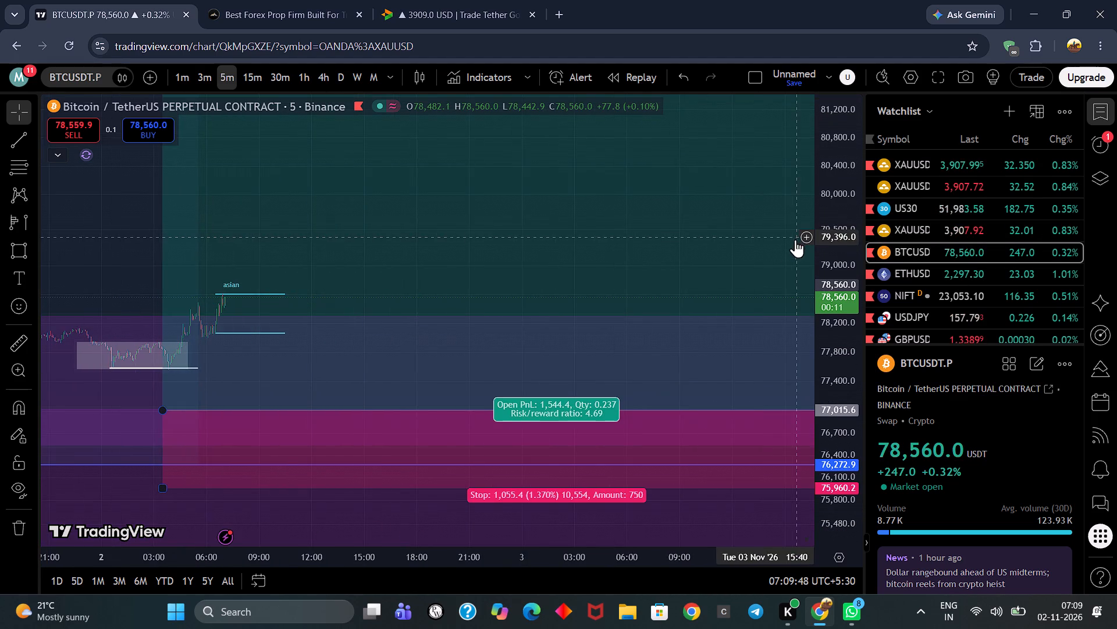
scroll(516, 233, "down", 5)
scroll(431, 227, "down", 5)
left_click_drag(393, 217, 0, 168)
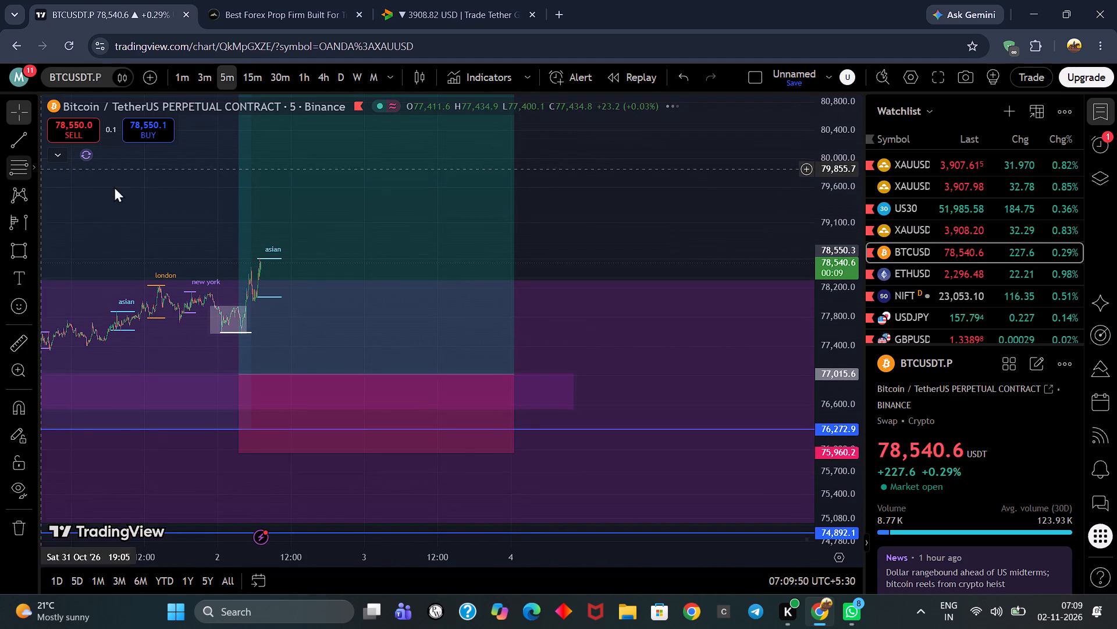
Shorten the BTCUSDT.P long position on the 5-minute chart so it ends late on 2 November.
left_click_drag(511, 376, 333, 369)
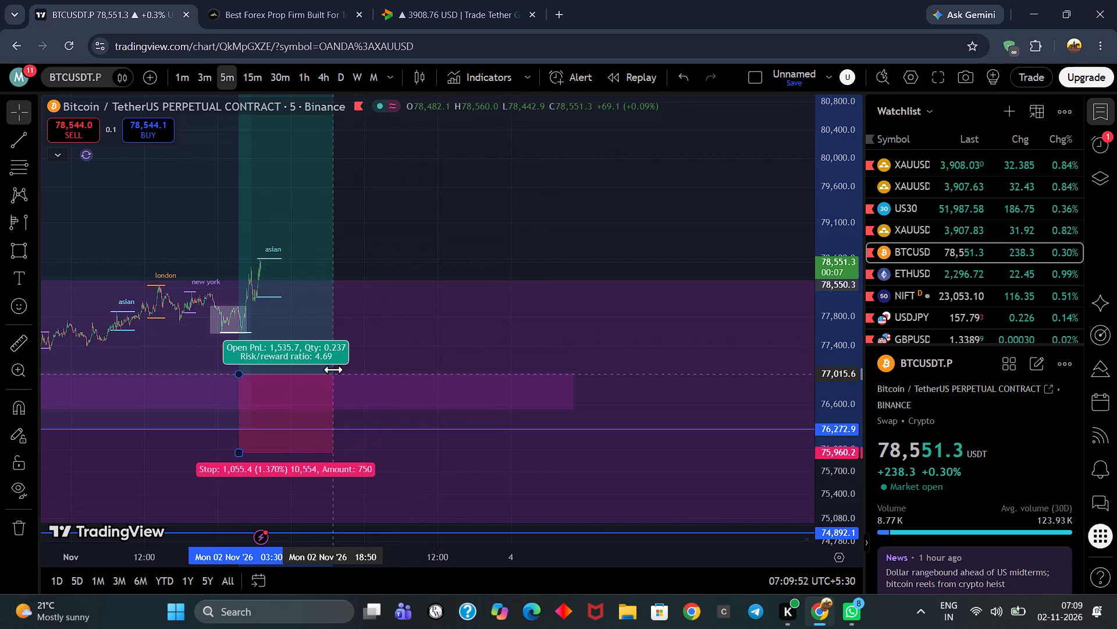
left_click_drag(333, 369, 354, 367)
left_click(474, 174)
Examine BTCUSDT.P on the 5-minute and 15-minute charts around the long position, the grey box and the recent session ranges.
left_click_drag(474, 227, 737, 219)
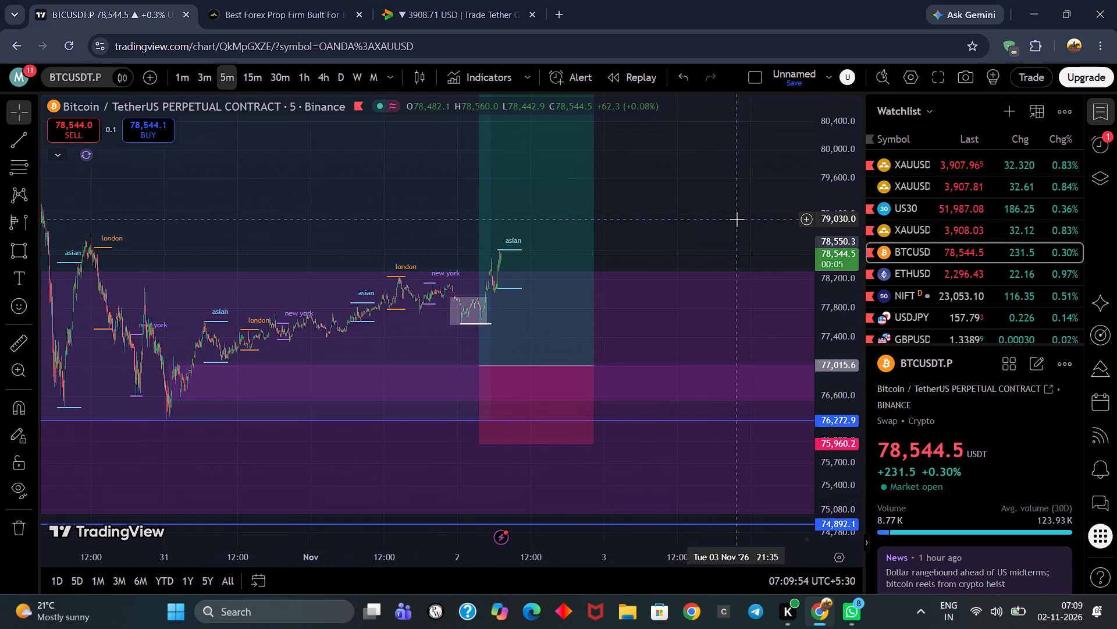
scroll(737, 219, "up", 3)
left_click_drag(604, 187, 698, 140)
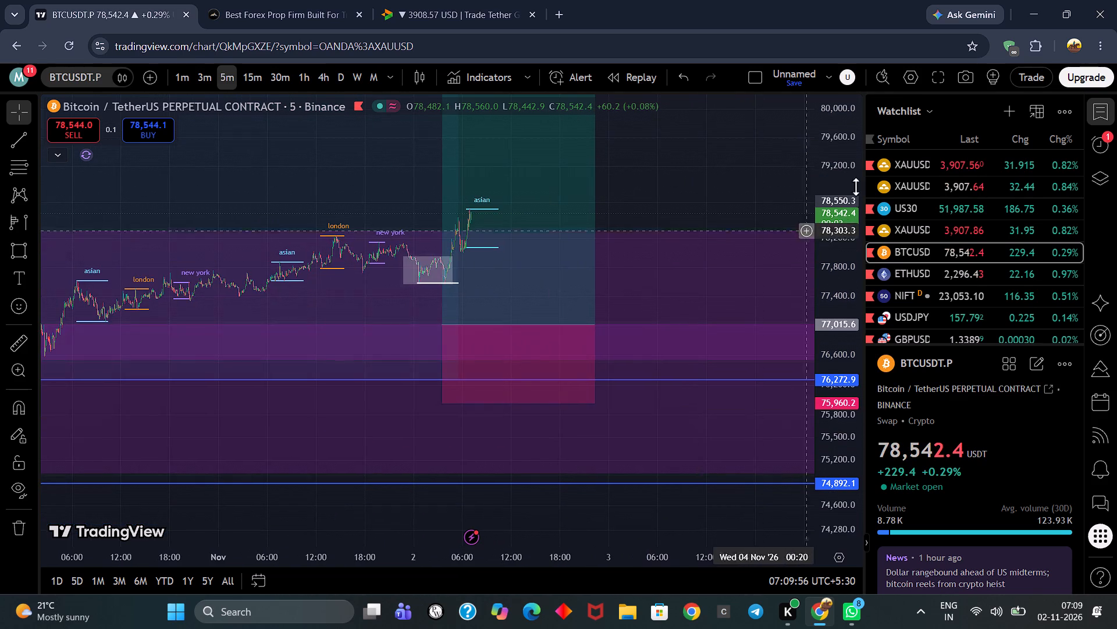
scroll(846, 179, "down", 4)
left_click_drag(689, 180, 756, 129)
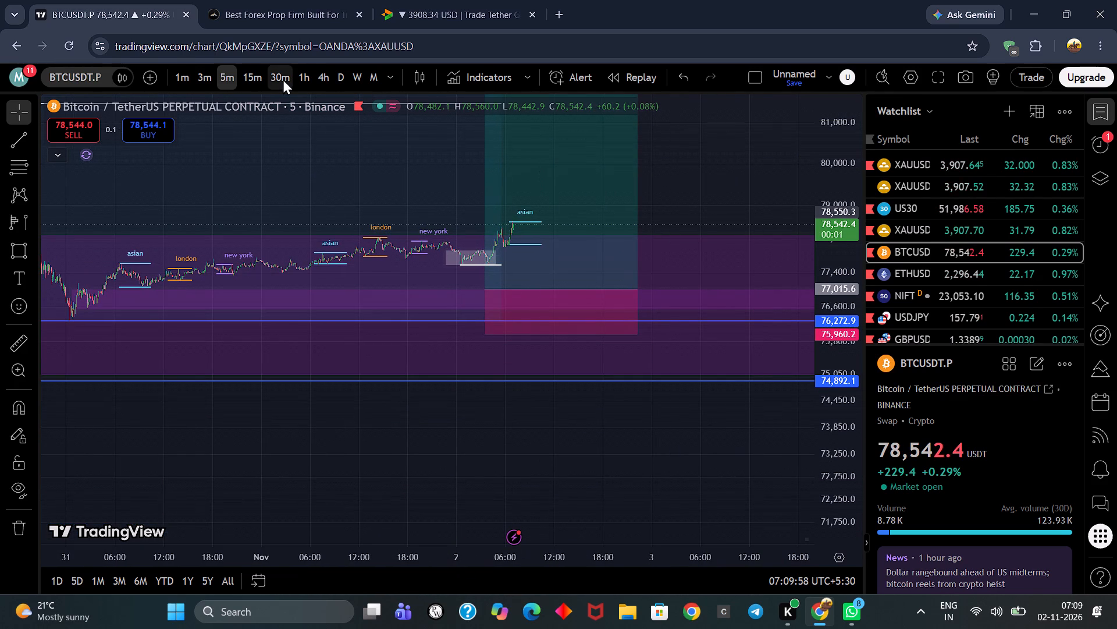
left_click(246, 70)
scroll(696, 277, "up", 5)
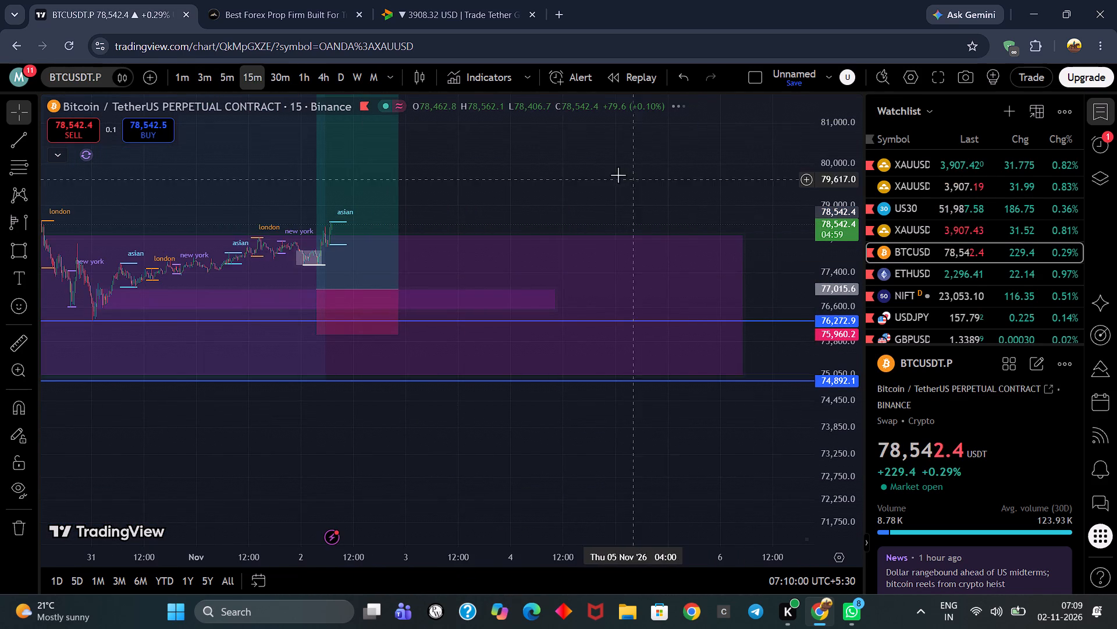
left_click_drag(578, 183, 822, 180)
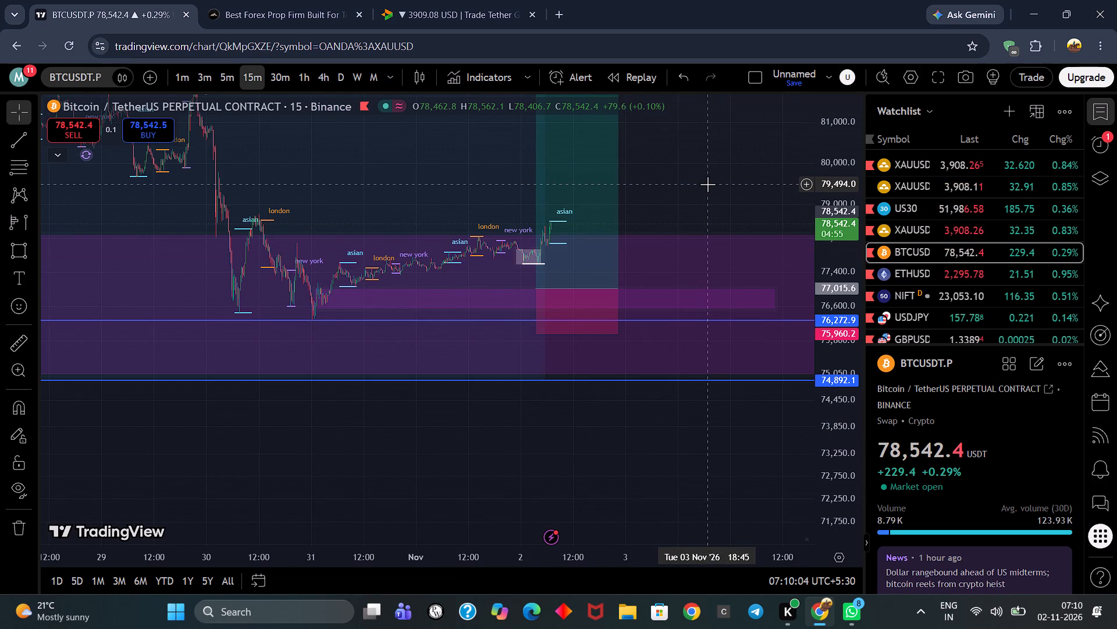
scroll(707, 185, "up", 7)
left_click_drag(635, 177, 684, 174)
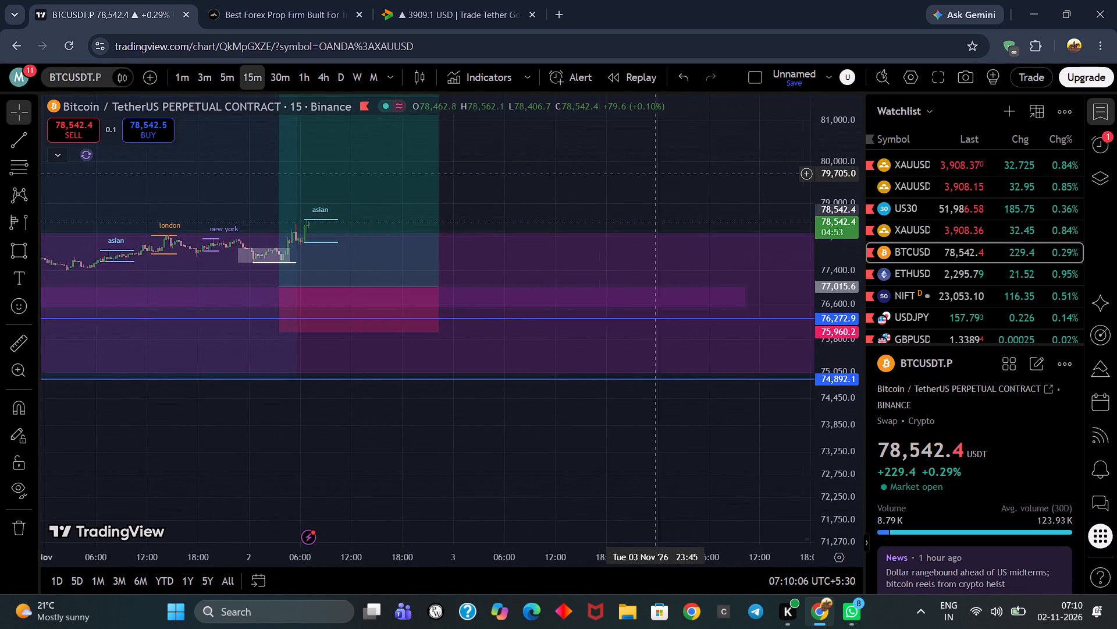
left_click_drag(684, 174, 757, 175)
Examine BTCUSDT.P on the 30-minute and 1-hour charts against the long position and the purple demand zones.
left_click(279, 73)
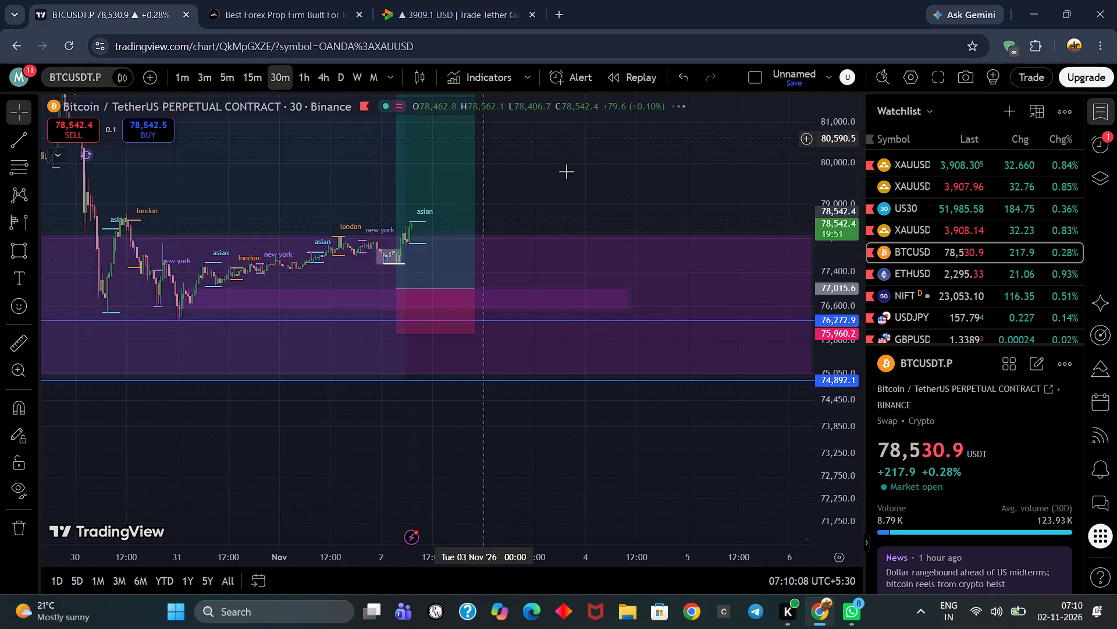
scroll(593, 185, "up", 10)
scroll(593, 185, "down", 1)
left_click_drag(533, 167, 807, 156)
scroll(750, 190, "down", 4)
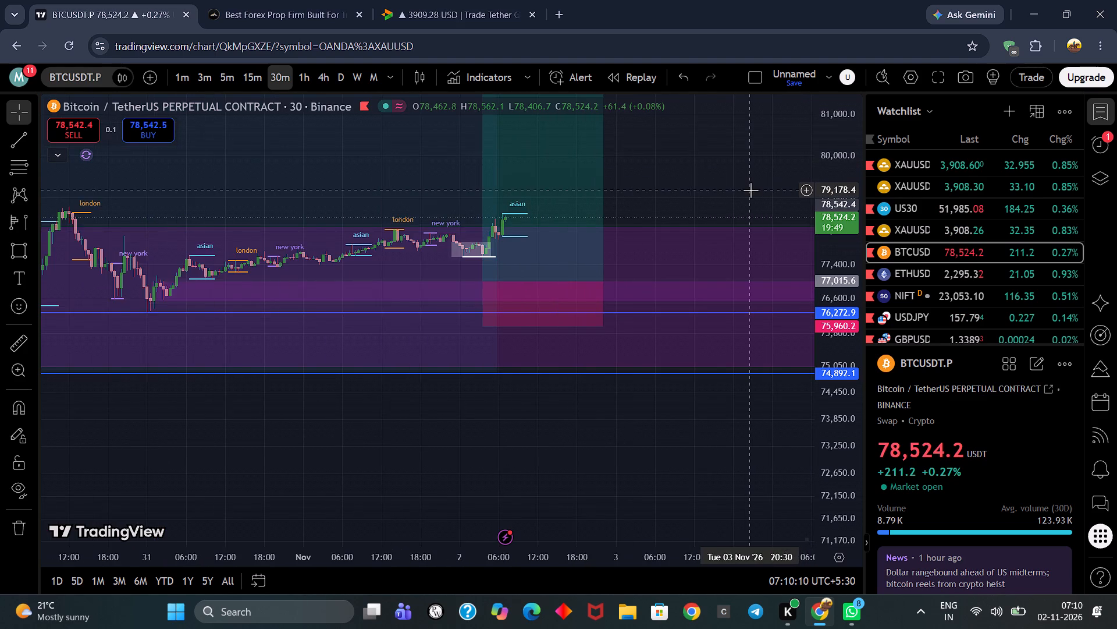
scroll(750, 190, "down", 6)
scroll(730, 171, "up", 5)
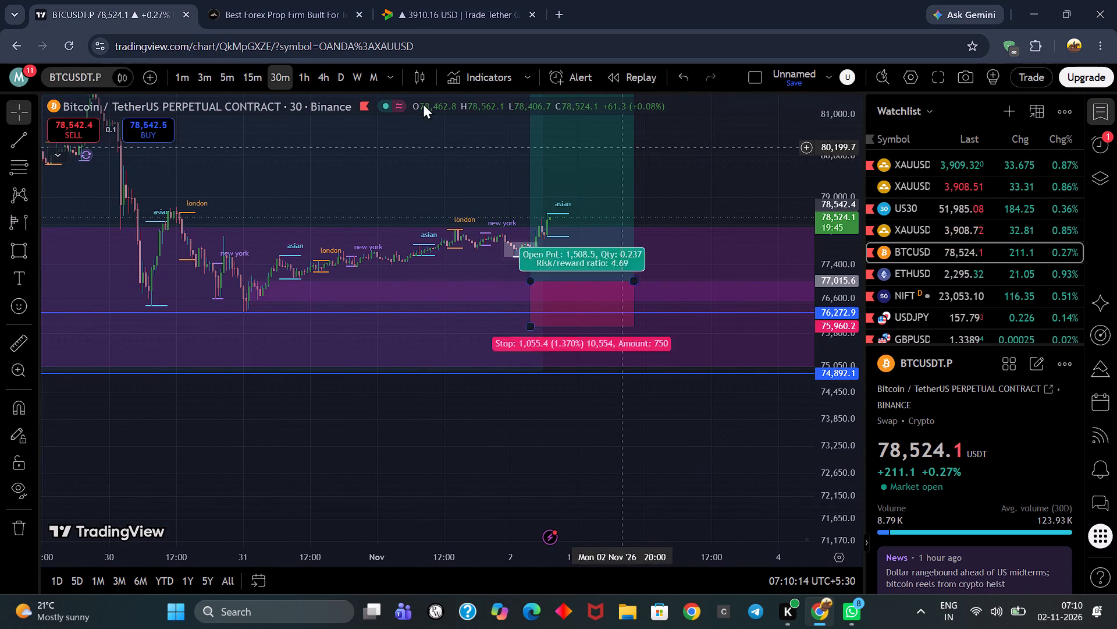
left_click(298, 80)
scroll(691, 184, "up", 3)
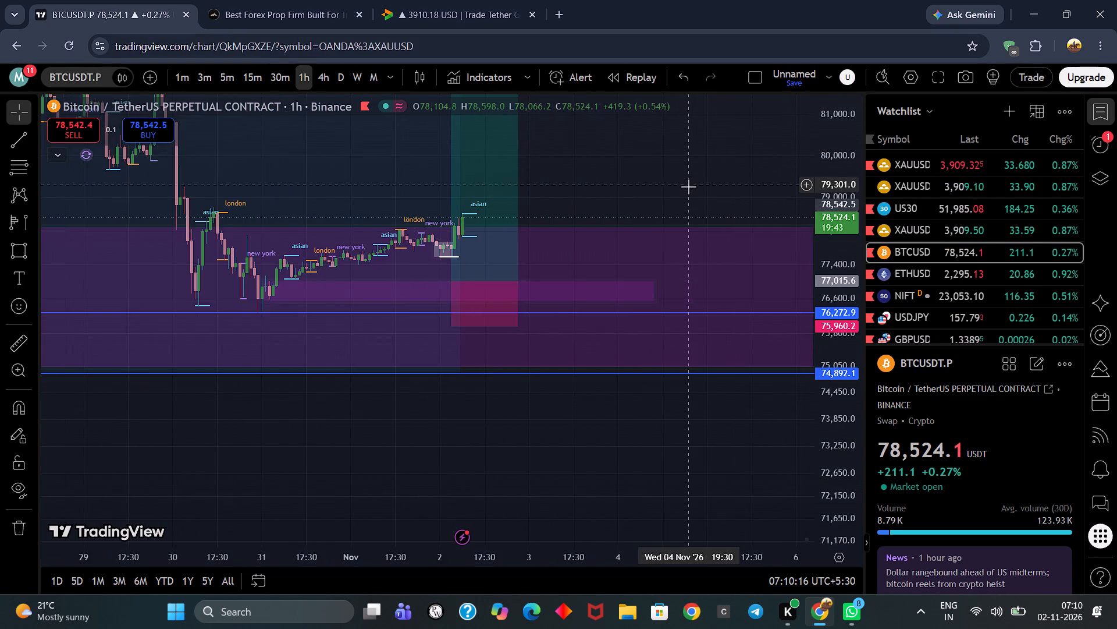
left_click_drag(688, 186, 643, 199)
Examine BTCUSDT.P on the 4-hour and daily charts, from the purple supply zones above price to the demand zone below.
left_click(314, 73)
scroll(620, 203, "up", 6)
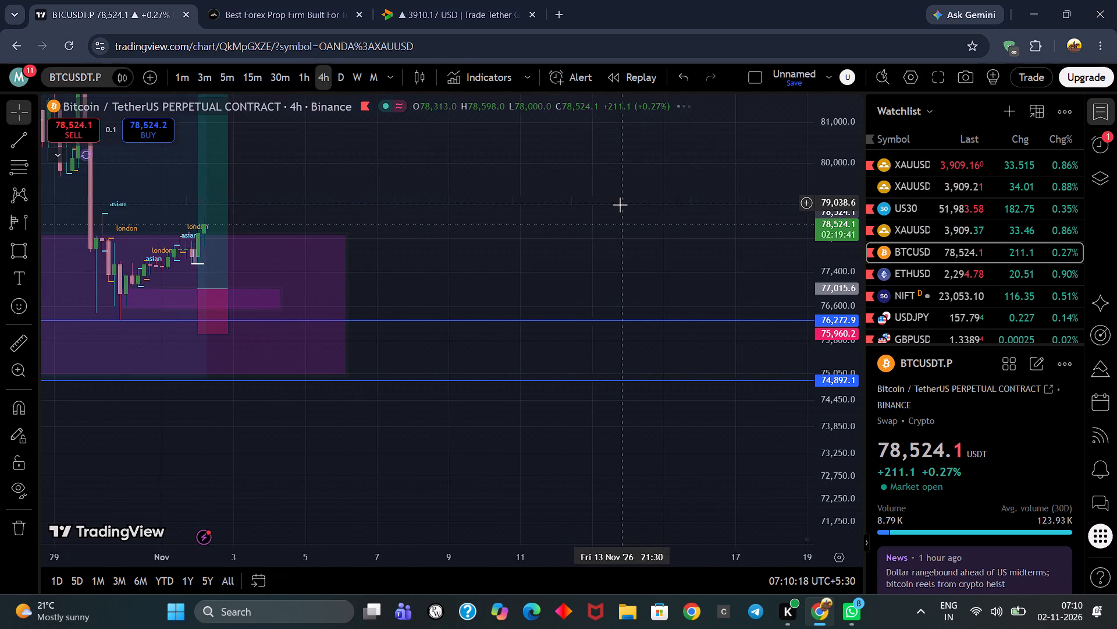
scroll(620, 204, "up", 3)
left_click_drag(427, 176, 764, 192)
scroll(826, 217, "down", 4)
left_click_drag(640, 238, 827, 222)
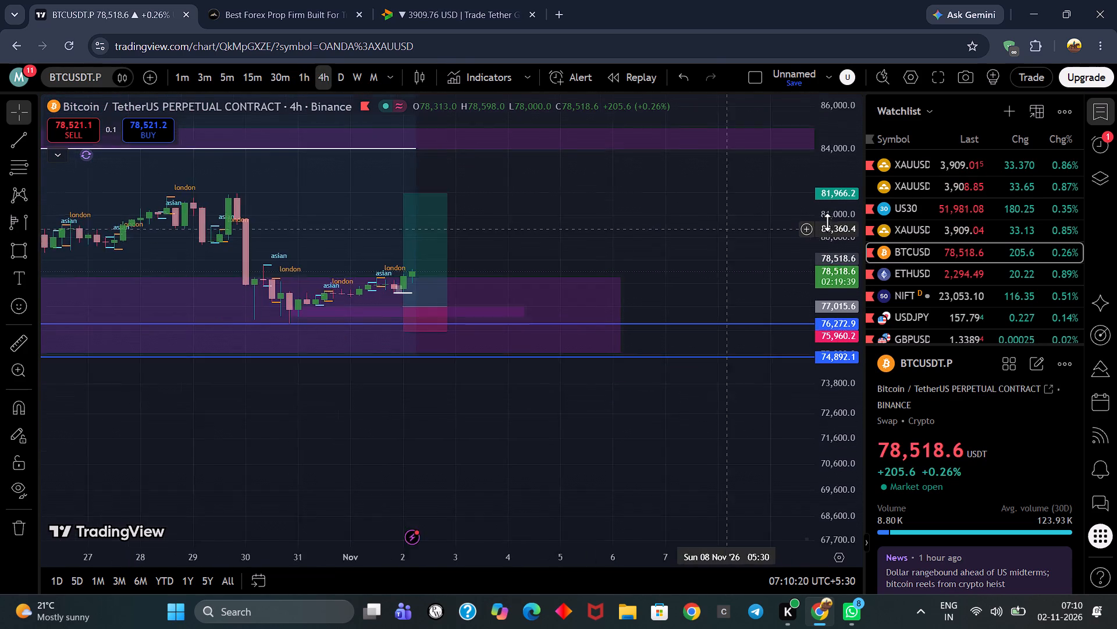
left_click_drag(827, 222, 828, 222)
scroll(696, 236, "down", 3)
left_click_drag(727, 218, 668, 222)
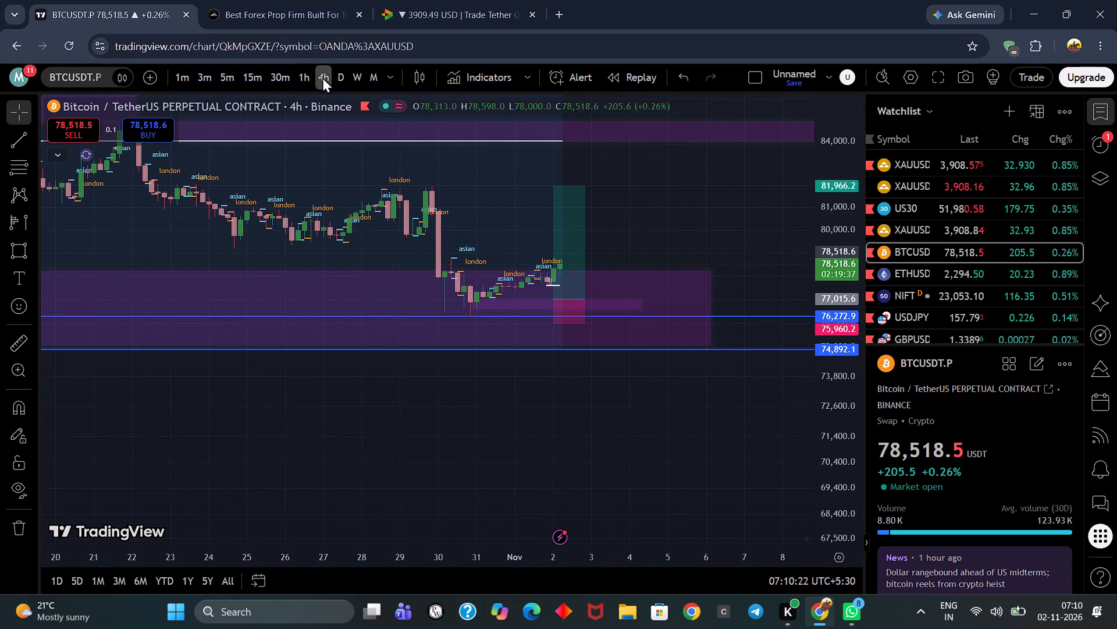
left_click(335, 77)
scroll(626, 213, "up", 10)
left_click_drag(457, 217, 475, 217)
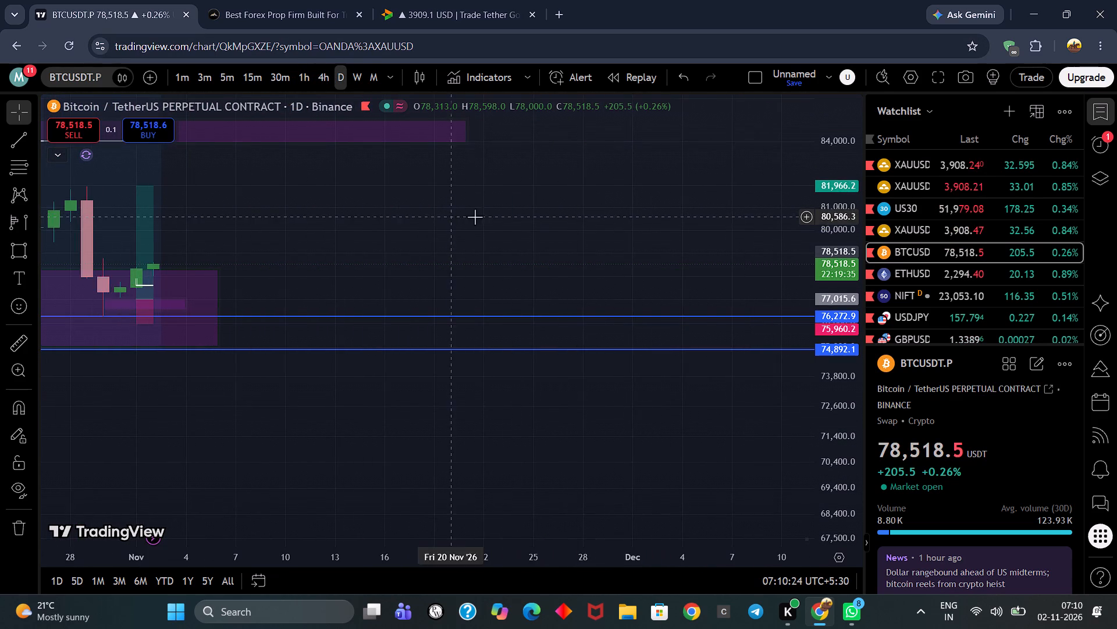
left_click_drag(475, 217, 777, 251)
scroll(665, 271, "down", 4)
left_click_drag(655, 241, 732, 256)
left_click_drag(737, 249, 724, 284)
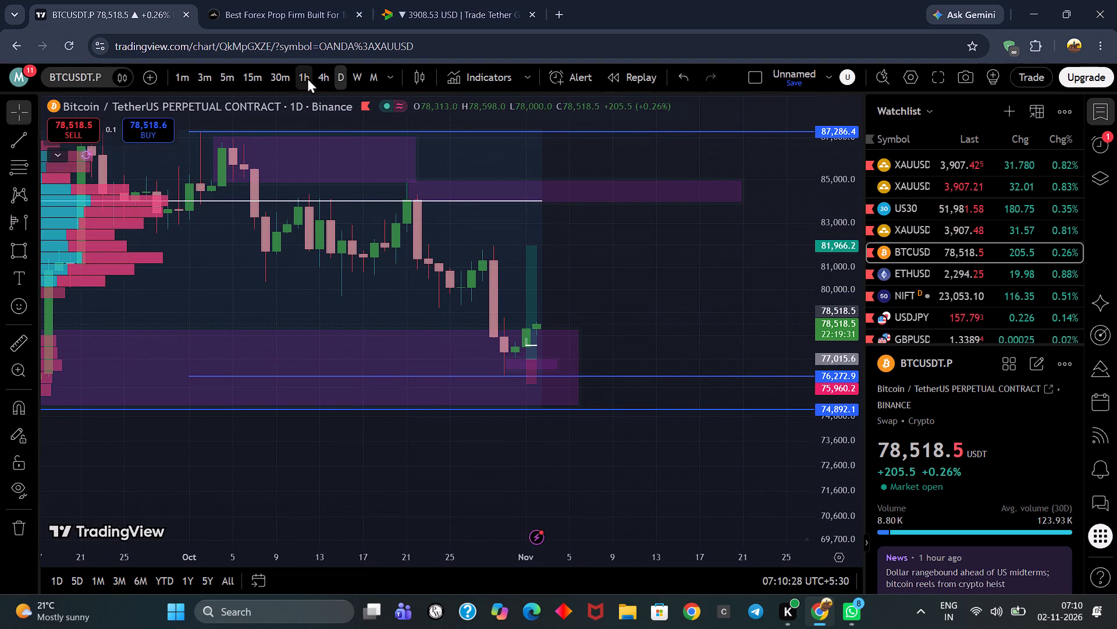
Delete the volume profile that spans 14 September to 2 November on the BTCUSDT.P weekly chart.
left_click(359, 83)
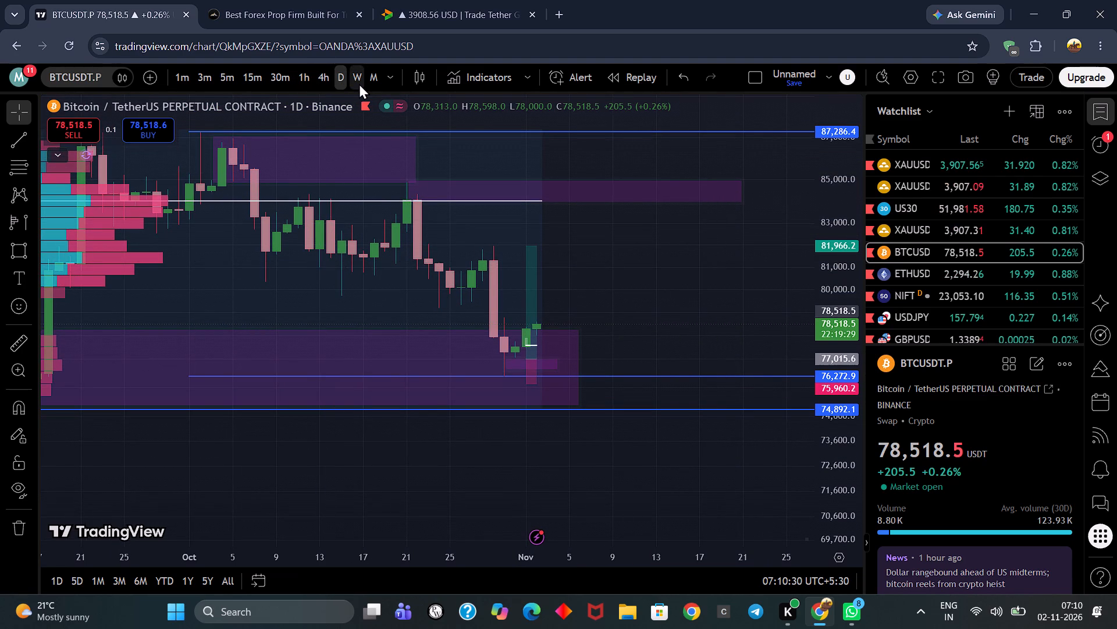
scroll(724, 255, "up", 10)
left_click_drag(418, 218, 722, 232)
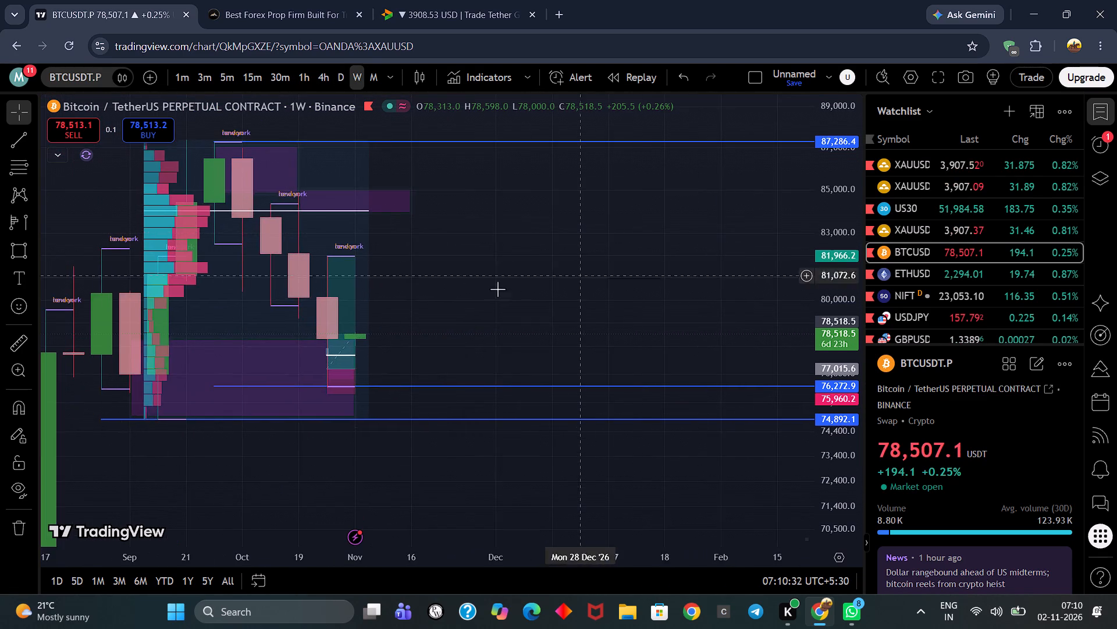
left_click_drag(481, 288, 706, 285)
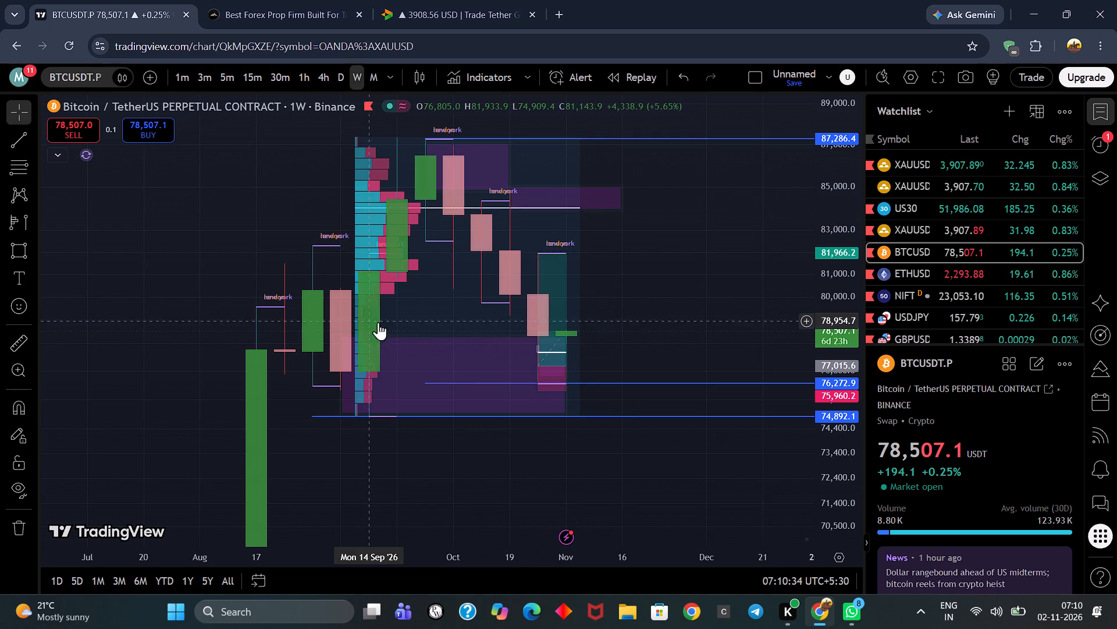
left_click(361, 209)
left_click(724, 115)
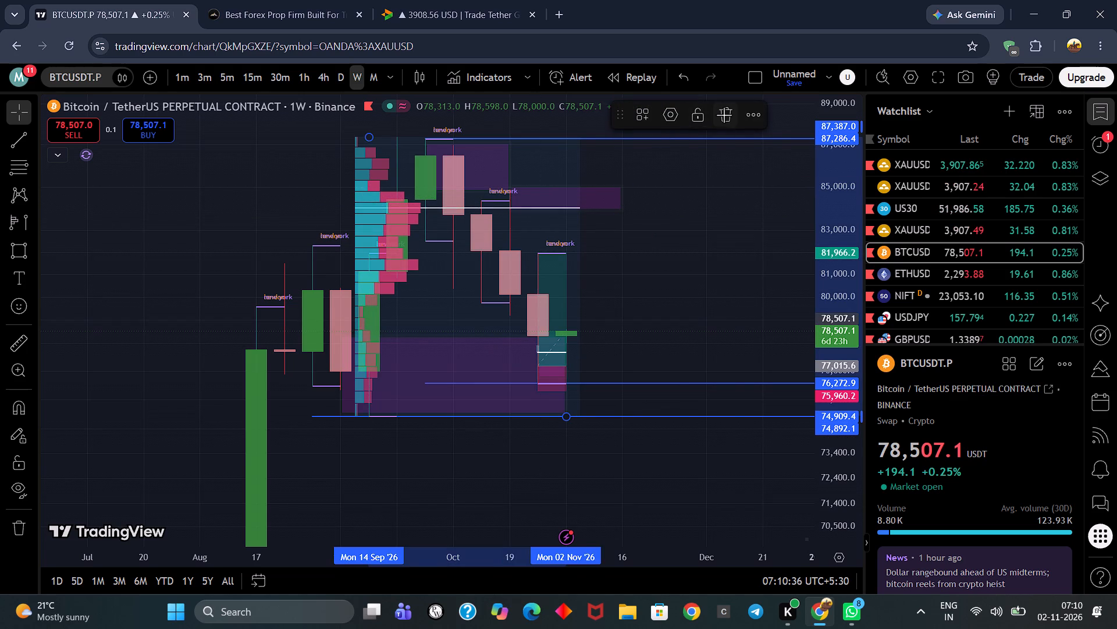
Examine the BTCUSDT.P weekly candles against the current demand zone, the blue levels and the larger purple zone far below.
scroll(686, 264, "up", 4)
left_click_drag(663, 267, 686, 211)
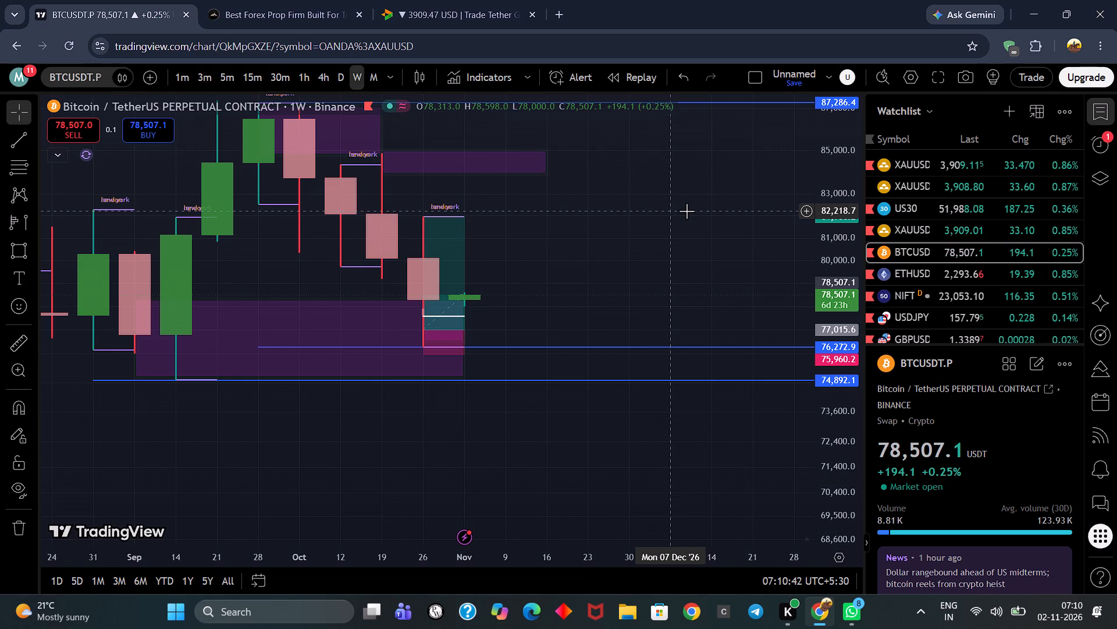
left_click_drag(686, 211, 648, 263)
scroll(653, 295, "down", 4)
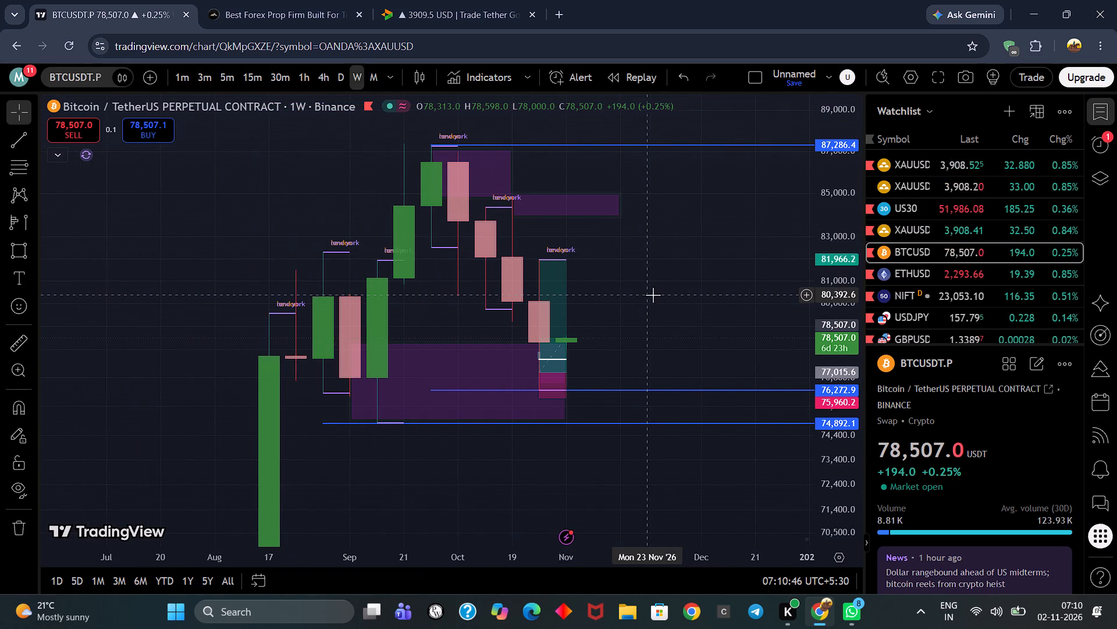
scroll(653, 295, "up", 4)
left_click_drag(653, 295, 595, 126)
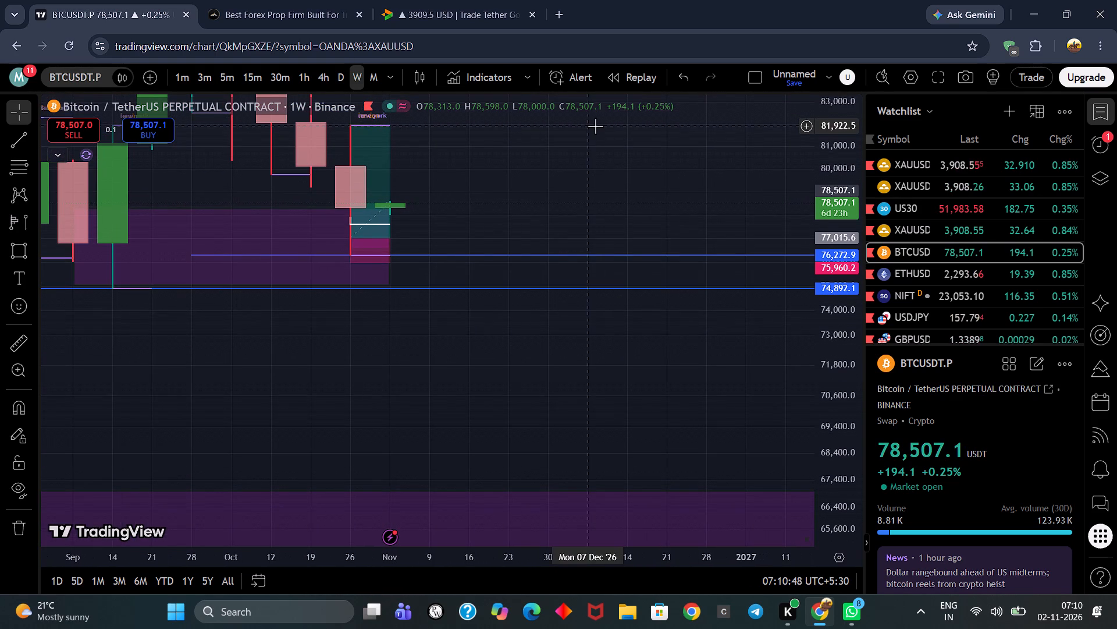
scroll(595, 126, "down", 6)
left_click_drag(615, 361, 606, 299)
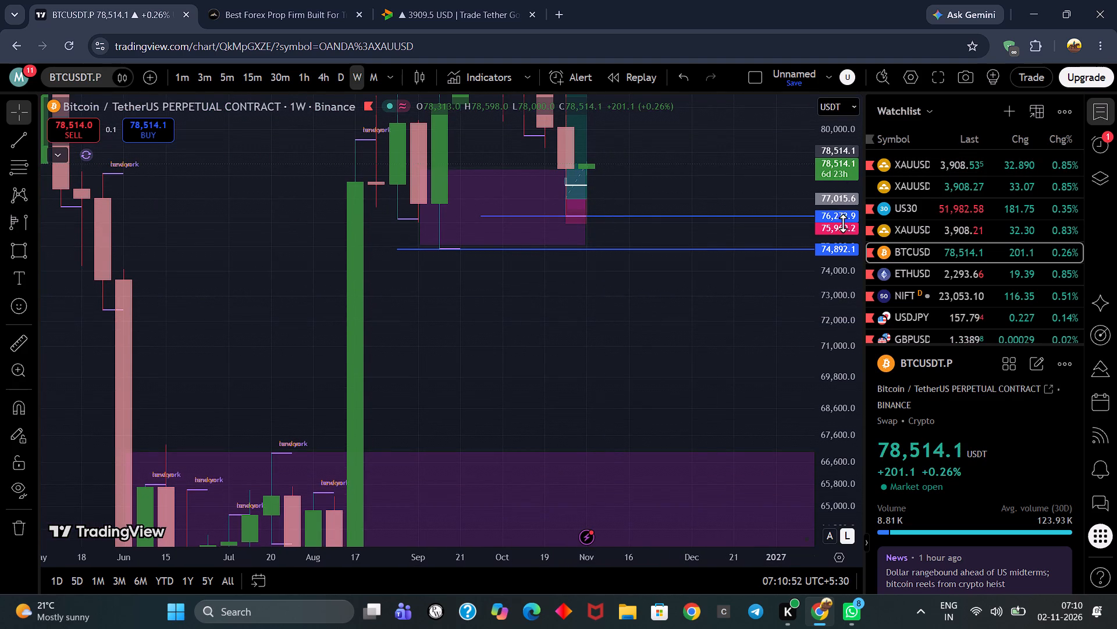
scroll(846, 223, "down", 5)
left_click_drag(605, 340, 326, 340)
scroll(648, 360, "down", 5)
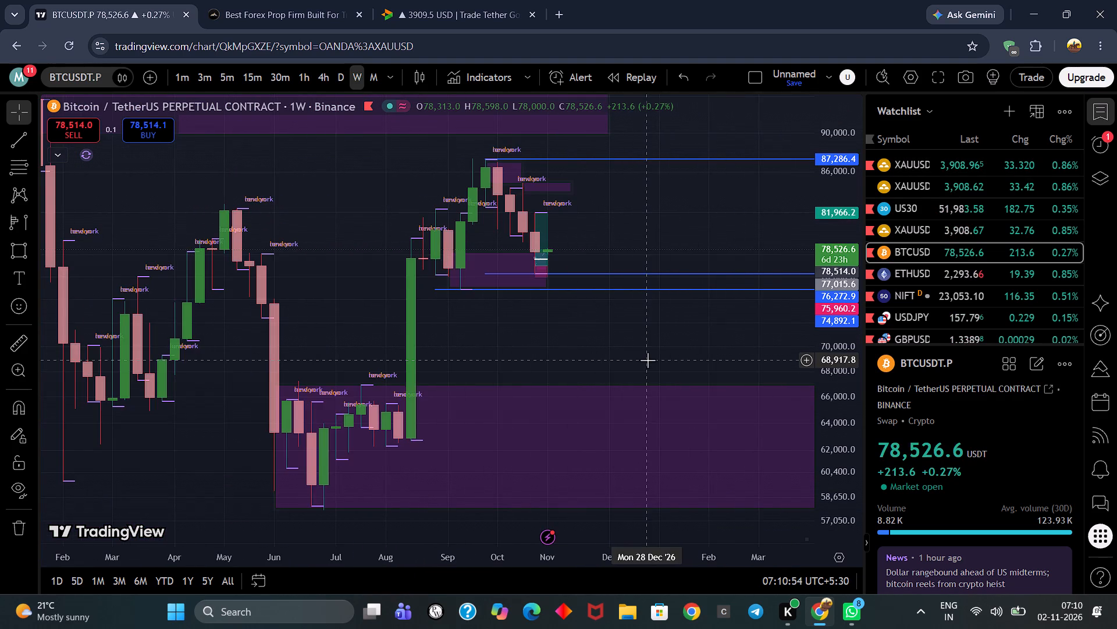
left_click_drag(648, 342, 493, 348)
scroll(493, 348, "down", 3)
scroll(493, 348, "up", 2)
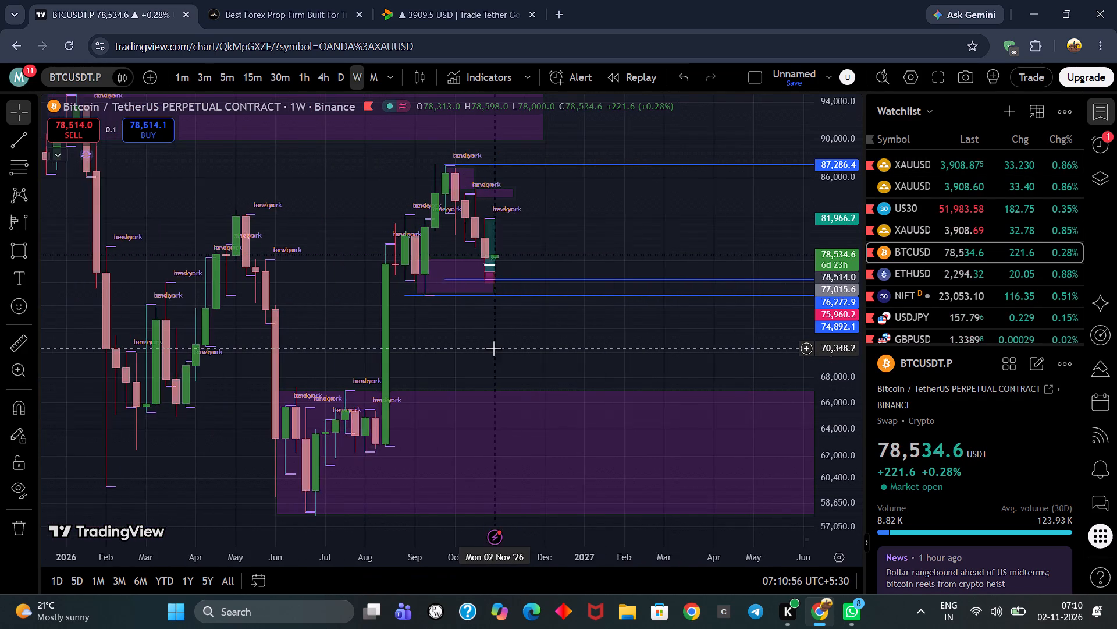
scroll(493, 348, "up", 6)
left_click_drag(488, 355, 560, 348)
Switch the chart to the Vantage XAUUSD symbol.
left_click(918, 226)
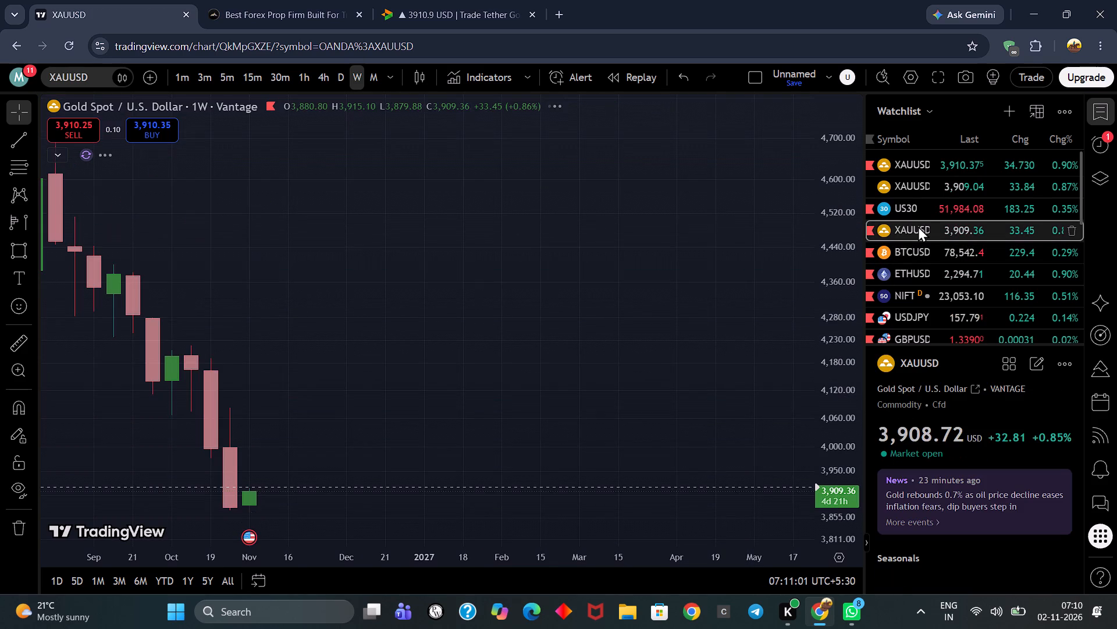
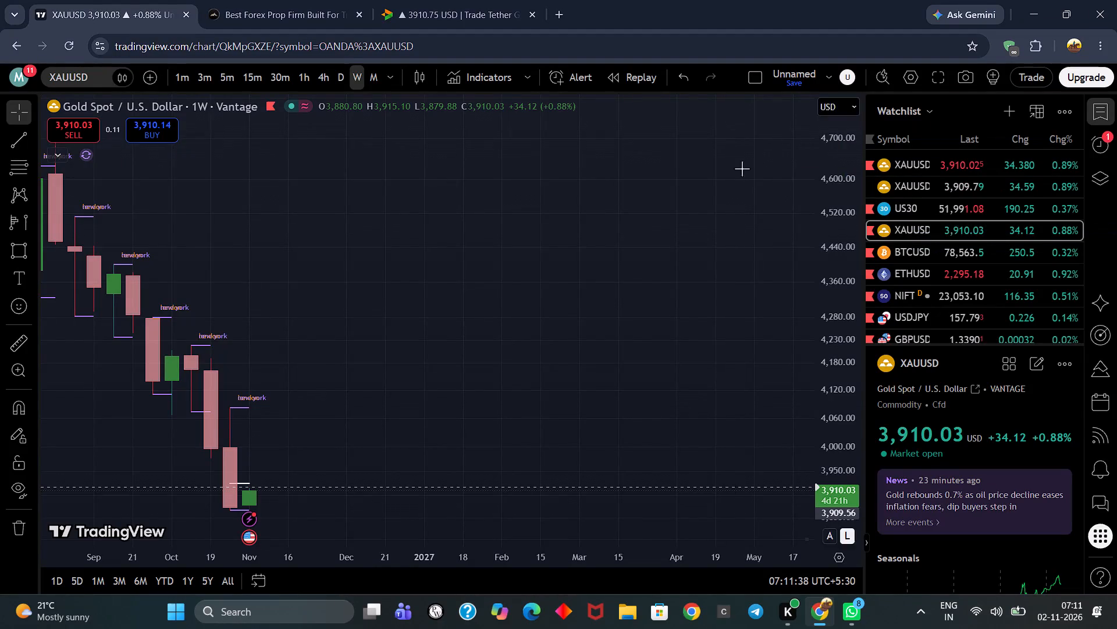
Hide the trading sessions indicator on the Vantage XAUUSD weekly chart.
left_click_drag(592, 342, 666, 154)
scroll(663, 201, "down", 6)
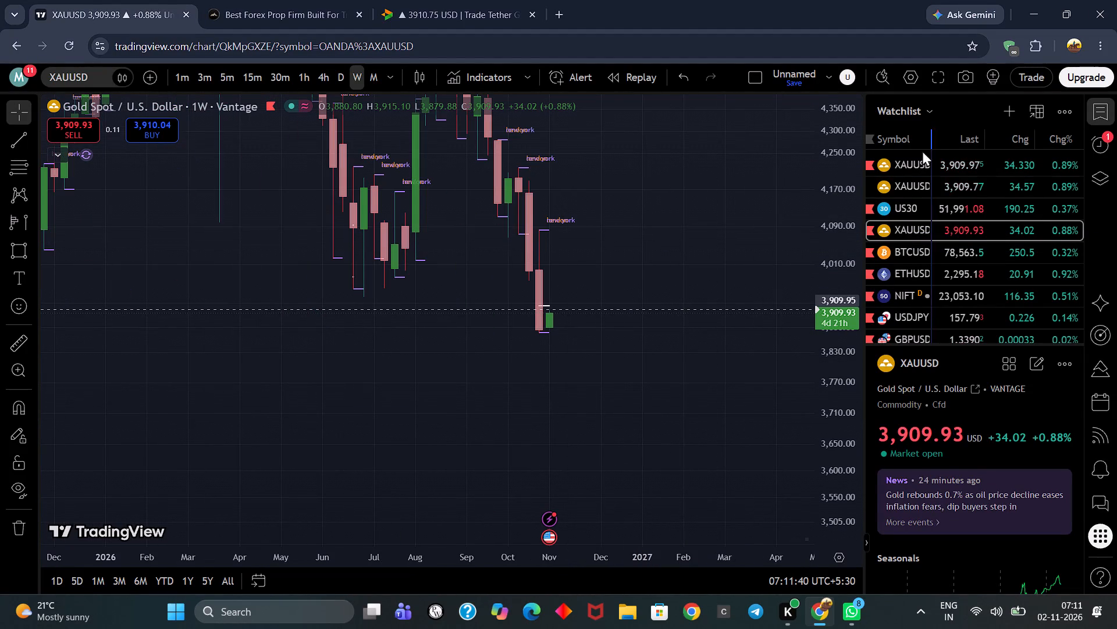
scroll(840, 225, "down", 4)
scroll(731, 268, "up", 2)
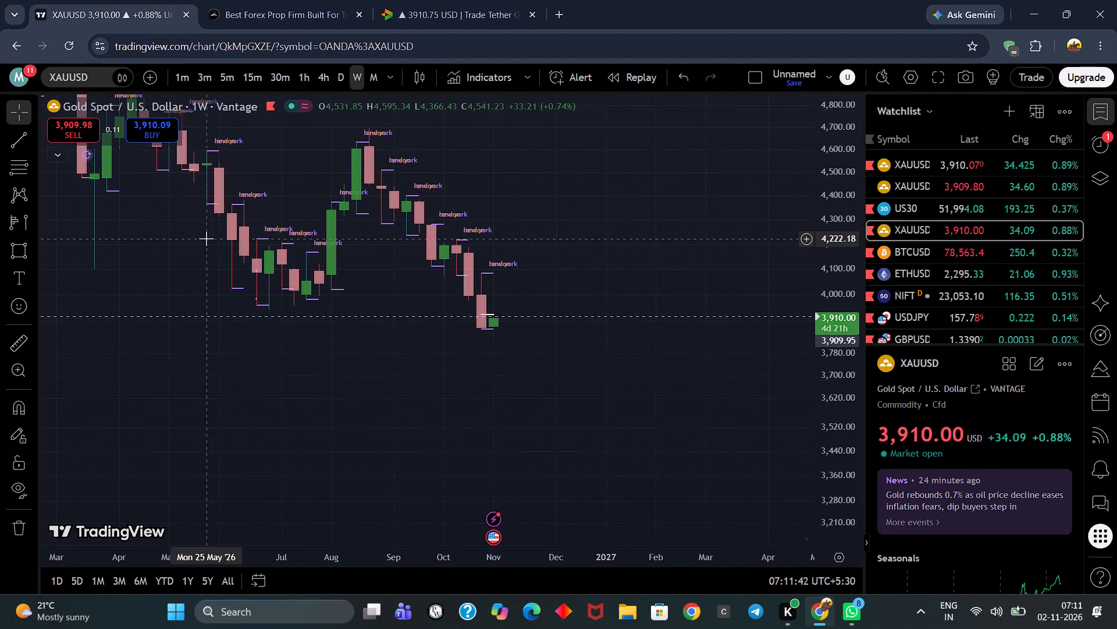
left_click_drag(517, 125, 513, 195)
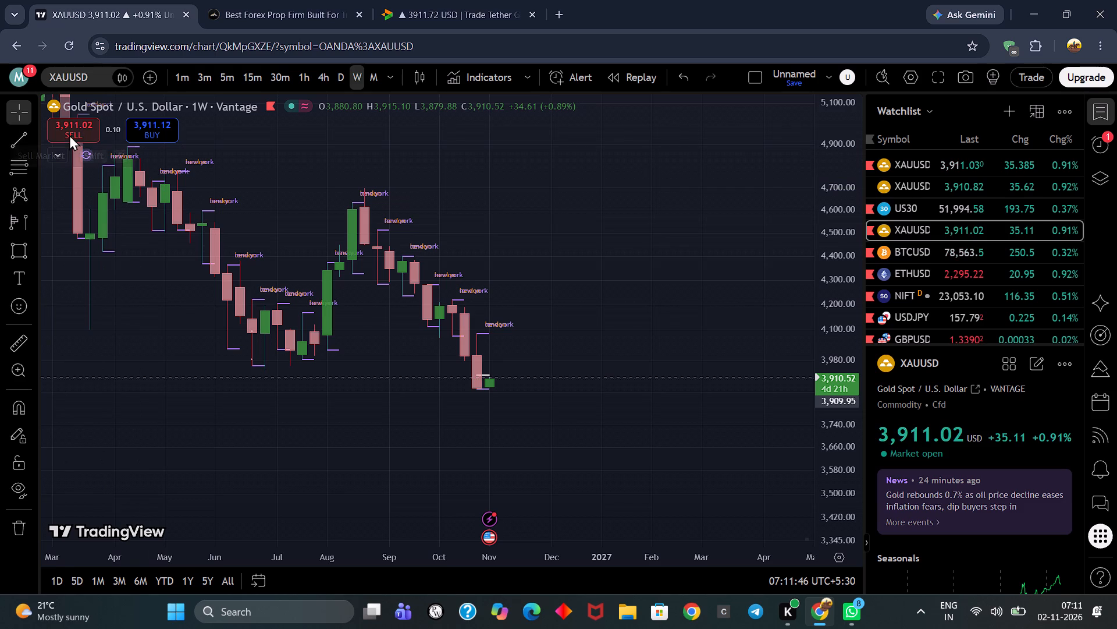
left_click(57, 156)
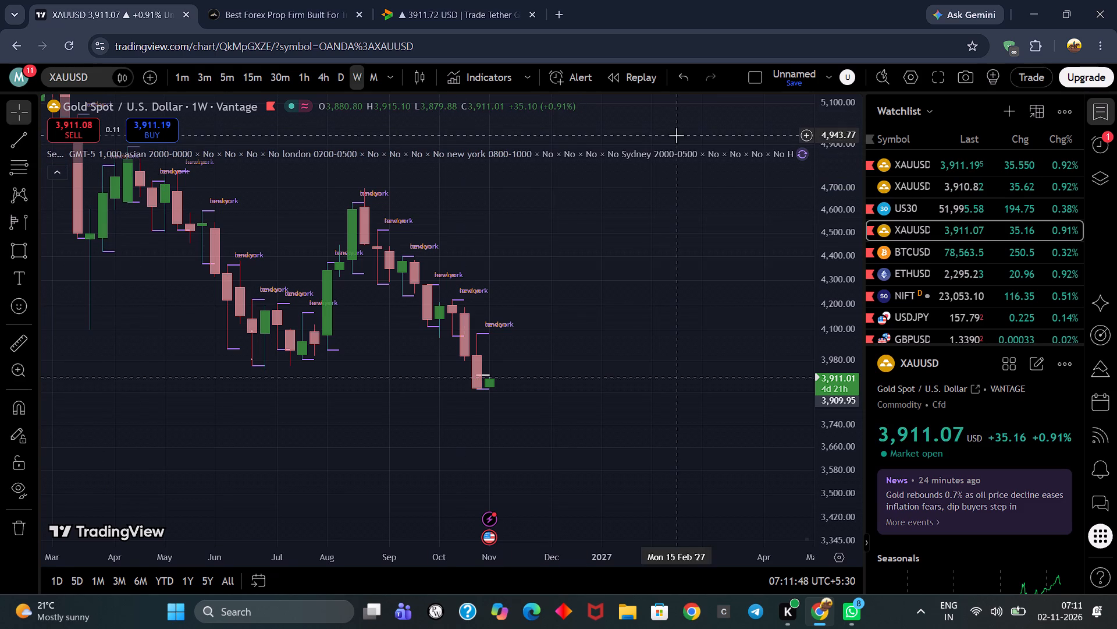
left_click(716, 159)
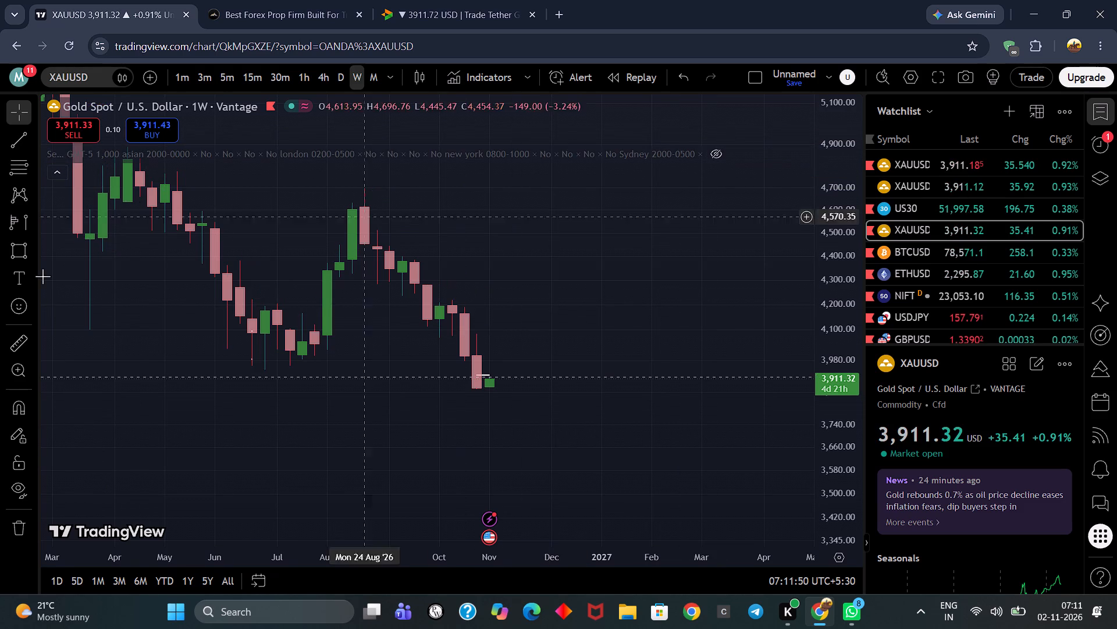
left_click(58, 167)
Examine the XAUUSD weekly candles, comparing current price with the late-2025 base and the rally and decline of 2026.
left_click_drag(378, 200, 423, 259)
scroll(616, 188, "down", 4)
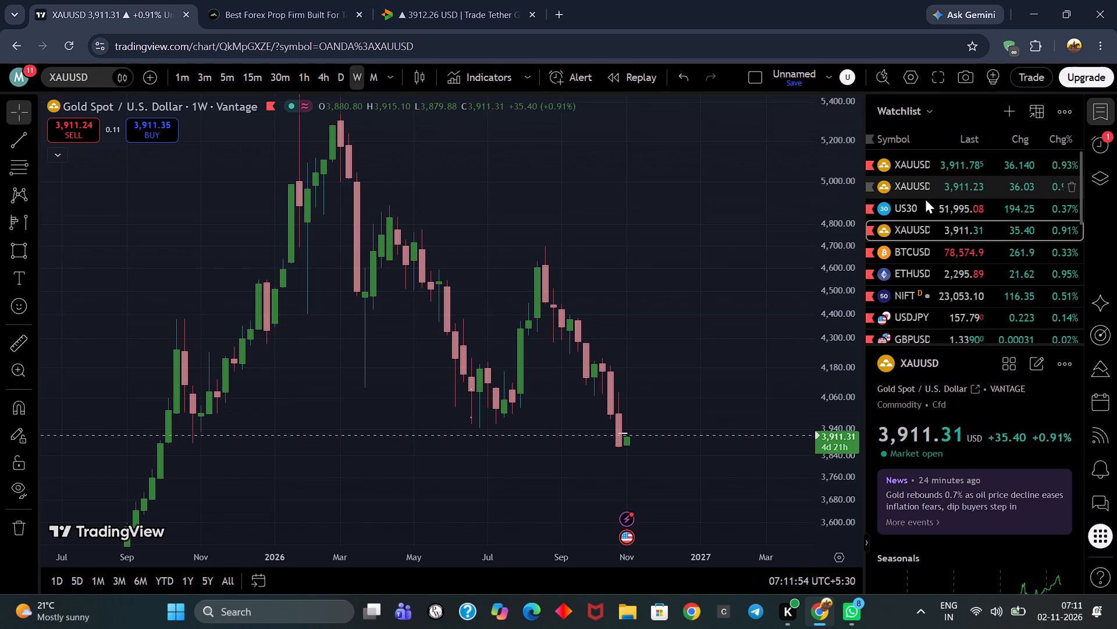
scroll(919, 213, "down", 1)
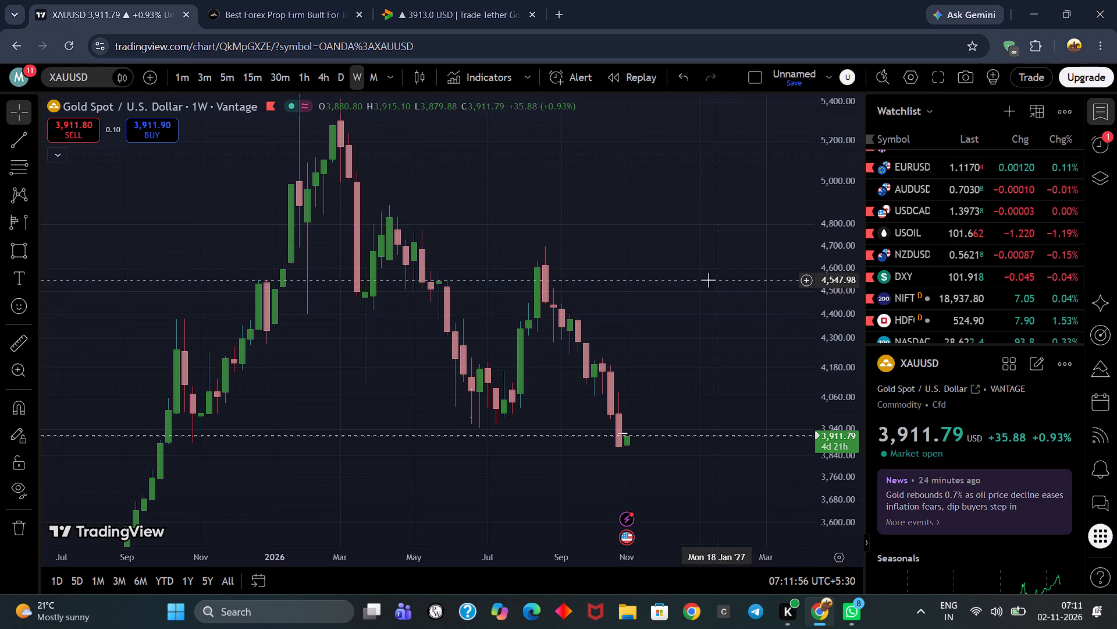
left_click_drag(706, 280, 598, 194)
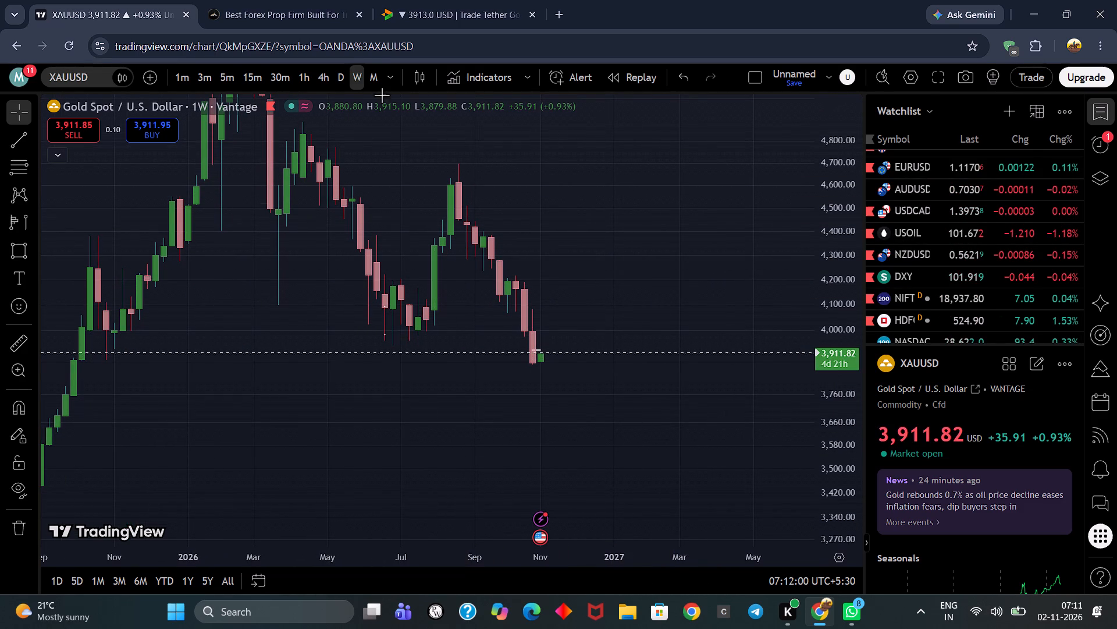
left_click_drag(698, 236, 699, 175)
left_click_drag(204, 292, 356, 300)
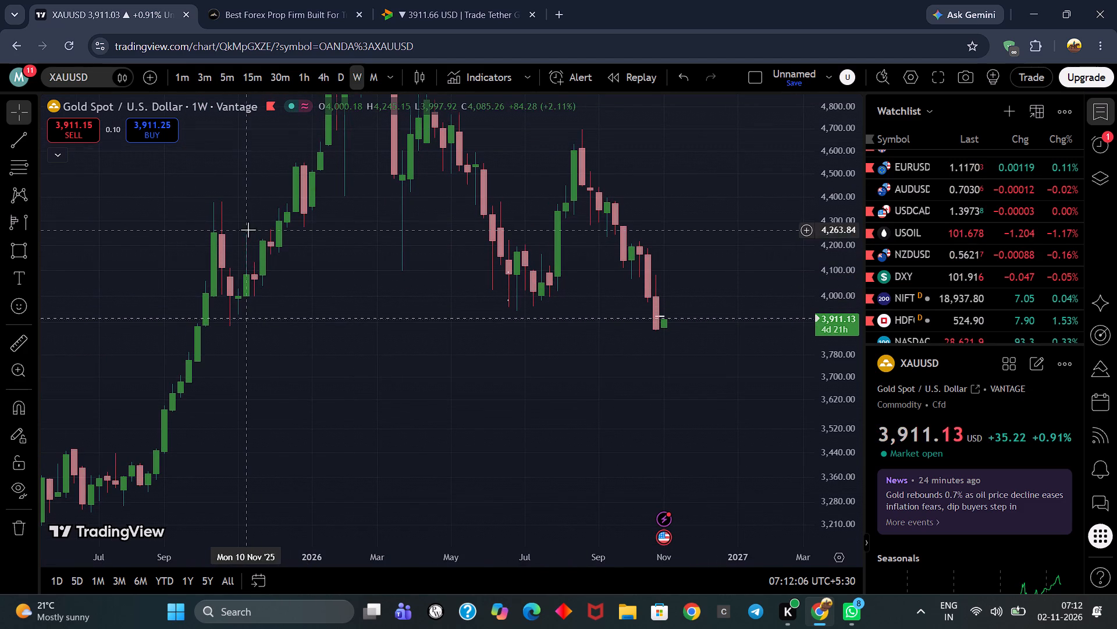
left_click_drag(328, 257, 305, 319)
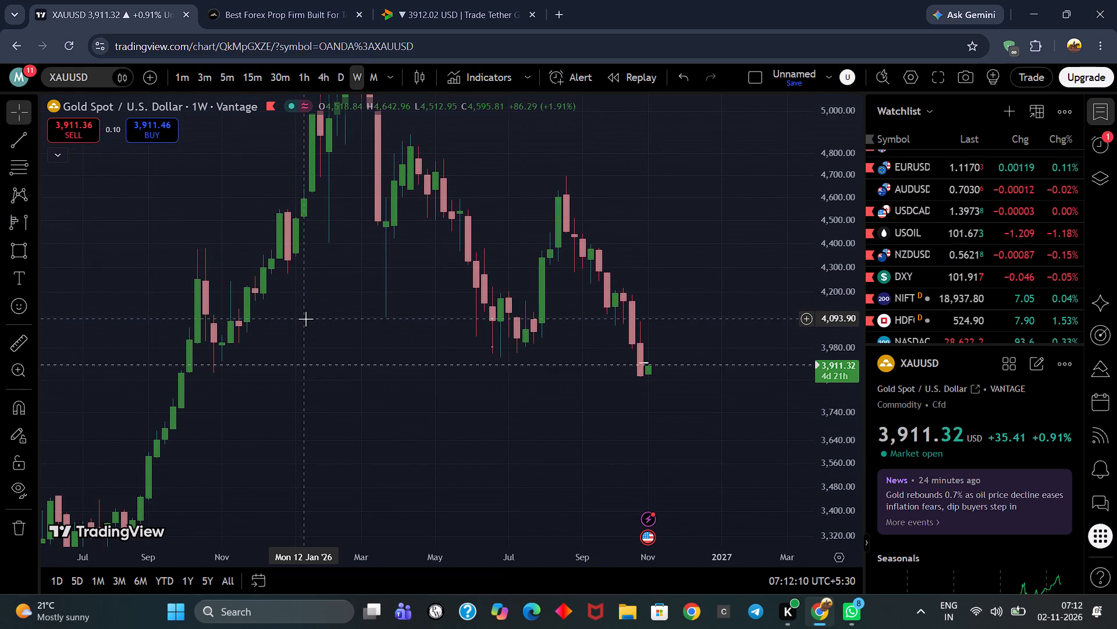
left_click_drag(305, 319, 361, 231)
left_click_drag(348, 237, 279, 233)
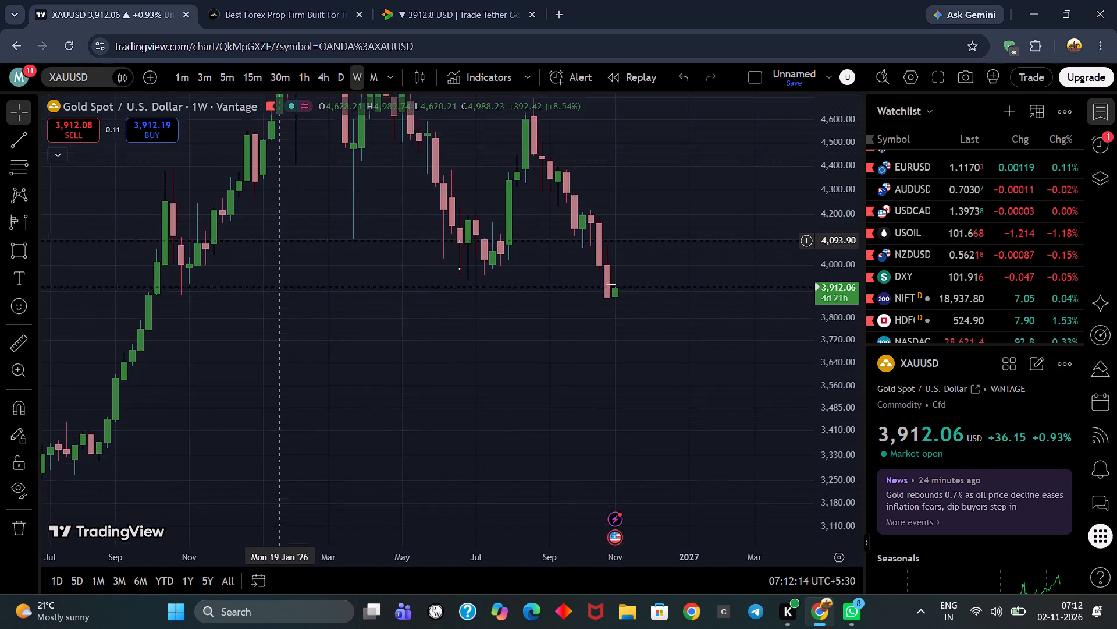
left_click_drag(279, 233, 282, 225)
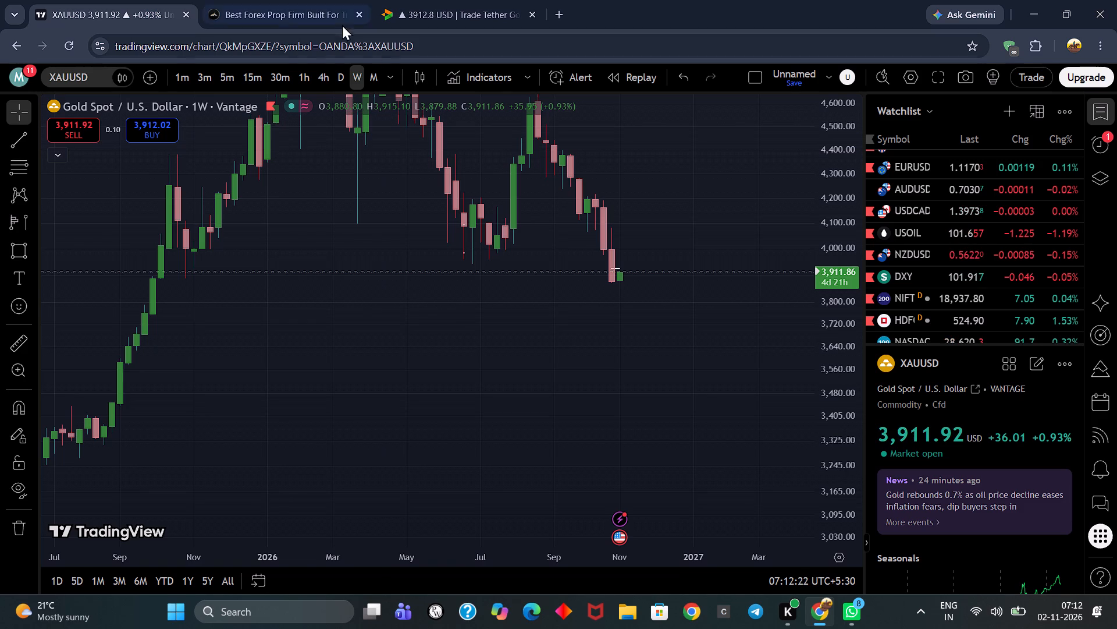
On the monthly chart, draw a rectangle zone from March 2025 to November 2027 between about 3,508 and 2,941.
left_click(379, 83)
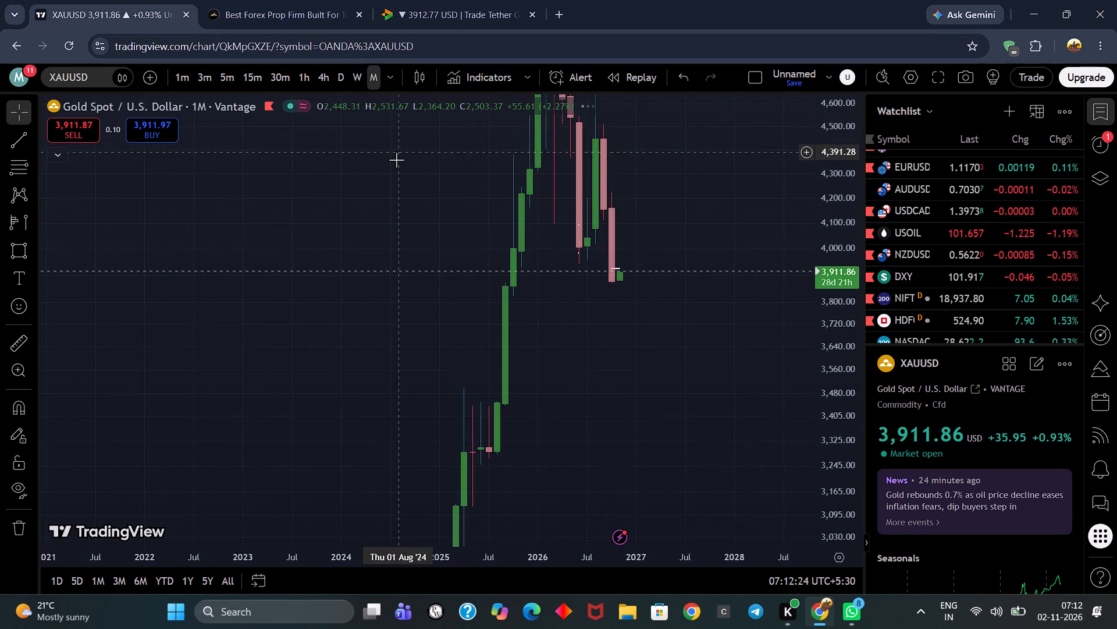
scroll(396, 160, "up", 10)
left_click_drag(479, 235, 656, 253)
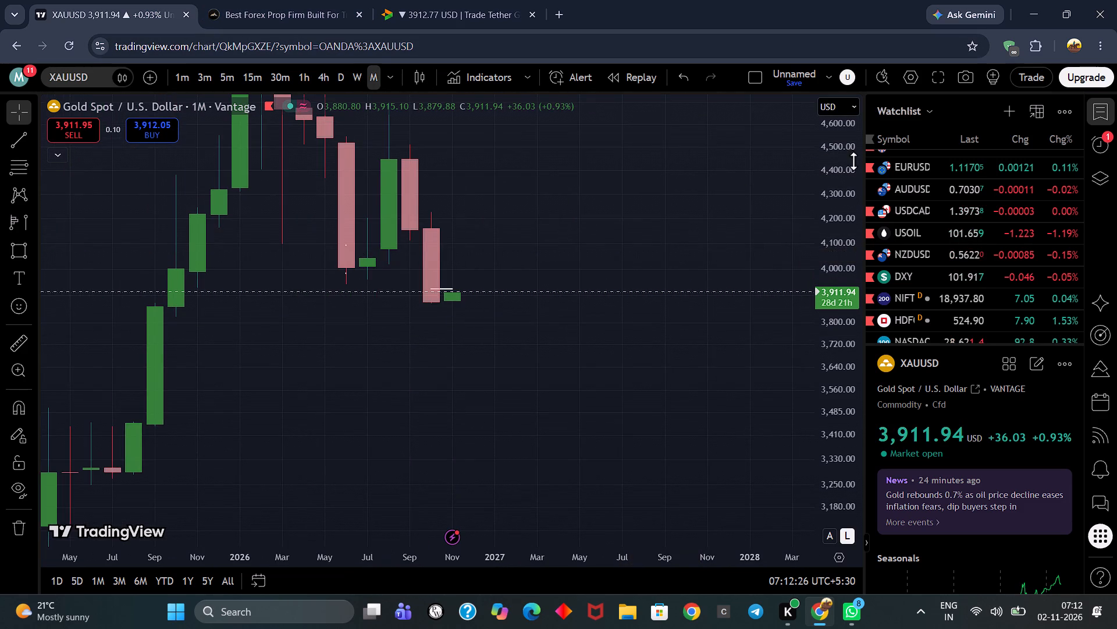
scroll(839, 209, "down", 4)
left_click_drag(686, 204, 649, 211)
scroll(649, 211, "down", 5)
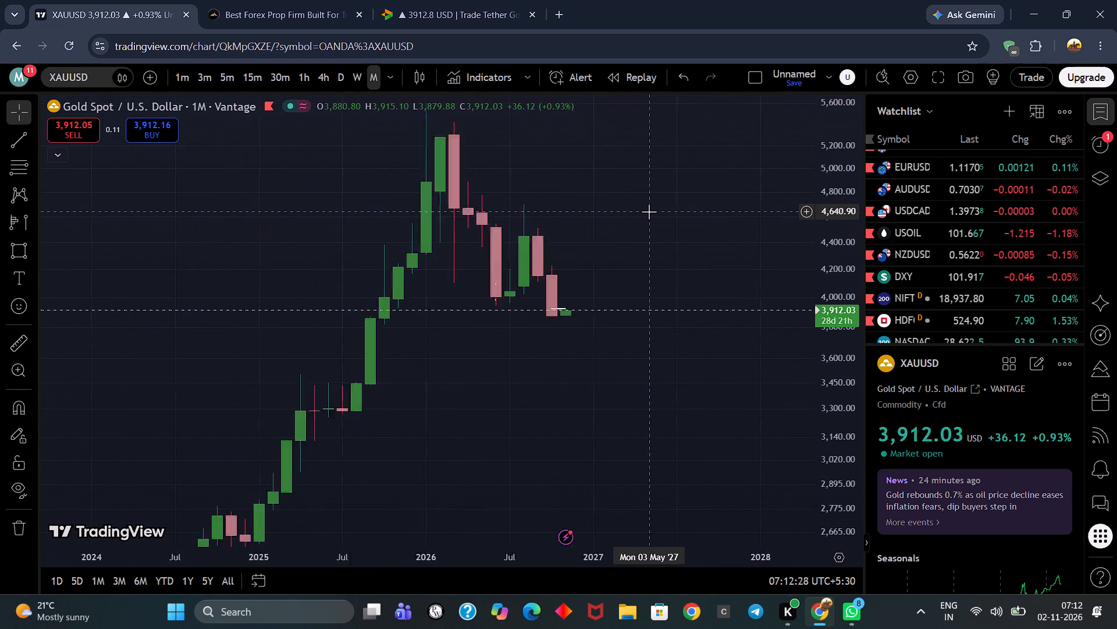
left_click_drag(649, 211, 538, 151)
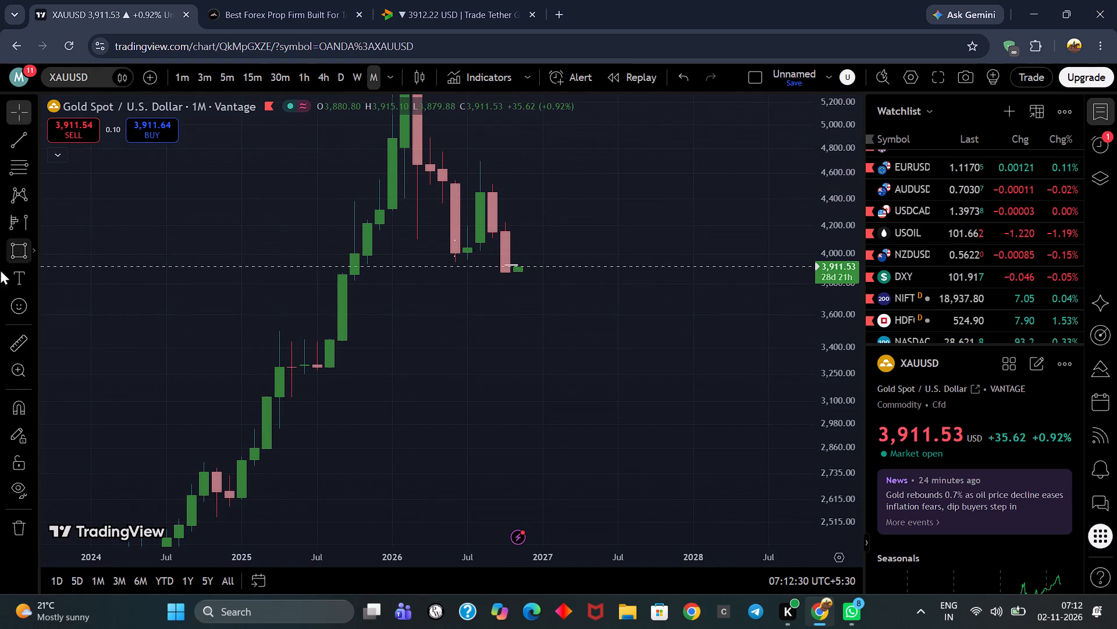
left_click(5, 250)
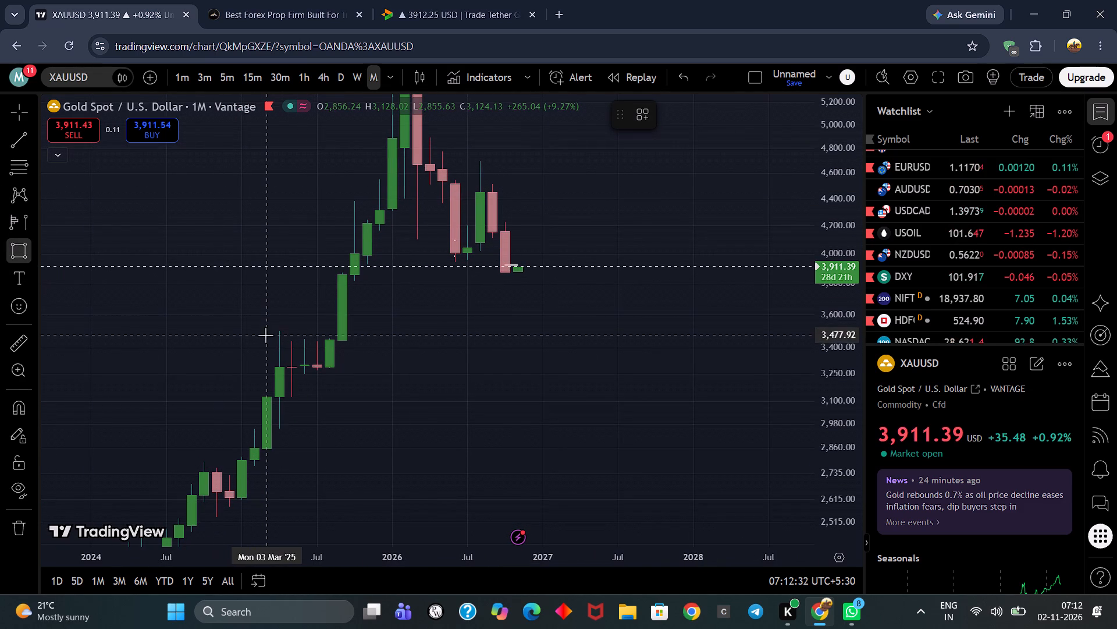
left_click(266, 330)
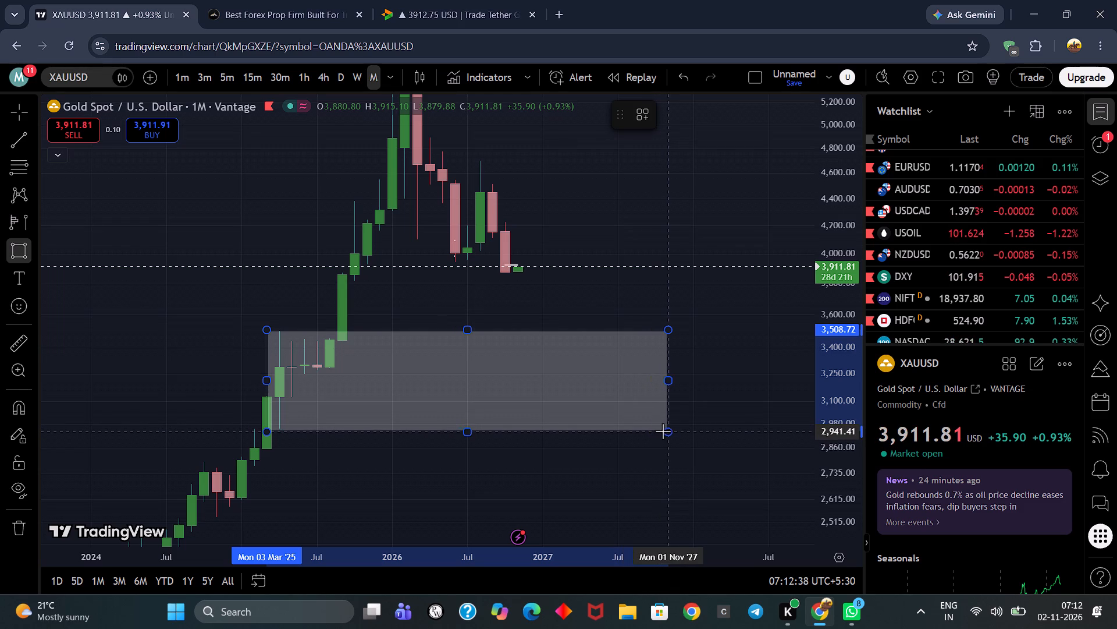
left_click(663, 431)
left_click(672, 315)
Examine XAUUSD price against the new grey zone on the monthly, weekly and daily charts.
left_click_drag(675, 303, 699, 349)
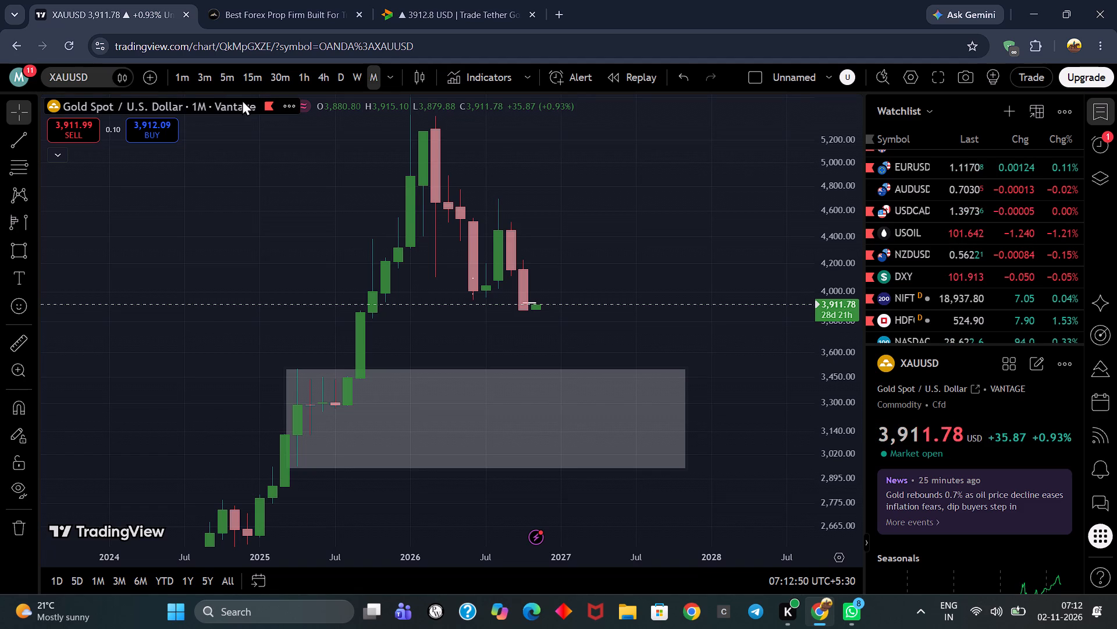
left_click_drag(688, 235, 659, 143)
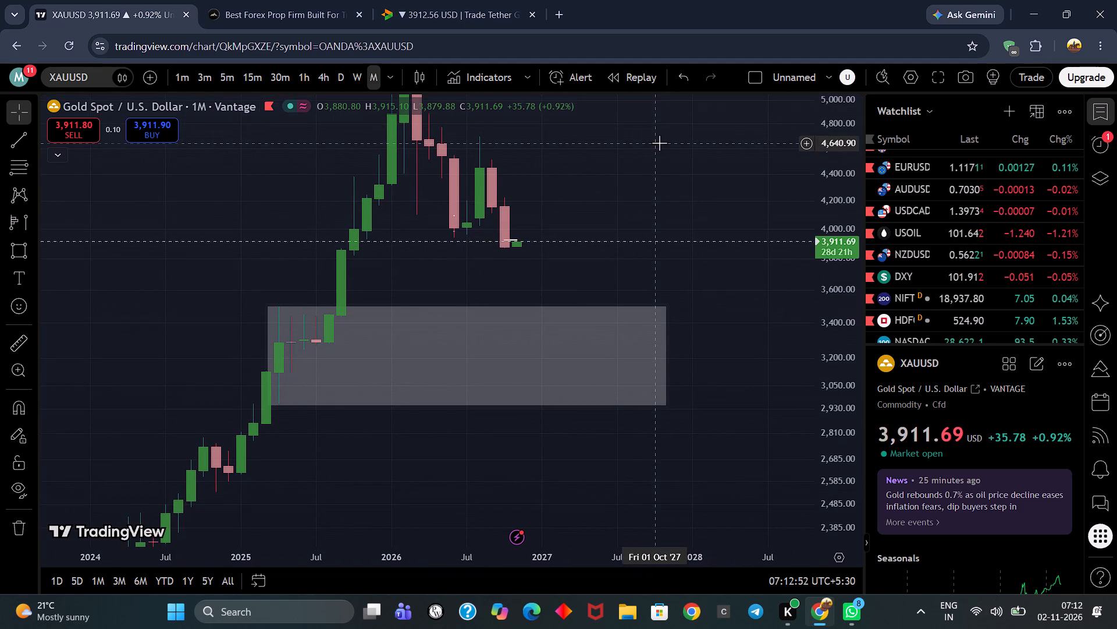
left_click(365, 83)
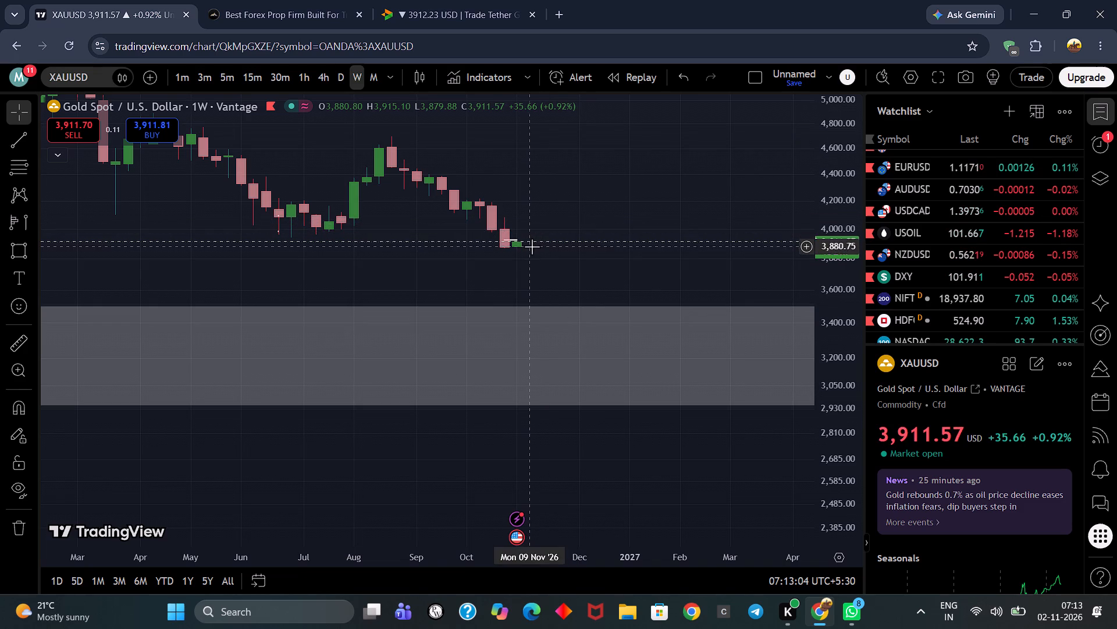
left_click_drag(570, 203, 532, 211)
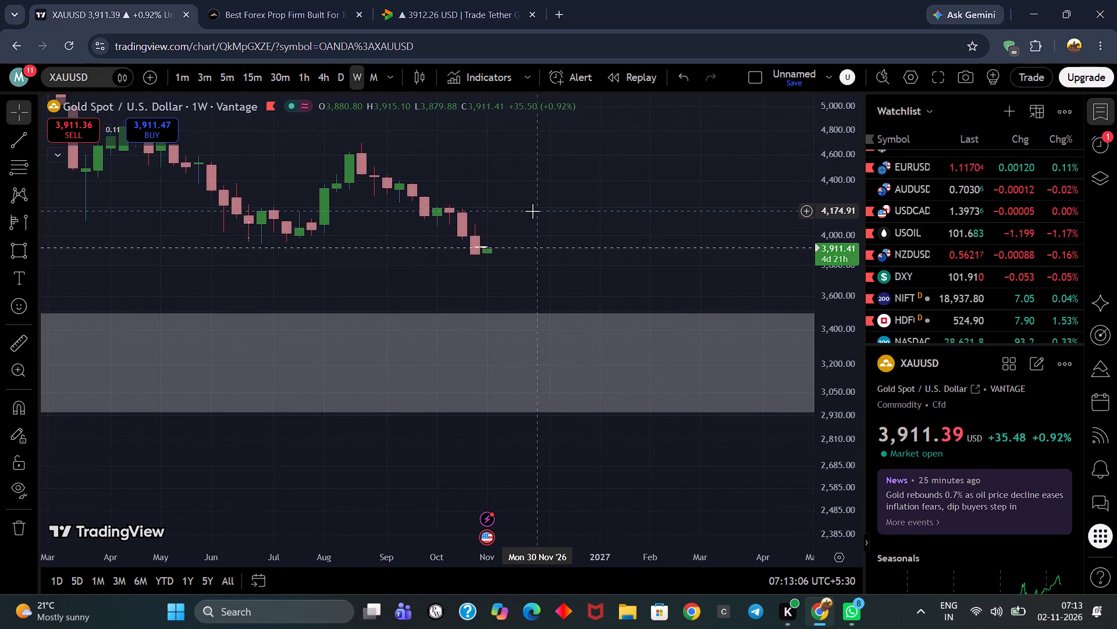
left_click(341, 77)
scroll(379, 172, "down", 5)
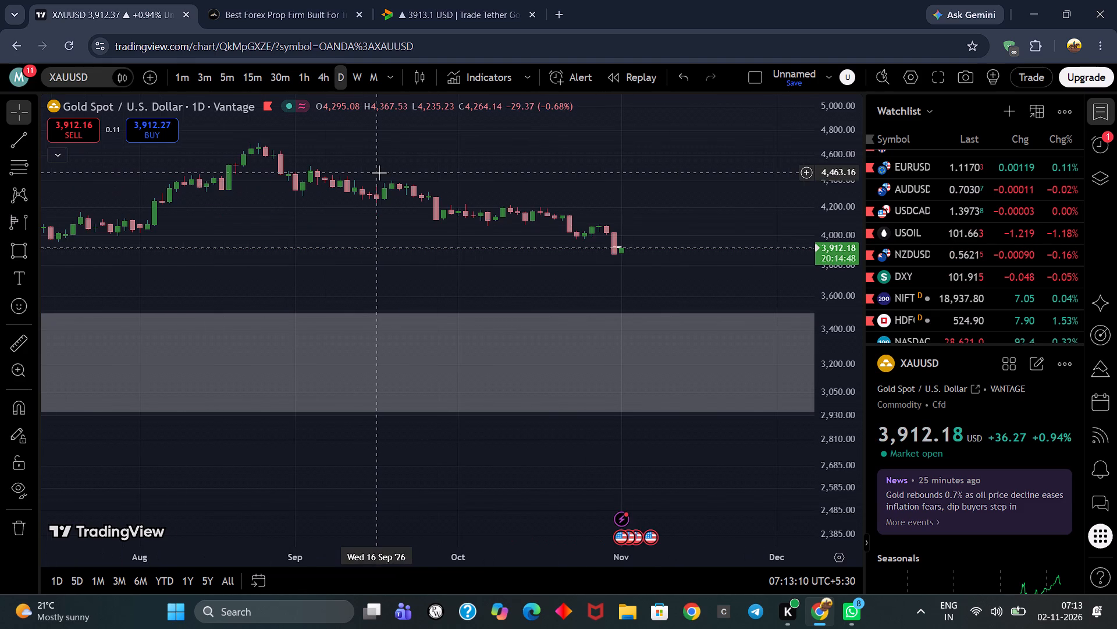
scroll(444, 158, "down", 6)
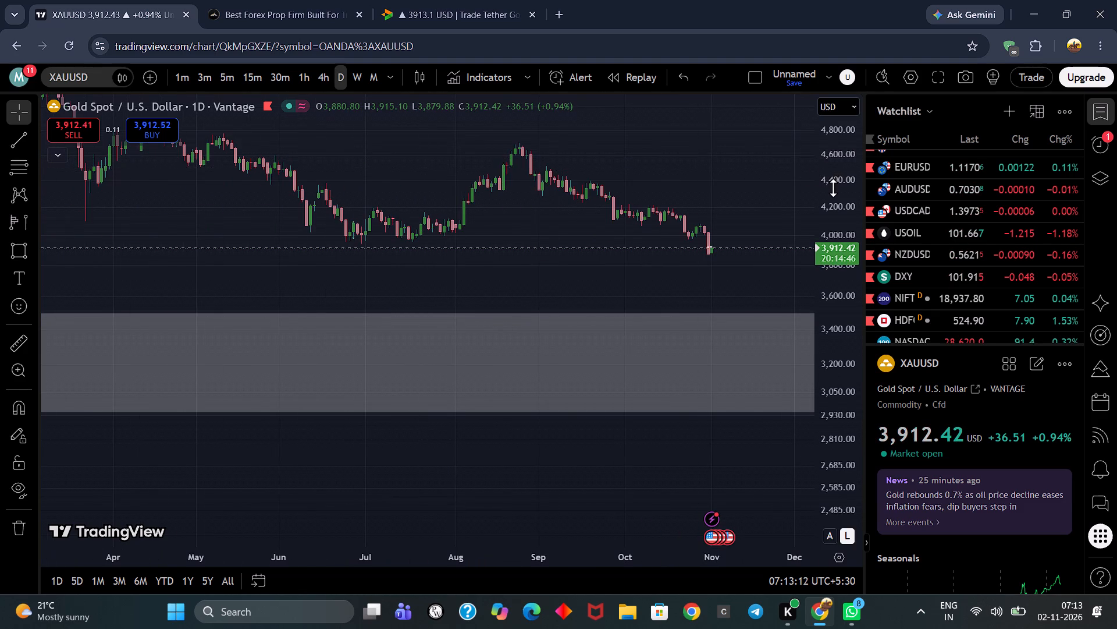
scroll(833, 188, "up", 5)
left_click_drag(725, 257, 559, 409)
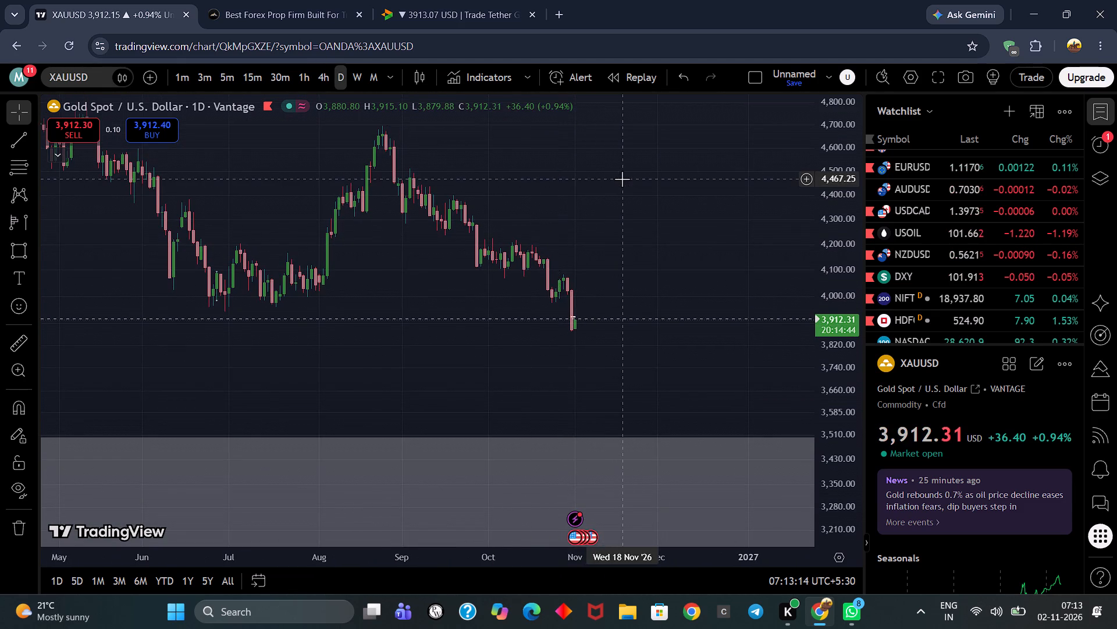
scroll(622, 179, "up", 3)
Examine the latest XAUUSD decline and rebound against the white level on the 4-hour and 1-hour charts.
left_click(325, 78)
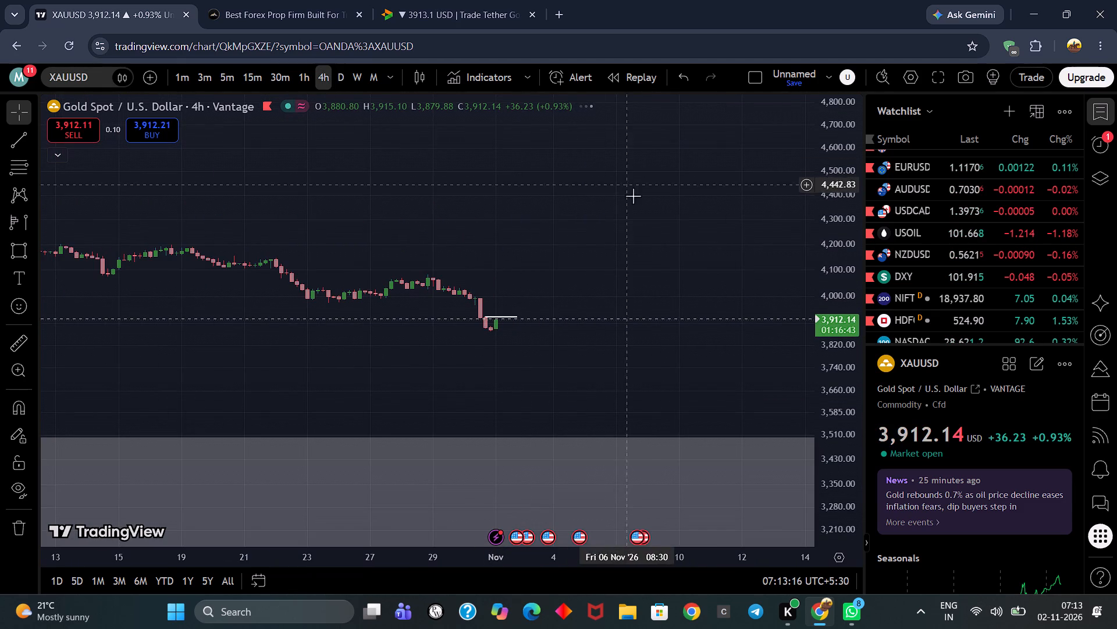
left_click(675, 248)
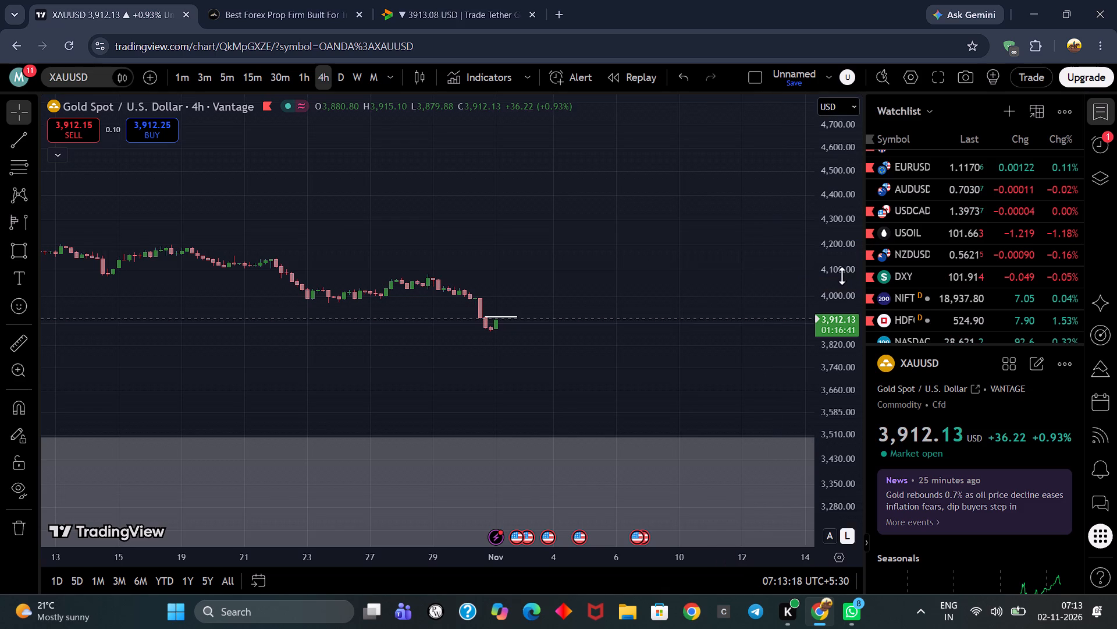
scroll(841, 275, "up", 9)
scroll(601, 204, "up", 9)
left_click_drag(568, 193, 625, 201)
left_click(303, 76)
scroll(380, 217, "down", 5)
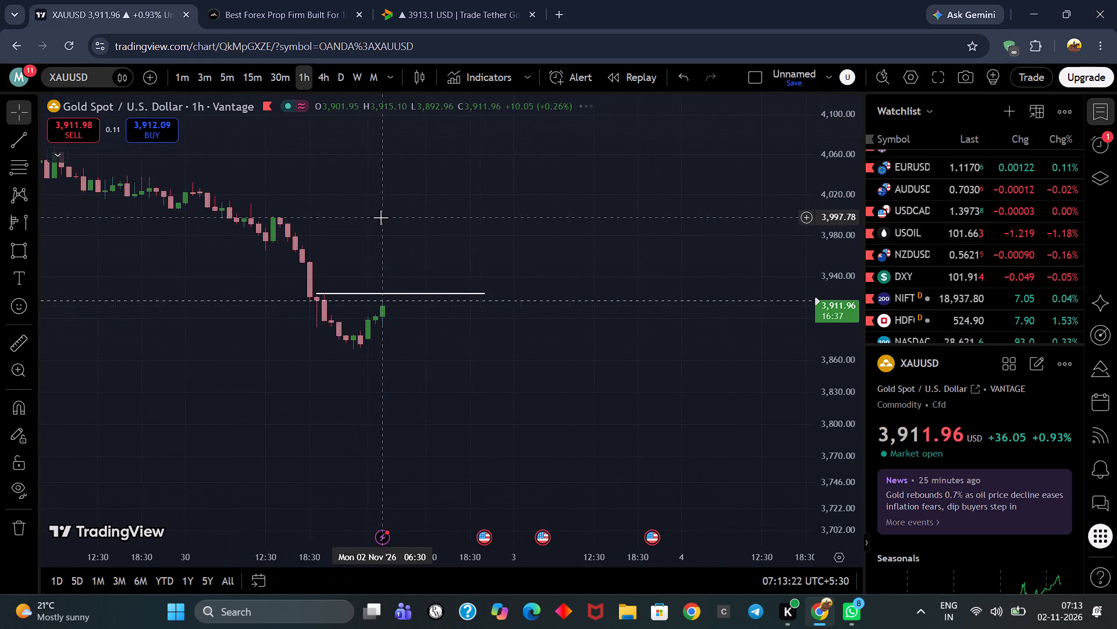
left_click_drag(383, 217, 454, 215)
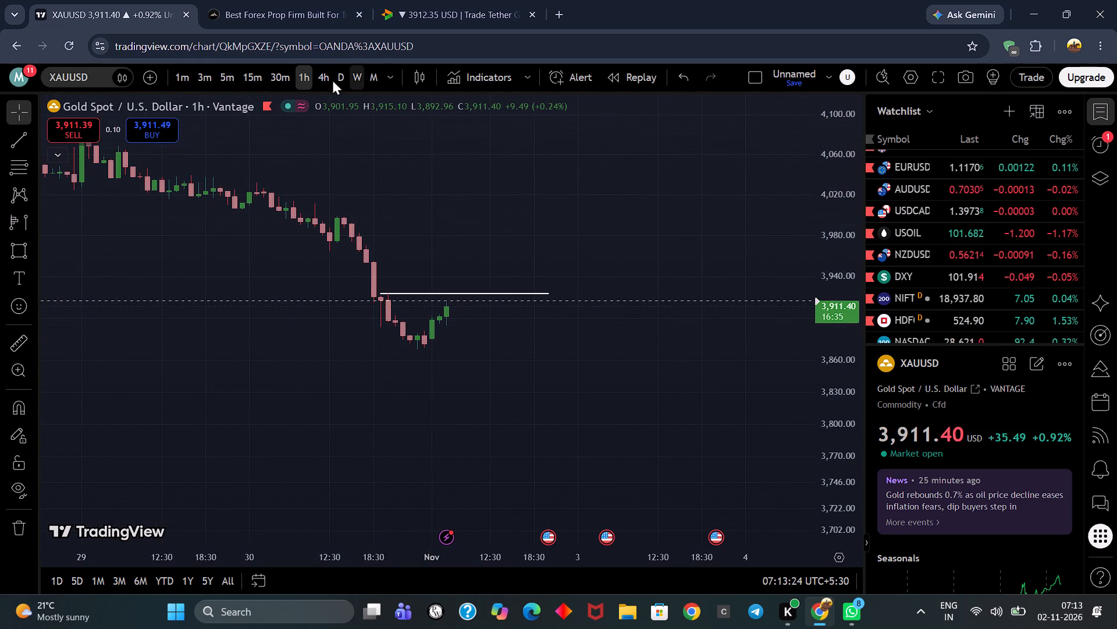
Examine the XAUUSD rebound towards the white level on the 30-minute and 15-minute charts.
left_click(291, 79)
scroll(527, 186, "down", 4)
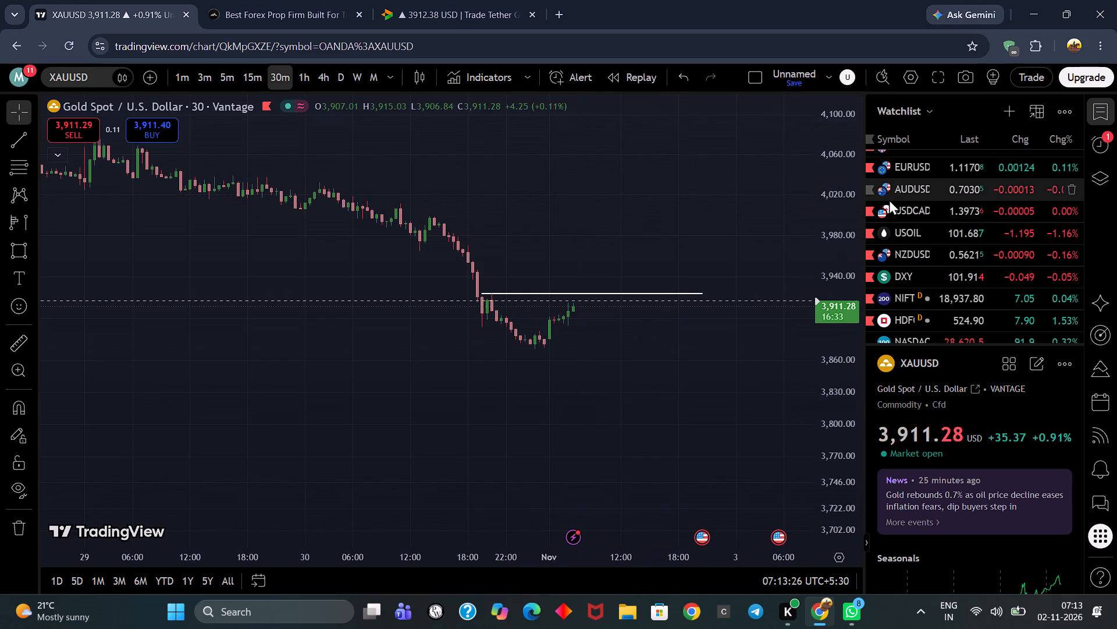
scroll(846, 239, "up", 4)
scroll(405, 188, "up", 3)
left_click_drag(446, 197, 528, 232)
left_click_drag(535, 192, 432, 182)
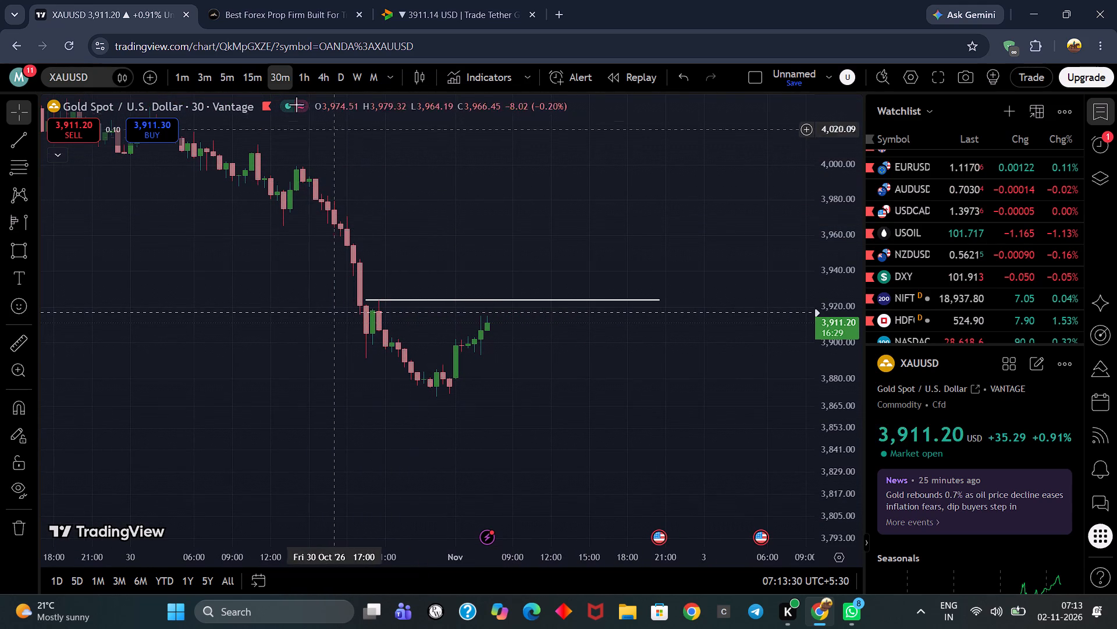
left_click(247, 82)
scroll(825, 260, "up", 4)
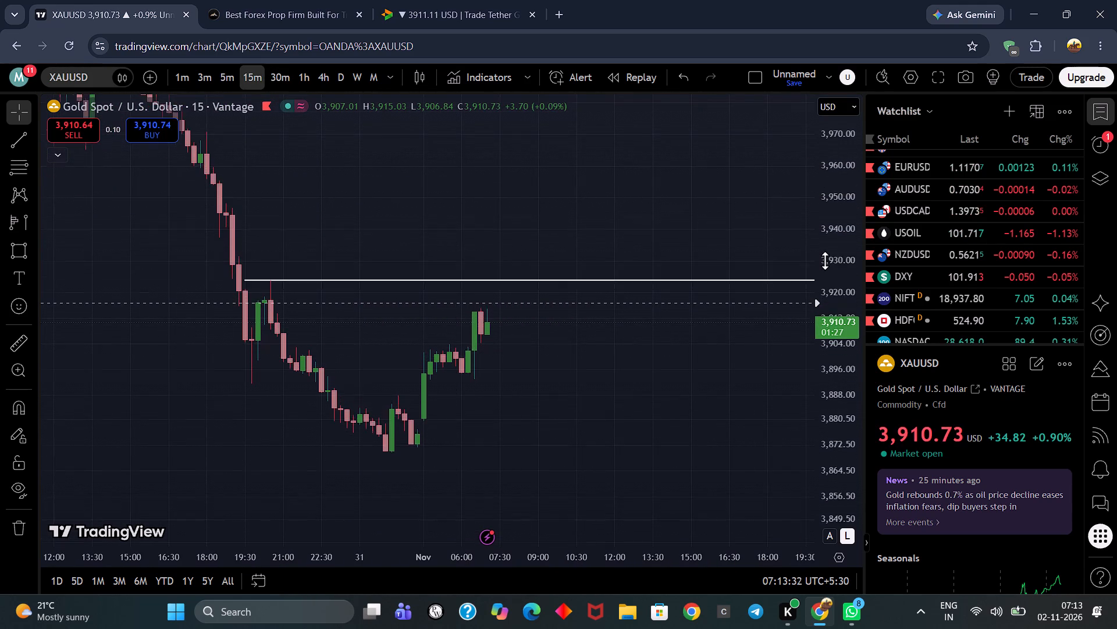
scroll(825, 260, "up", 4)
left_click_drag(605, 189, 568, 192)
scroll(862, 207, "down", 3)
scroll(511, 189, "up", 2)
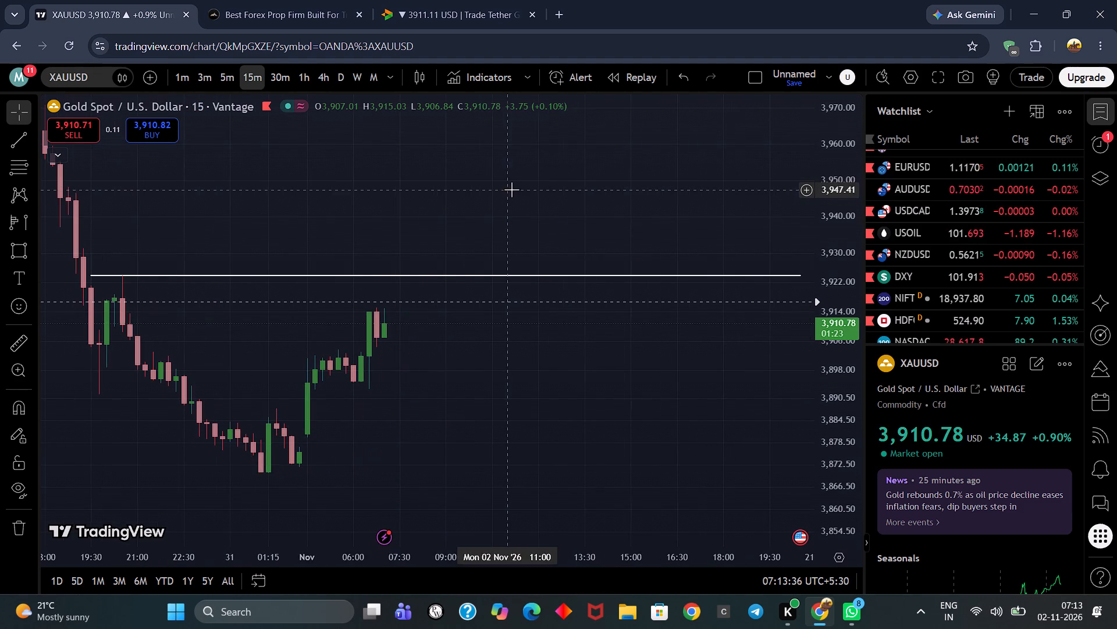
On the 5-minute XAUUSD chart, draw a rectangle from 30 Oct 20:30 to 2 Nov 08:15 between about 3,924 and 3,916.
left_click(227, 85)
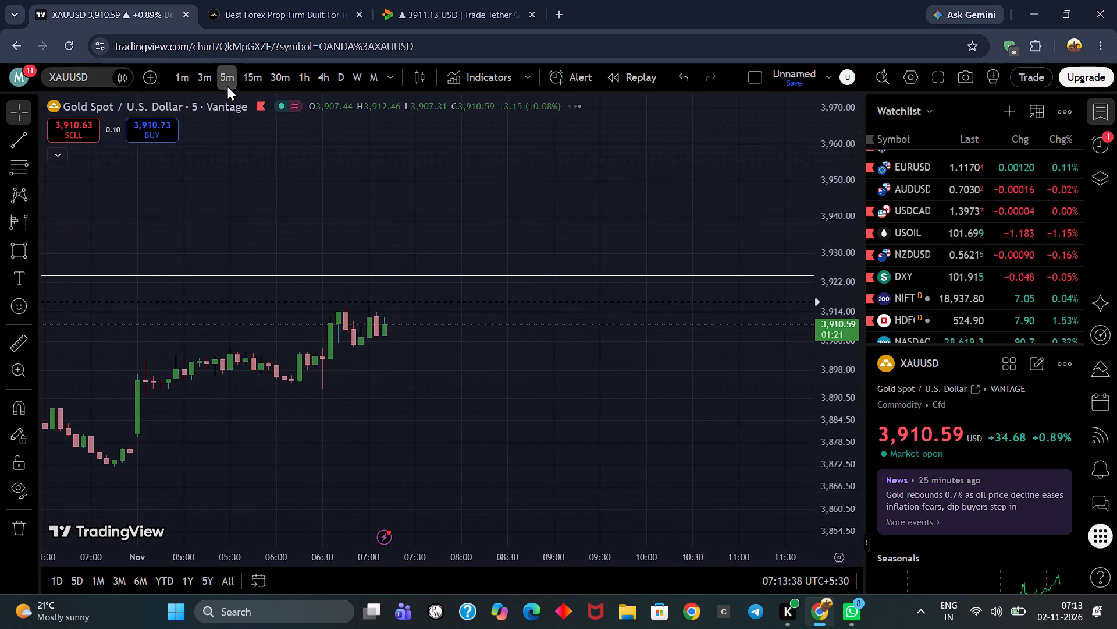
scroll(400, 167, "down", 4)
scroll(450, 215, "down", 4)
left_click_drag(462, 213, 446, 215)
left_click(8, 258)
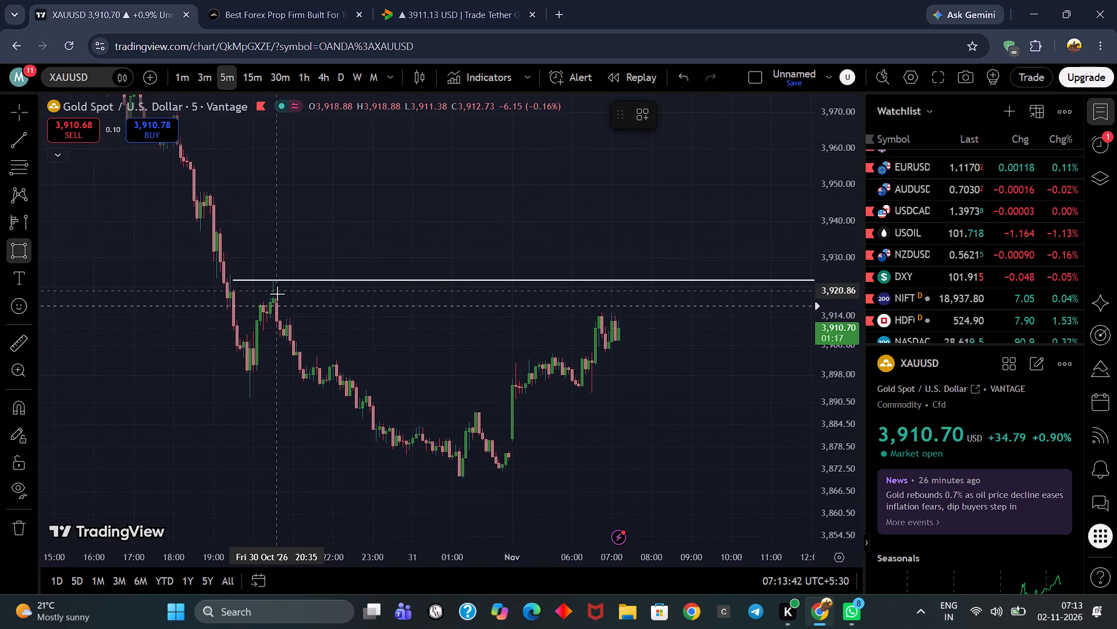
left_click(273, 308)
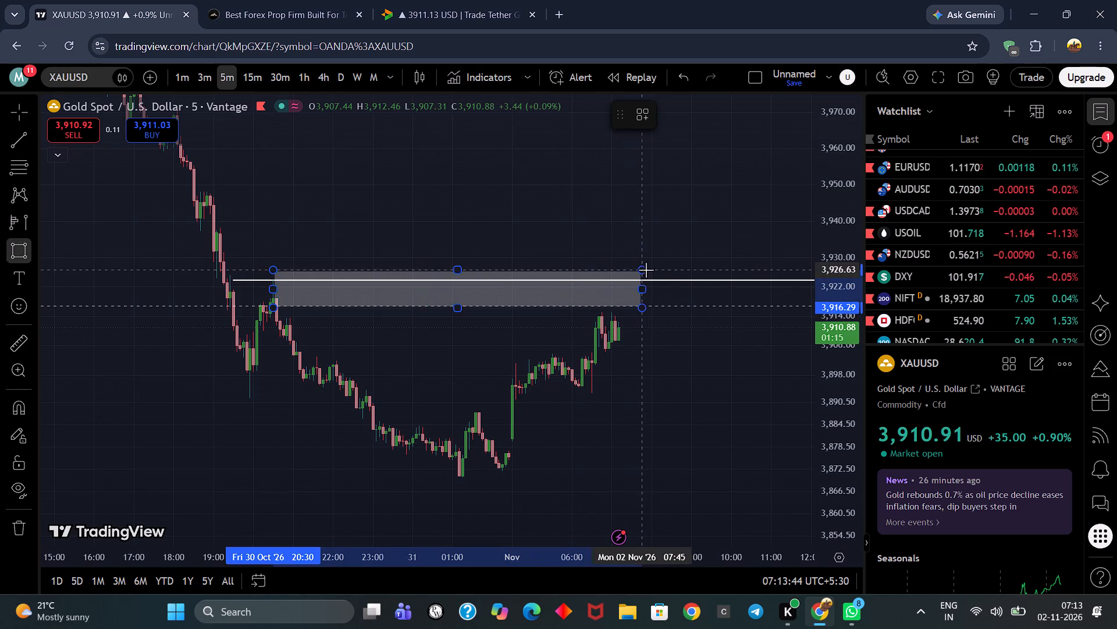
left_click(661, 278)
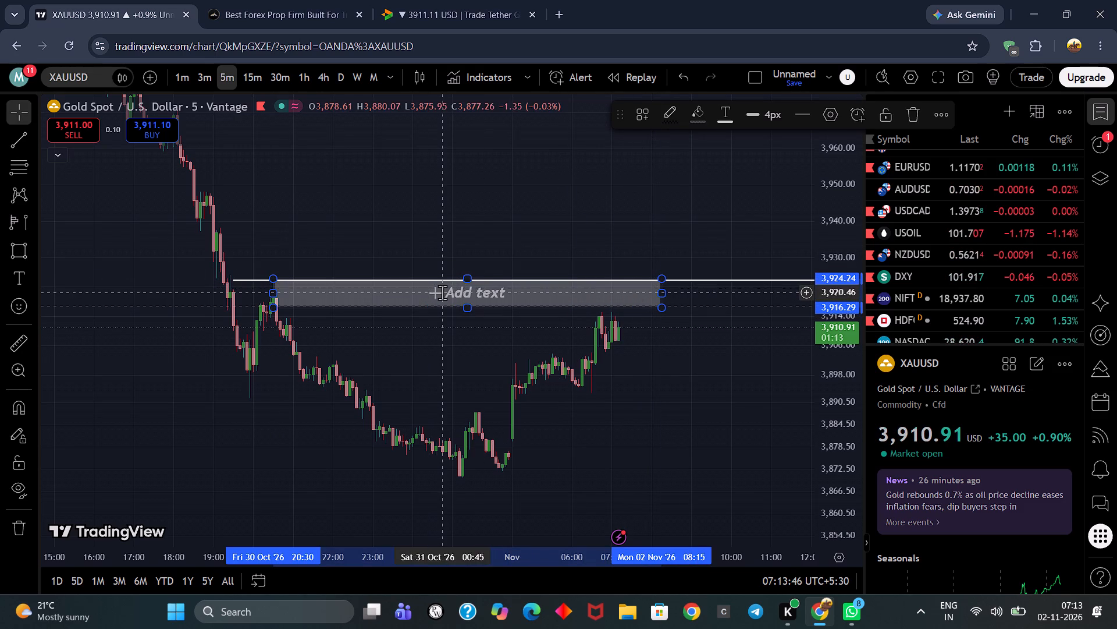
Label the new rectangle zone "bearish ob".
left_click(442, 292)
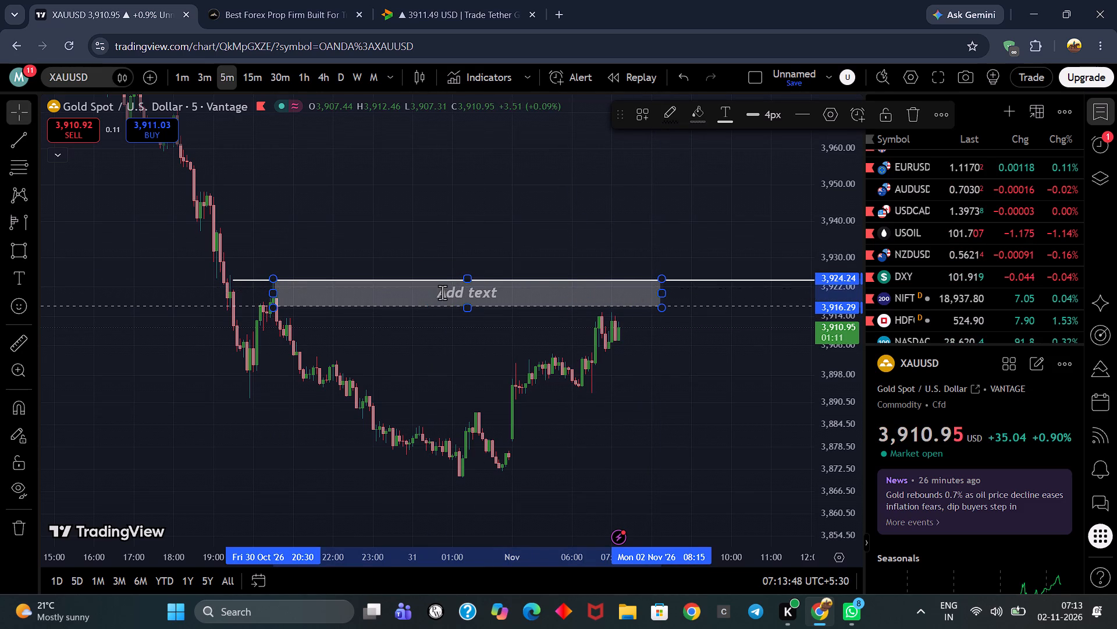
key("b")
type("earish")
key("space")
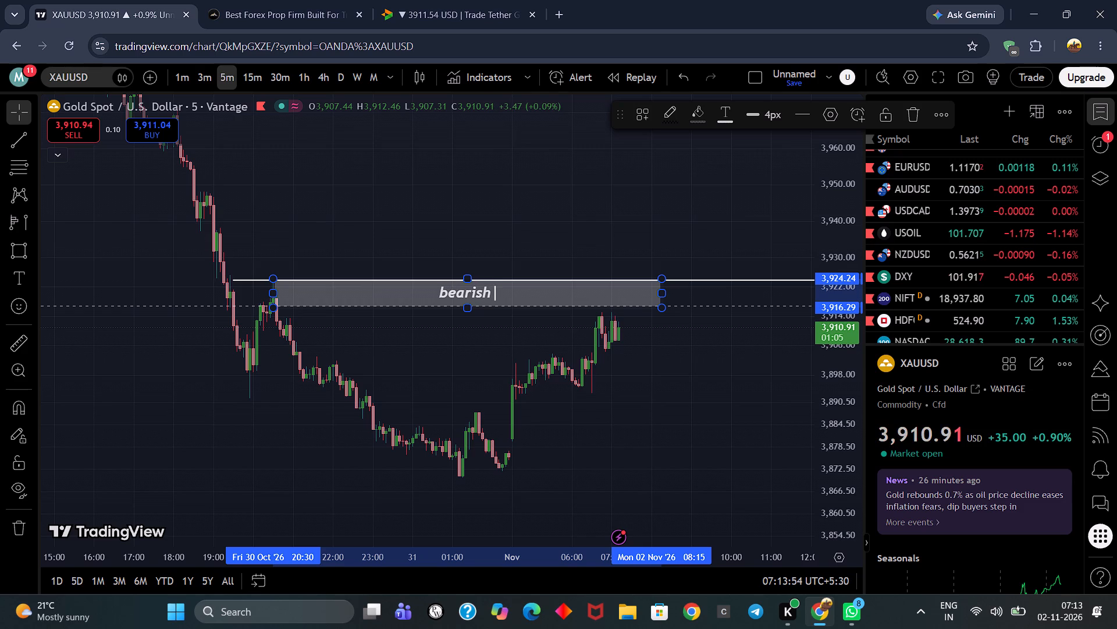
type("obv")
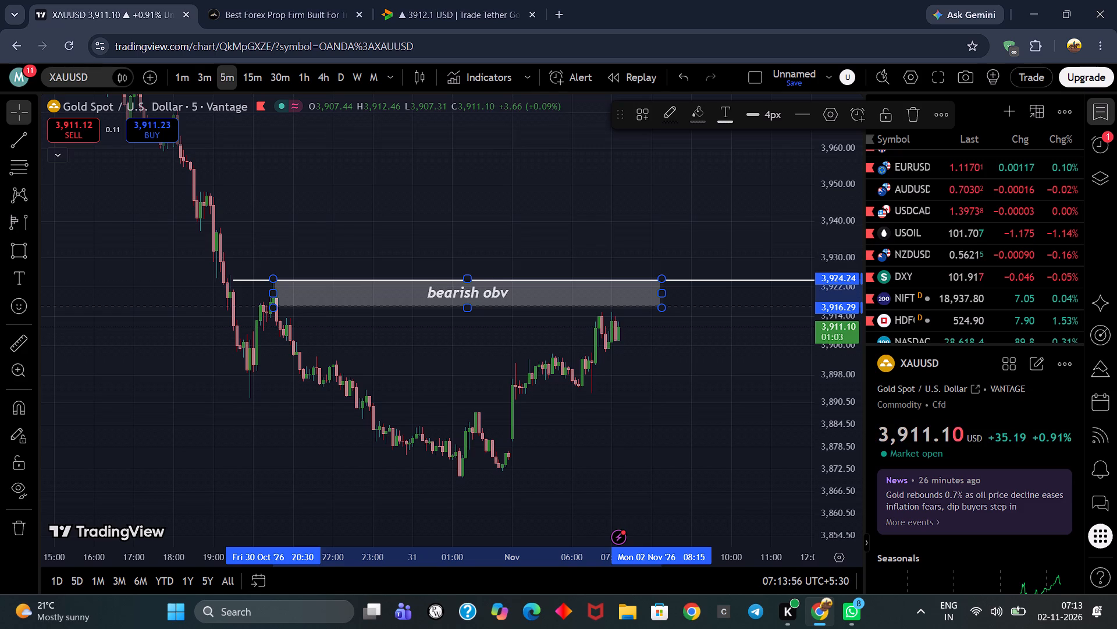
key("BackSpace")
left_click(524, 246)
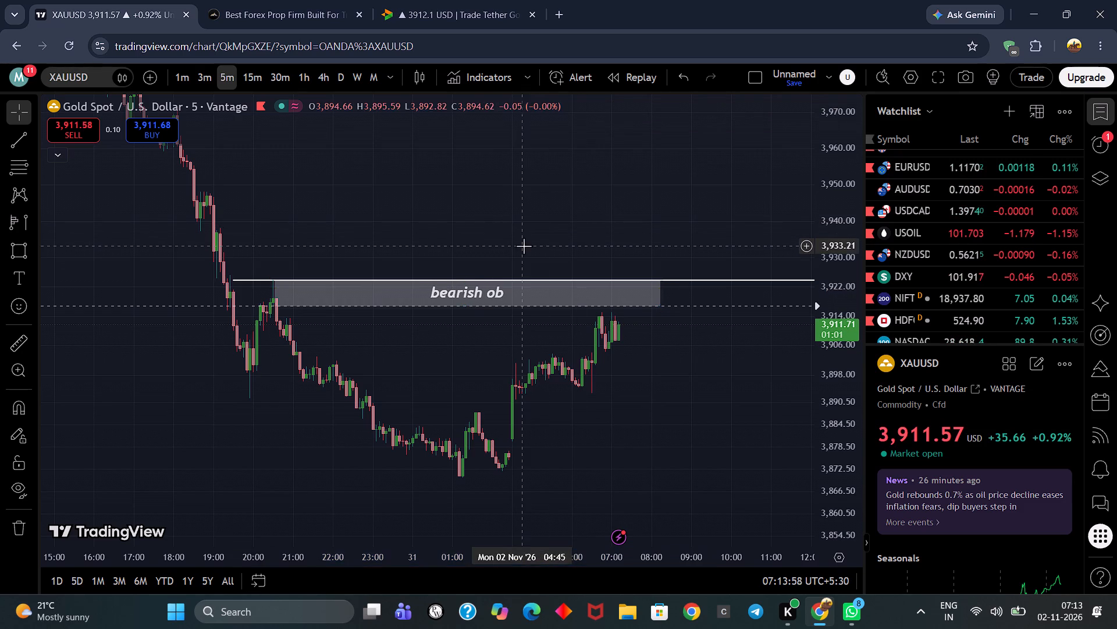
Examine the XAUUSD decline and rebound against the bearish ob zone on the 5-minute chart.
left_click_drag(511, 221, 415, 217)
left_click_drag(492, 189, 557, 211)
left_click_drag(503, 179, 479, 242)
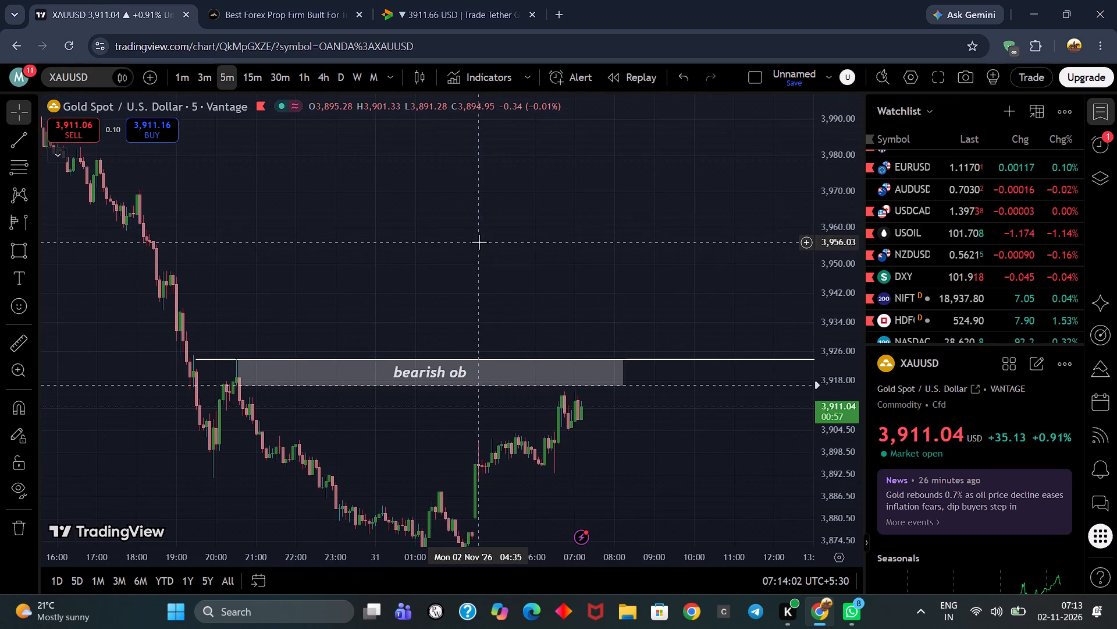
scroll(353, 243, "down", 3)
left_click_drag(454, 208, 540, 337)
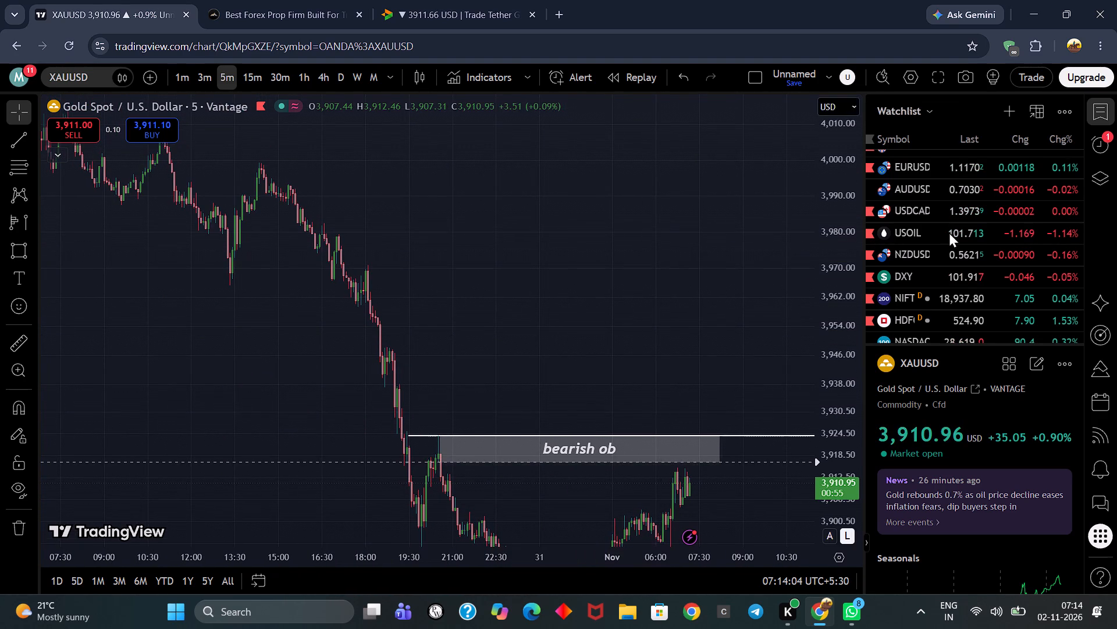
scroll(827, 266, "down", 2)
scroll(678, 287, "up", 4)
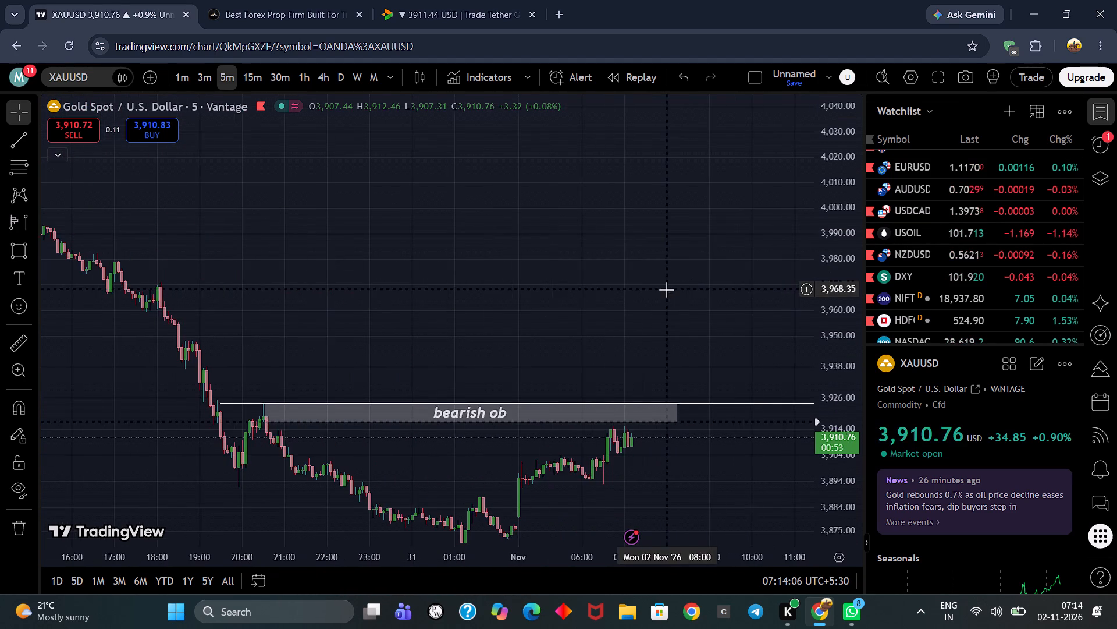
left_click_drag(666, 289, 588, 275)
left_click_drag(588, 275, 549, 238)
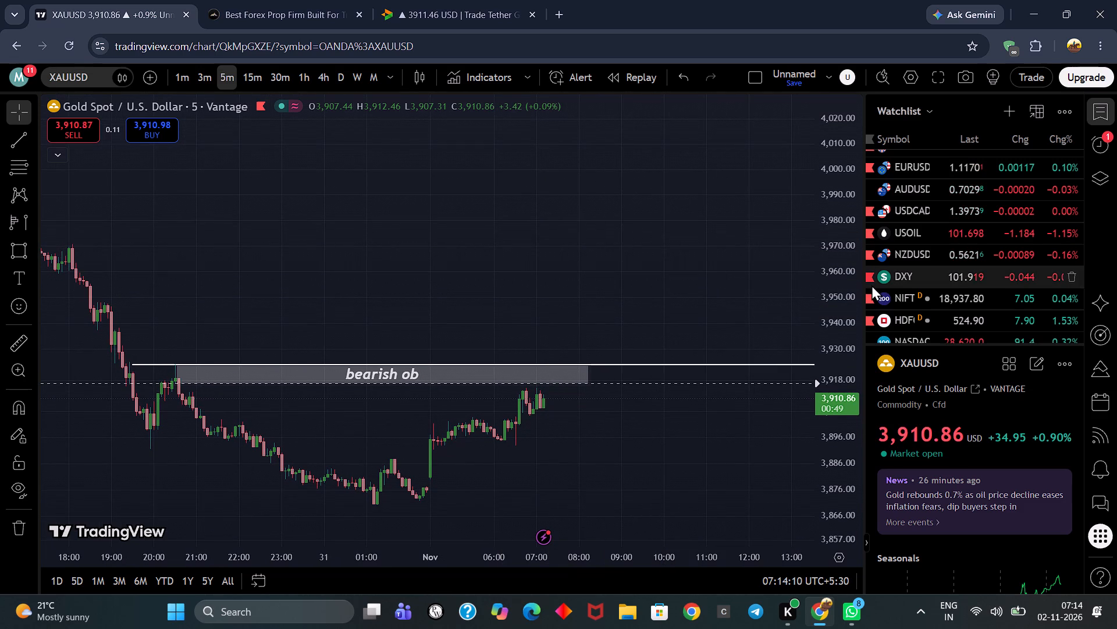
Open the NDQ chart from the watchlist and examine its recent price action on the 5-minute and 1-hour timeframes.
scroll(928, 275, "down", 4)
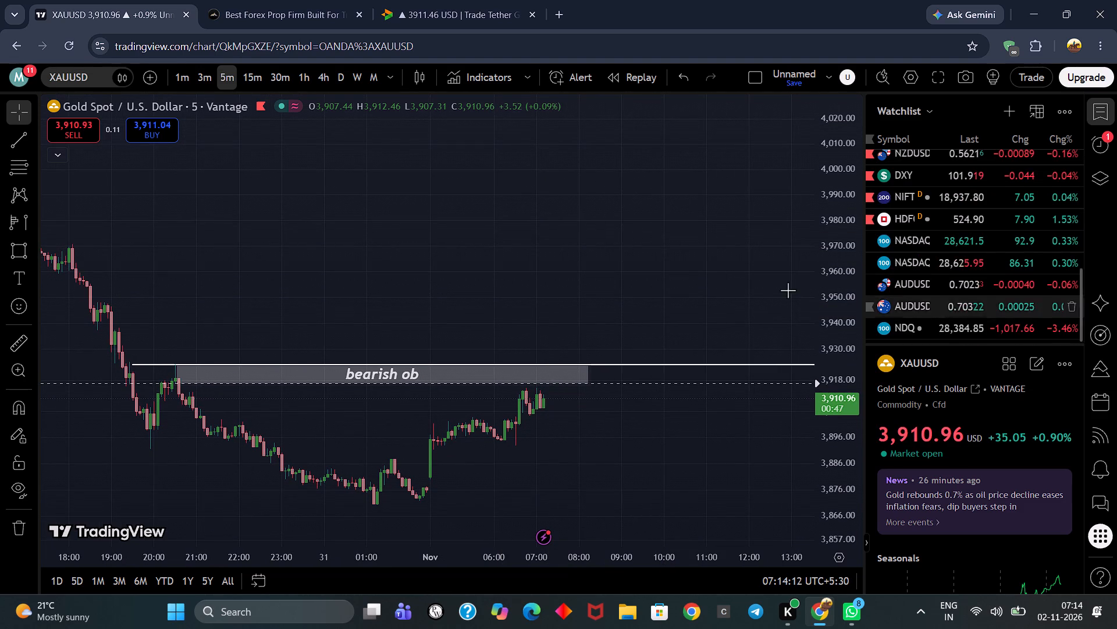
left_click(912, 326)
left_click_drag(613, 287, 529, 275)
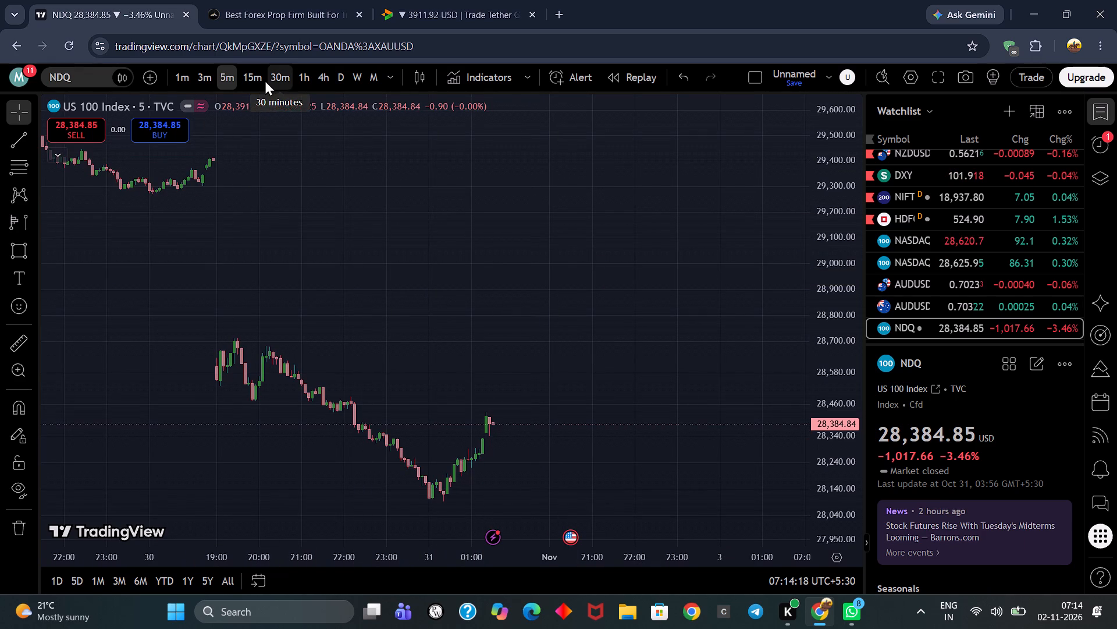
left_click(305, 77)
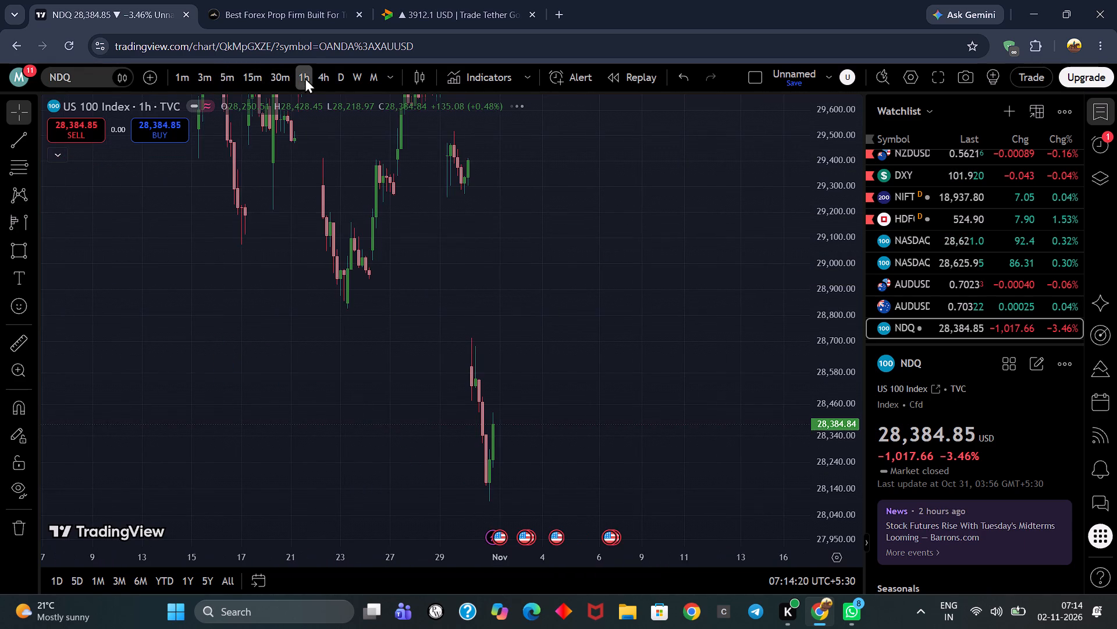
scroll(644, 359, "up", 4)
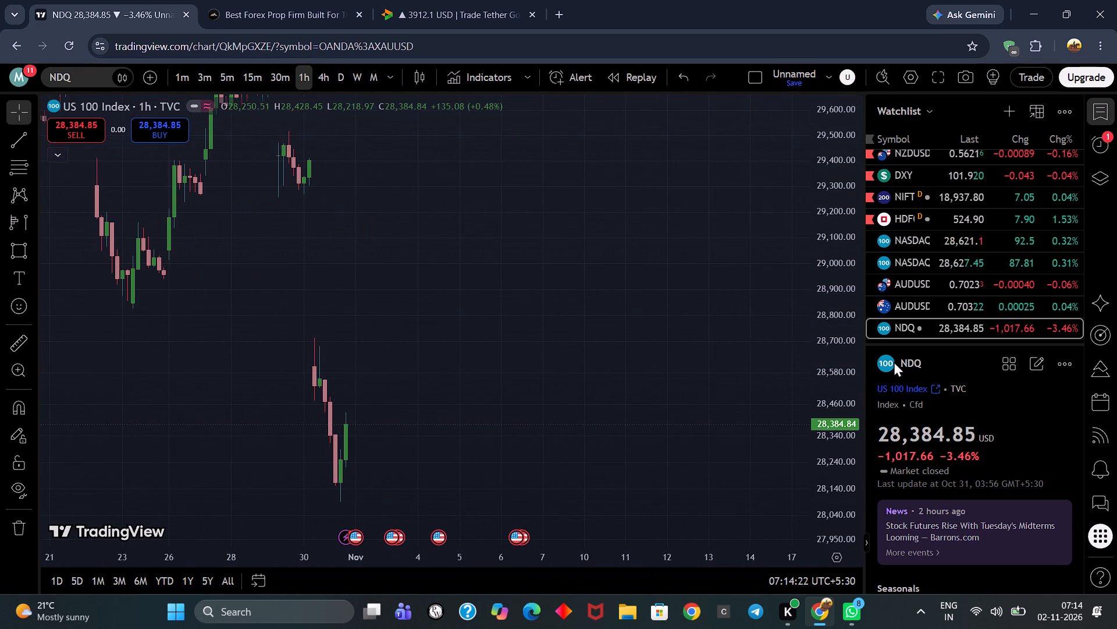
Open US30 from the watchlist and examine its 1-hour decline and rebound against the volume profile's white level.
scroll(958, 241, "up", 4)
scroll(958, 241, "down", 2)
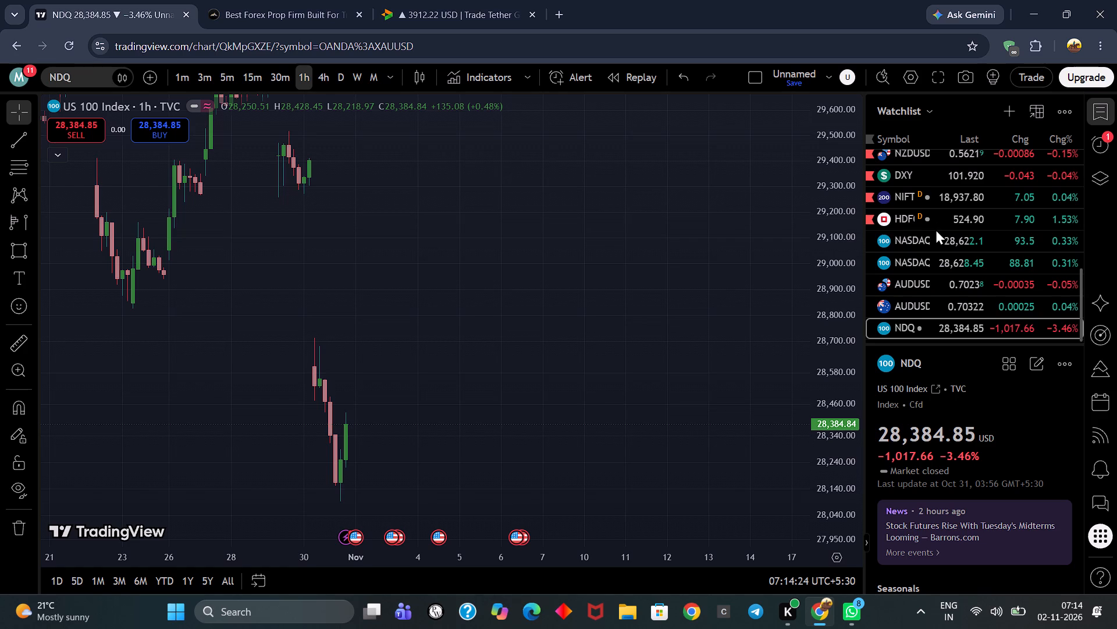
scroll(920, 202, "up", 5)
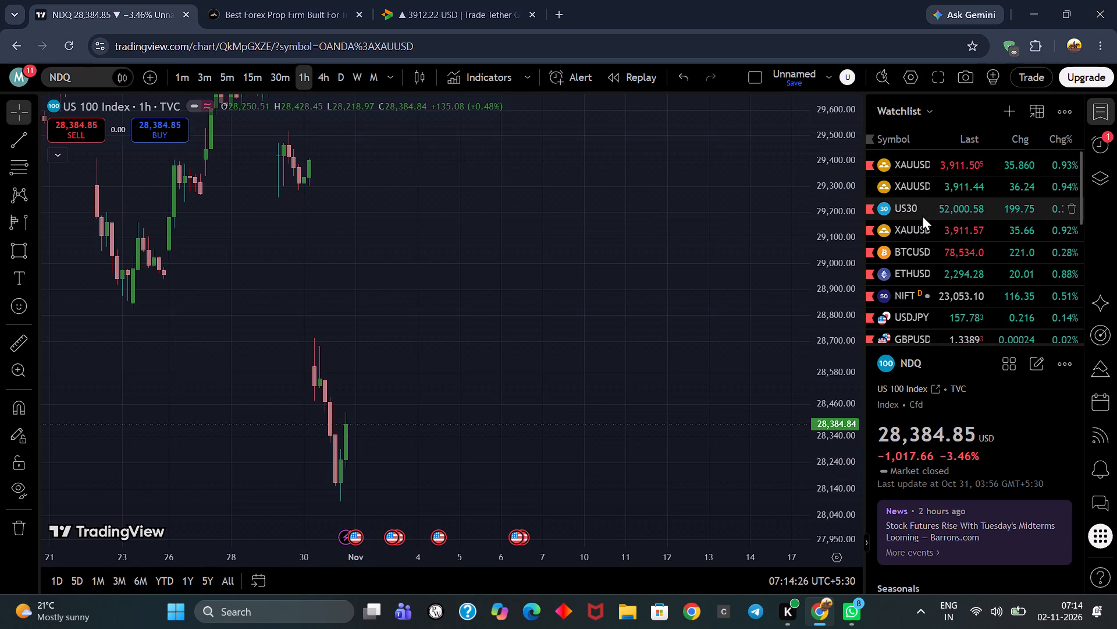
left_click(922, 215)
left_click_drag(522, 288, 643, 271)
scroll(616, 292, "up", 2)
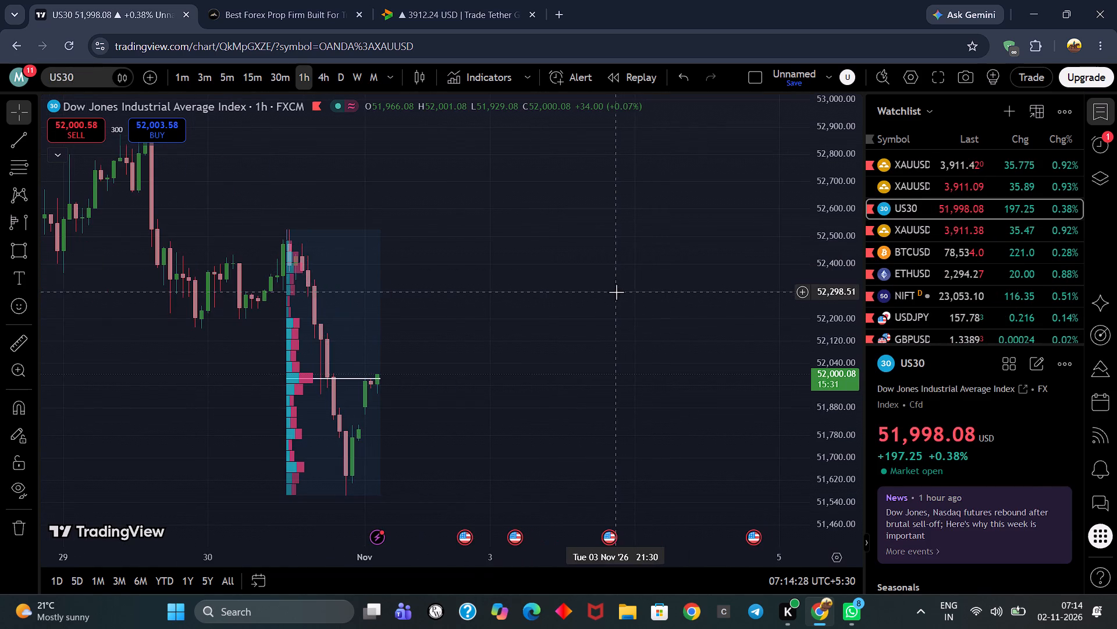
left_click_drag(549, 285, 753, 265)
scroll(744, 271, "up", 3)
left_click_drag(624, 265, 686, 273)
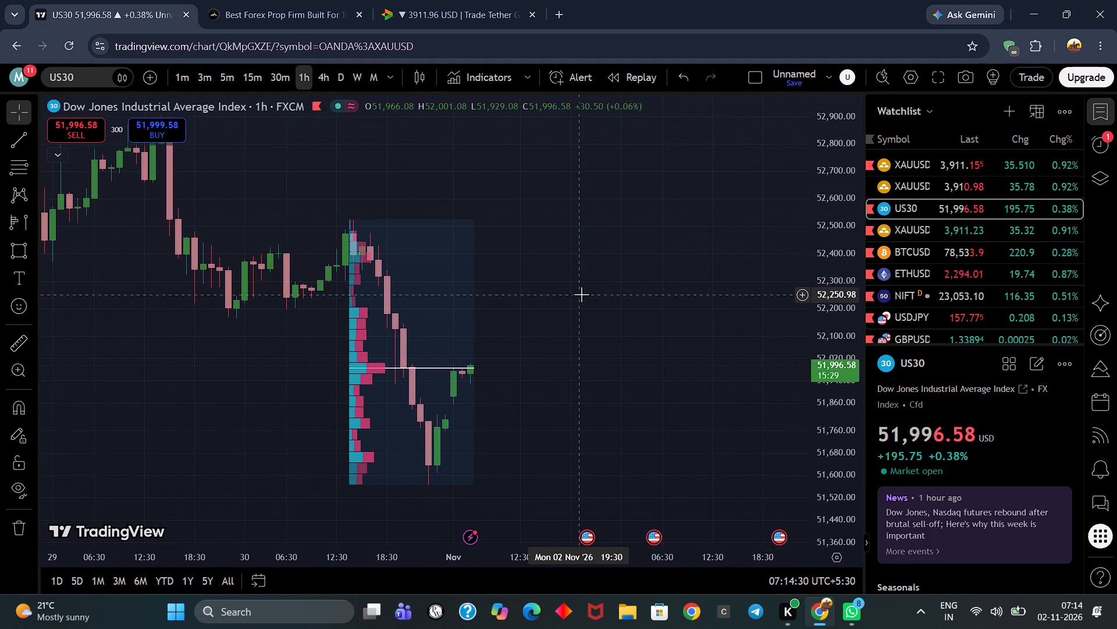
left_click(581, 294)
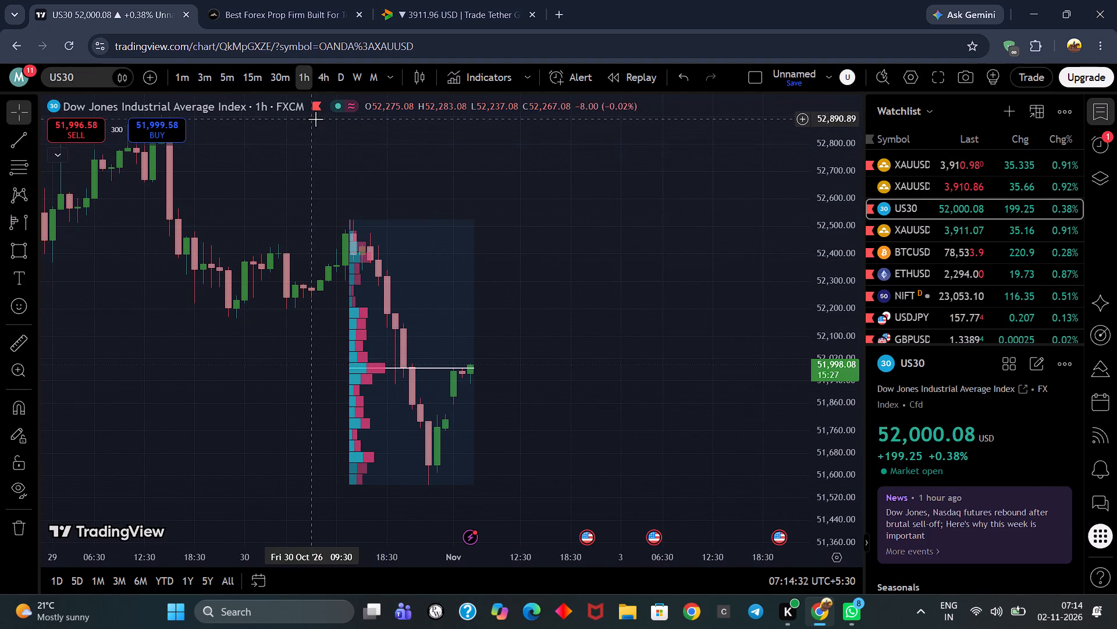
left_click_drag(653, 182, 767, 327)
scroll(748, 309, "down", 5)
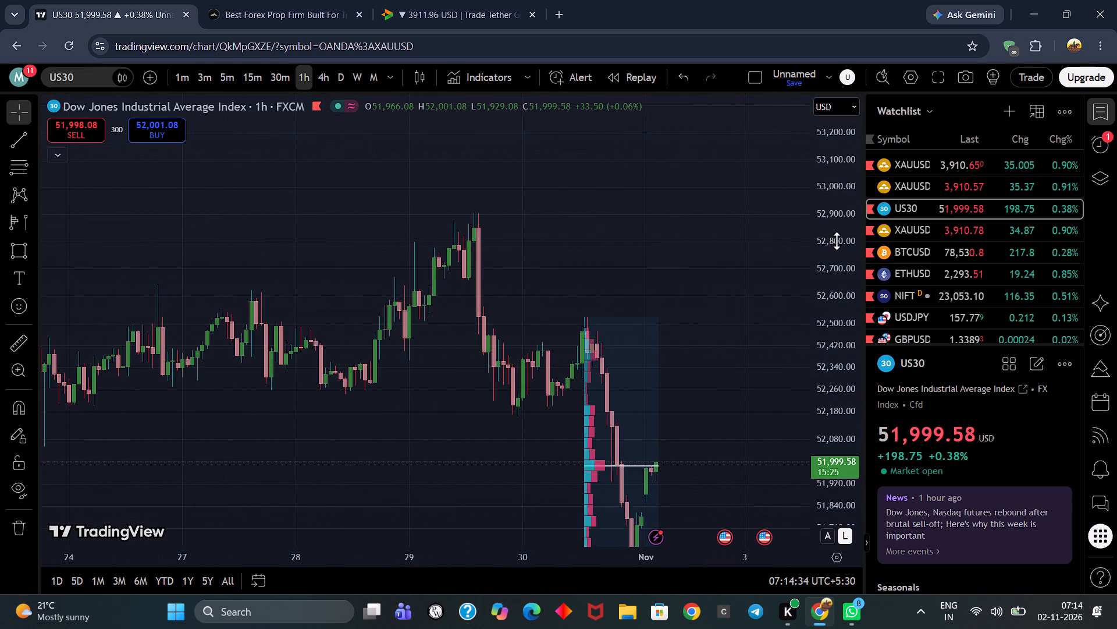
scroll(837, 241, "down", 4)
scroll(584, 278, "up", 3)
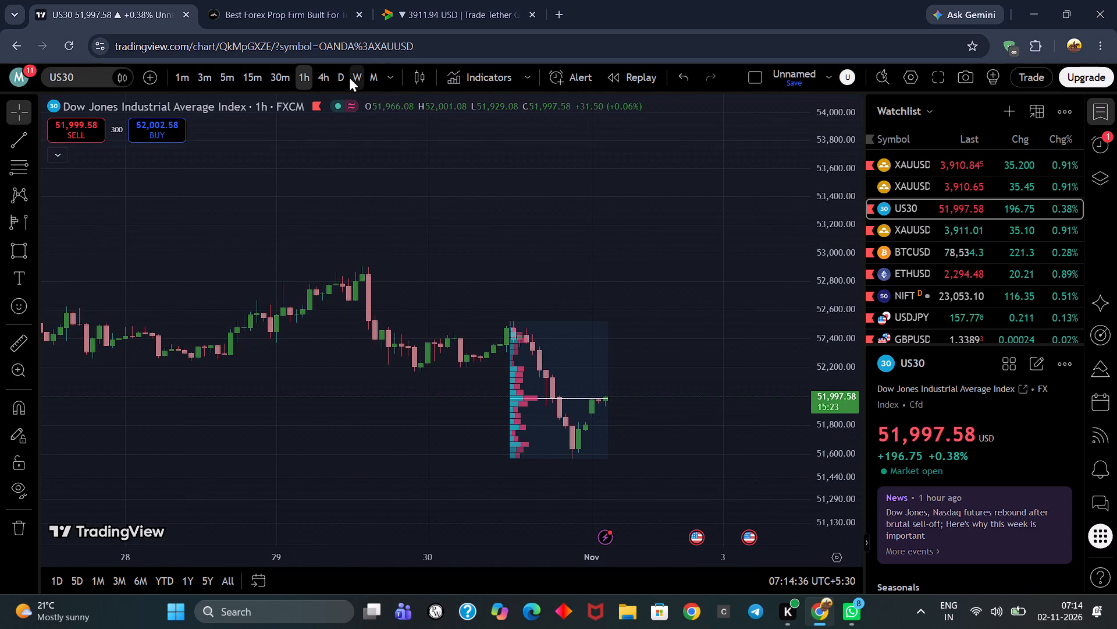
Examine the US30 rebound against the volume profile on the 4-hour chart.
left_click(323, 82)
scroll(457, 160, "up", 7)
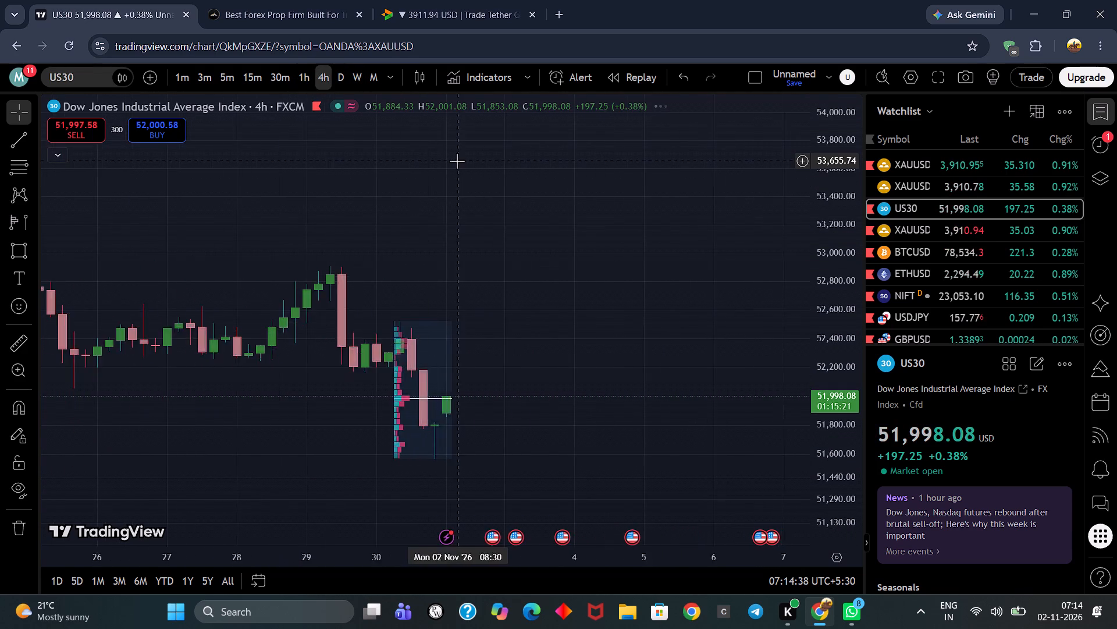
scroll(457, 161, "up", 4)
left_click_drag(475, 274, 735, 260)
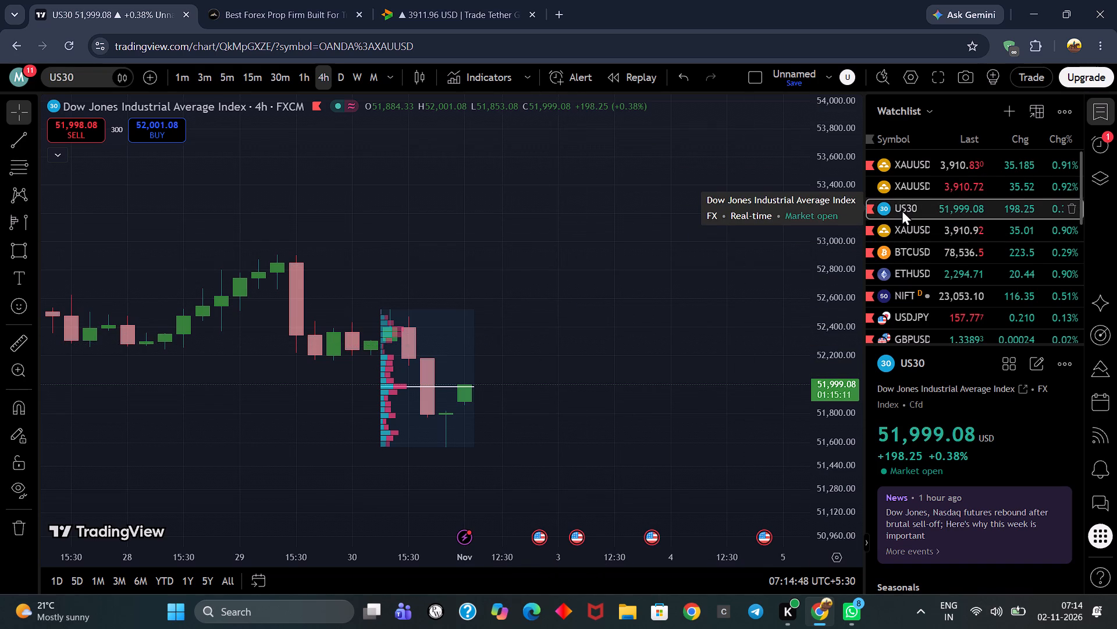
left_click_drag(623, 382, 658, 350)
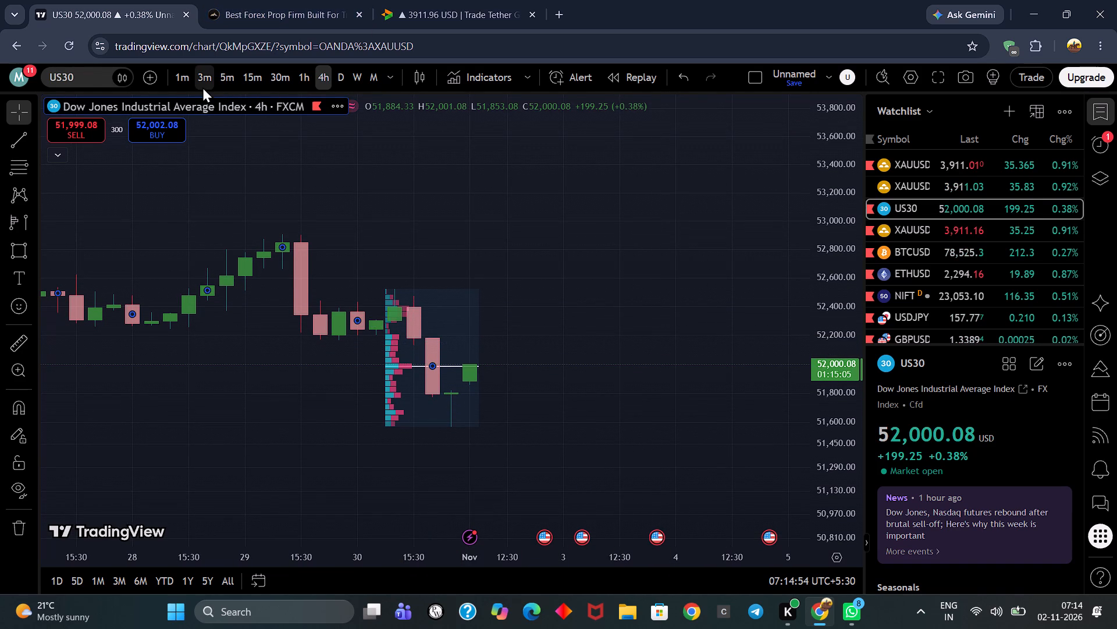
Bring the latest US30 candles into view on the 1-minute chart and examine them.
left_click(181, 70)
scroll(812, 310, "up", 20)
scroll(812, 310, "up", 8)
scroll(812, 310, "down", 1)
left_click_drag(698, 369, 698, 308)
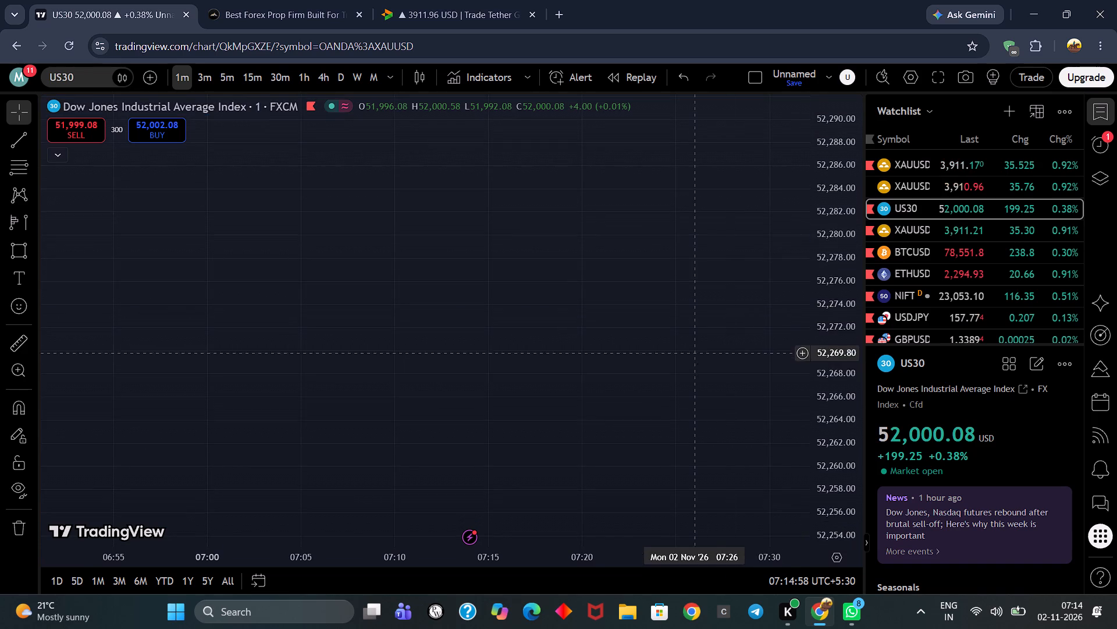
left_click_drag(698, 308, 681, 36)
left_click_drag(602, 513, 628, 31)
left_click_drag(607, 444, 612, 93)
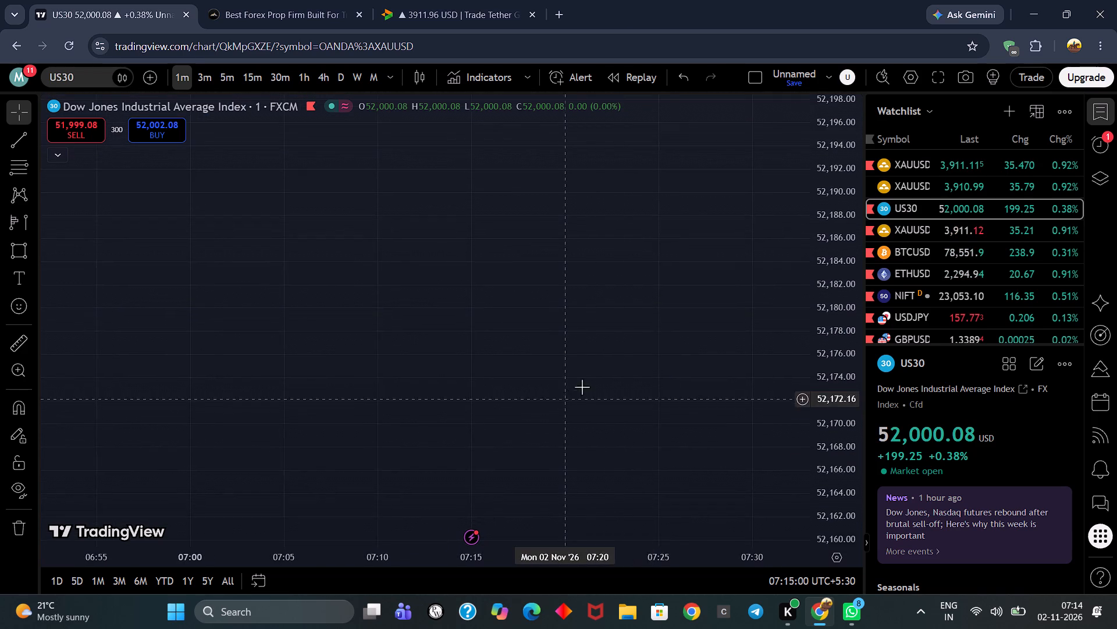
left_click_drag(582, 387, 617, 106)
left_click_drag(632, 492, 652, 76)
left_click_drag(629, 485, 584, 199)
left_click_drag(590, 405, 589, 61)
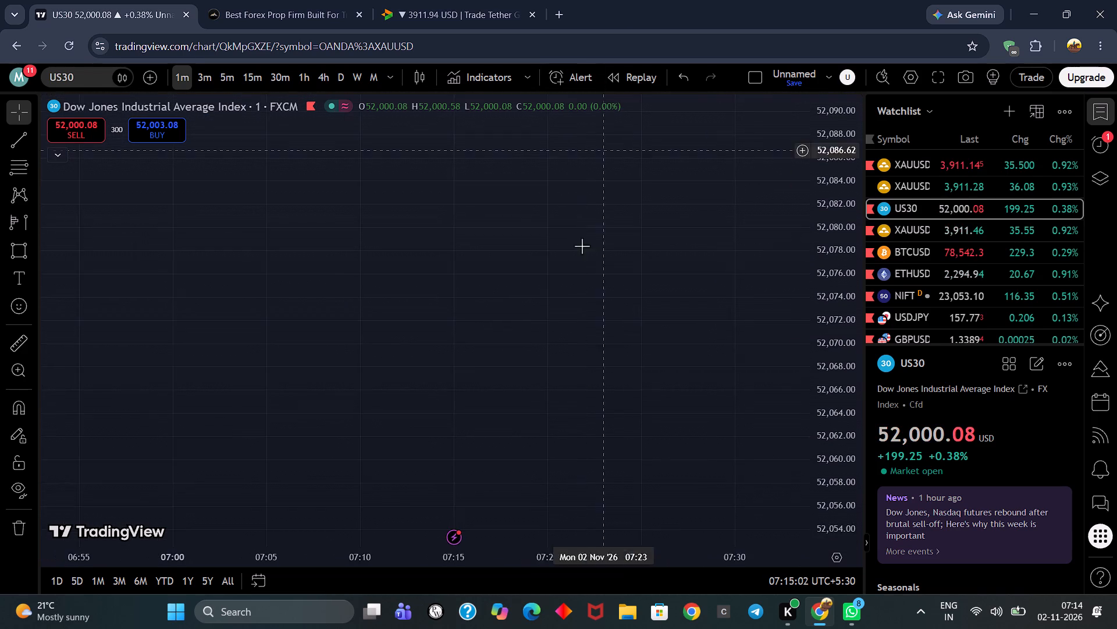
left_click_drag(553, 468, 596, 103)
left_click_drag(607, 357, 656, 131)
left_click_drag(562, 480, 649, 130)
left_click_drag(578, 460, 614, 248)
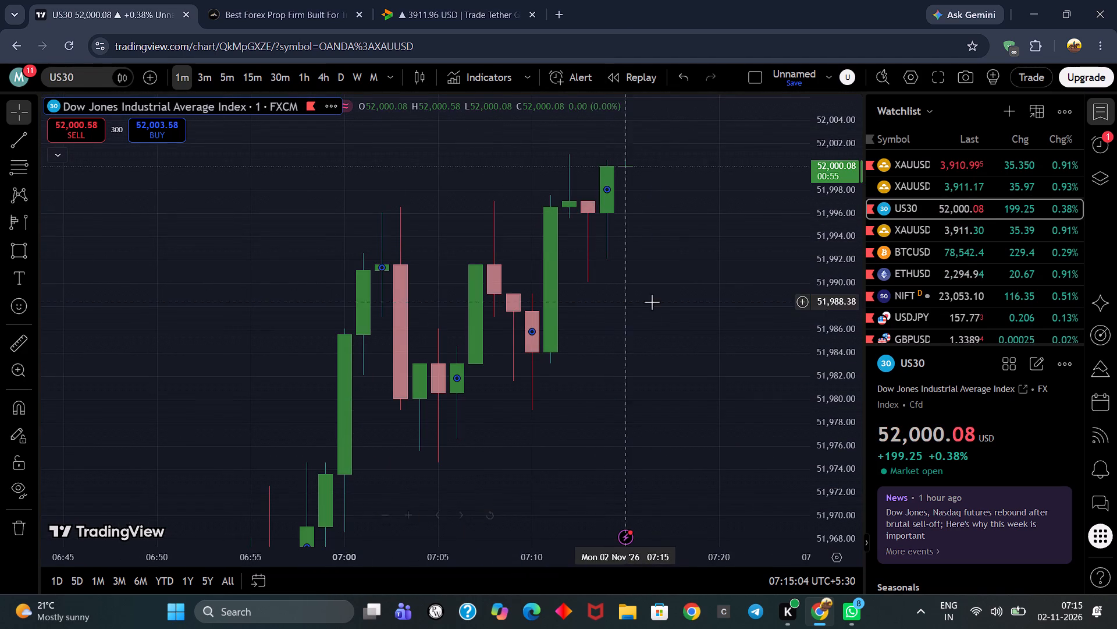
scroll(866, 281, "down", 2)
scroll(818, 290, "down", 3)
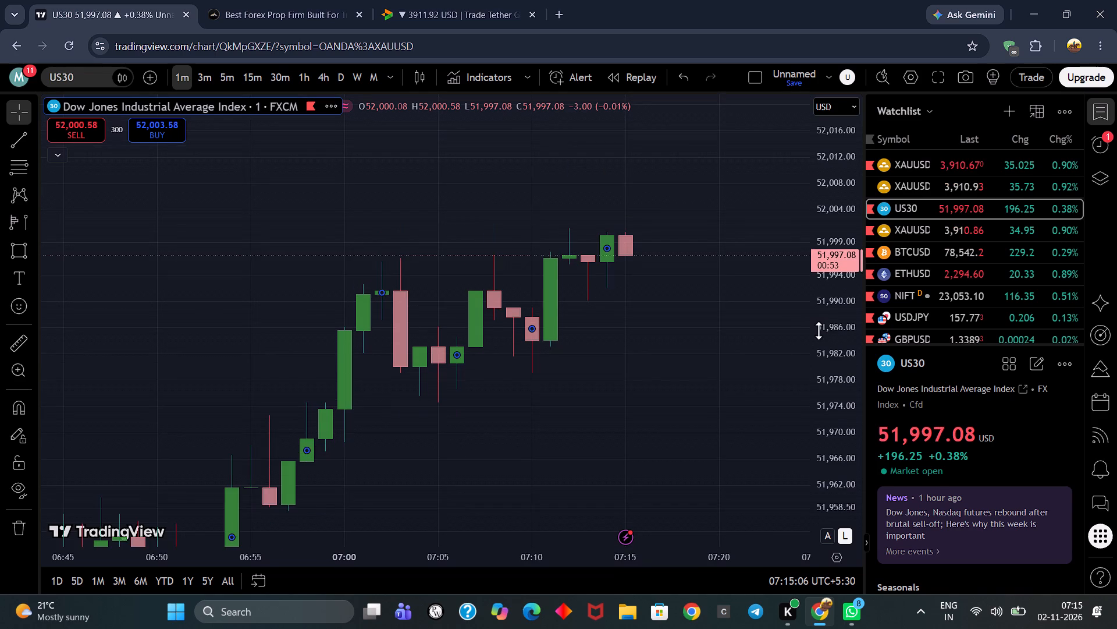
Examine the US30 1-minute rebound against the volume profile's white level and the preceding decline.
left_click_drag(685, 376, 531, 400)
scroll(754, 398, "down", 10)
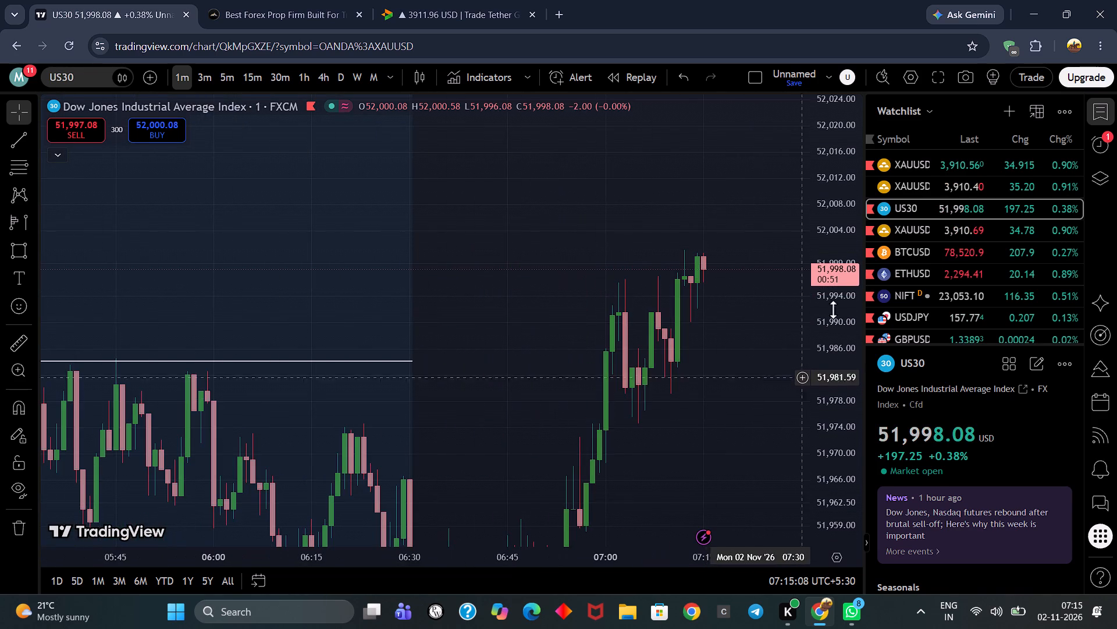
scroll(835, 302, "down", 4)
scroll(789, 366, "down", 10)
left_click_drag(784, 429, 647, 344)
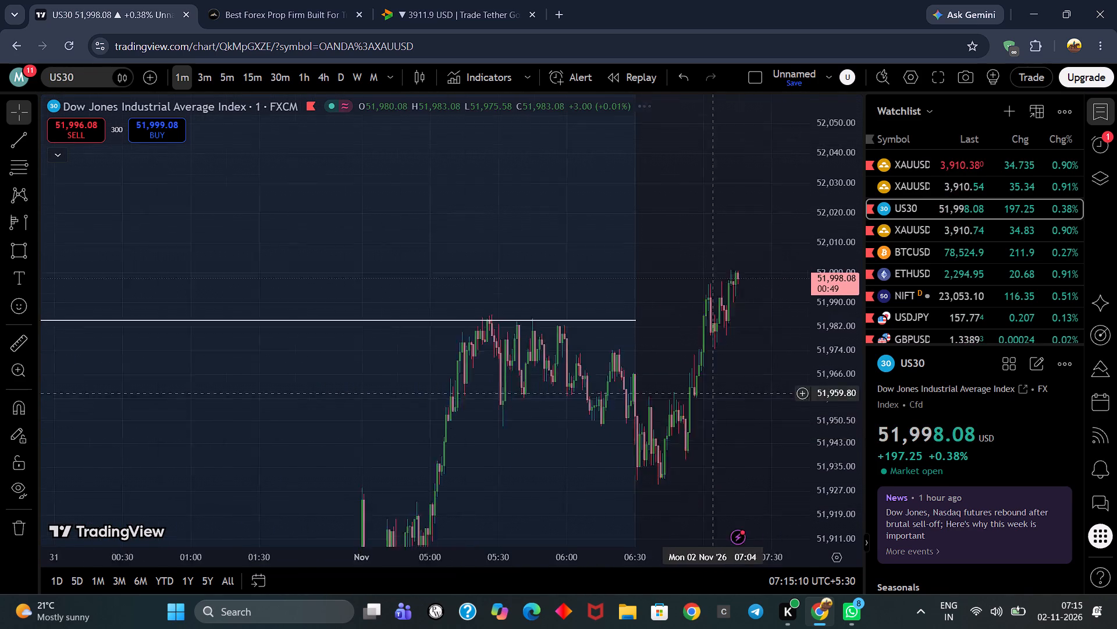
left_click_drag(647, 344, 599, 262)
scroll(833, 288, "down", 5)
scroll(624, 398, "down", 10)
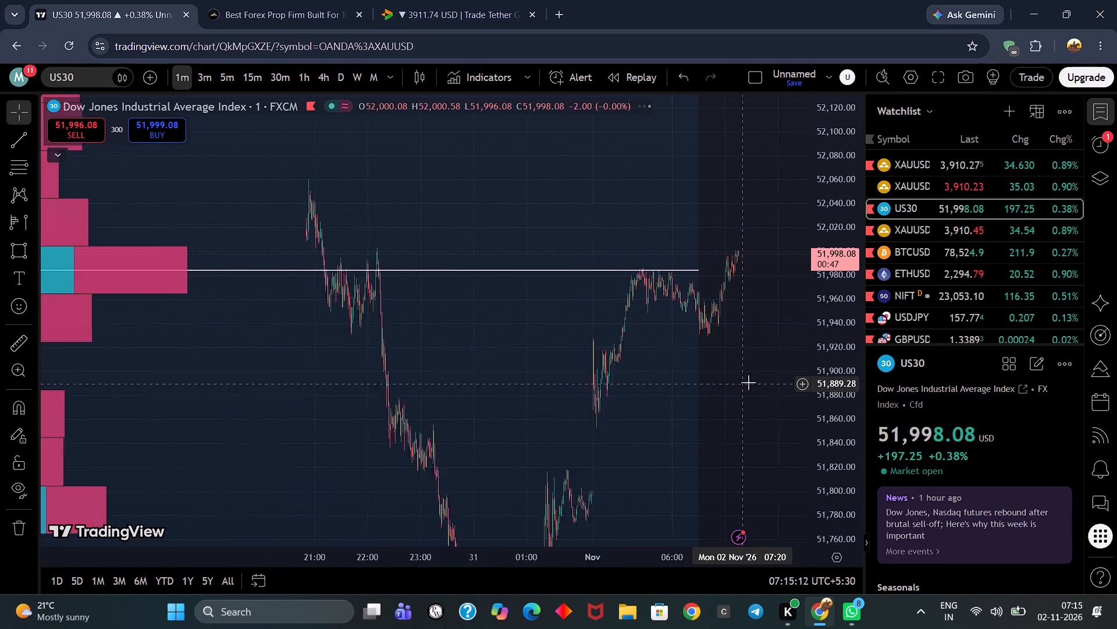
scroll(809, 365, "up", 6)
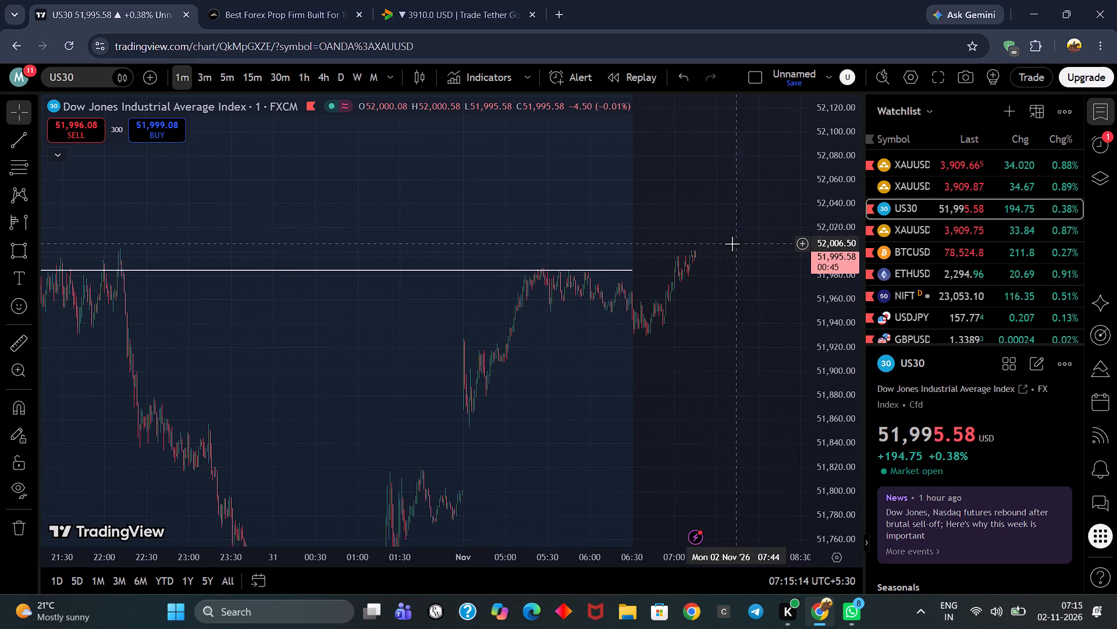
Examine the latest US30 candles around the volume profile's white level on the 1-minute chart, followed by the 5-minute chart.
scroll(734, 249, "up", 5)
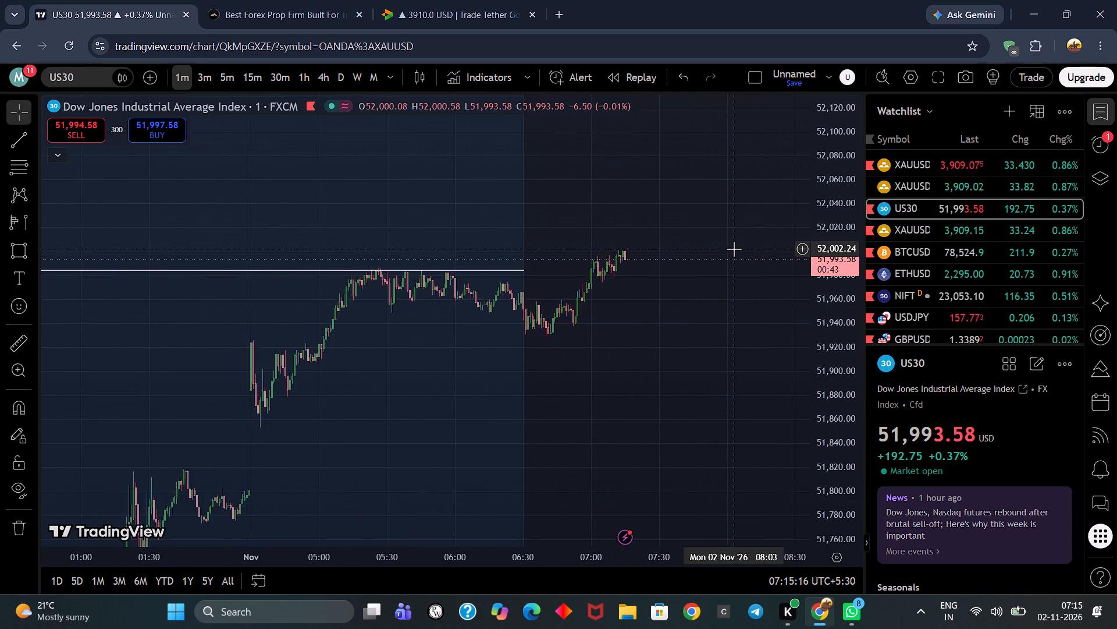
scroll(734, 249, "up", 4)
left_click_drag(698, 314, 735, 311)
scroll(735, 311, "up", 3)
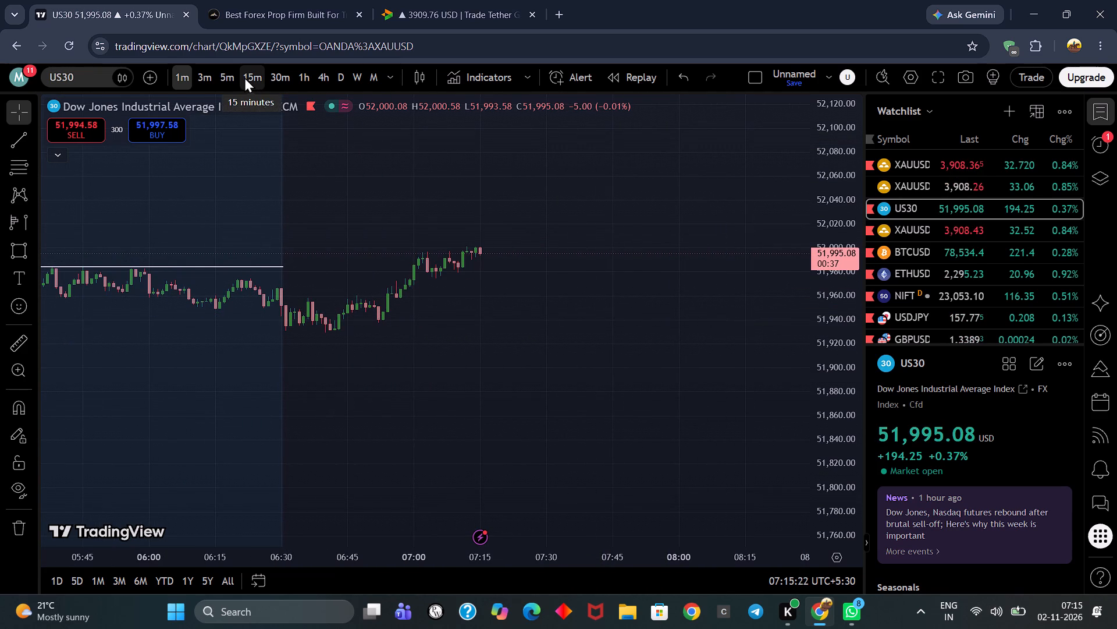
left_click(232, 70)
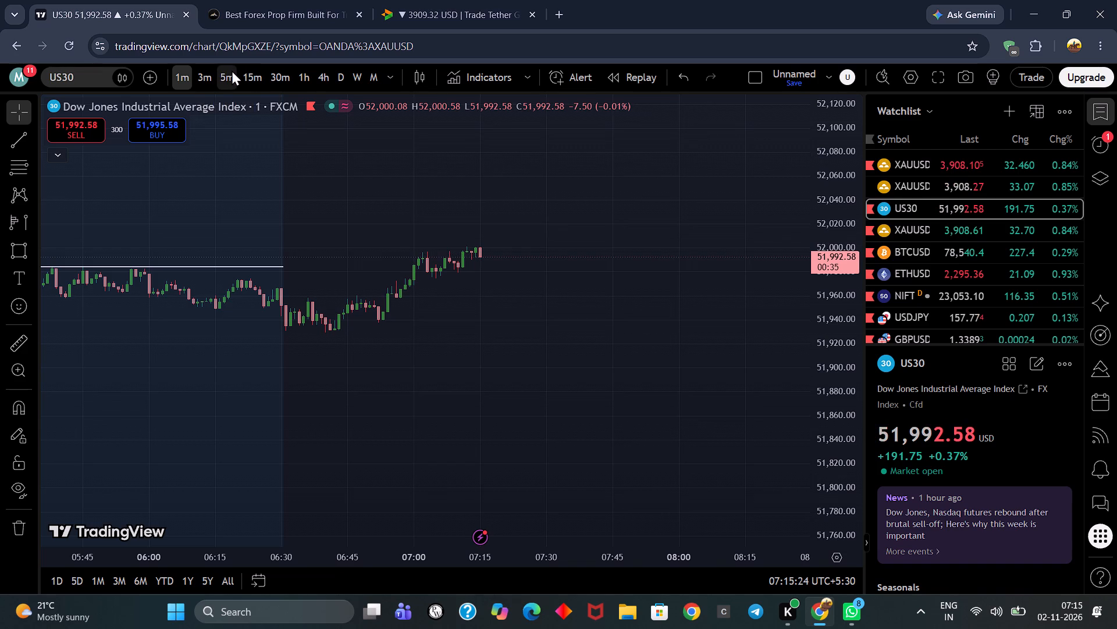
scroll(719, 255, "down", 4)
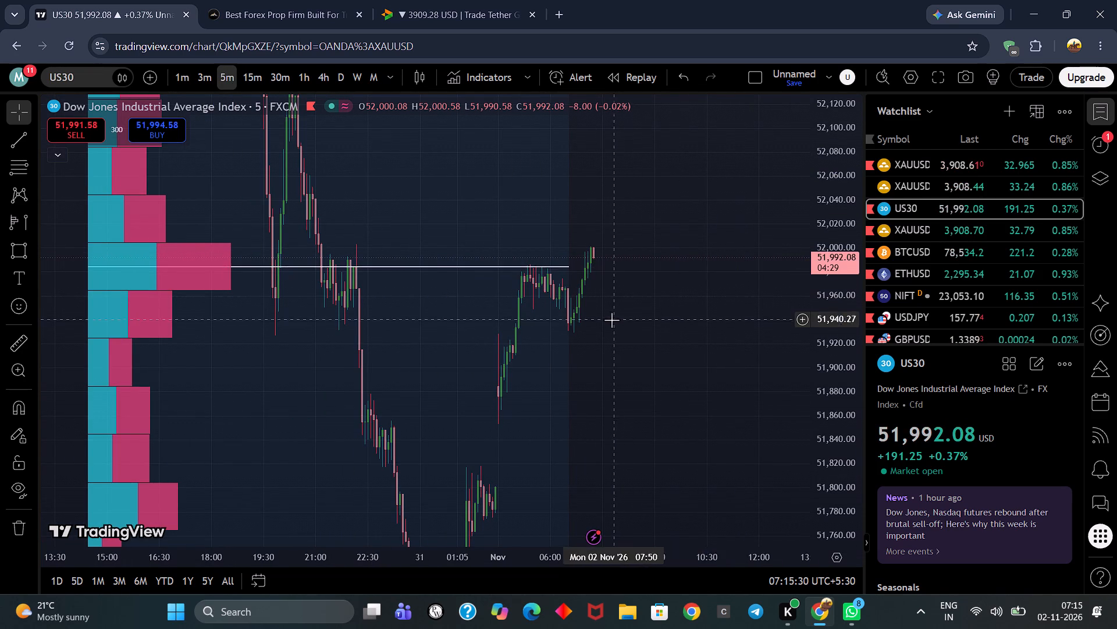
scroll(611, 323, "up", 3)
left_click_drag(634, 332, 670, 327)
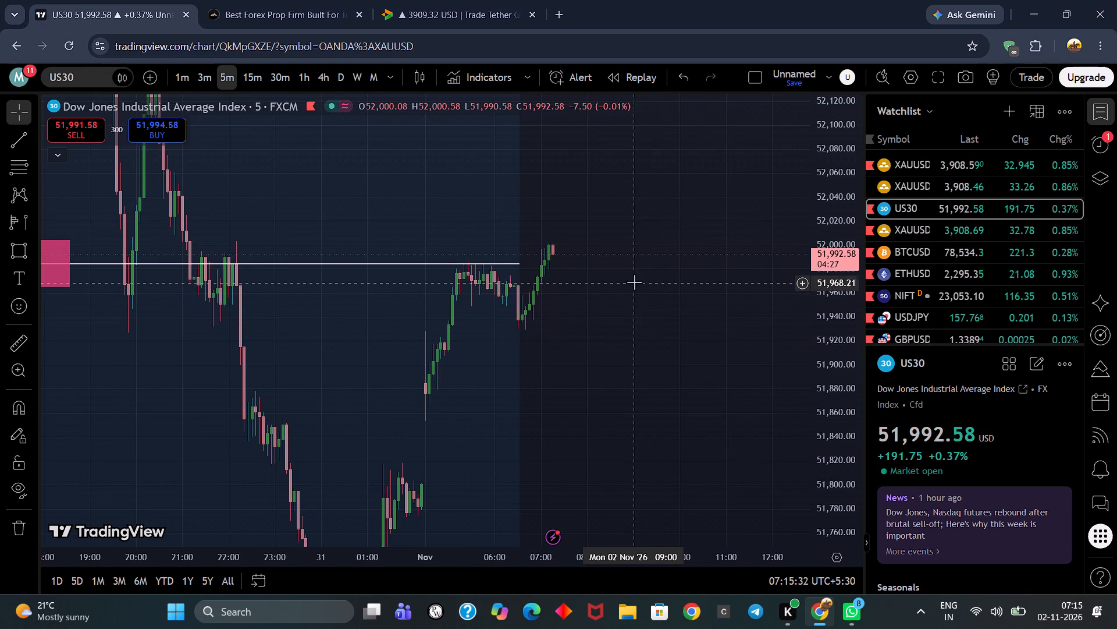
left_click_drag(731, 203, 678, 269)
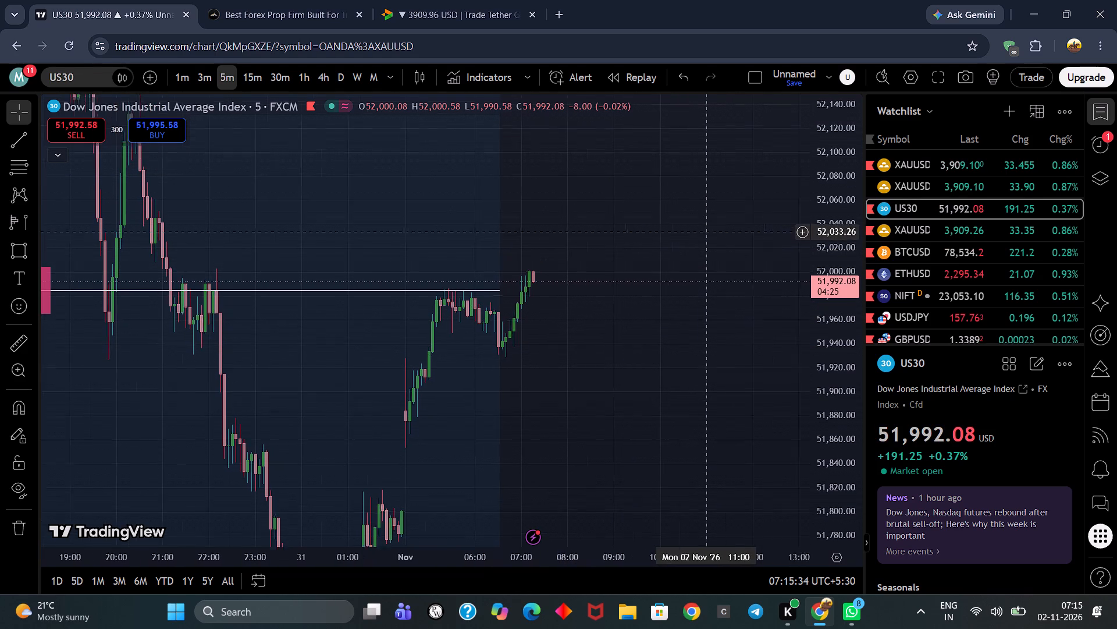
left_click_drag(678, 269, 675, 274)
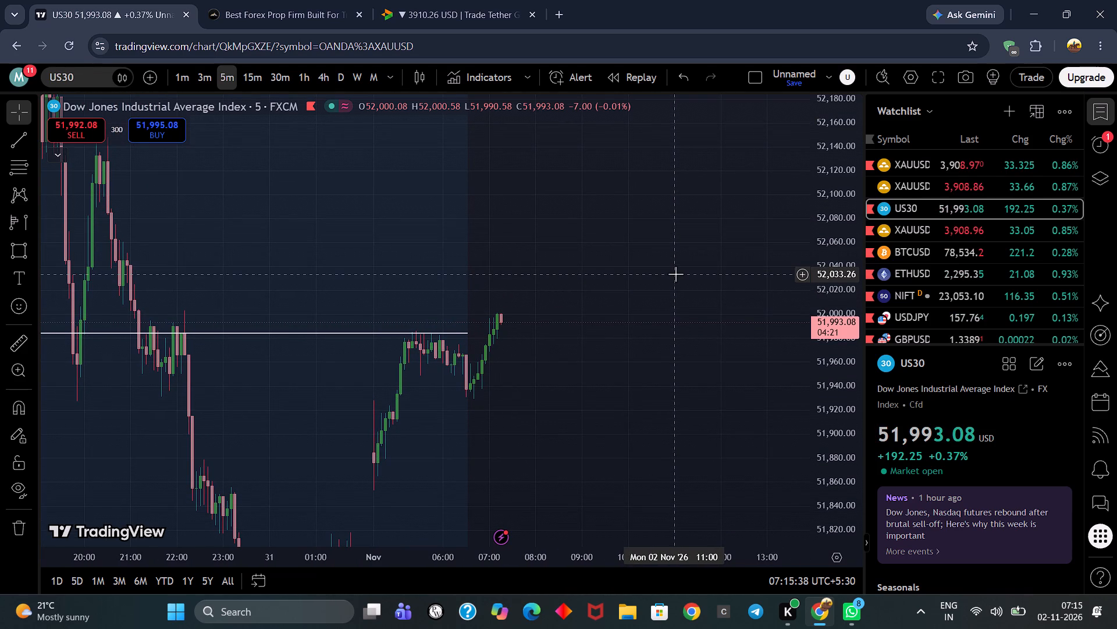
left_click_drag(604, 236, 698, 218)
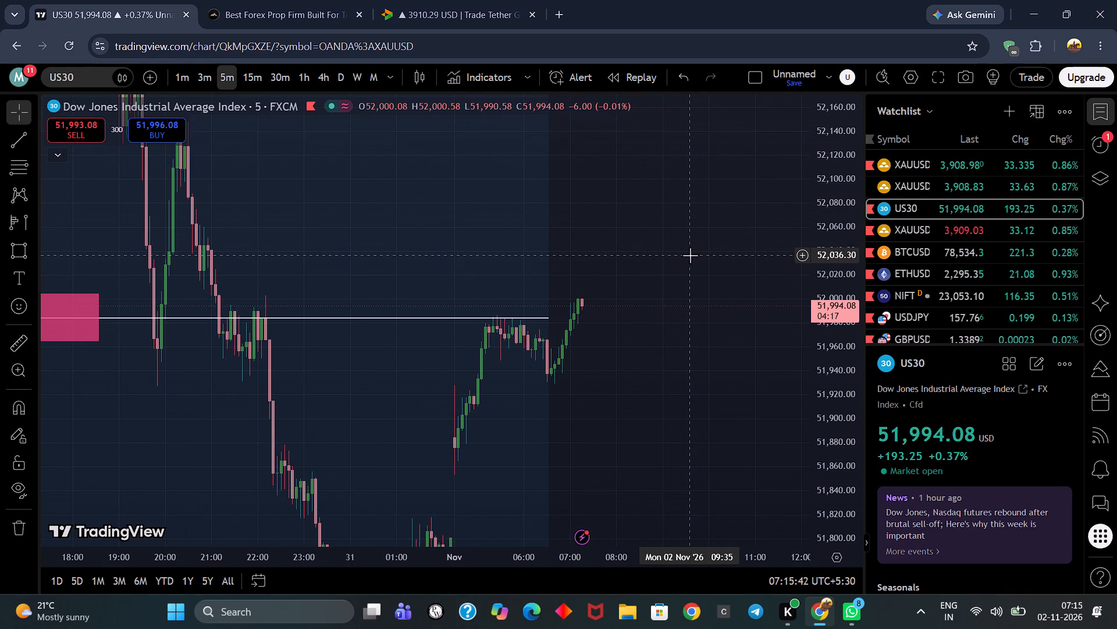
Compare the OANDA and Capital.com XAUUSD 5-minute charts from the watchlist, examining the rebound toward the choch zone.
left_click(931, 165)
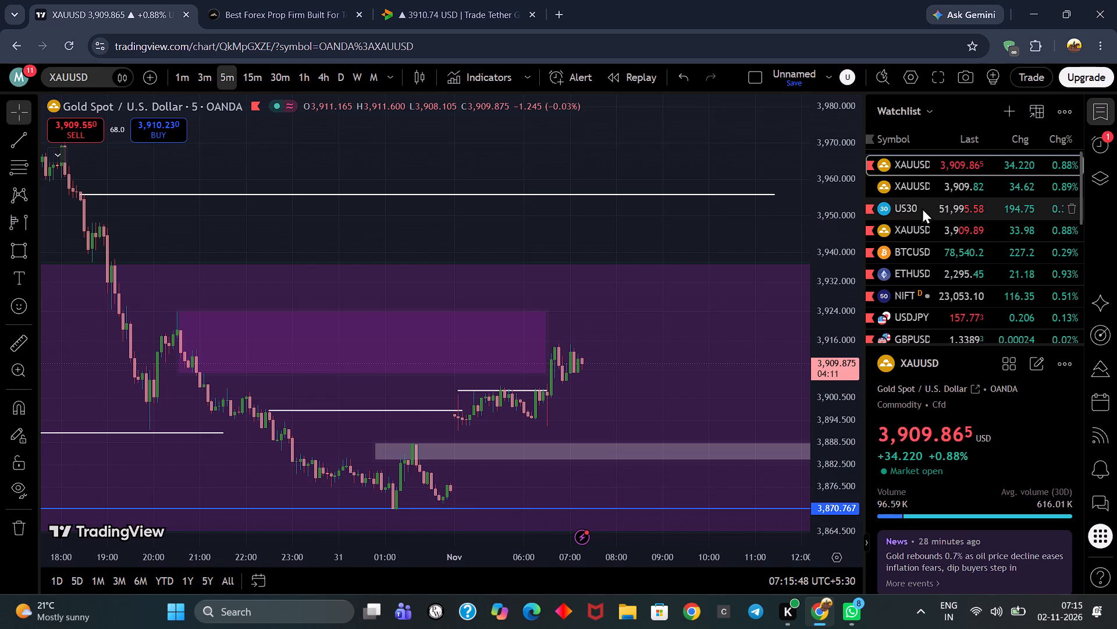
left_click(925, 188)
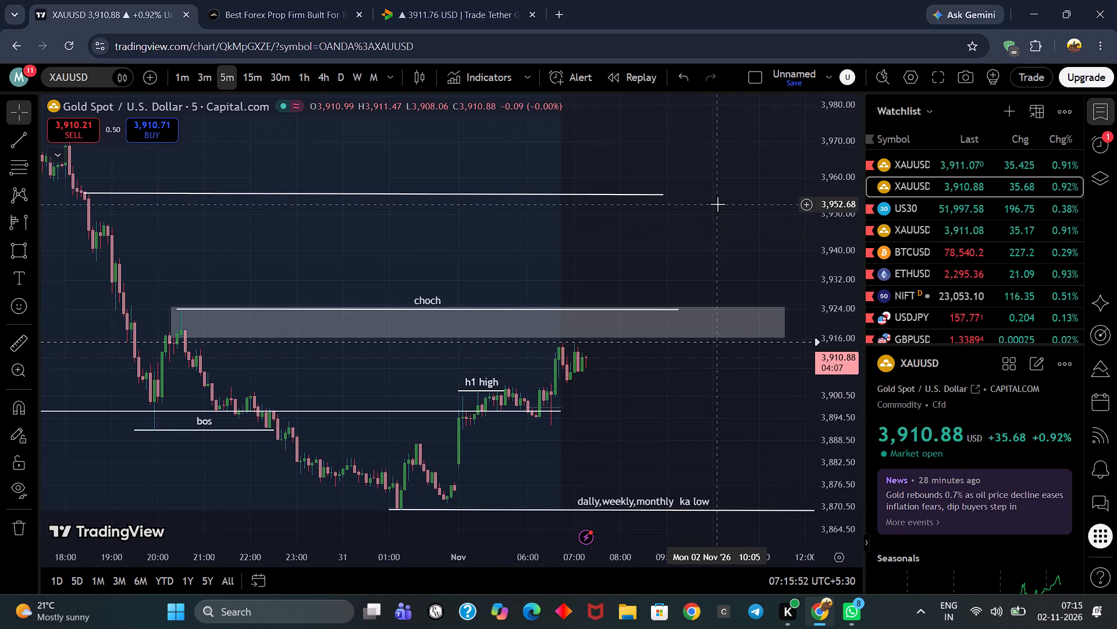
left_click_drag(677, 283, 654, 243)
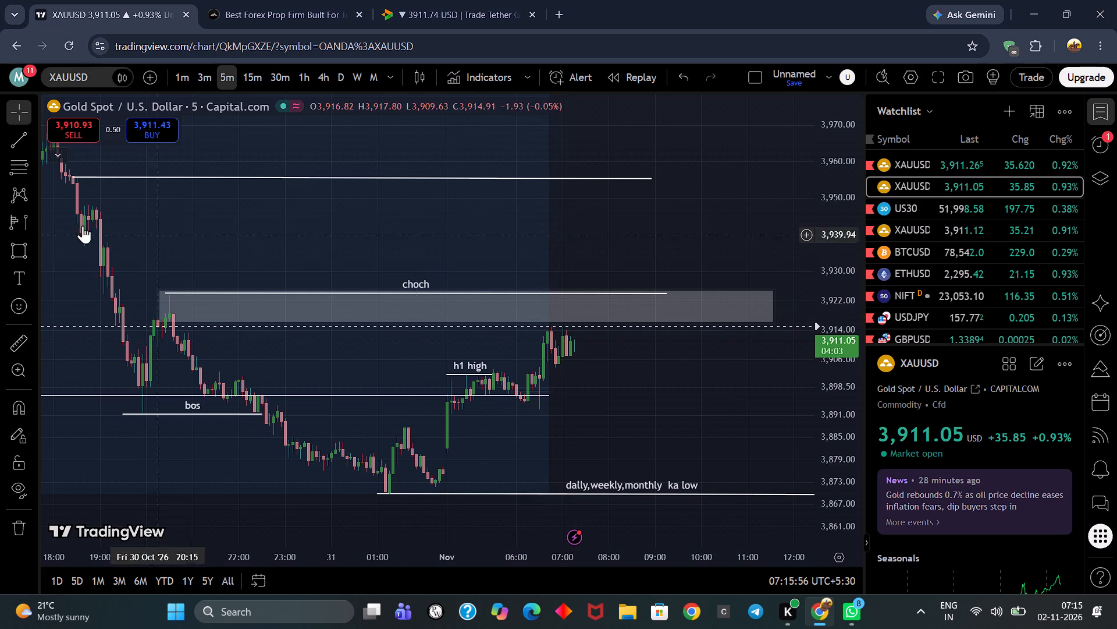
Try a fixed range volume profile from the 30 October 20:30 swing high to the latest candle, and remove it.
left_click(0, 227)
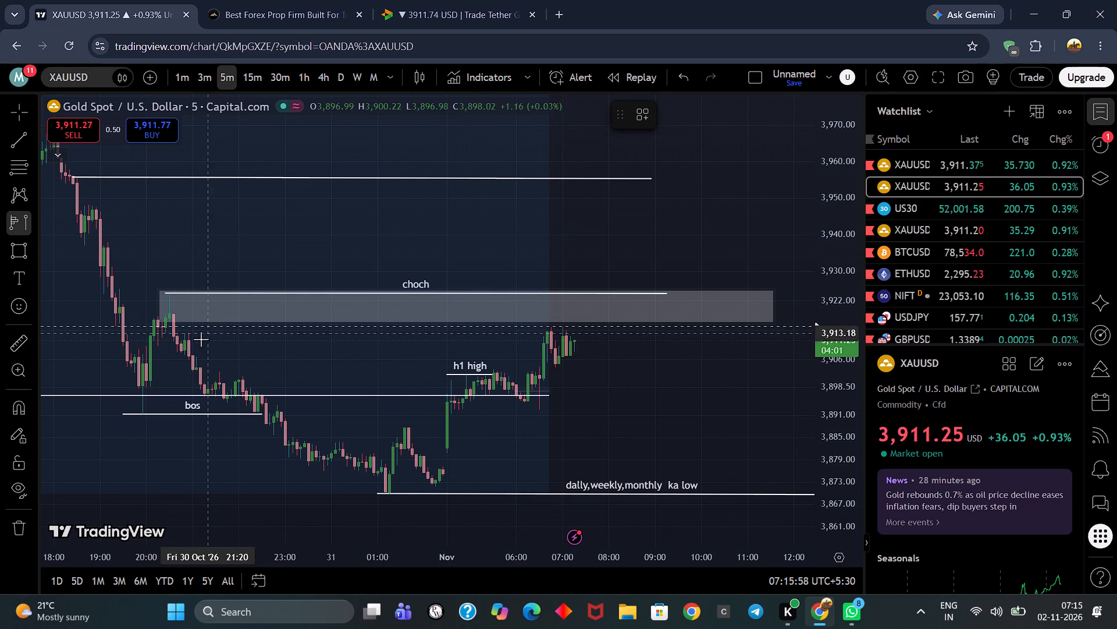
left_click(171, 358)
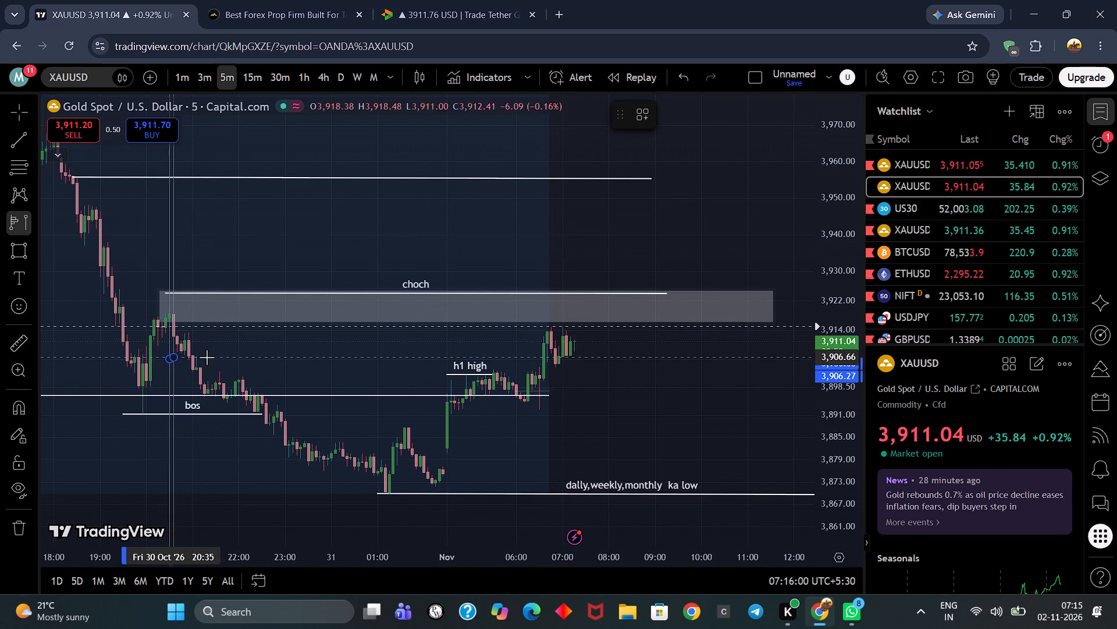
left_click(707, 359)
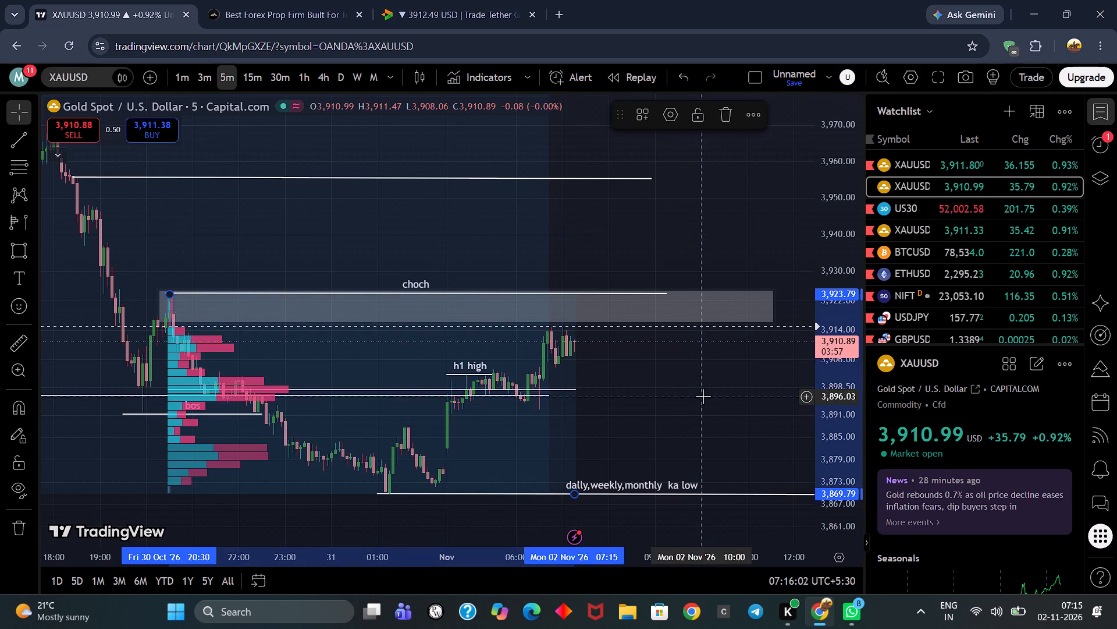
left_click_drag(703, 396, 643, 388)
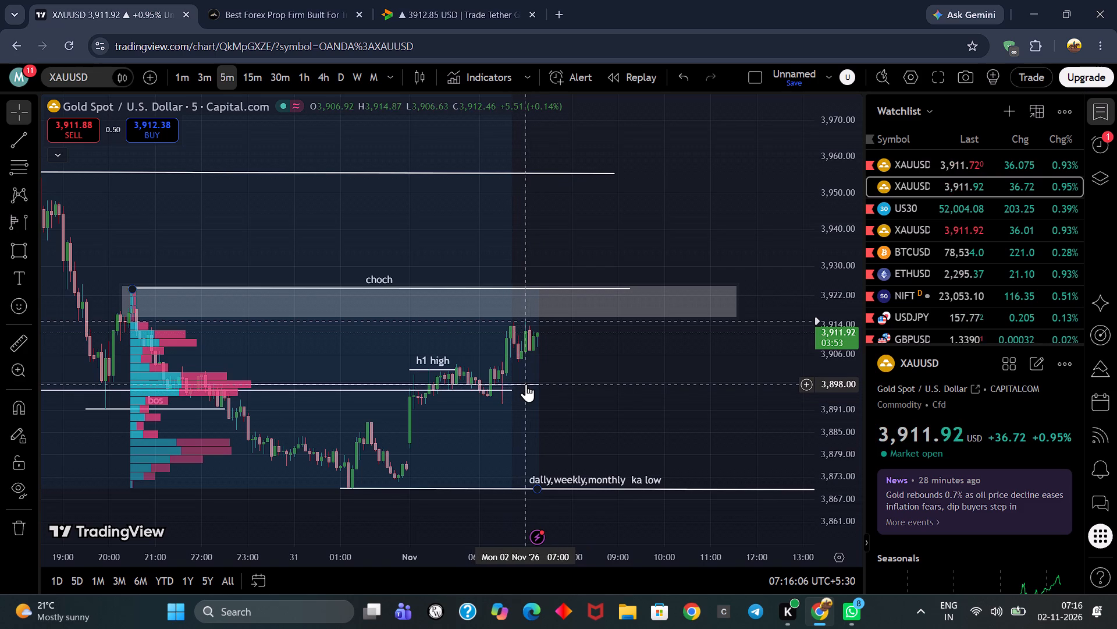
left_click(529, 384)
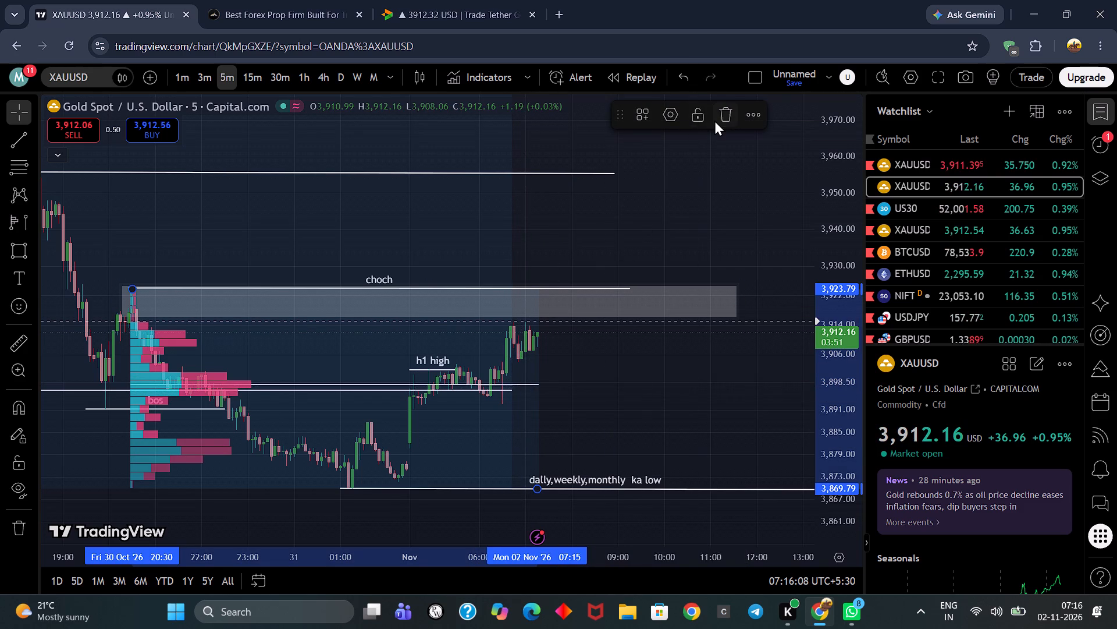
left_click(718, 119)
Extend the end of the existing large volume profile on Capital.com XAUUSD to the latest 5-minute candle.
left_click_drag(714, 190, 708, 197)
scroll(708, 197, "down", 5)
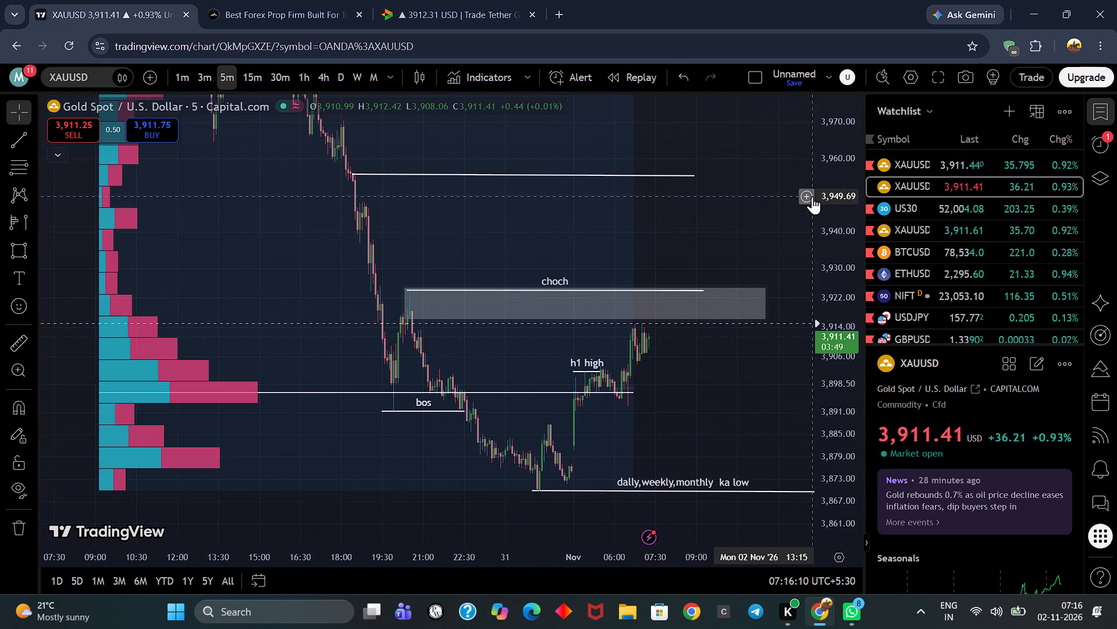
left_click_drag(762, 185, 736, 281)
left_click_drag(736, 277, 666, 142)
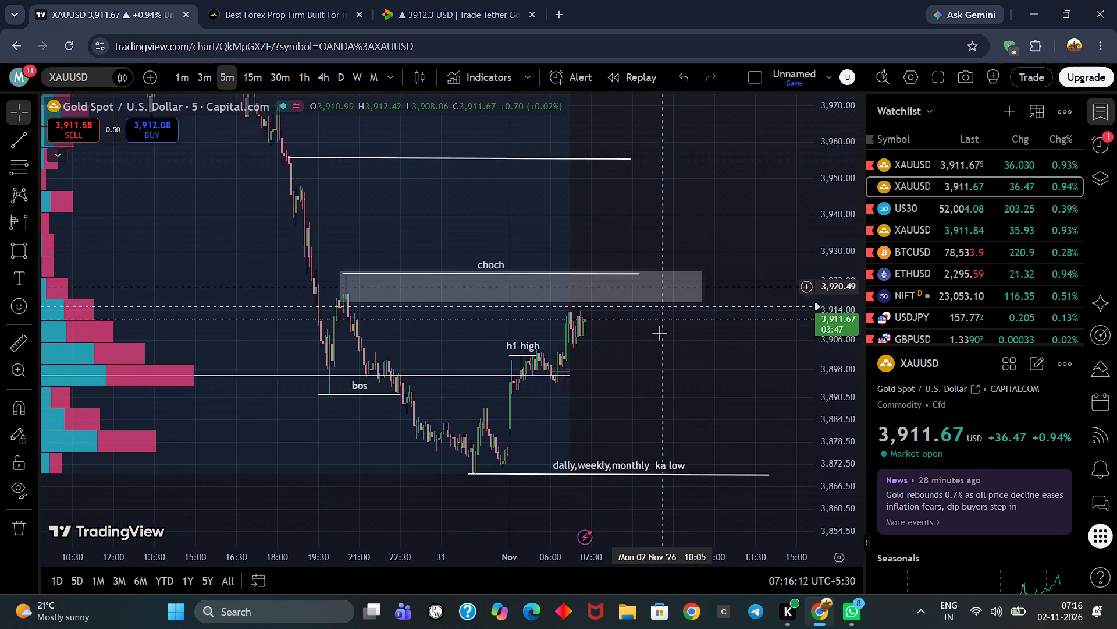
left_click_drag(568, 474, 614, 473)
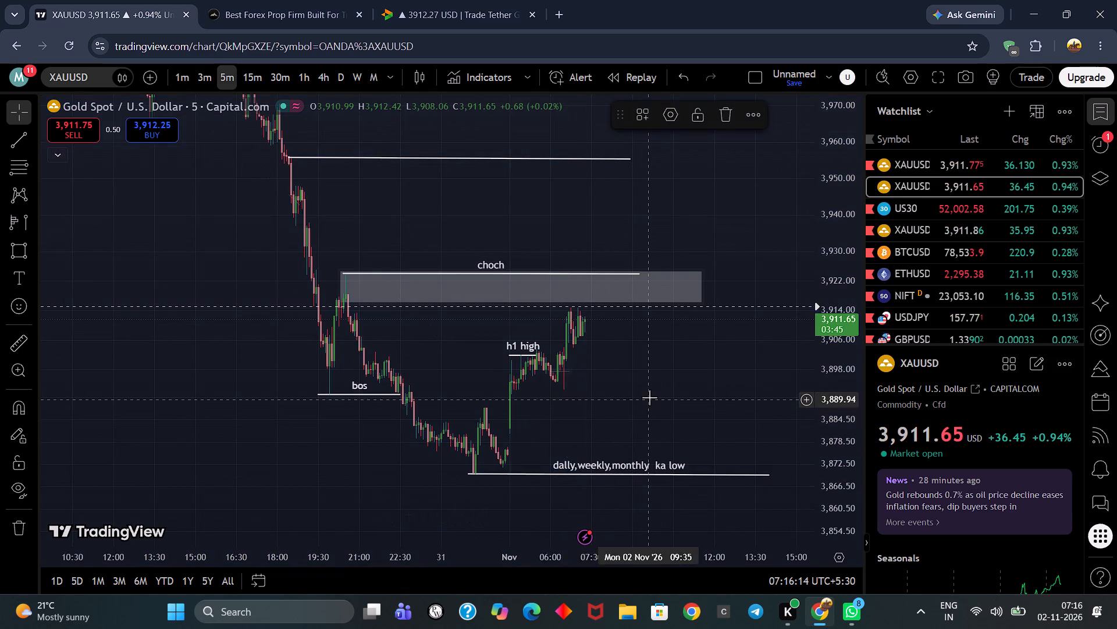
left_click(649, 397)
Examine the Capital.com XAUUSD rebound toward the choch zone on the 1-hour chart, with a brief check of the 4-hour chart.
left_click_drag(671, 389, 648, 432)
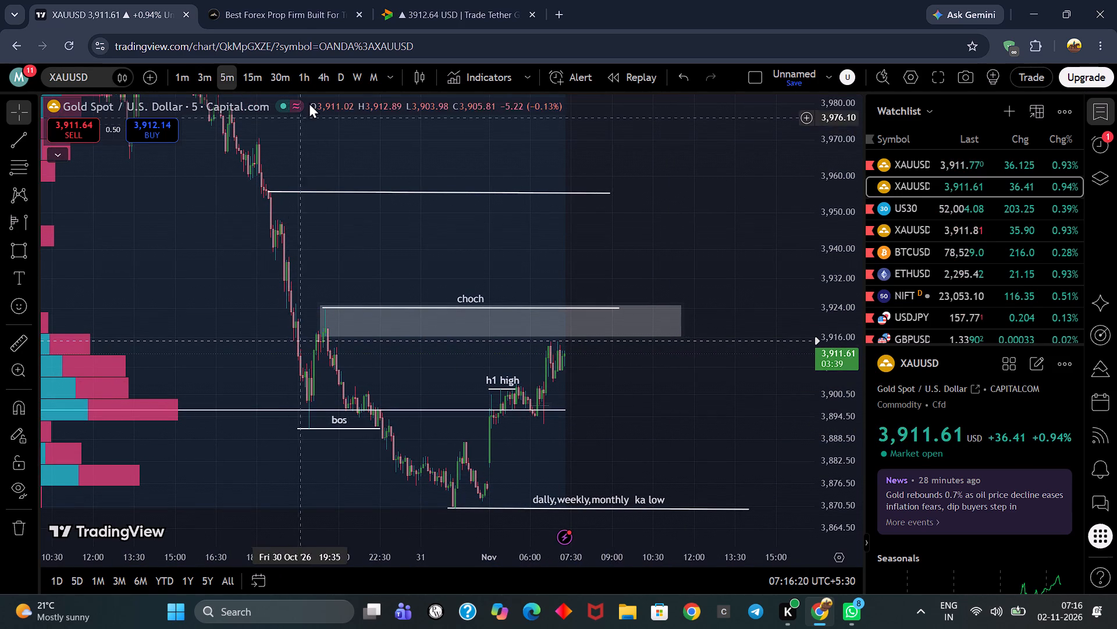
left_click(294, 70)
scroll(689, 311, "up", 13)
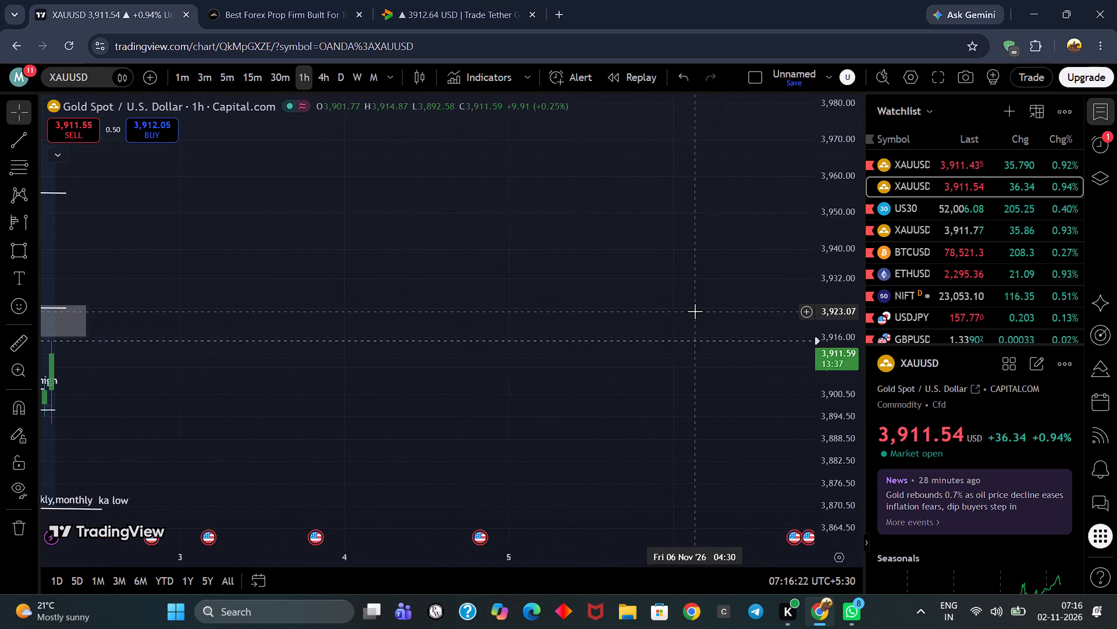
scroll(695, 311, "up", 2)
scroll(695, 311, "down", 1)
left_click_drag(474, 266, 515, 251)
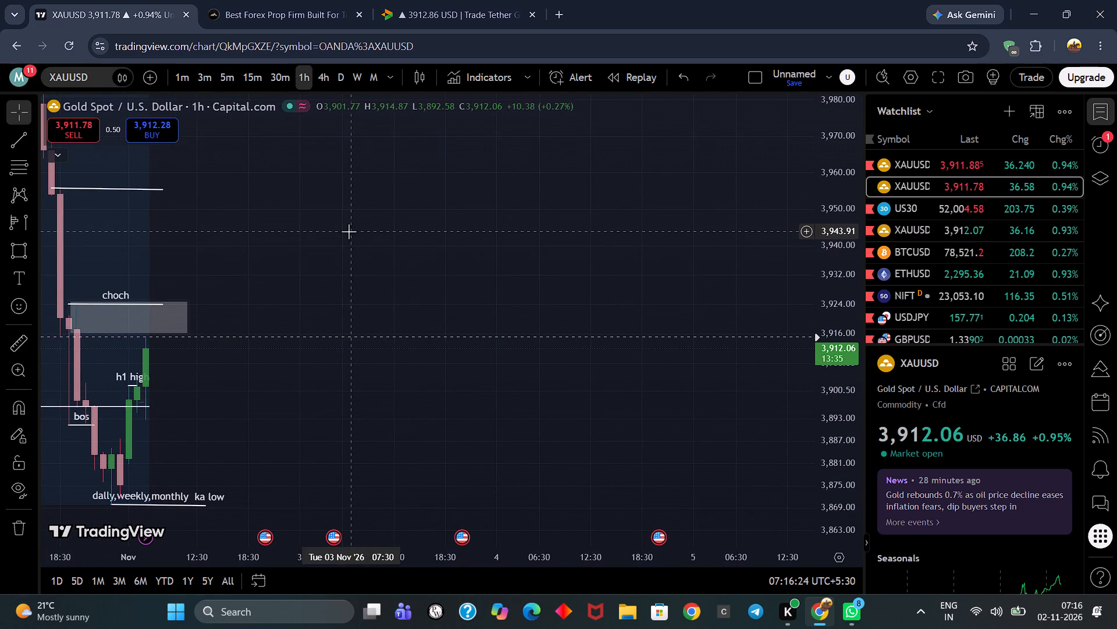
left_click_drag(348, 231, 620, 218)
scroll(596, 236, "up", 3)
left_click(327, 70)
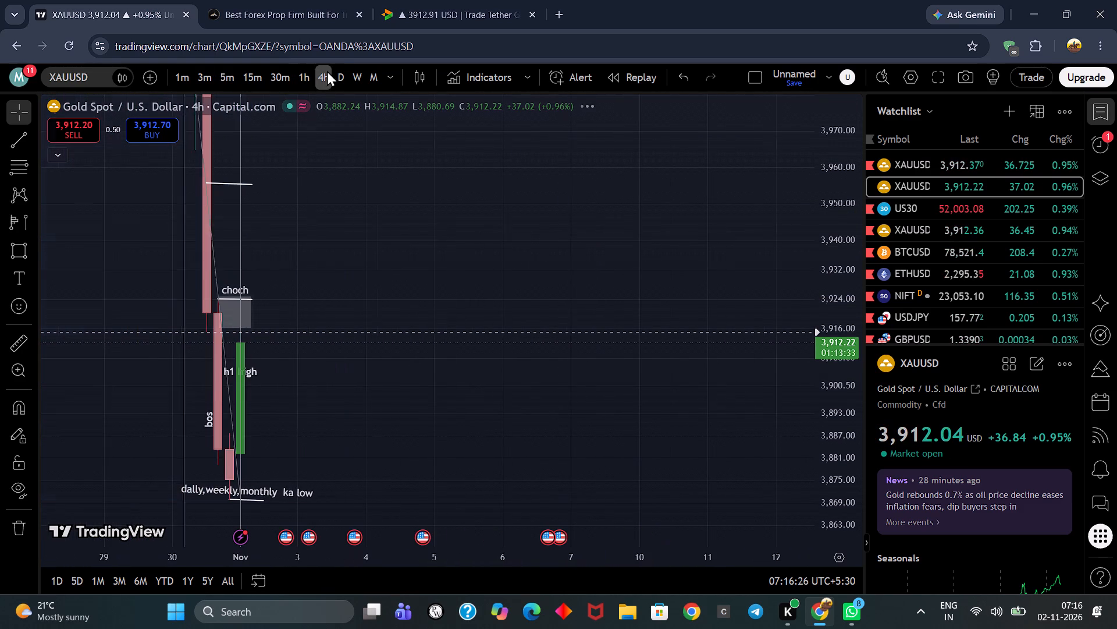
left_click(305, 84)
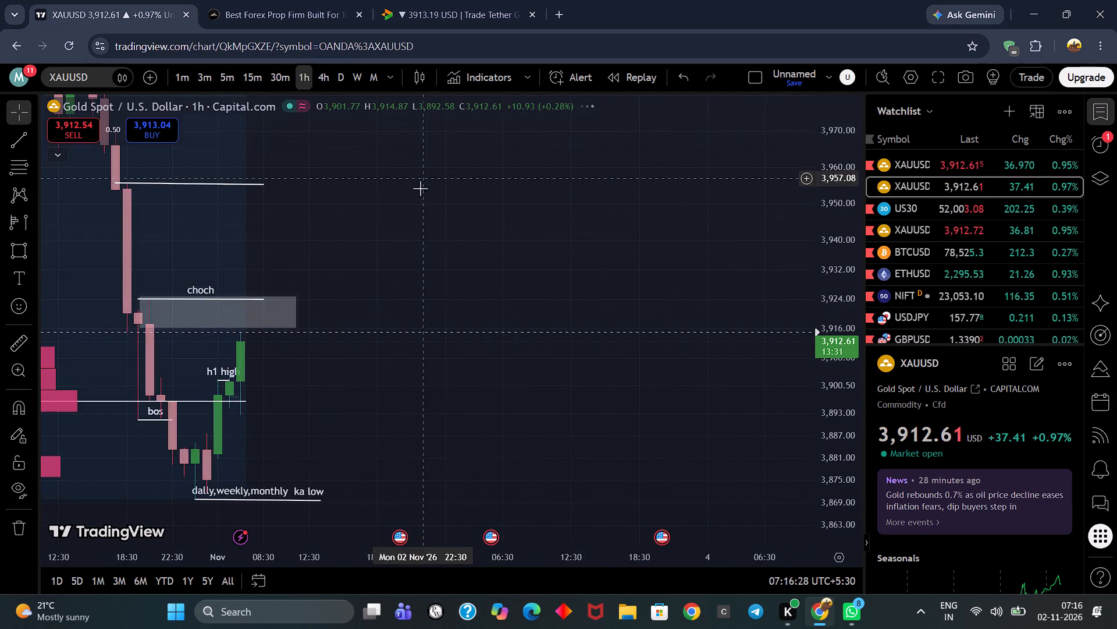
scroll(420, 191, "up", 4)
left_click_drag(277, 179, 661, 176)
scroll(655, 202, "up", 2)
left_click_drag(585, 184, 657, 122)
left_click_drag(628, 156, 666, 161)
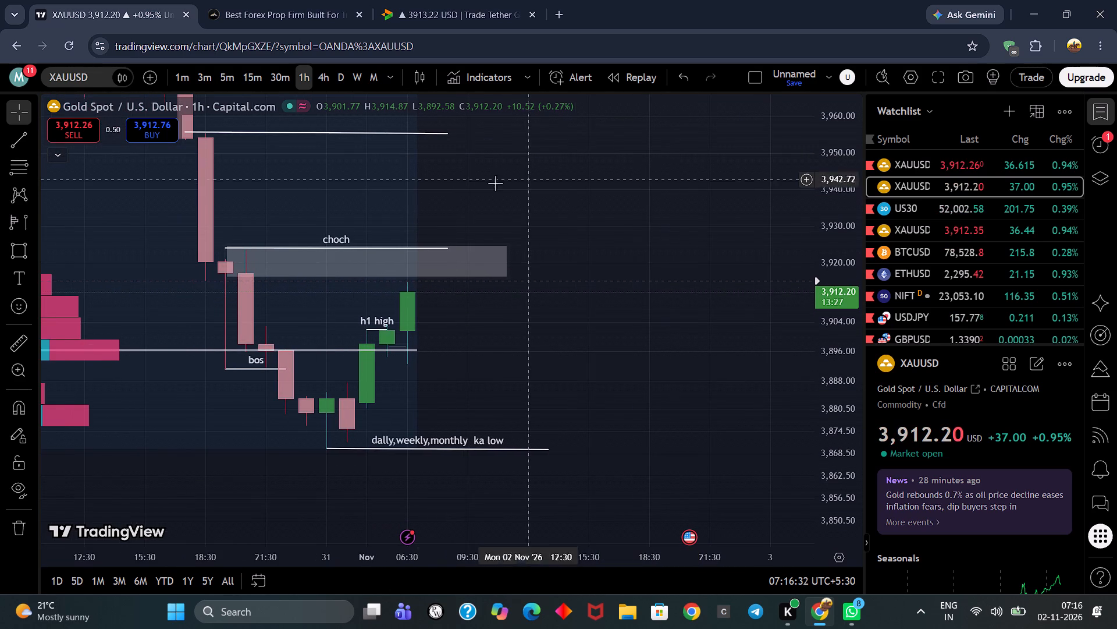
Draw a short trend line from the 05:30 one-hour candle's low at about 3,894.26 across to the 06:30 candle.
left_click(9, 140)
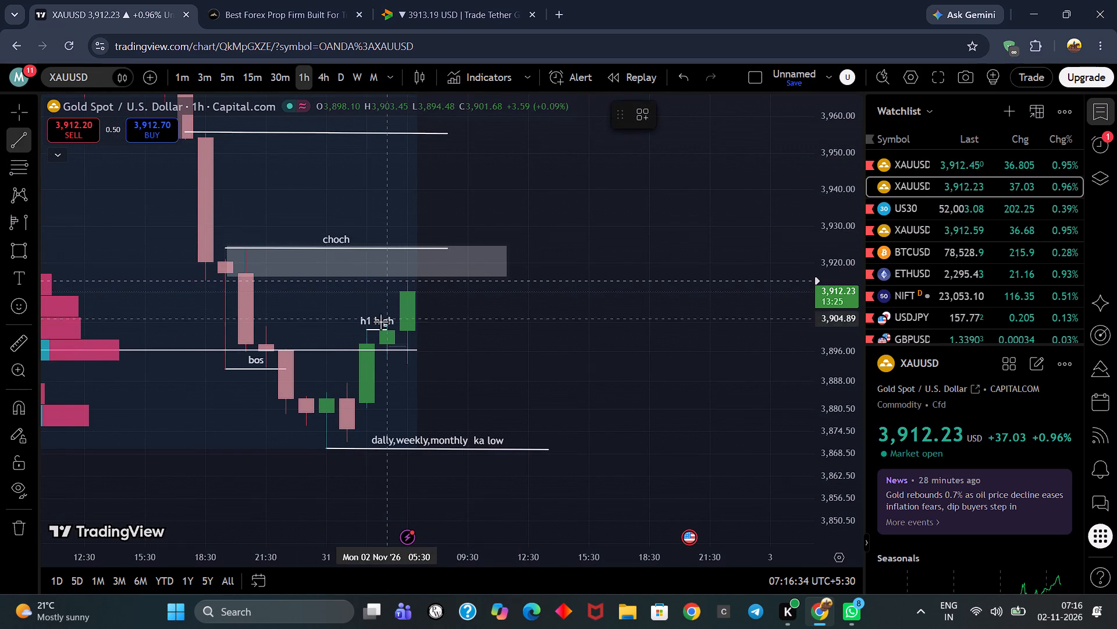
left_click(381, 358)
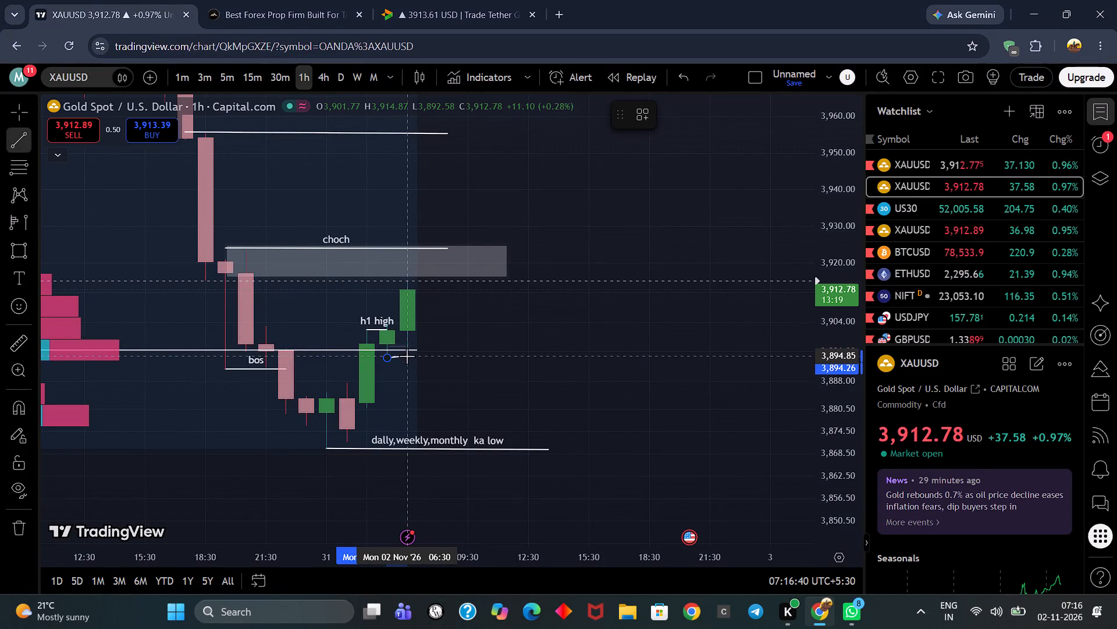
left_click(407, 359)
left_click(486, 337)
Level the new low line by moving its 06:30 end to about 3,894.35.
scroll(500, 333, "up", 2)
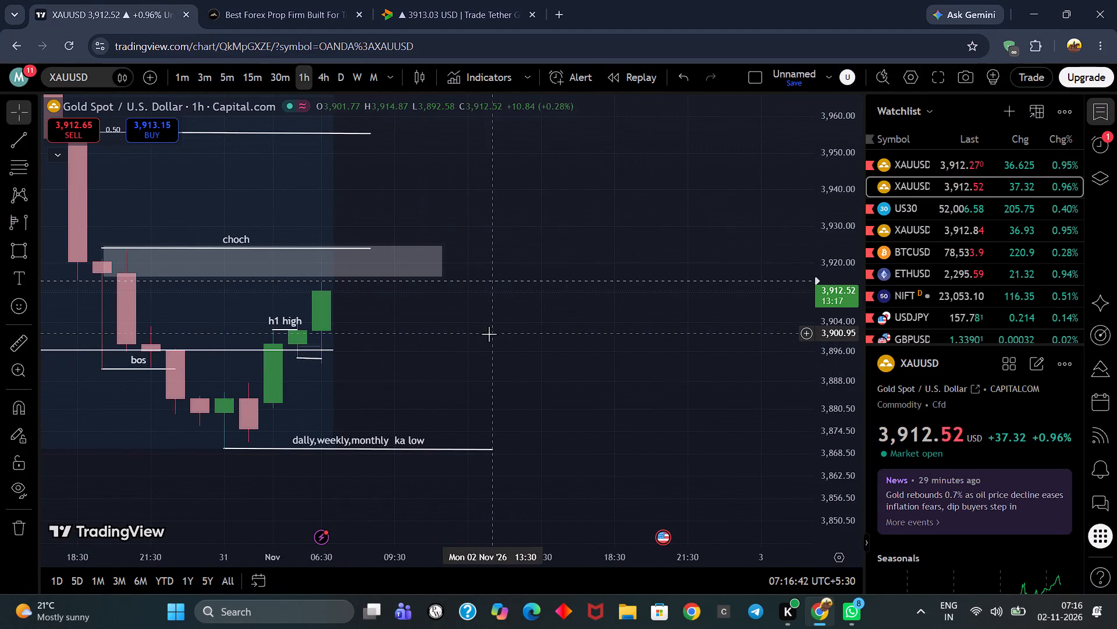
left_click_drag(481, 332, 539, 314)
left_click_drag(632, 348, 739, 348)
scroll(835, 353, "up", 3)
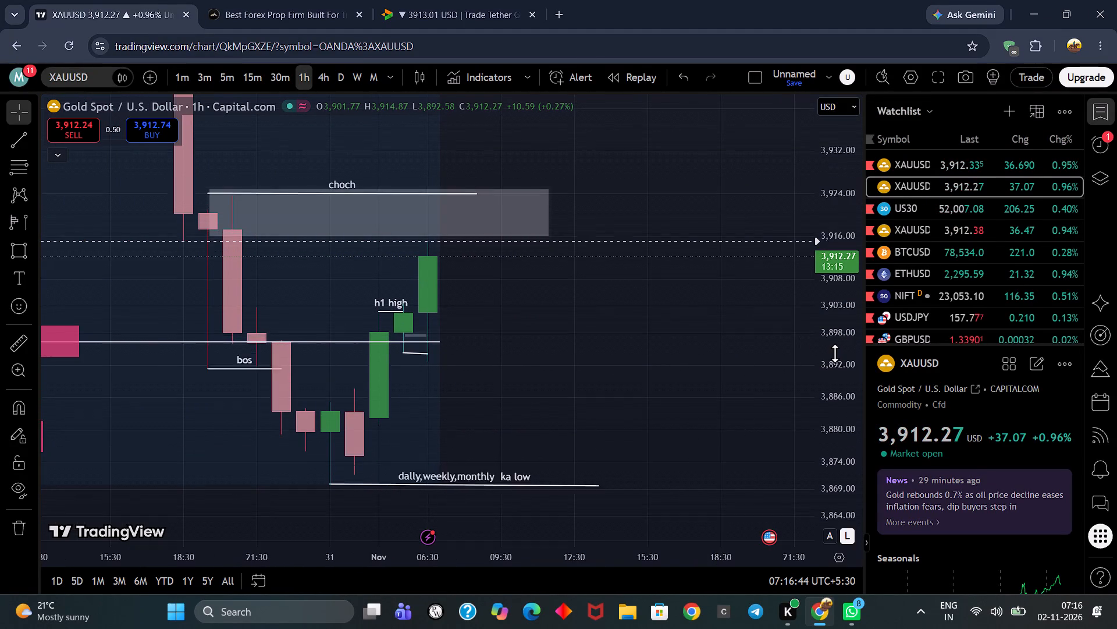
scroll(540, 358, "up", 2)
left_click_drag(444, 356, 603, 354)
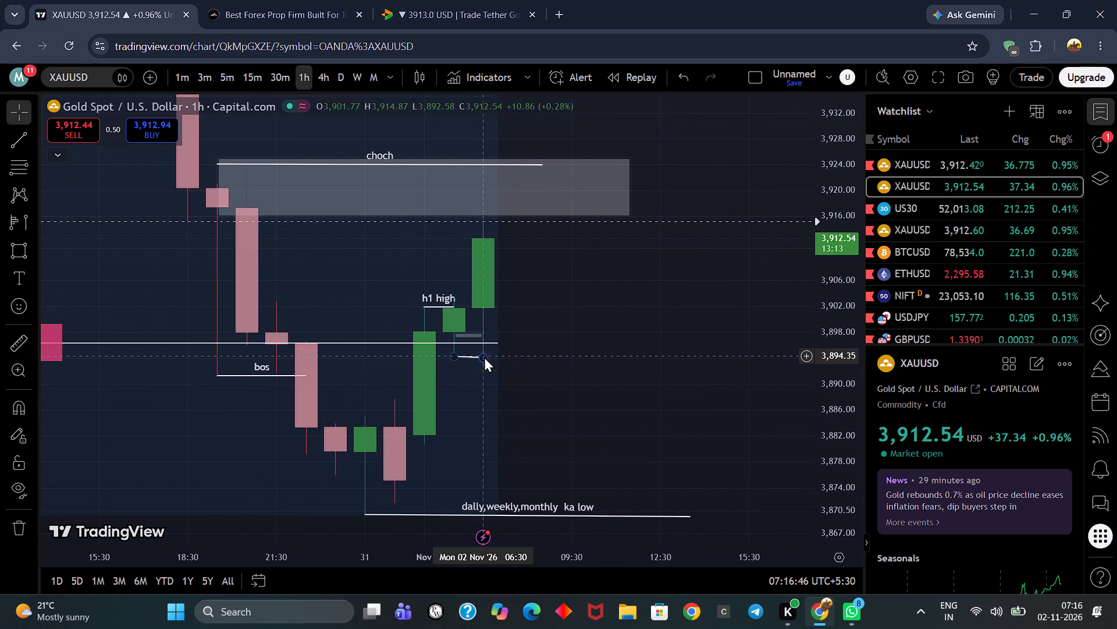
left_click_drag(493, 358, 499, 356)
left_click_drag(486, 355, 486, 355)
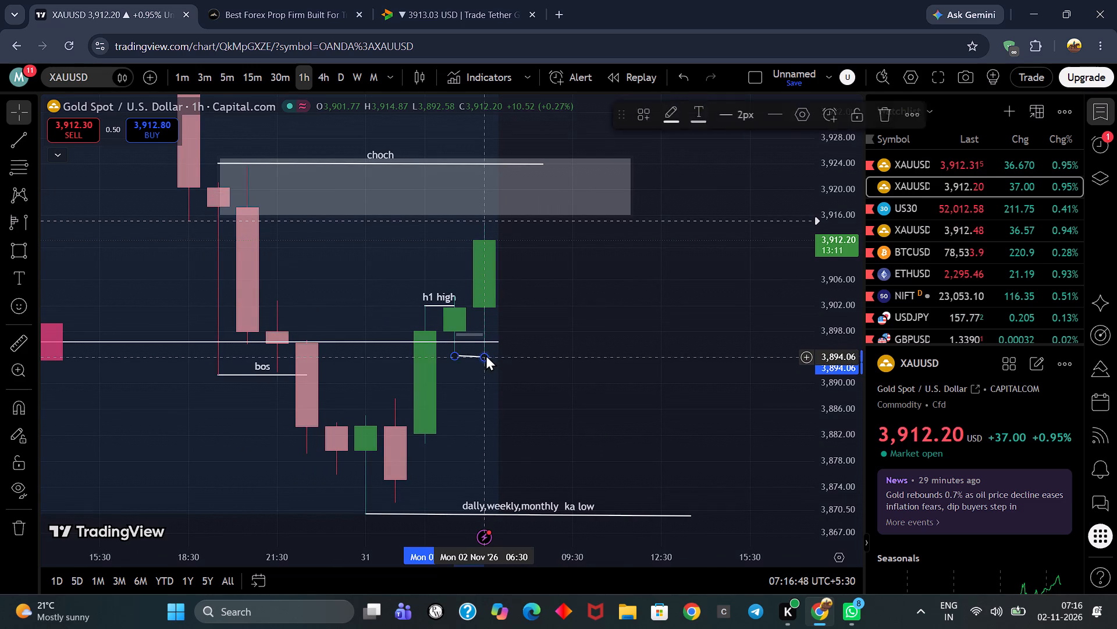
left_click_drag(486, 355, 490, 359)
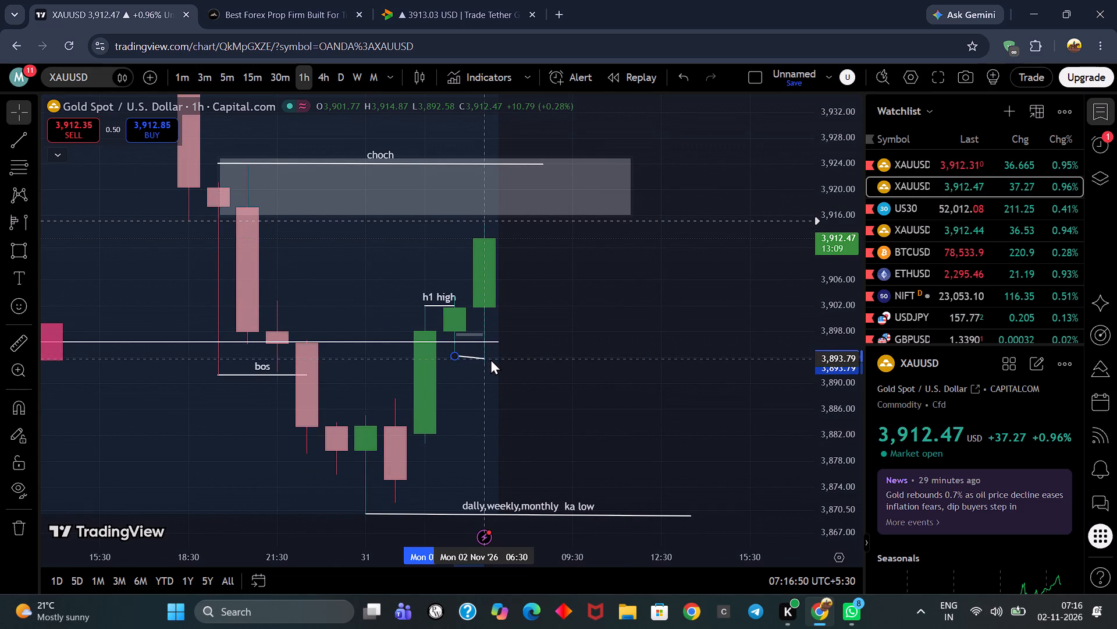
left_click_drag(490, 359, 494, 355)
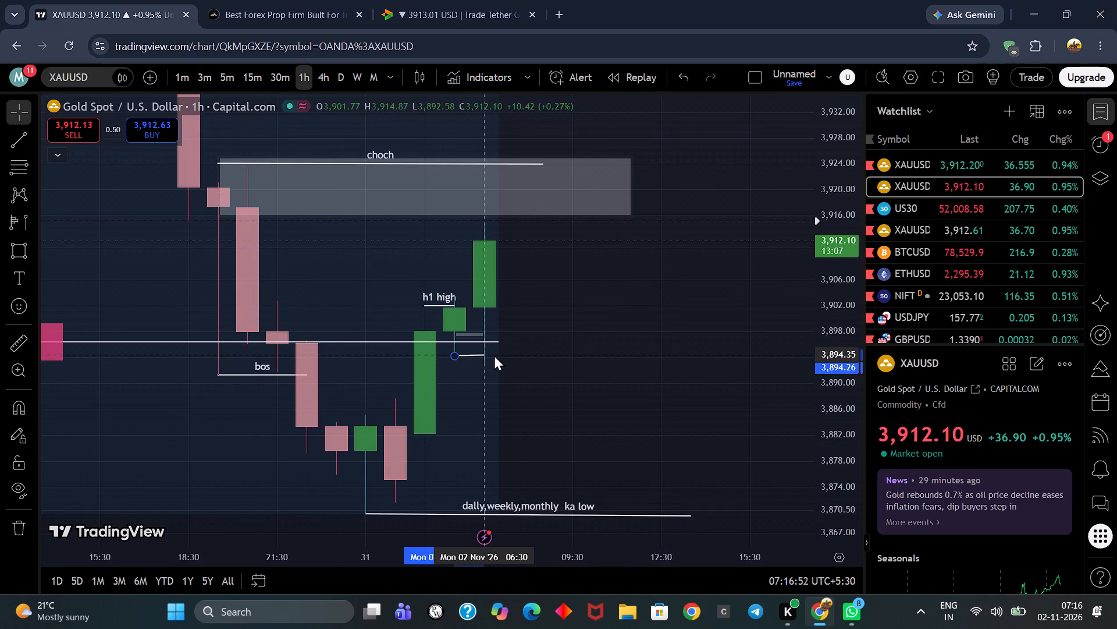
left_click_drag(494, 355, 495, 355)
left_click(604, 332)
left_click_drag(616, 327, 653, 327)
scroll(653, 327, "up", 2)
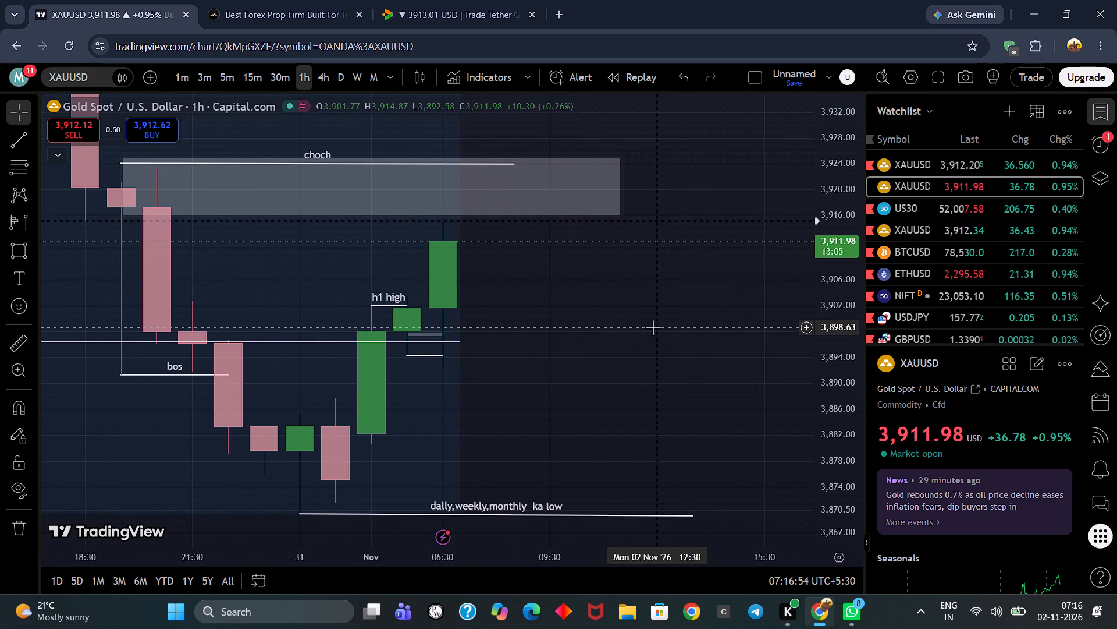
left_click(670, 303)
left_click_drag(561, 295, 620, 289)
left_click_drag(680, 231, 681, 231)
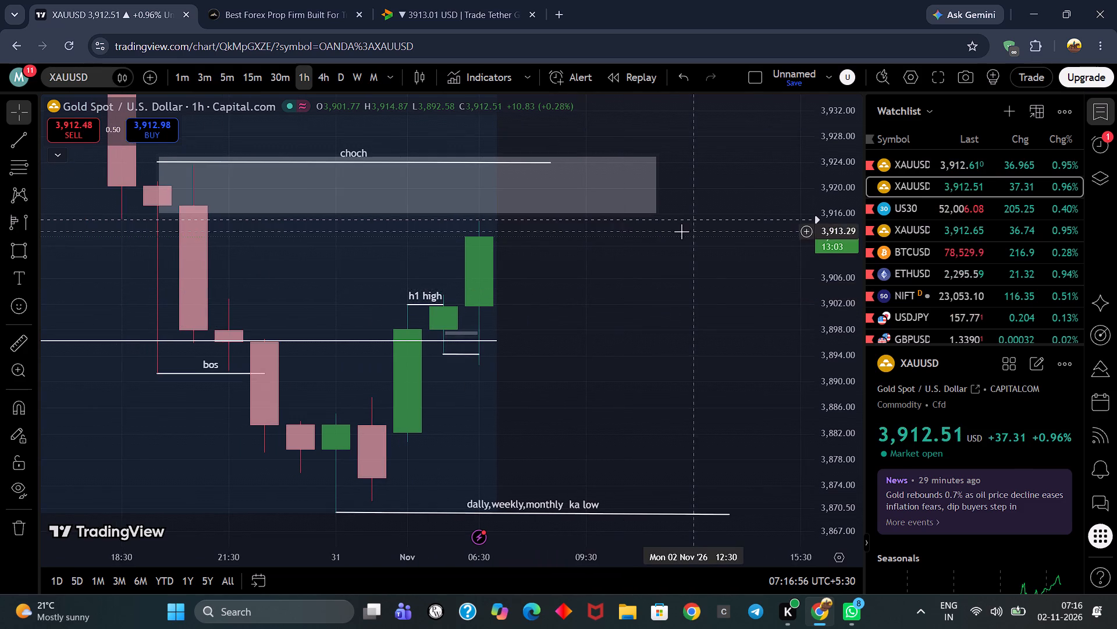
Examine the Capital.com XAUUSD rebound toward the choch zone on the 1-hour, 30-minute and 15-minute charts.
left_click_drag(681, 231, 713, 394)
left_click_drag(720, 217, 593, 170)
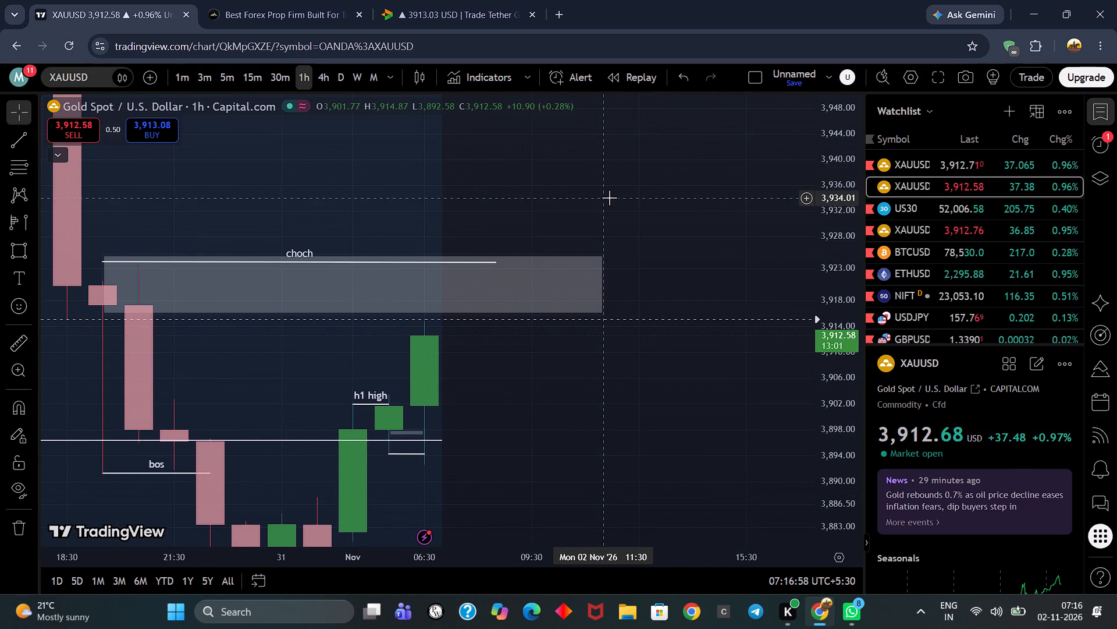
left_click_drag(616, 417, 627, 400)
left_click(279, 79)
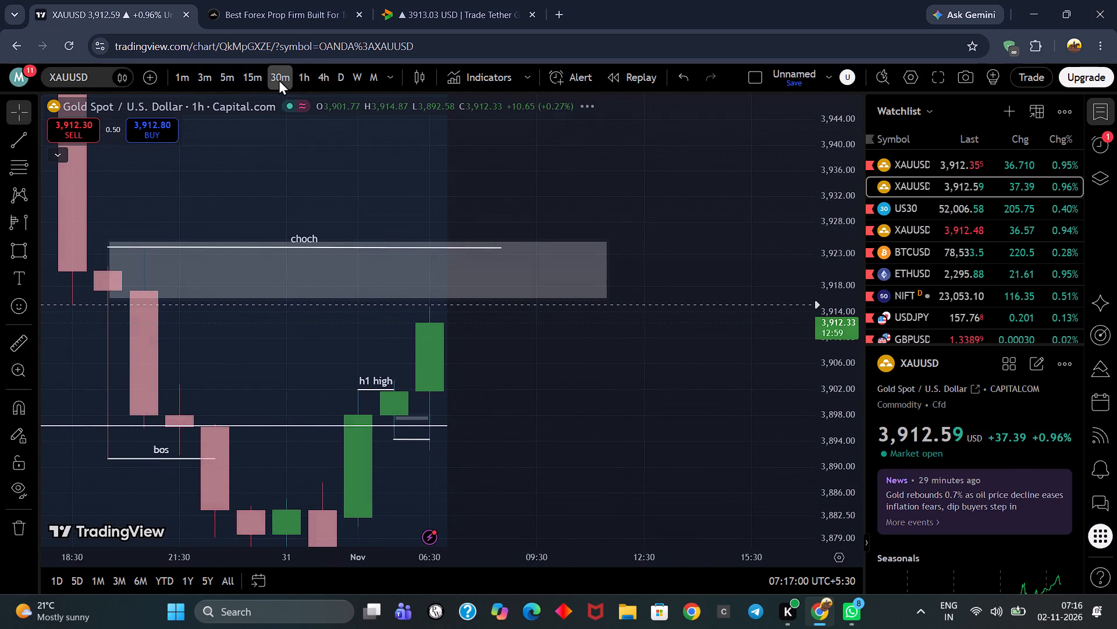
scroll(604, 386, "down", 4)
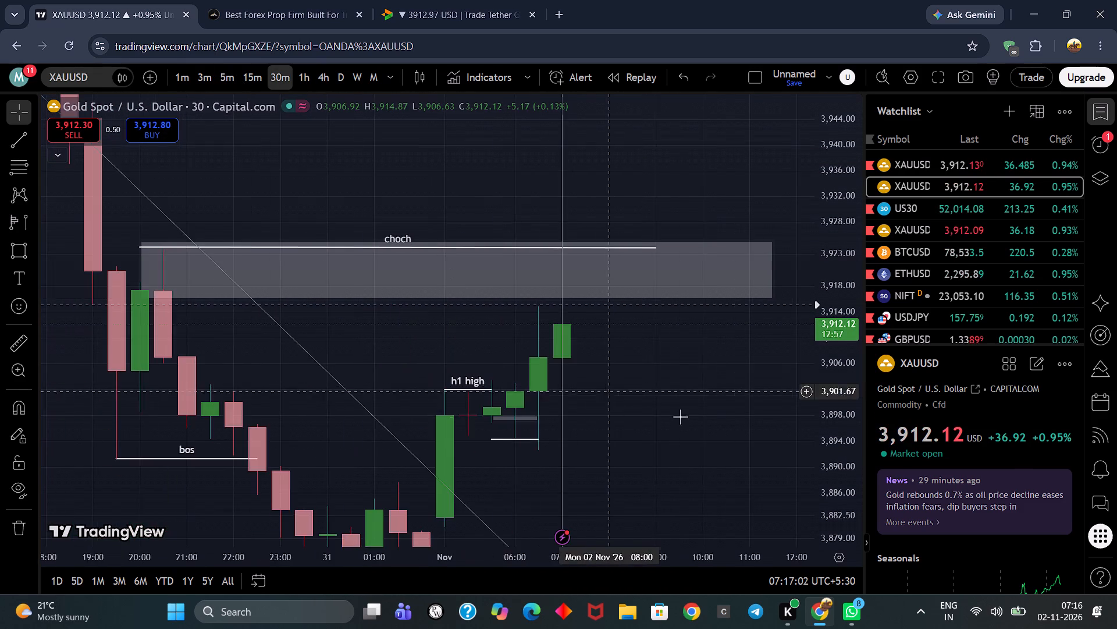
left_click_drag(703, 421, 660, 298)
left_click_drag(712, 397, 678, 260)
scroll(728, 262, "down", 4)
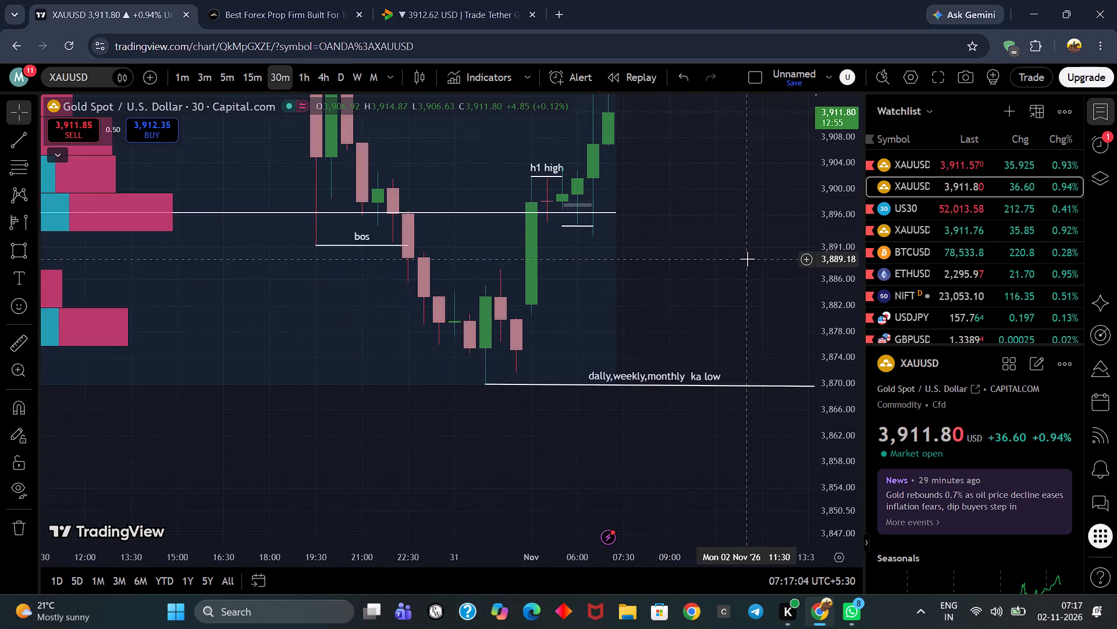
left_click_drag(752, 255, 782, 377)
left_click_drag(695, 302, 666, 292)
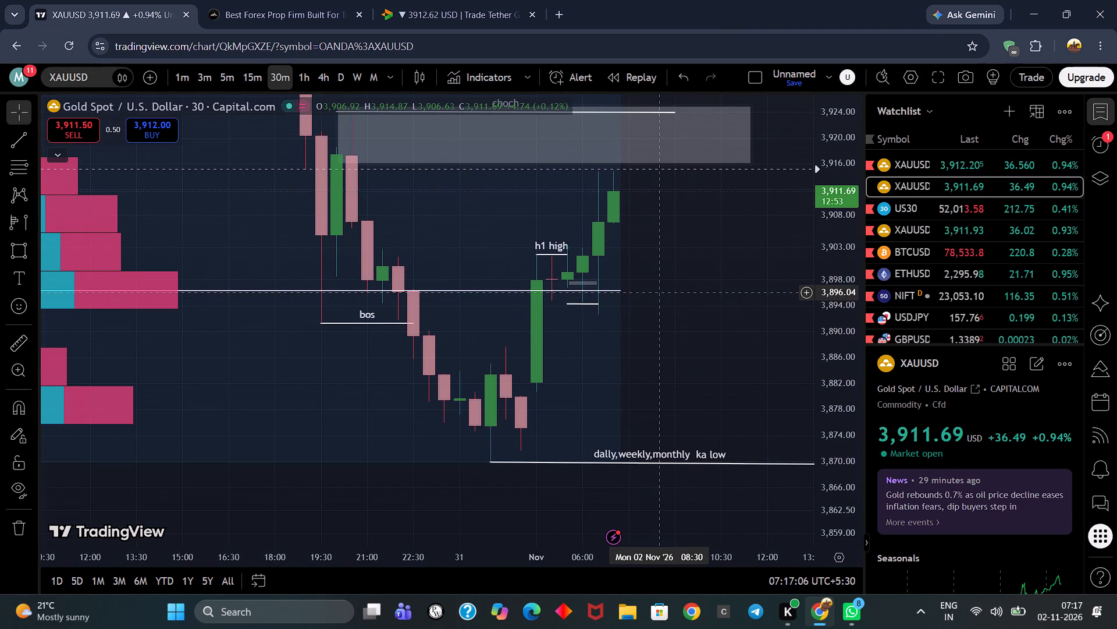
left_click_drag(666, 292, 685, 345)
left_click(254, 81)
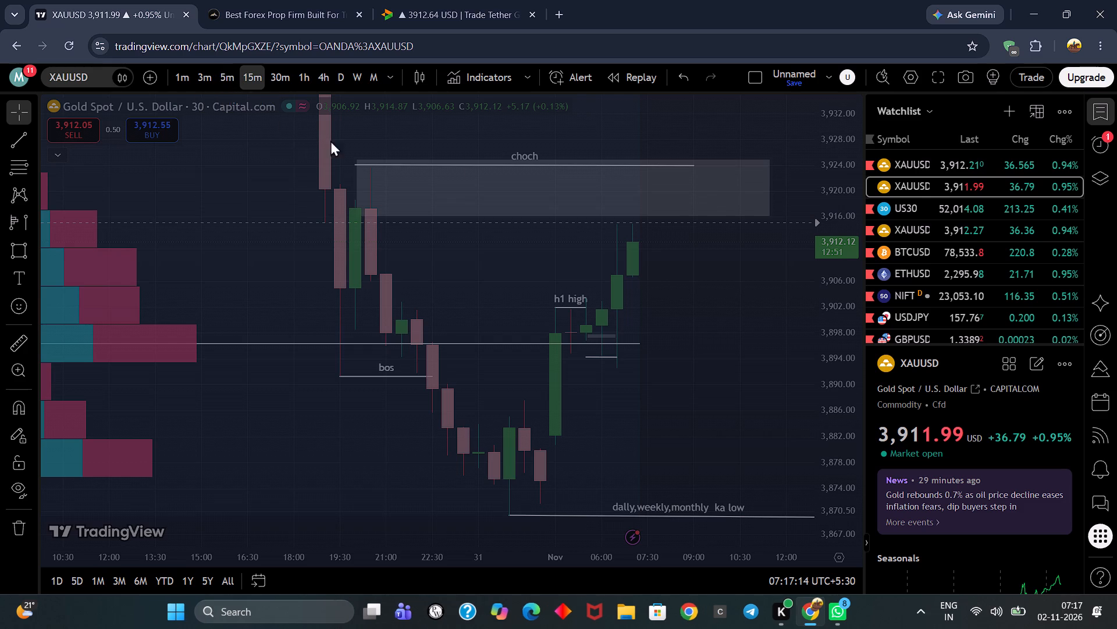
scroll(748, 368, "up", 3)
left_click_drag(704, 340, 440, 345)
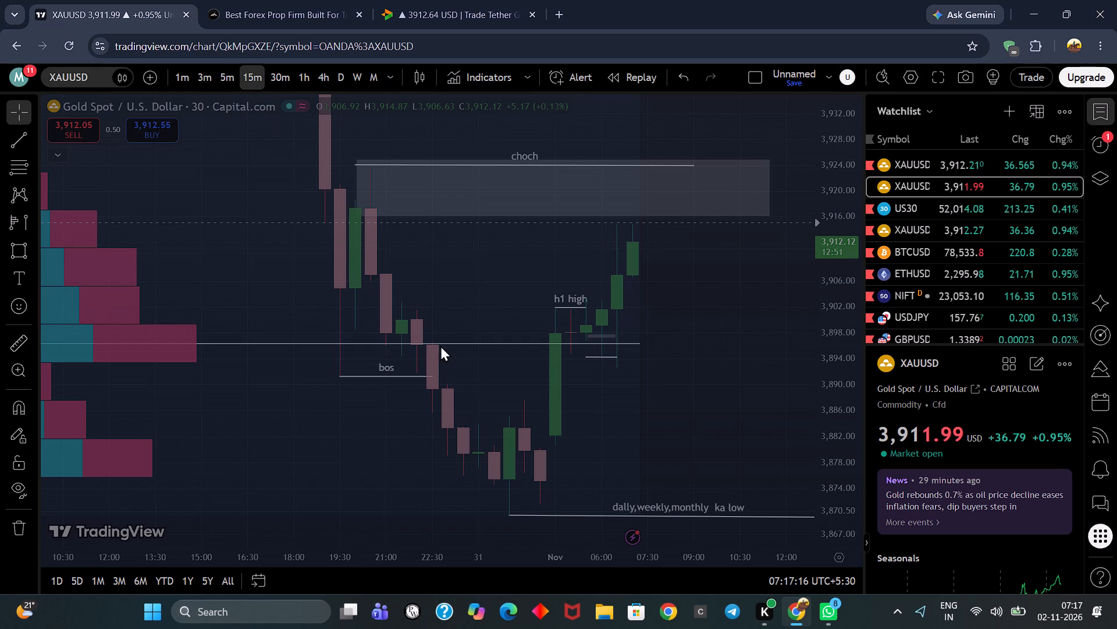
left_click_drag(759, 274, 731, 285)
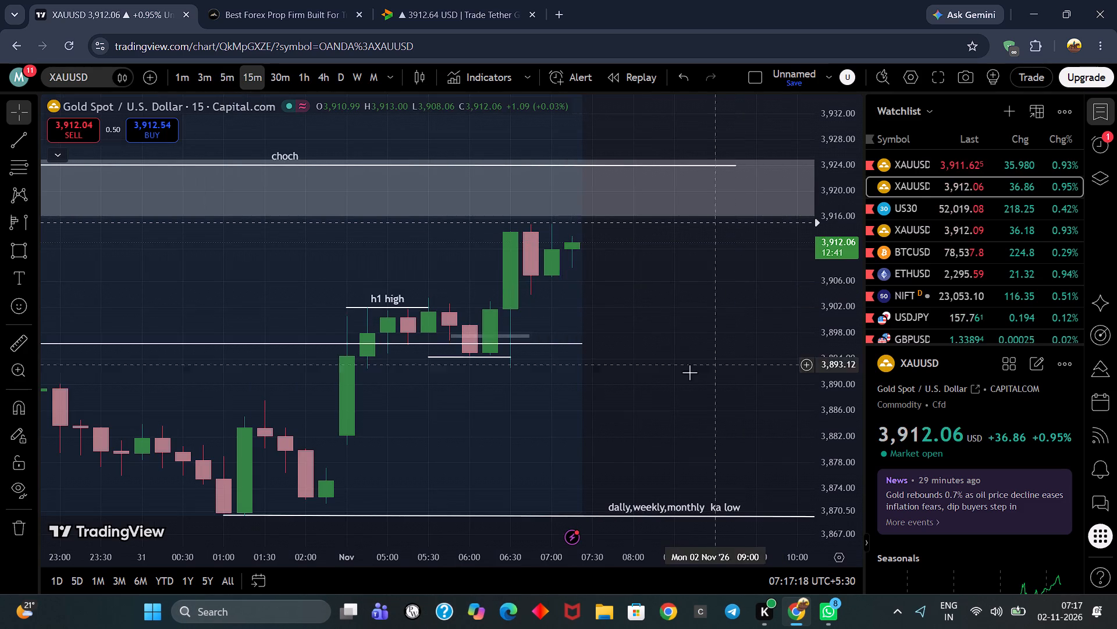
left_click_drag(689, 372, 696, 290)
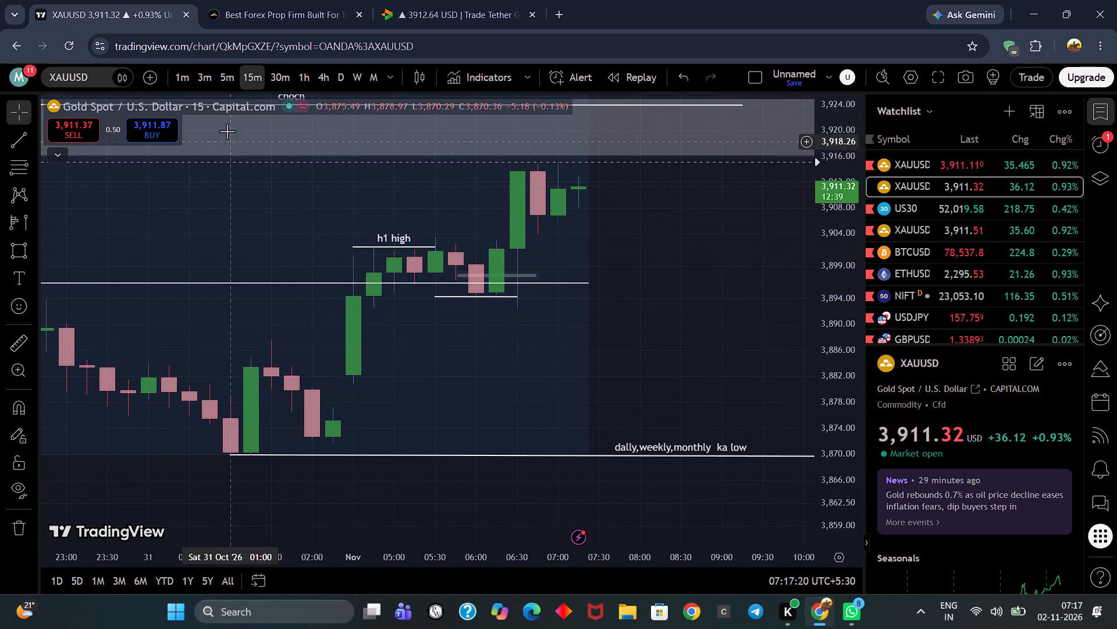
On the 3-minute chart, shorten the new low line by moving its 05:30 start to the 06:12 candle's low at about 3,894.4.
left_click(218, 80)
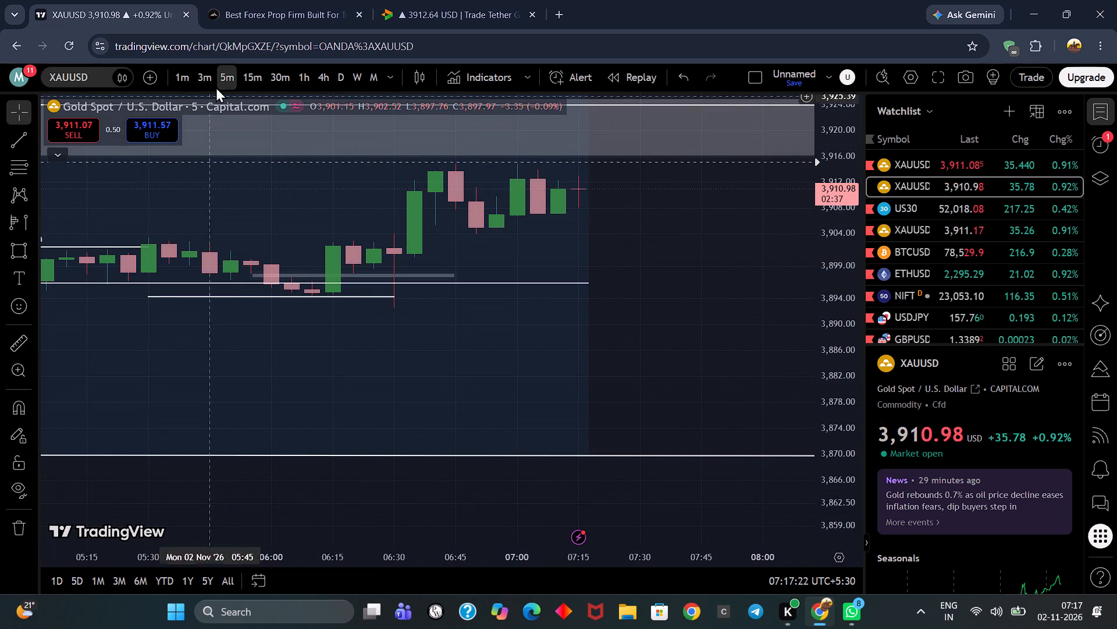
left_click(198, 75)
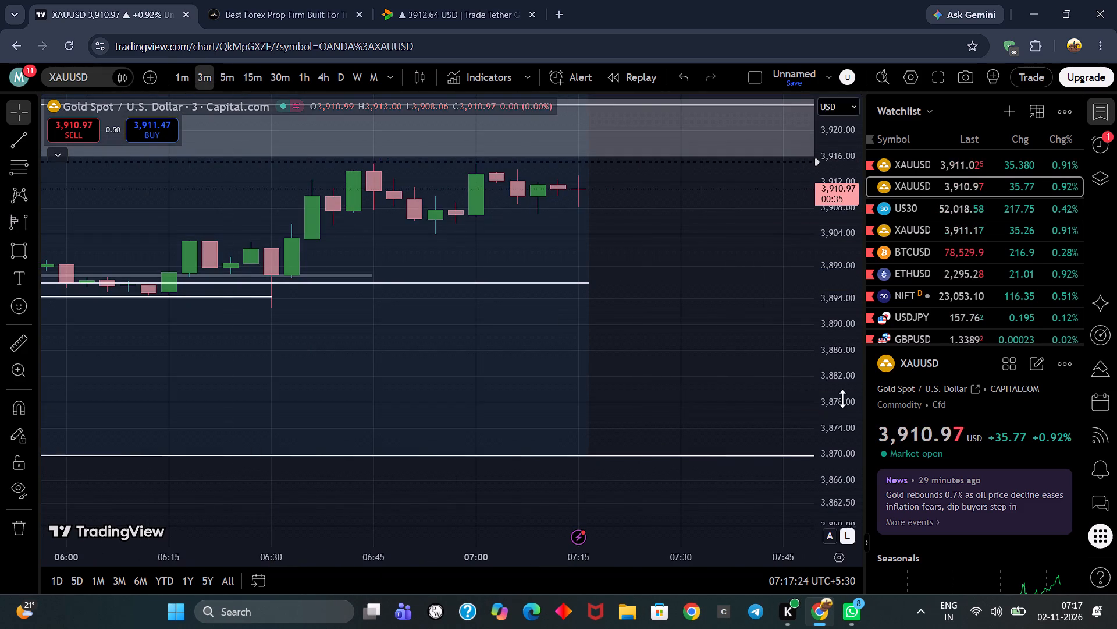
scroll(842, 398, "down", 4)
scroll(845, 316, "up", 8)
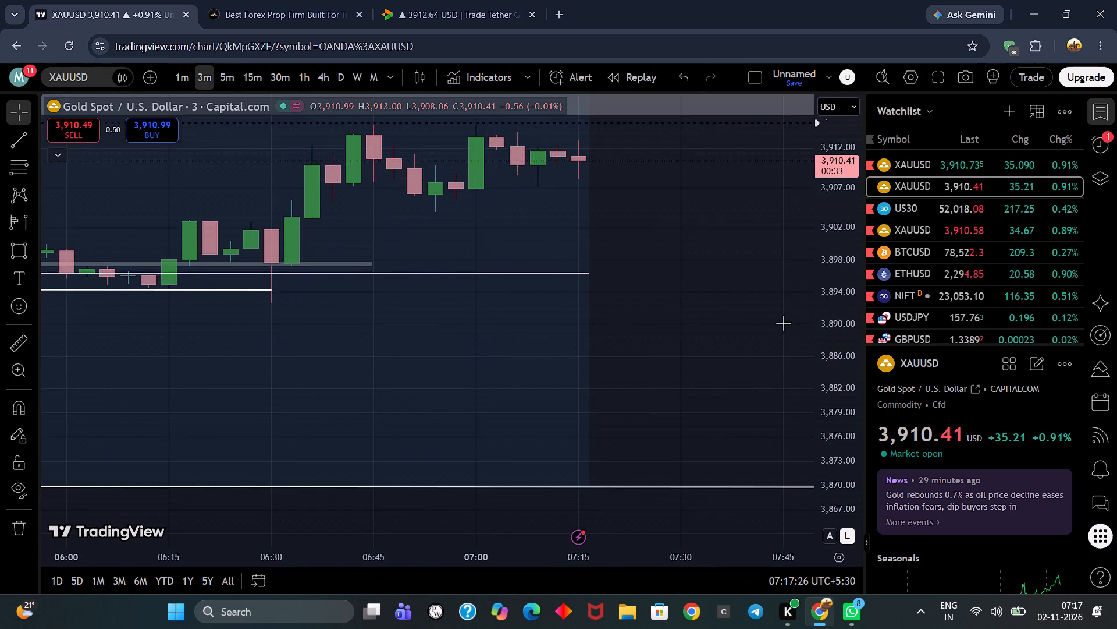
scroll(800, 316, "down", 5)
left_click_drag(791, 328, 773, 333)
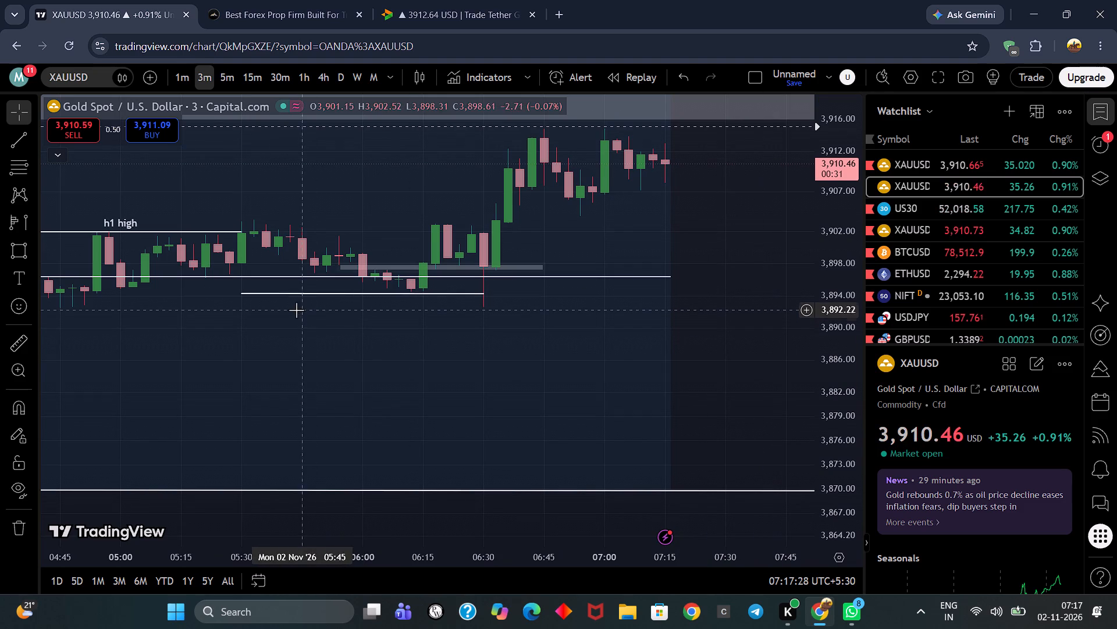
left_click_drag(241, 289, 392, 295)
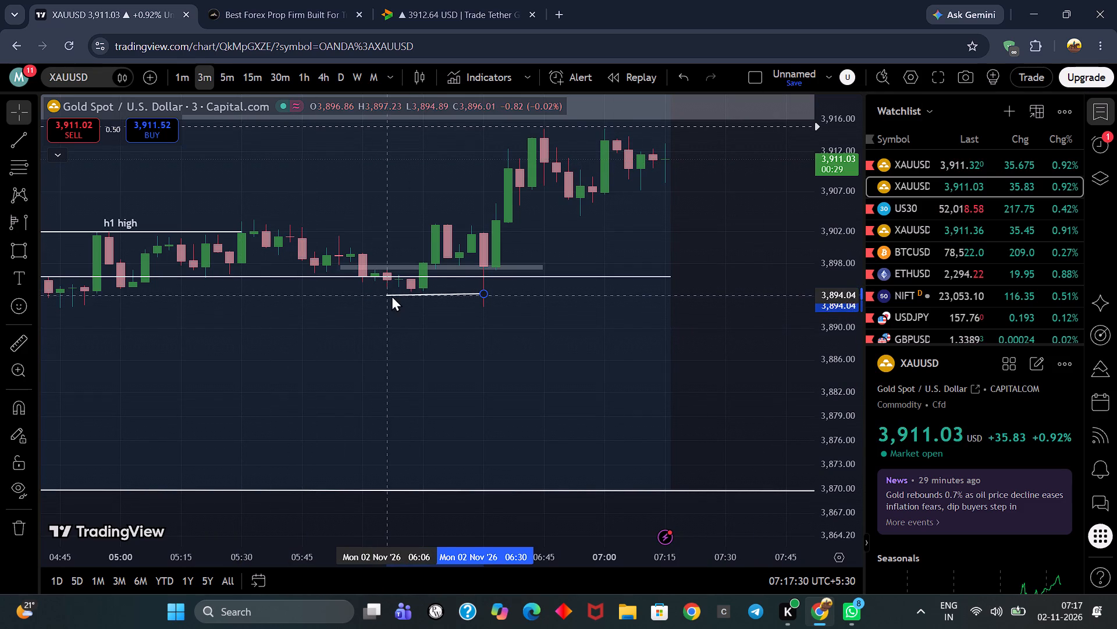
left_click_drag(392, 295, 412, 292)
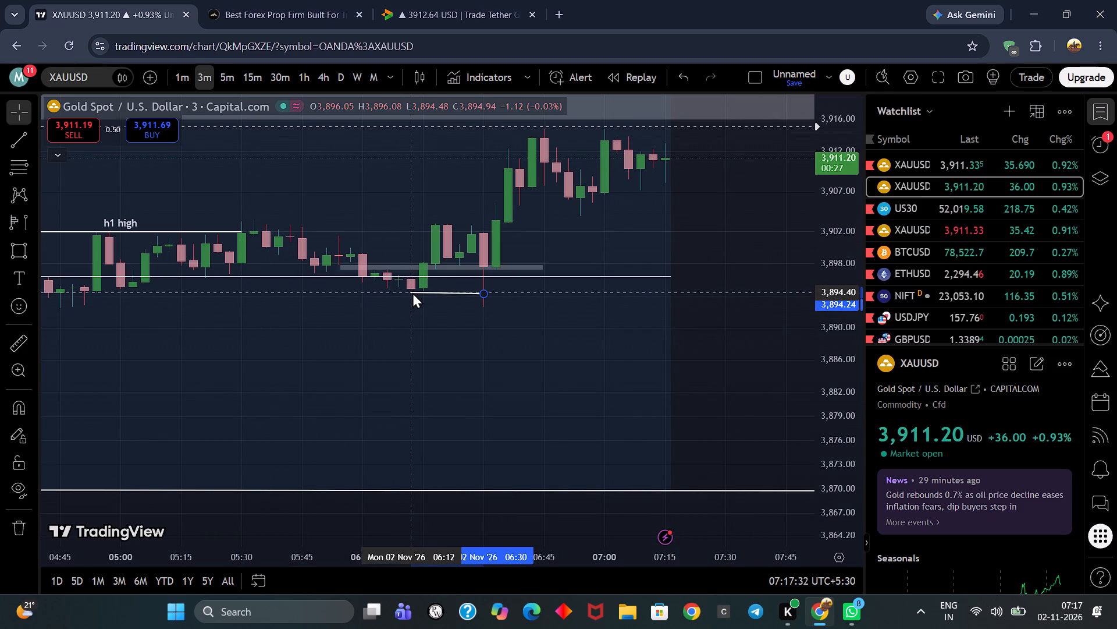
left_click_drag(412, 292, 413, 291)
left_click(447, 335)
Level the shortened low line by raising its 06:30 end to the height of its 06:12 start.
left_click_drag(479, 294, 482, 294)
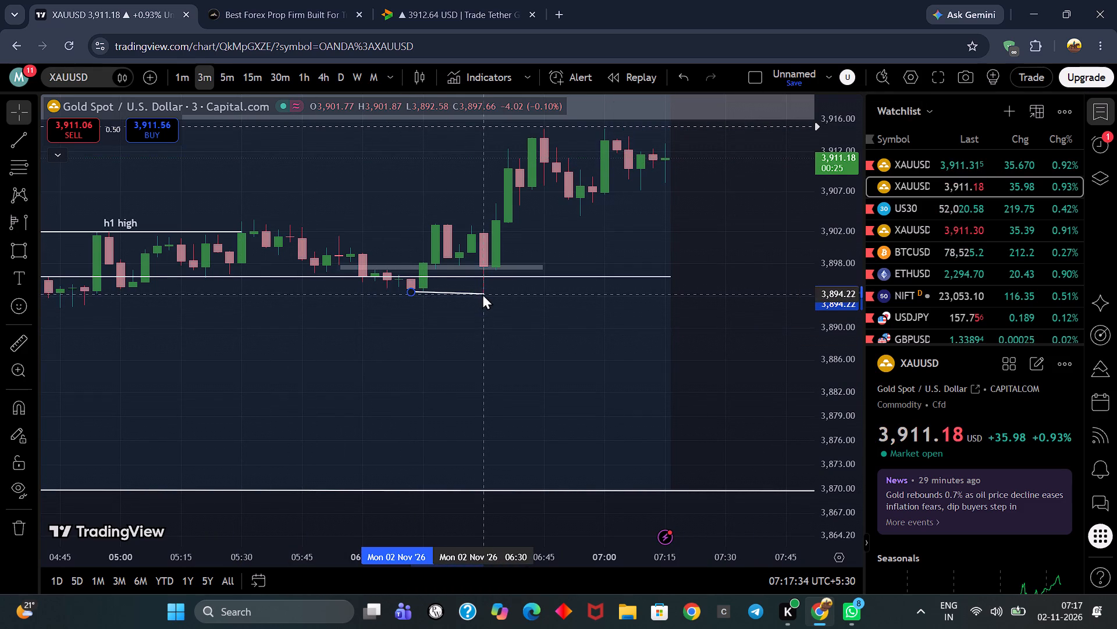
left_click_drag(482, 294, 486, 293)
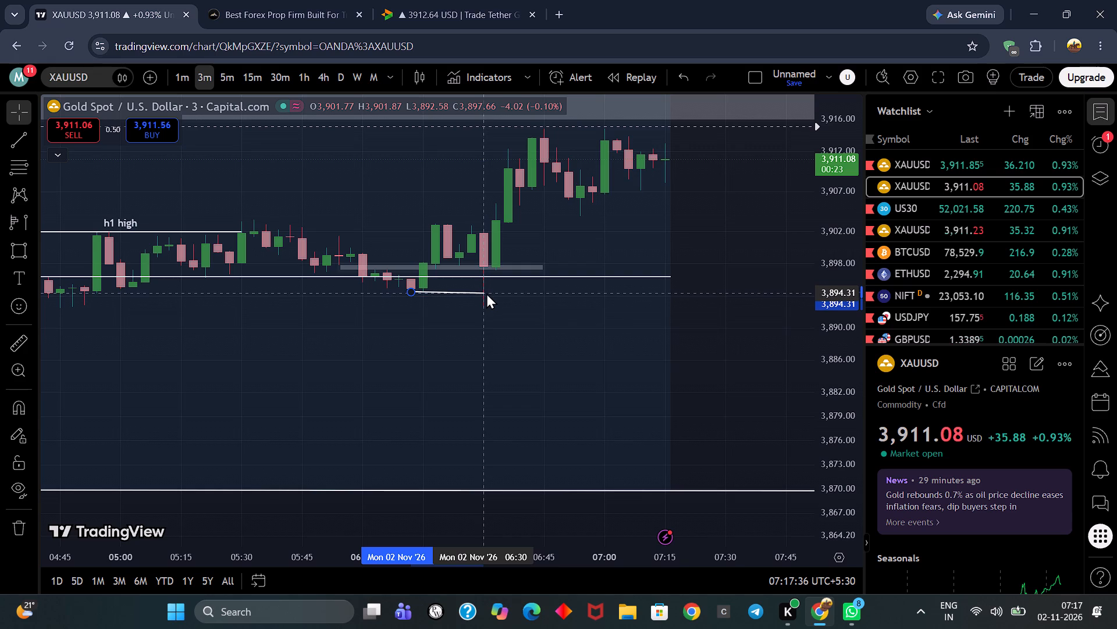
left_click_drag(486, 293, 484, 292)
left_click(826, 358)
left_click(769, 301)
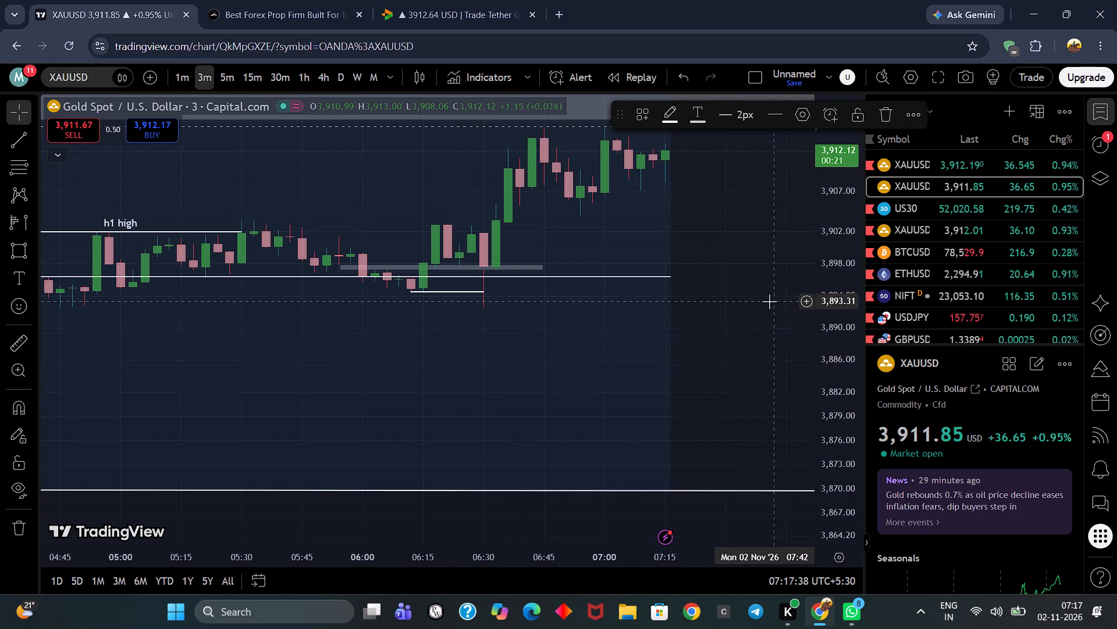
Examine the 3-minute price action around the 06:12 low line, the small grey zone and the h1 high.
left_click_drag(769, 301, 744, 357)
scroll(830, 344, "up", 3)
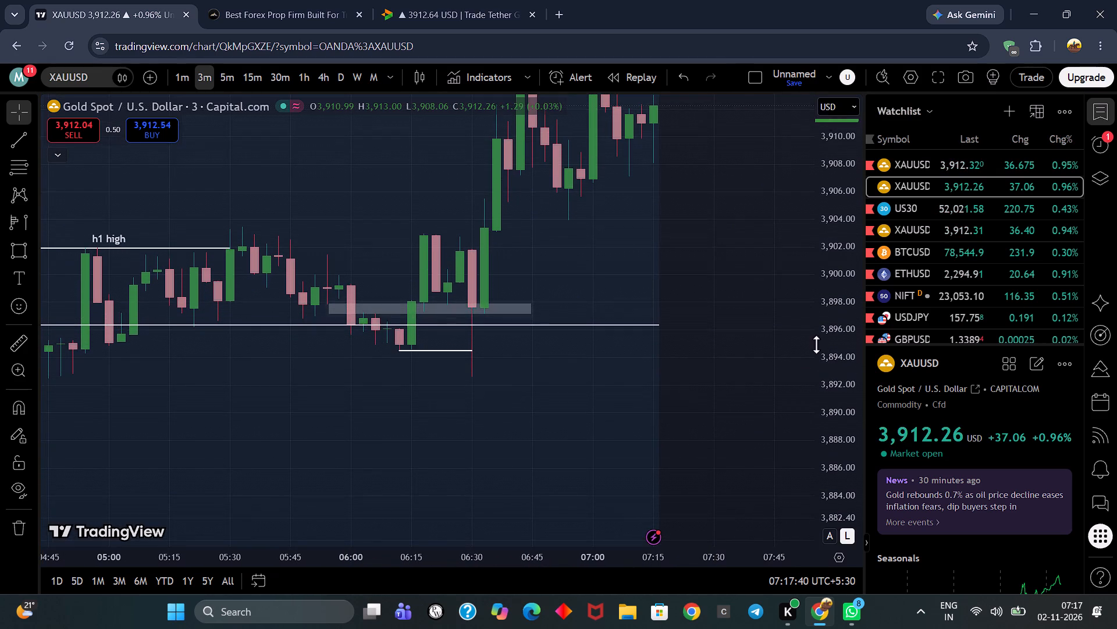
left_click_drag(753, 235, 859, 238)
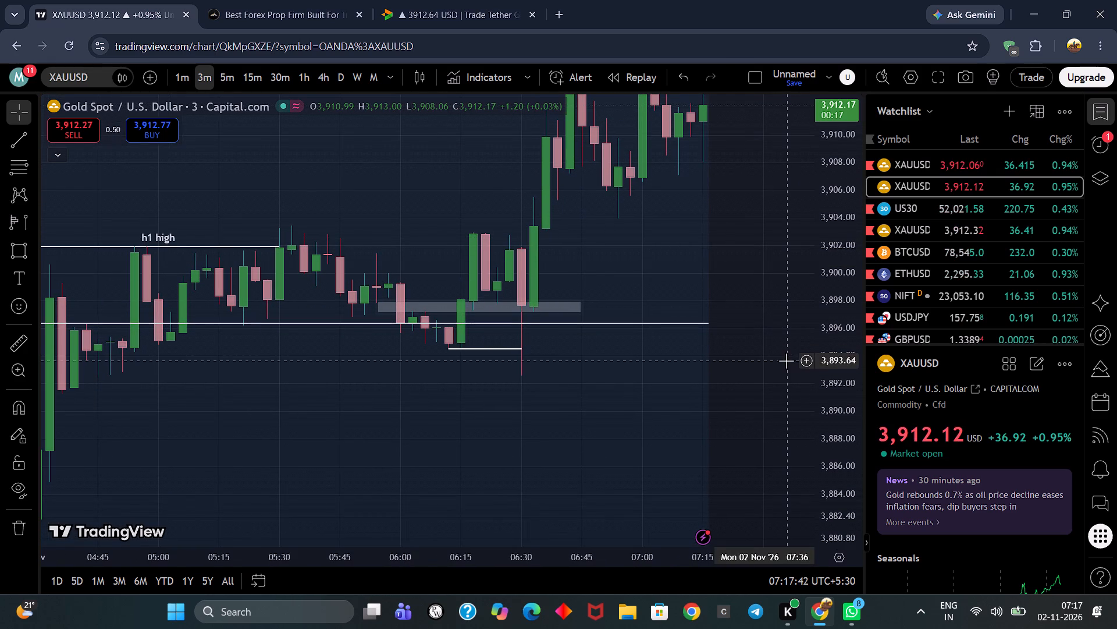
left_click_drag(787, 365, 804, 334)
left_click_drag(793, 333, 767, 372)
scroll(769, 369, "down", 3)
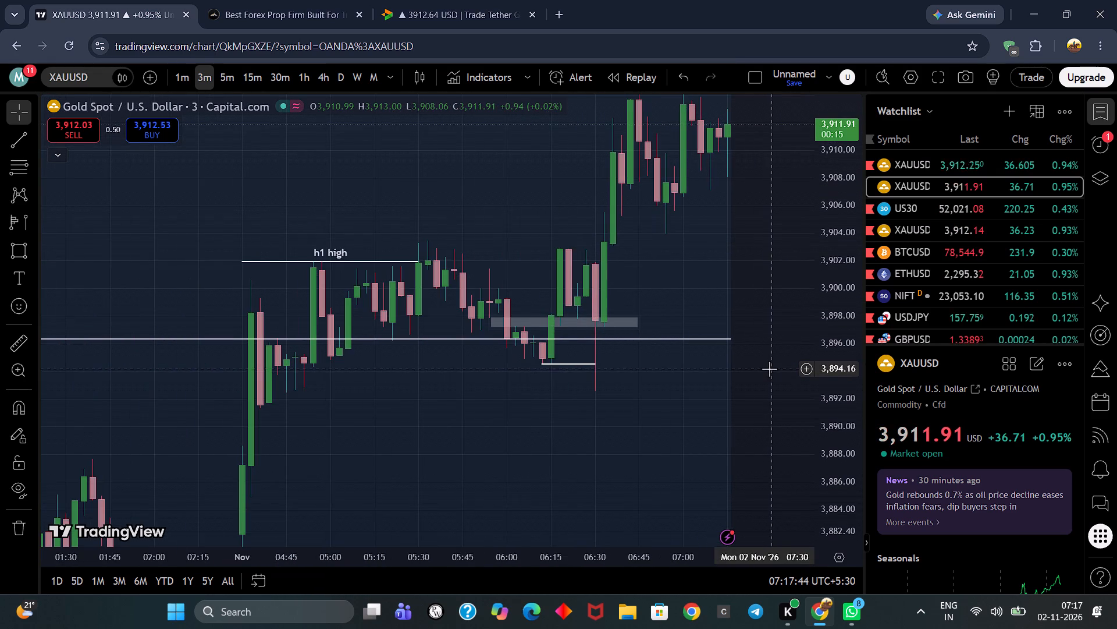
left_click_drag(769, 369, 769, 334)
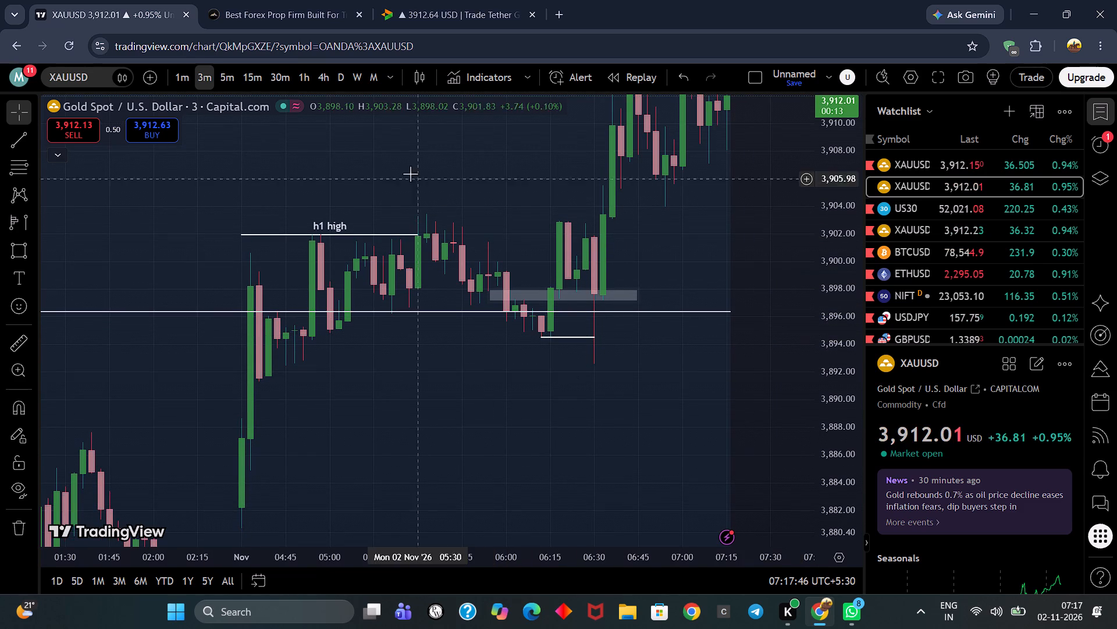
Examine the 1-minute XAUUSD chart from the 06:12 low line up to the highs beneath the choch zone.
left_click(190, 84)
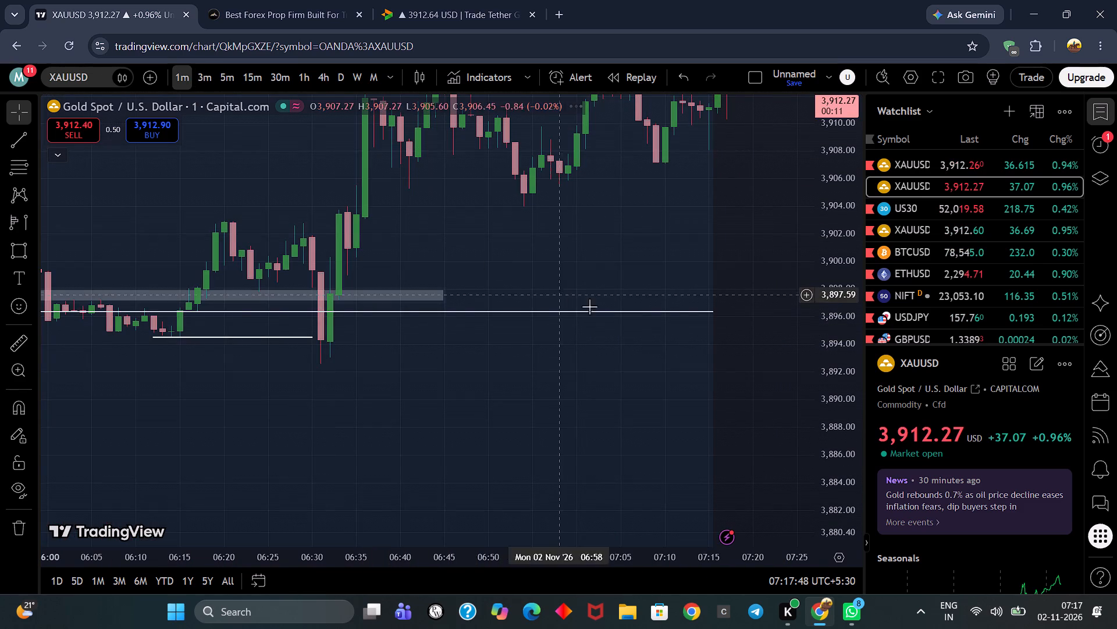
scroll(762, 349, "down", 3)
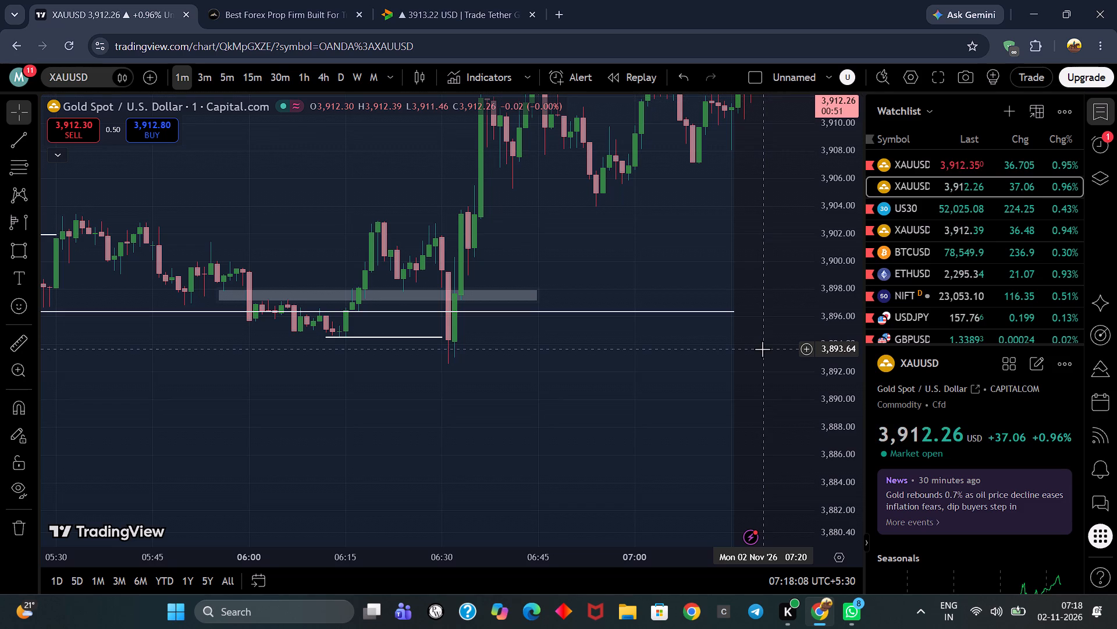
left_click_drag(747, 224, 648, 401)
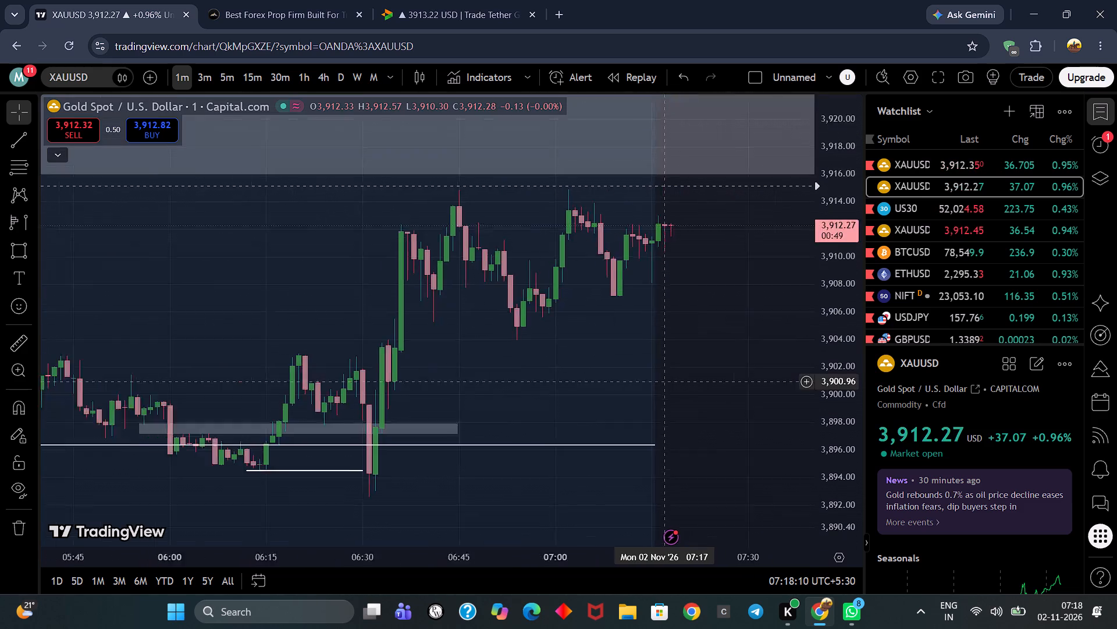
left_click_drag(648, 401, 627, 434)
scroll(713, 374, "up", 2)
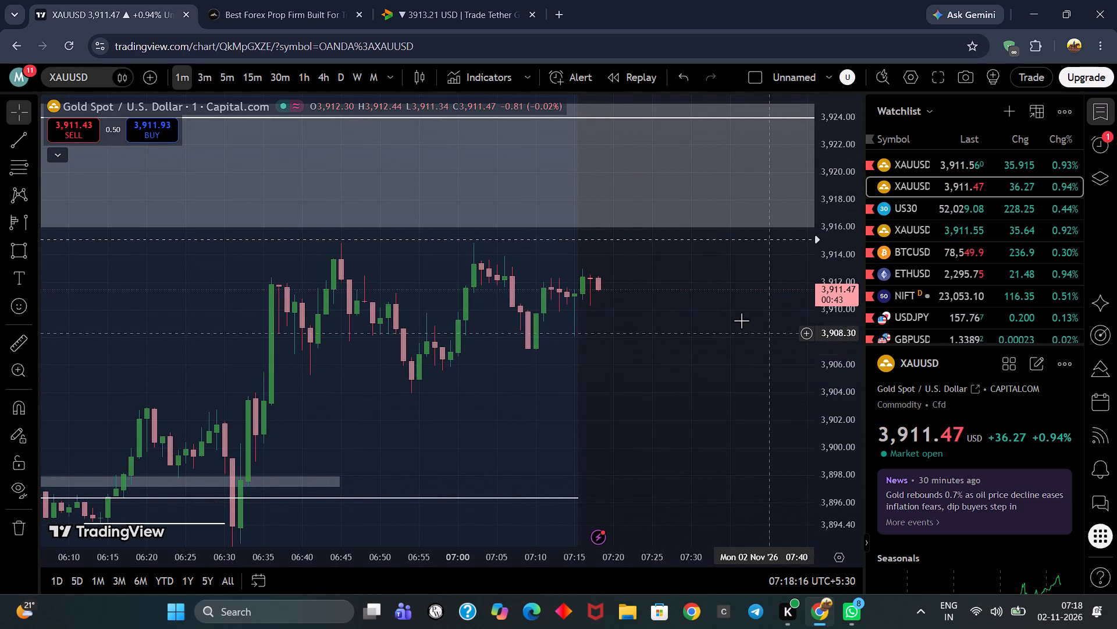
scroll(700, 338, "down", 4)
left_click_drag(746, 396, 738, 274)
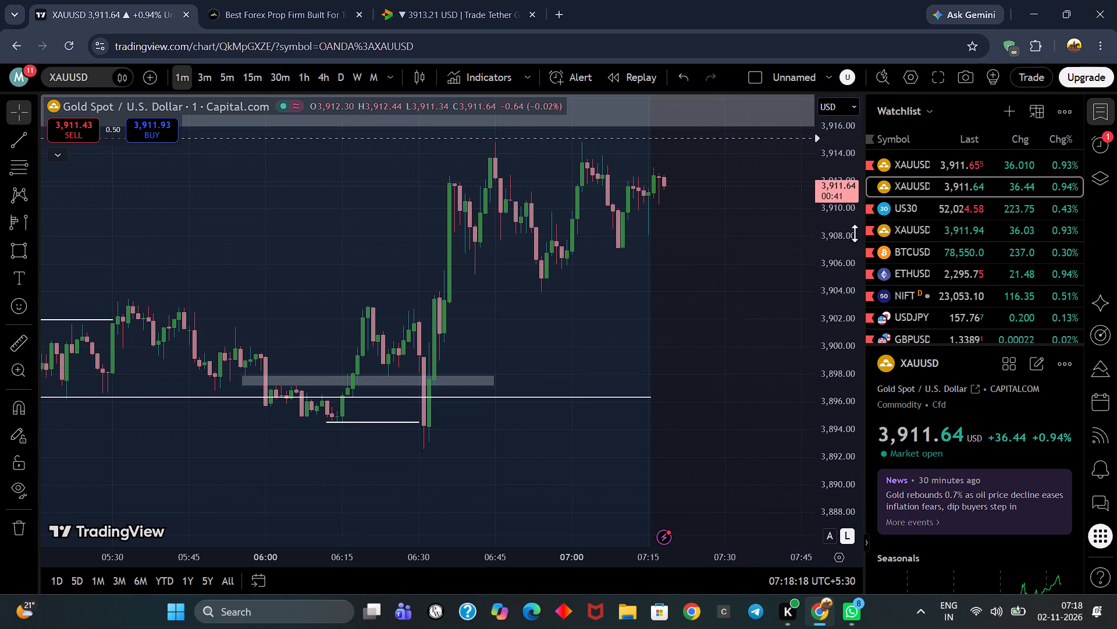
scroll(833, 238, "down", 4)
left_click_drag(781, 314, 674, 317)
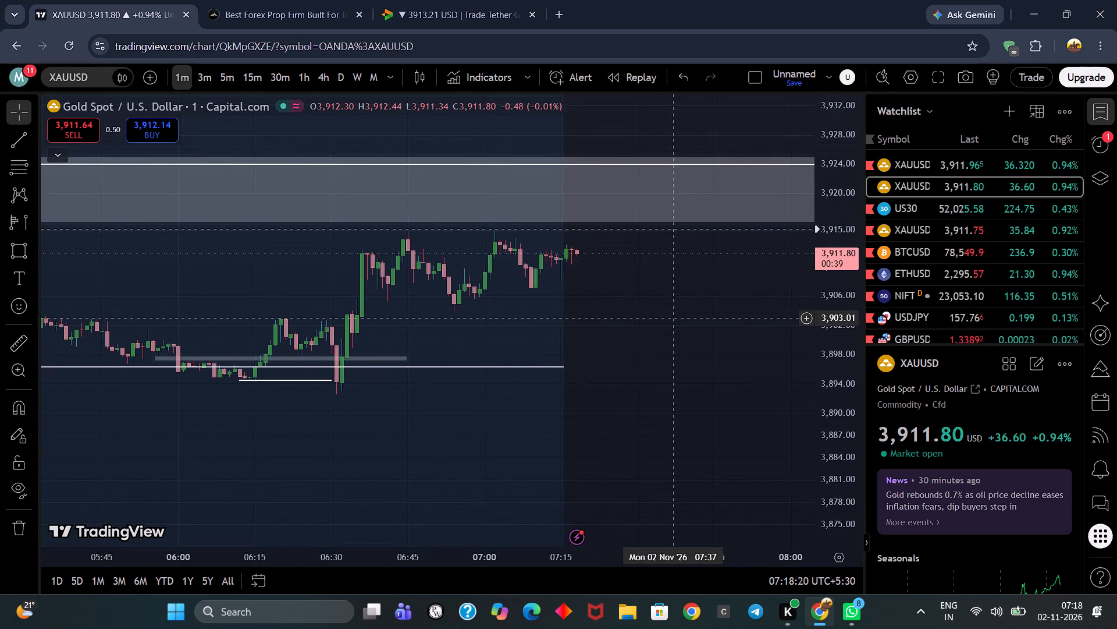
left_click_drag(674, 317, 667, 318)
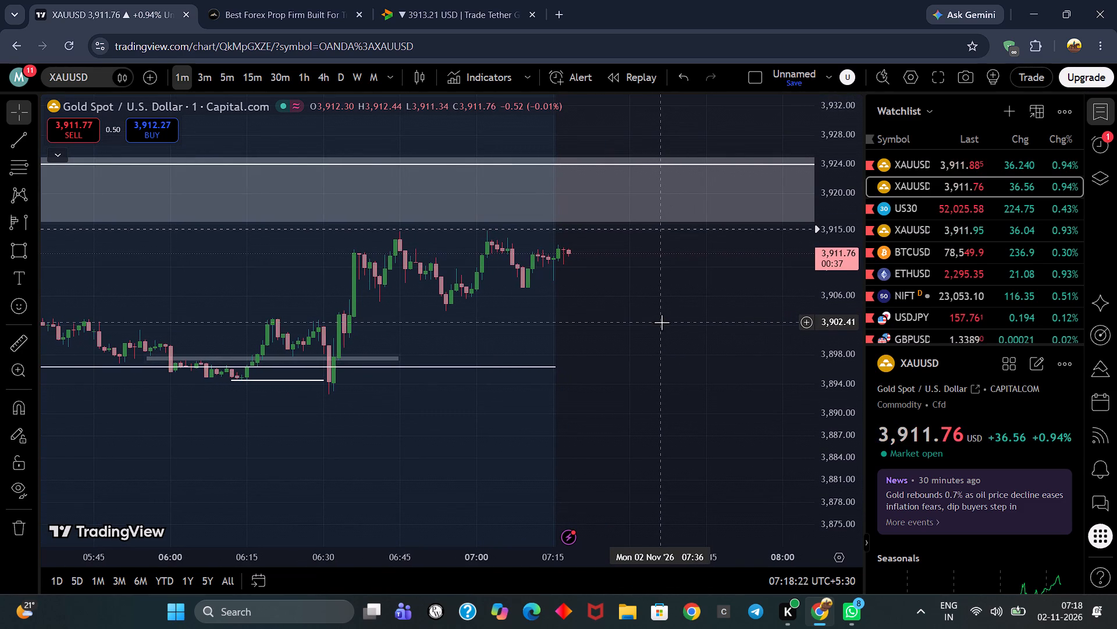
scroll(661, 322, "down", 4)
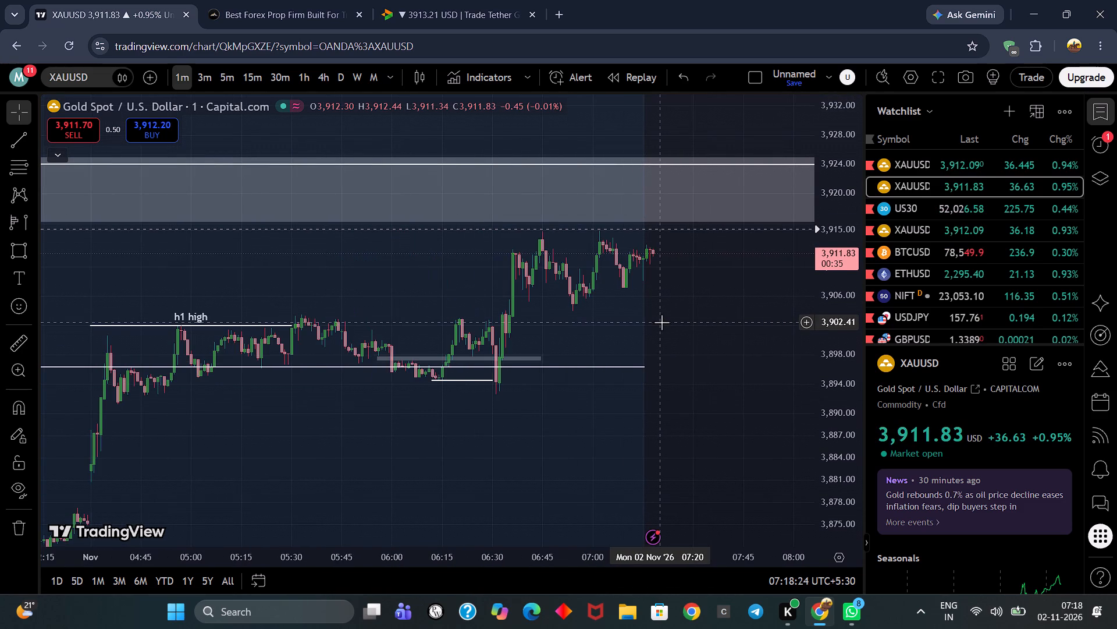
scroll(661, 322, "down", 3)
left_click_drag(706, 331, 664, 263)
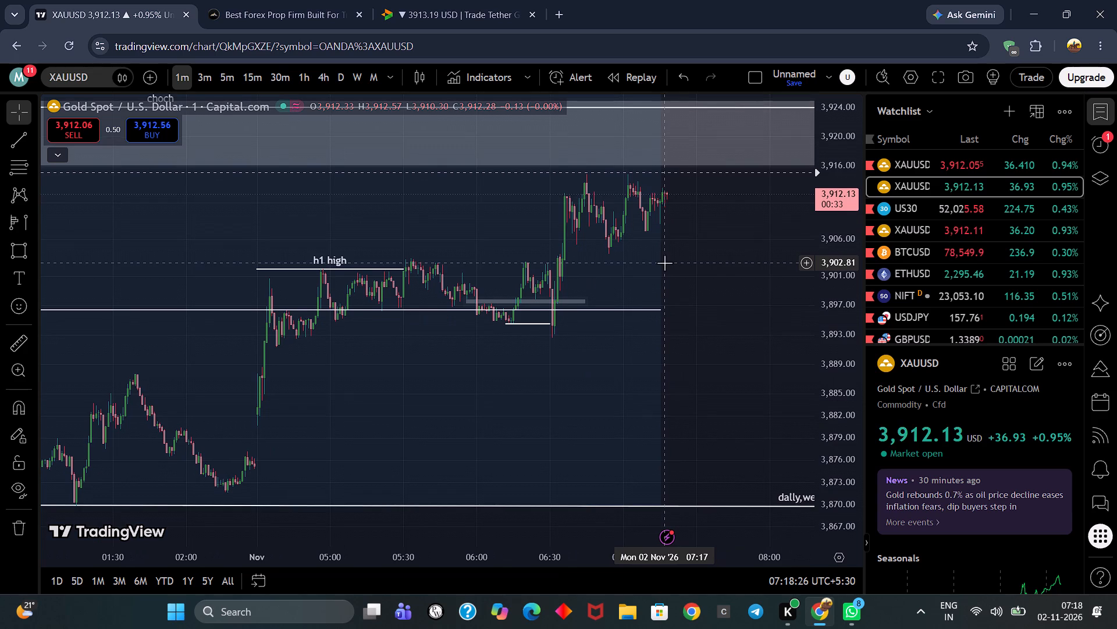
Review the 3-minute XAUUSD structure between the daily, weekly and monthly low line and the choch zone.
left_click(200, 73)
scroll(635, 257, "up", 6)
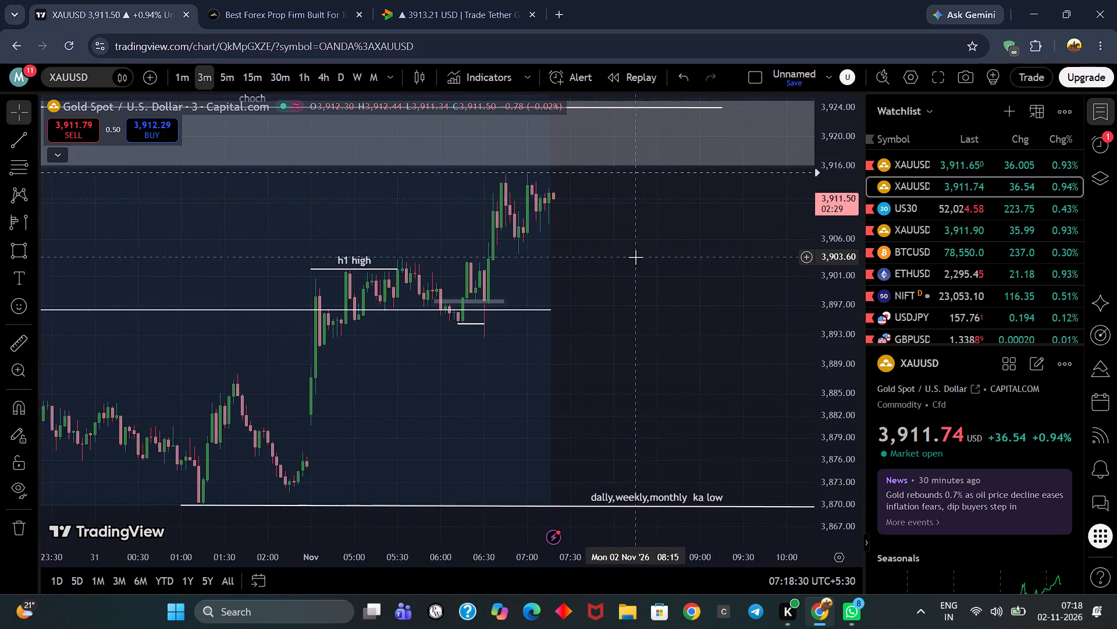
scroll(635, 257, "up", 2)
left_click_drag(656, 292, 652, 227)
left_click_drag(681, 215, 685, 266)
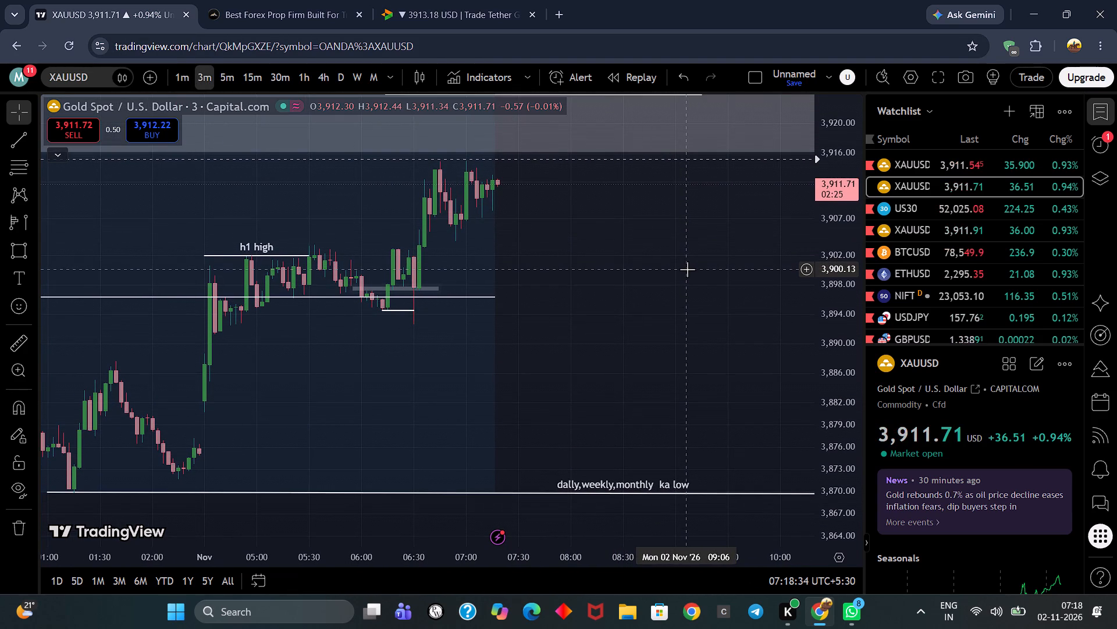
left_click_drag(699, 305, 583, 241)
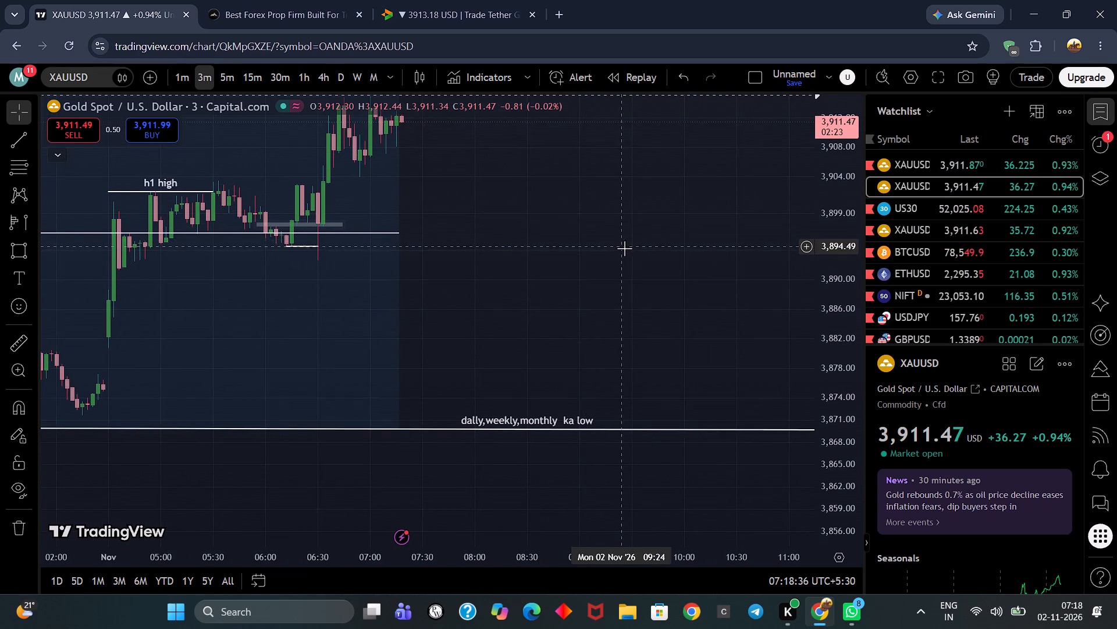
scroll(624, 248, "down", 4)
left_click_drag(631, 229, 657, 392)
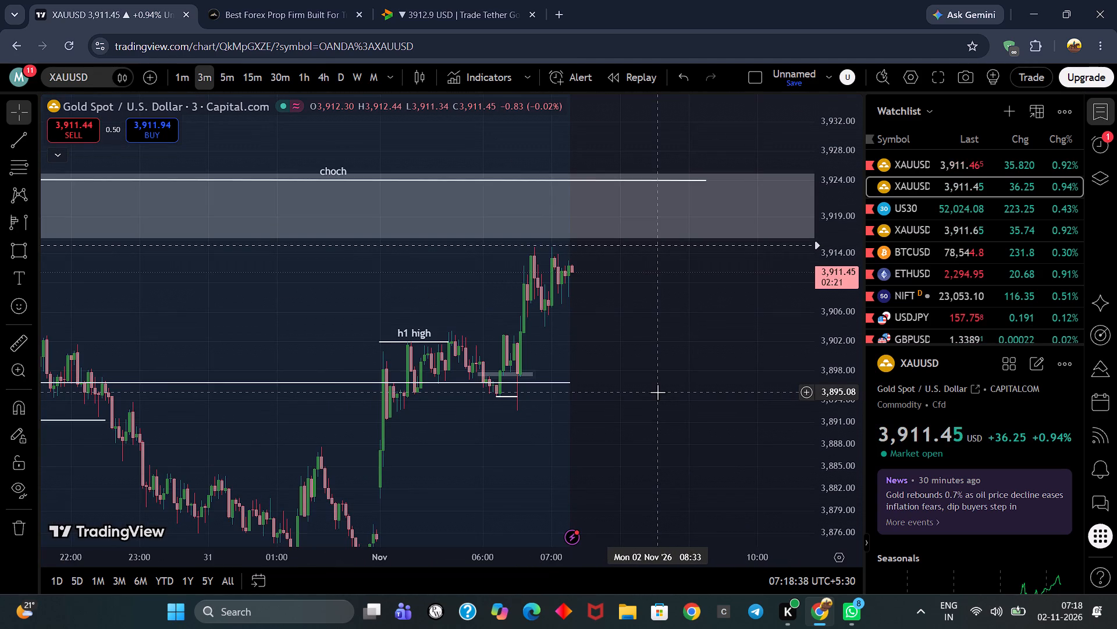
Compare the XAUUSD structure between the choch zone and the daily, weekly and monthly low on the 3-minute and 4-hour charts.
scroll(836, 289, "down", 4)
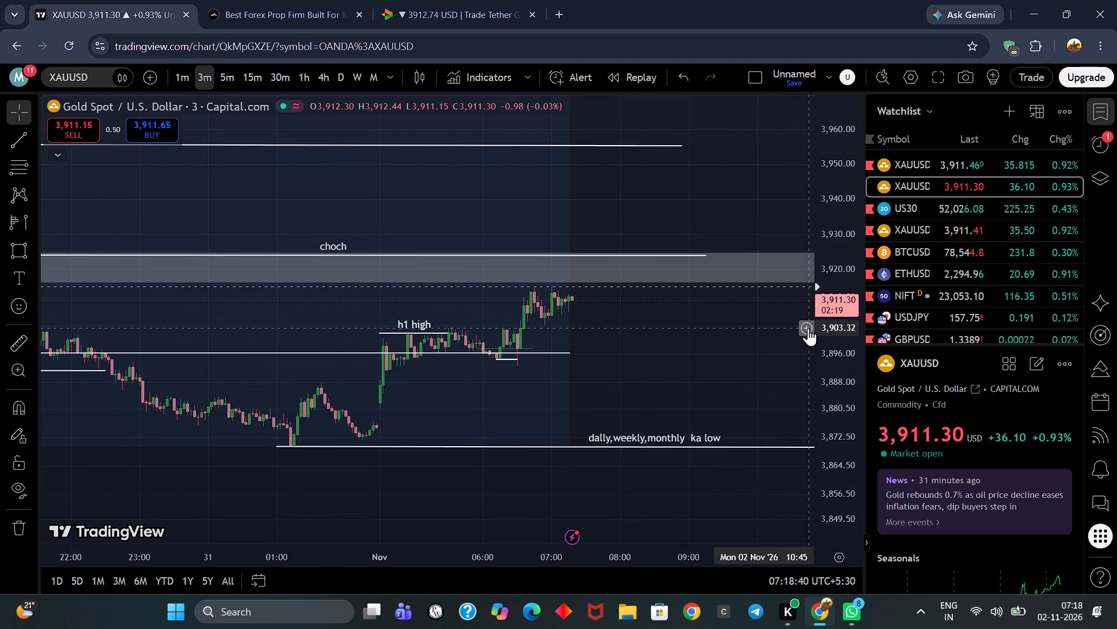
scroll(805, 330, "down", 5)
scroll(784, 349, "up", 3)
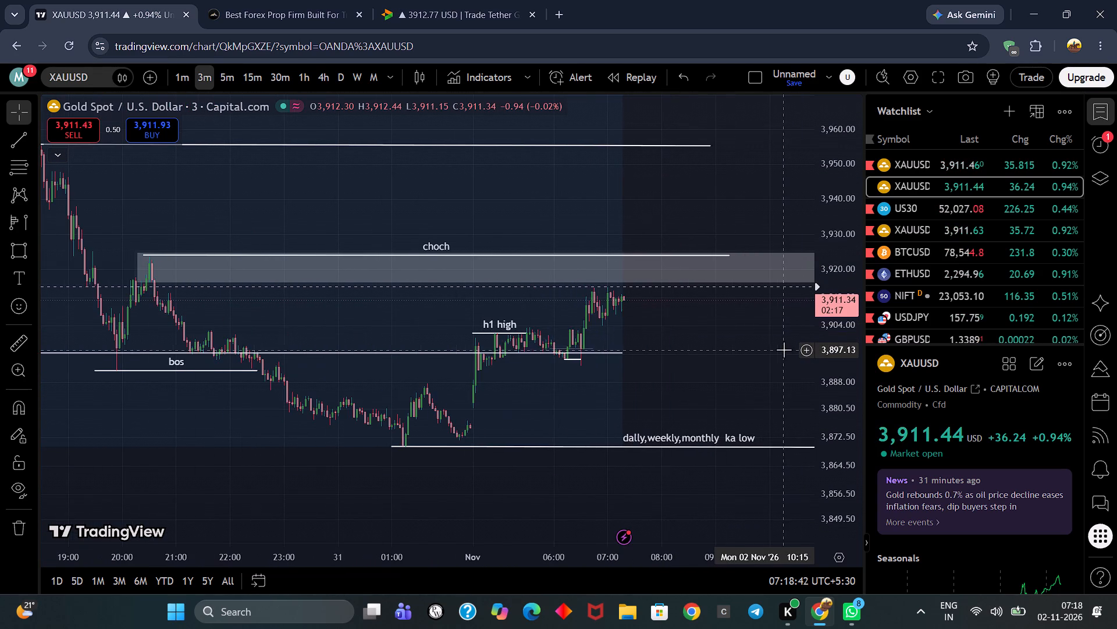
left_click(330, 70)
scroll(477, 186, "up", 20)
scroll(477, 186, "up", 4)
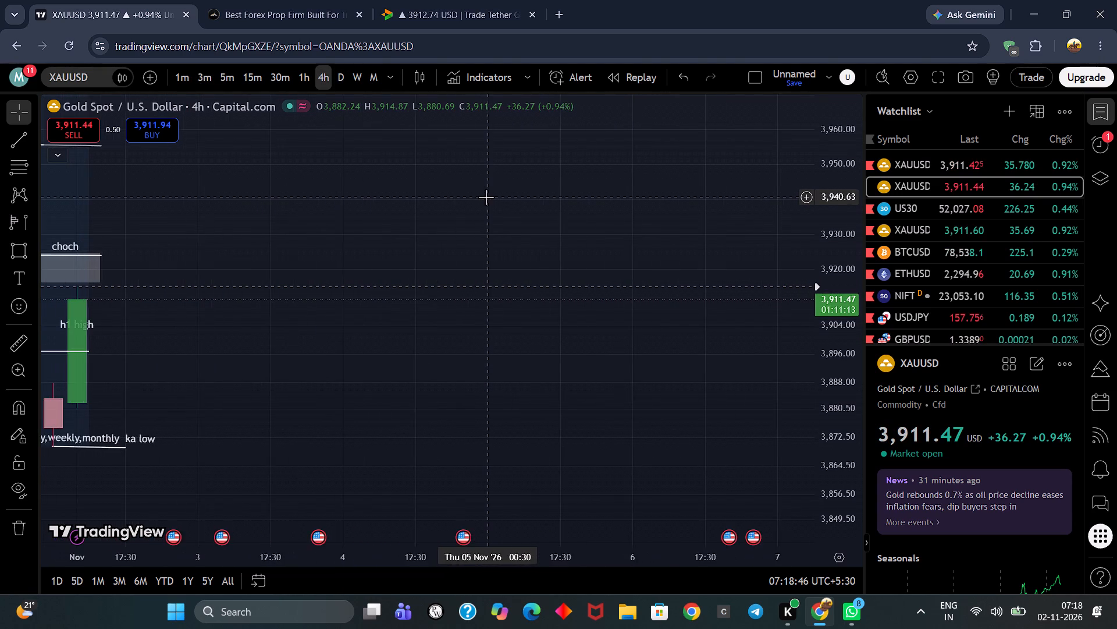
scroll(486, 197, "up", 5)
left_click_drag(471, 186, 782, 180)
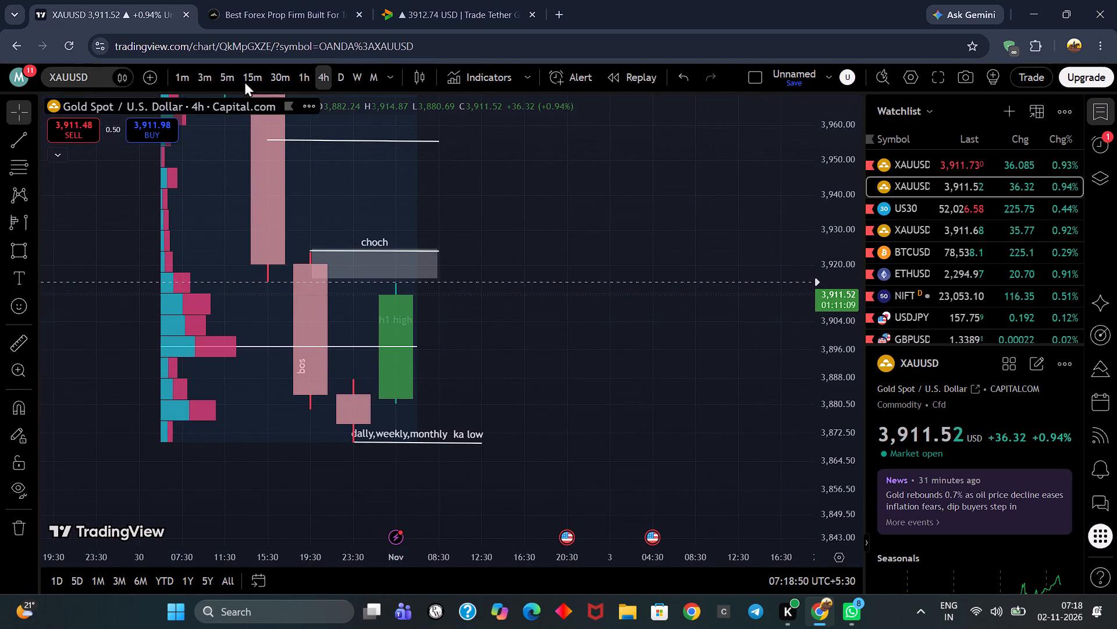
Examine the 5-minute XAUUSD chart from the daily, weekly and monthly low up to the choch zone.
left_click(230, 75)
scroll(674, 207, "down", 5)
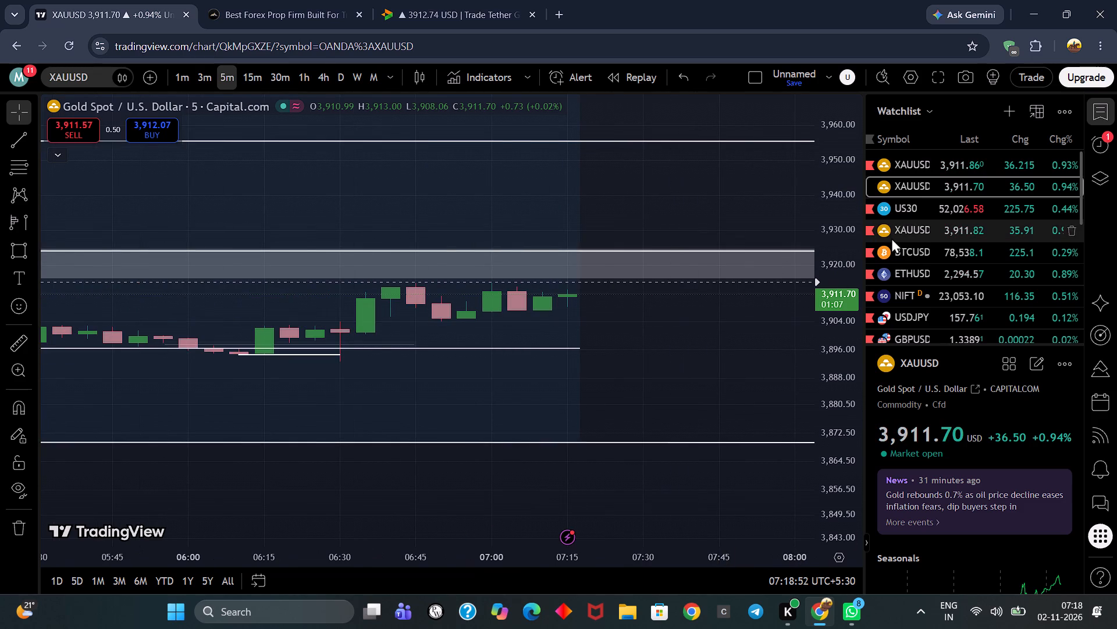
scroll(834, 258, "up", 5)
scroll(749, 315, "down", 5)
left_click_drag(763, 320, 769, 270)
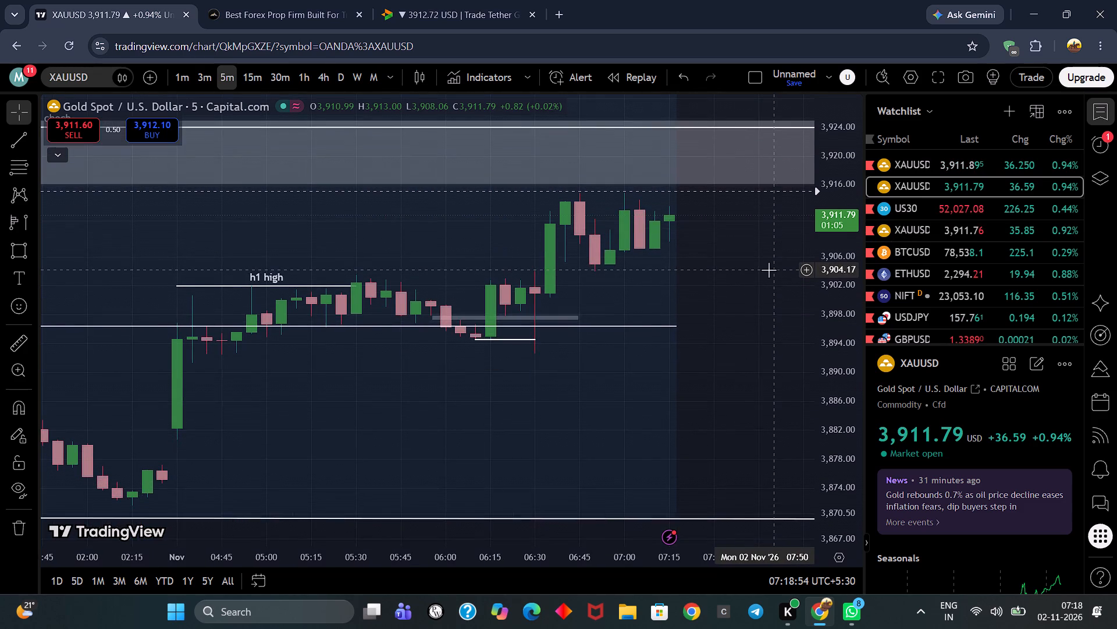
scroll(802, 289, "down", 3)
left_click_drag(798, 280, 700, 289)
scroll(721, 286, "down", 2)
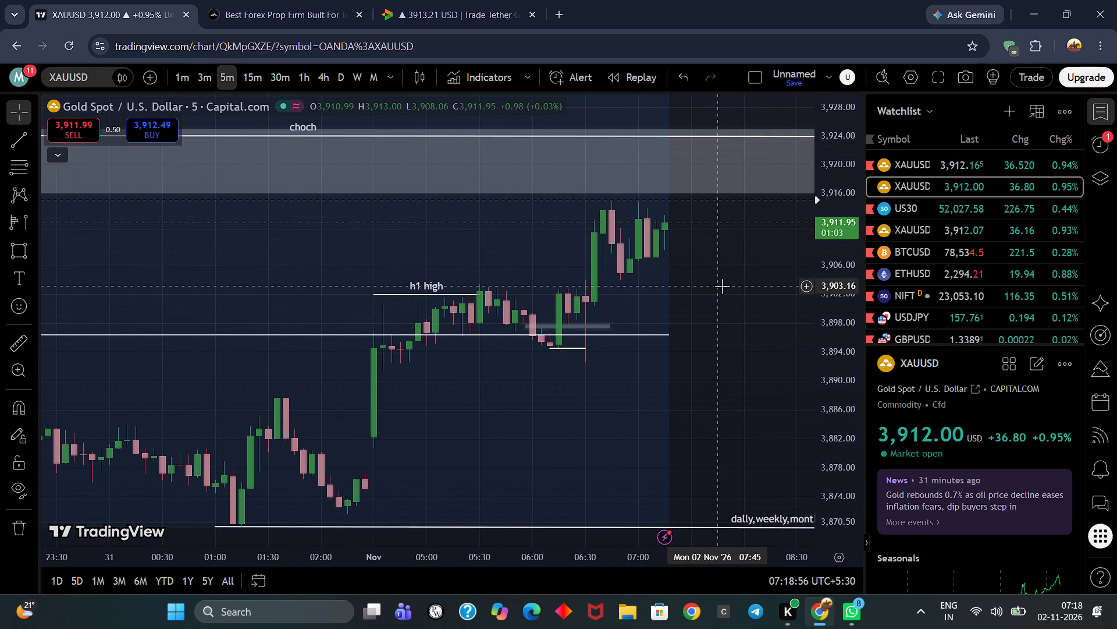
left_click_drag(722, 286, 593, 292)
scroll(735, 294, "down", 2)
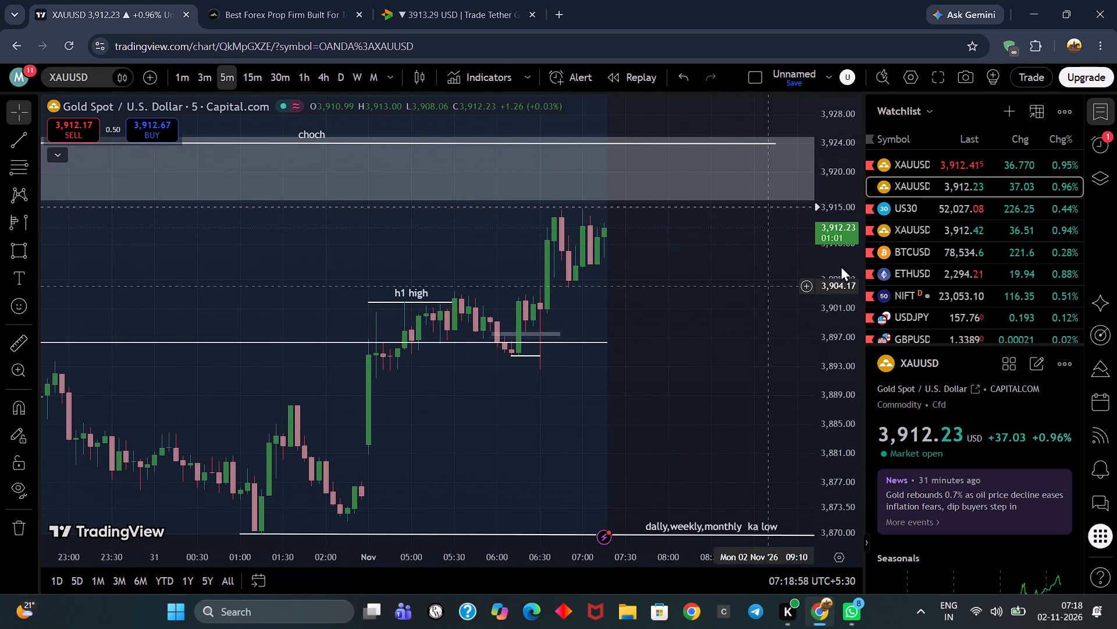
scroll(855, 268, "down", 2)
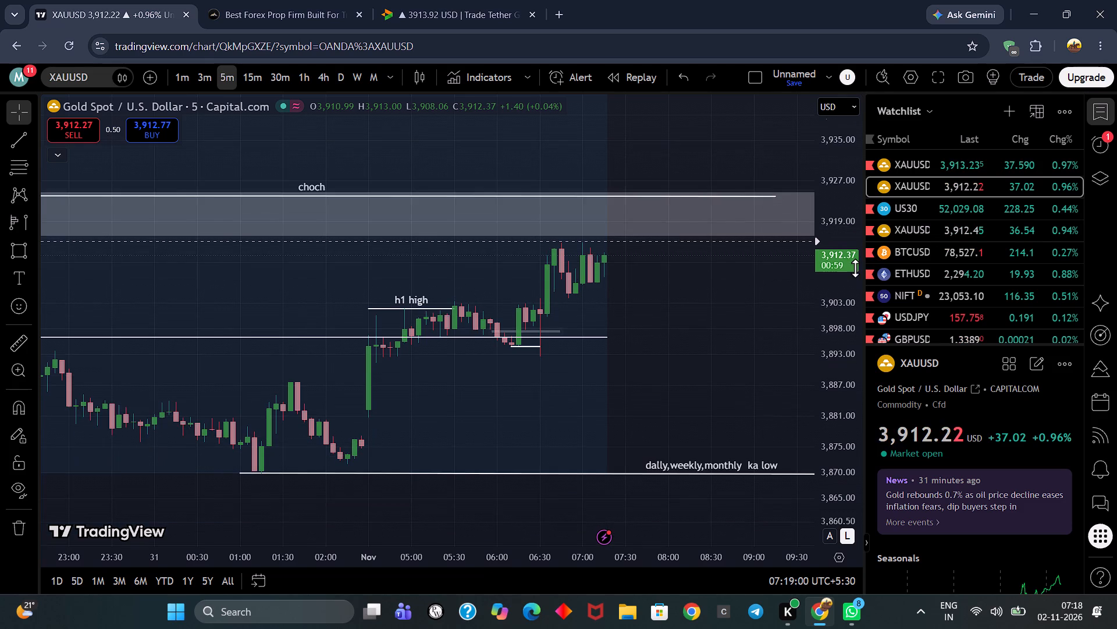
scroll(809, 299, "down", 4)
left_click_drag(805, 301, 676, 298)
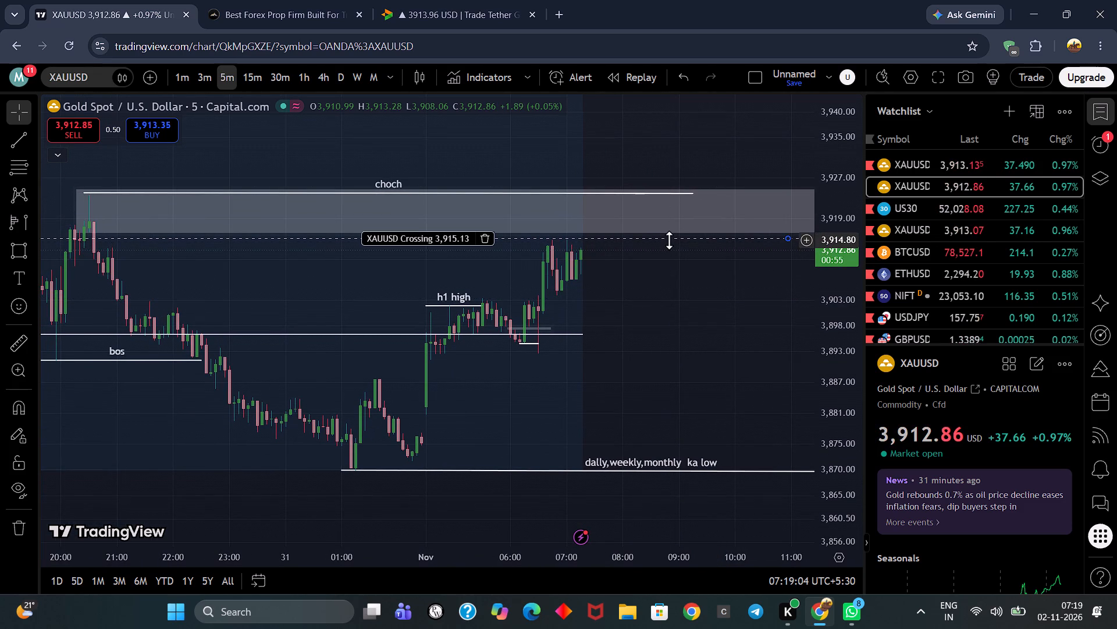
Raise the XAUUSD crossing alert slightly from 3,915.13, keeping it just beneath the grey choch zone.
left_click_drag(669, 240, 678, 236)
left_click(697, 288)
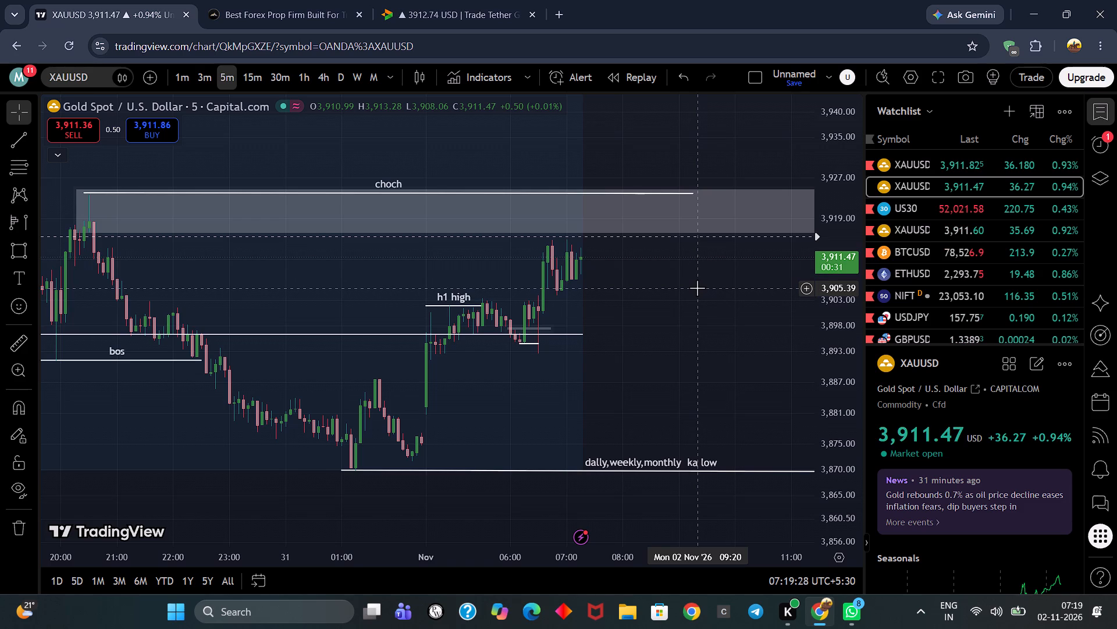
Review the 5-minute XAUUSD price action around the h1 high, the bos line and the choch zone.
left_click_drag(682, 368, 675, 366)
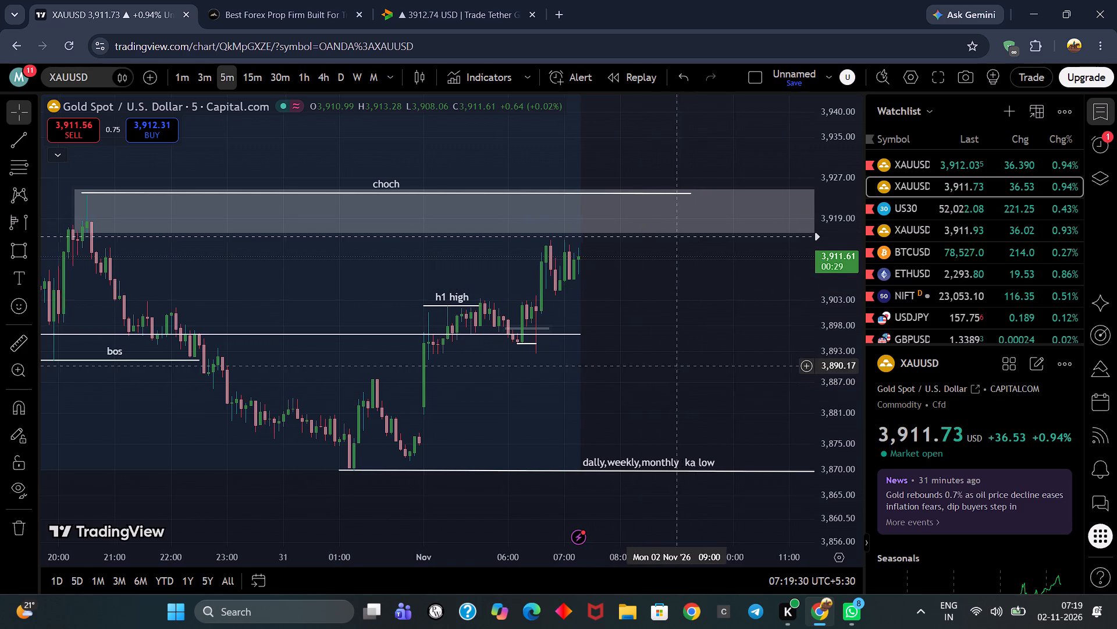
left_click_drag(675, 366, 586, 388)
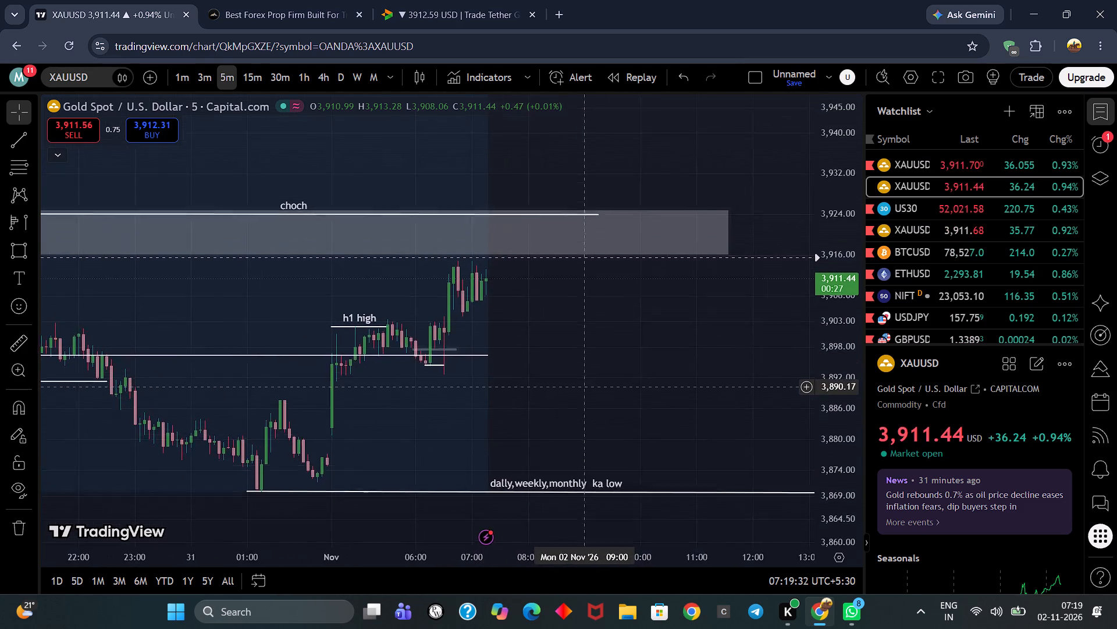
left_click_drag(586, 388, 667, 287)
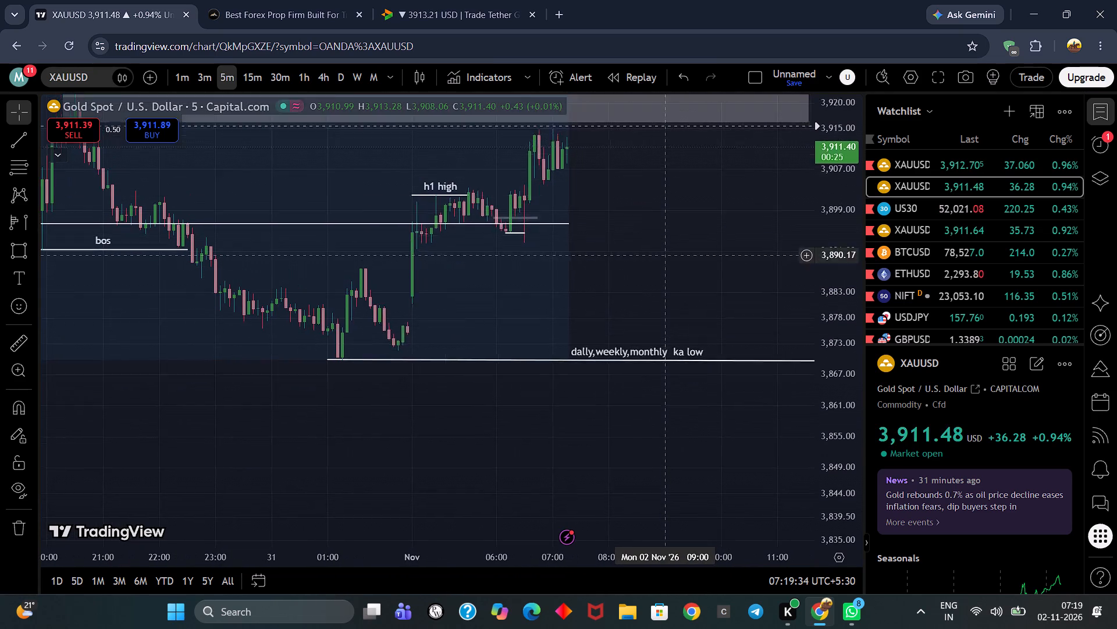
left_click_drag(667, 287, 667, 301)
scroll(667, 301, "up", 4)
scroll(667, 301, "down", 4)
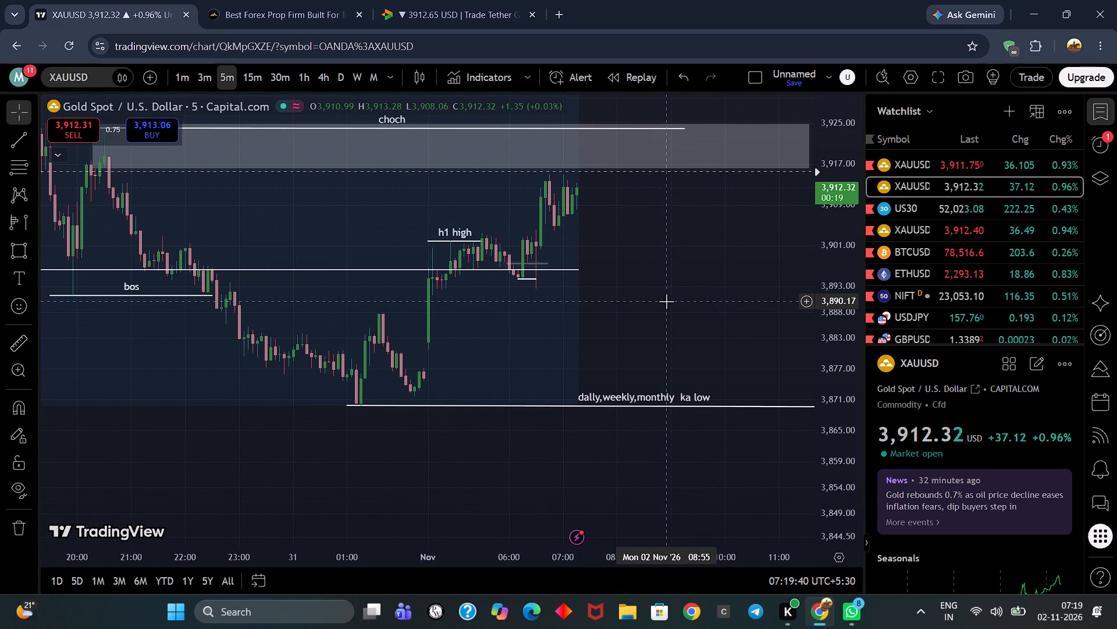
scroll(837, 216, "down", 2)
scroll(692, 266, "up", 1)
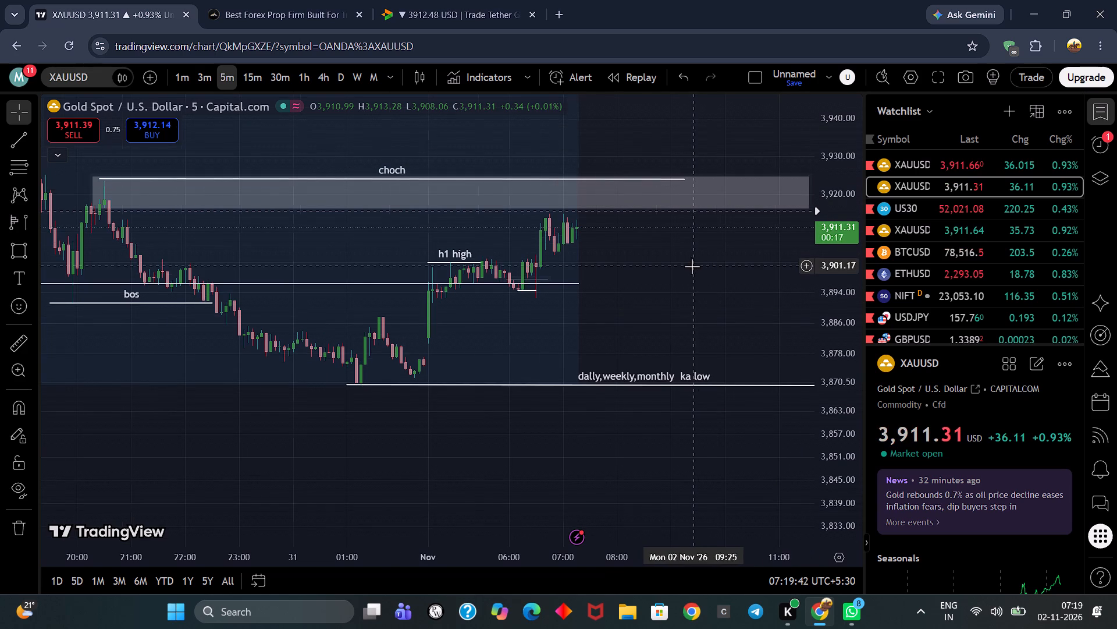
scroll(692, 266, "up", 1)
scroll(688, 298, "down", 5)
left_click_drag(716, 271, 647, 302)
Switch to Delta Exchange and examine the 15-minute XAUTUSD chart's purple zone and the Tether Gold Token Perpetual contract details.
left_click(442, 0)
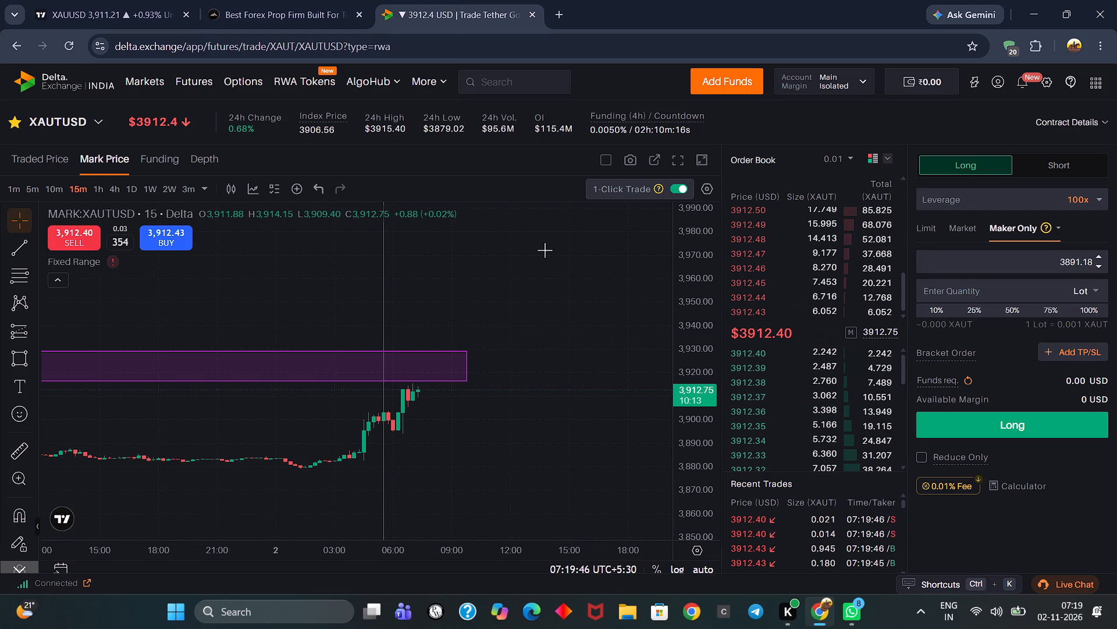
left_click_drag(561, 384, 565, 349)
scroll(533, 407, "down", 4)
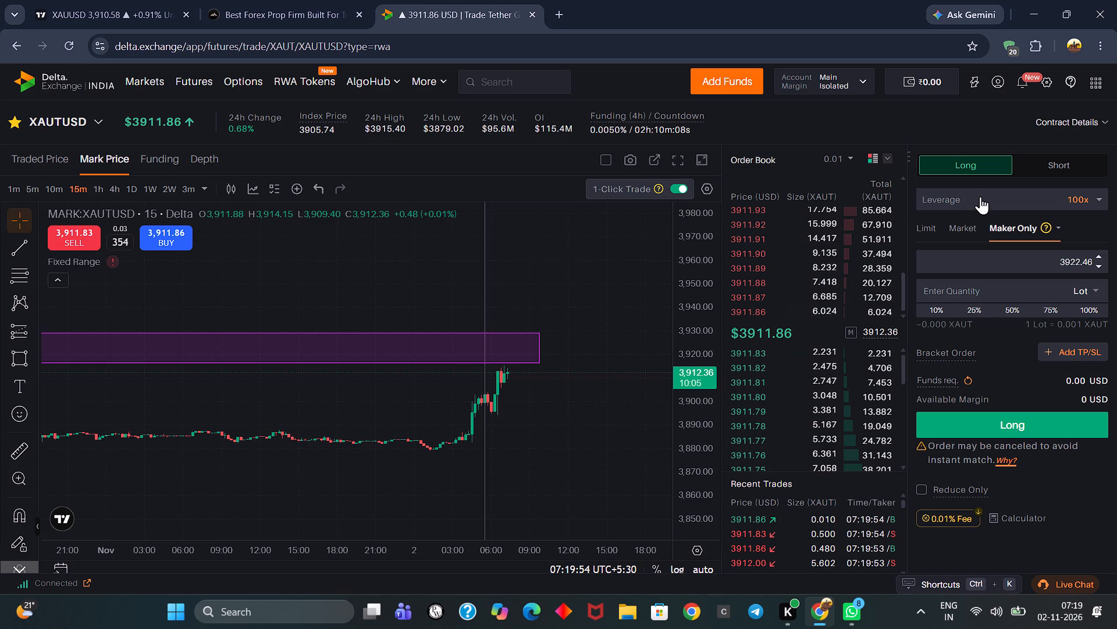
left_click(1090, 119)
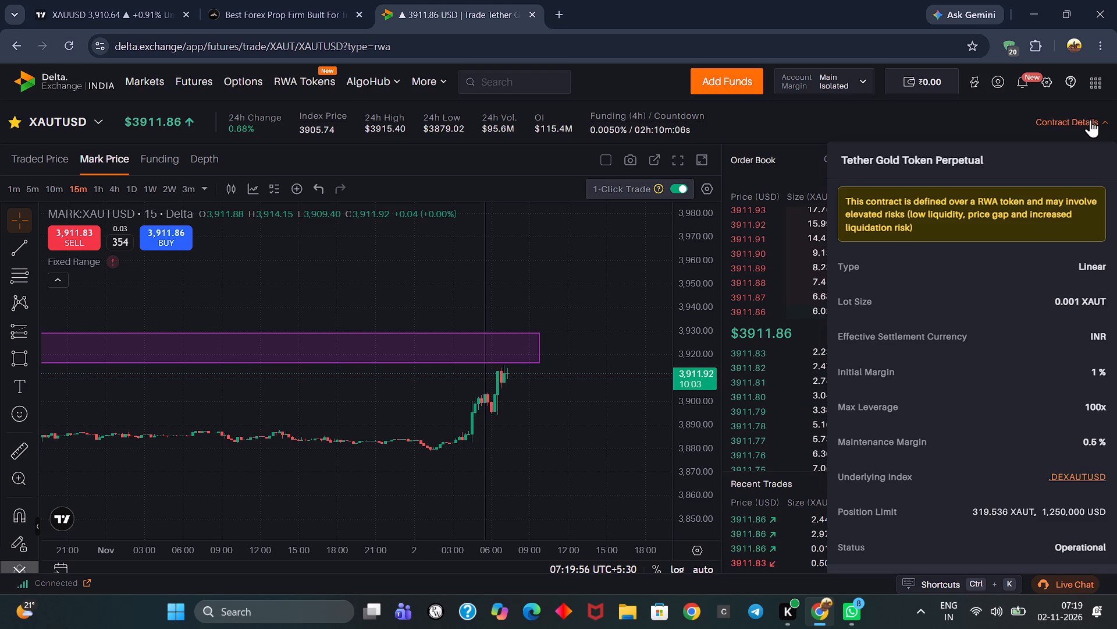
scroll(1018, 395, "down", 3)
scroll(1018, 395, "up", 2)
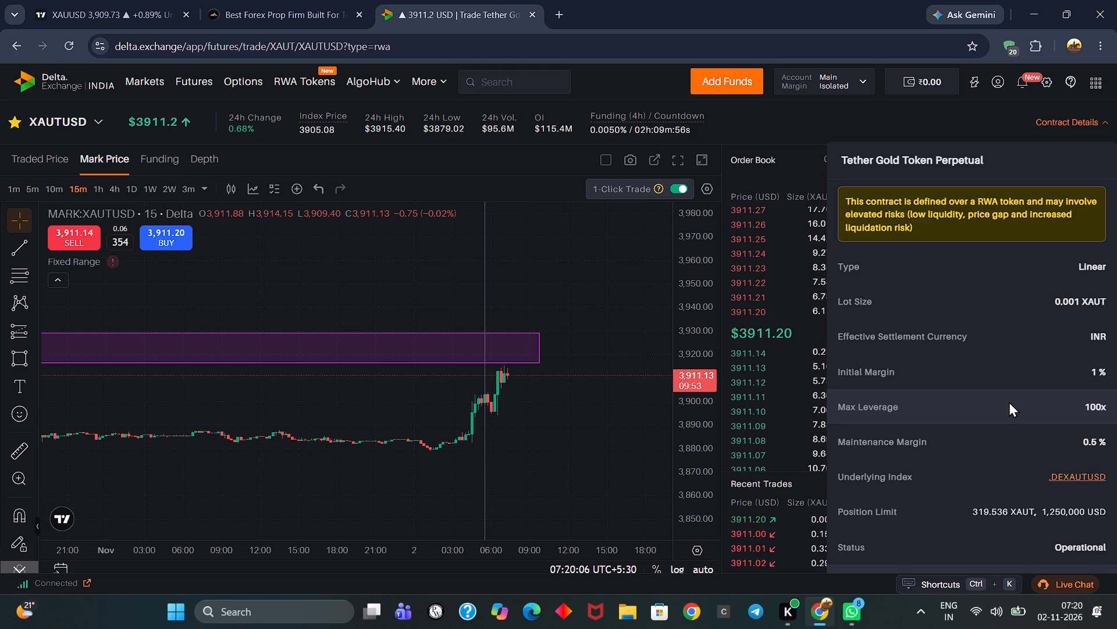
scroll(1034, 350, "down", 1)
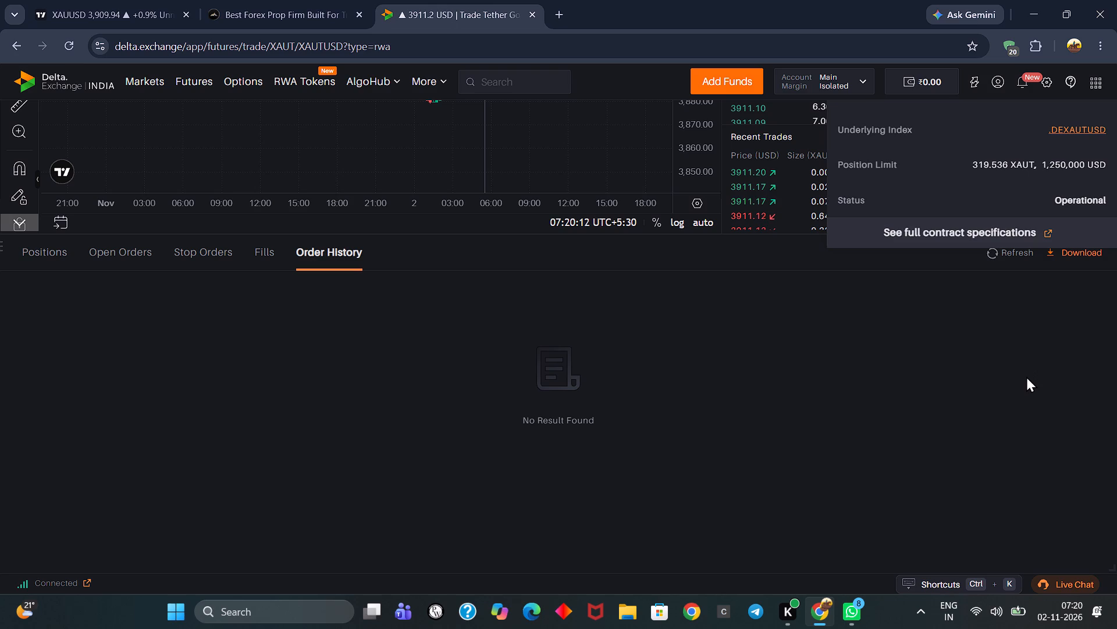
scroll(1026, 376, "up", 1)
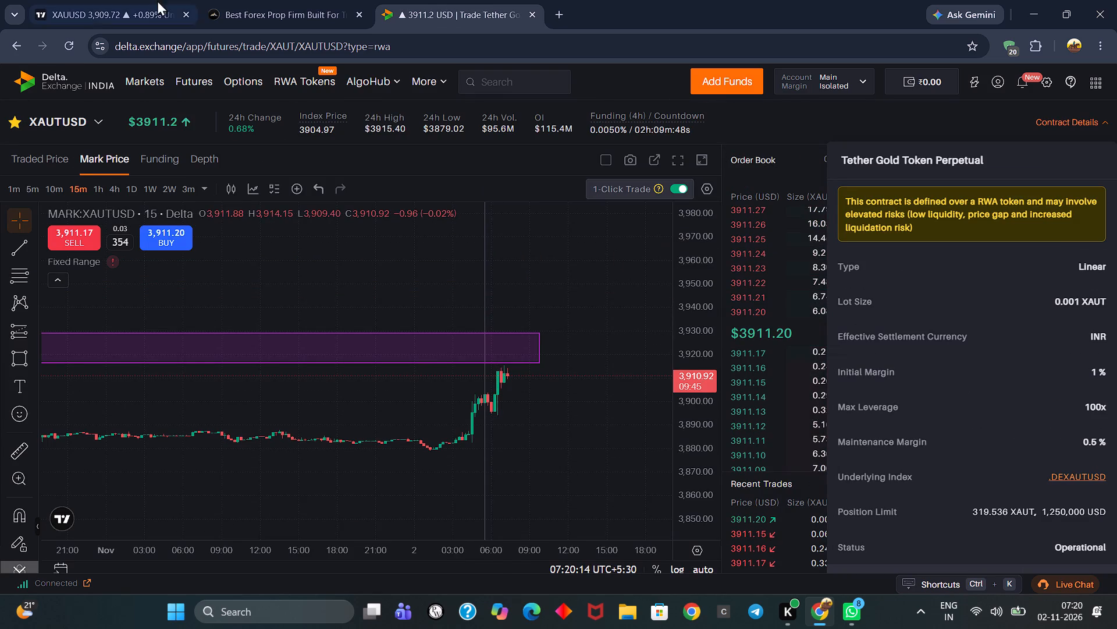
Browse the Pipstone Capital homepage's account sizes, challenge steps and trader reviews, dismissing the new customer offer.
left_click(285, 0)
scroll(596, 335, "down", 2)
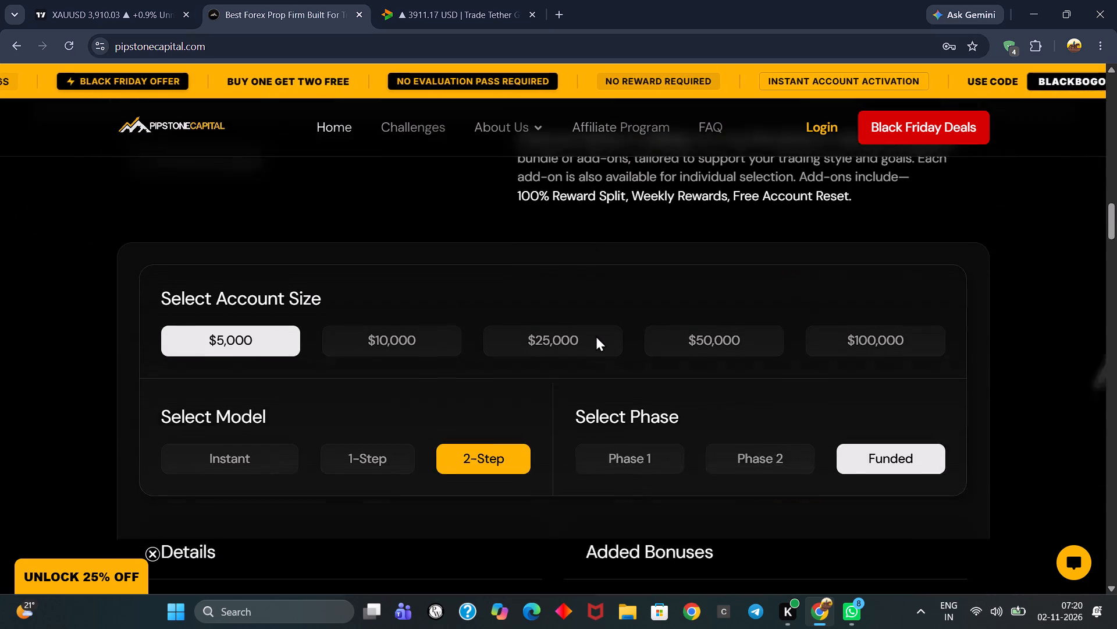
scroll(493, 383, "down", 3)
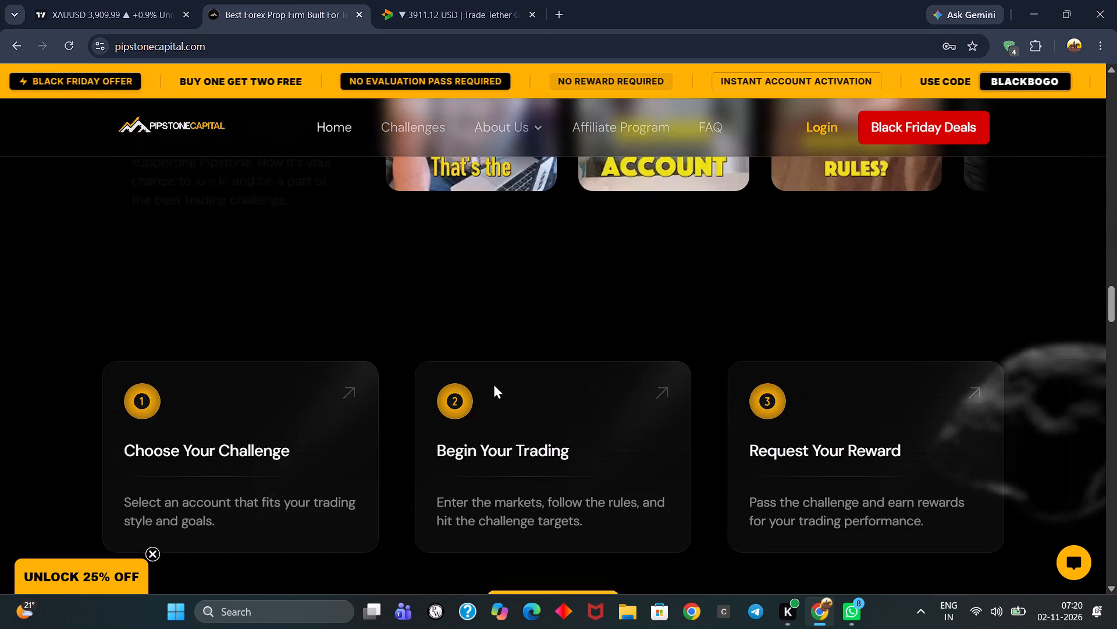
scroll(493, 383, "down", 7)
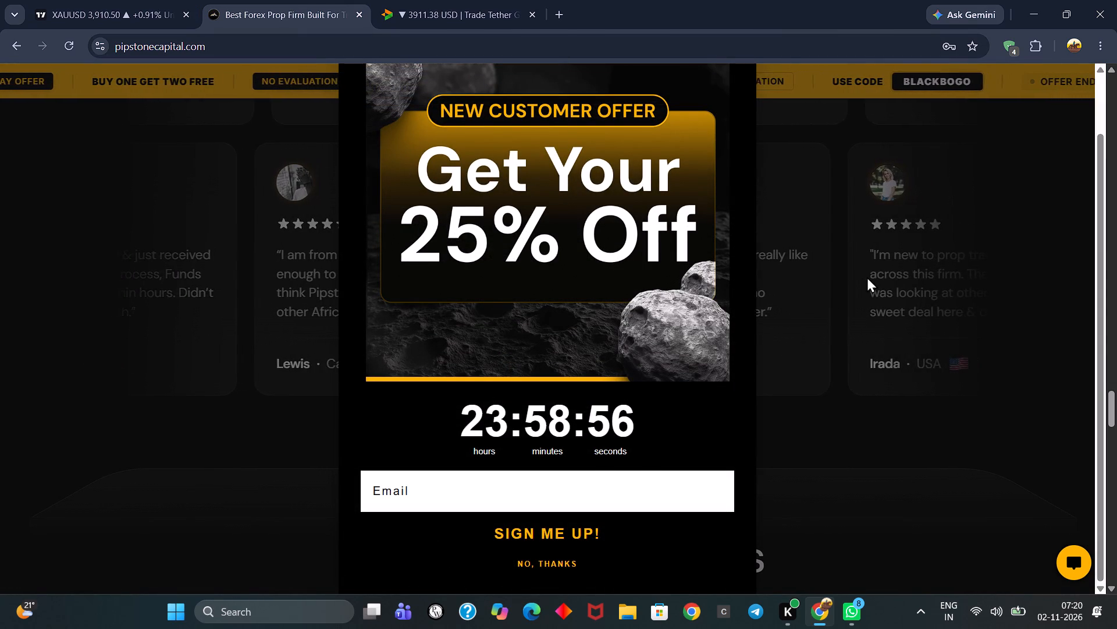
left_click(887, 341)
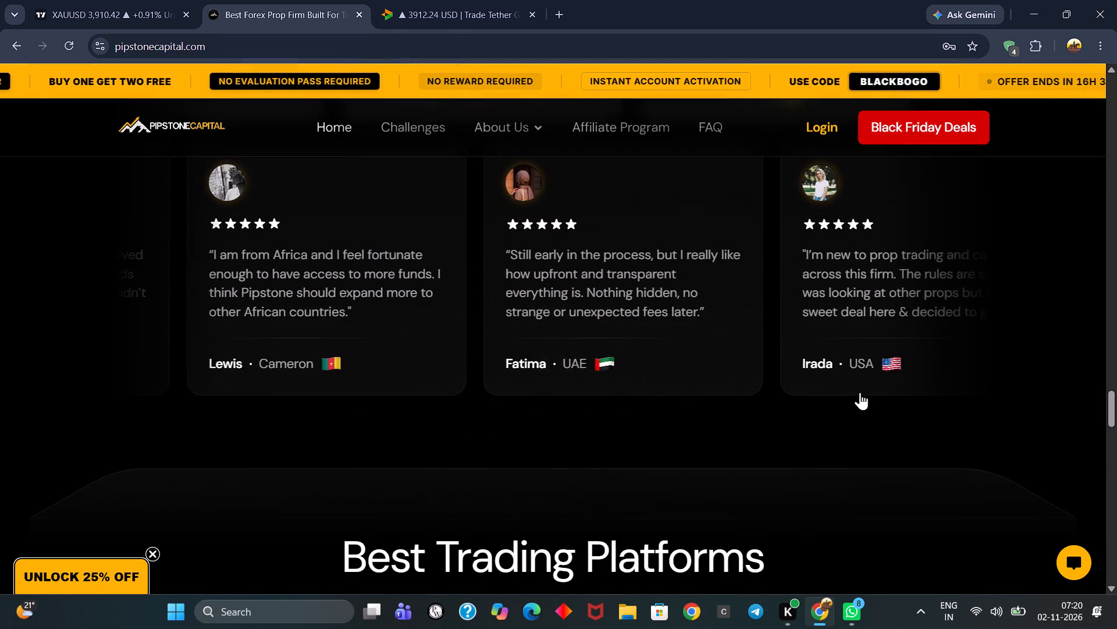
scroll(859, 392, "up", 15)
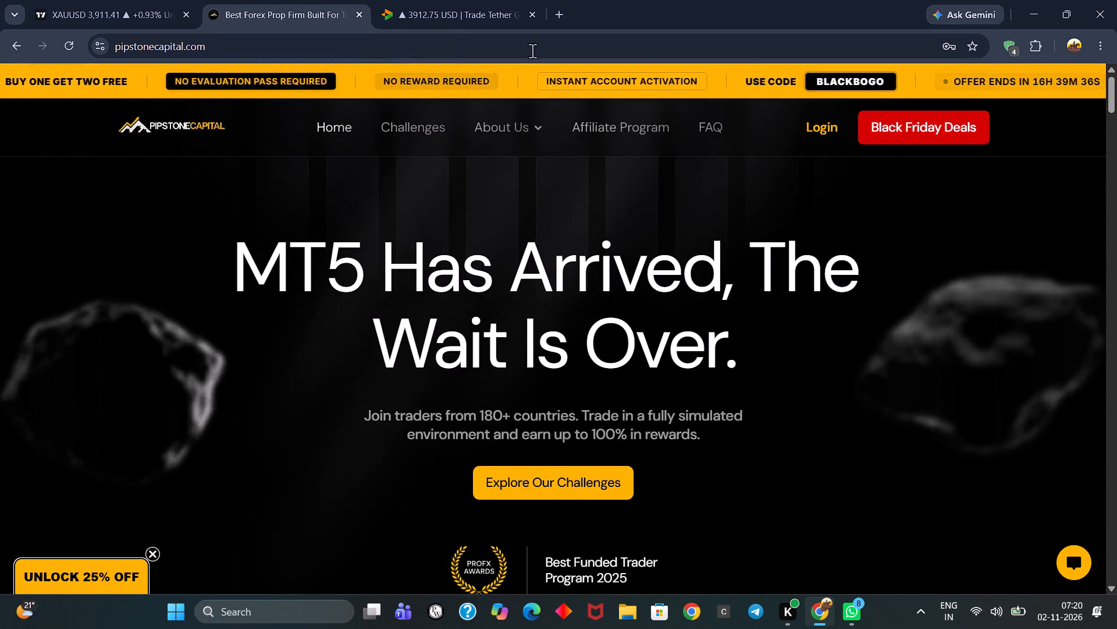
Recheck the 15-minute XAUTUSD chart on Delta Exchange, viewing the earlier sell-off at the start of the purple zone.
left_click(500, 0)
scroll(622, 260, "down", 7)
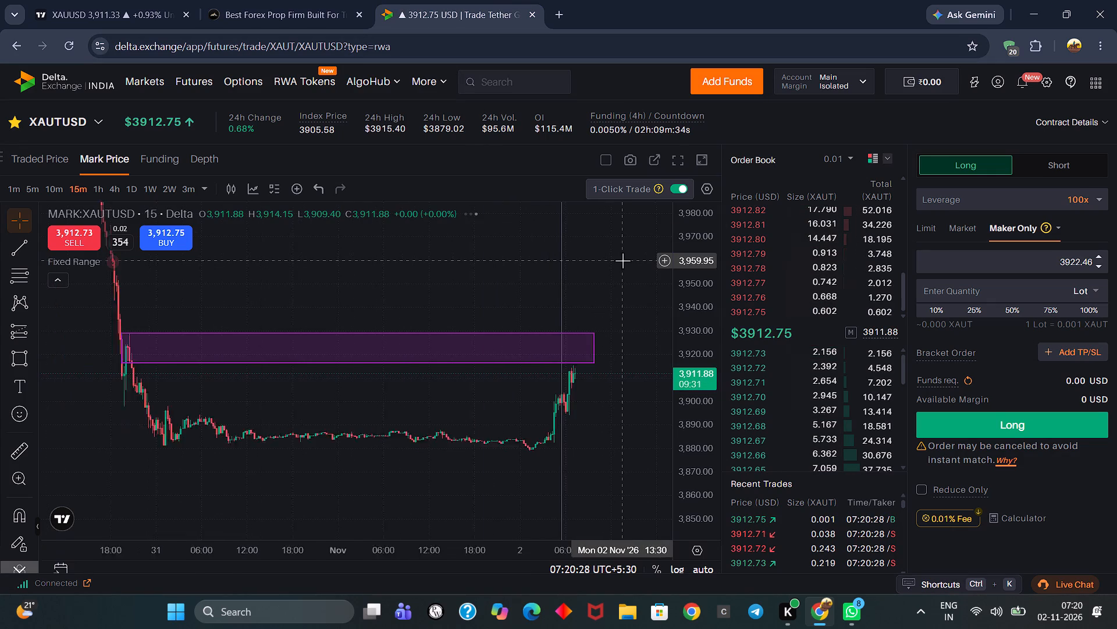
scroll(622, 260, "down", 1)
scroll(590, 292, "up", 4)
Return to the Pipstone Capital homepage and skim down past the challenge section to the verified trader rewards.
left_click(336, 0)
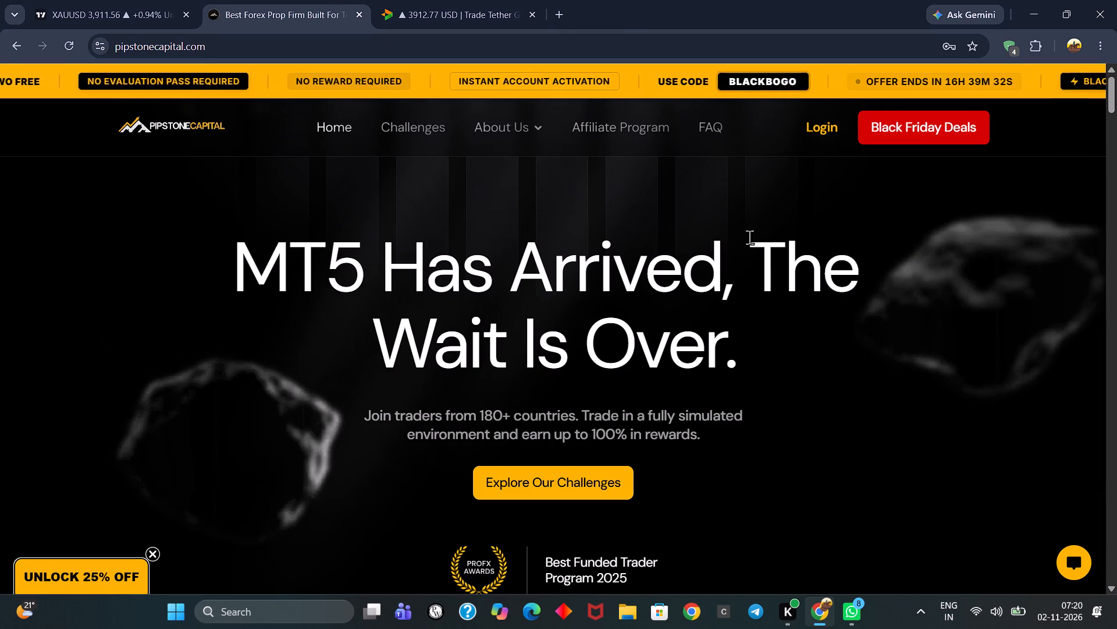
scroll(833, 287, "down", 11)
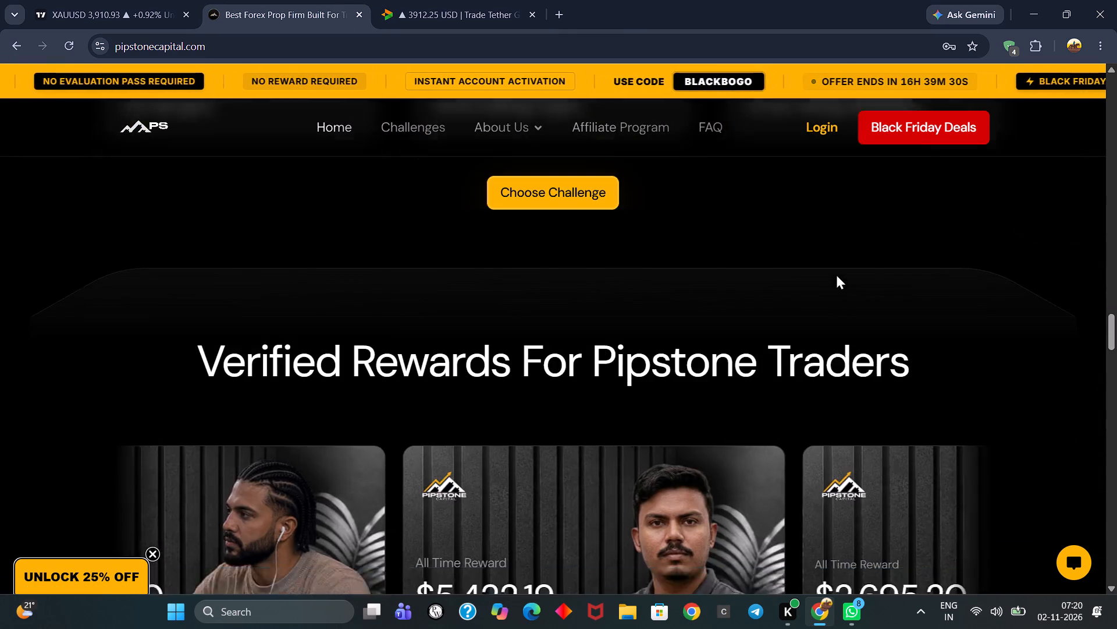
scroll(836, 274, "down", 2)
scroll(836, 274, "up", 3)
Return to the 5-minute XAUUSD chart on TradingView and examine price beneath the choch zone against the h1 high and lows.
left_click(125, 0)
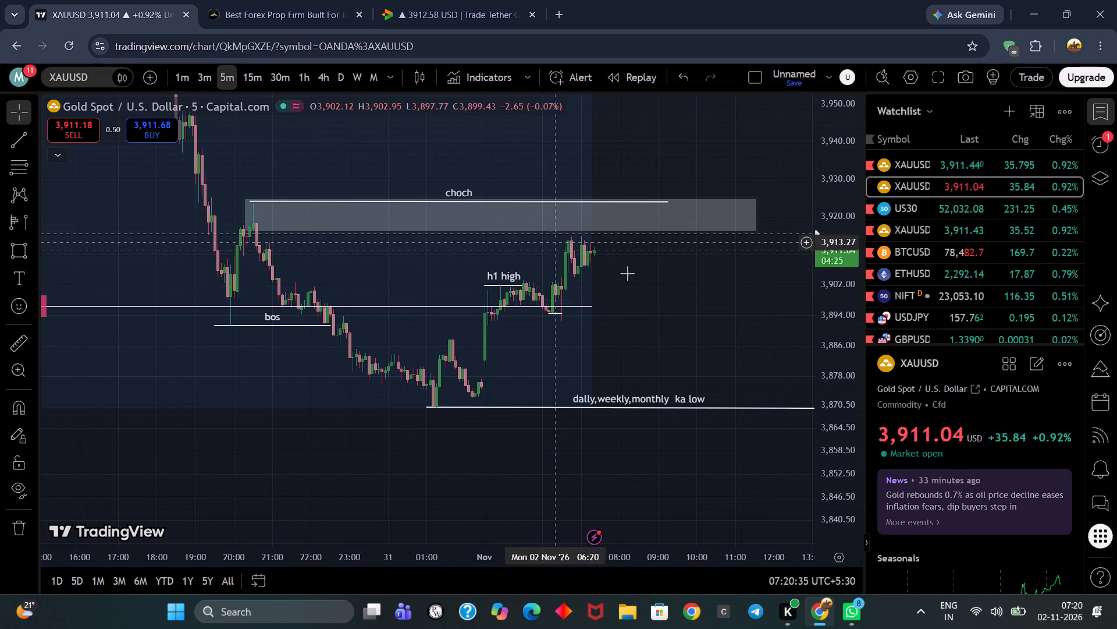
scroll(656, 277, "up", 3)
left_click_drag(650, 298, 781, 234)
scroll(739, 277, "down", 3)
scroll(739, 277, "up", 2)
left_click_drag(739, 277, 503, 275)
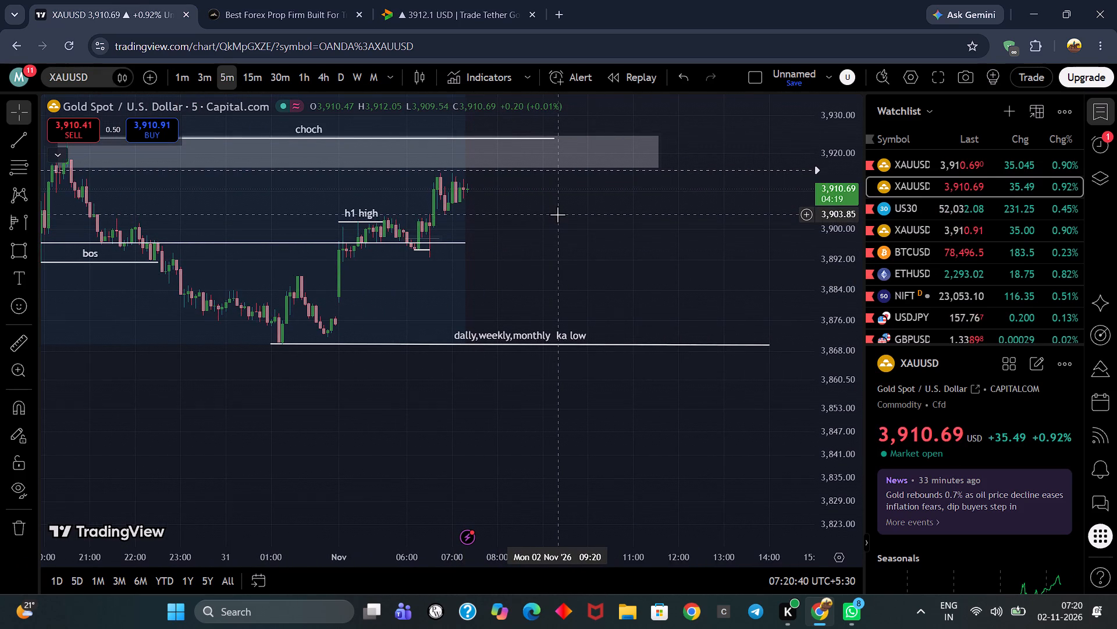
left_click_drag(568, 214, 585, 284)
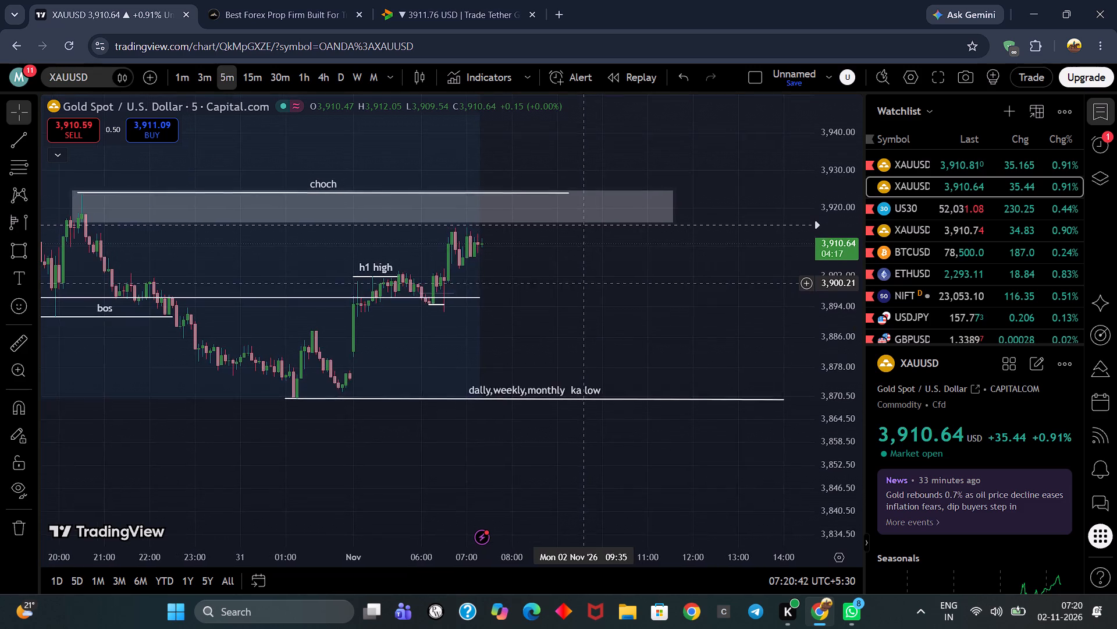
left_click_drag(585, 284, 593, 311)
scroll(636, 282, "down", 5)
scroll(645, 292, "up", 4)
left_click_drag(648, 320, 656, 287)
left_click_drag(656, 264, 664, 291)
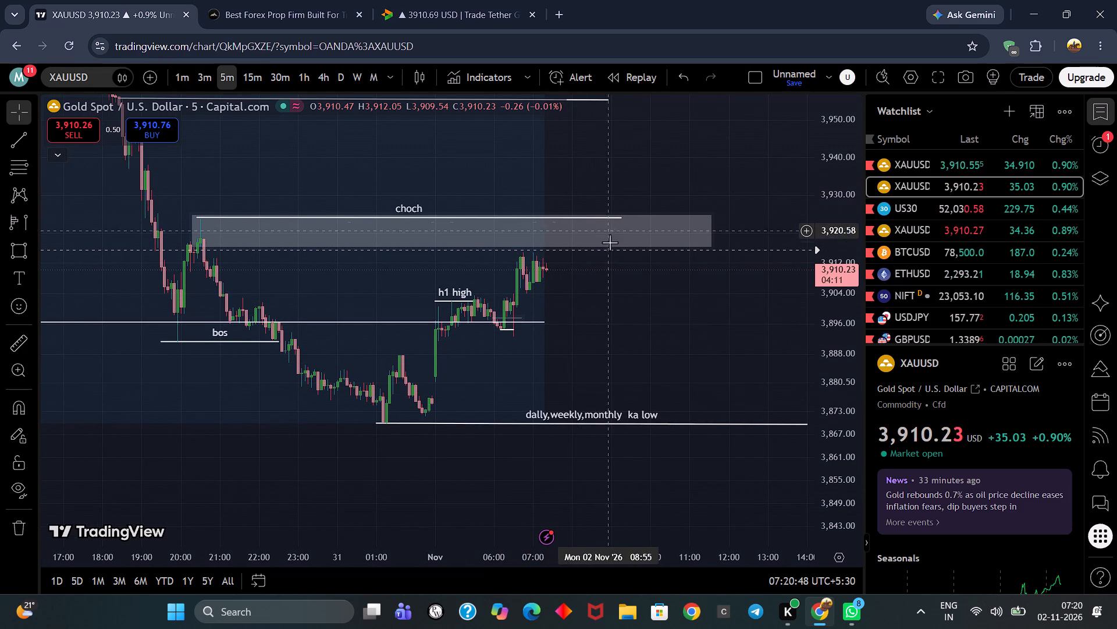
left_click_drag(634, 331, 683, 393)
scroll(683, 393, "up", 3)
left_click(660, 383)
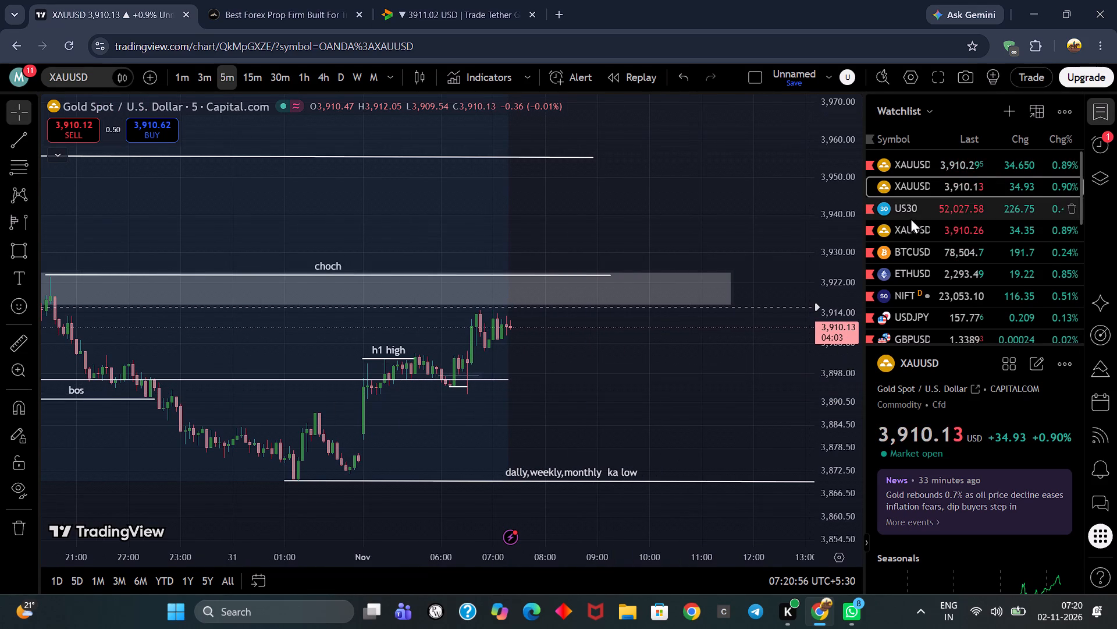
Switch to the 5-minute US30 chart and view recent price action around the white horizontal level.
left_click(916, 214)
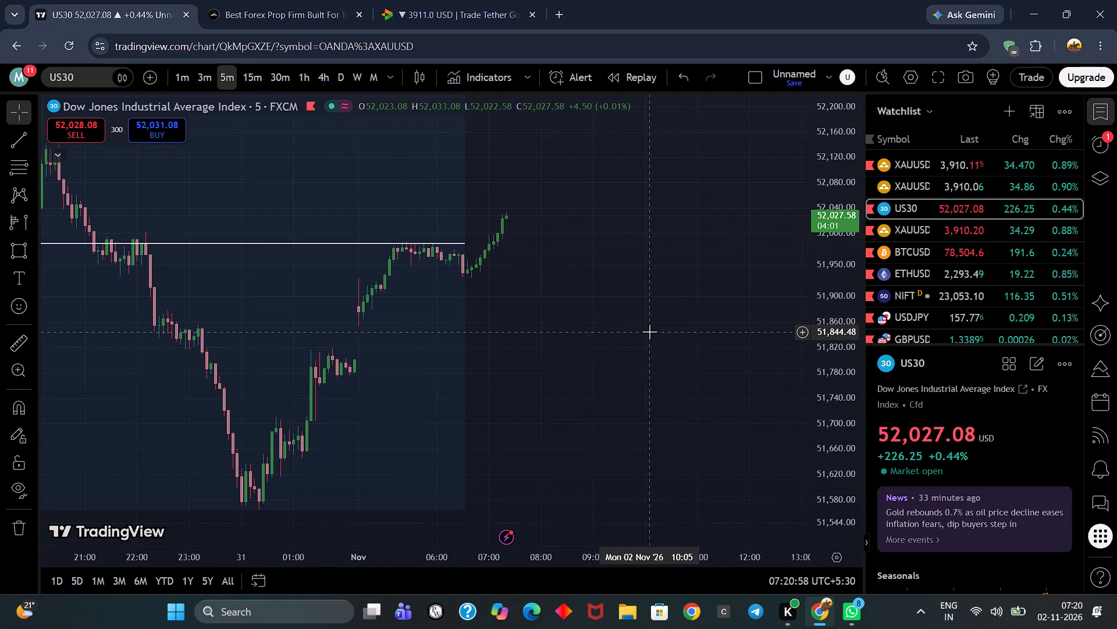
left_click_drag(649, 331, 670, 332)
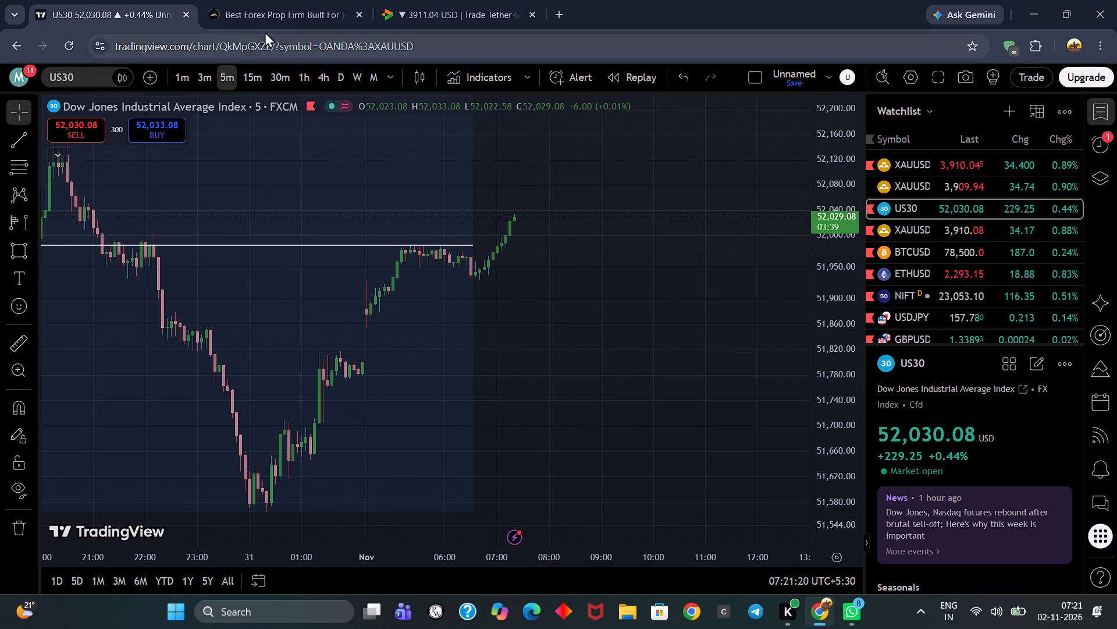
Return to the Pipstone Capital homepage and go back up from the trader rewards to the opening MT5 banner.
left_click(281, 16)
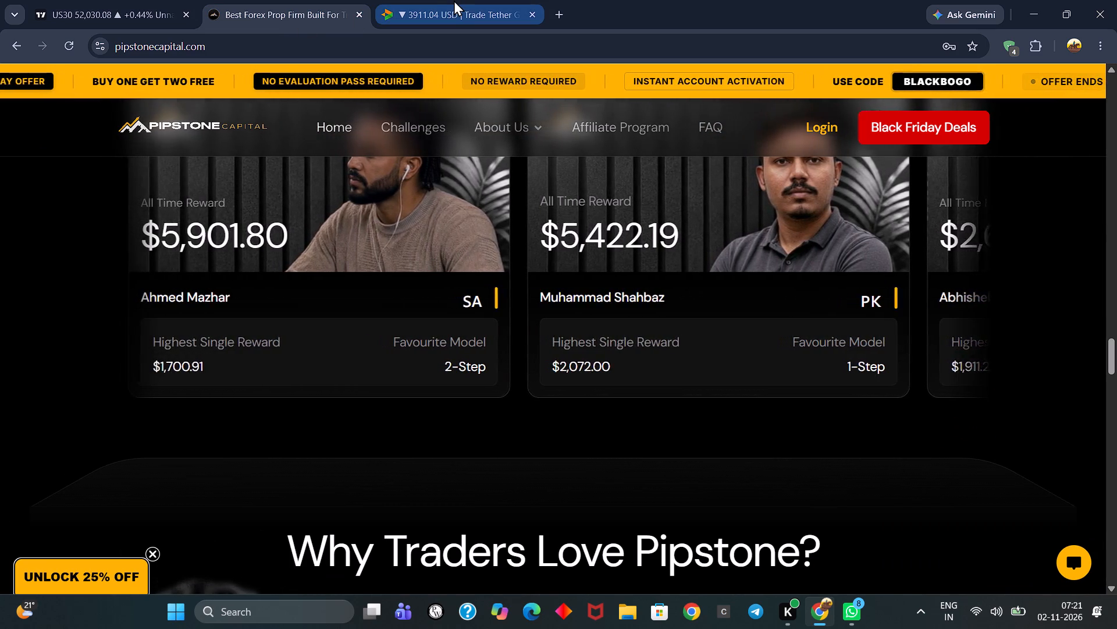
scroll(560, 305, "up", 14)
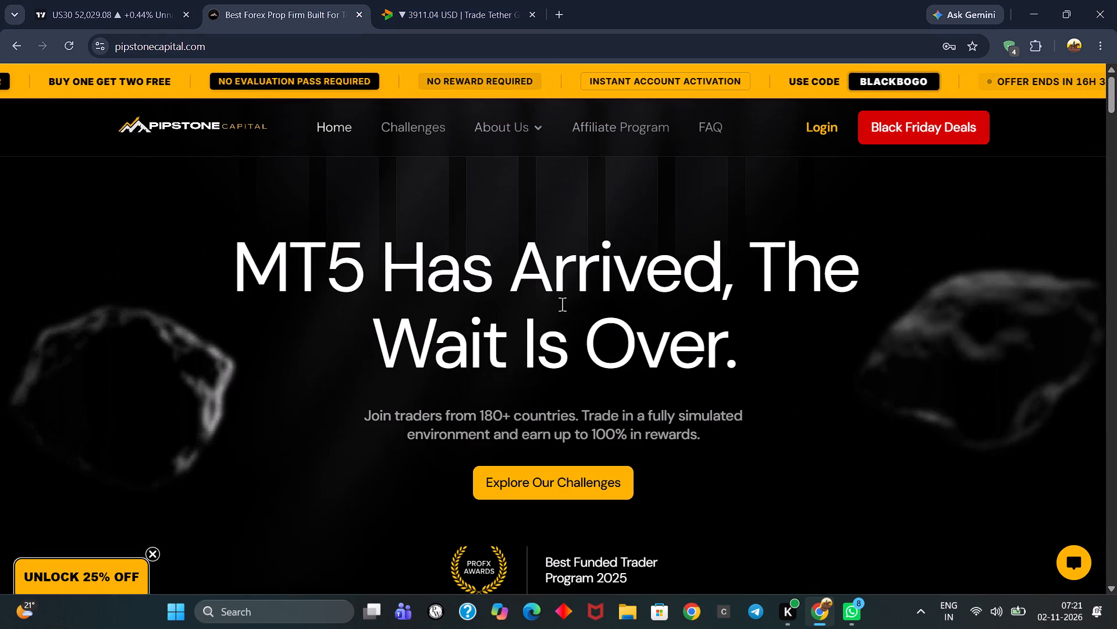
scroll(562, 304, "up", 4)
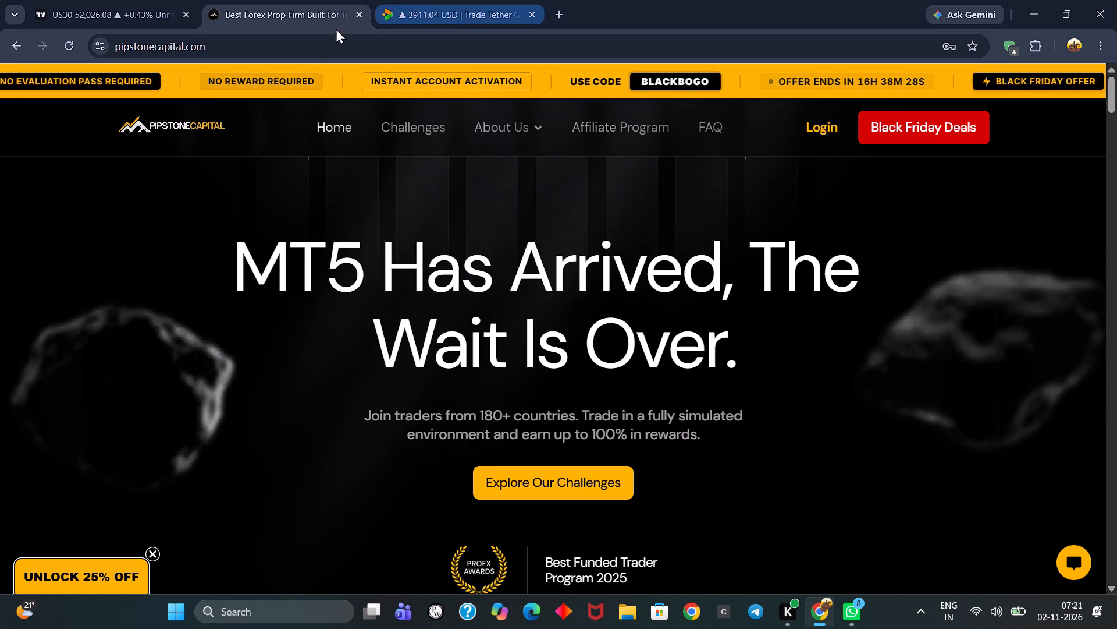
Return to the 5-minute US30 chart on TradingView and examine the latest rally against the earlier sell-off.
left_click(94, 0)
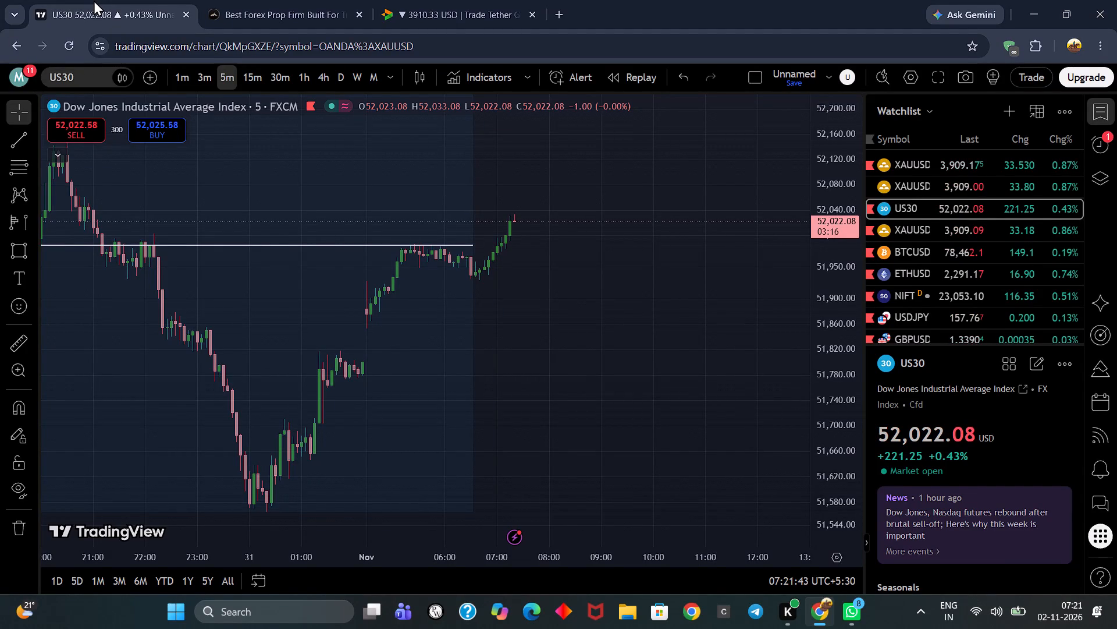
left_click_drag(642, 180, 443, 178)
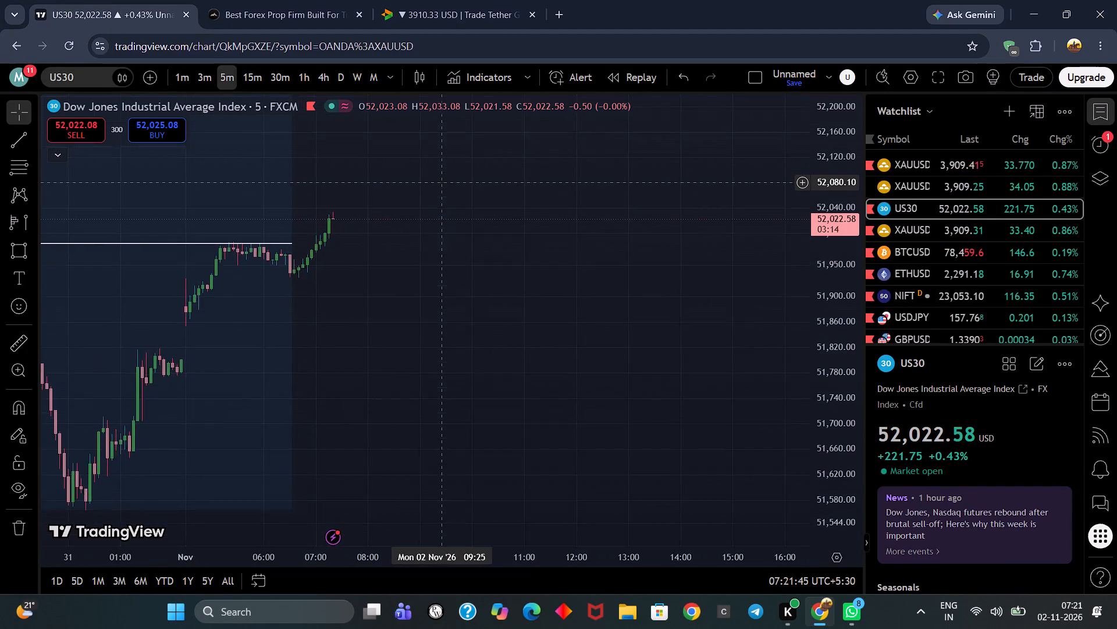
left_click_drag(443, 178, 495, 172)
scroll(584, 210, "down", 5)
scroll(586, 216, "up", 4)
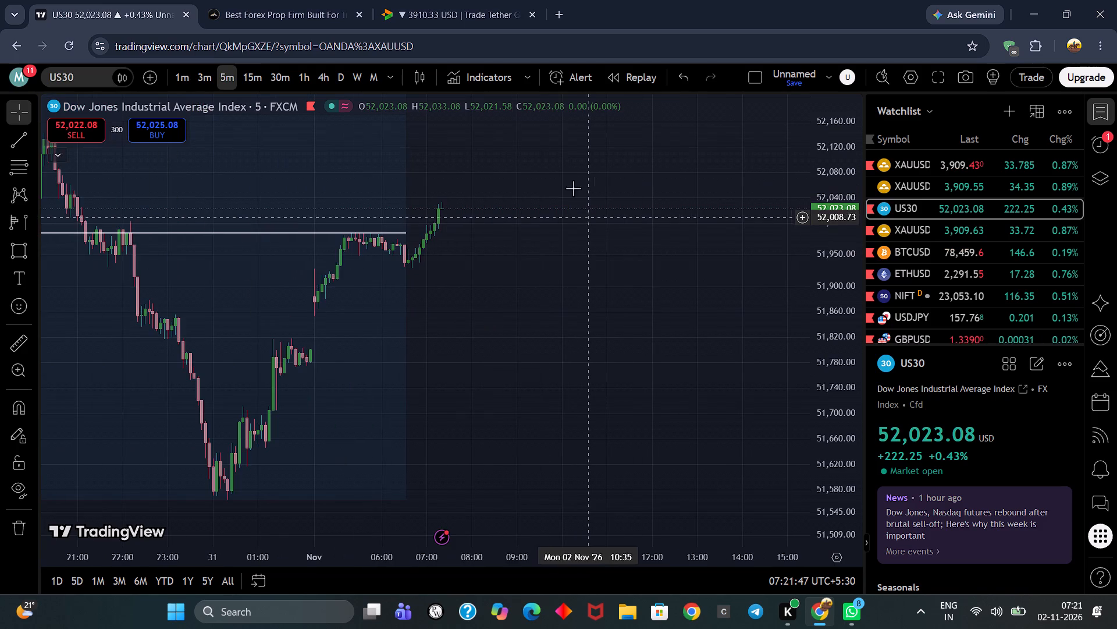
Recheck the 15-minute XAUTUSD chart on Delta Exchange, examining the latest candles against the purple zone.
left_click(439, 0)
scroll(503, 249, "up", 4)
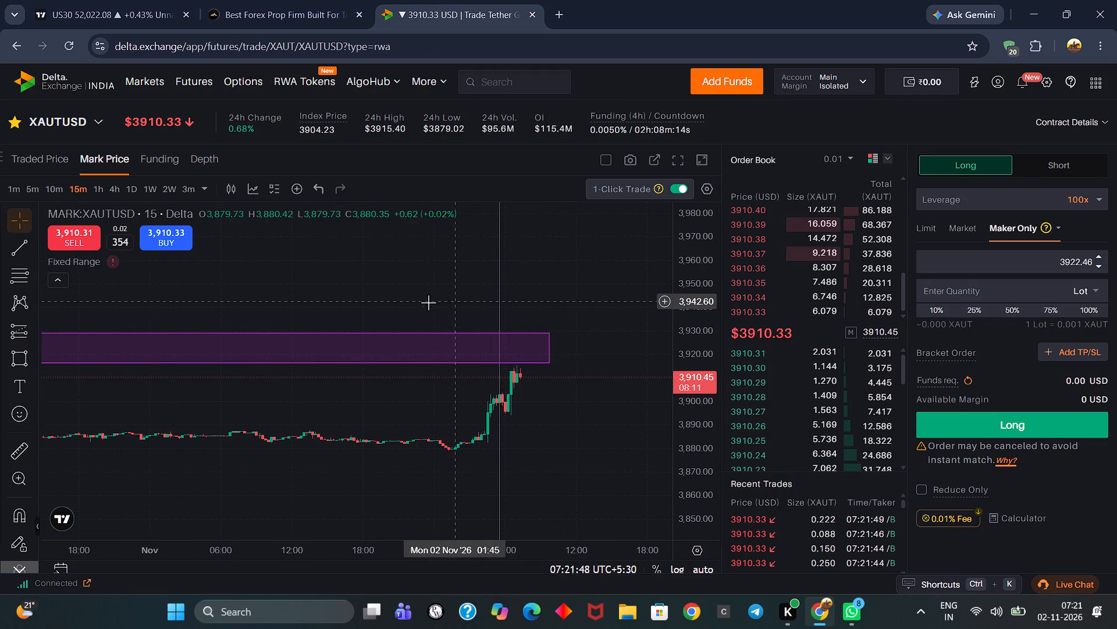
left_click_drag(422, 300, 445, 267)
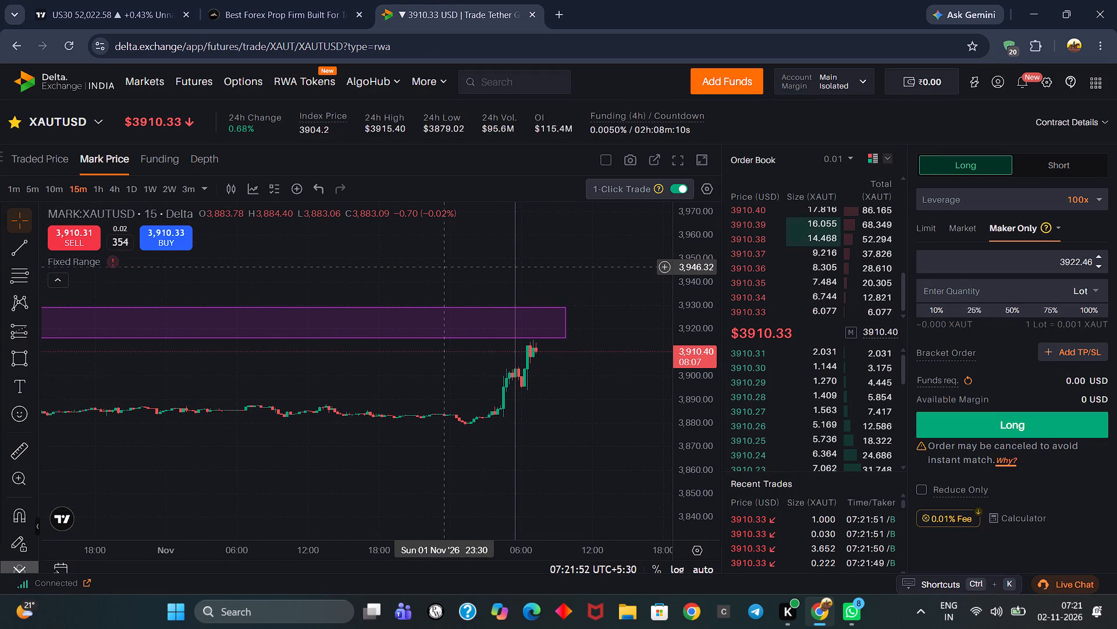
left_click_drag(445, 267, 391, 313)
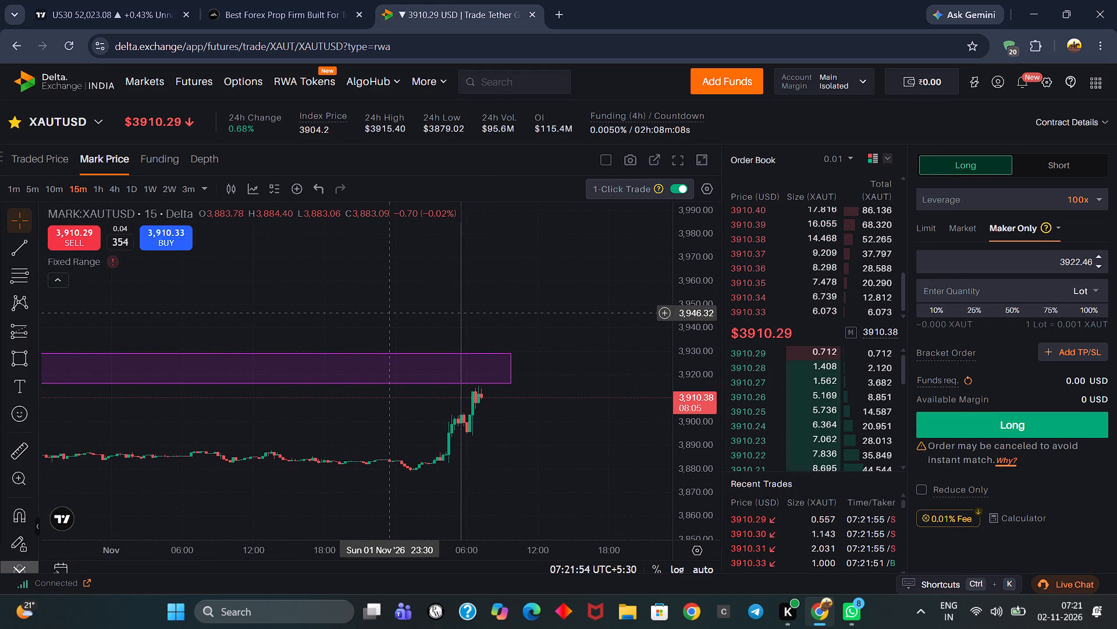
left_click_drag(391, 313, 395, 264)
scroll(535, 256, "up", 3)
scroll(535, 256, "down", 3)
scroll(539, 257, "up", 3)
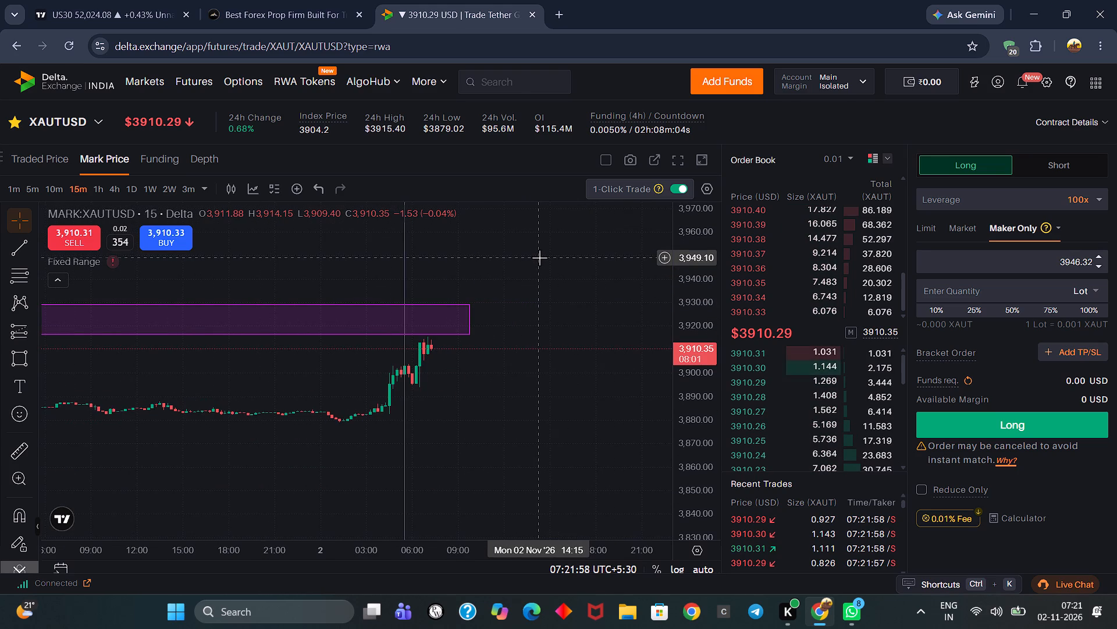
Go back to the 5-minute US30 chart on TradingView and view a wider stretch of its price history.
left_click(264, 0)
left_click(83, 0)
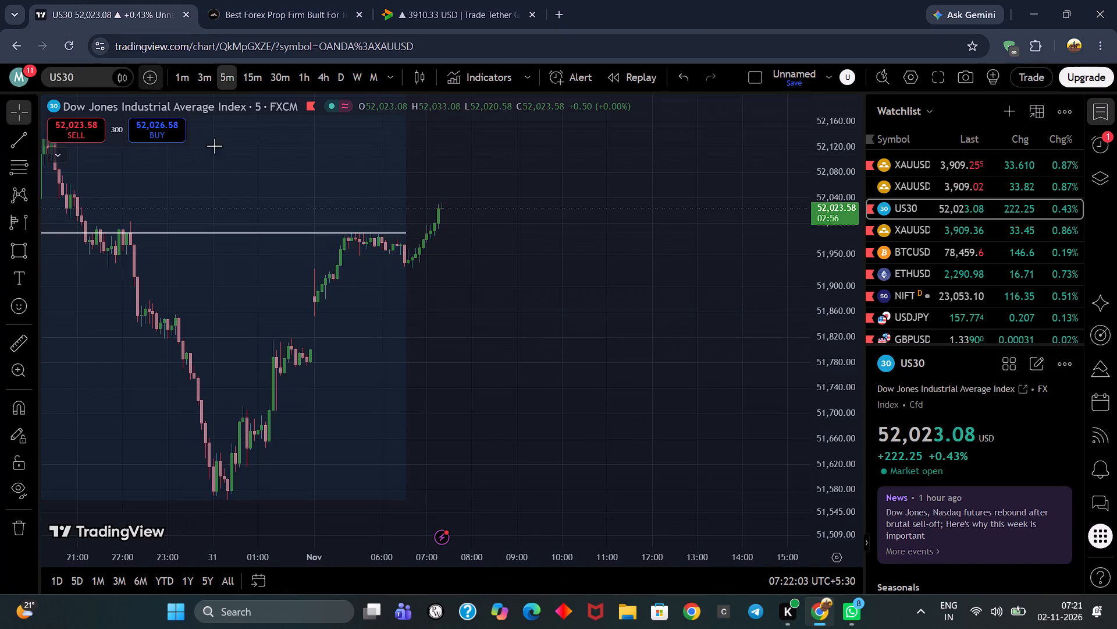
scroll(561, 280, "up", 2)
scroll(564, 255, "down", 5)
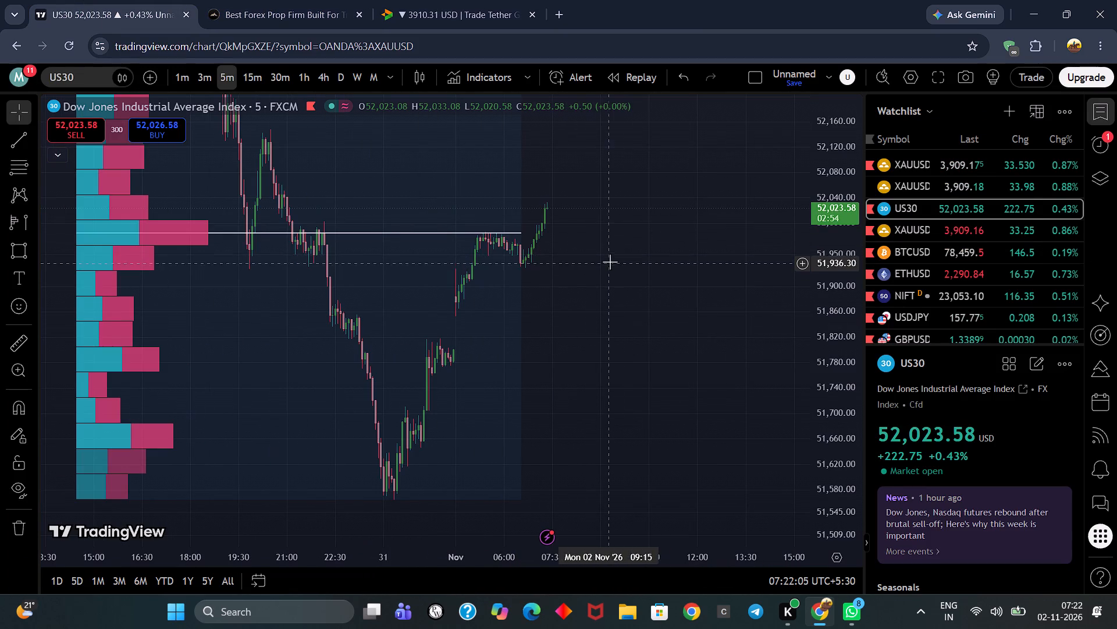
Compare the 5-minute XAUUSD charts from OANDA, Capital.com and Vantage, viewing price around each feed's marked zones.
left_click(962, 167)
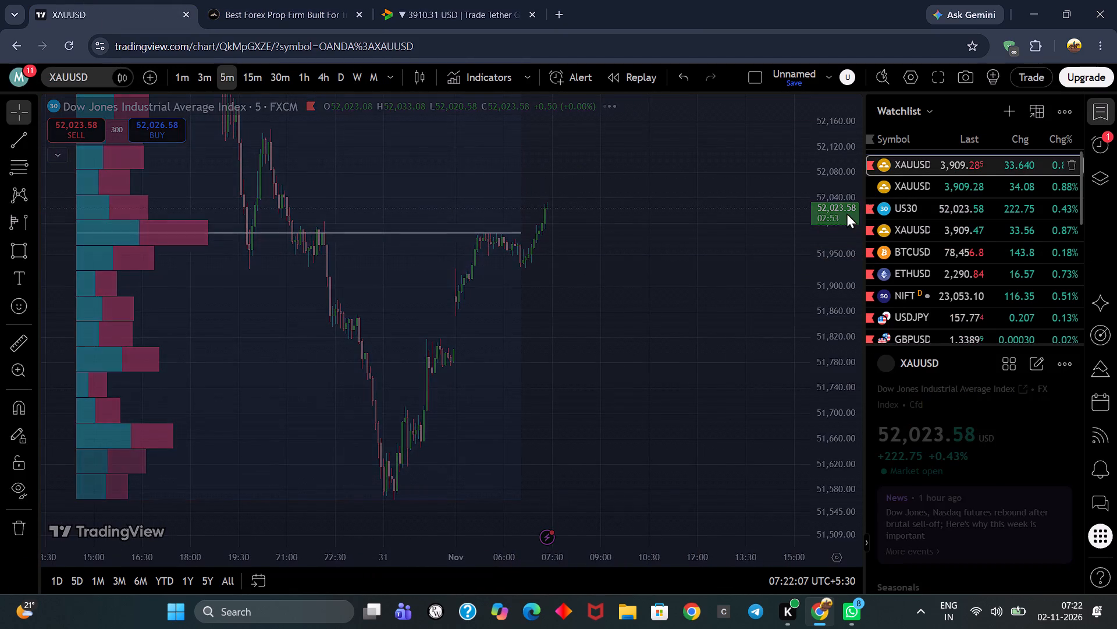
left_click_drag(757, 215, 703, 165)
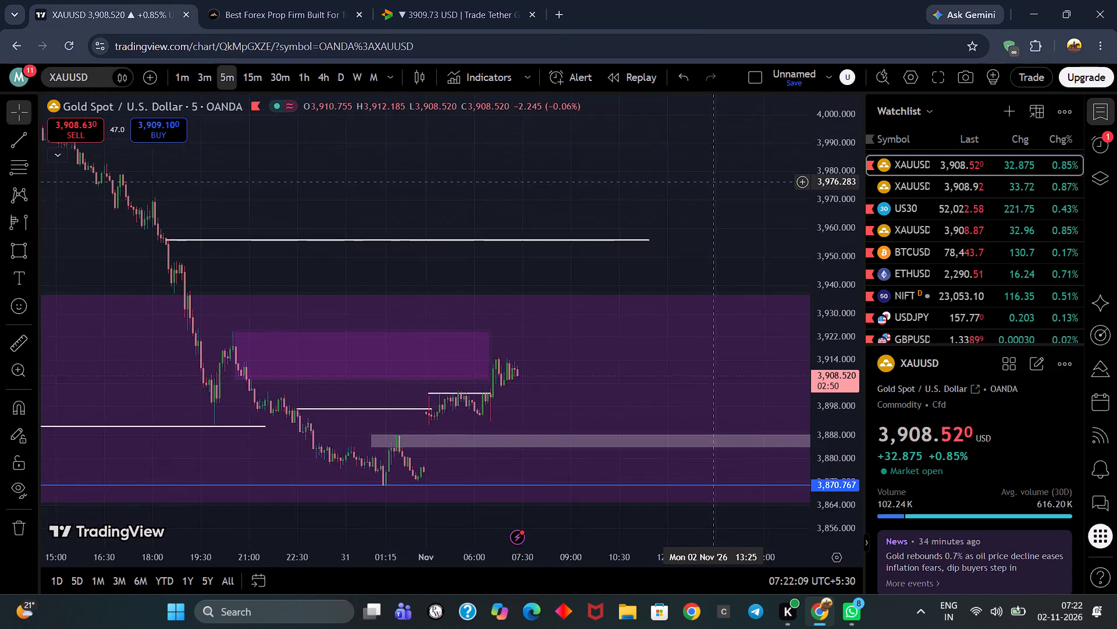
left_click_drag(703, 165, 666, 103)
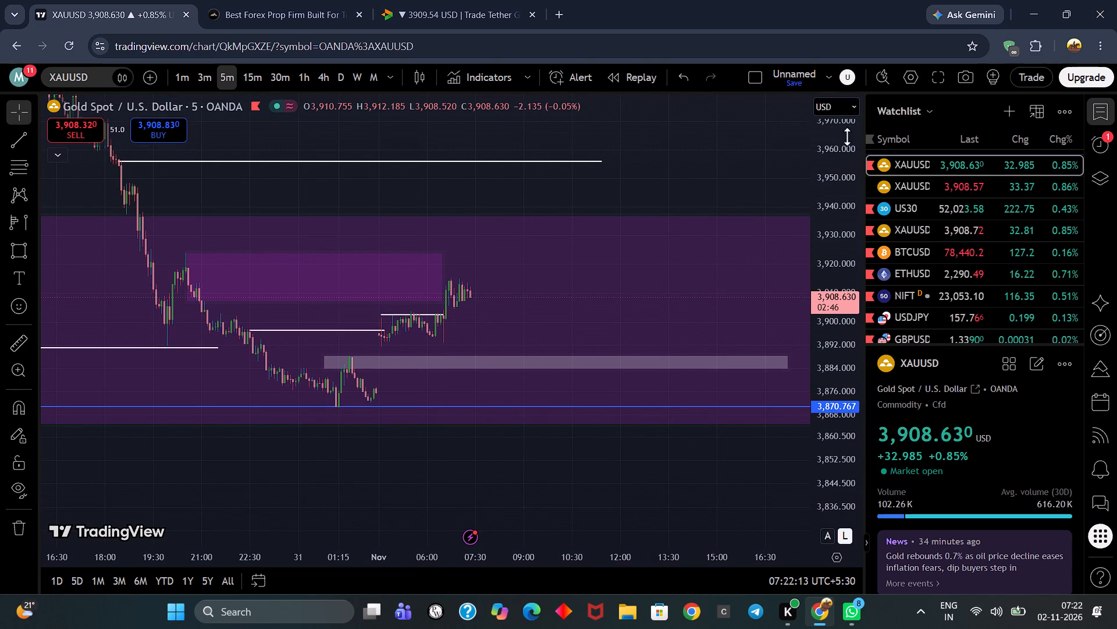
left_click(905, 185)
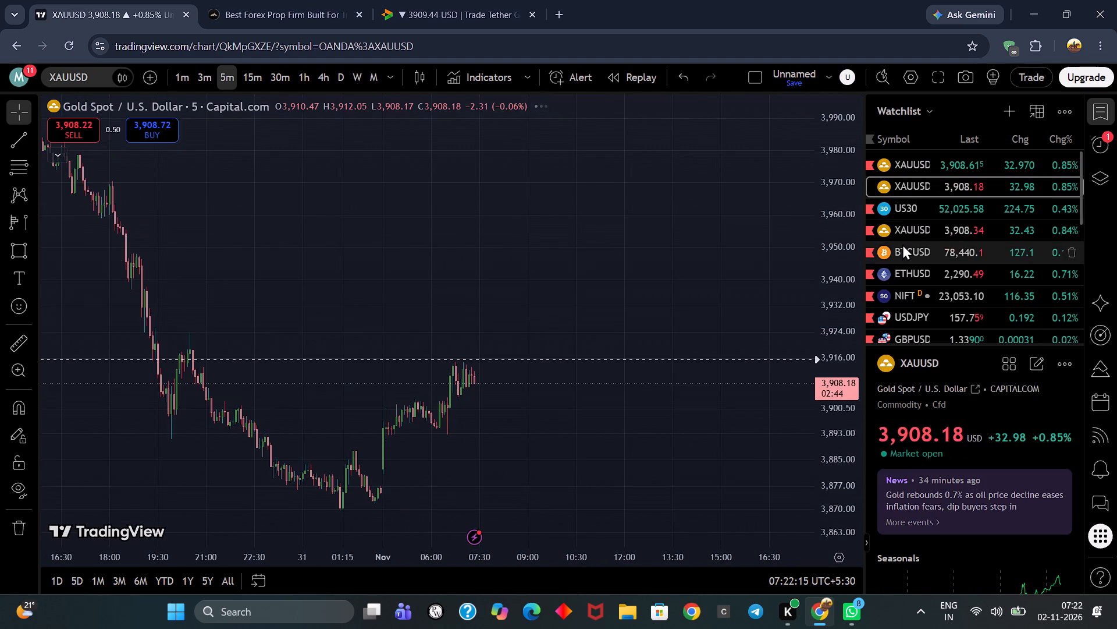
left_click(909, 237)
left_click_drag(607, 299, 582, 245)
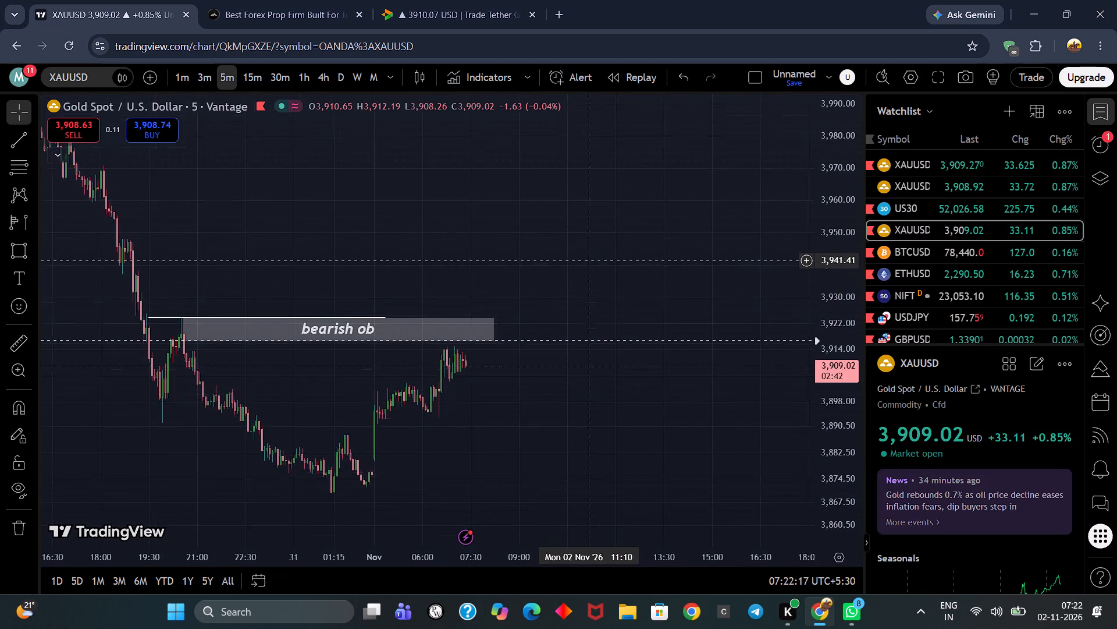
left_click_drag(582, 245, 556, 162)
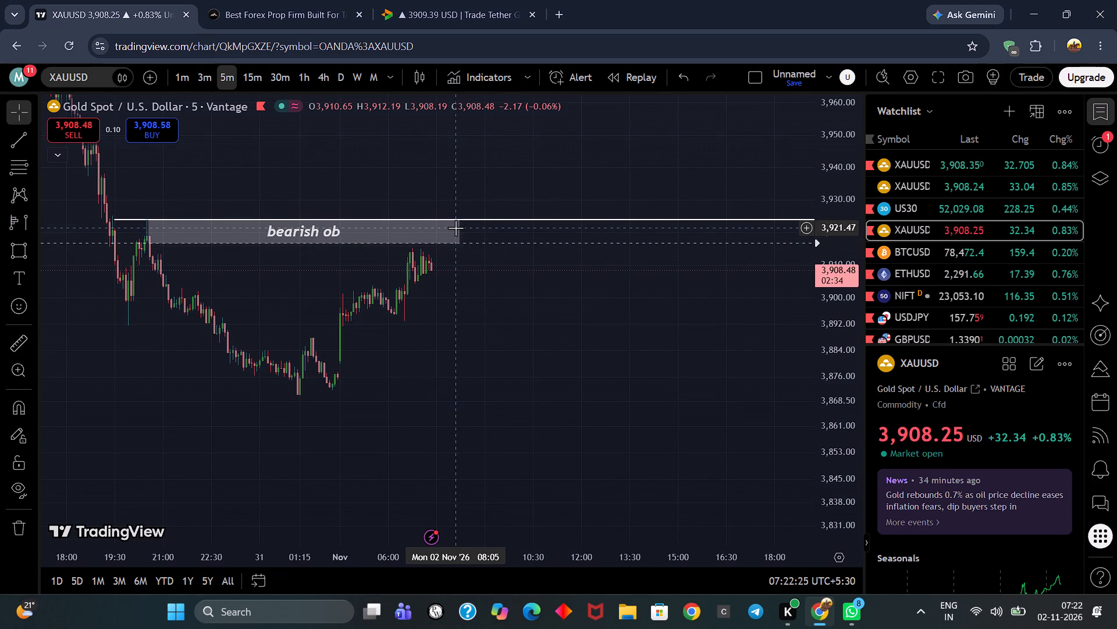
Examine the 5-minute Vantage XAUUSD chart, checking the latest candles against the bearish ob zone and the alert level at its lower edge.
left_click_drag(544, 352, 429, 327)
scroll(429, 327, "down", 5)
scroll(429, 327, "up", 7)
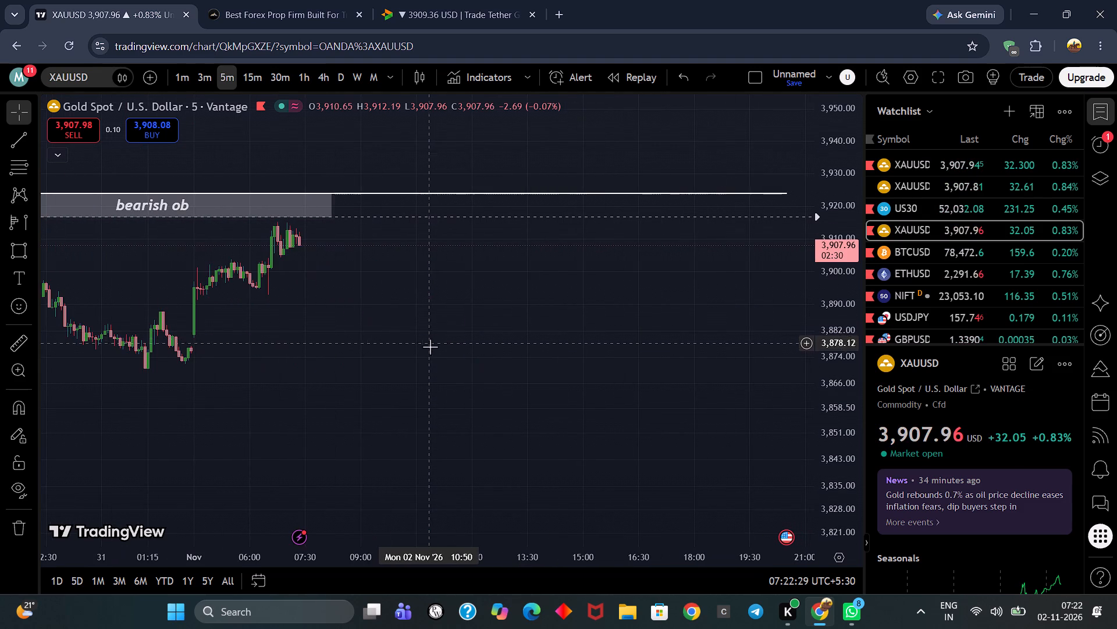
left_click_drag(402, 359, 564, 354)
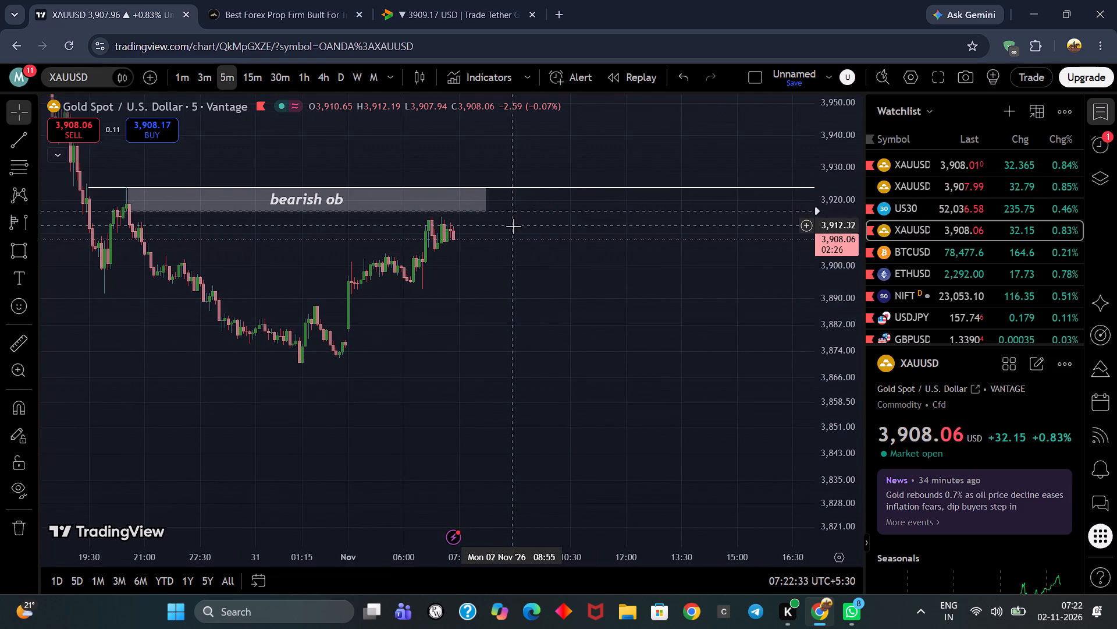
left_click_drag(513, 198, 509, 217)
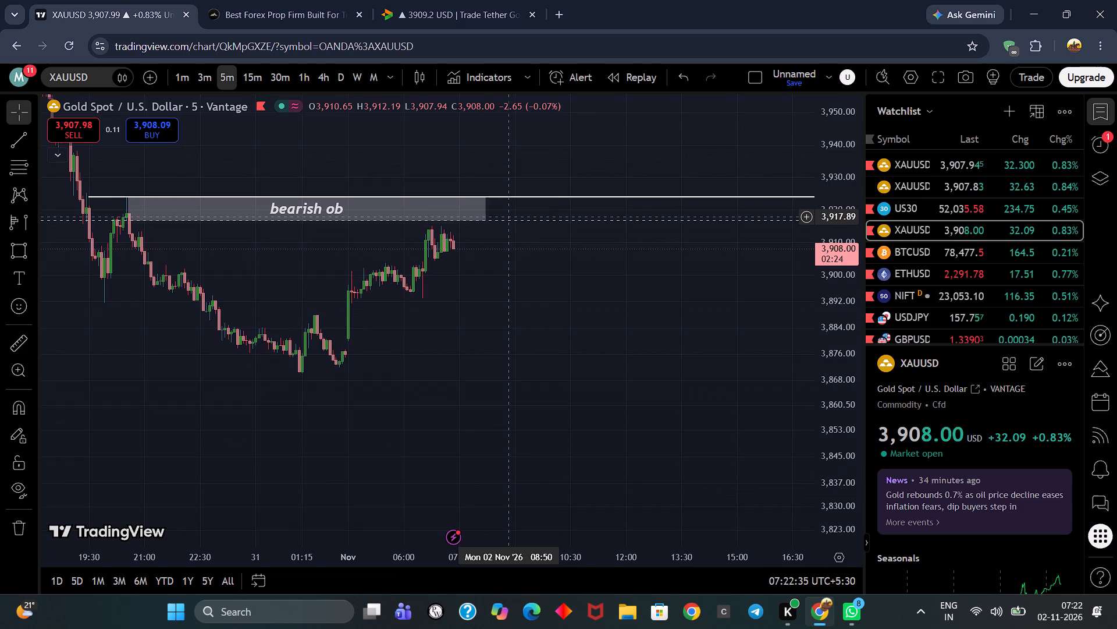
left_click_drag(509, 217, 500, 271)
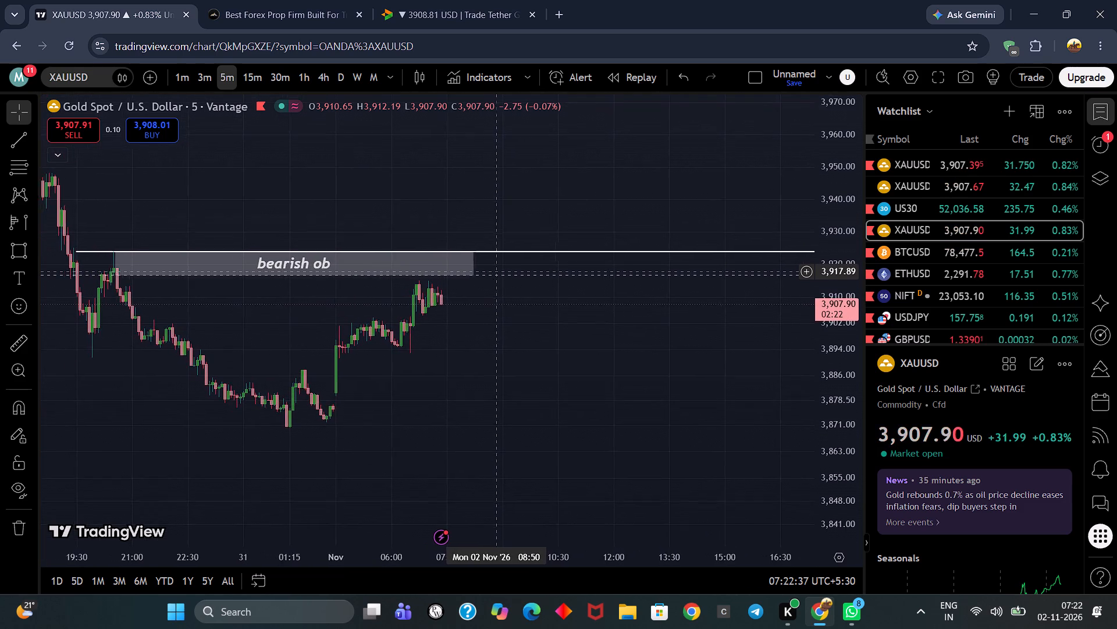
left_click_drag(500, 271, 482, 227)
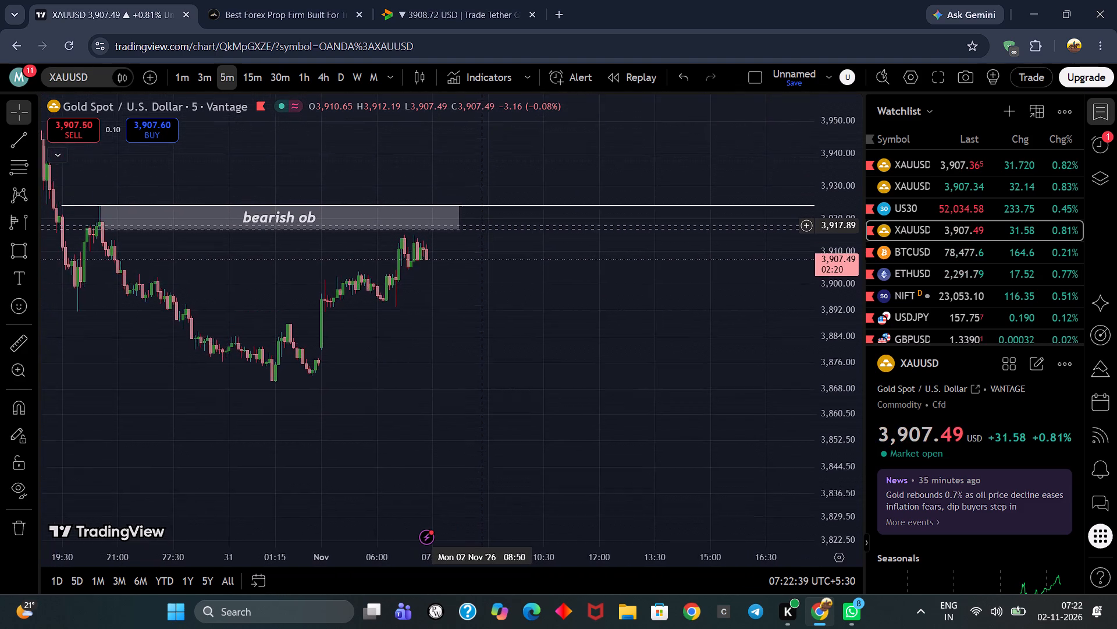
left_click_drag(482, 227, 564, 190)
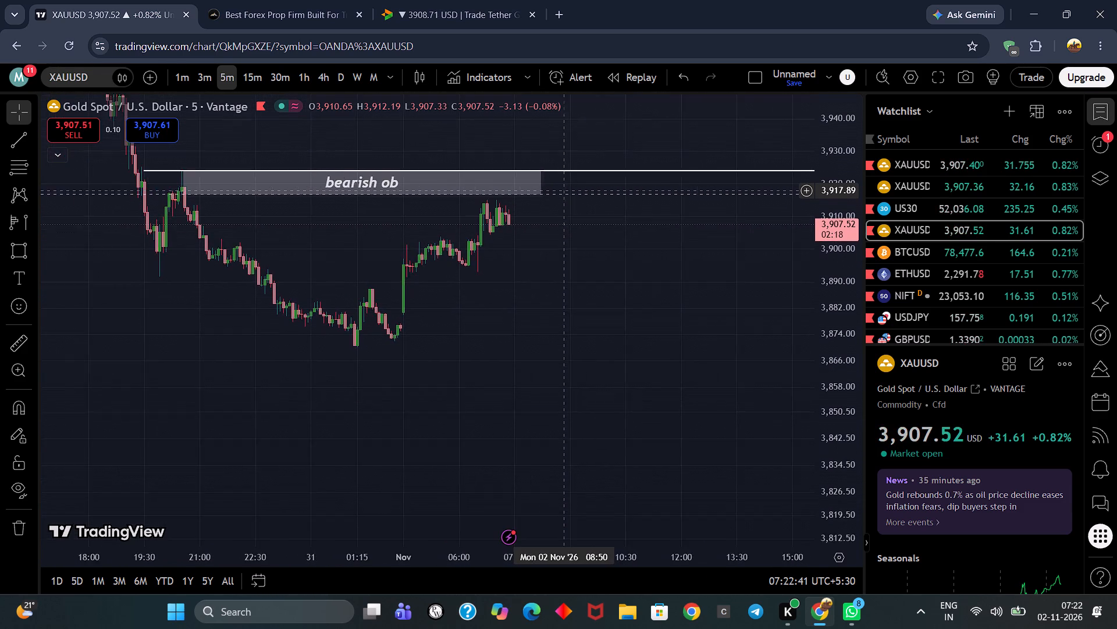
left_click_drag(564, 190, 712, 218)
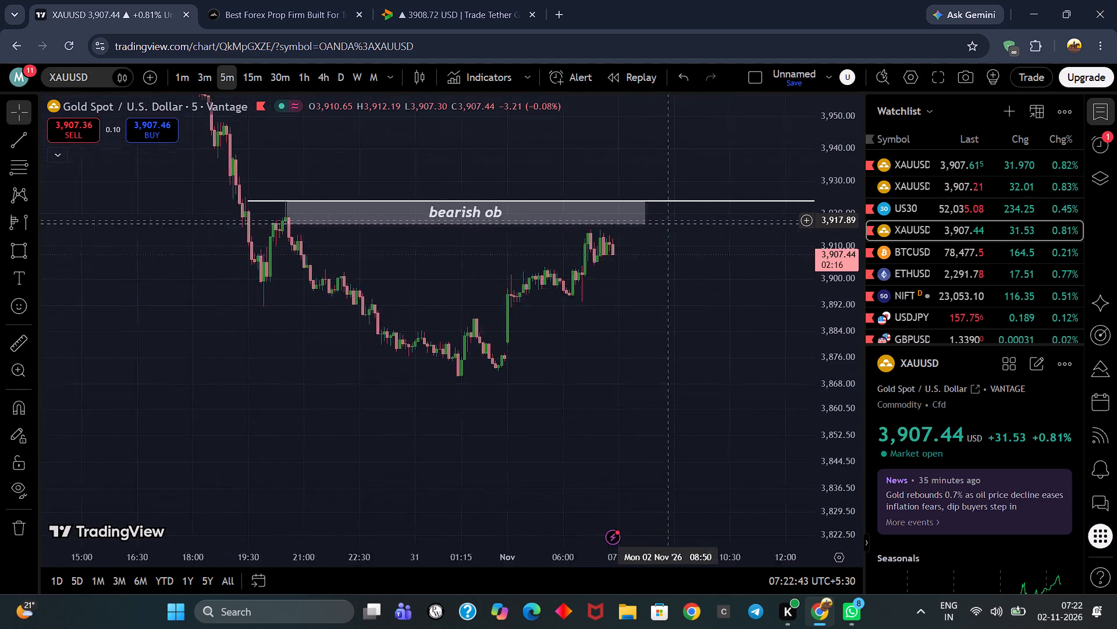
left_click_drag(712, 218, 724, 227)
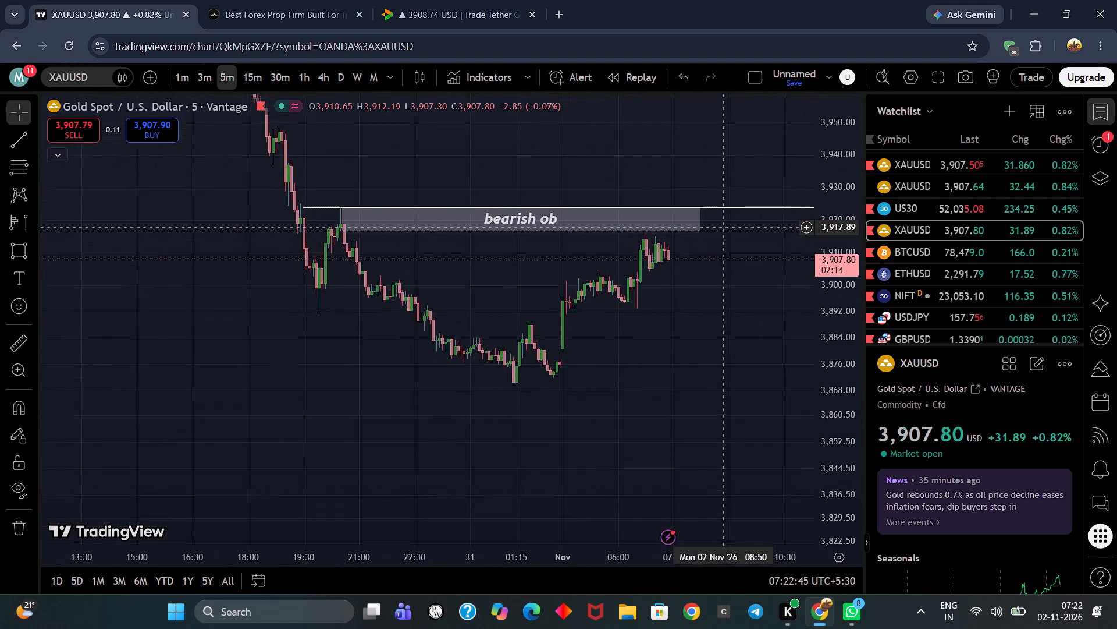
left_click_drag(724, 227, 692, 232)
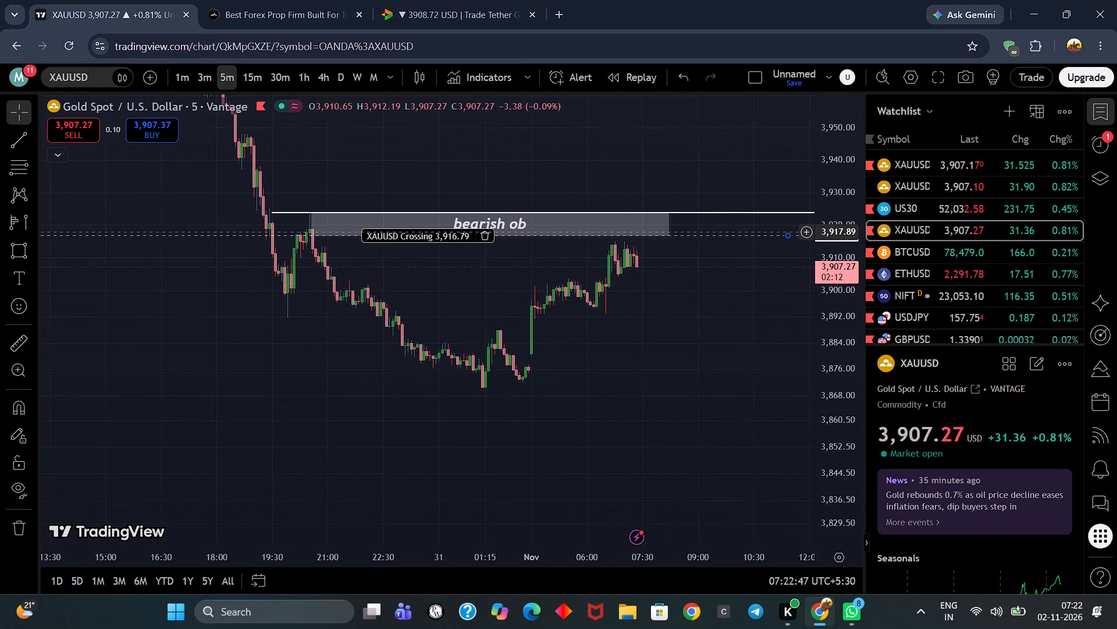
left_click_drag(692, 232, 689, 232)
scroll(682, 309, "up", 3)
left_click(682, 309)
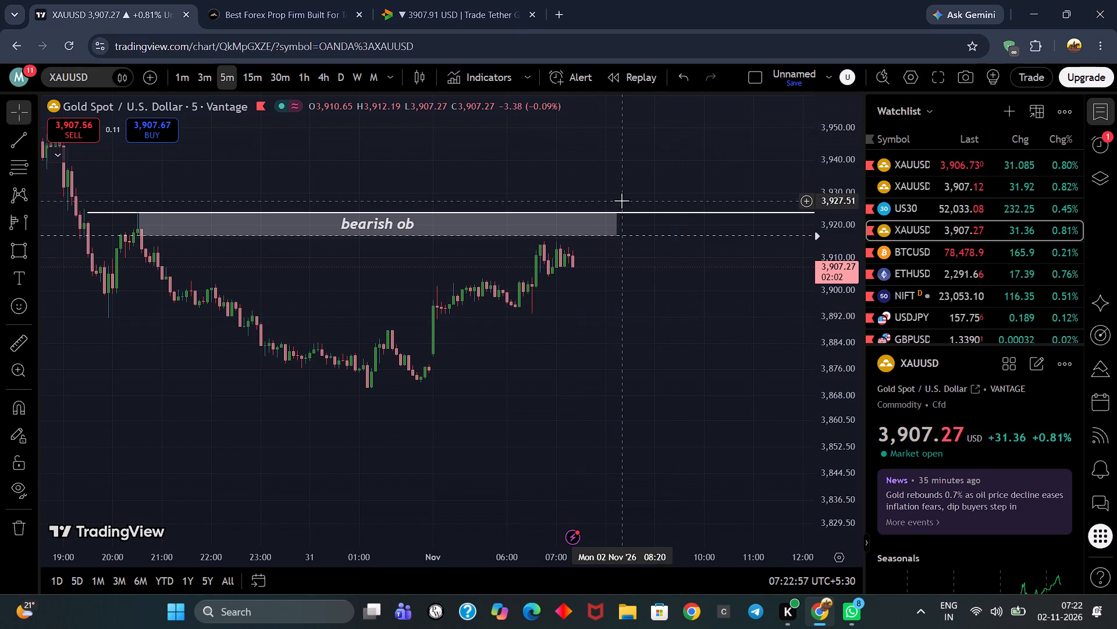
left_click_drag(671, 368, 671, 368)
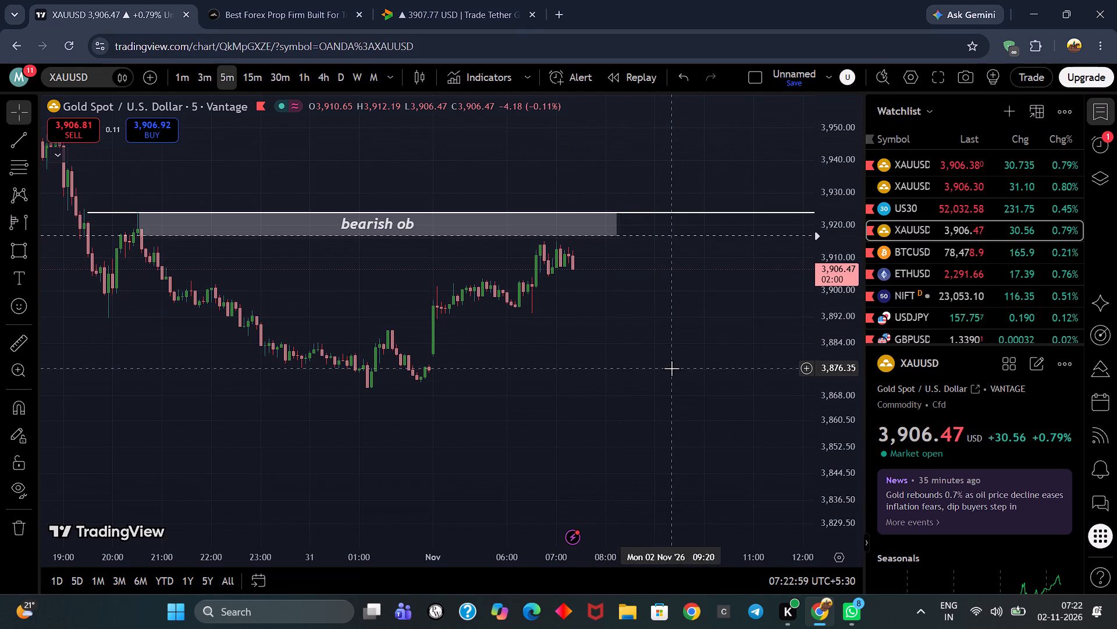
left_click_drag(671, 368, 454, 318)
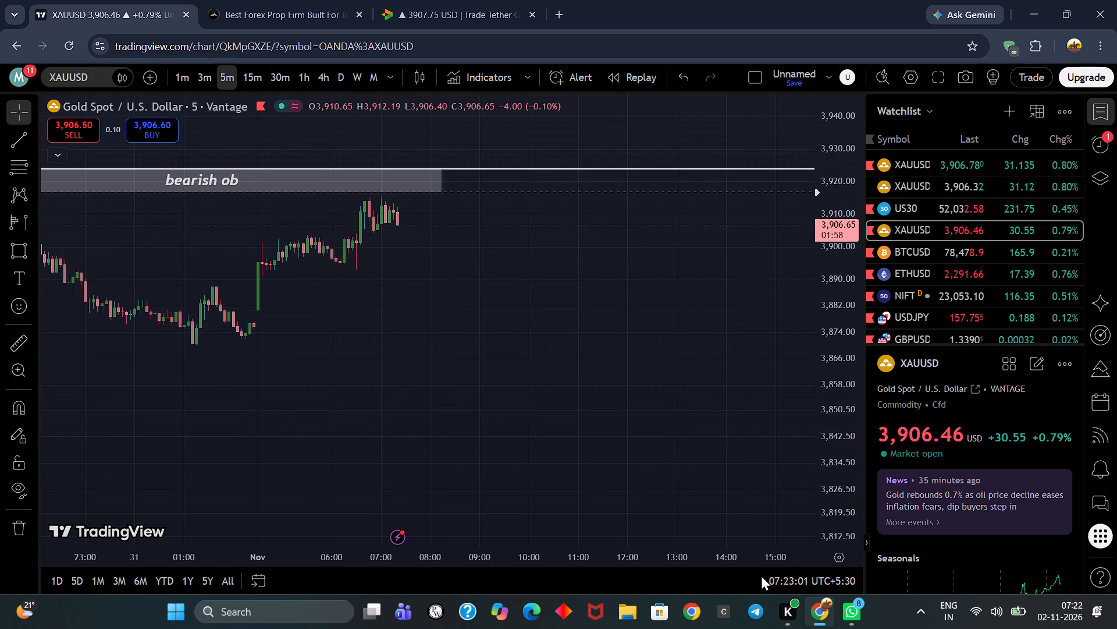
left_click_drag(581, 370, 631, 395)
left_click_drag(560, 347, 621, 355)
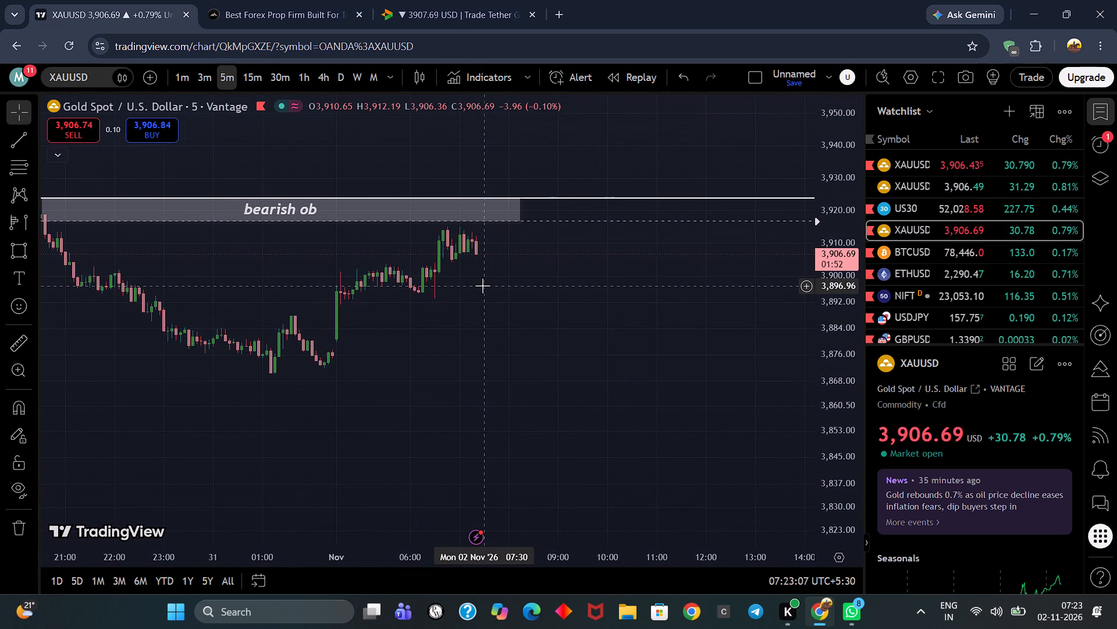
left_click_drag(514, 338, 368, 347)
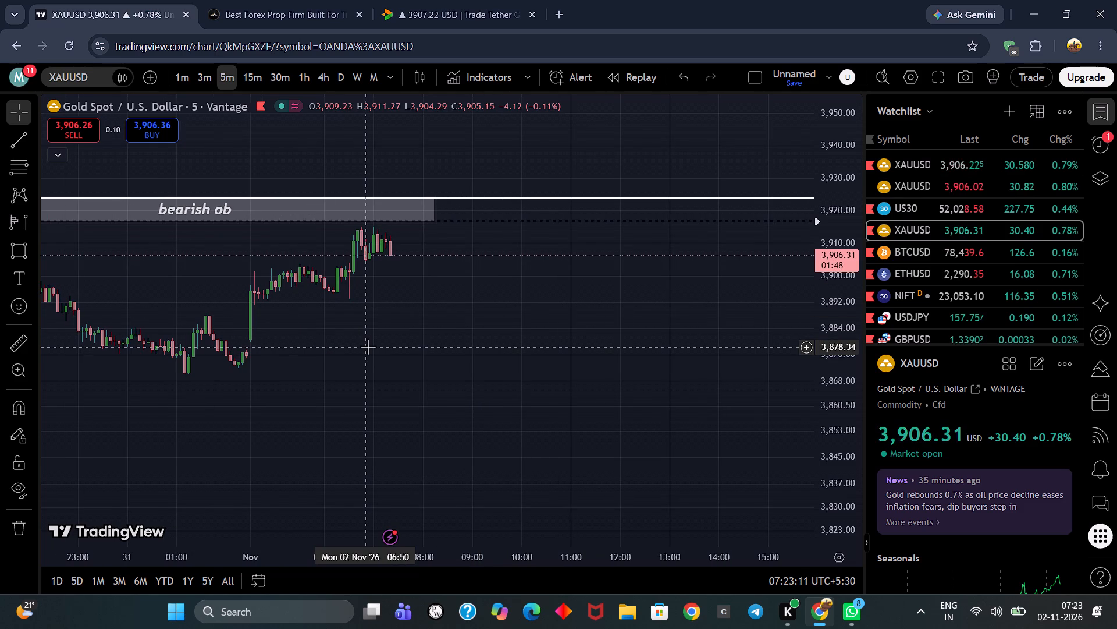
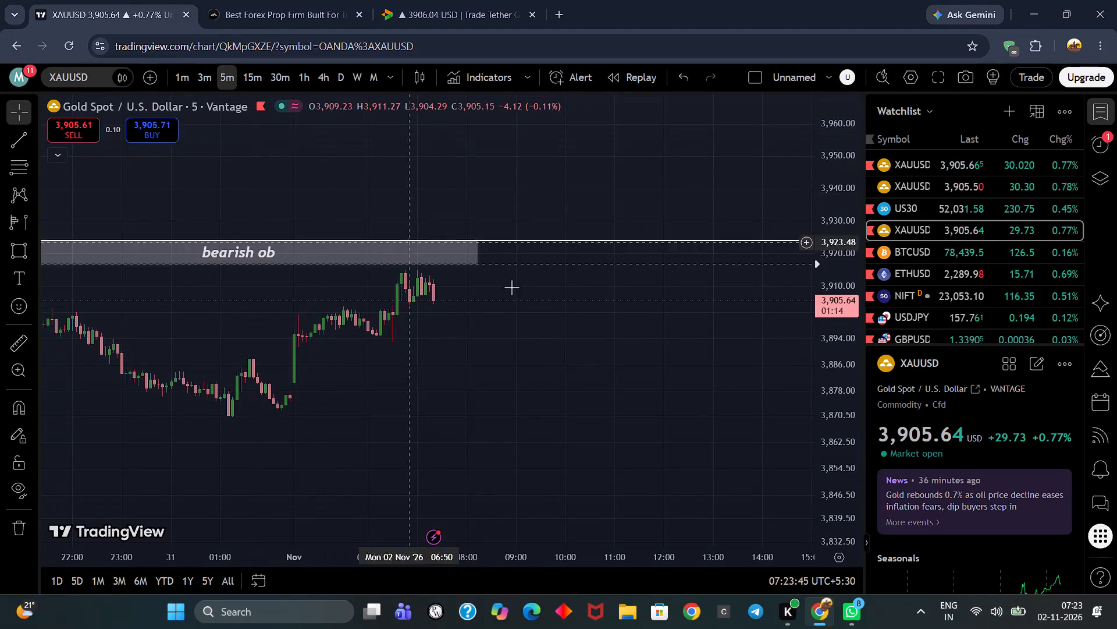
Examine gold's recent price action below the bearish ob zone on the 5-minute XAUUSD chart.
scroll(595, 390, "down", 2)
scroll(595, 390, "up", 2)
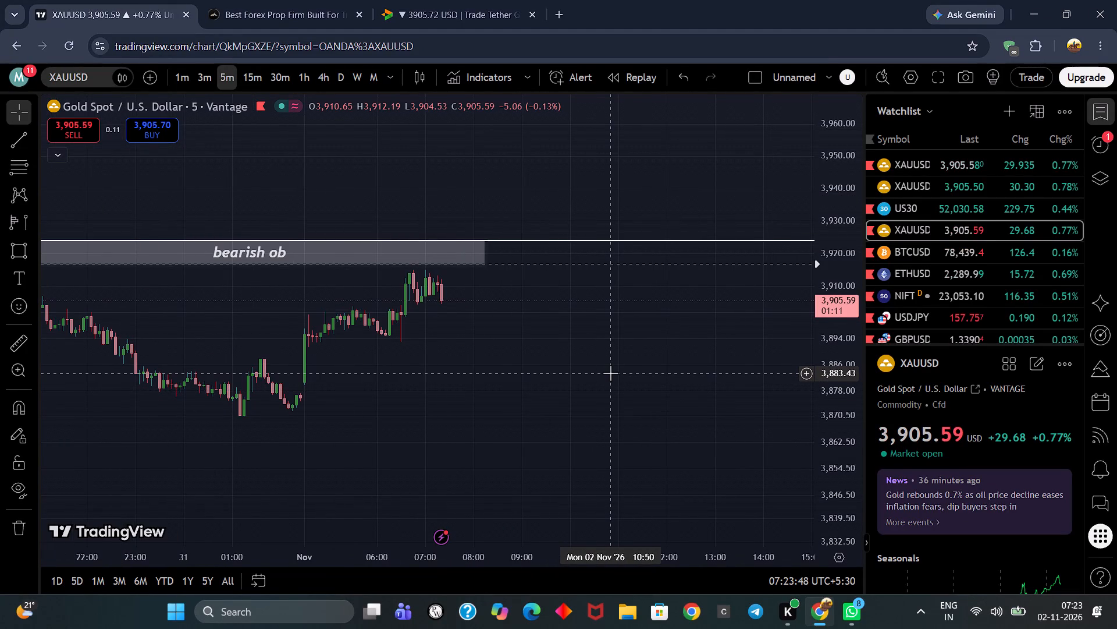
left_click_drag(604, 372, 534, 462)
scroll(534, 462, "up", 3)
scroll(515, 465, "down", 4)
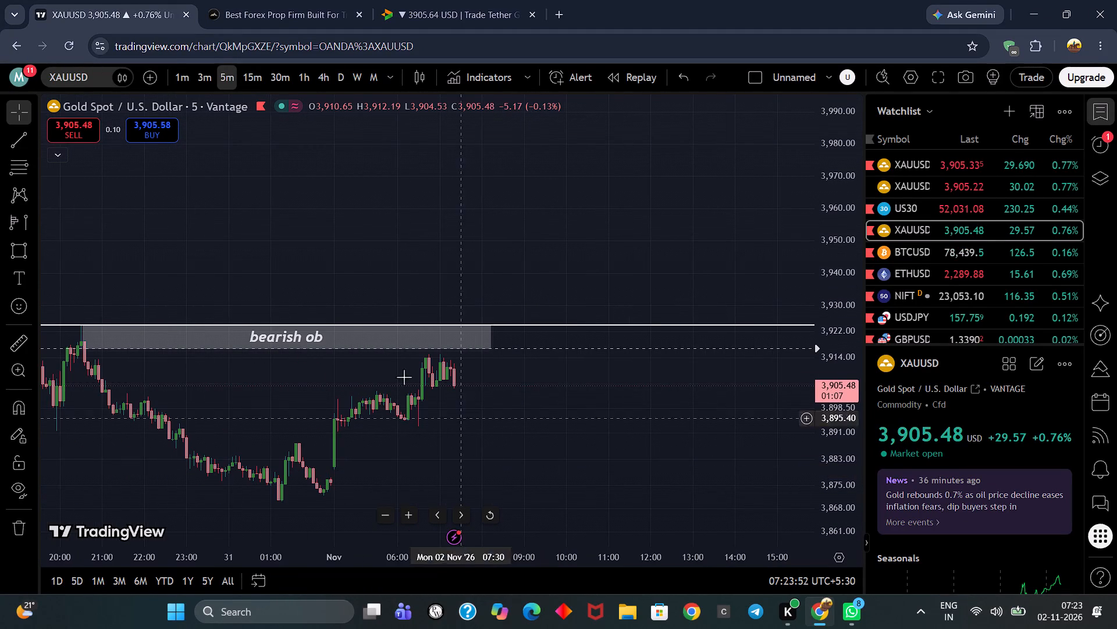
Switch the XAUUSD chart to the 1-minute timeframe and examine the candles beneath the bearish ob zone.
left_click(183, 75)
scroll(634, 223, "down", 5)
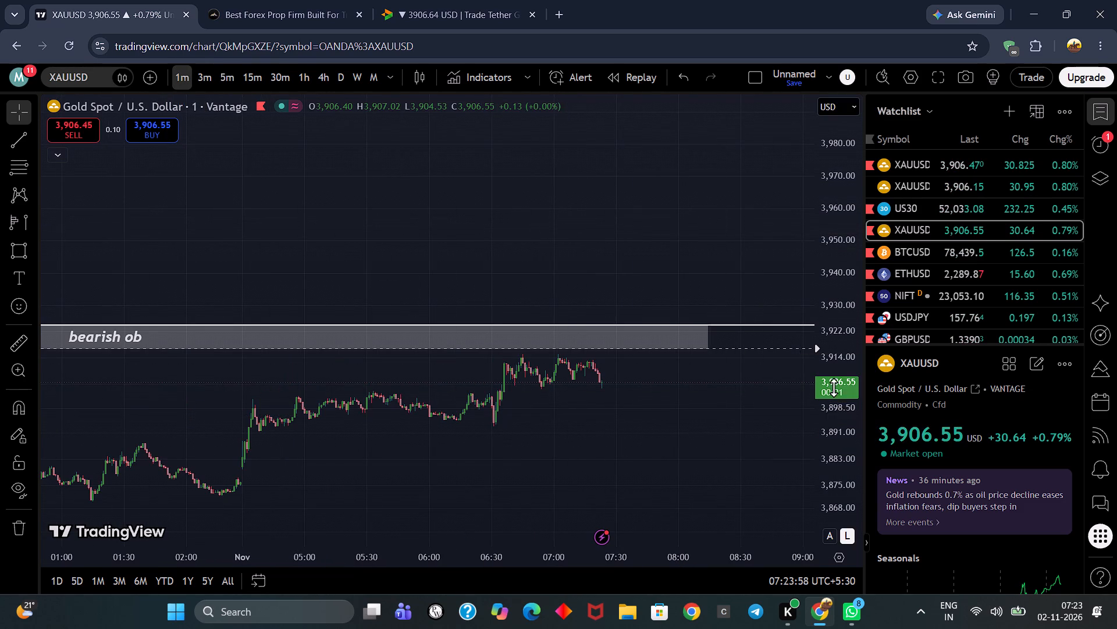
scroll(840, 404, "up", 2)
left_click_drag(663, 438, 464, 206)
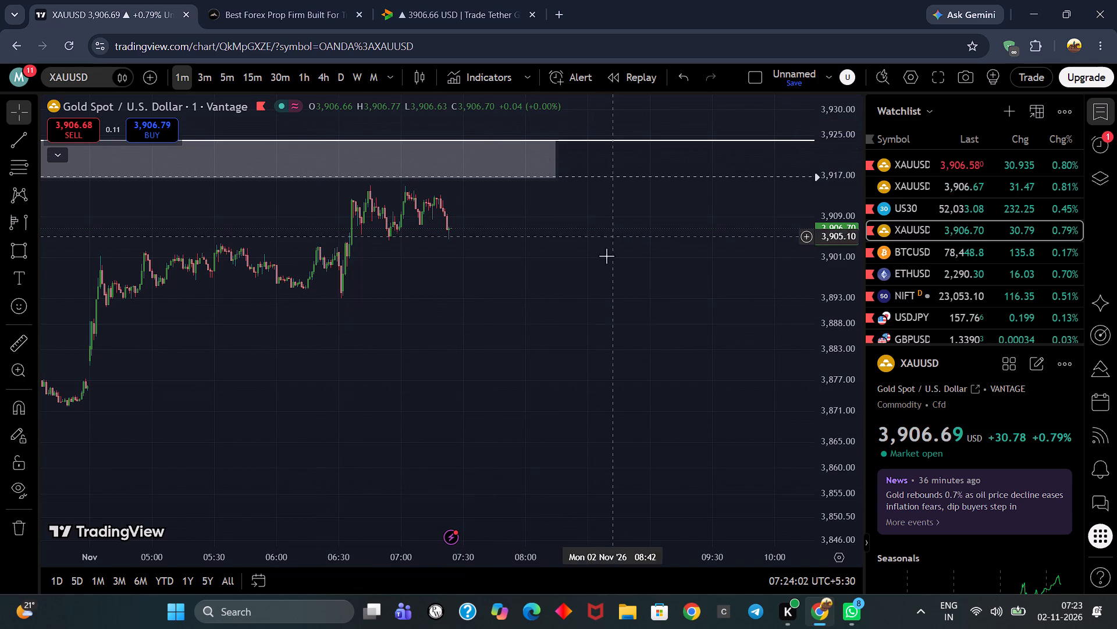
left_click_drag(603, 262, 599, 281)
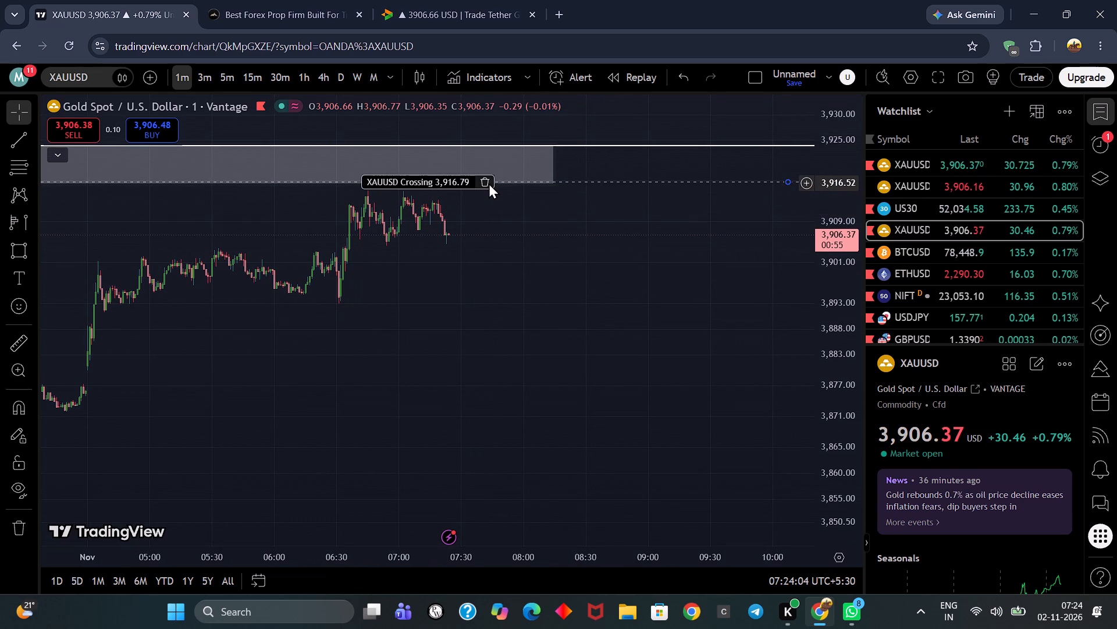
left_click_drag(510, 274, 575, 274)
scroll(857, 268, "up", 3)
left_click_drag(592, 271, 592, 271)
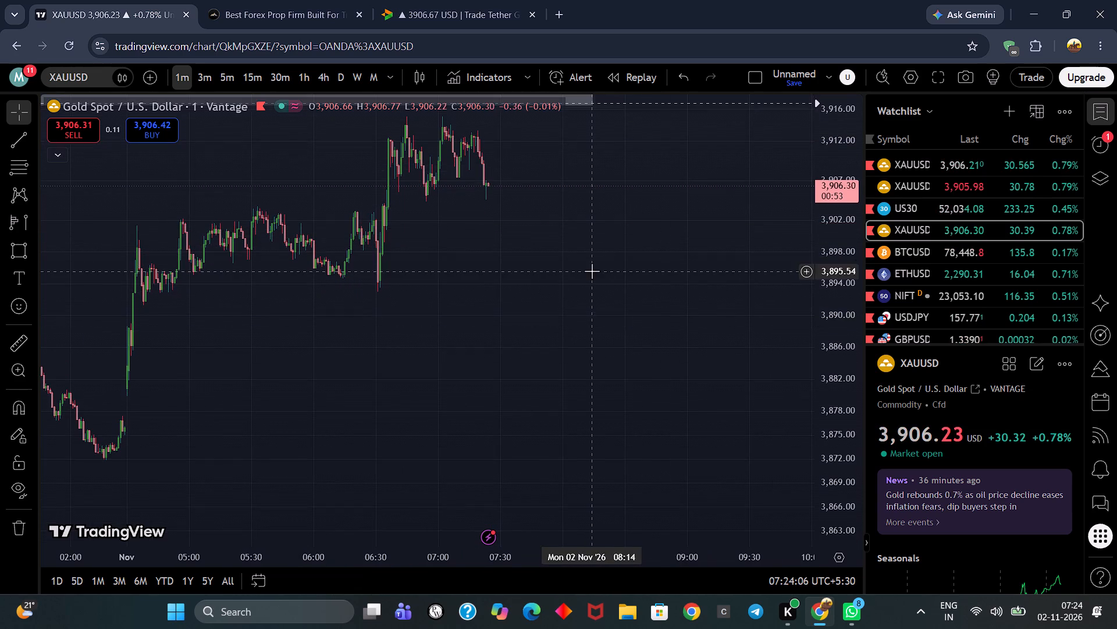
left_click_drag(592, 271, 619, 428)
scroll(859, 306, "down", 1)
scroll(656, 326, "up", 1)
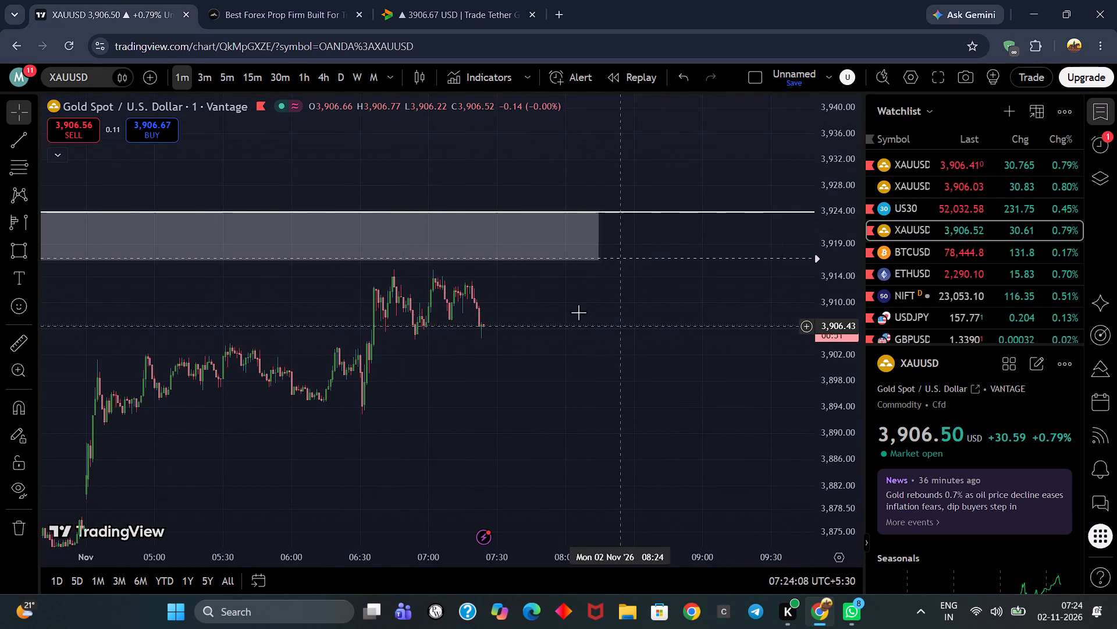
left_click_drag(582, 307, 631, 302)
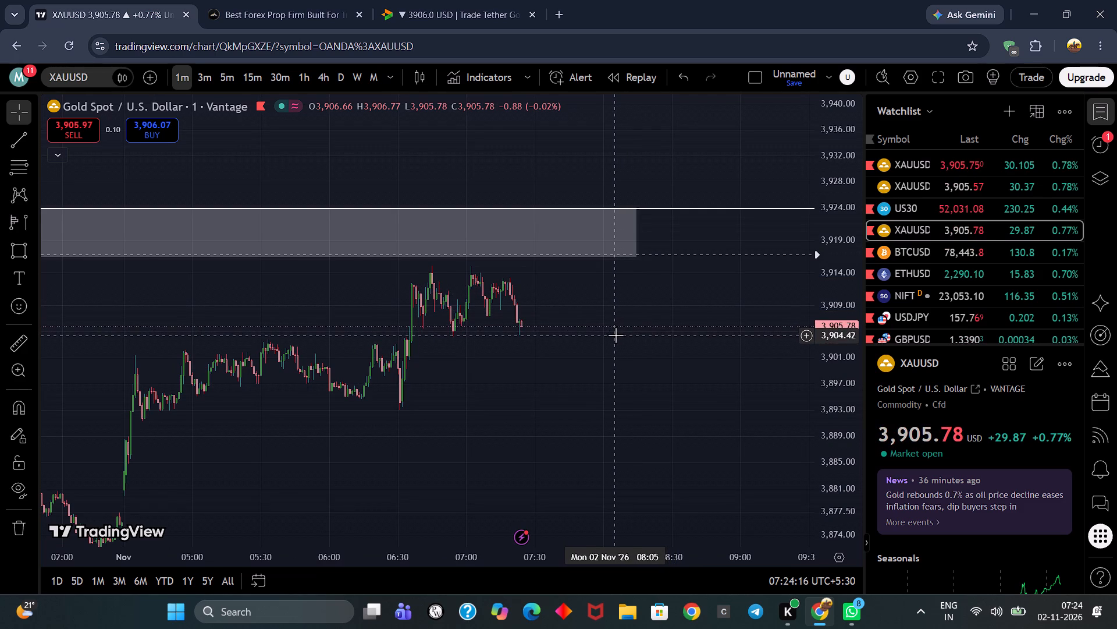
Set the XAUUSD chart to the 5-minute timeframe and examine the move from the prior decline back towards the bearish ob zone.
left_click(221, 71)
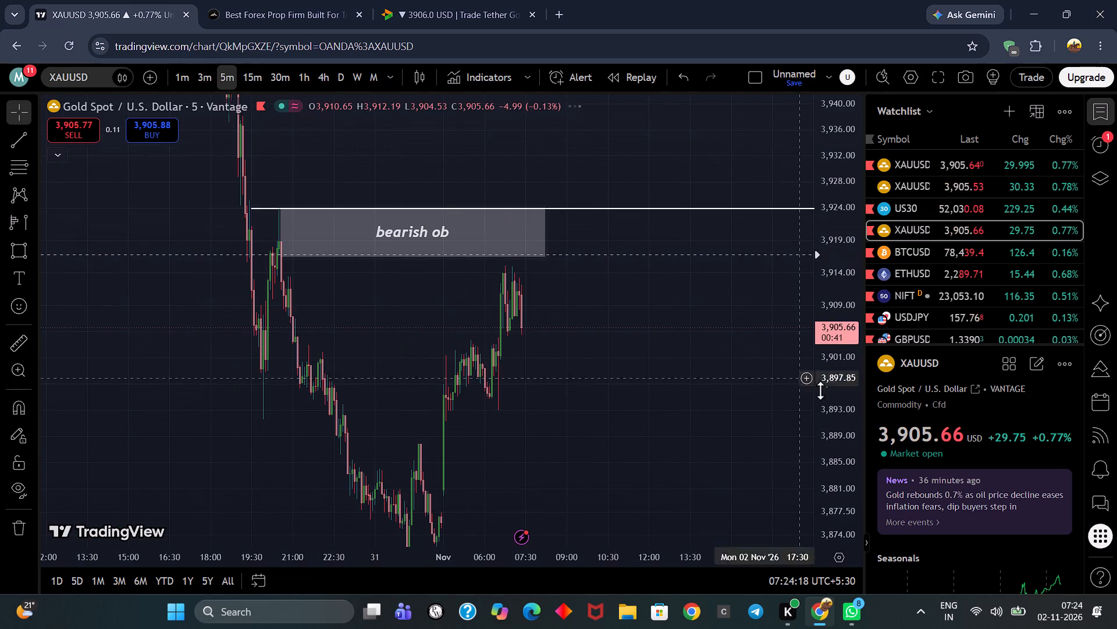
scroll(817, 299, "down", 3)
scroll(739, 383, "up", 3)
left_click_drag(625, 347, 700, 311)
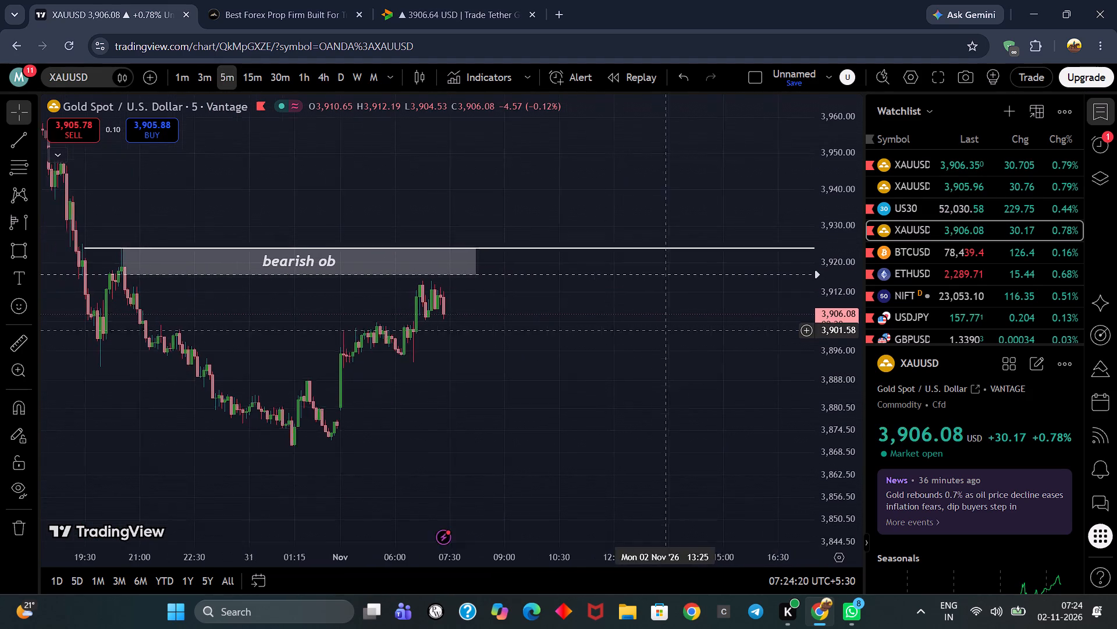
left_click_drag(700, 311, 728, 299)
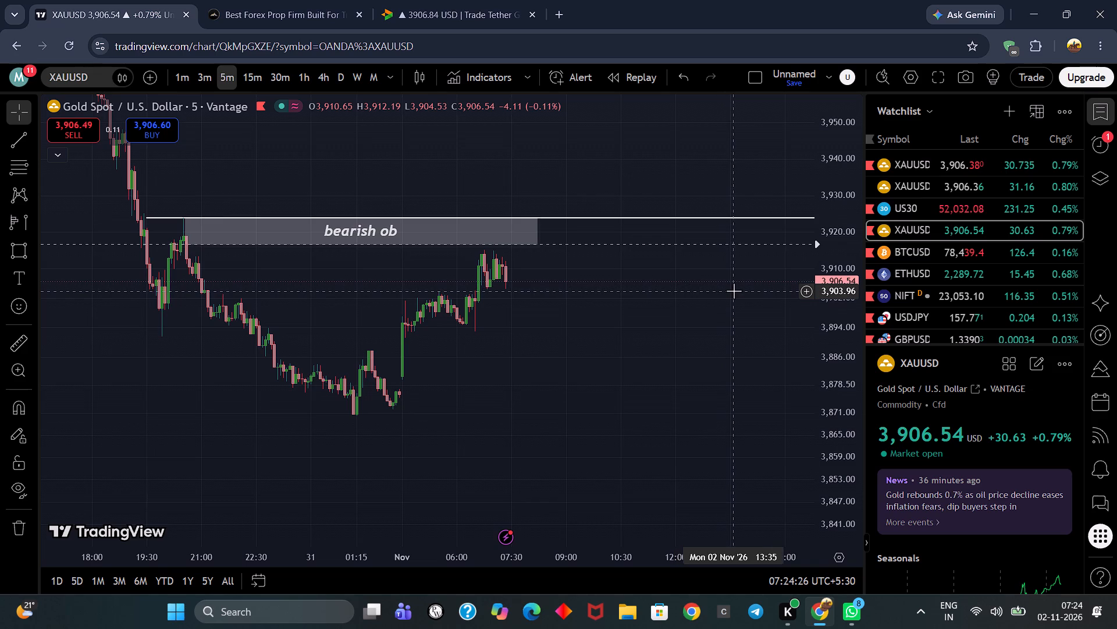
left_click_drag(736, 289, 734, 317)
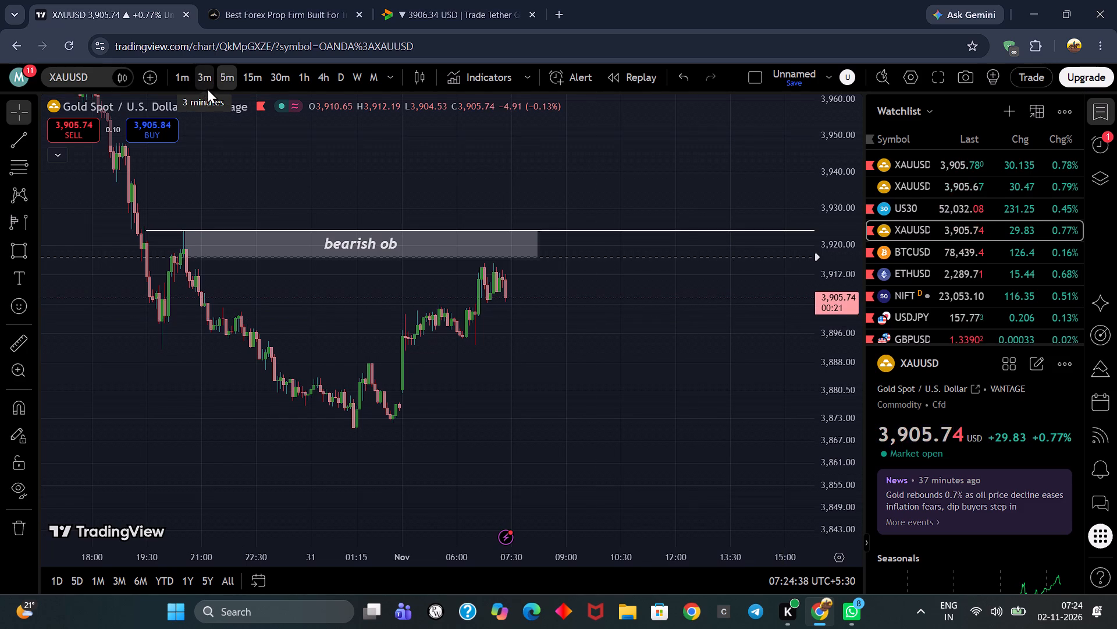
Switch the XAUUSD chart to the 15-minute timeframe and examine the wider decline and the pullback towards the bearish ob zone.
left_click(248, 79)
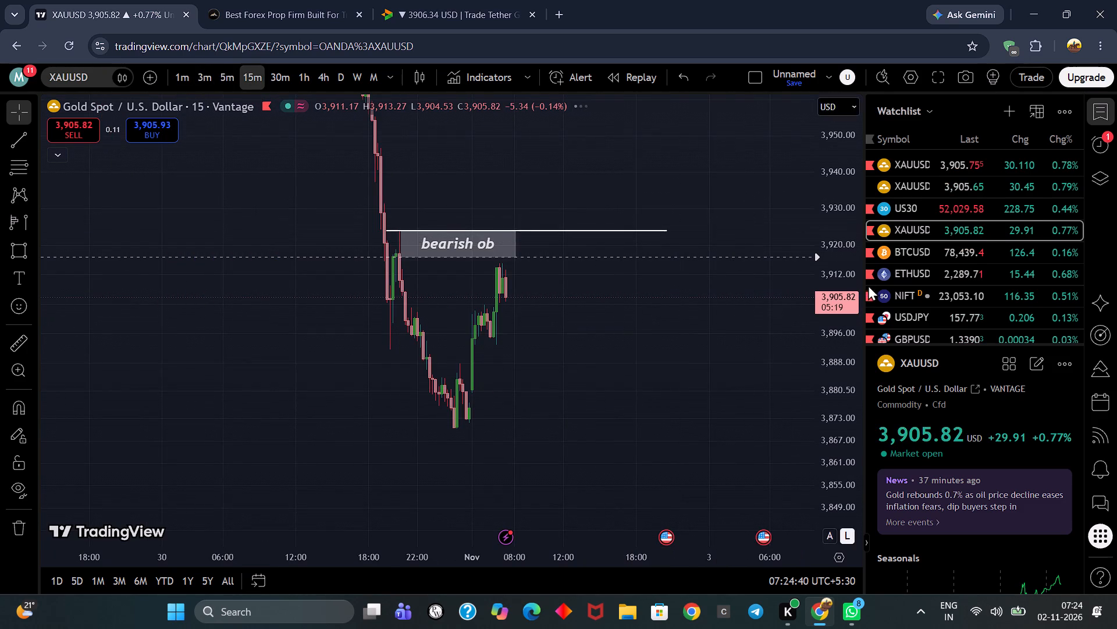
scroll(853, 303, "down", 4)
scroll(828, 337, "up", 4)
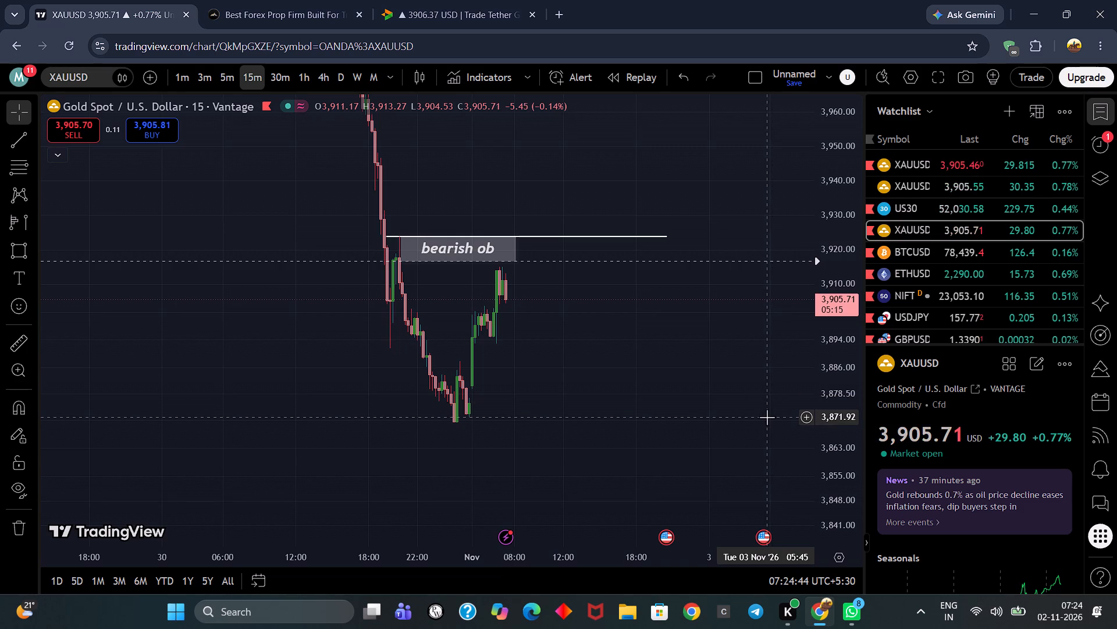
left_click_drag(762, 371, 731, 439)
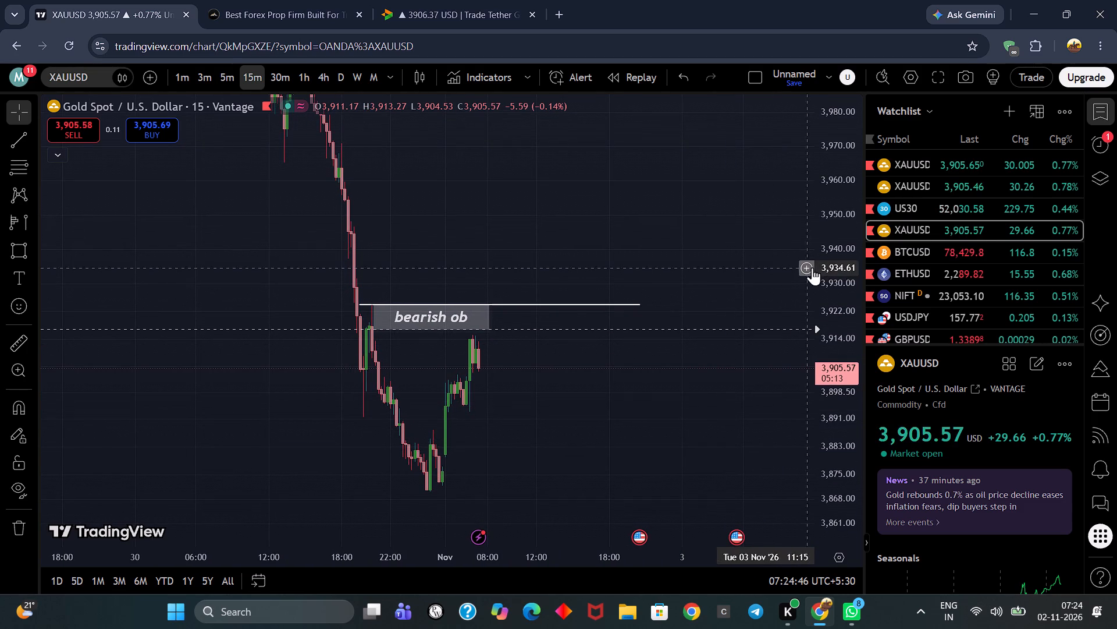
scroll(829, 276, "down", 1)
scroll(721, 263, "up", 3)
left_click_drag(661, 260, 681, 249)
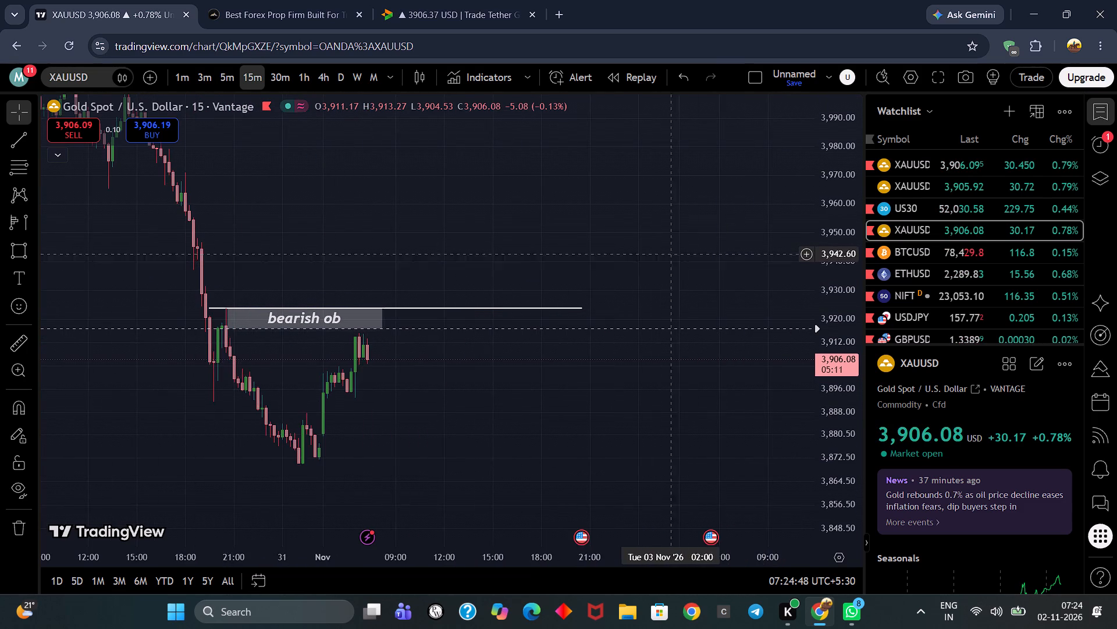
left_click_drag(681, 249, 705, 237)
Return the XAUUSD chart to the 5-minute timeframe and view the whole bearish ob zone with the current price.
left_click(227, 83)
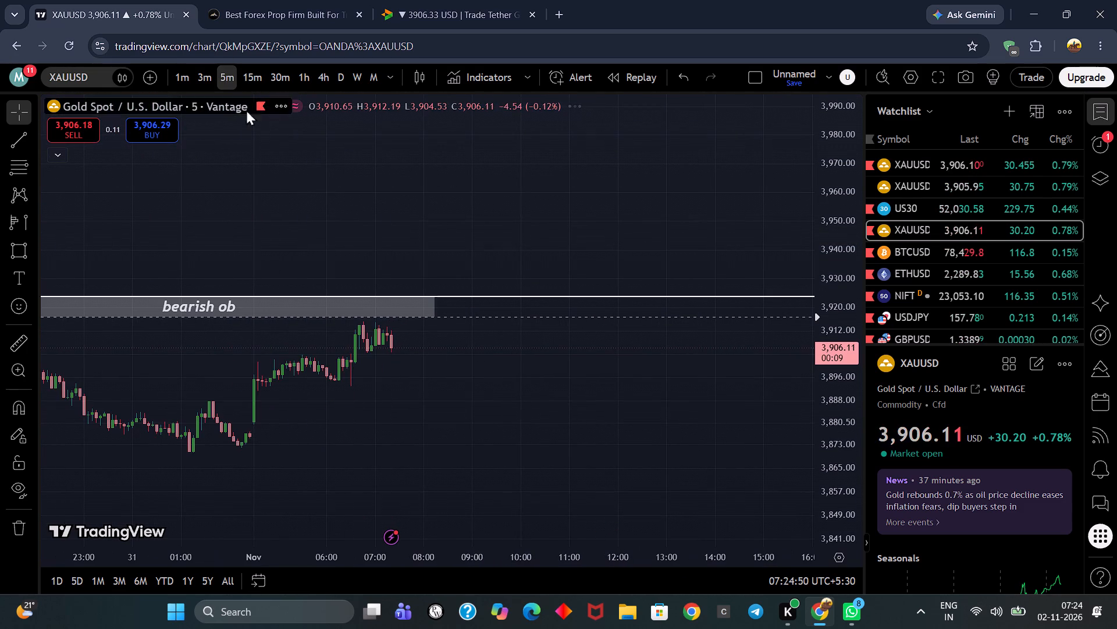
scroll(643, 249, "down", 3)
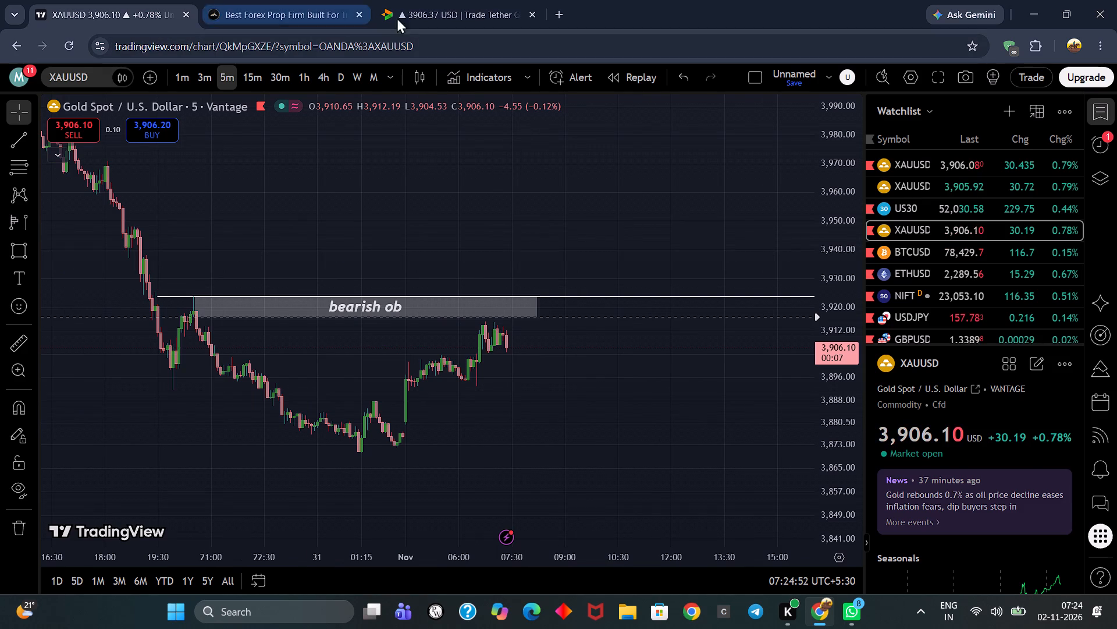
Switch to the Delta Exchange XAUTUSD page and examine its 15-minute chart around the purple supply zone and the preceding decline.
left_click(468, 4)
left_click_drag(558, 359, 574, 296)
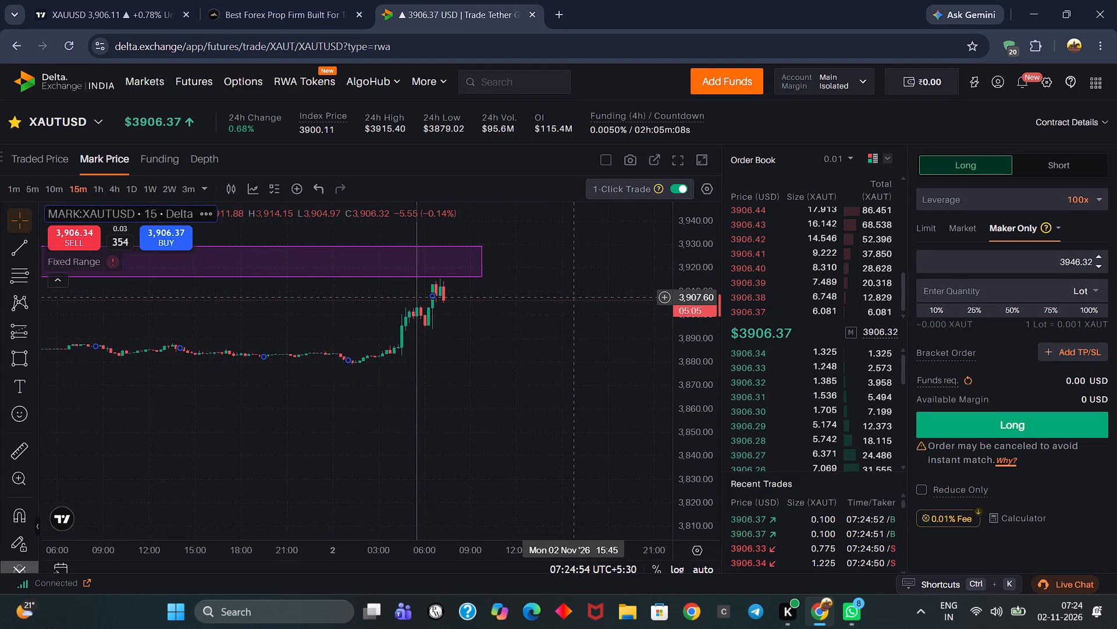
left_click_drag(574, 296, 593, 338)
scroll(596, 332, "down", 11)
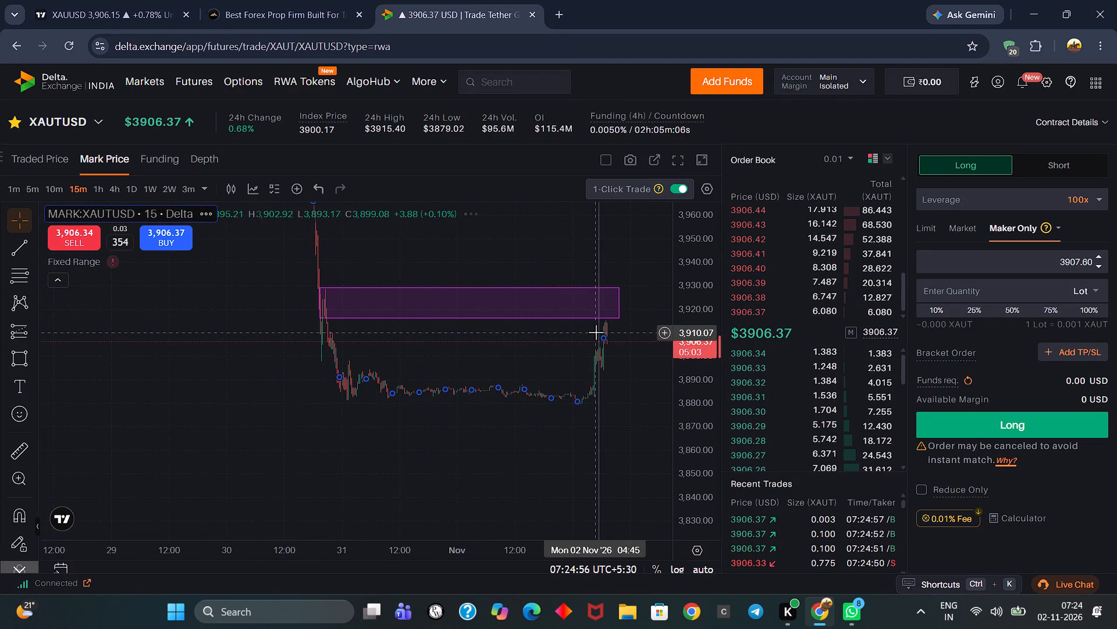
scroll(596, 332, "up", 4)
left_click_drag(594, 341, 500, 452)
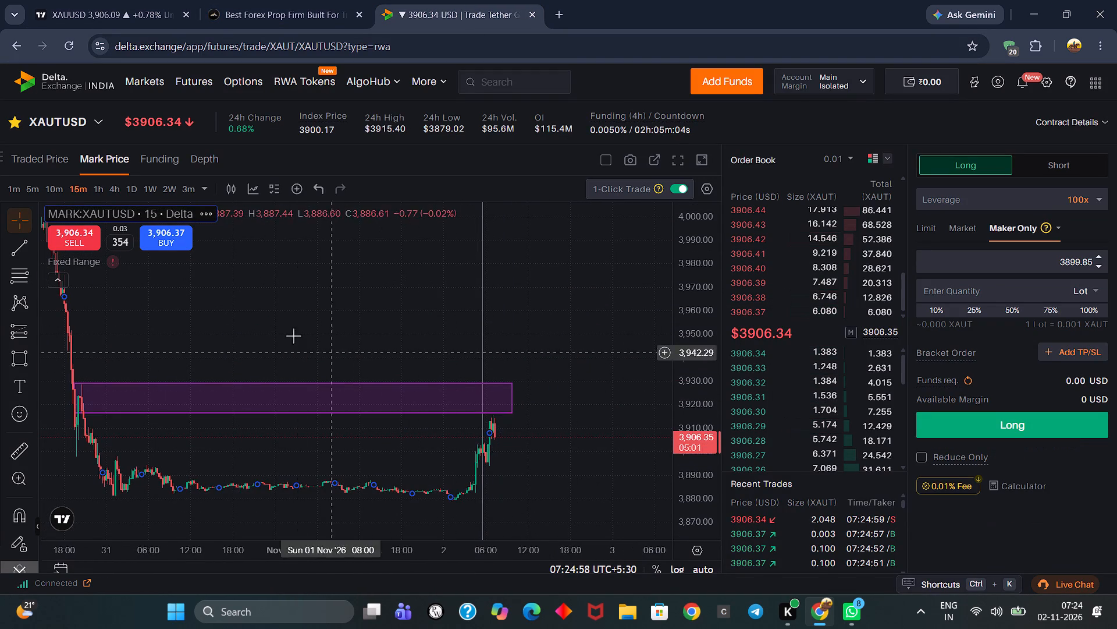
scroll(372, 314, "down", 6)
scroll(703, 335, "down", 4)
scroll(559, 338, "down", 6)
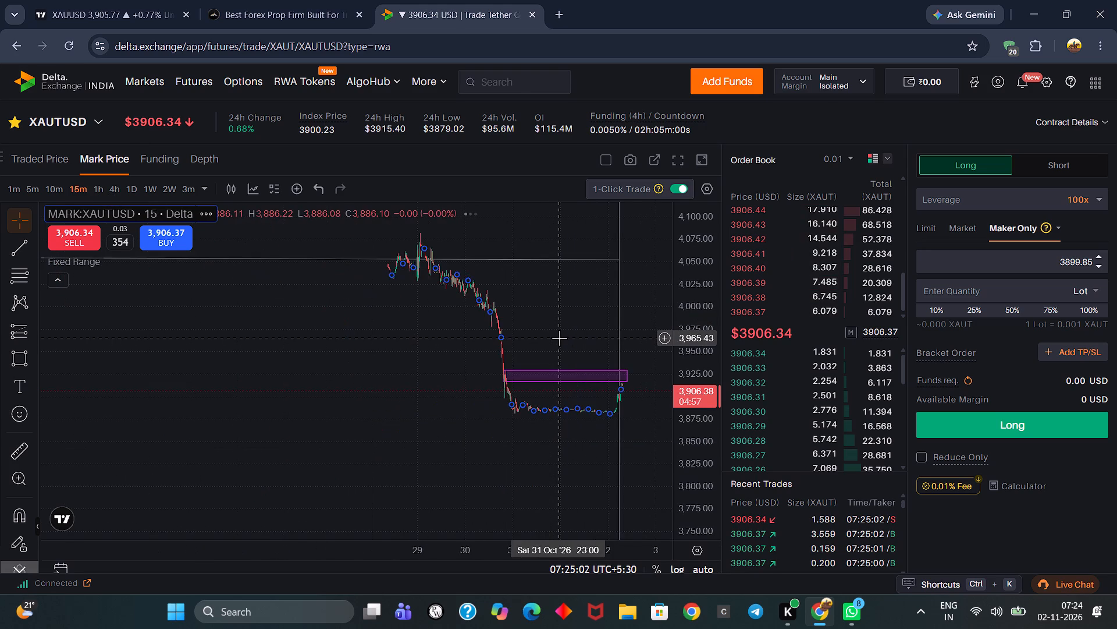
scroll(559, 338, "down", 6)
left_click_drag(405, 334, 342, 336)
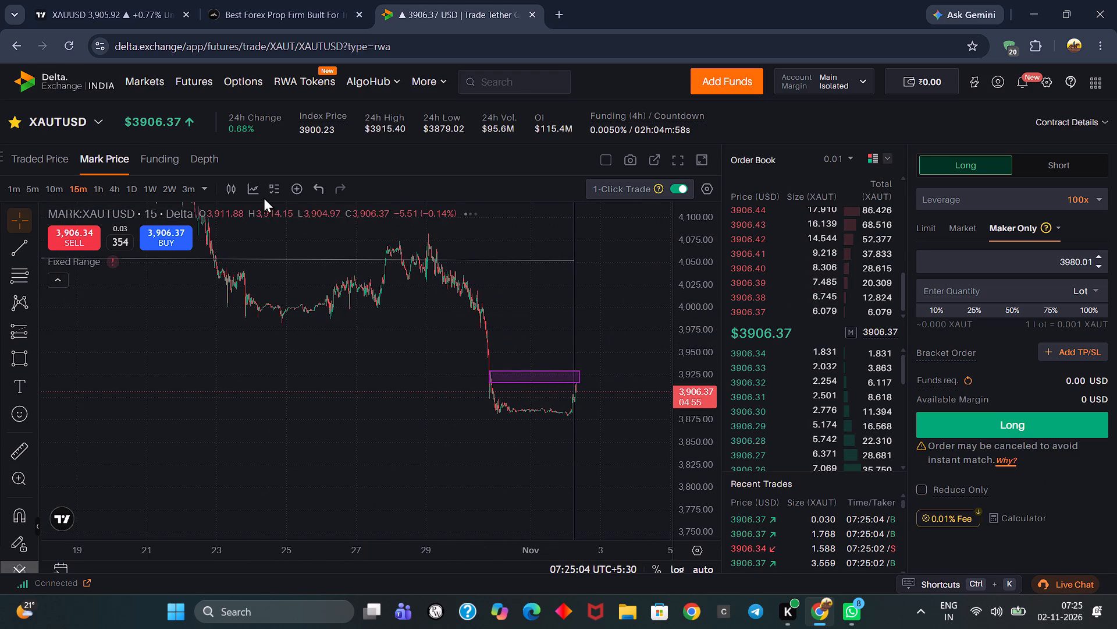
Set the XAUTUSD chart to the 1-hour timeframe and examine the broader downtrend leading into the purple zone.
left_click(94, 192)
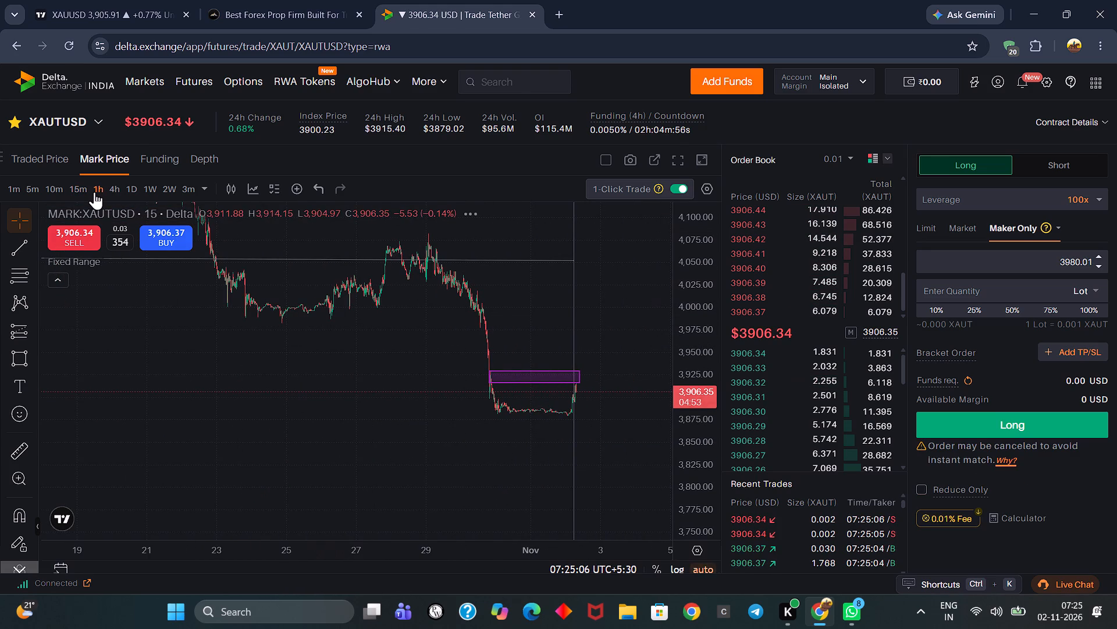
scroll(474, 346, "up", 5)
left_click_drag(592, 309, 592, 337)
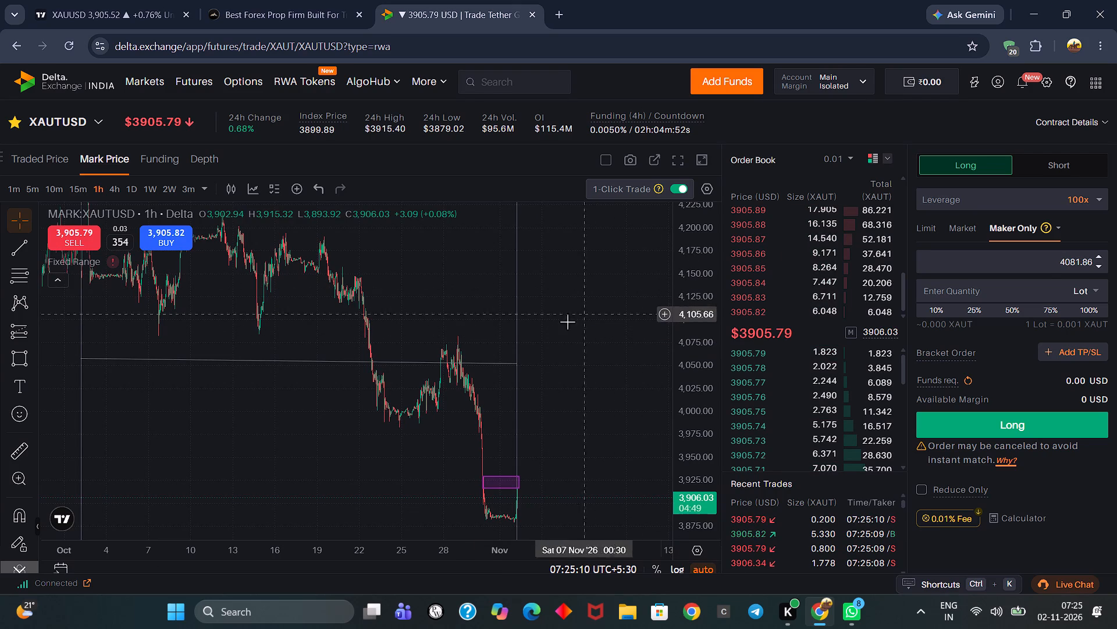
scroll(617, 338, "down", 4)
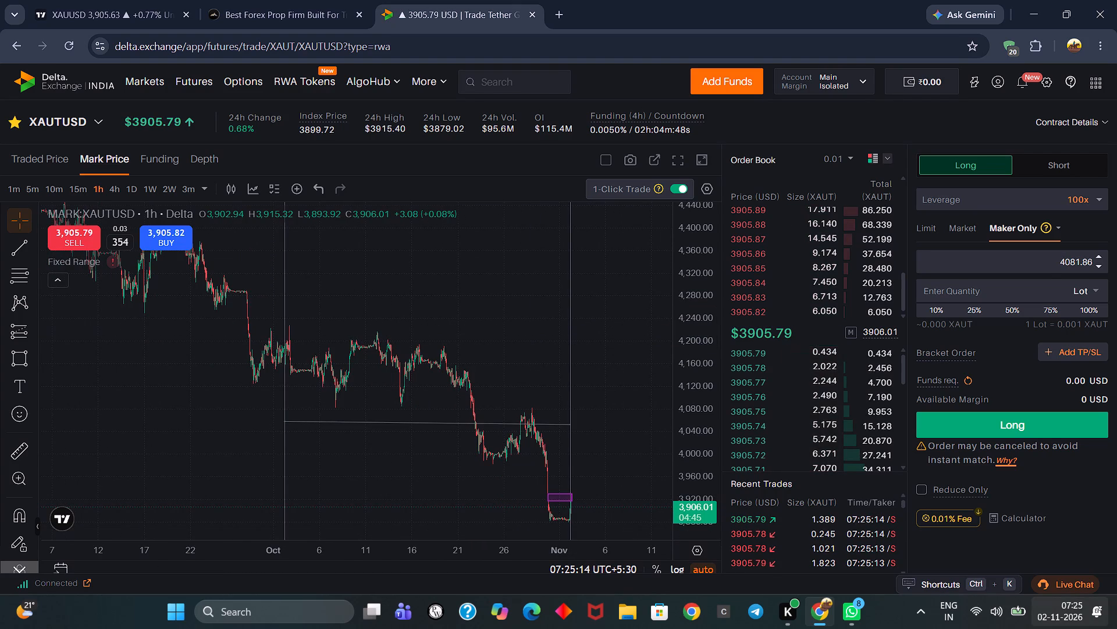
scroll(870, 628, "up", 1)
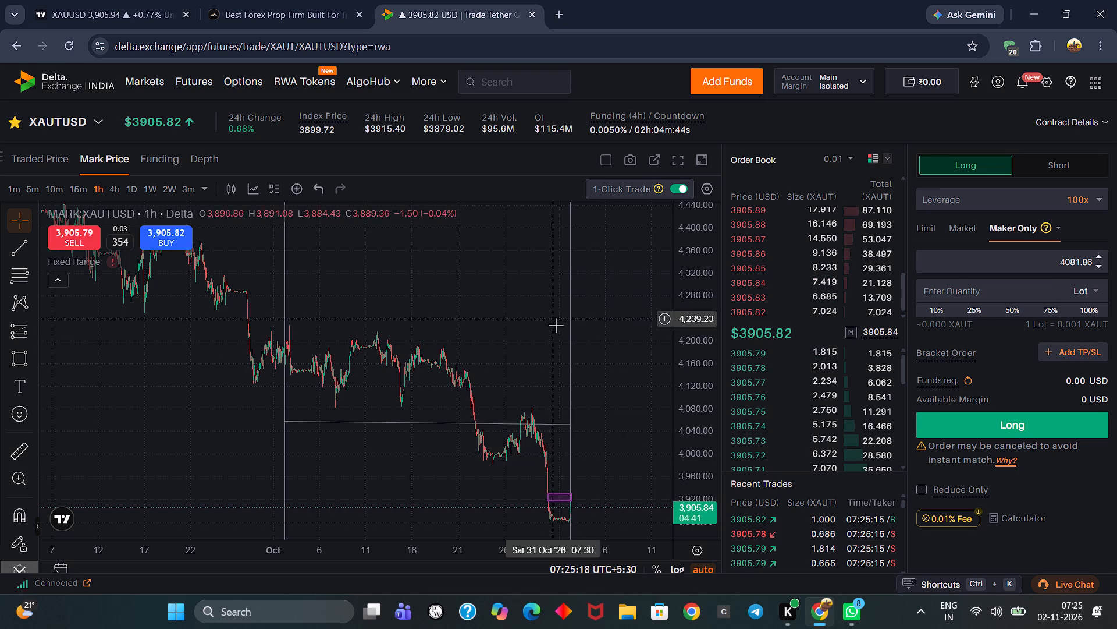
scroll(670, 359, "down", 2)
scroll(670, 359, "up", 2)
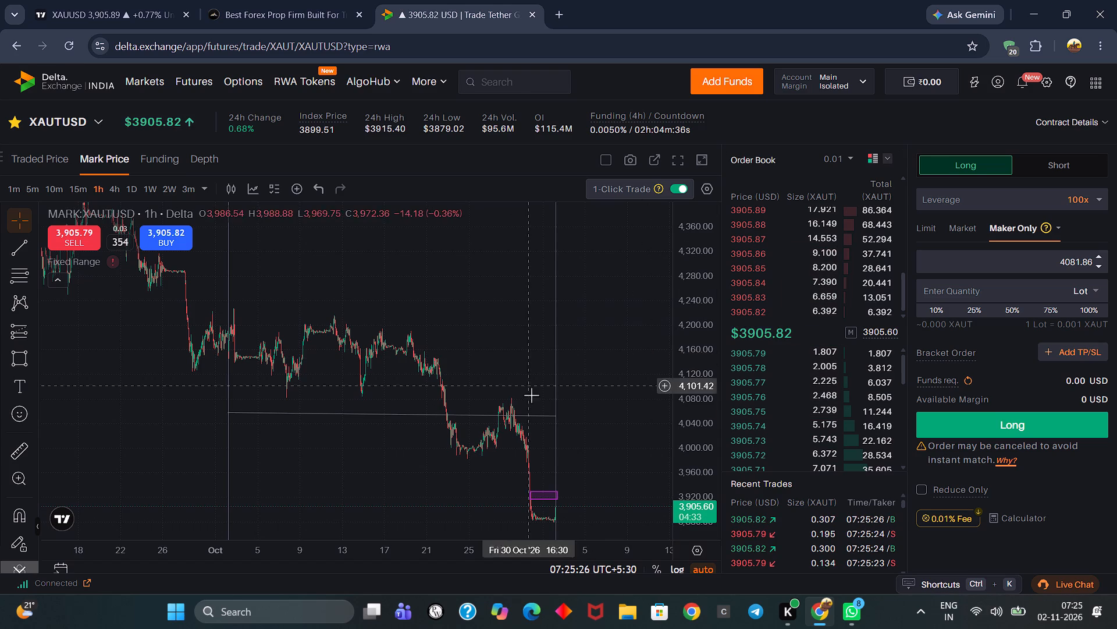
scroll(448, 476, "down", 2)
scroll(449, 476, "up", 3)
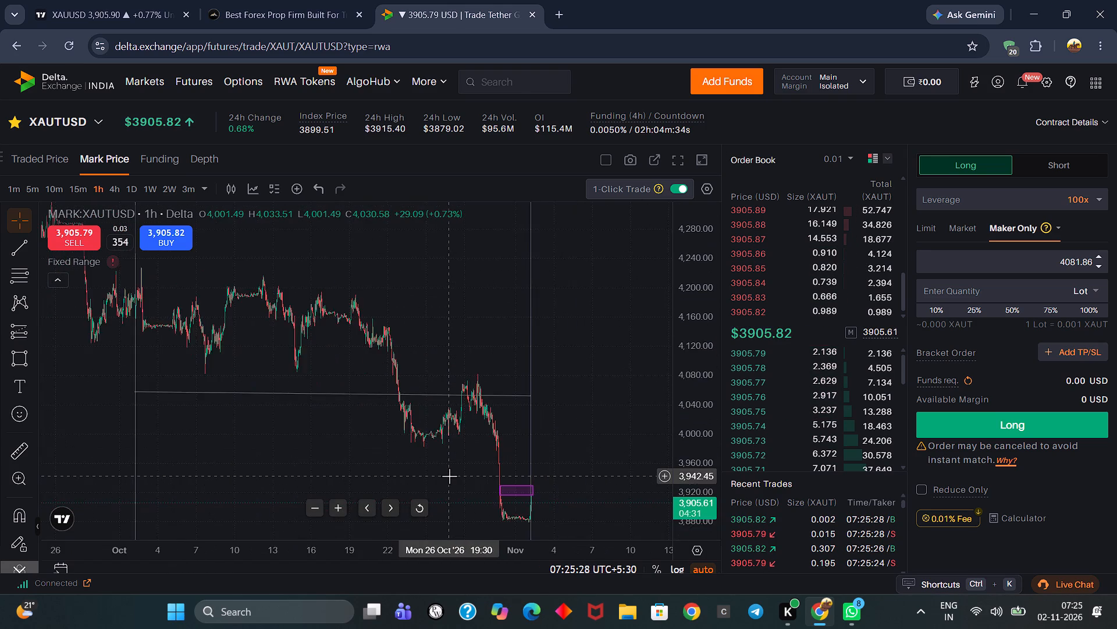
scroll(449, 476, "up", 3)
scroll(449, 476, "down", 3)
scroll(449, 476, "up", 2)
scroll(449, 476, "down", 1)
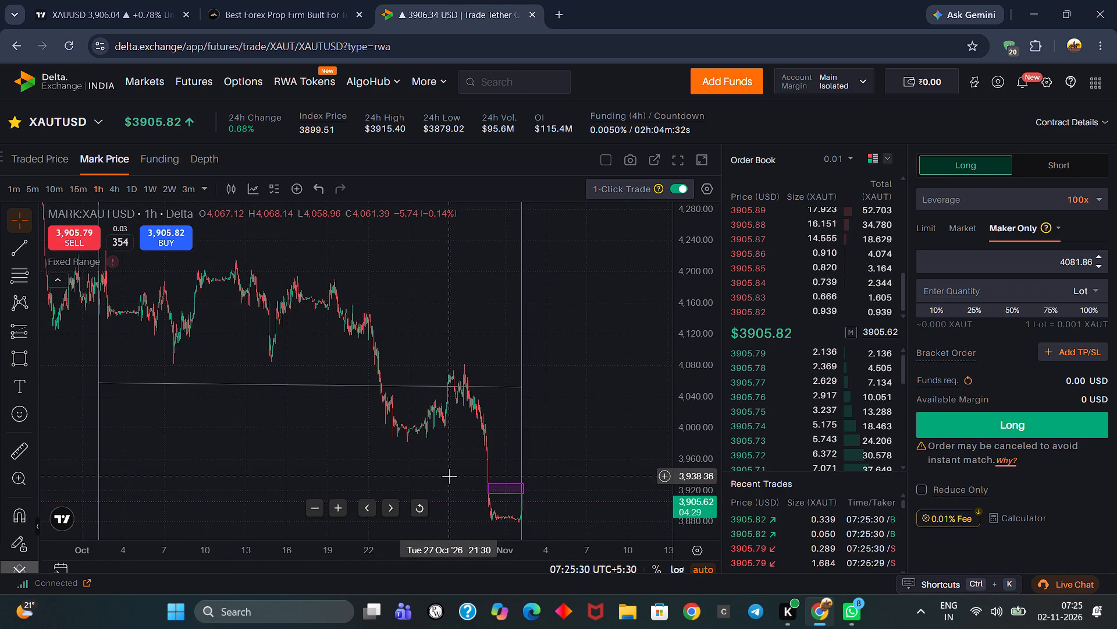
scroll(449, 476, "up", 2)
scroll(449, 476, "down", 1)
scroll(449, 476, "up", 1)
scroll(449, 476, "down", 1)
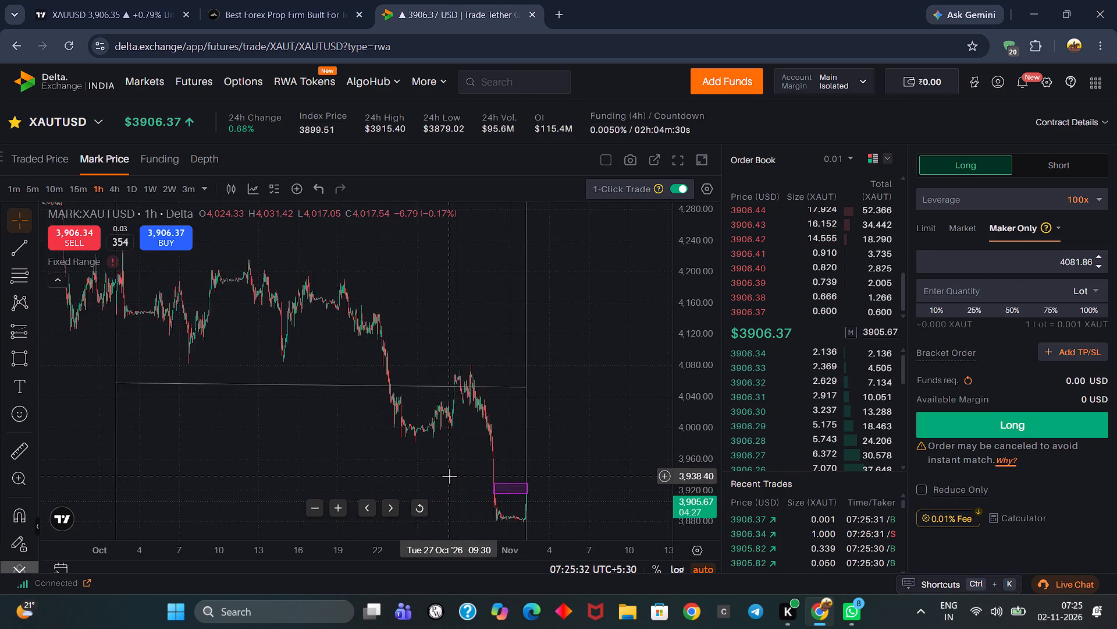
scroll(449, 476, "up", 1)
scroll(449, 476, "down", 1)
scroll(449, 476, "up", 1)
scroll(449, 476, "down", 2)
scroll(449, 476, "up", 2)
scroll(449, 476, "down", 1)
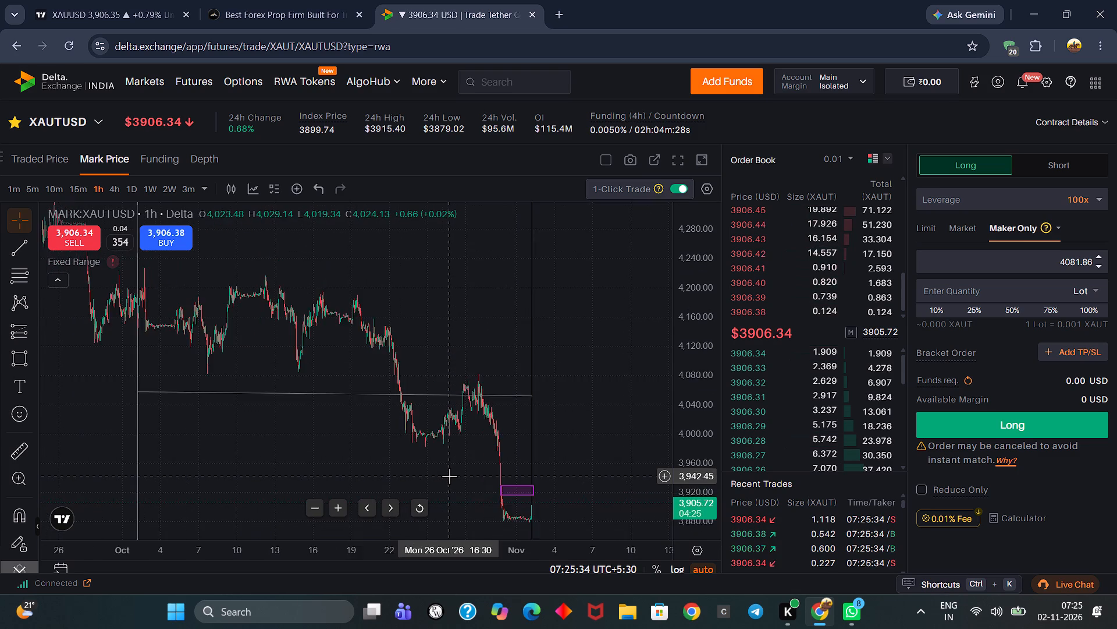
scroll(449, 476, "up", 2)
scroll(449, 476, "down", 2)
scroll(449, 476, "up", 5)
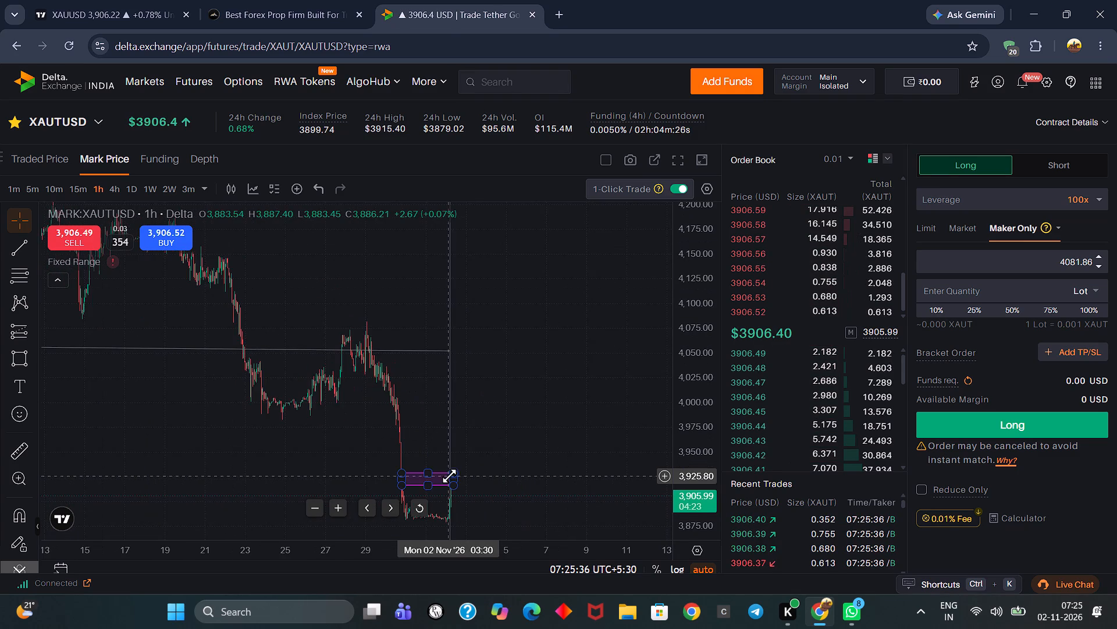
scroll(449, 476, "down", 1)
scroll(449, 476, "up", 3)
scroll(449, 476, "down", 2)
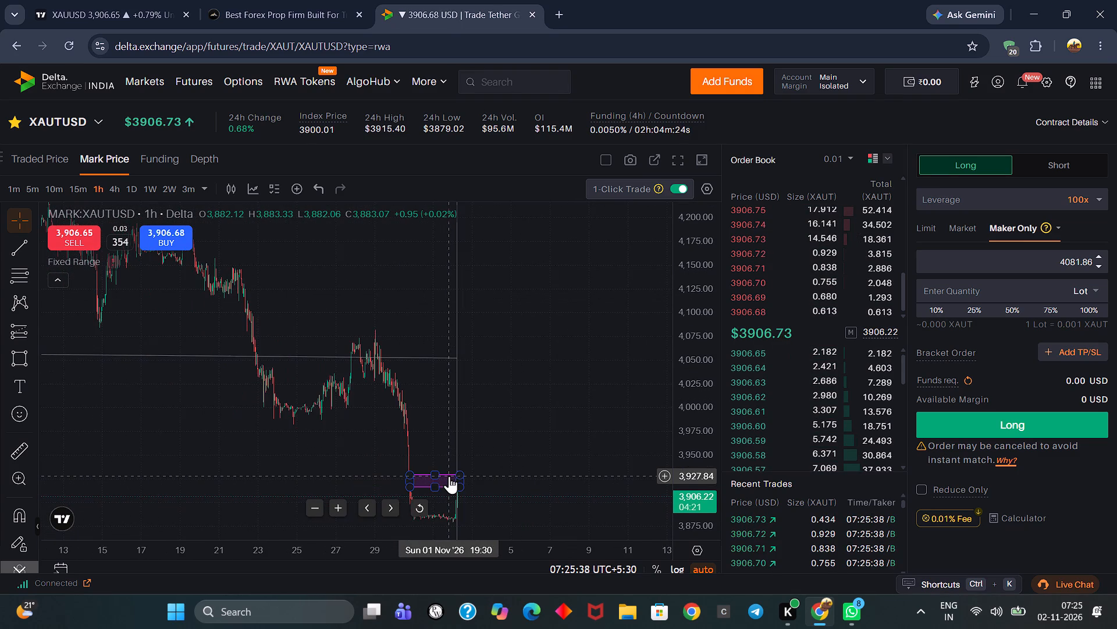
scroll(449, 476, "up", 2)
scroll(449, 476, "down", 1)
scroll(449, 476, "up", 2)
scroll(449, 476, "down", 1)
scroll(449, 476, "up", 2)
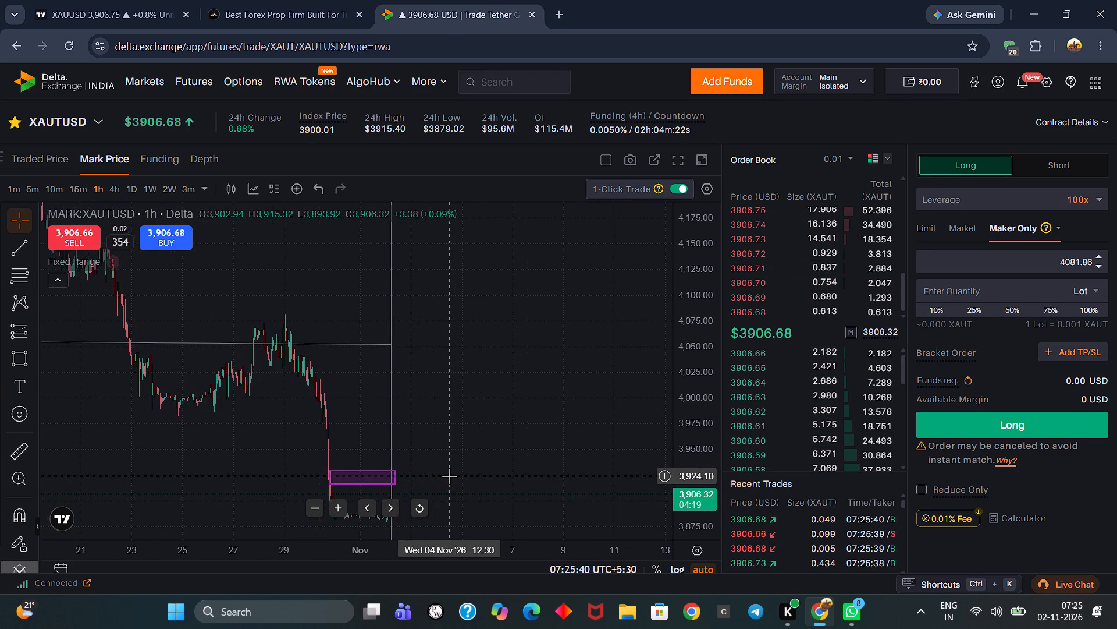
Examine the 1-hour XAUTUSD chart around the late-October drop and the purple supply zone.
scroll(449, 476, "down", 1)
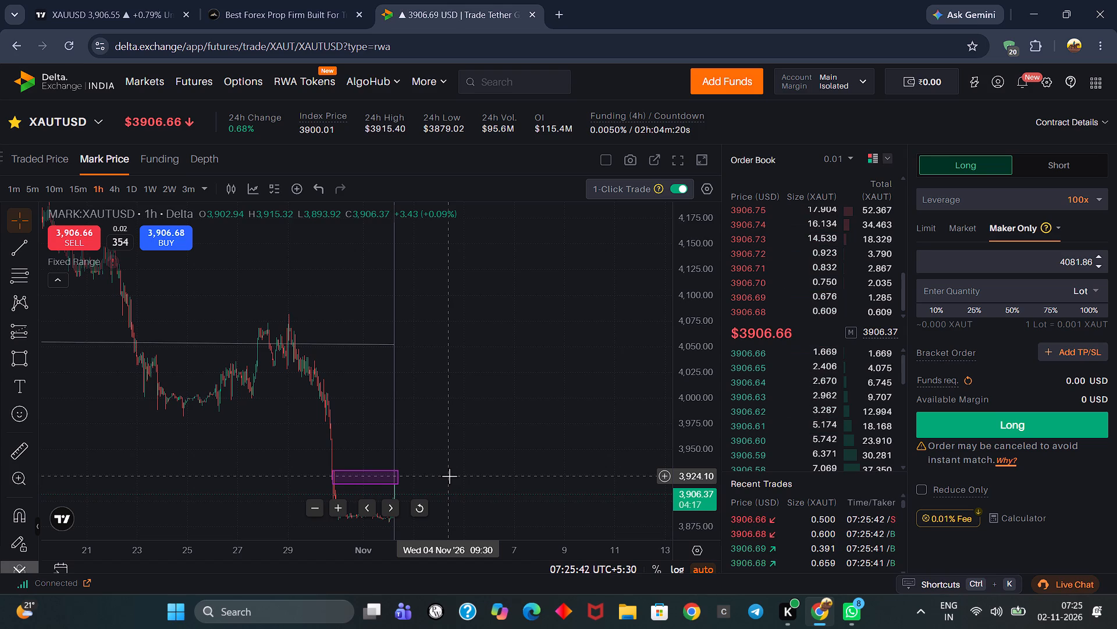
scroll(449, 476, "down", 1)
scroll(449, 476, "up", 2)
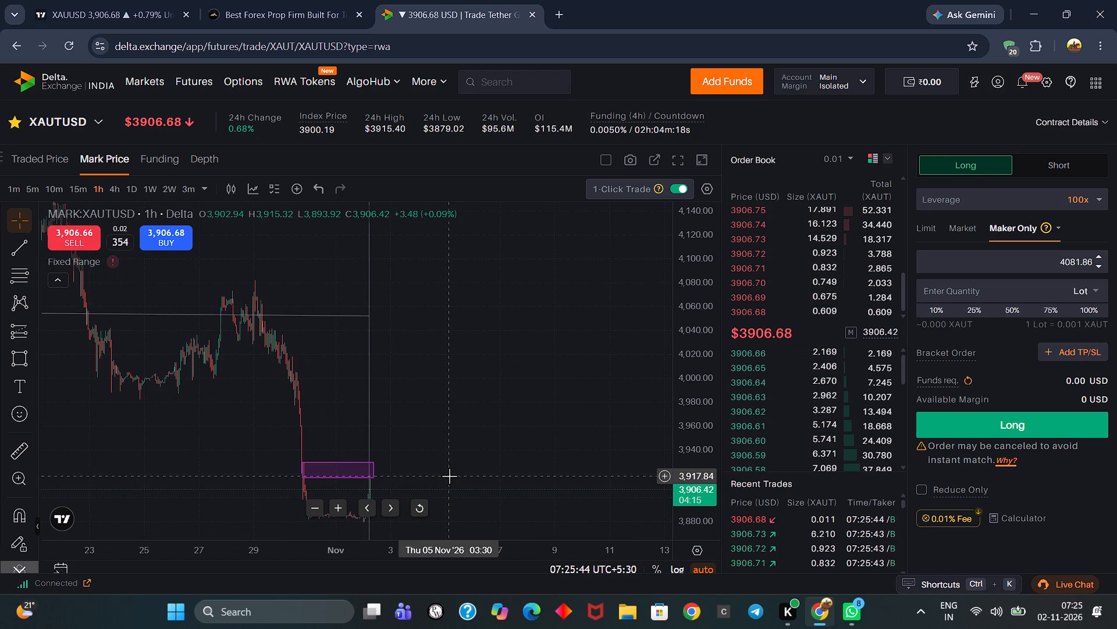
scroll(449, 476, "down", 1)
scroll(449, 476, "up", 2)
scroll(449, 476, "down", 1)
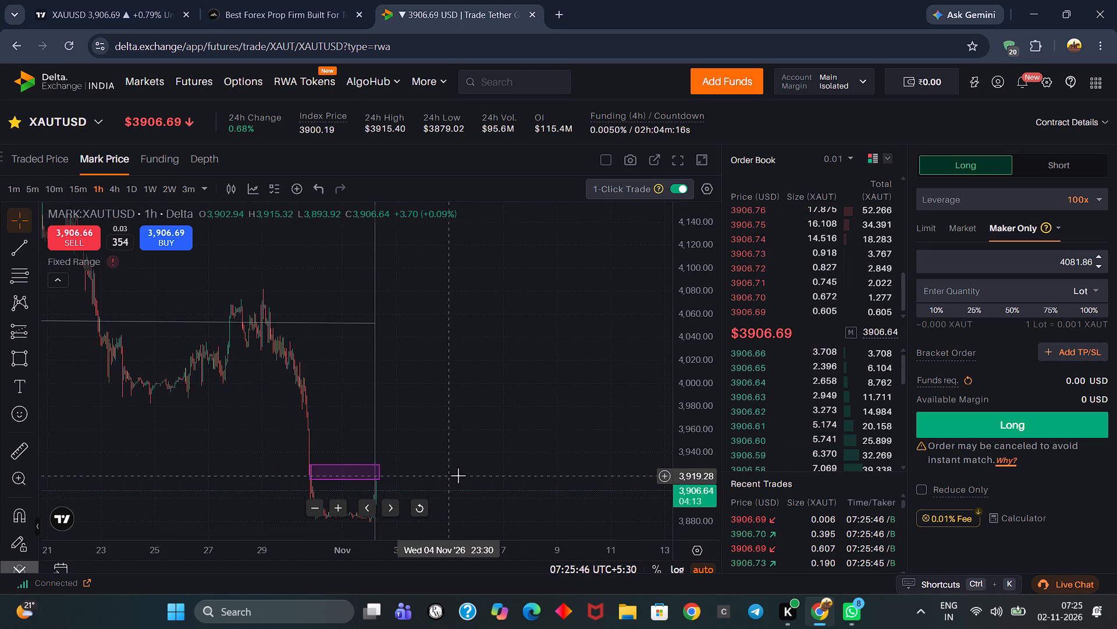
scroll(458, 475, "down", 1)
scroll(458, 475, "up", 2)
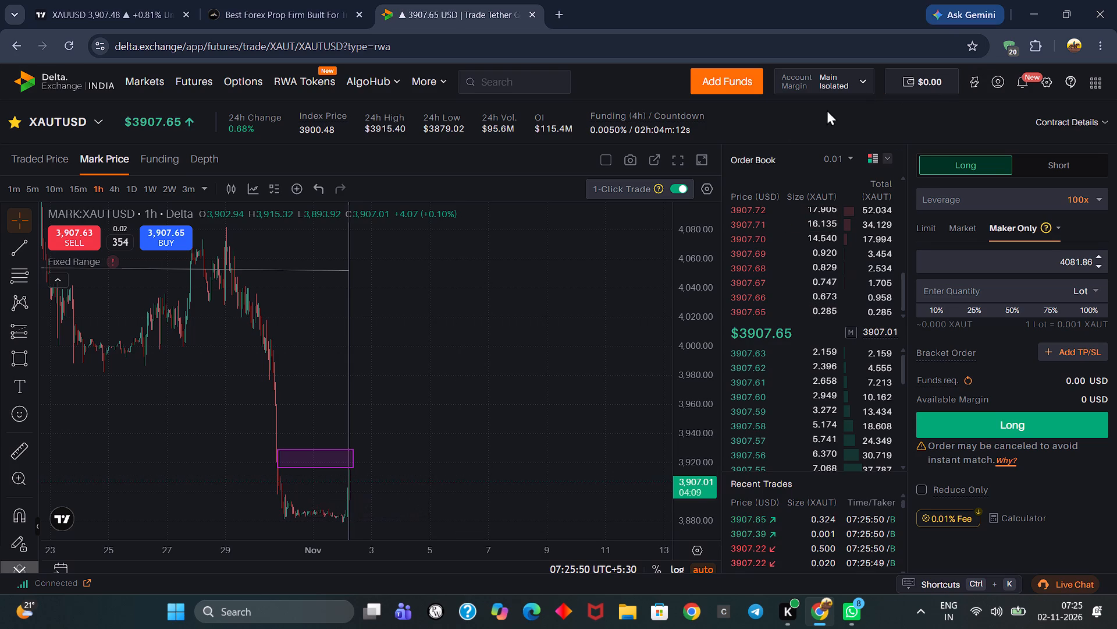
Inspect the current 1-hour candles against the purple zone up close, and compare them with the wider October downtrend.
scroll(620, 218, "up", 4)
left_click_drag(393, 377, 454, 169)
scroll(361, 476, "up", 3)
left_click_drag(328, 364, 452, 330)
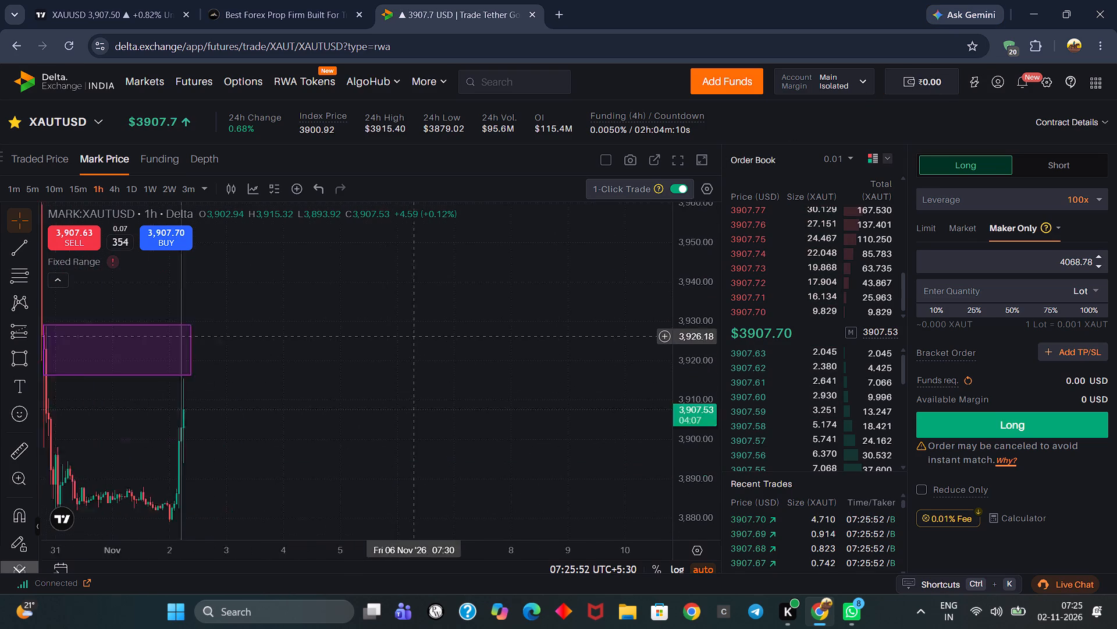
left_click_drag(452, 330, 464, 330)
scroll(696, 323, "down", 4)
scroll(454, 358, "down", 5)
left_click_drag(539, 367, 567, 305)
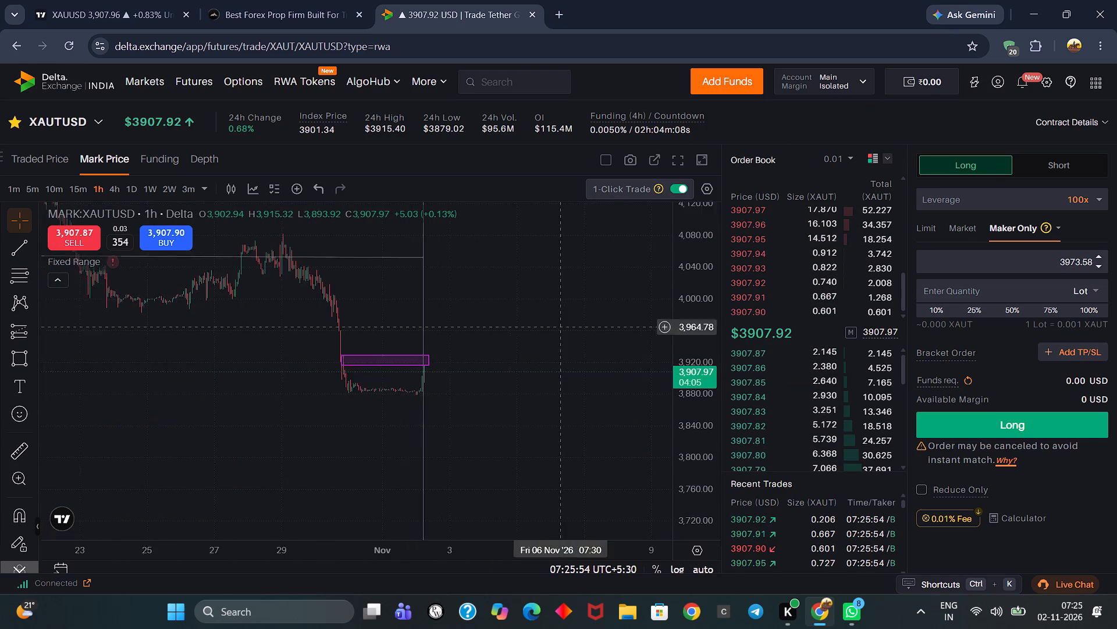
left_click_drag(567, 305, 567, 262)
scroll(526, 310, "down", 5)
left_click_drag(613, 287, 518, 476)
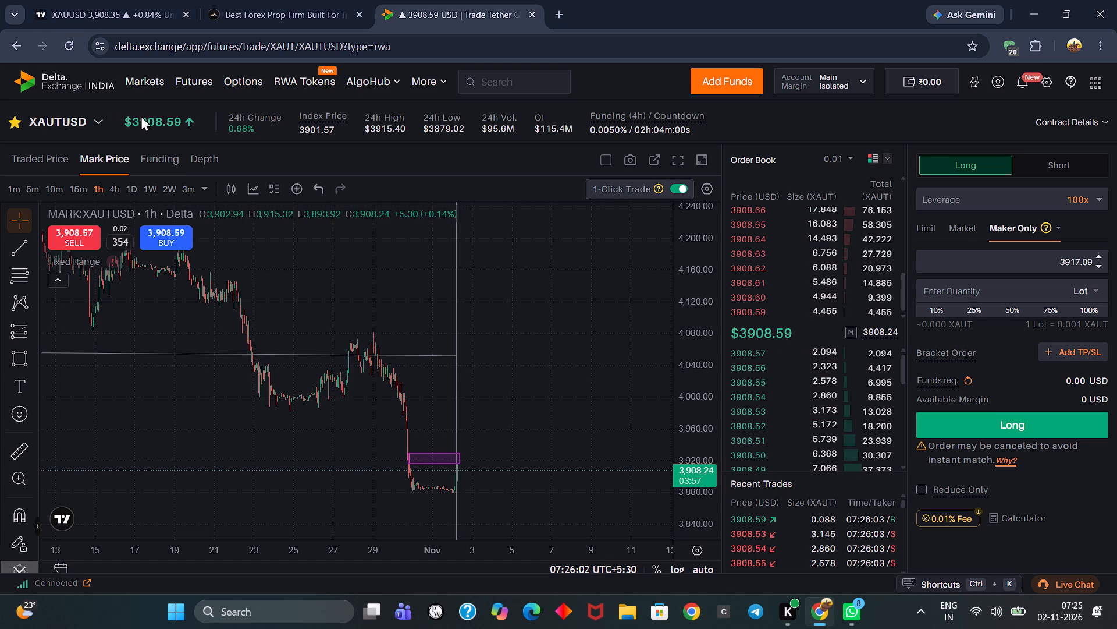
Set the XAUTUSD chart to the 4-hour timeframe and examine the decline leading into the purple zone.
left_click(115, 189)
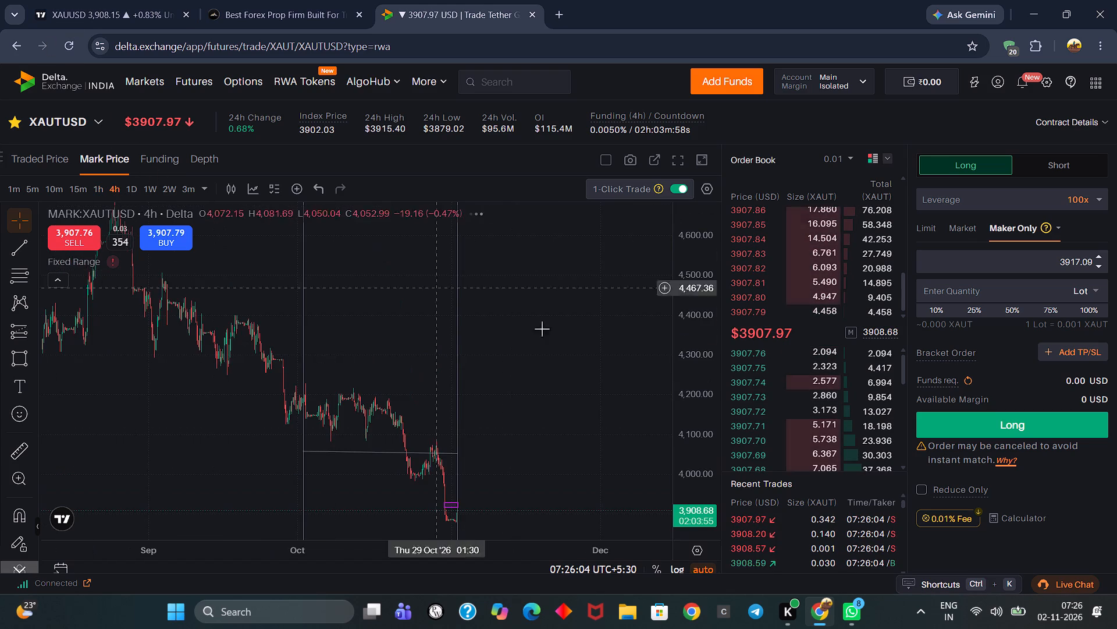
scroll(621, 362, "up", 4)
left_click_drag(608, 368, 569, 214)
scroll(693, 277, "down", 2)
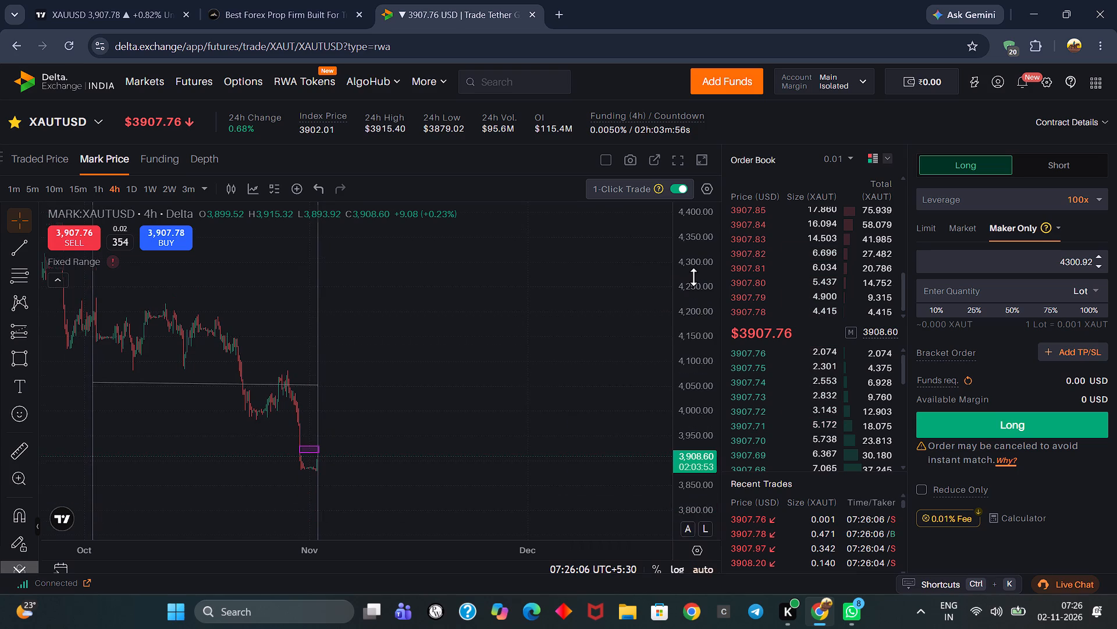
left_click_drag(551, 370, 572, 239)
left_click_drag(542, 323, 581, 332)
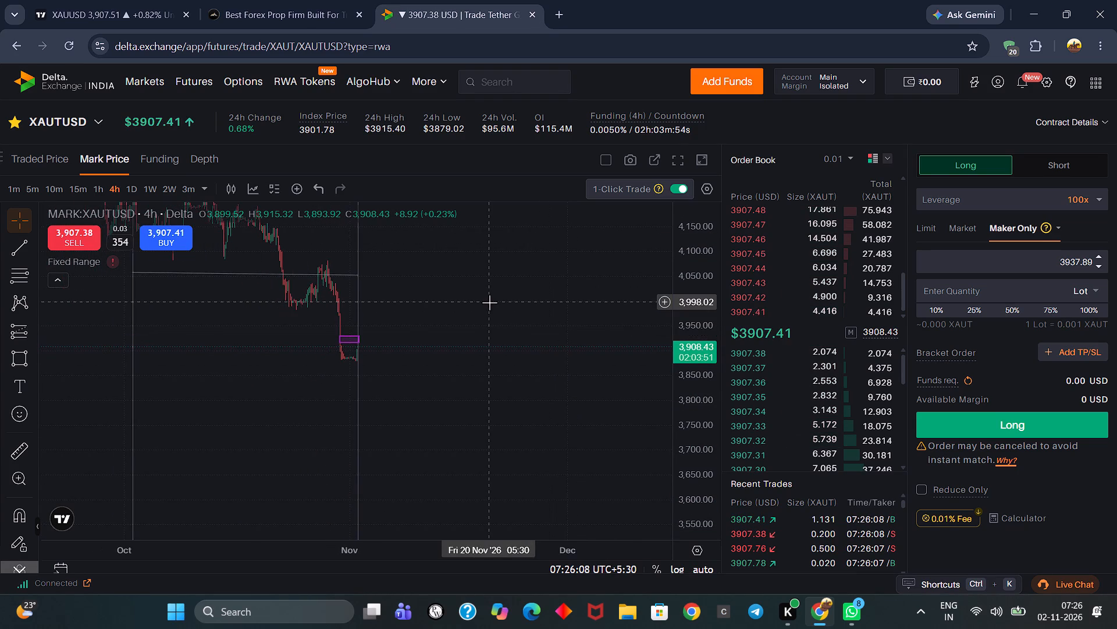
scroll(489, 302, "up", 3)
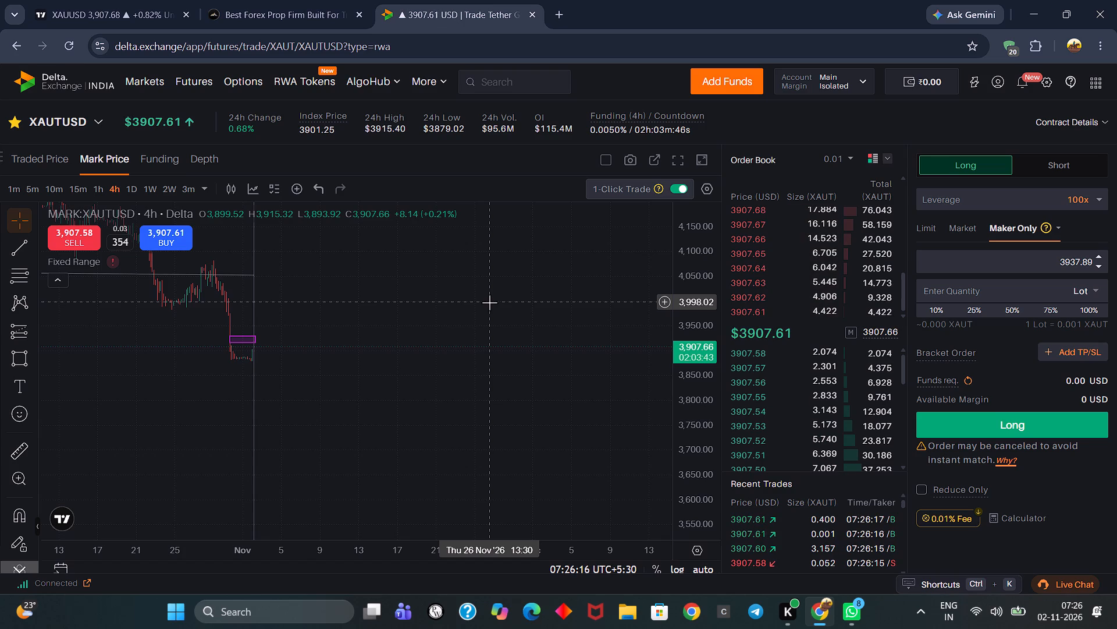
scroll(489, 302, "up", 4)
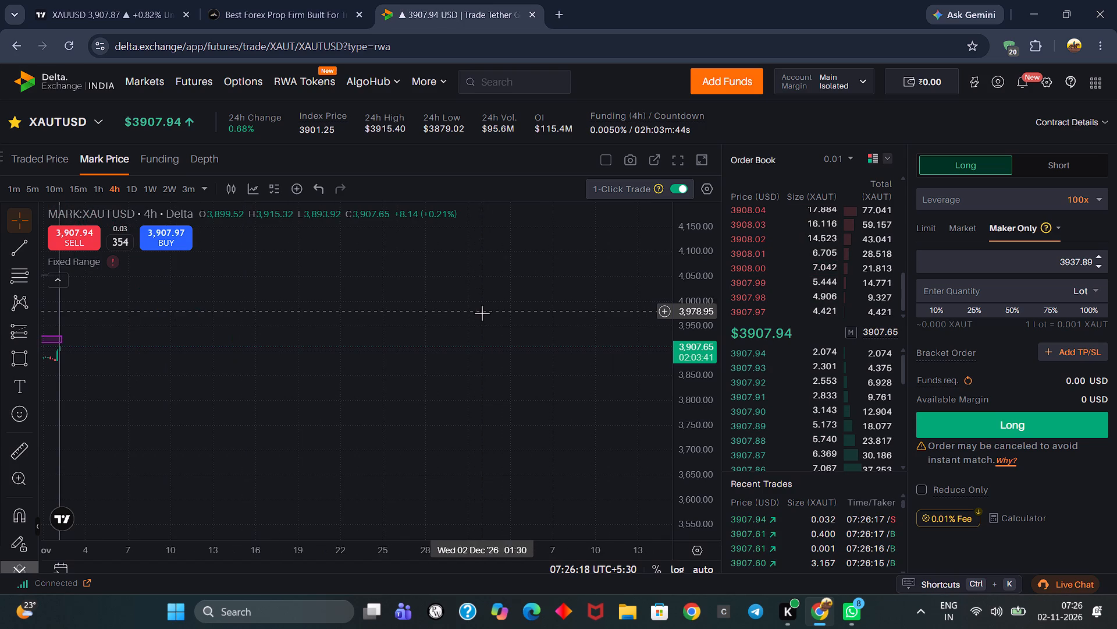
left_click_drag(380, 321, 553, 326)
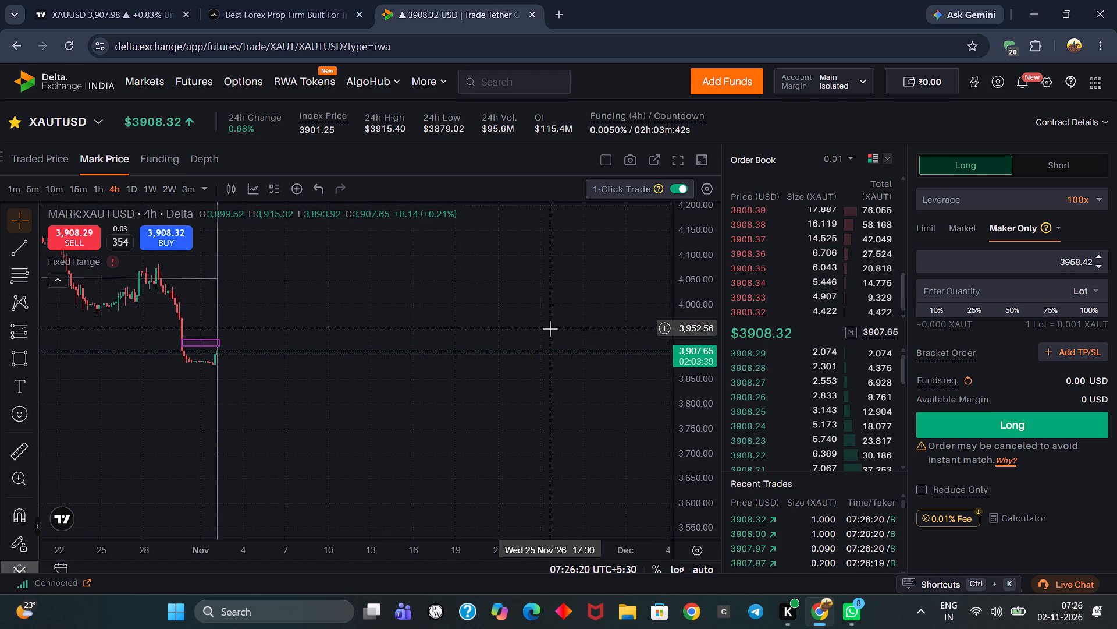
left_click_drag(443, 363, 541, 306)
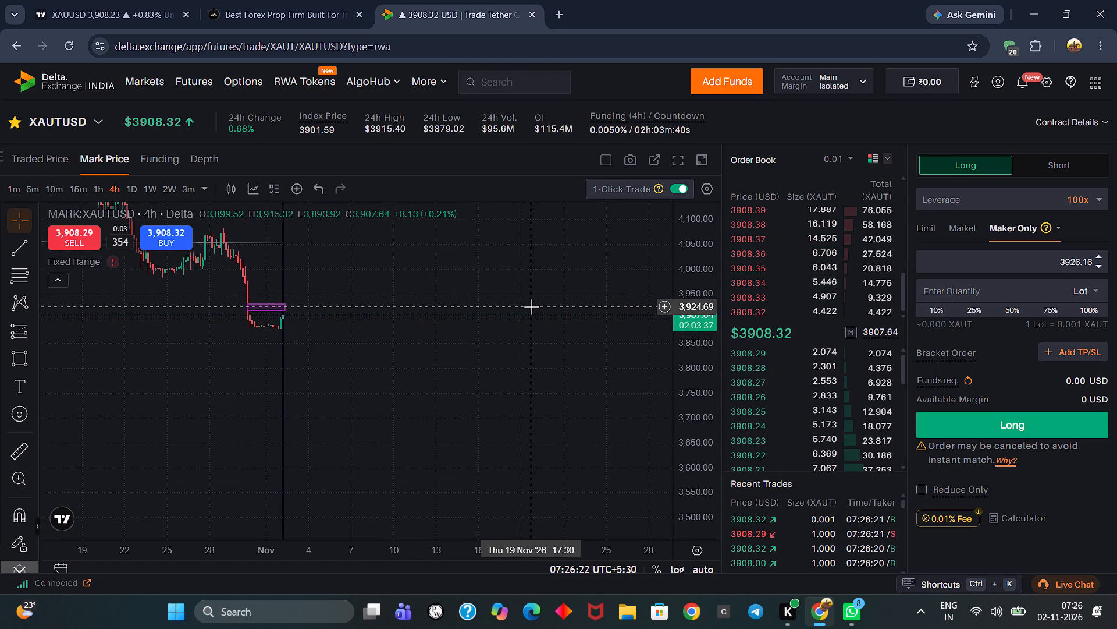
Examine the 4-hour October price structure and the latest candles' position relative to the purple zone.
scroll(528, 300, "down", 5)
scroll(528, 300, "up", 4)
scroll(528, 300, "down", 1)
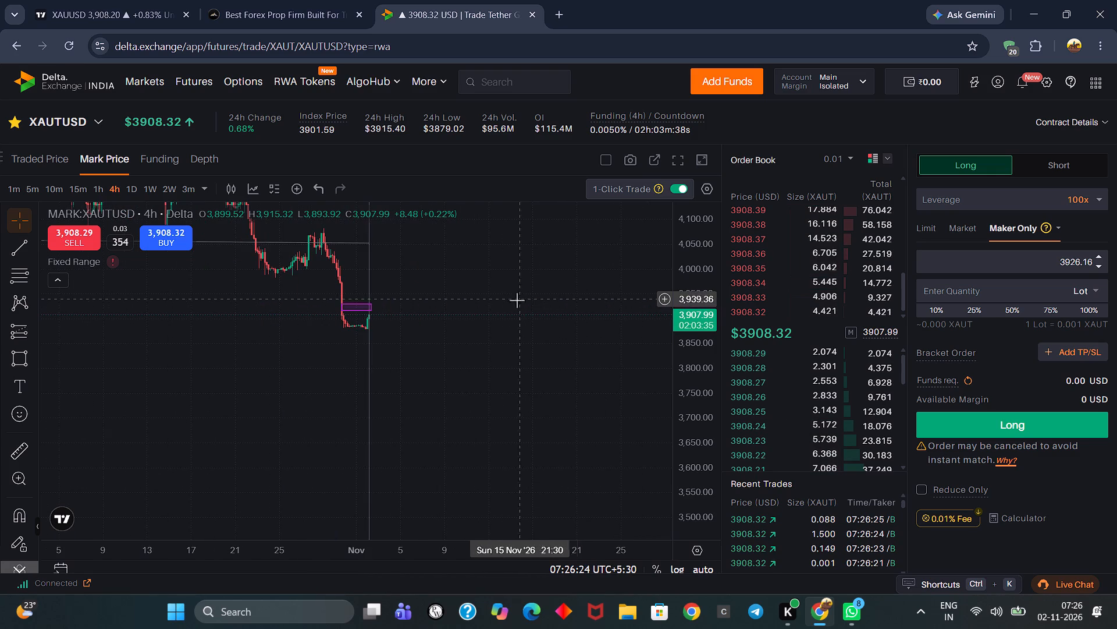
left_click_drag(504, 294, 523, 444)
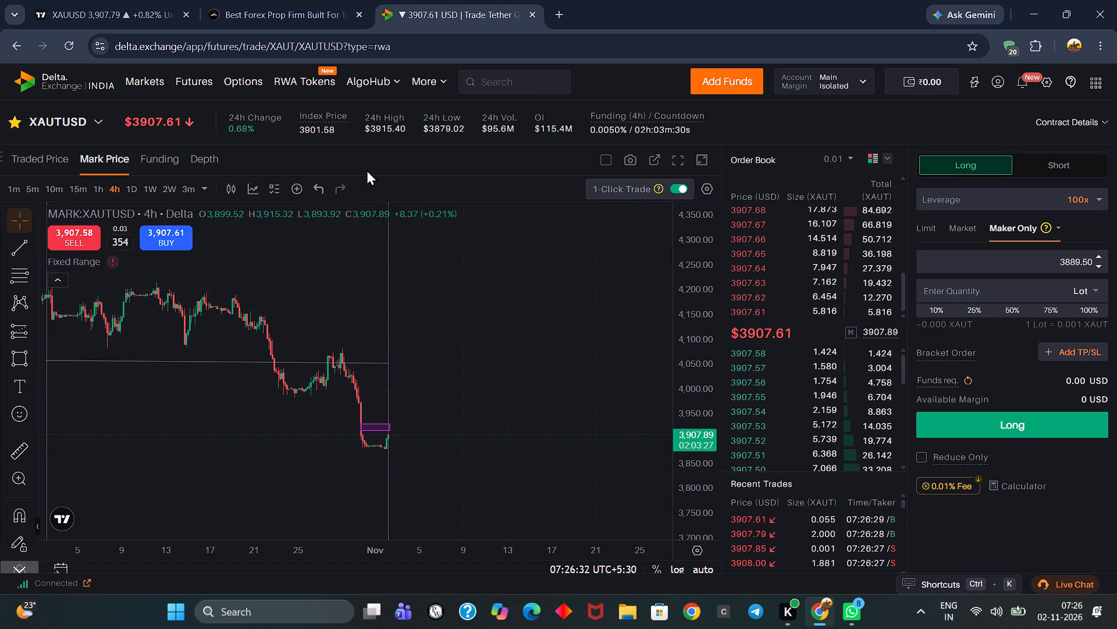
left_click_drag(404, 331, 578, 313)
scroll(578, 313, "down", 5)
scroll(578, 313, "up", 10)
left_click_drag(570, 311, 342, 290)
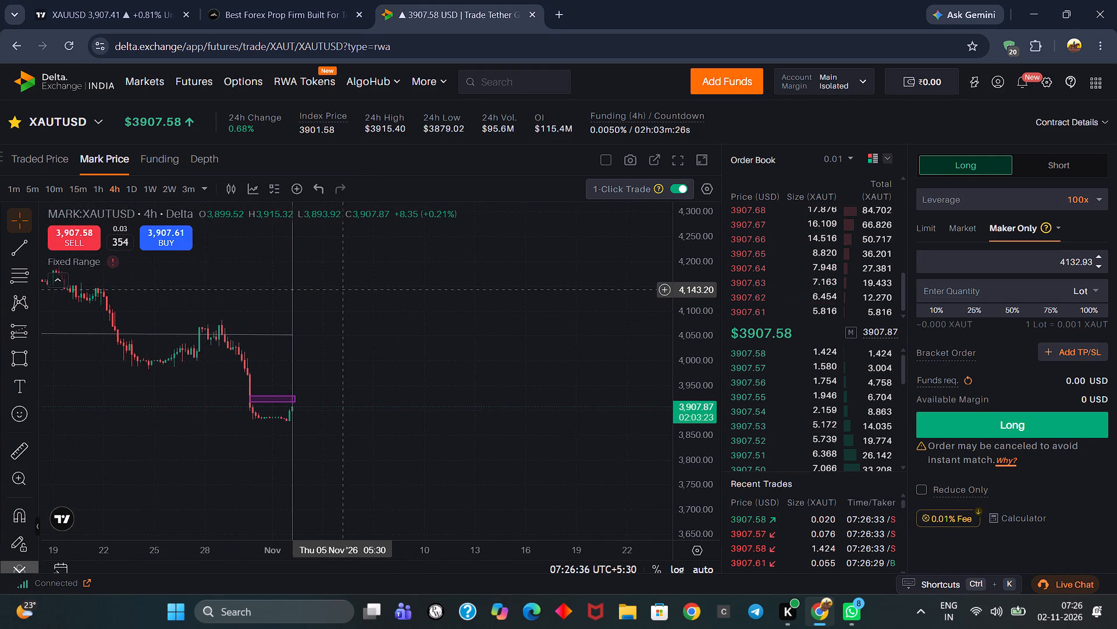
left_click_drag(342, 290, 341, 290)
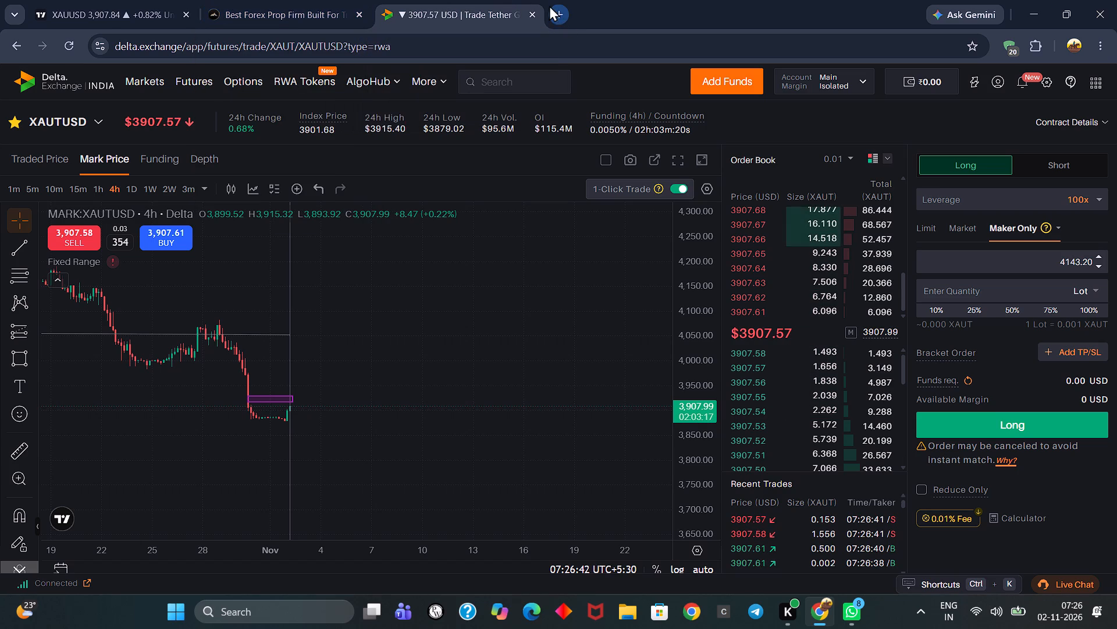
left_click(560, 20)
left_click(461, 277)
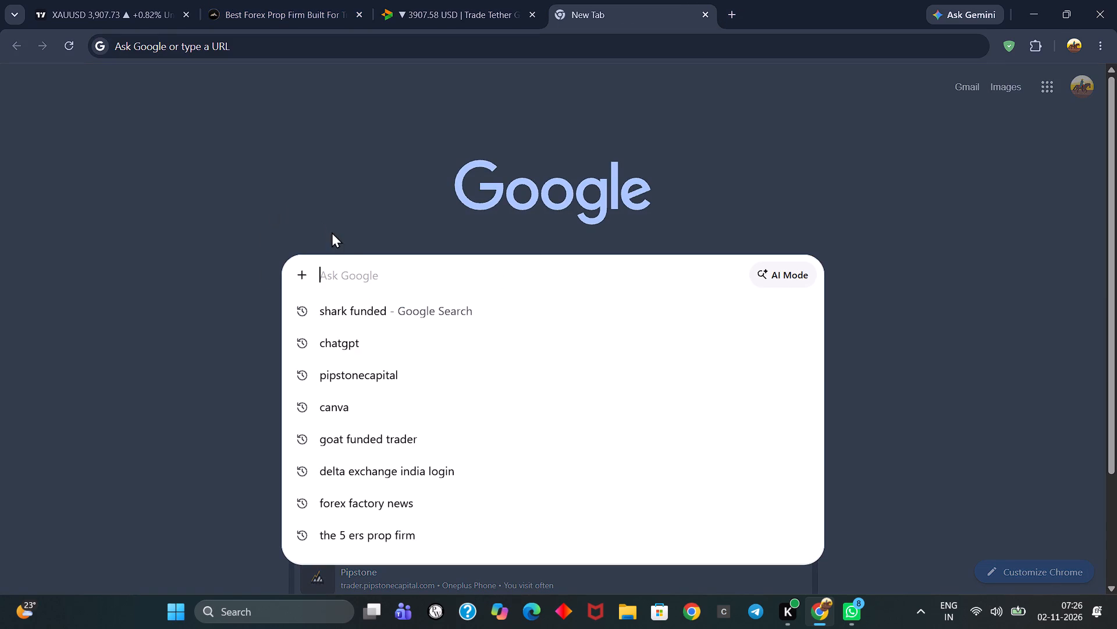
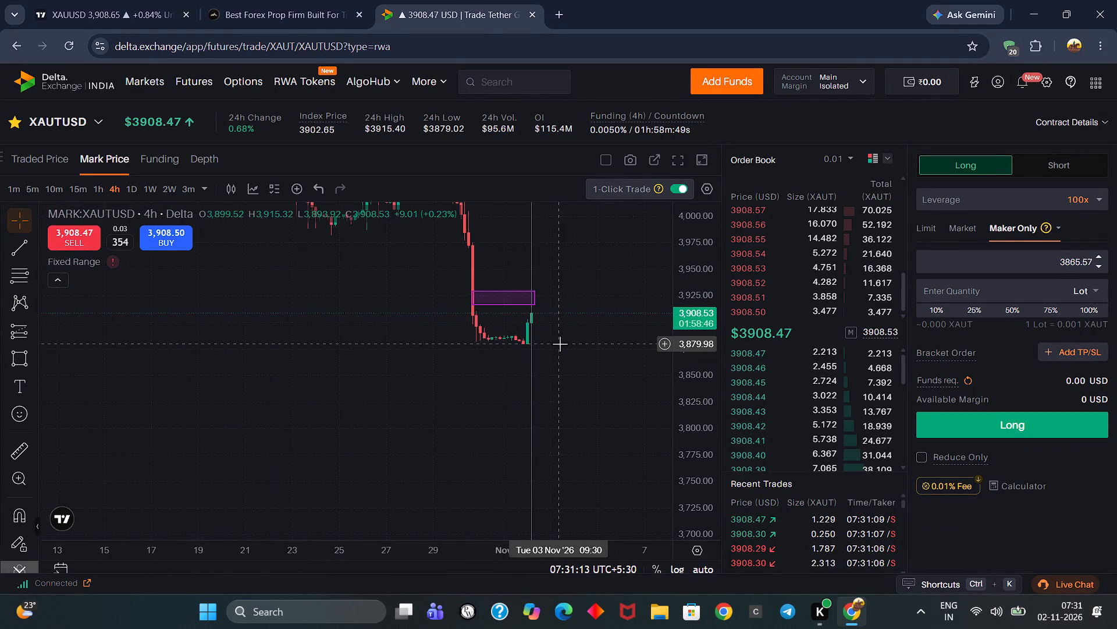
Check the 4-hour XAUTUSD chart on Delta Exchange and return to the XAUUSD chart on TradingView.
scroll(560, 344, "up", 4)
left_click_drag(566, 344, 429, 370)
left_click(315, 0)
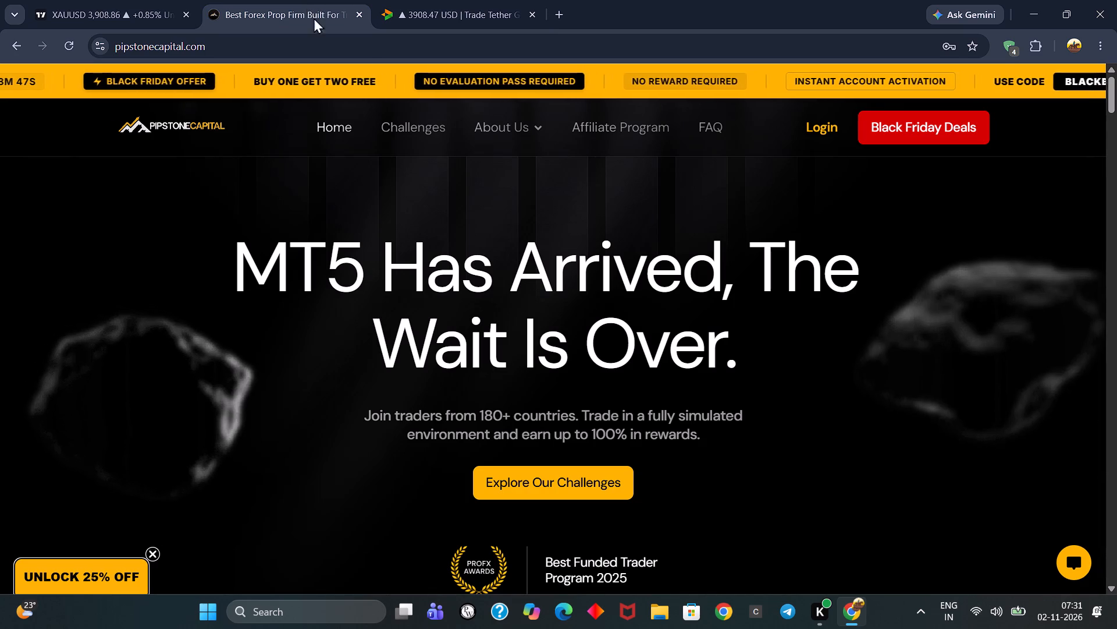
left_click(188, 0)
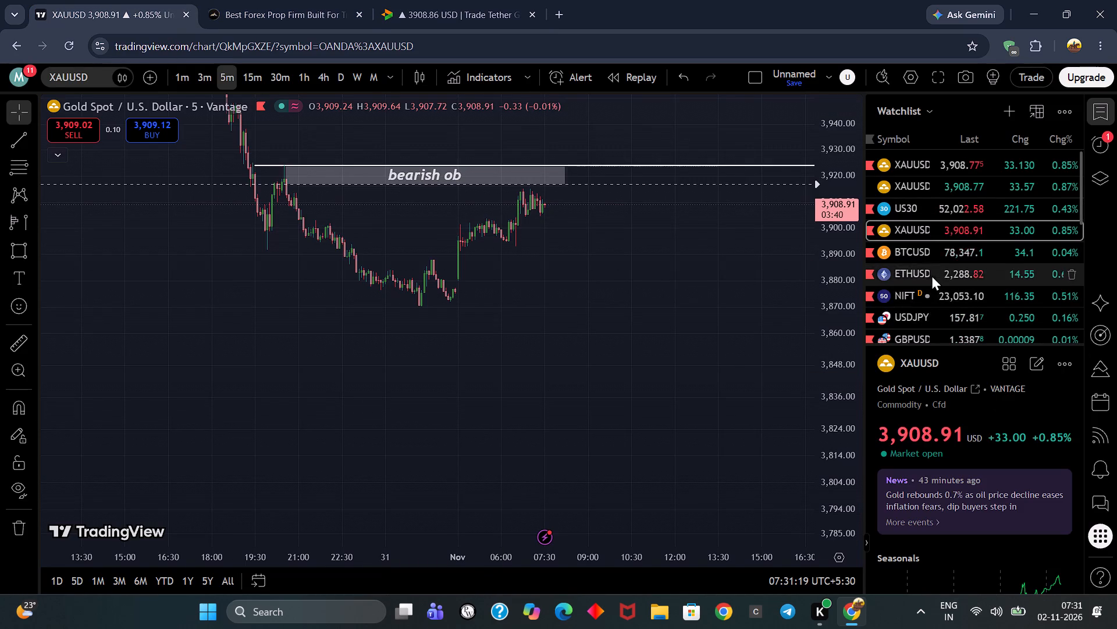
scroll(931, 275, "down", 5)
scroll(931, 275, "up", 9)
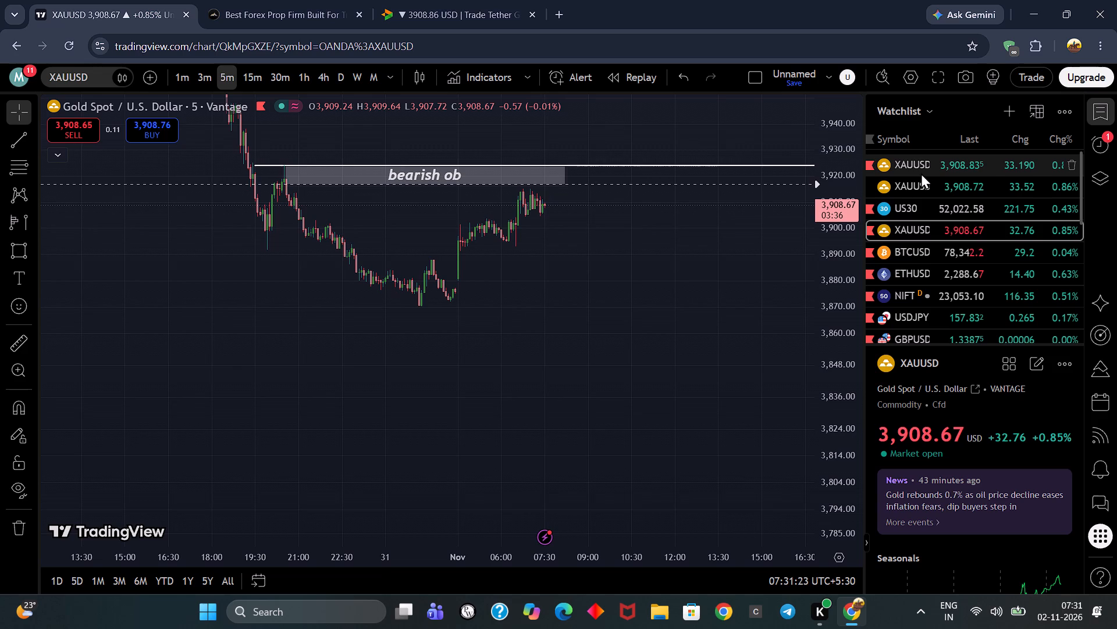
scroll(691, 312, "up", 3)
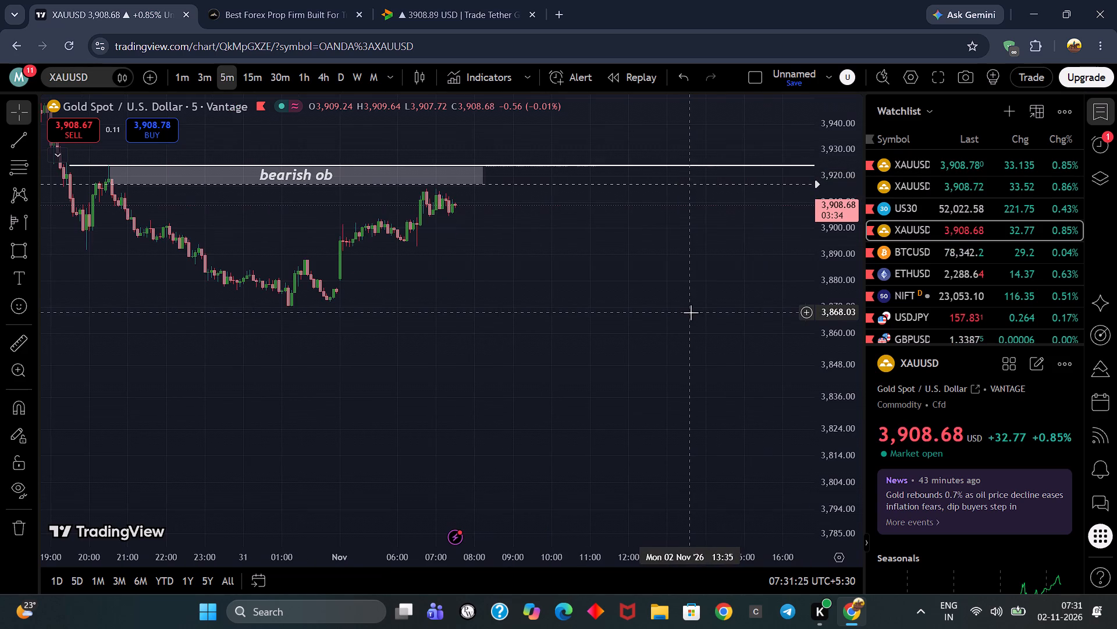
Switch the XAUUSD chart to the 1-minute timeframe and examine the recent candles below the bearish ob zone.
left_click(209, 86)
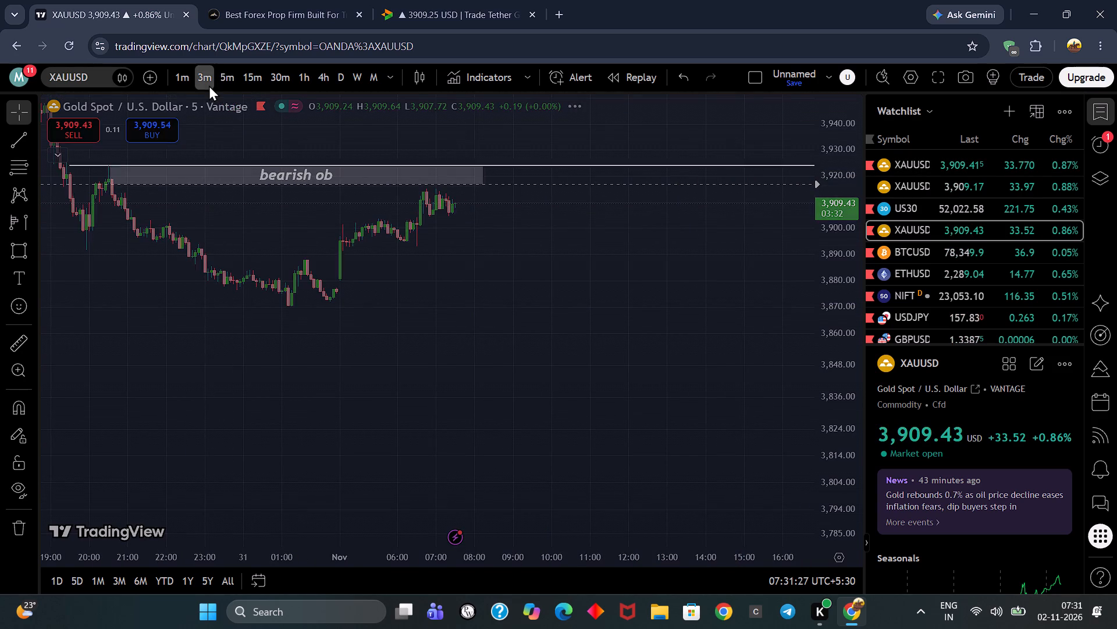
left_click(174, 82)
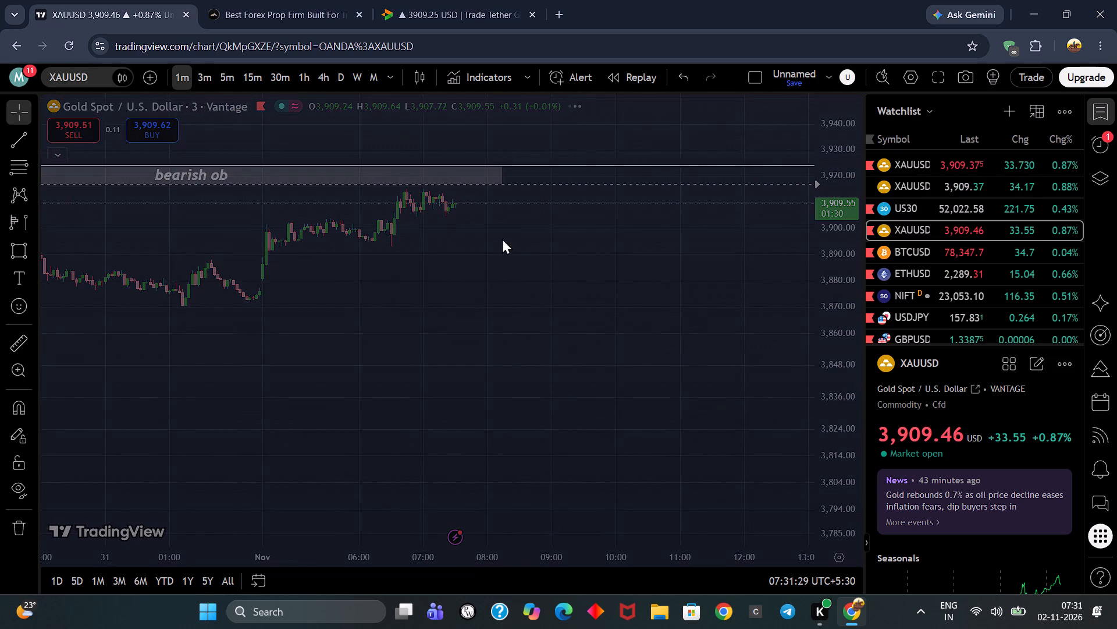
scroll(836, 283, "up", 3)
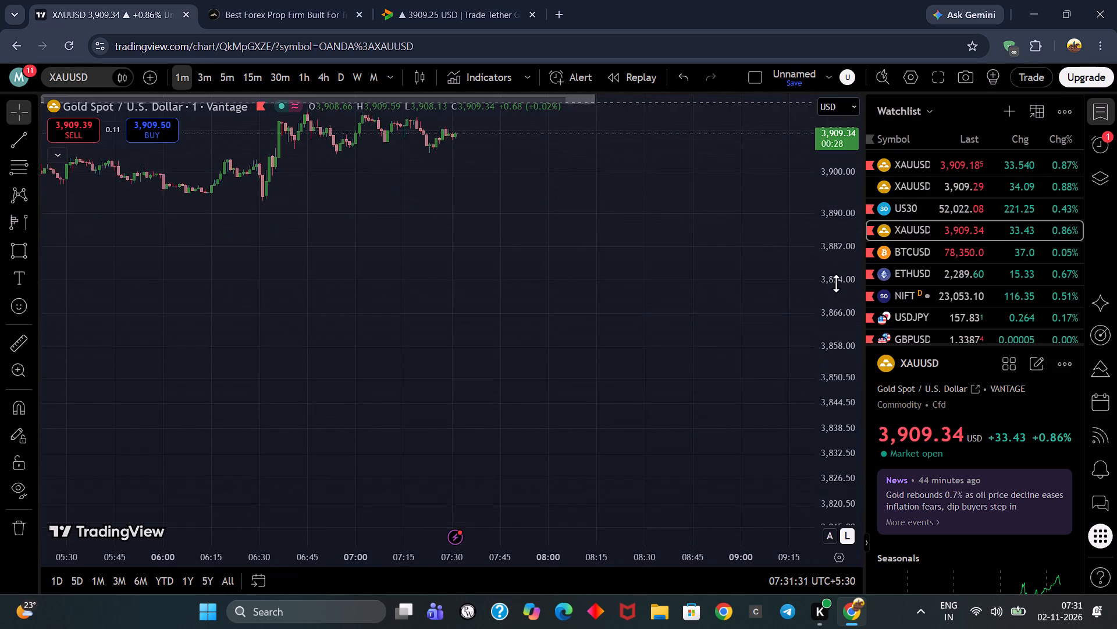
scroll(836, 283, "up", 5)
left_click_drag(667, 195, 728, 497)
left_click_drag(652, 185, 672, 341)
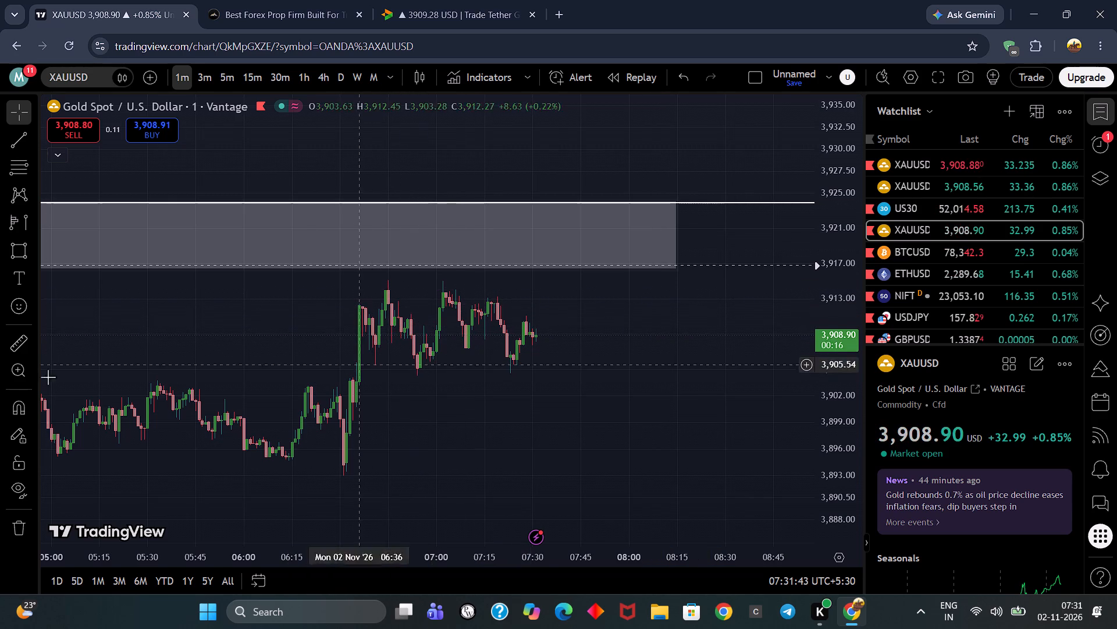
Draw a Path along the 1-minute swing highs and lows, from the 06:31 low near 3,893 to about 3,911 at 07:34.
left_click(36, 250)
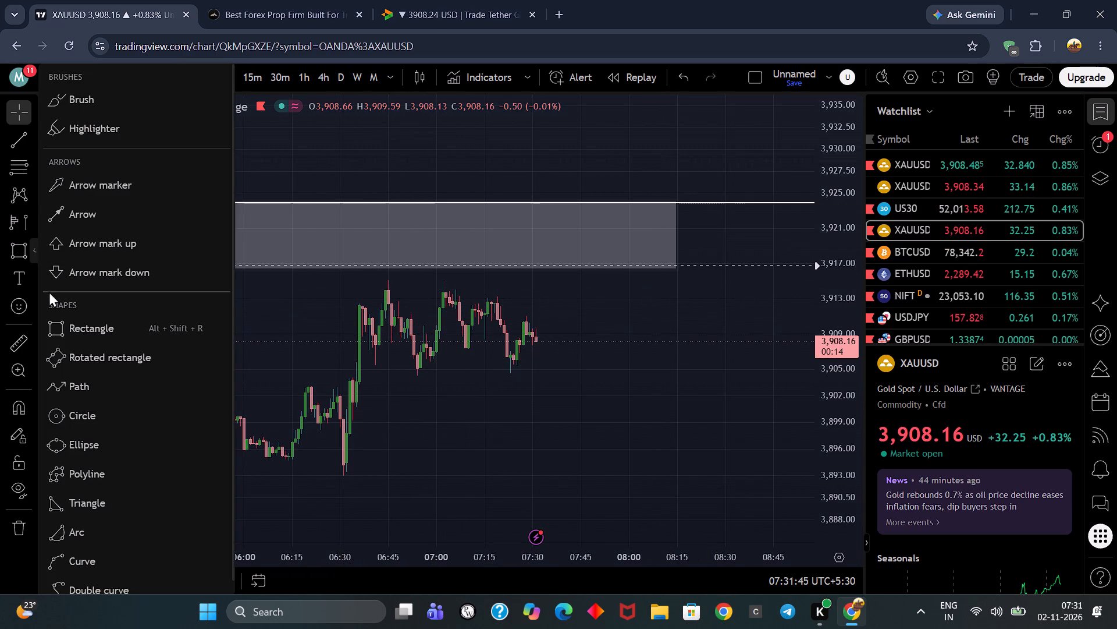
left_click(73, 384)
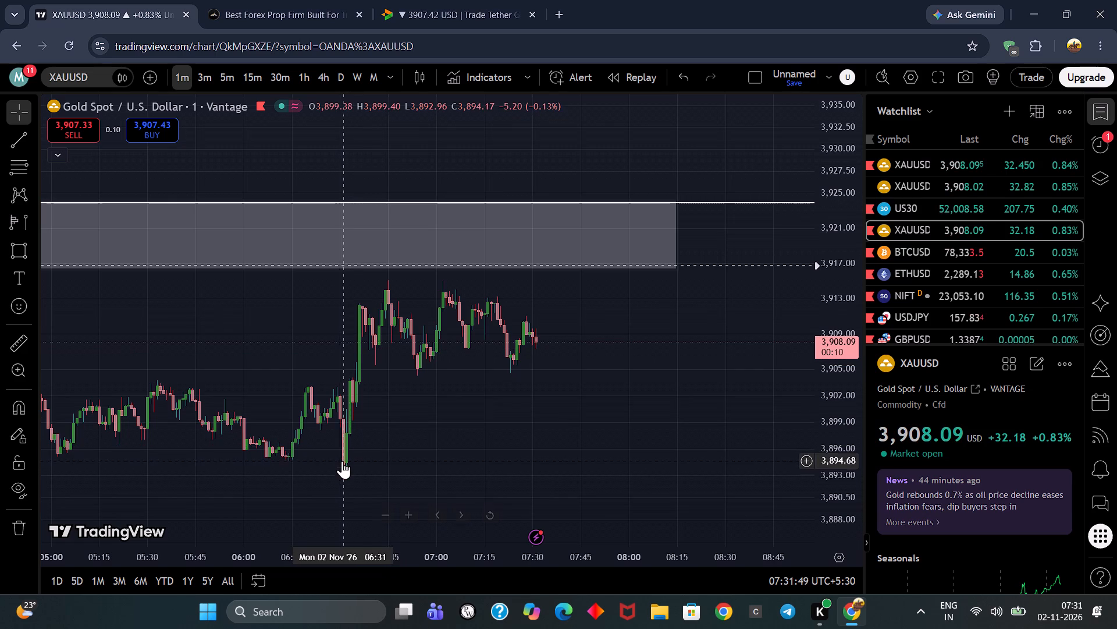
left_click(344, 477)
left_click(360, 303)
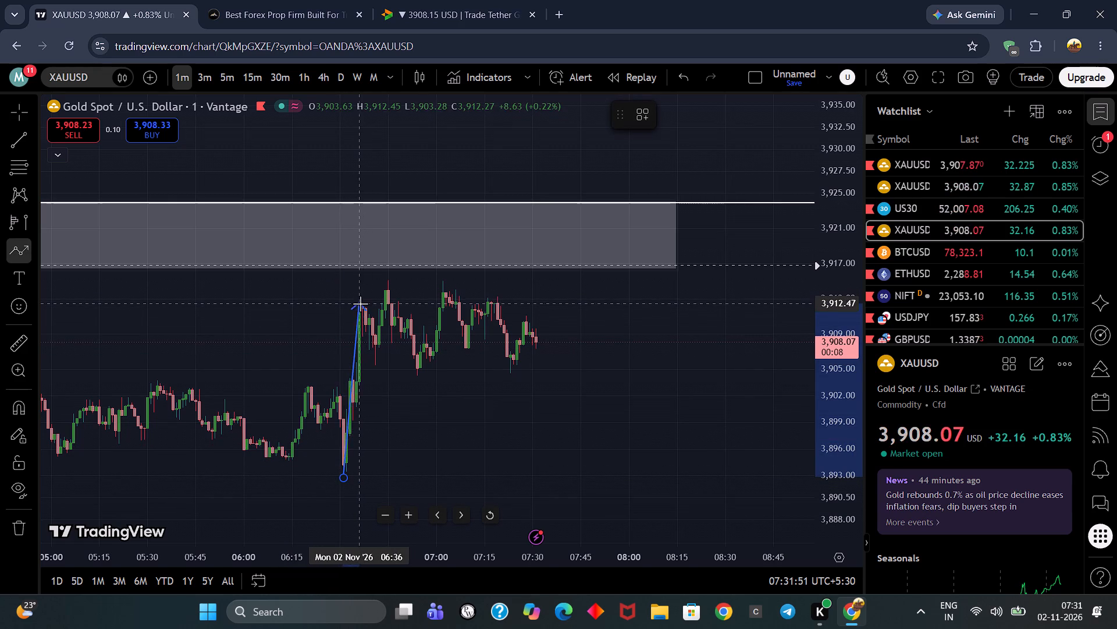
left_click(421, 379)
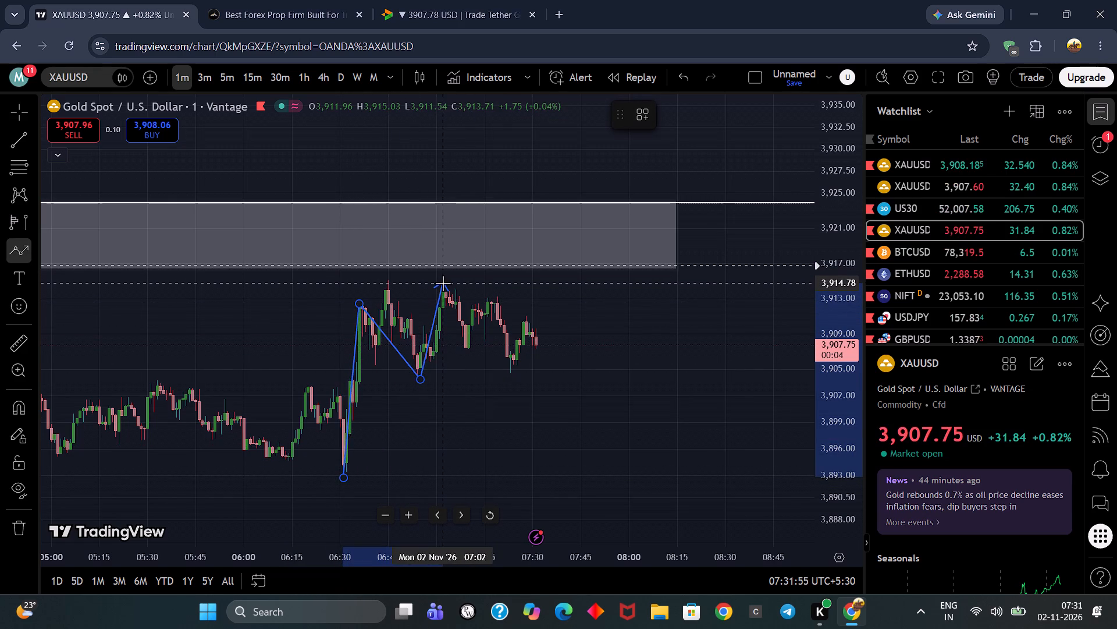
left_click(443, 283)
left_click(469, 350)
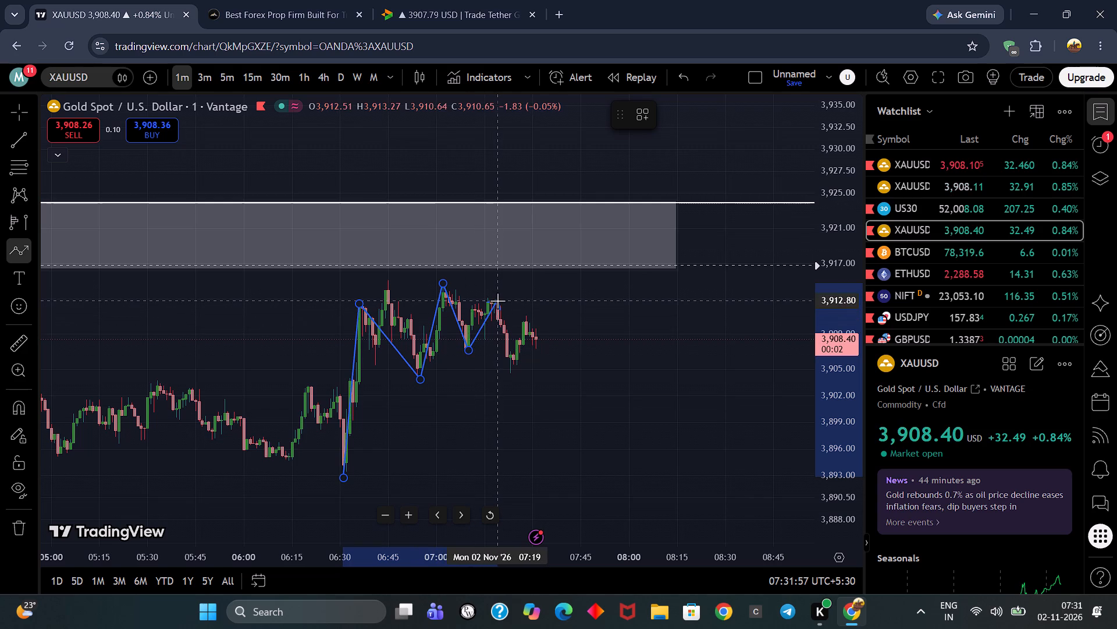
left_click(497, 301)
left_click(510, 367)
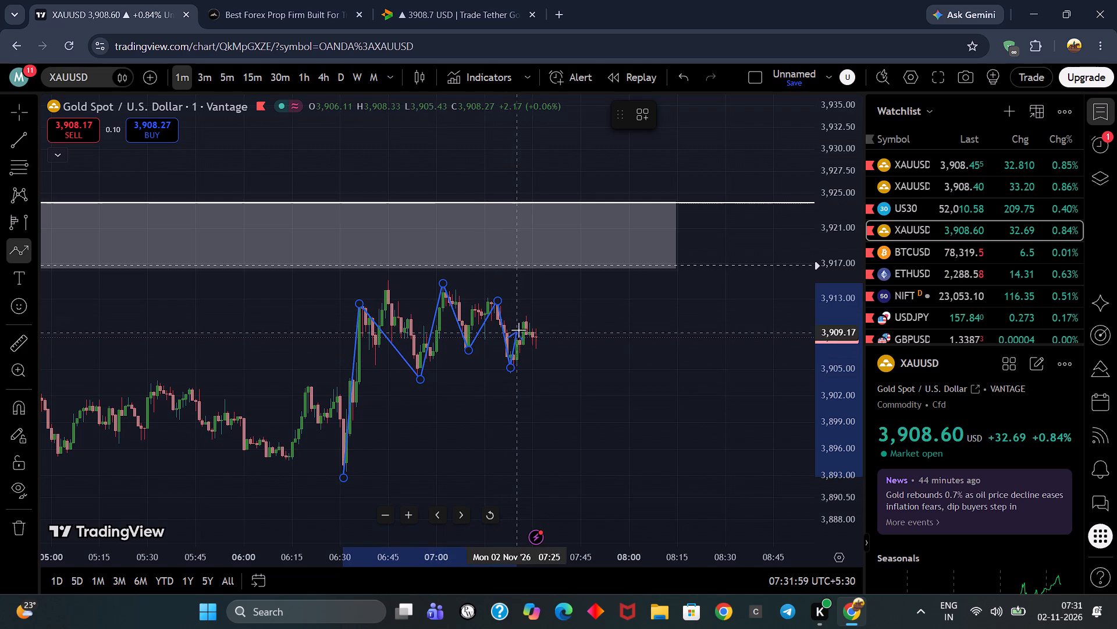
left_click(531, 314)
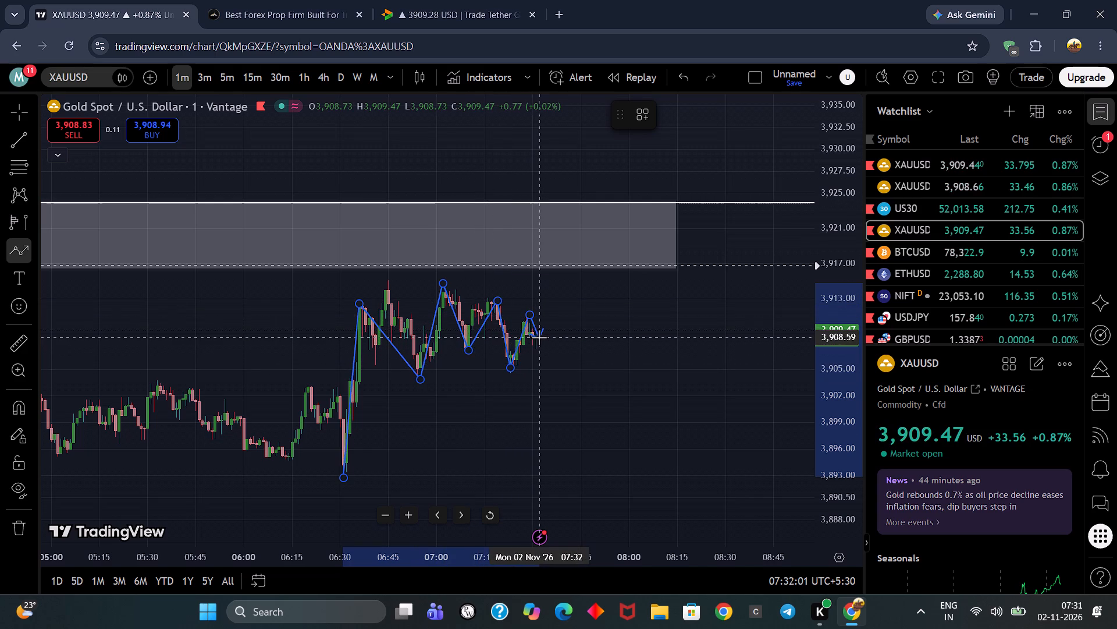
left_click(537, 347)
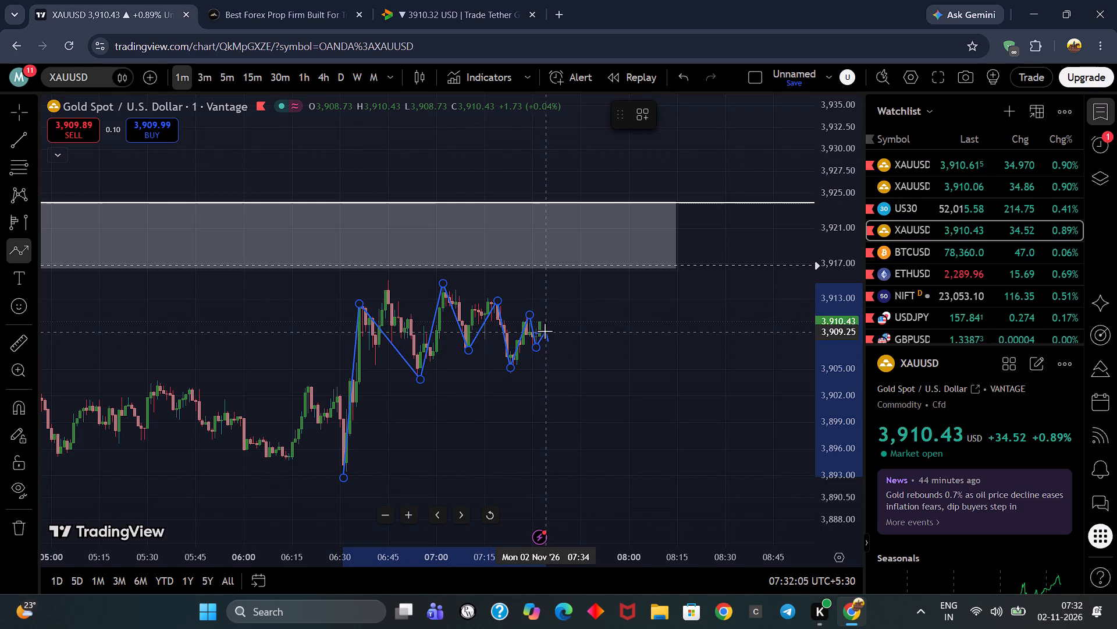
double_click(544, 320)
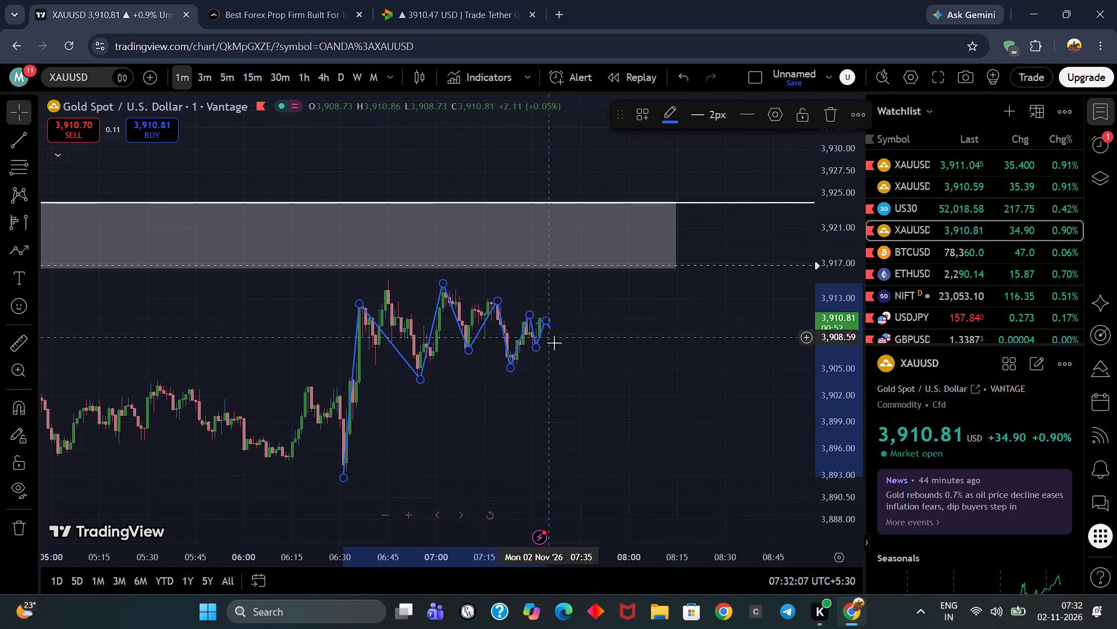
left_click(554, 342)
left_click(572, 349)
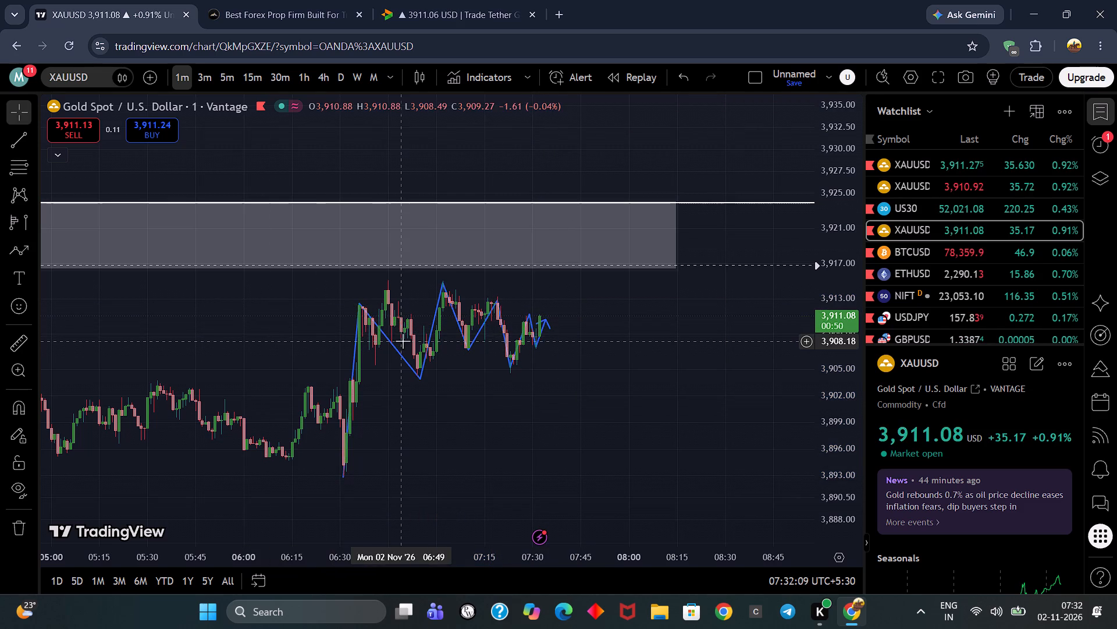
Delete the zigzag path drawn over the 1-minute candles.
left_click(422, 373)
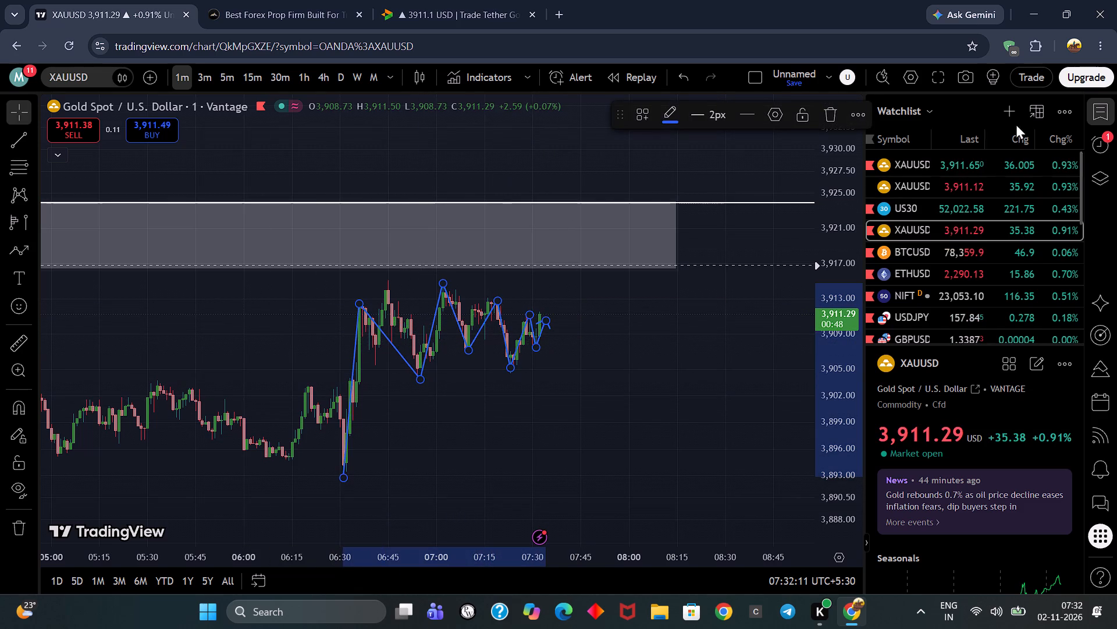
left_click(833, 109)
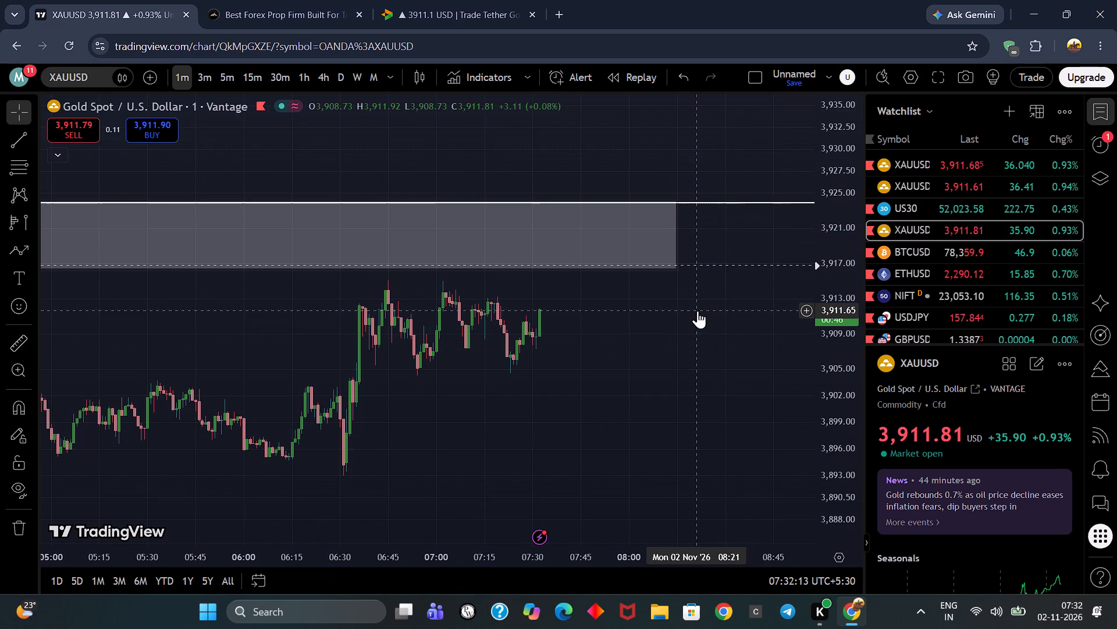
Switch the XAUUSD chart to the 5-minute timeframe and examine price against the bearish ob zone.
left_click_drag(698, 310, 717, 306)
scroll(821, 305, "down", 3)
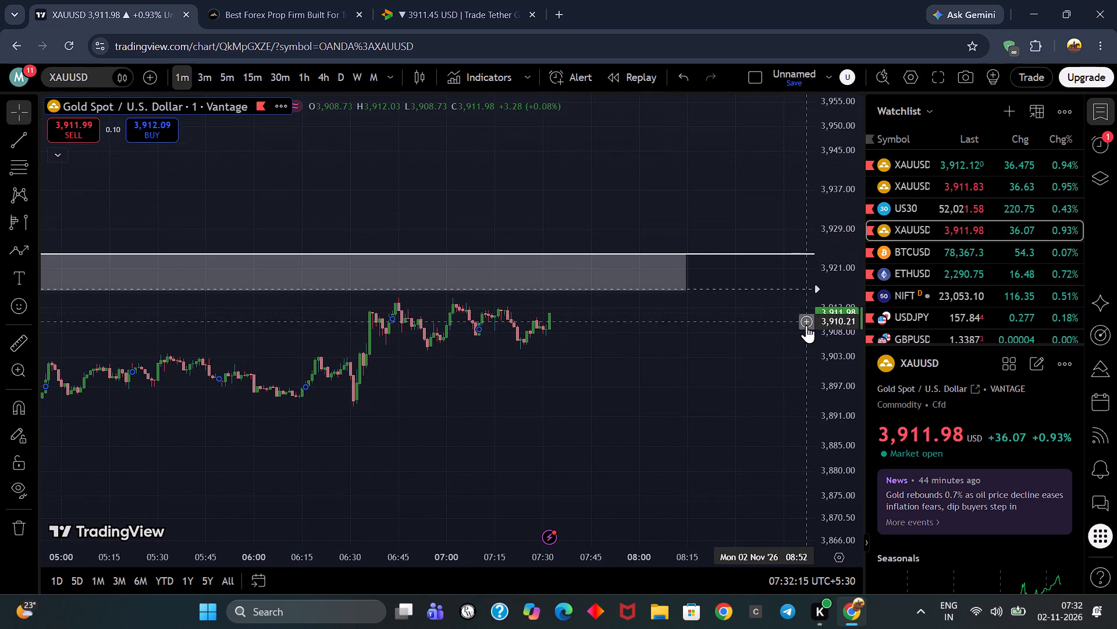
scroll(763, 381, "up", 1)
scroll(753, 376, "down", 5)
scroll(753, 376, "up", 4)
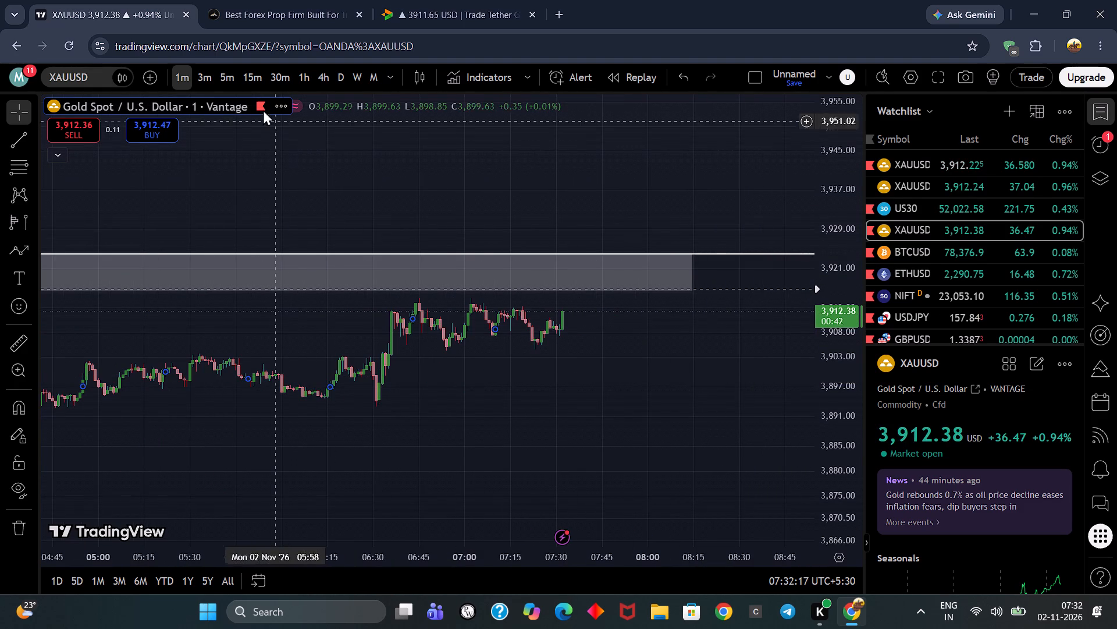
left_click(236, 81)
scroll(607, 317, "up", 3)
left_click_drag(574, 353, 760, 369)
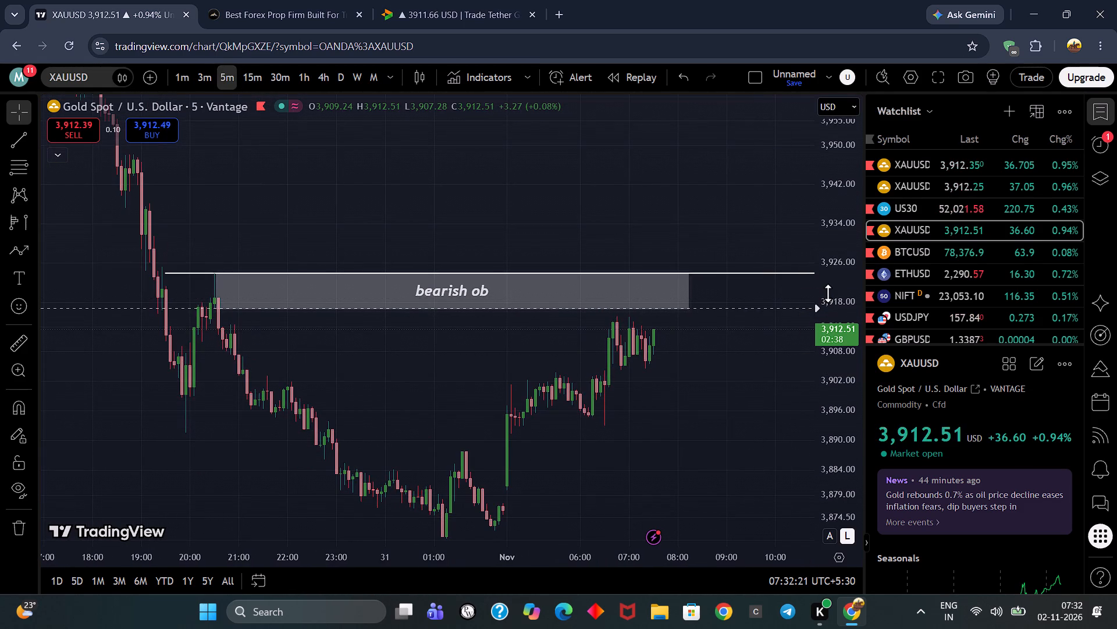
left_click_drag(664, 391, 606, 316)
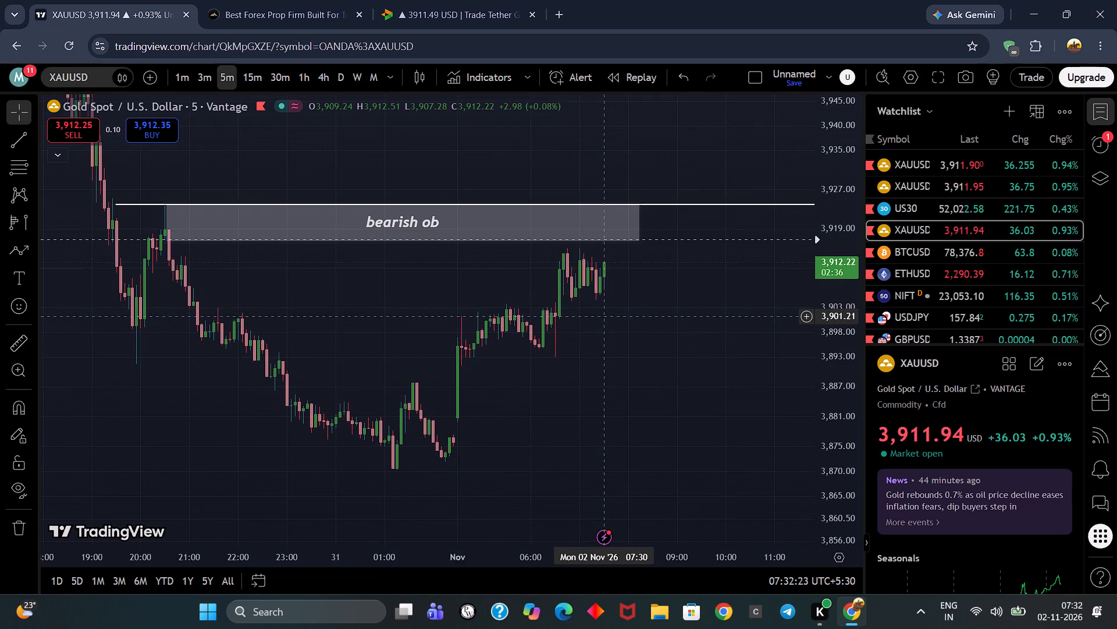
left_click_drag(606, 316, 611, 339)
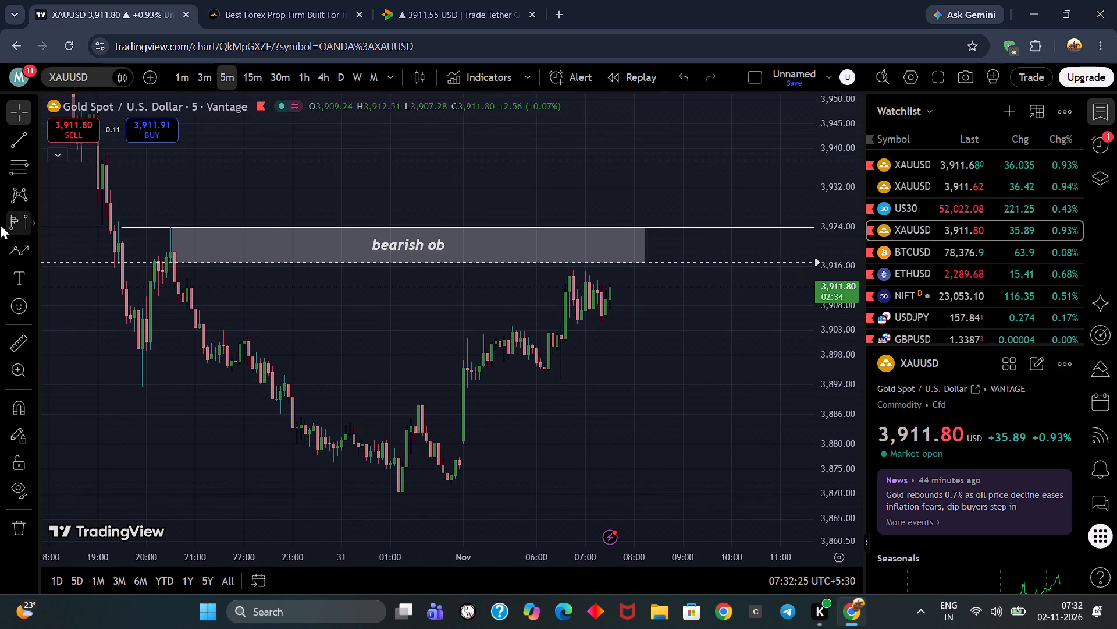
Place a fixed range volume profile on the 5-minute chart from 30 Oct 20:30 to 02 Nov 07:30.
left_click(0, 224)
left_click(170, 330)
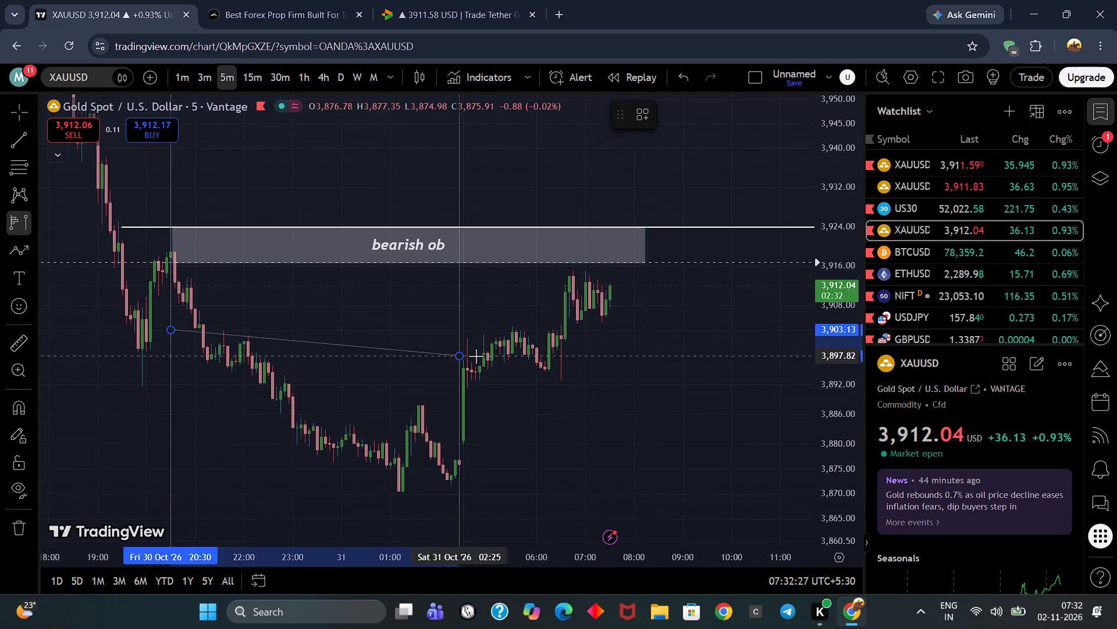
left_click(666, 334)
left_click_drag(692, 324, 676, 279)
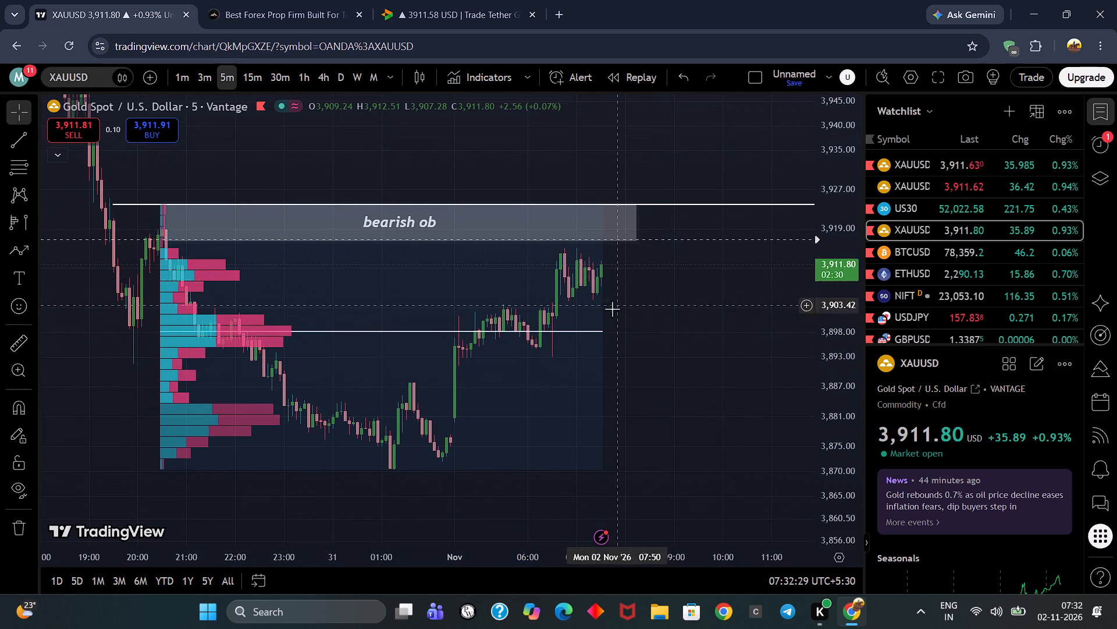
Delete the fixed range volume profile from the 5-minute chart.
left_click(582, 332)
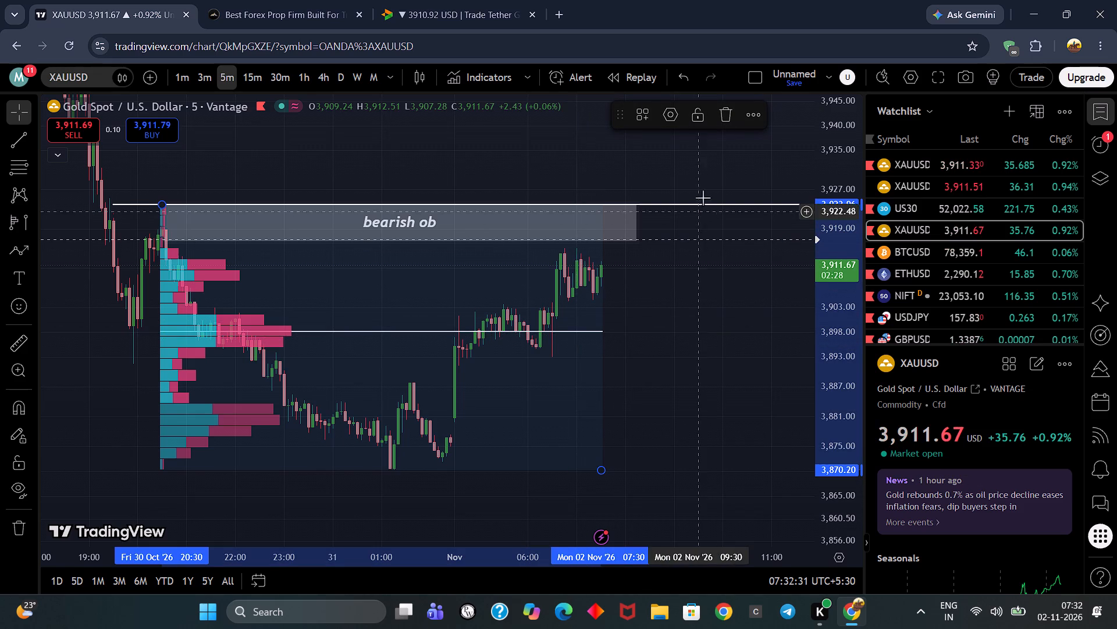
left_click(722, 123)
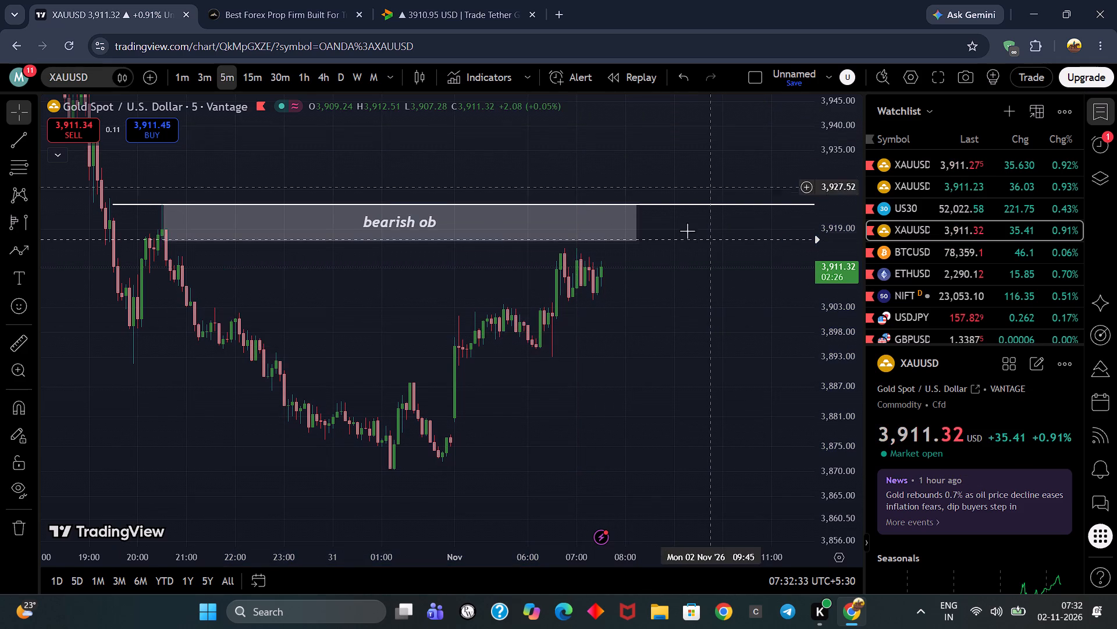
Examine the 5-minute XAUUSD decline and the recovery towards the bearish ob zone at wider and closer scales.
scroll(671, 279, "down", 5)
scroll(834, 335, "down", 5)
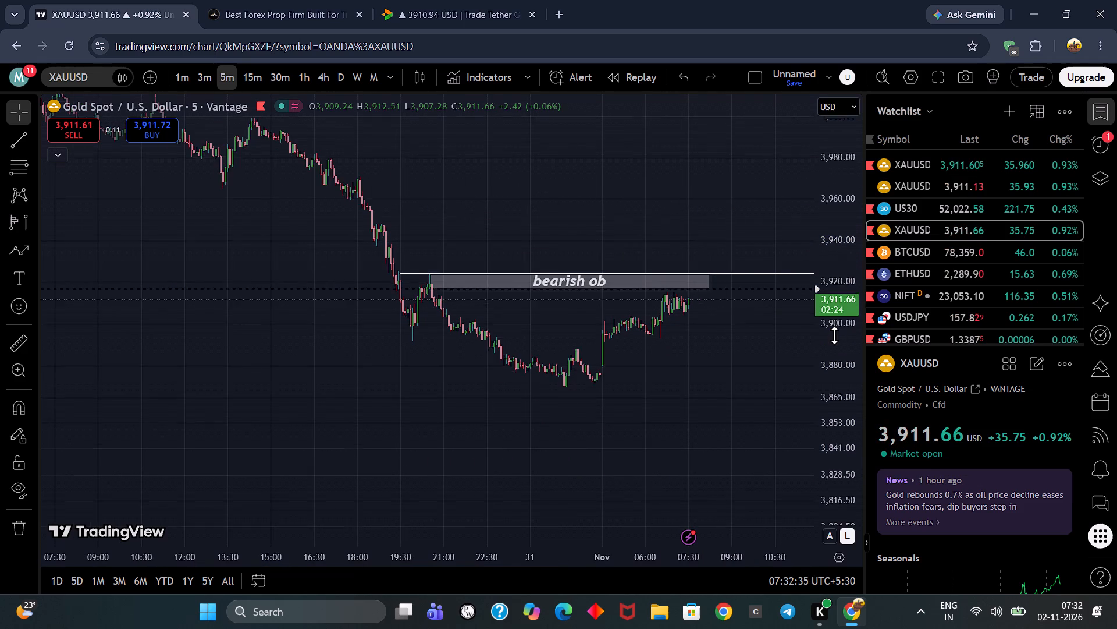
scroll(834, 335, "up", 5)
scroll(834, 335, "down", 1)
scroll(834, 335, "up", 5)
scroll(834, 335, "down", 5)
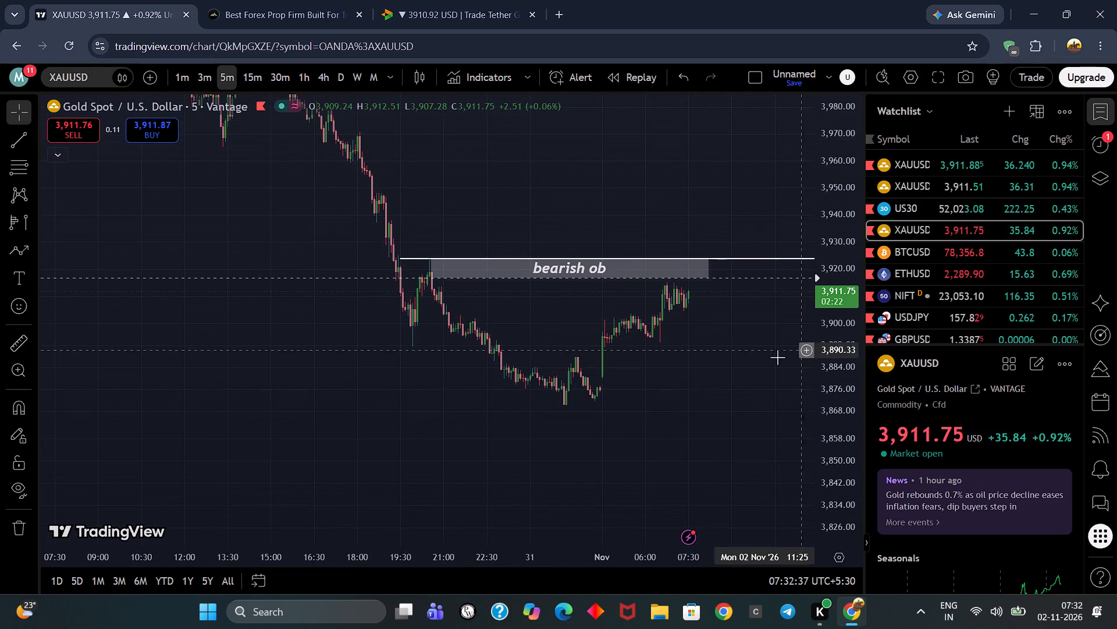
scroll(599, 385, "up", 9)
left_click_drag(595, 376, 663, 503)
scroll(662, 342, "down", 6)
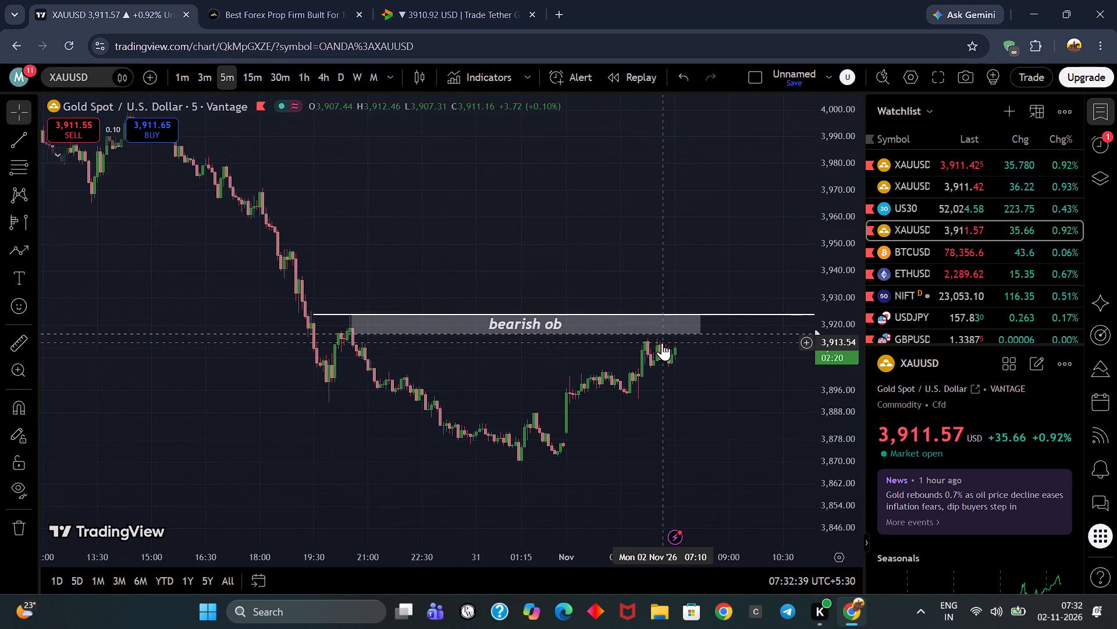
scroll(645, 239, "down", 5)
left_click_drag(627, 183, 365, 143)
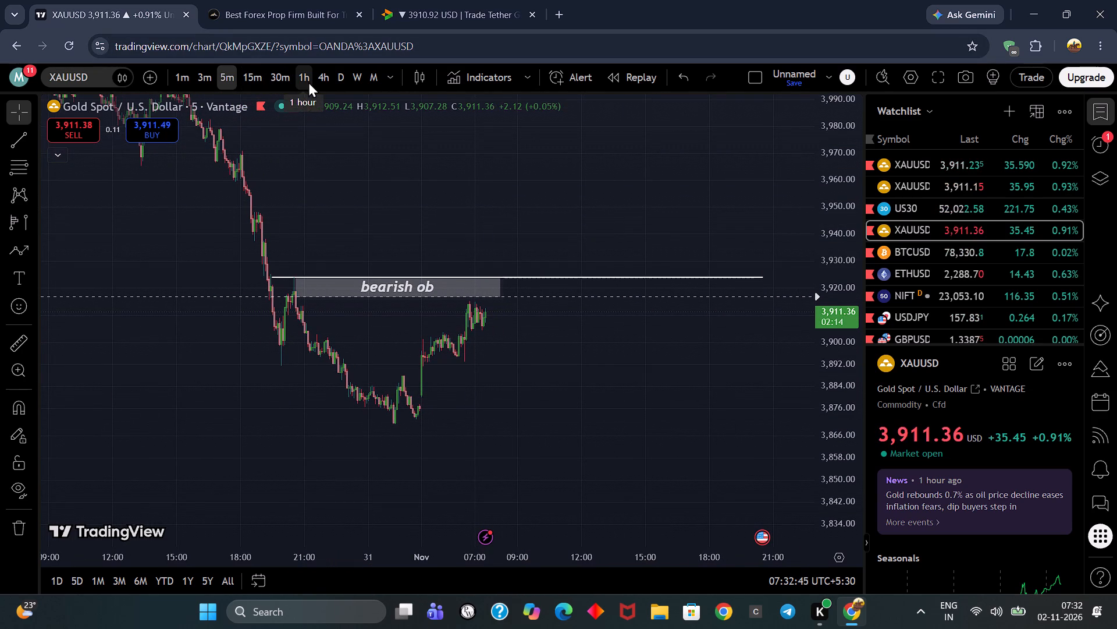
scroll(384, 259, "up", 5)
left_click_drag(341, 384, 602, 334)
scroll(502, 385, "up", 3)
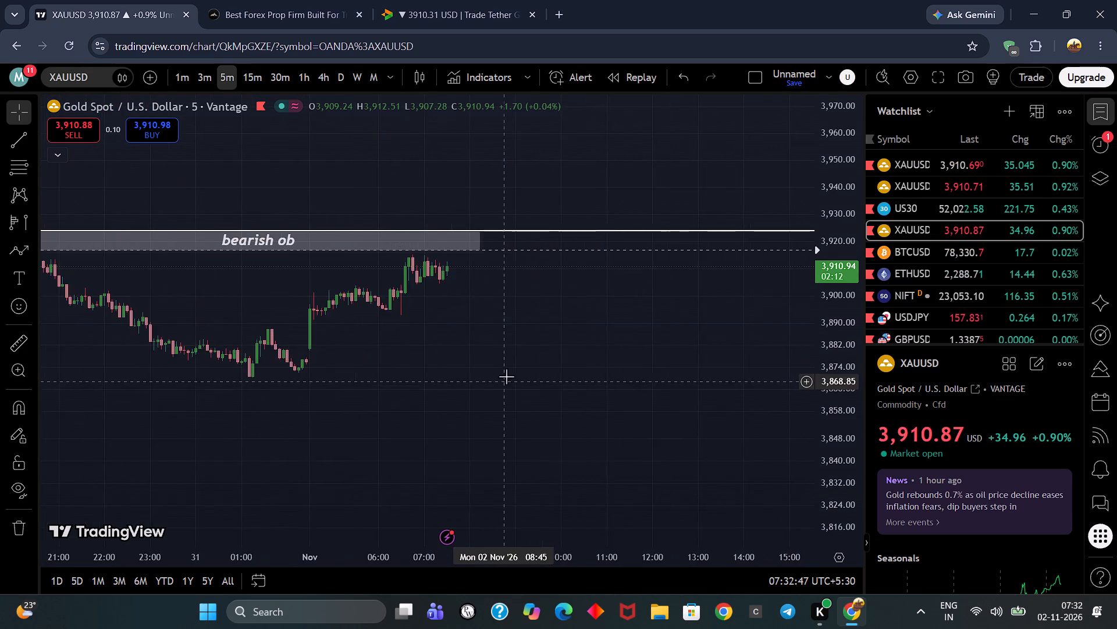
Draw a rising trend line on the 5-minute chart from about 3,872 at 31 Oct 02:10 to about 3,916 at 02 Nov 09:10.
left_click_drag(518, 348, 369, 389)
left_click(0, 143)
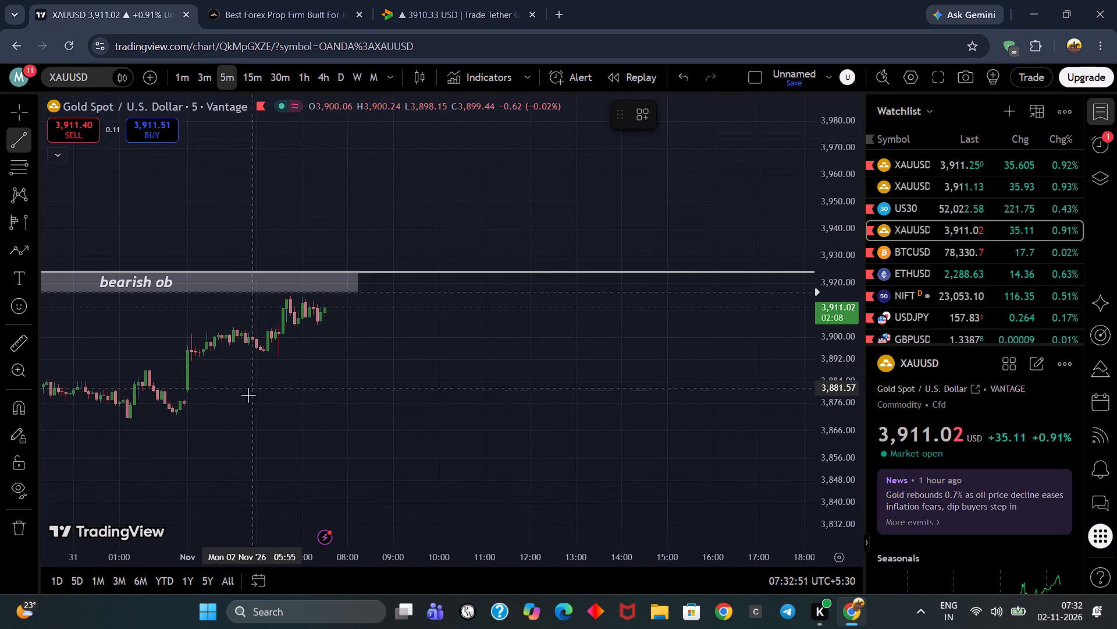
left_click(174, 414)
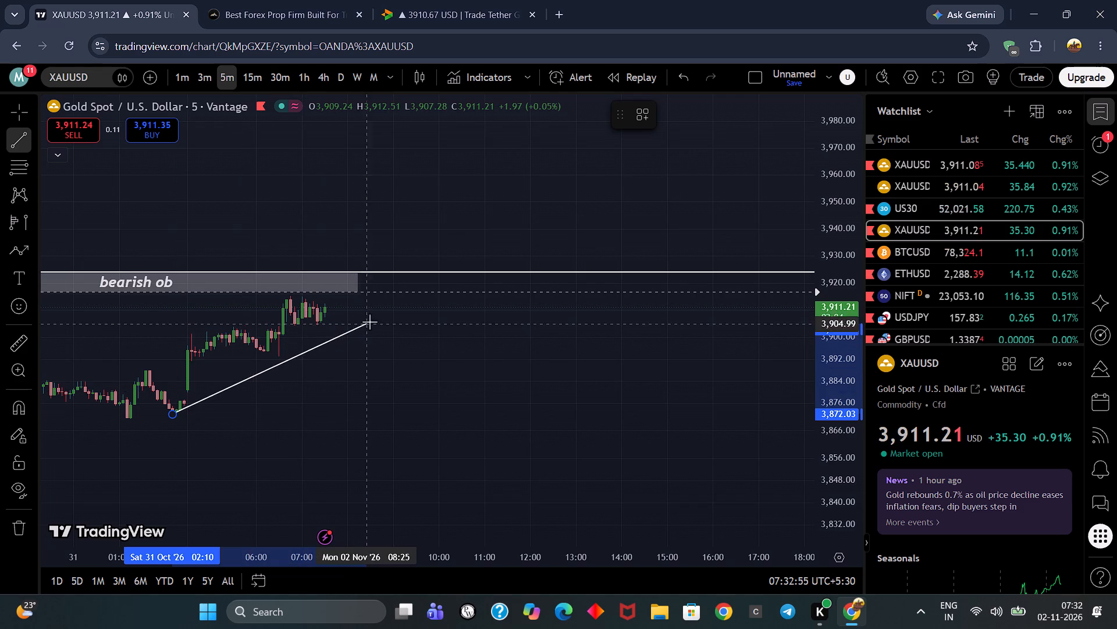
left_click(402, 294)
left_click(408, 348)
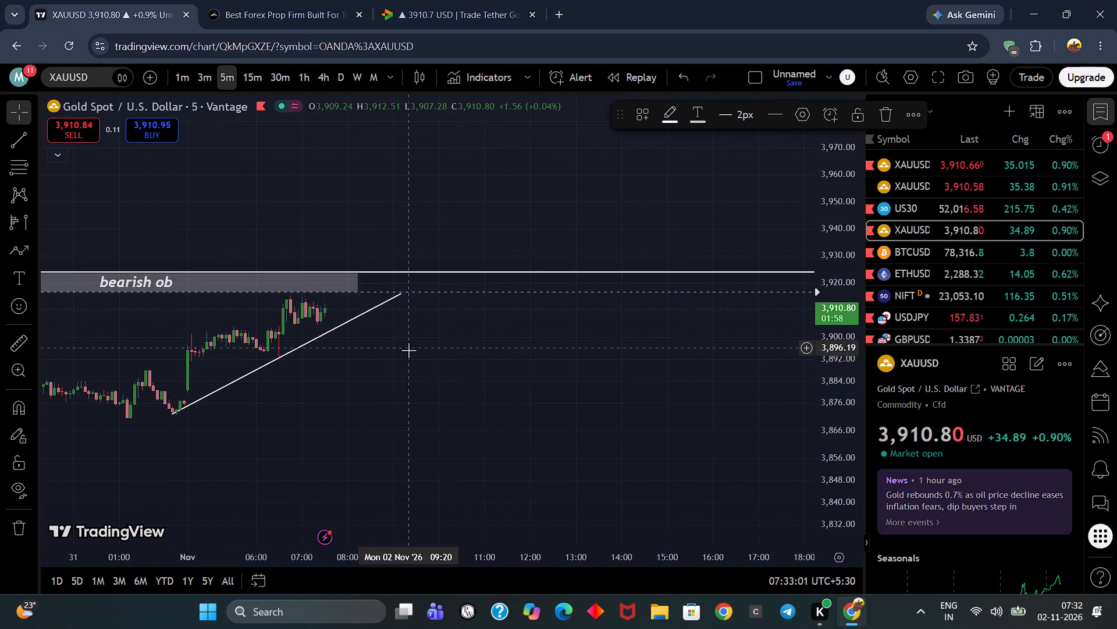
left_click_drag(412, 354, 437, 336)
scroll(437, 336, "up", 3)
left_click_drag(79, 399, 407, 384)
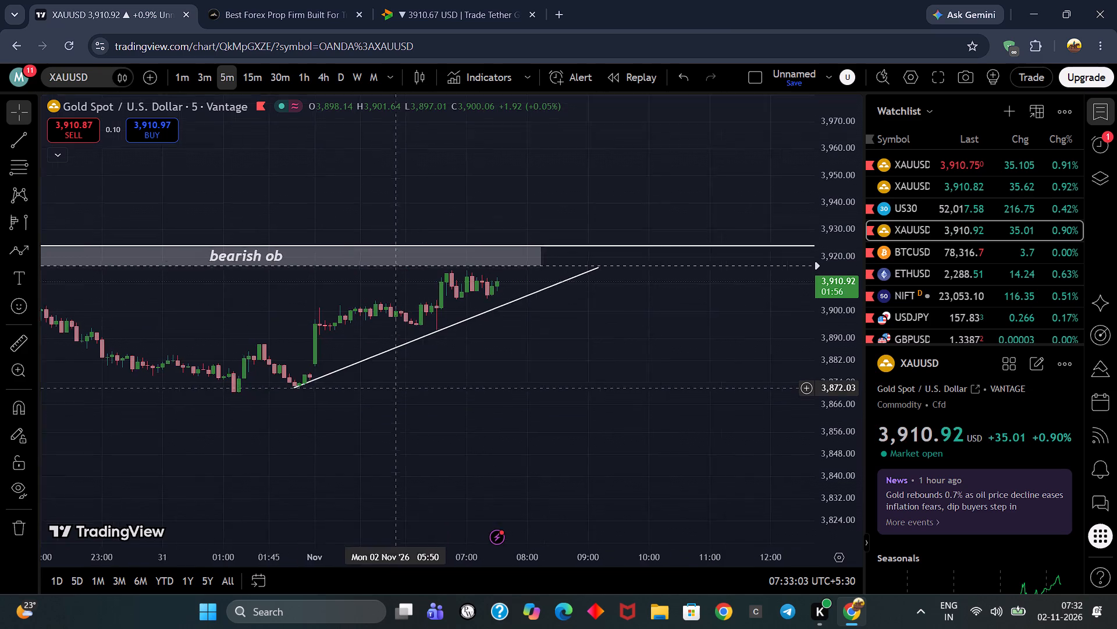
left_click_drag(407, 384, 414, 381)
Adjust the rising trend line's endpoints to about 3,870.70 at the start and about 3,918 at 02 Nov 09:05.
left_click(313, 381)
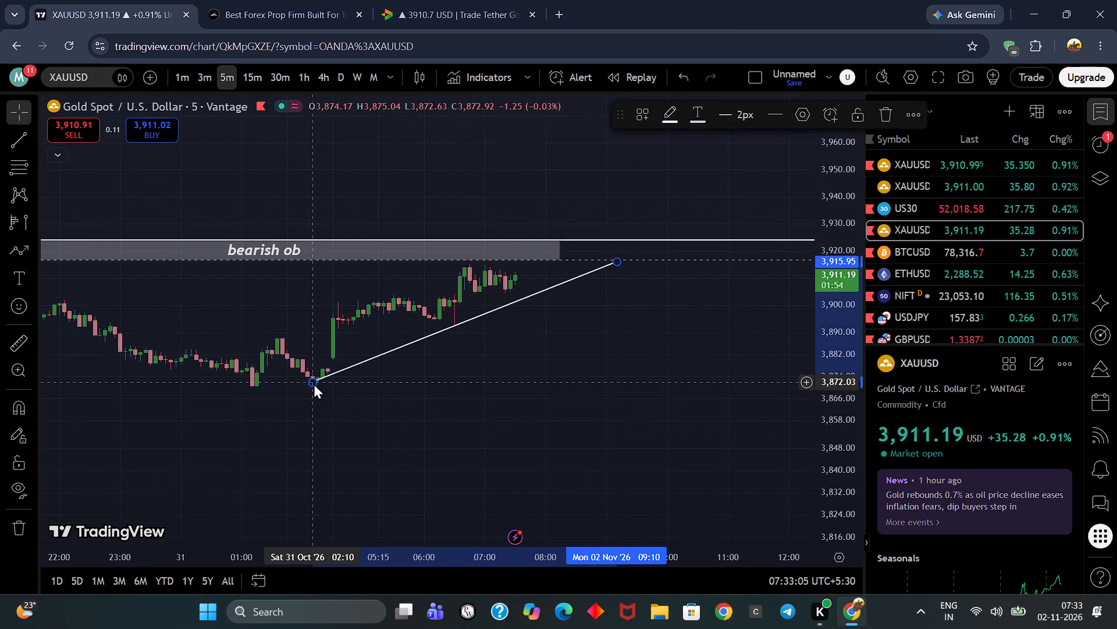
left_click(353, 396)
left_click_drag(382, 388, 319, 414)
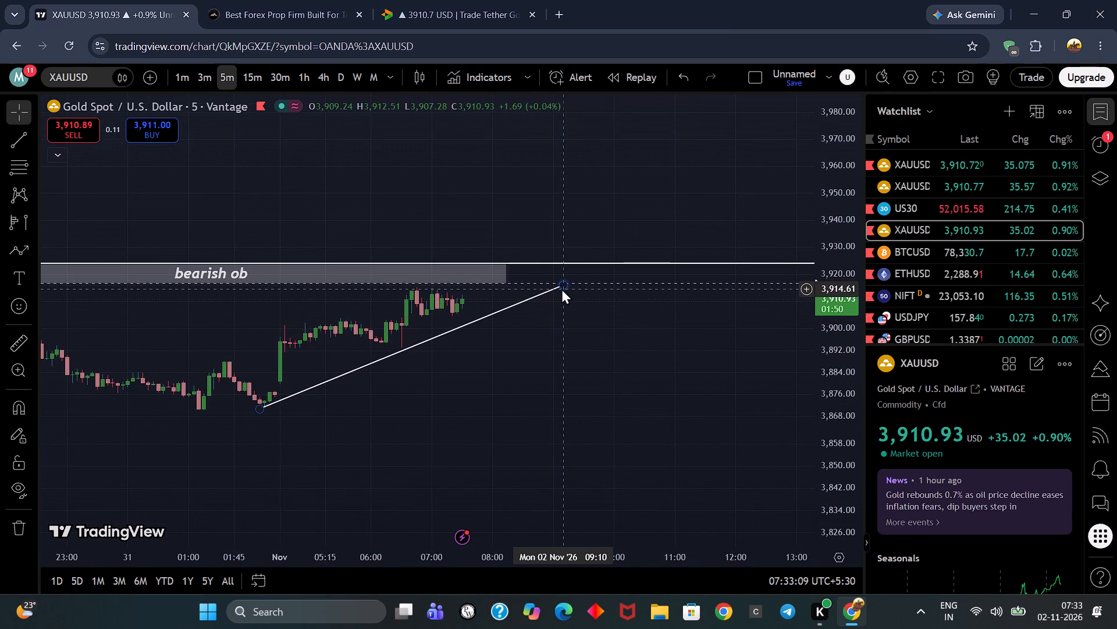
left_click(561, 283)
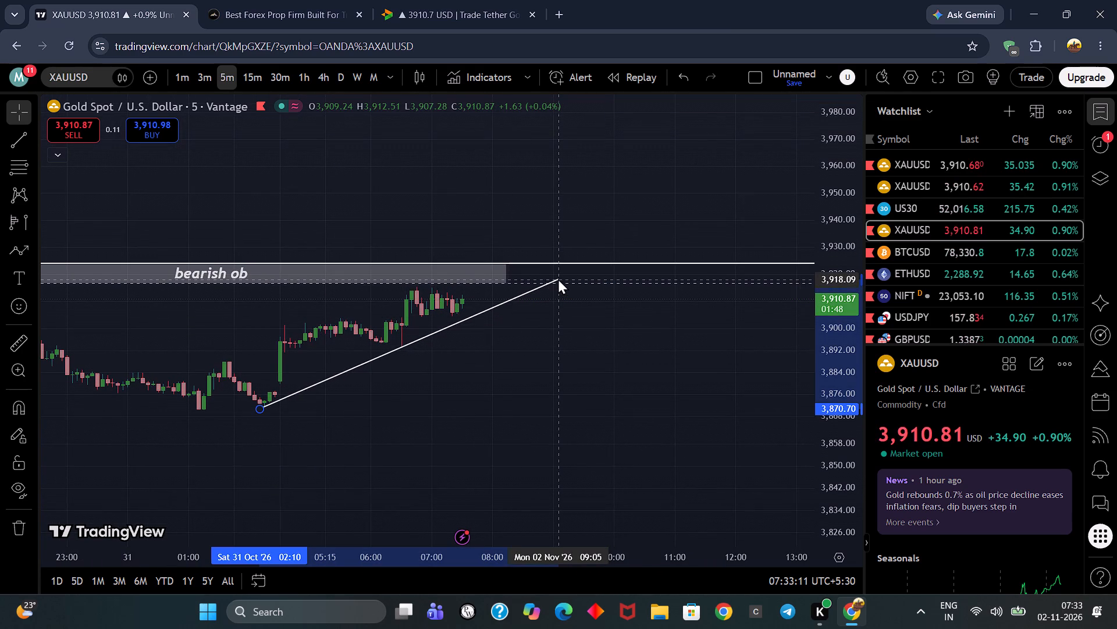
left_click(572, 341)
left_click_drag(572, 337, 571, 345)
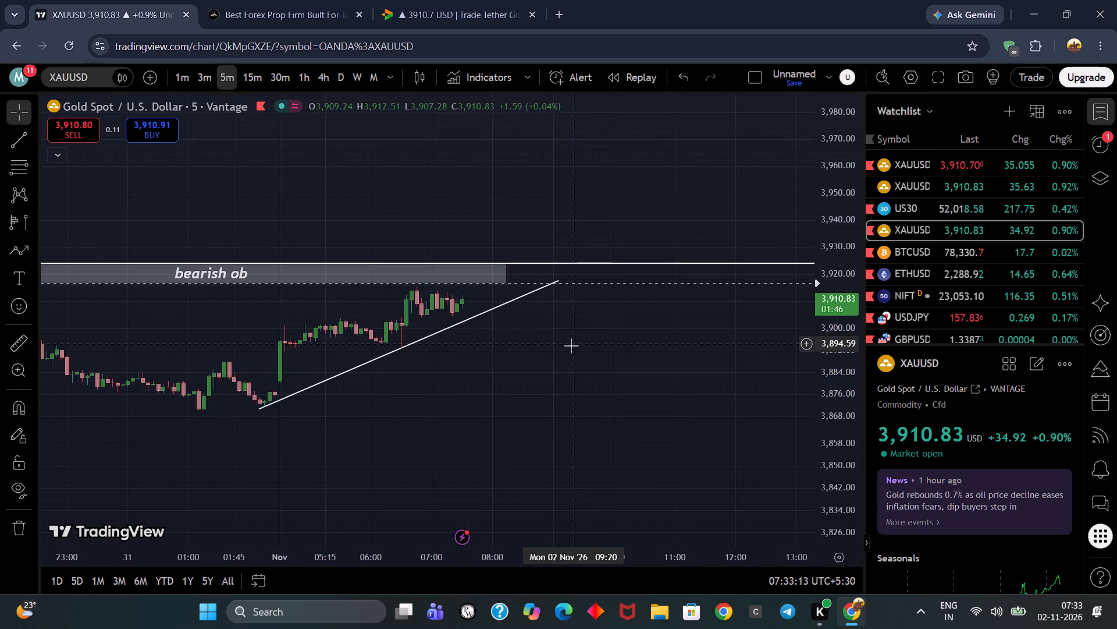
left_click_drag(571, 345, 571, 348)
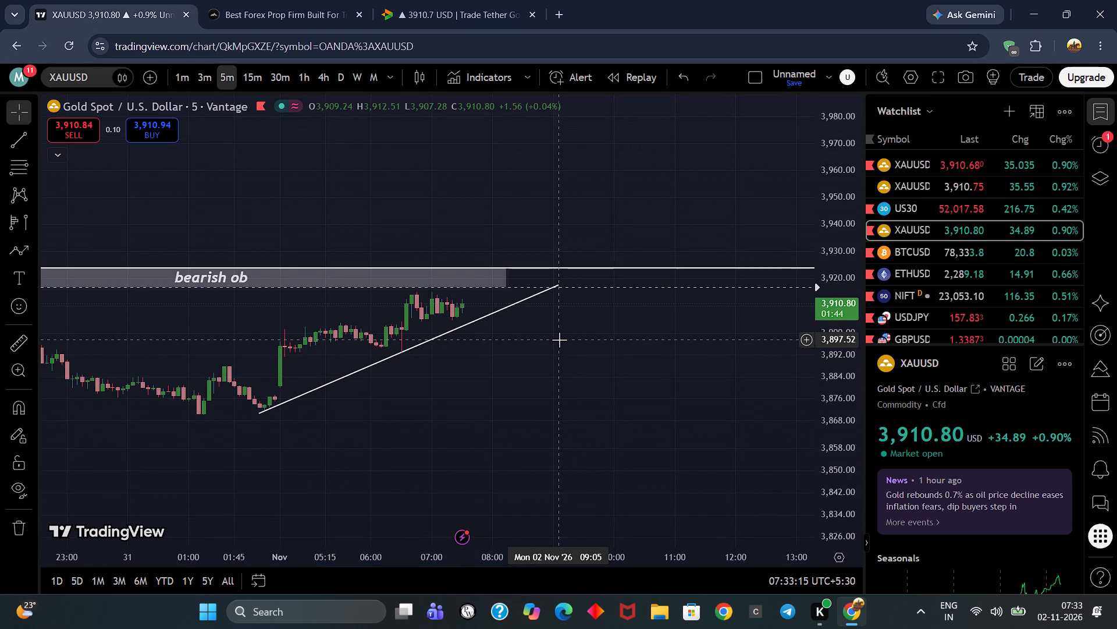
left_click_drag(559, 340, 557, 381)
scroll(653, 384, "down", 6)
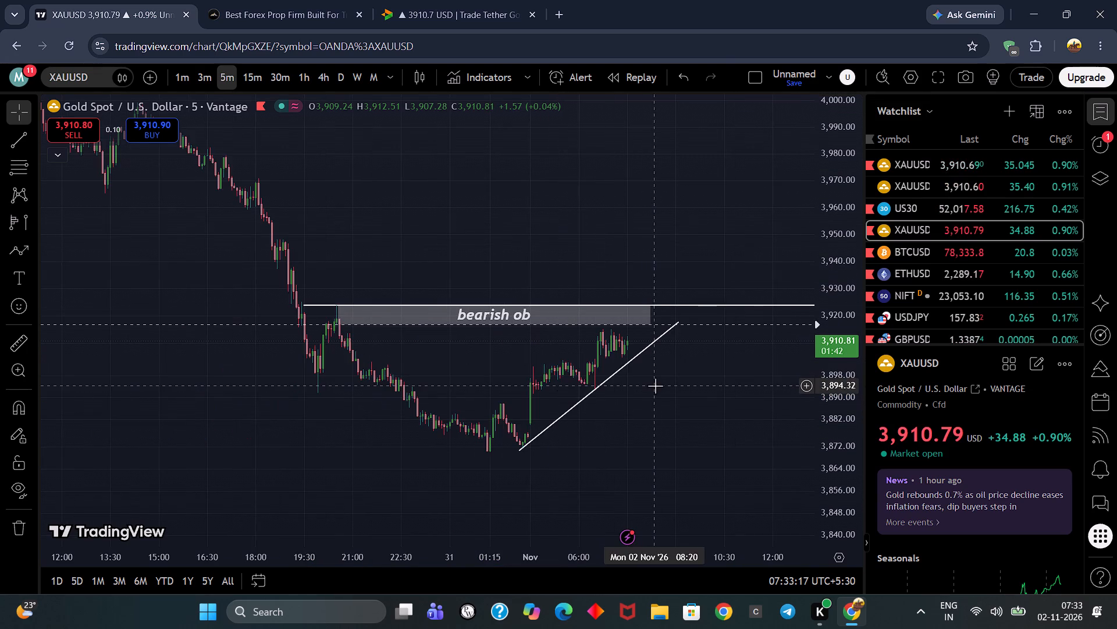
Extend the bearish ob rectangle forward in time to 02 Nov 09:20.
left_click_drag(661, 387, 499, 418)
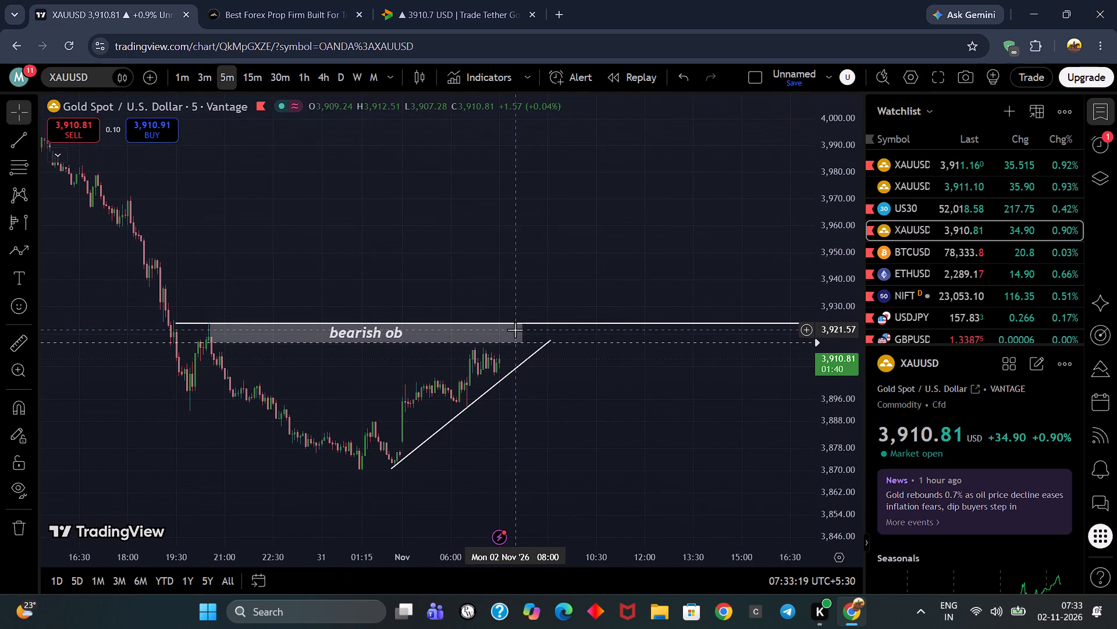
left_click_drag(521, 334, 558, 330)
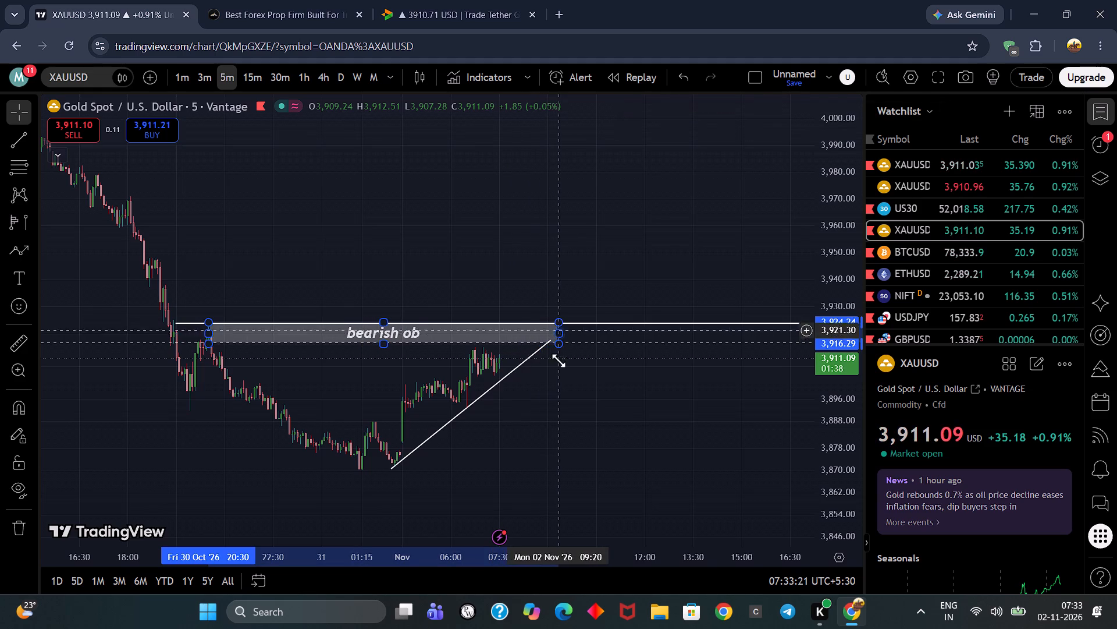
left_click(576, 405)
left_click_drag(607, 387, 614, 385)
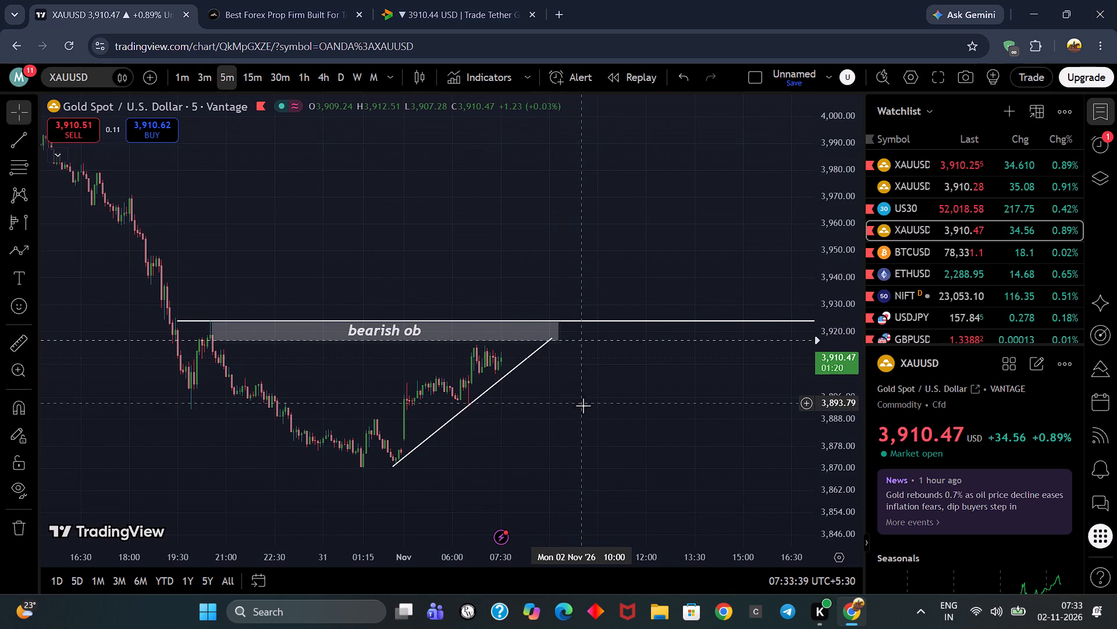
left_click_drag(585, 407, 596, 411)
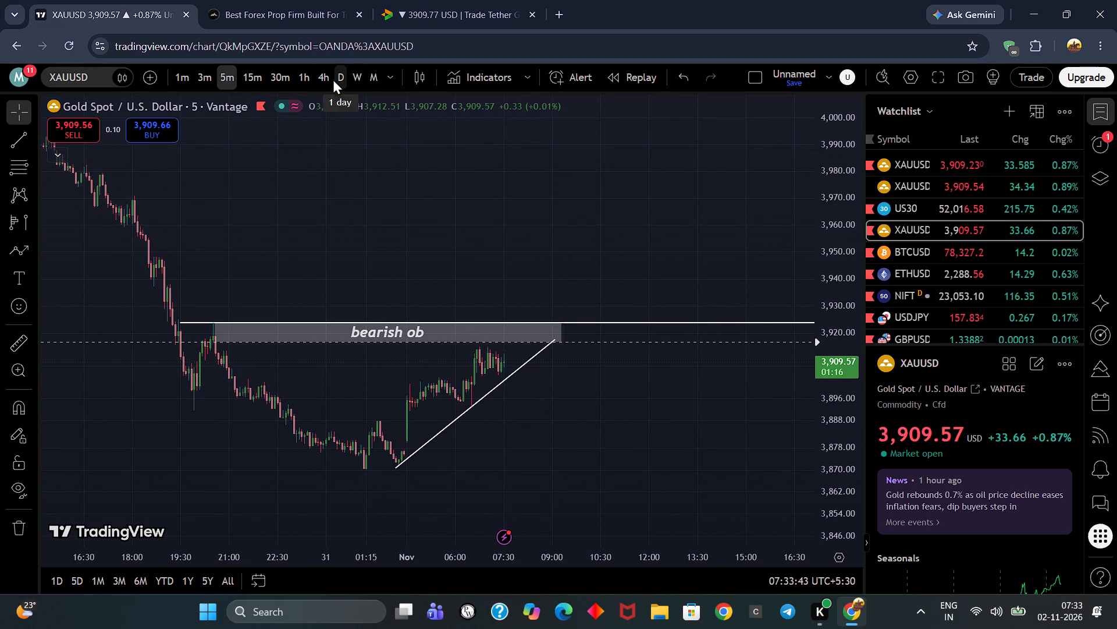
Switch to the 1-hour chart and draw a short line from the 02 Nov 06:30 candle's high, about 3,915, to 08:30.
left_click(306, 78)
scroll(396, 156, "up", 6)
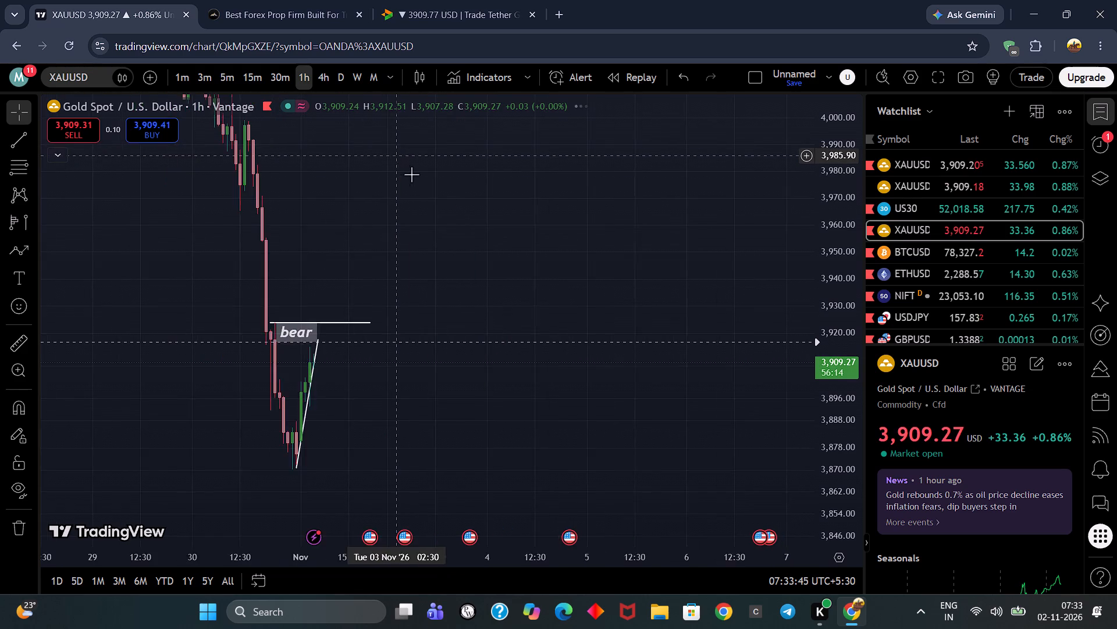
scroll(411, 174, "up", 15)
left_click_drag(404, 175, 833, 135)
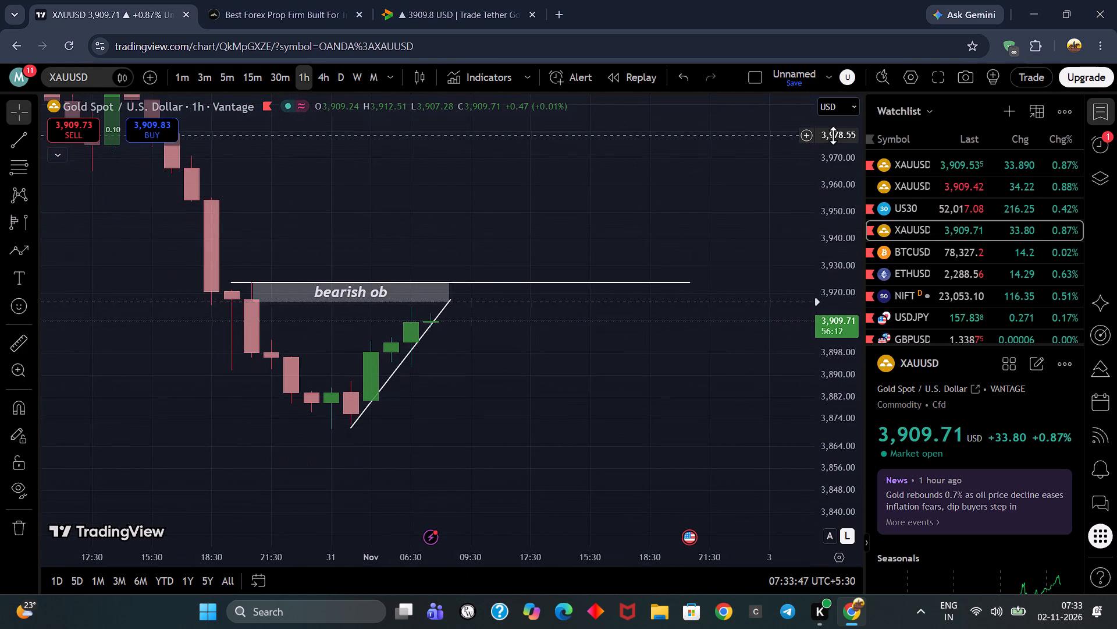
scroll(844, 266, "up", 4)
scroll(727, 188, "up", 5)
left_click_drag(727, 188, 721, 191)
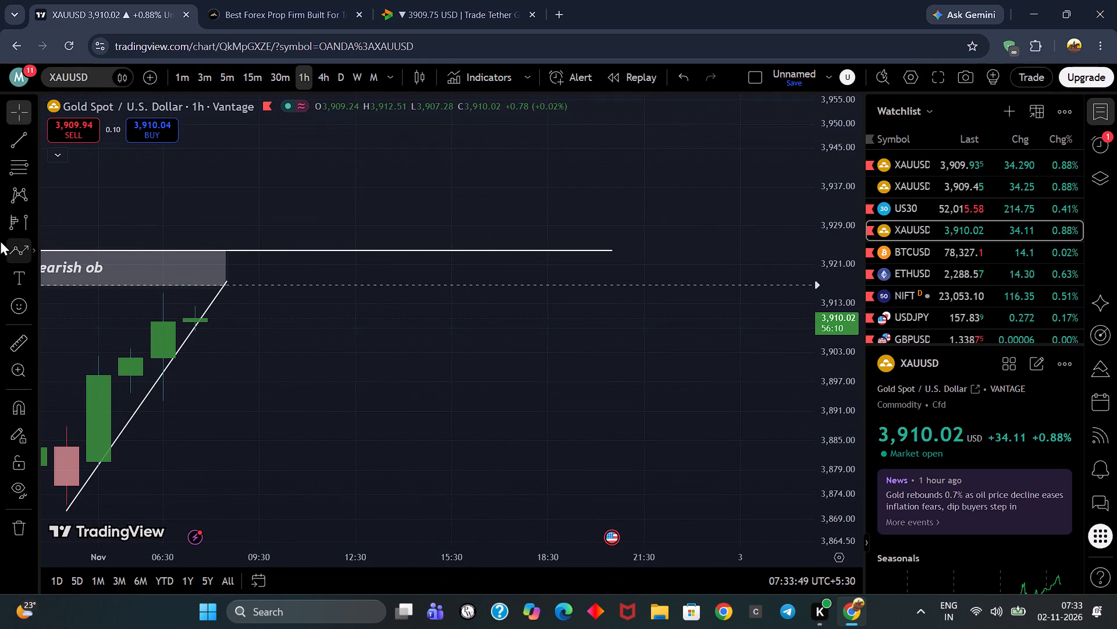
left_click(13, 136)
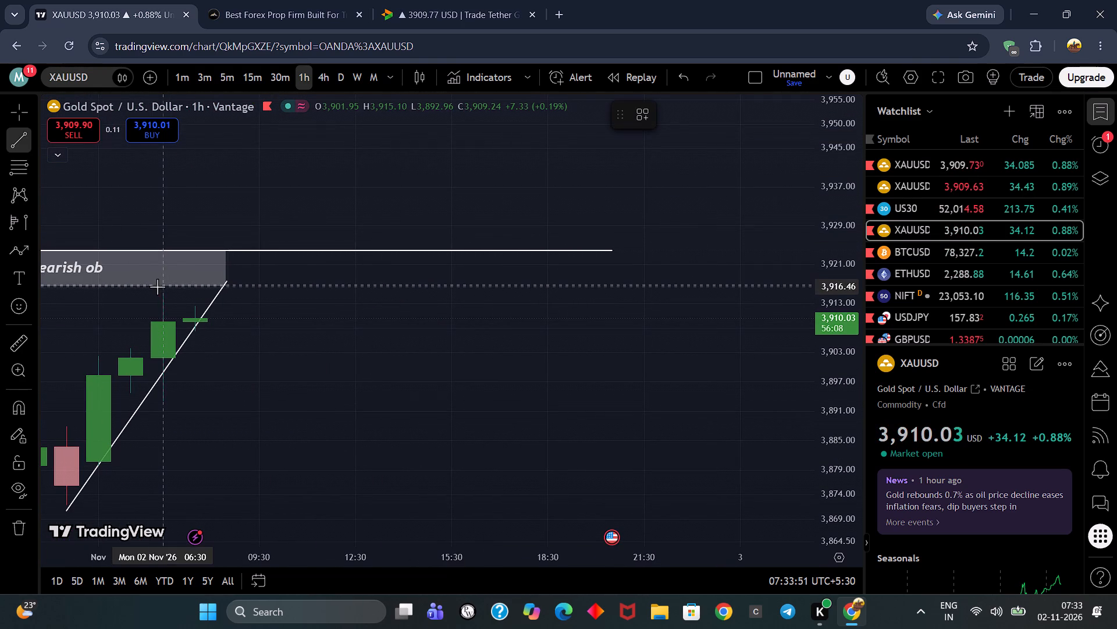
left_click(159, 293)
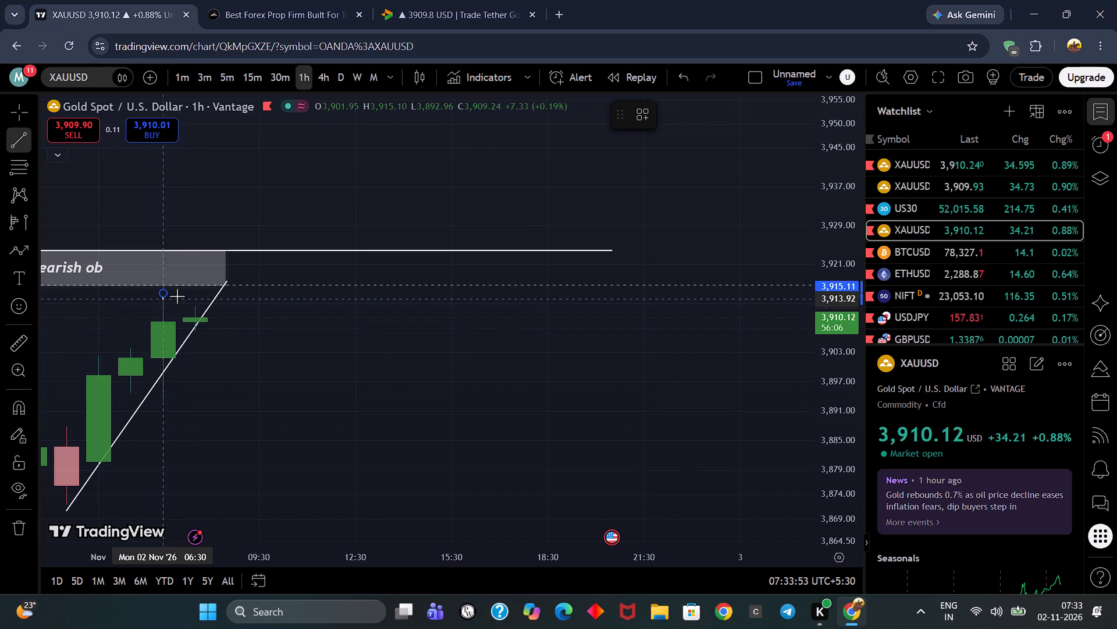
left_click(212, 292)
left_click(248, 315)
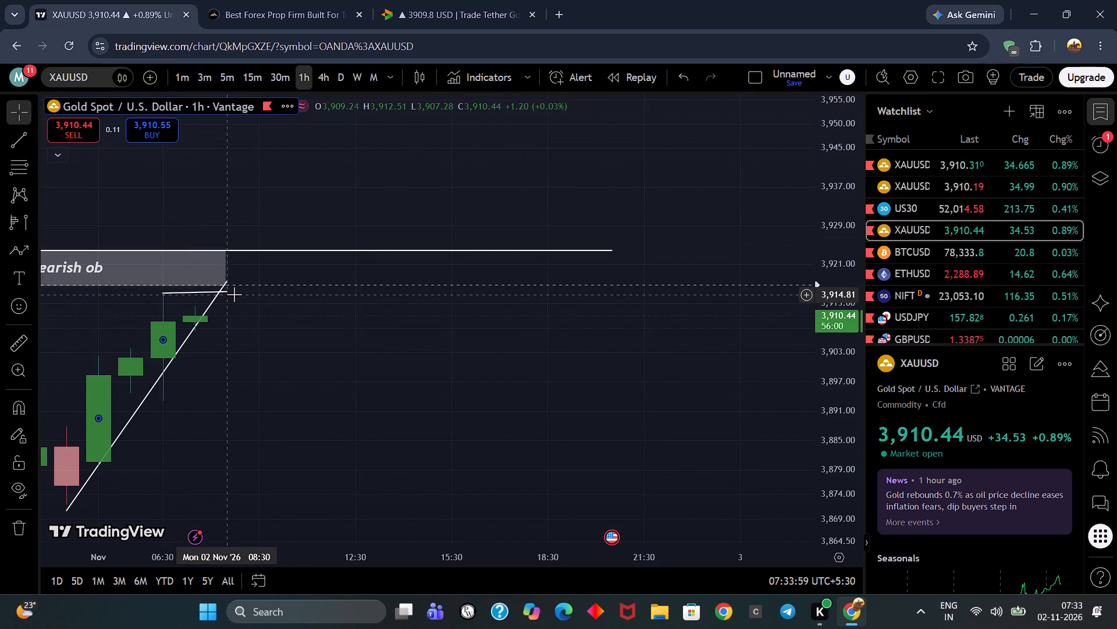
left_click(228, 294)
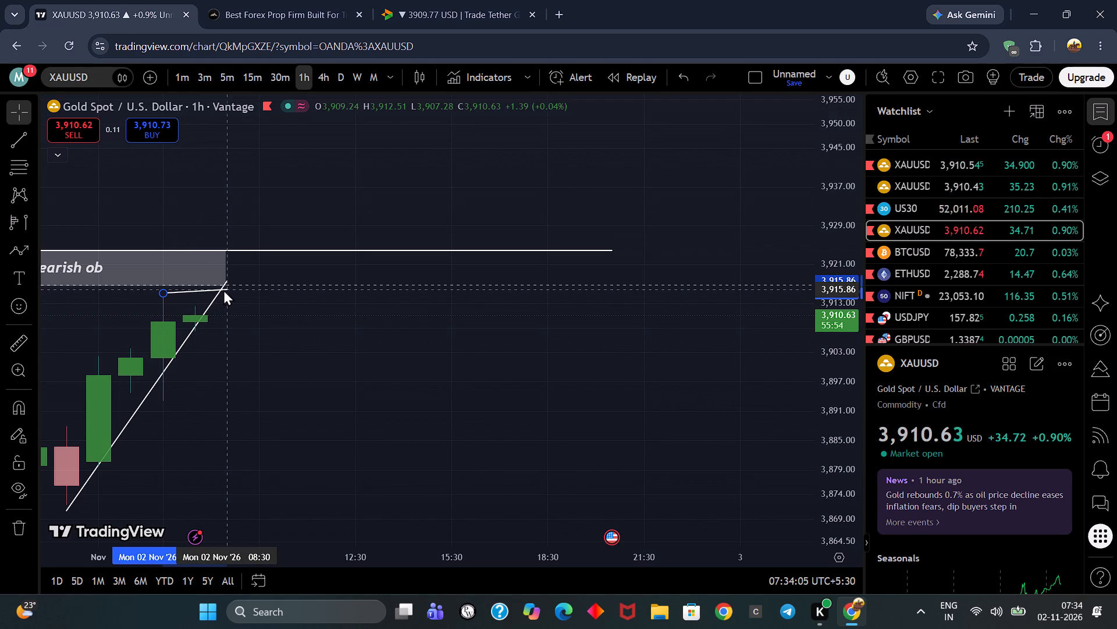
left_click(242, 317)
Draw a horizontal line forward from the low of the 02 Nov 06:30 candle at about 3,893.
left_click(12, 142)
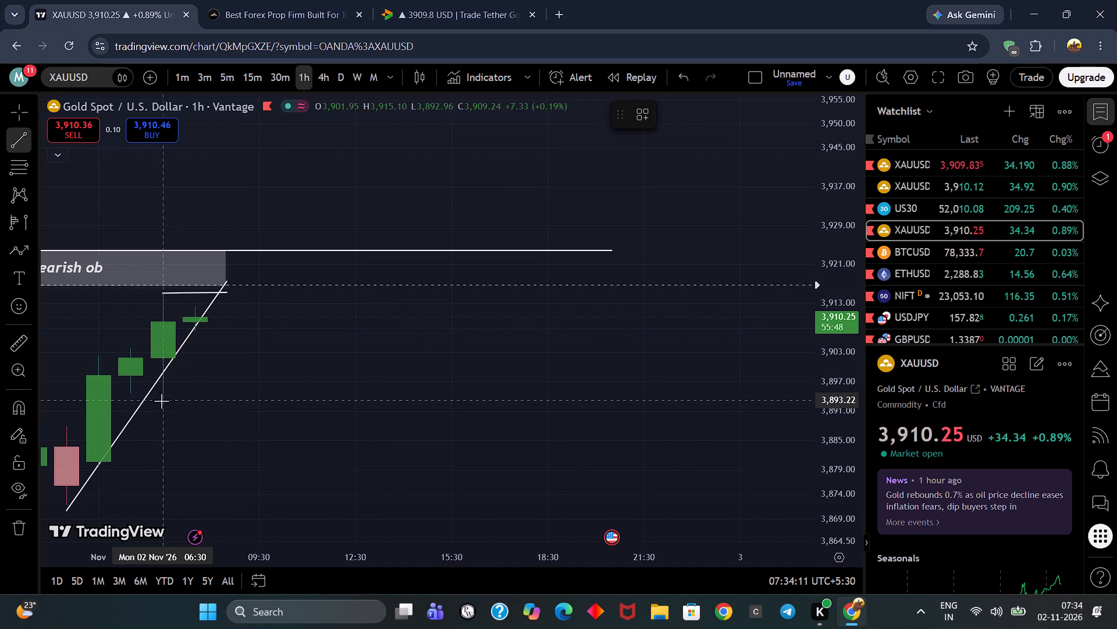
left_click(161, 401)
left_click(316, 401)
left_click(376, 351)
left_click_drag(369, 342, 372, 341)
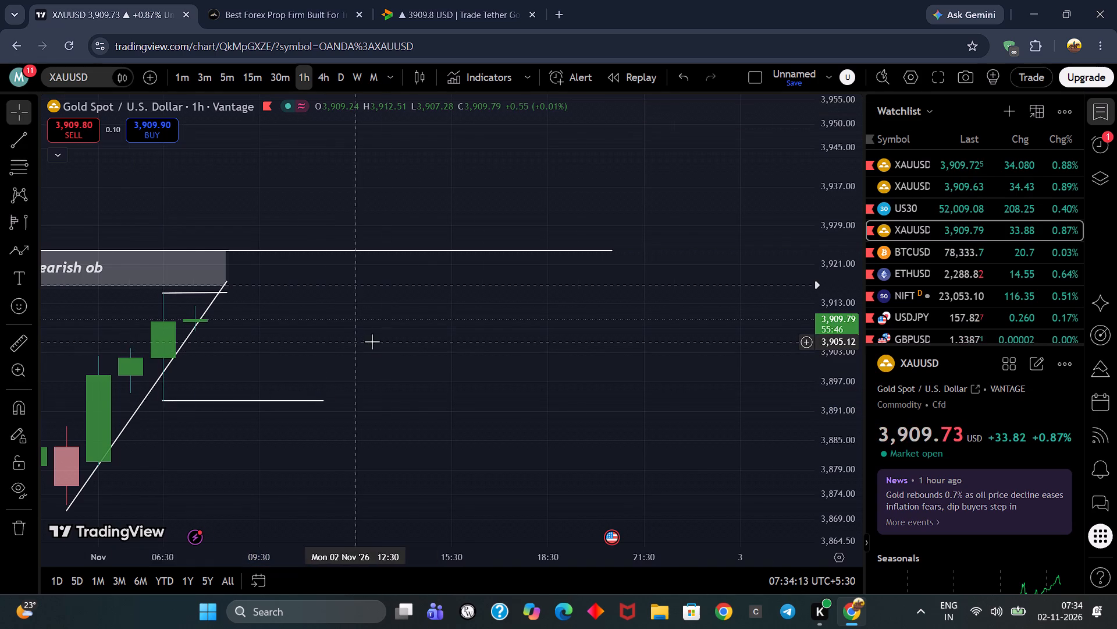
left_click_drag(372, 341, 415, 340)
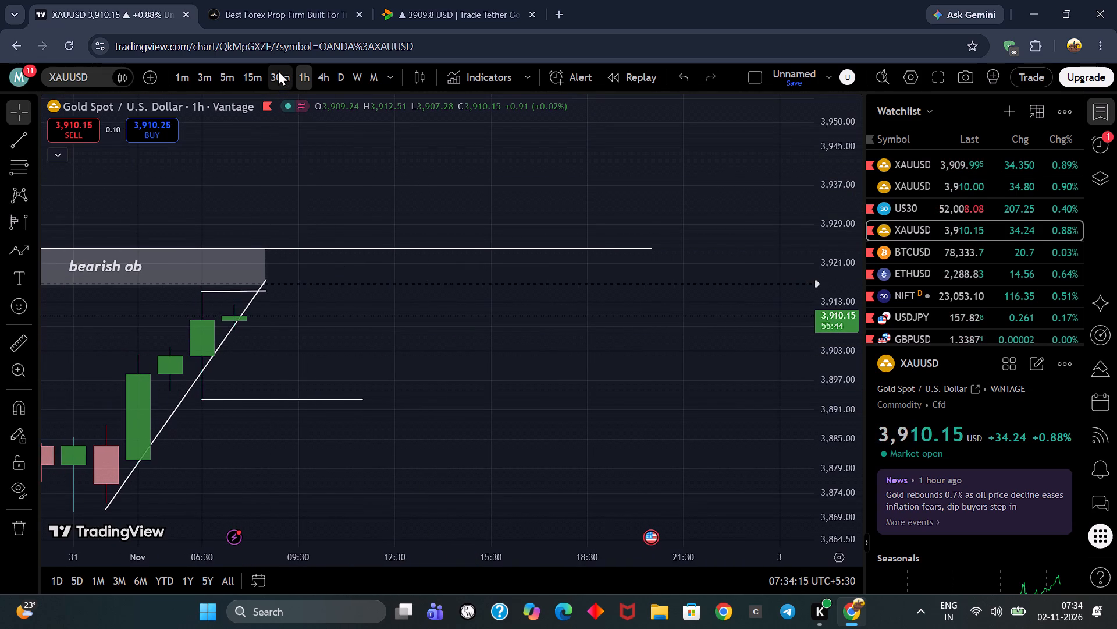
Examine the trend line and the high and low lines against the bearish ob on the 30-minute, 15-minute and 5-minute charts.
left_click(278, 70)
scroll(477, 355, "down", 5)
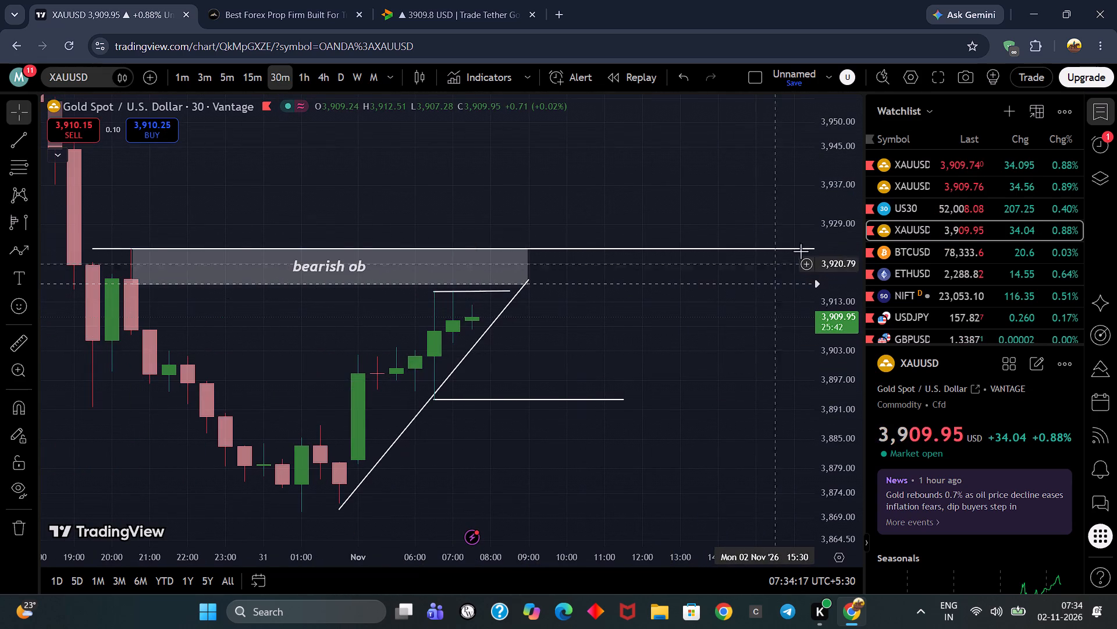
scroll(848, 238, "up", 3)
scroll(596, 398, "up", 3)
left_click_drag(588, 383, 649, 343)
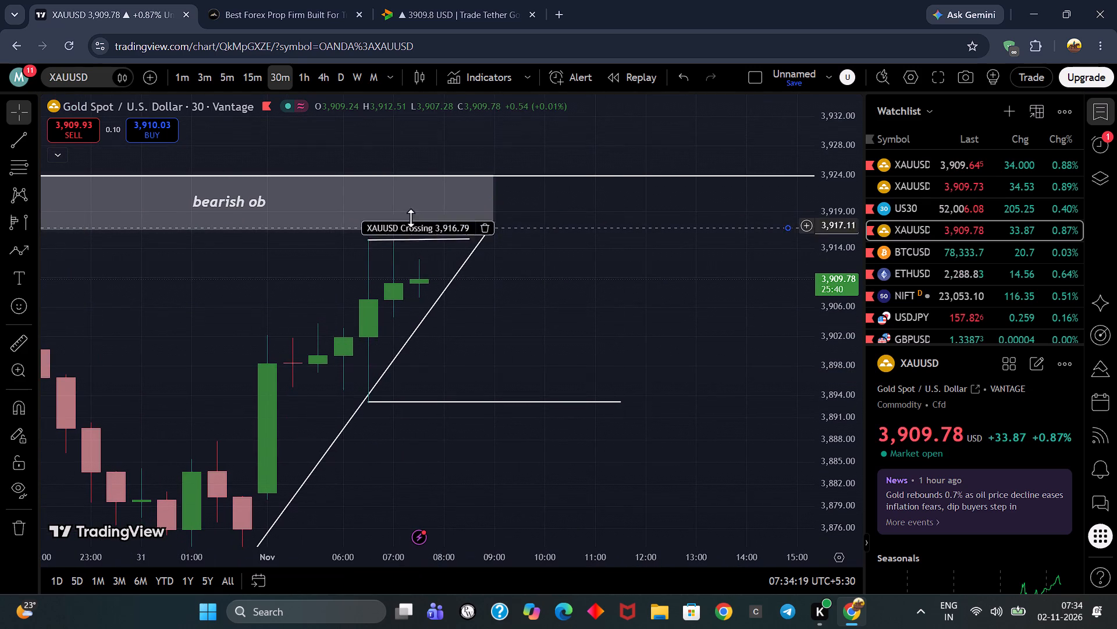
left_click(246, 82)
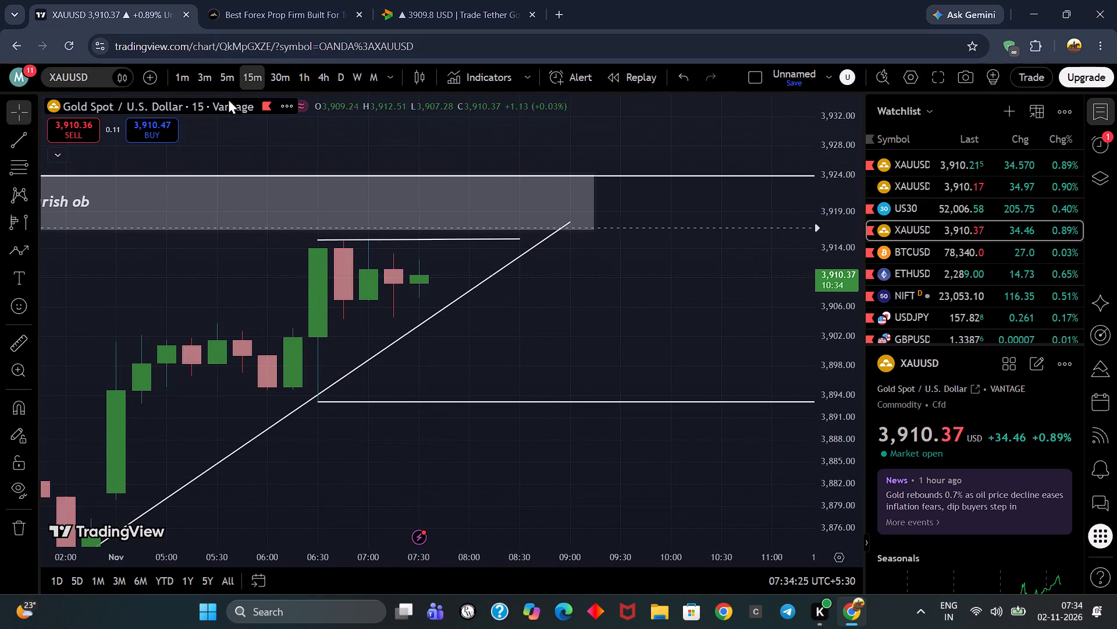
left_click(213, 72)
left_click(228, 78)
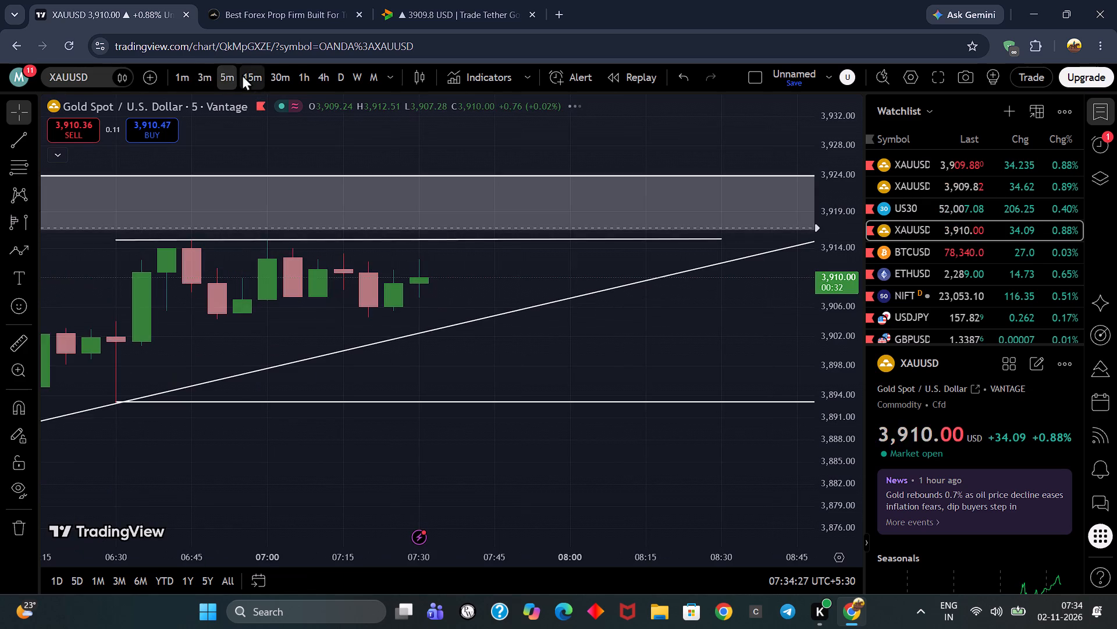
scroll(410, 224, "down", 5)
left_click_drag(713, 342, 422, 335)
scroll(451, 324, "down", 3)
left_click_drag(699, 321, 568, 386)
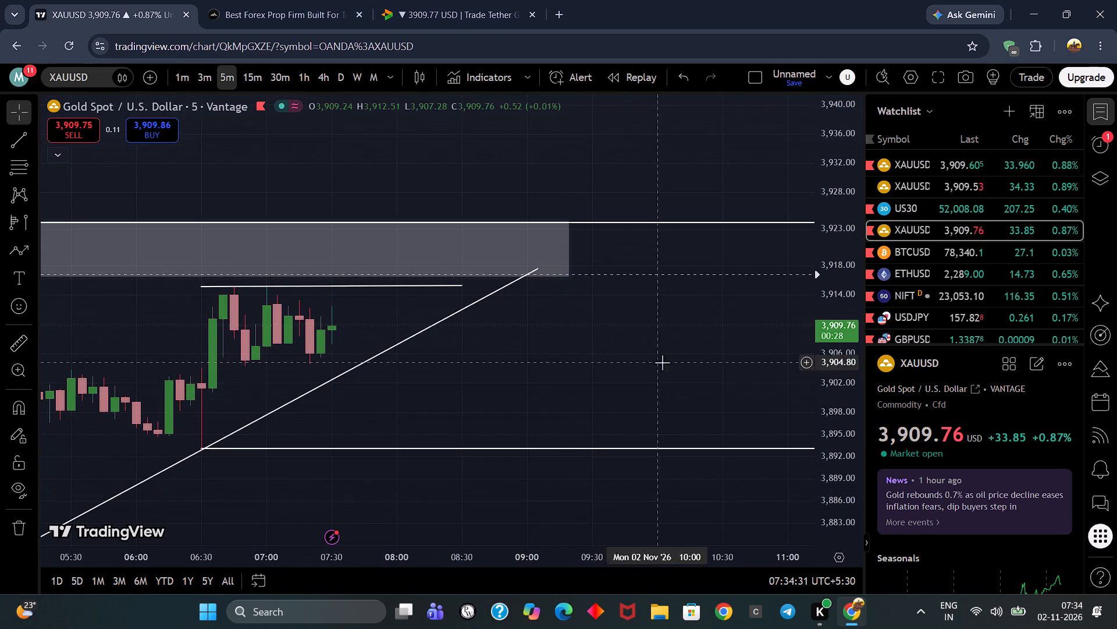
Open the Capital.com XAUUSD chart from the watchlist and examine its 5-minute price action below the choch level and grey zone.
left_click(900, 192)
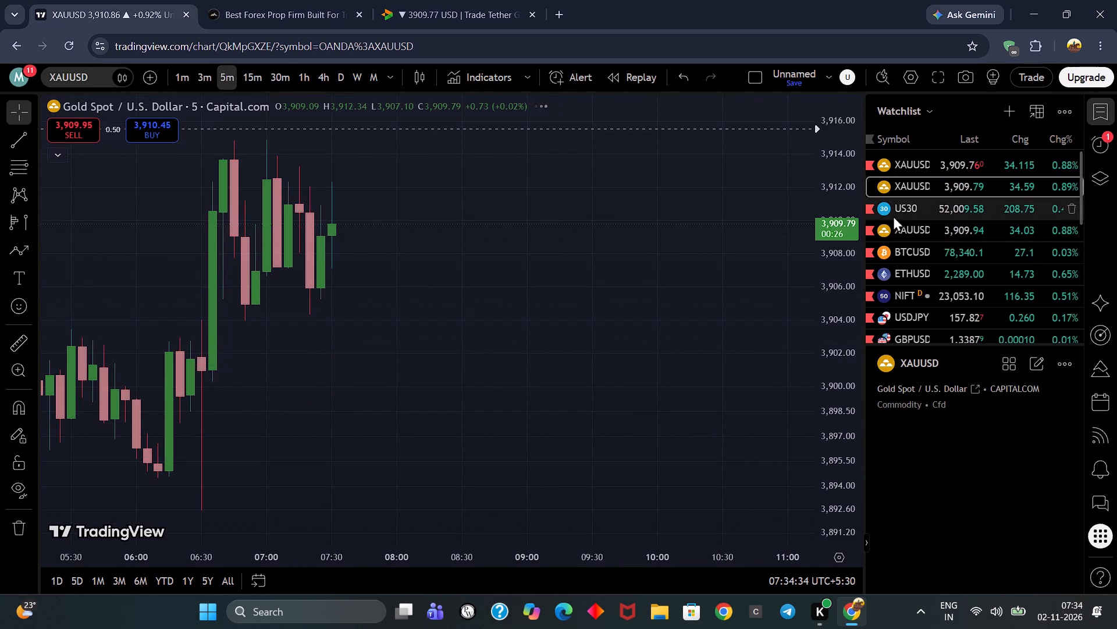
scroll(781, 263, "down", 3)
scroll(849, 258, "down", 8)
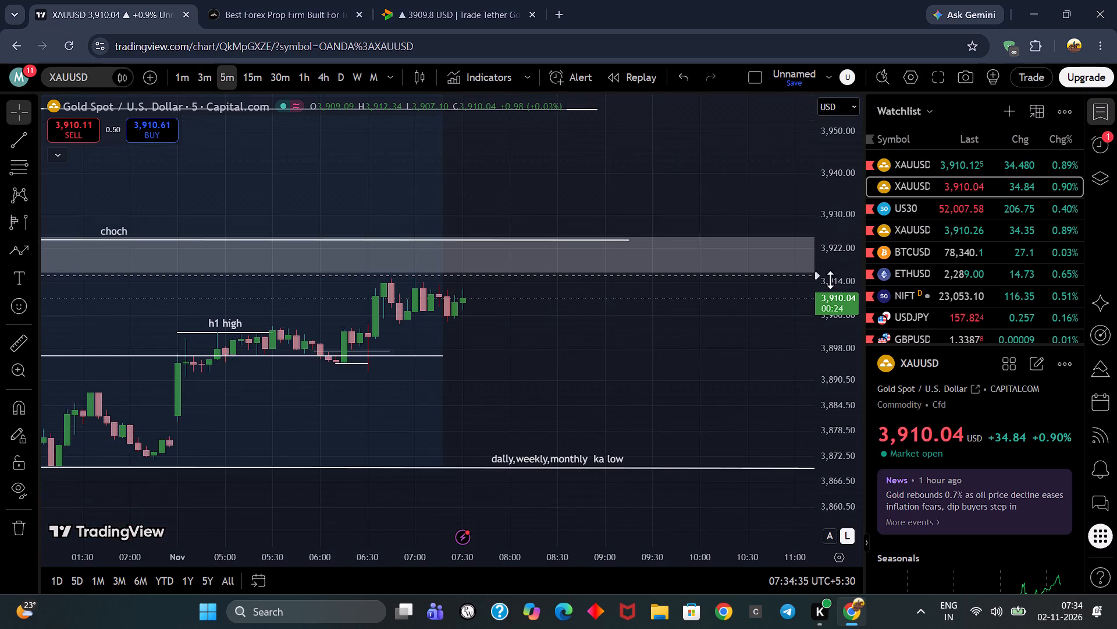
left_click_drag(583, 360, 717, 355)
left_click_drag(718, 335, 464, 370)
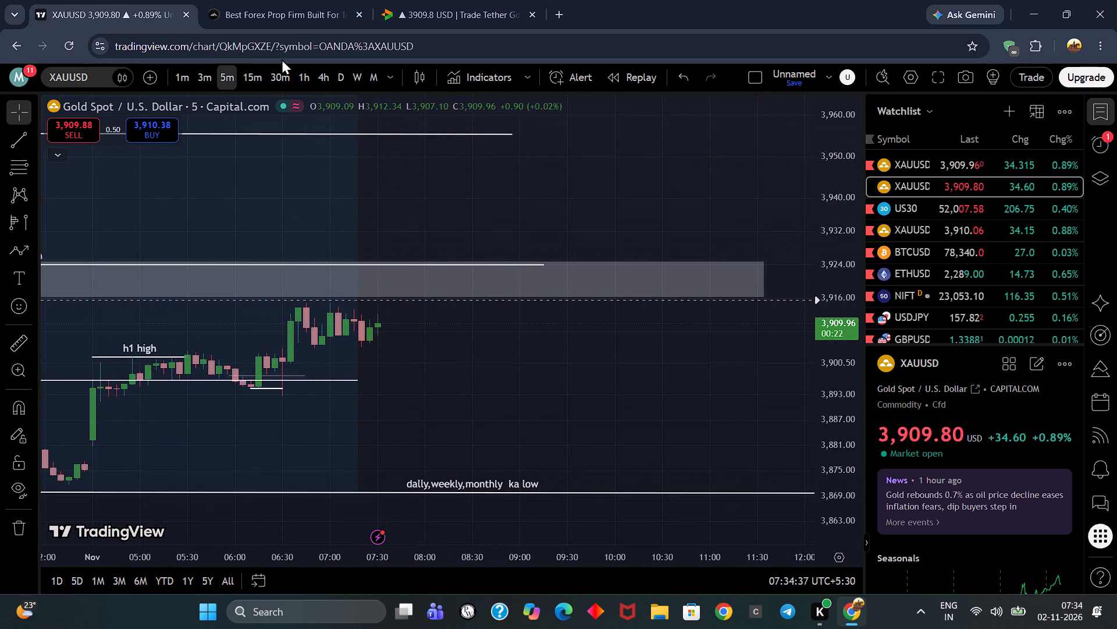
Switch to the 1-hour chart and delete the volume profile spanning 30 Oct 08:30 to 02 Nov 06:30.
left_click(308, 81)
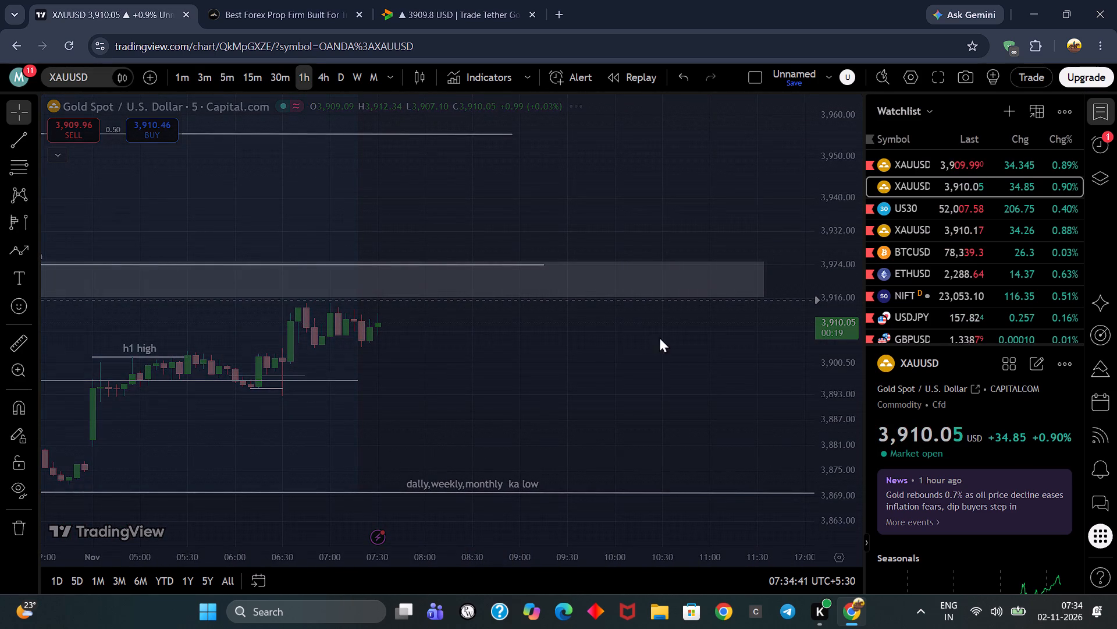
scroll(549, 383, "up", 4)
left_click_drag(472, 373, 561, 351)
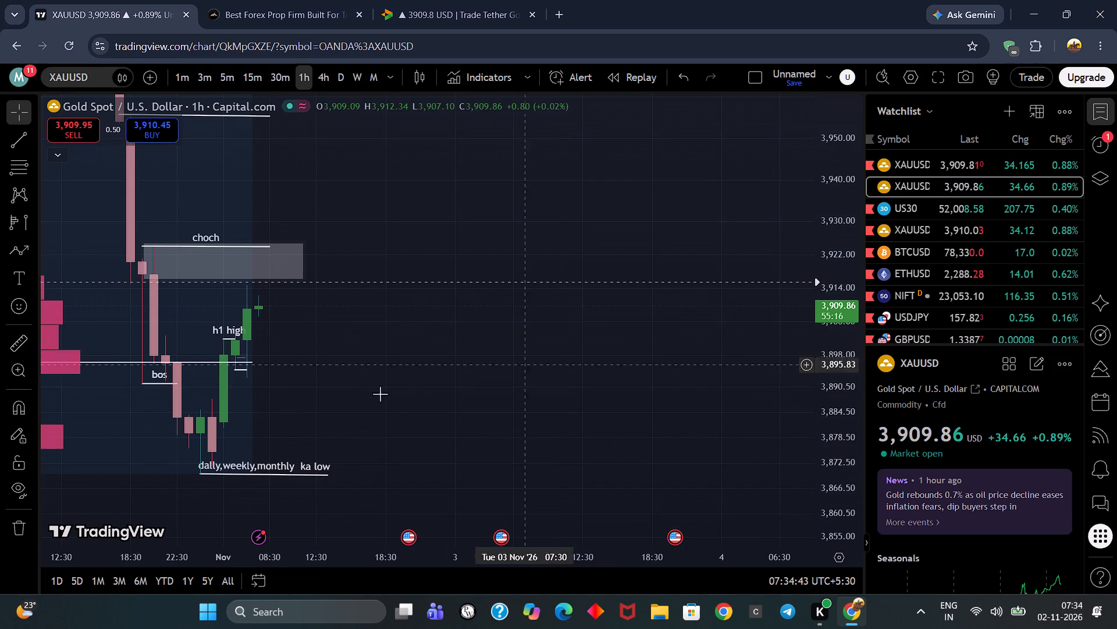
left_click_drag(355, 397, 576, 373)
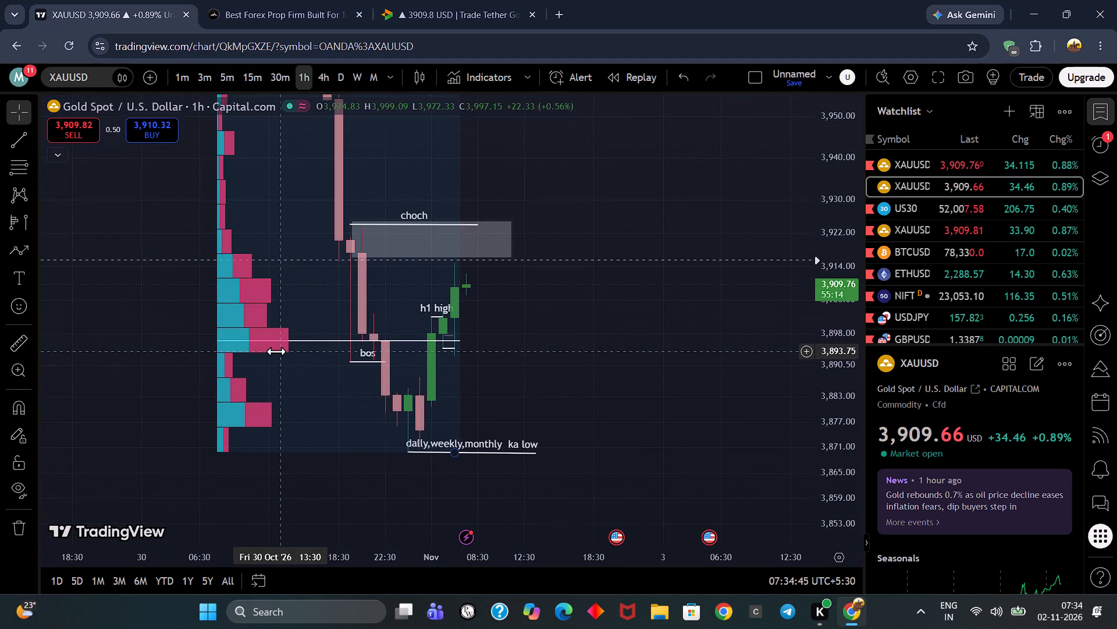
left_click(276, 351)
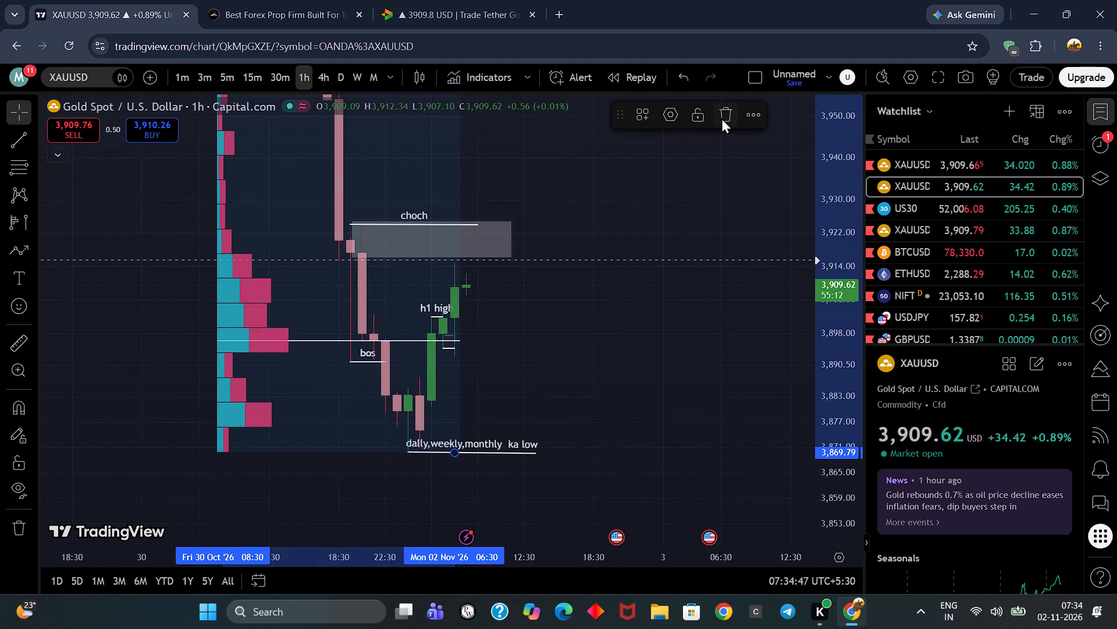
left_click(721, 118)
Draw a horizontal trend line from the 02 Nov 06:30 candle's high, about 3,915, to 13:30.
scroll(596, 387, "up", 5)
left_click_drag(568, 351, 717, 362)
scroll(515, 373, "up", 1)
left_click_drag(424, 327, 444, 328)
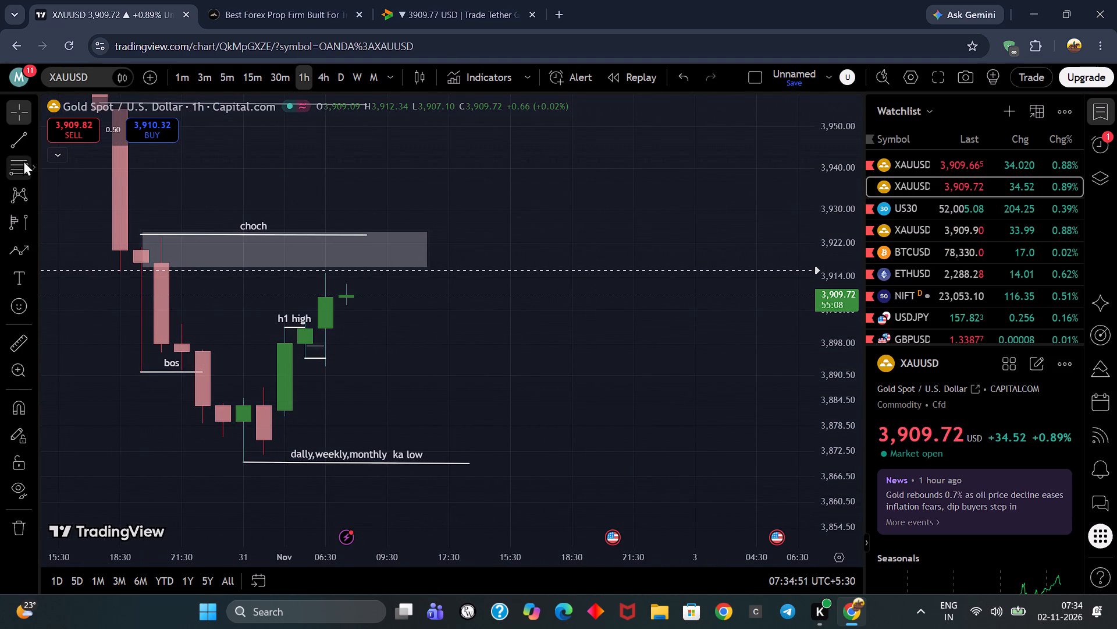
left_click(16, 148)
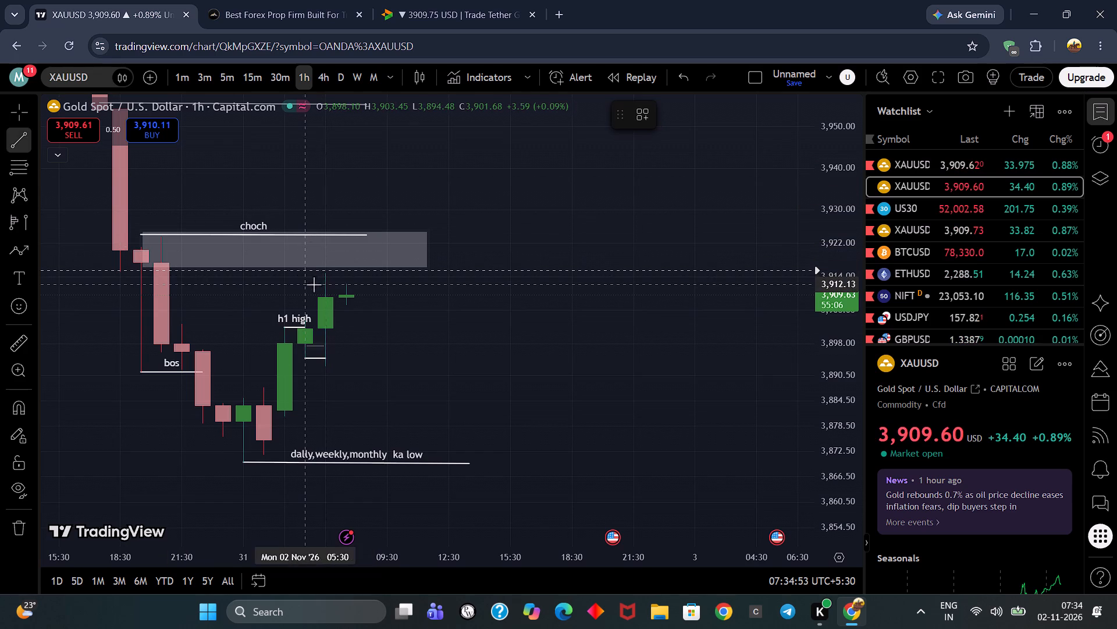
left_click(322, 271)
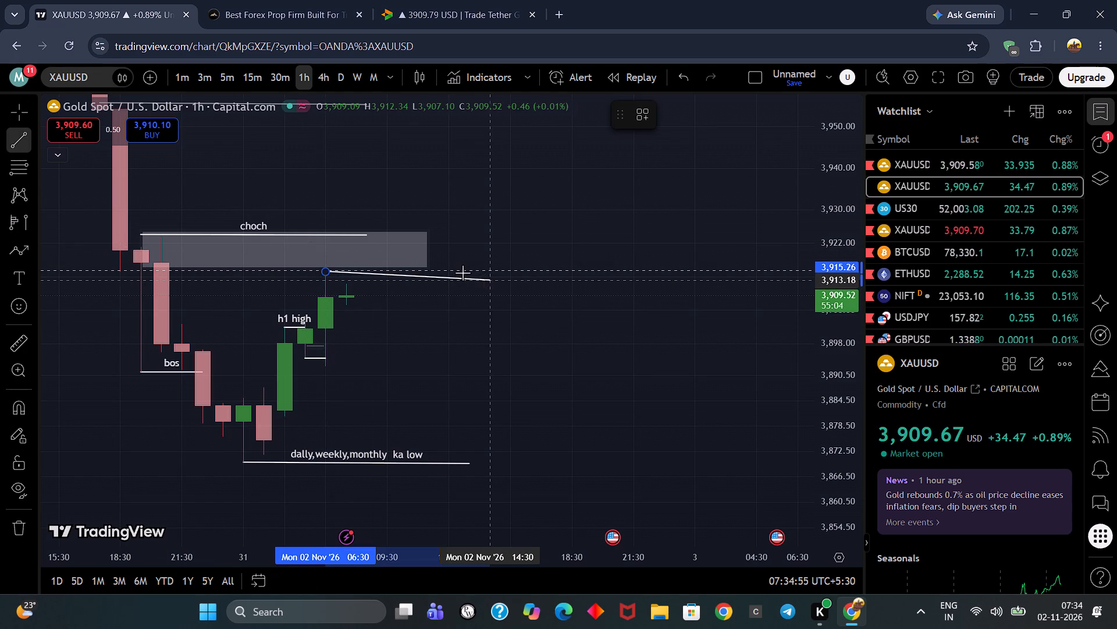
left_click(464, 271)
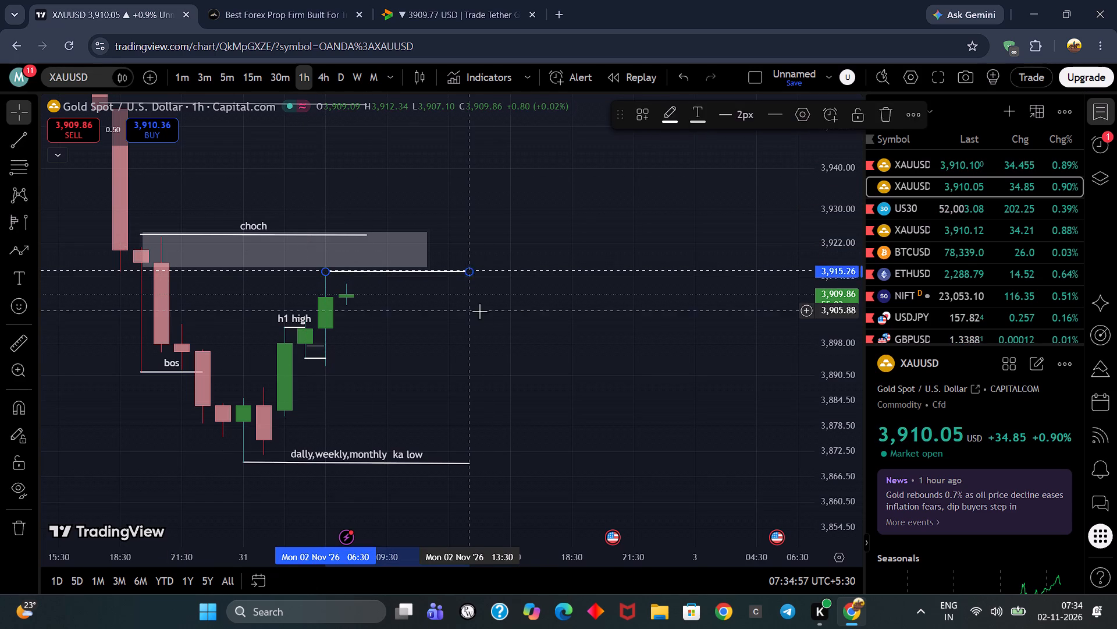
left_click(479, 311)
left_click_drag(485, 334, 502, 330)
Move the XAUUSD Crossing price alert up to 3,925.02, just above the choch line.
left_click(442, 270)
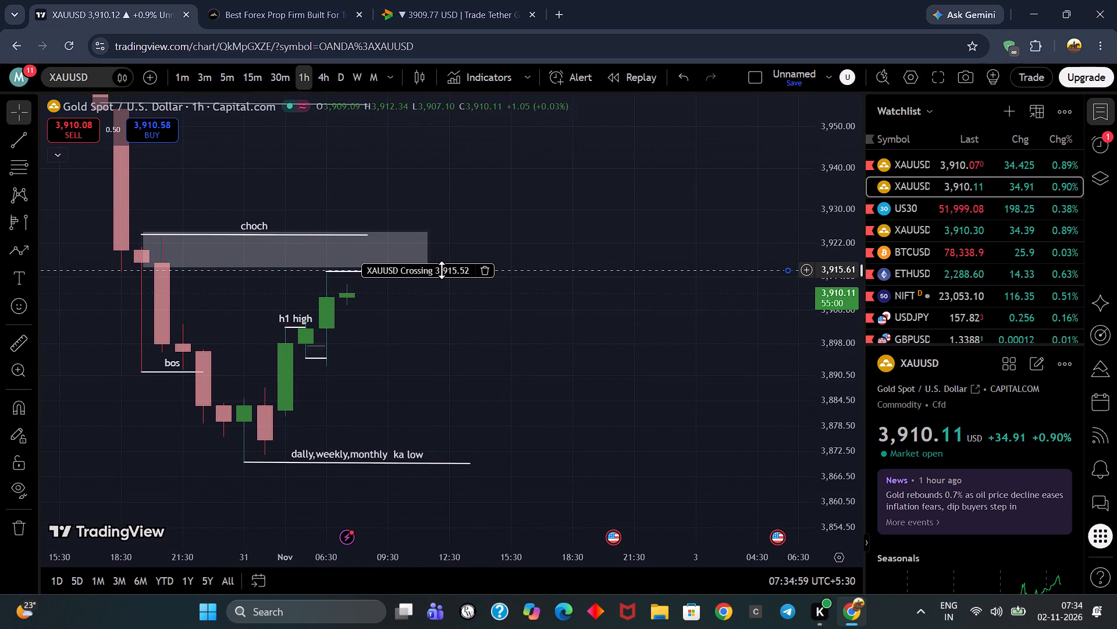
left_click(530, 373)
left_click(572, 357)
left_click_drag(542, 271, 549, 231)
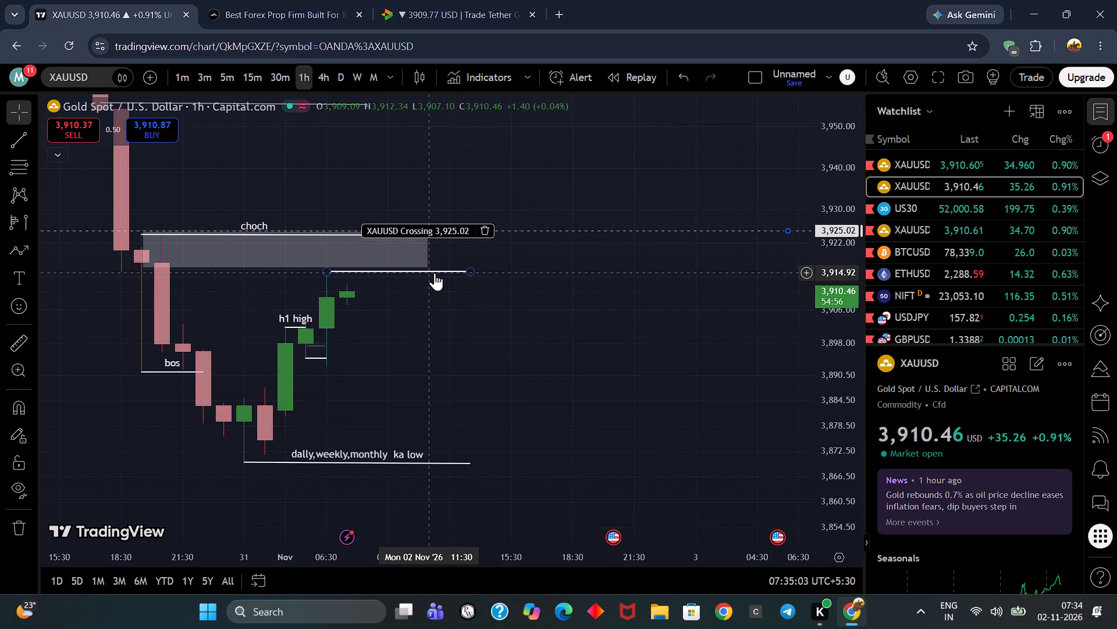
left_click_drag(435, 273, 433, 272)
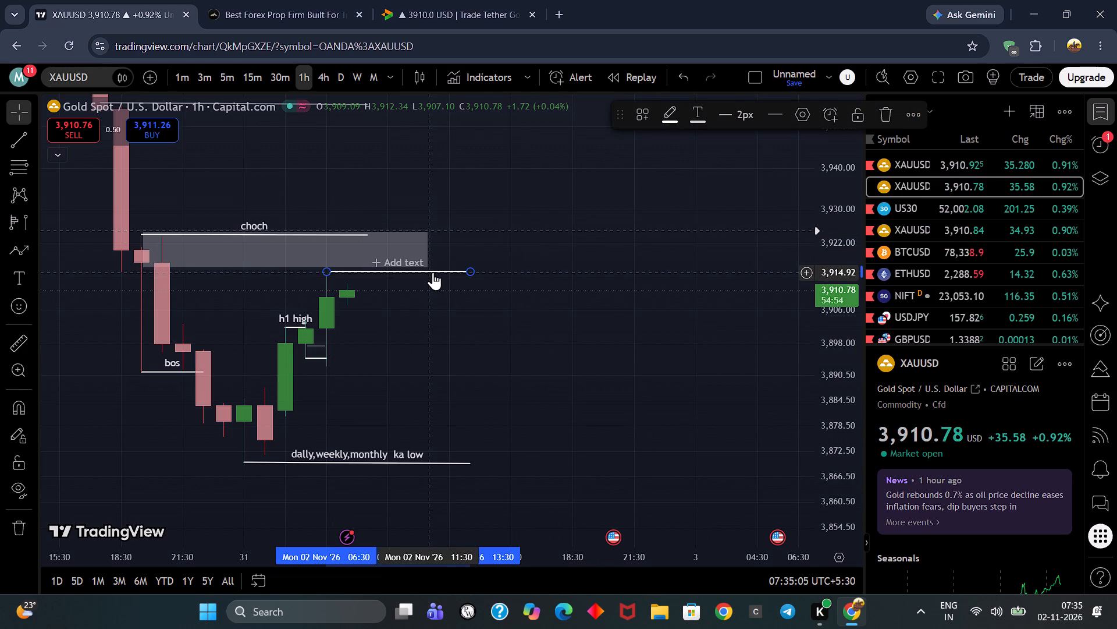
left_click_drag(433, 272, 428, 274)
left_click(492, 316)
Draw a horizontal trend line from the 02 Nov 06:30 candle's low, about 3,893, to 12:30.
left_click_drag(503, 344, 514, 330)
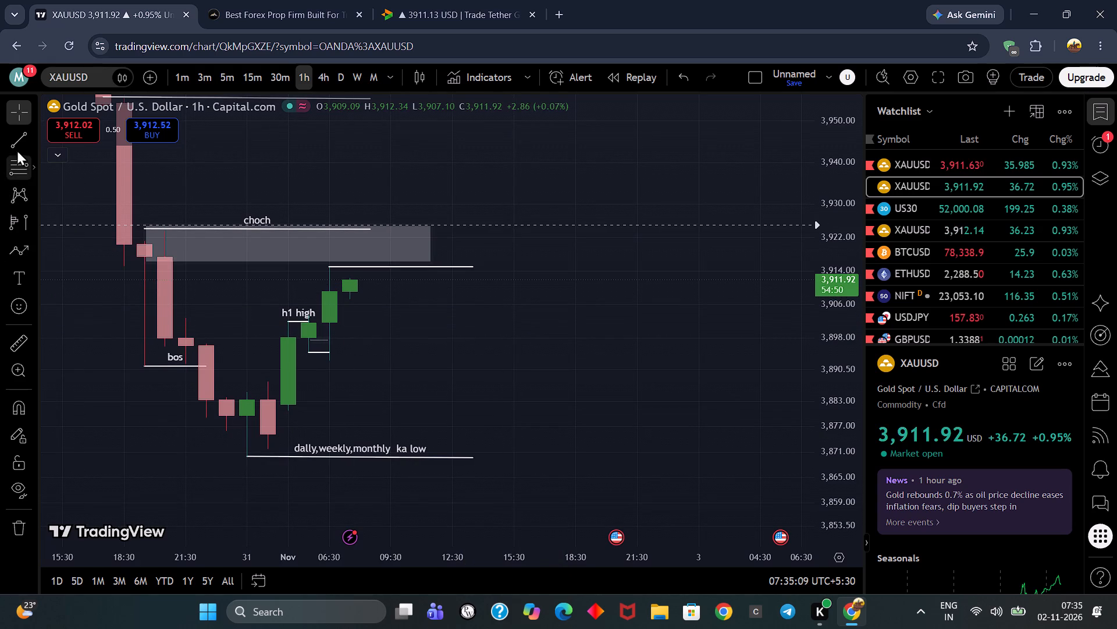
left_click(17, 140)
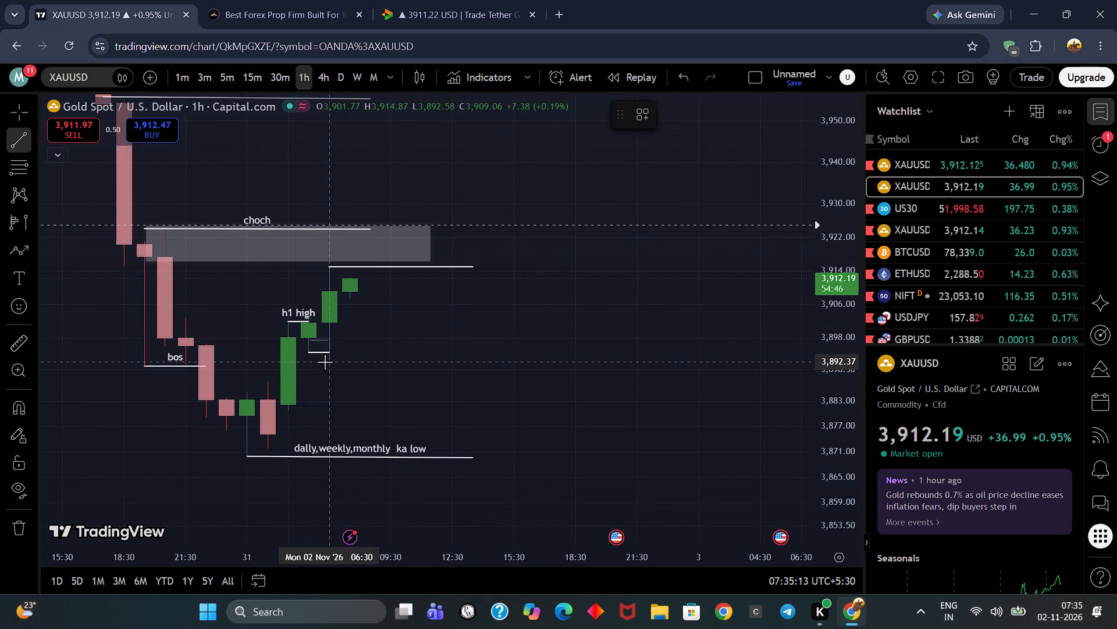
left_click(327, 359)
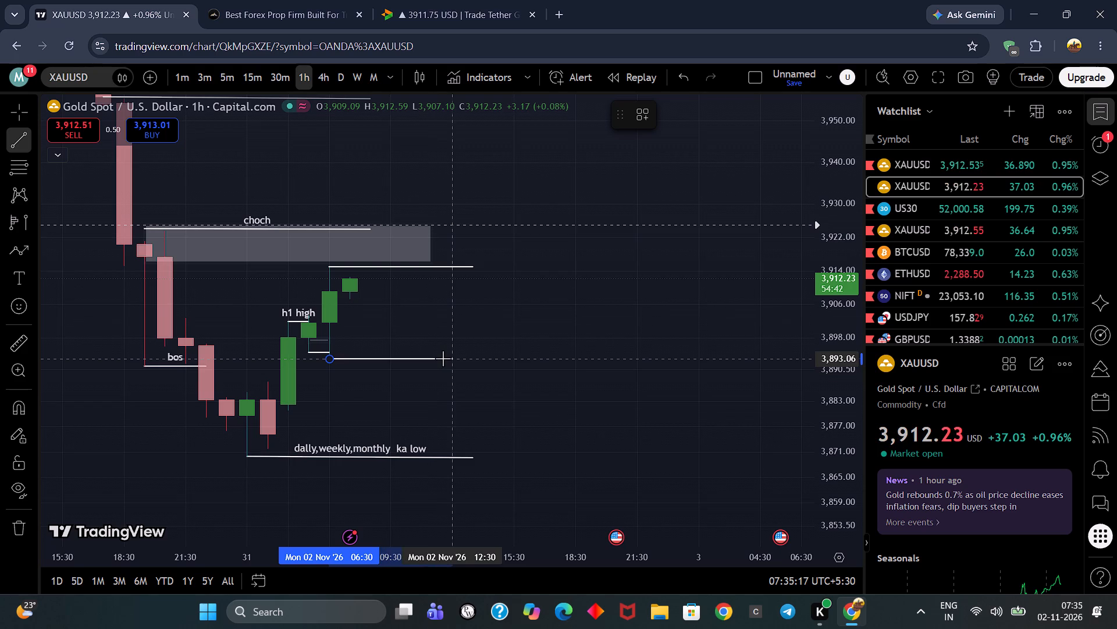
left_click(443, 358)
left_click(458, 414)
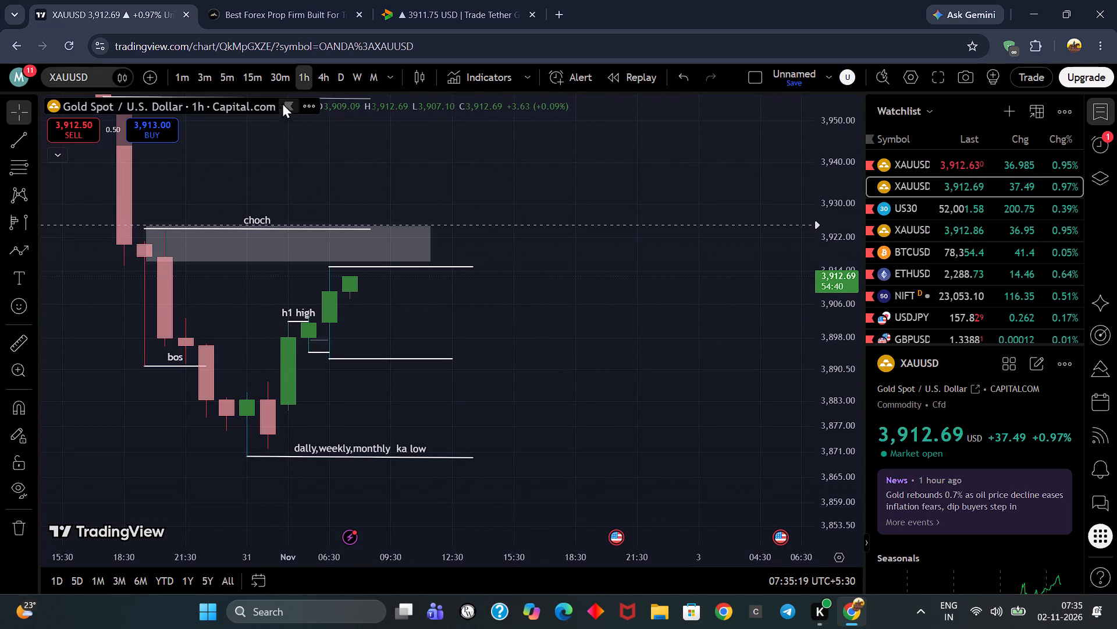
Examine price against the new high and low lines and the grey zone on the 4-hour, 15-minute and 5-minute charts.
left_click(321, 77)
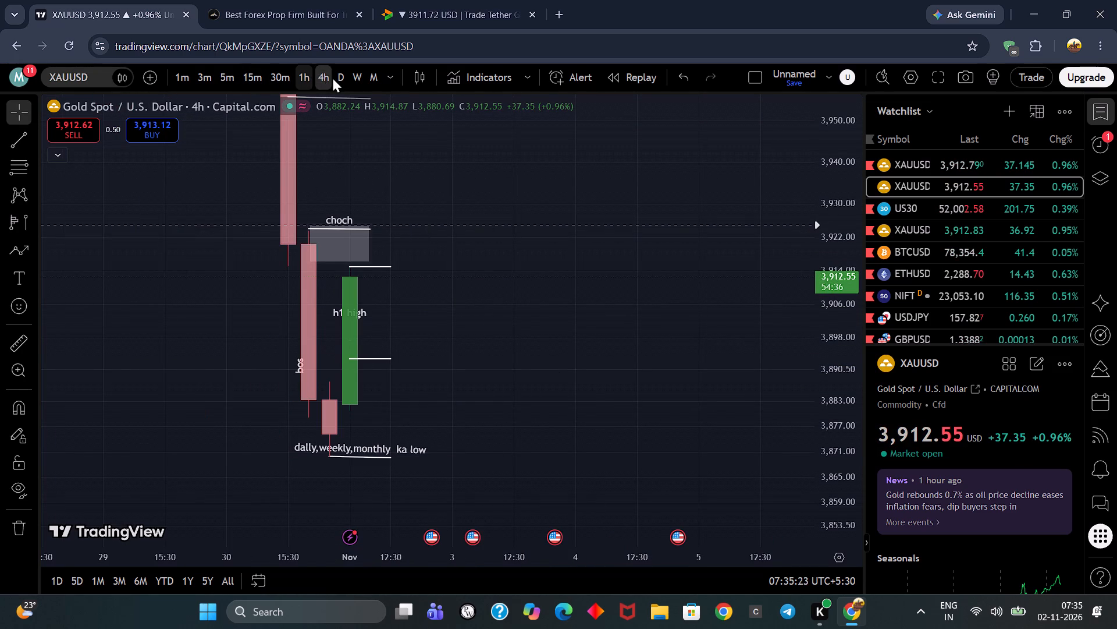
left_click(303, 79)
left_click(232, 79)
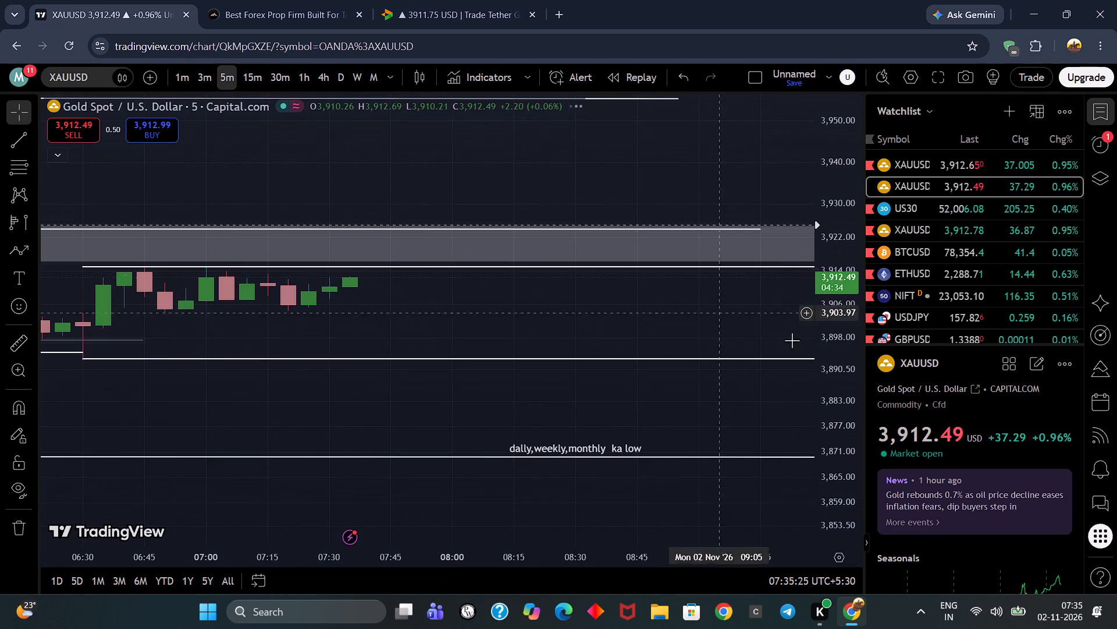
scroll(839, 316, "up", 4)
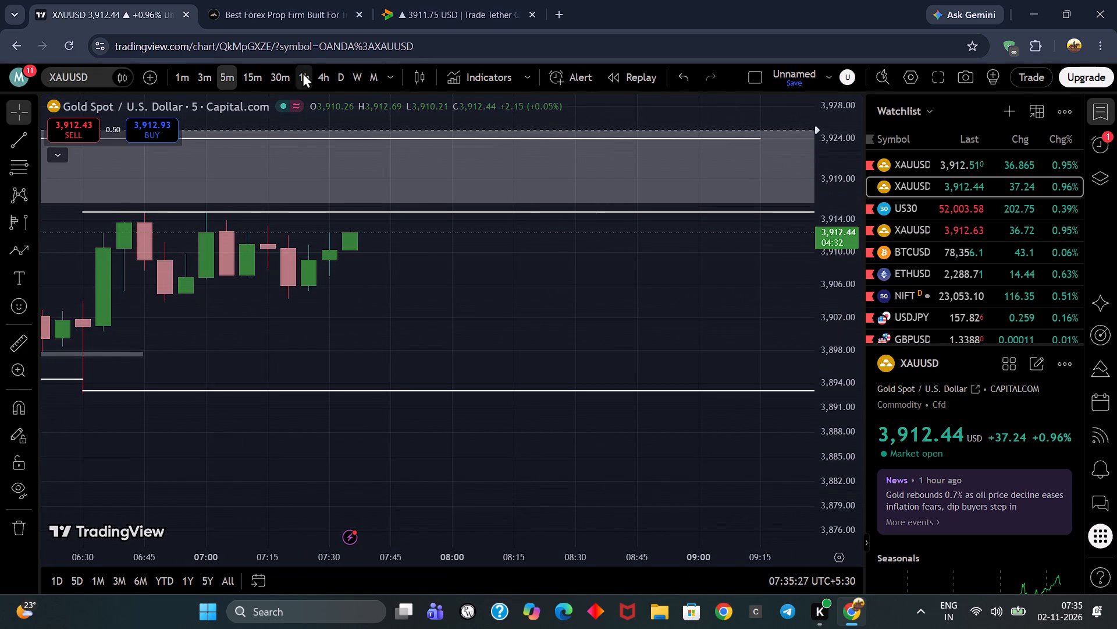
left_click(320, 81)
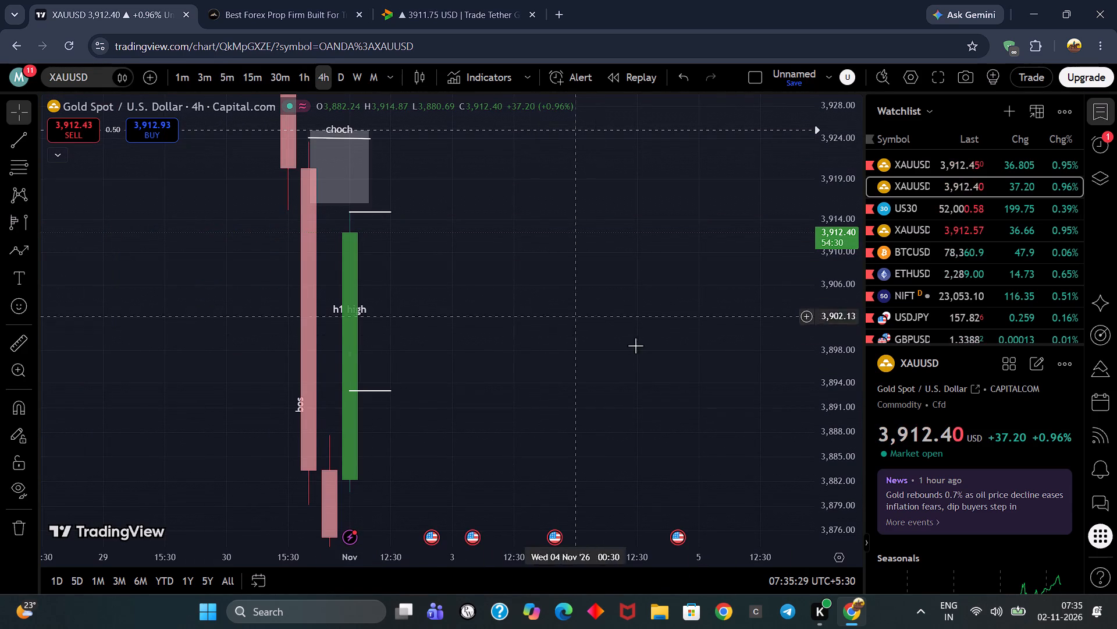
scroll(831, 258, "down", 4)
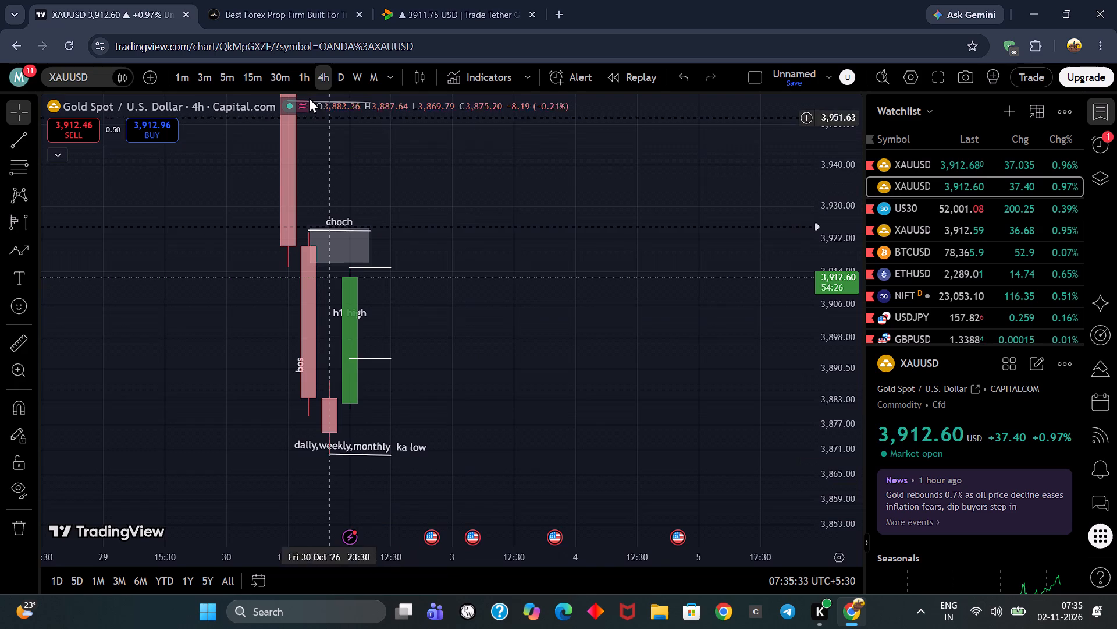
left_click_drag(659, 395, 668, 313)
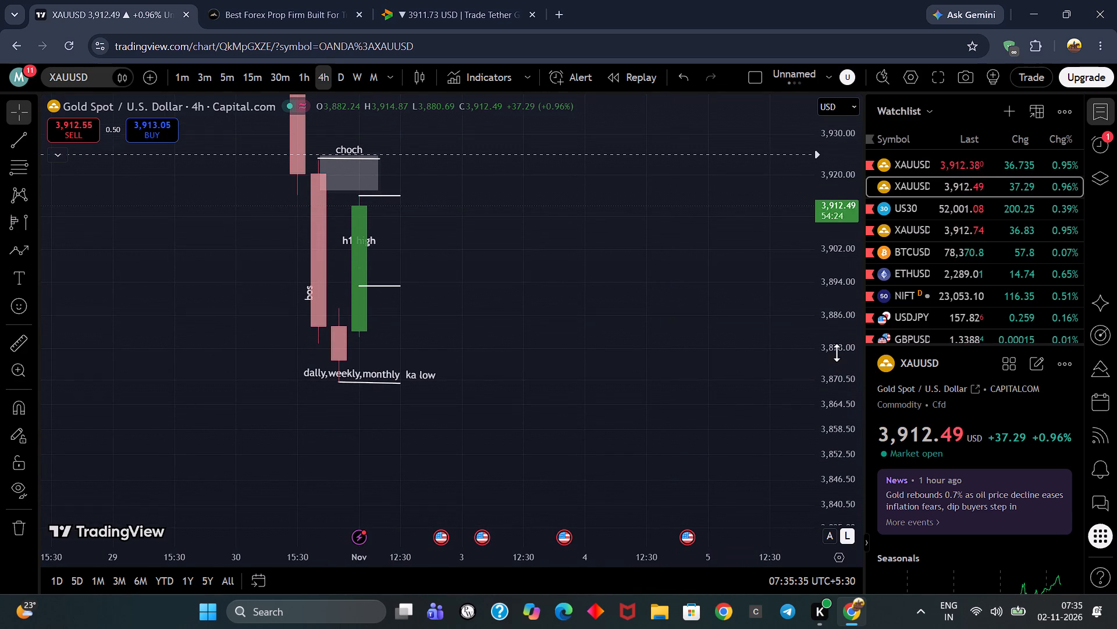
scroll(837, 347, "down", 2)
left_click_drag(578, 383, 613, 334)
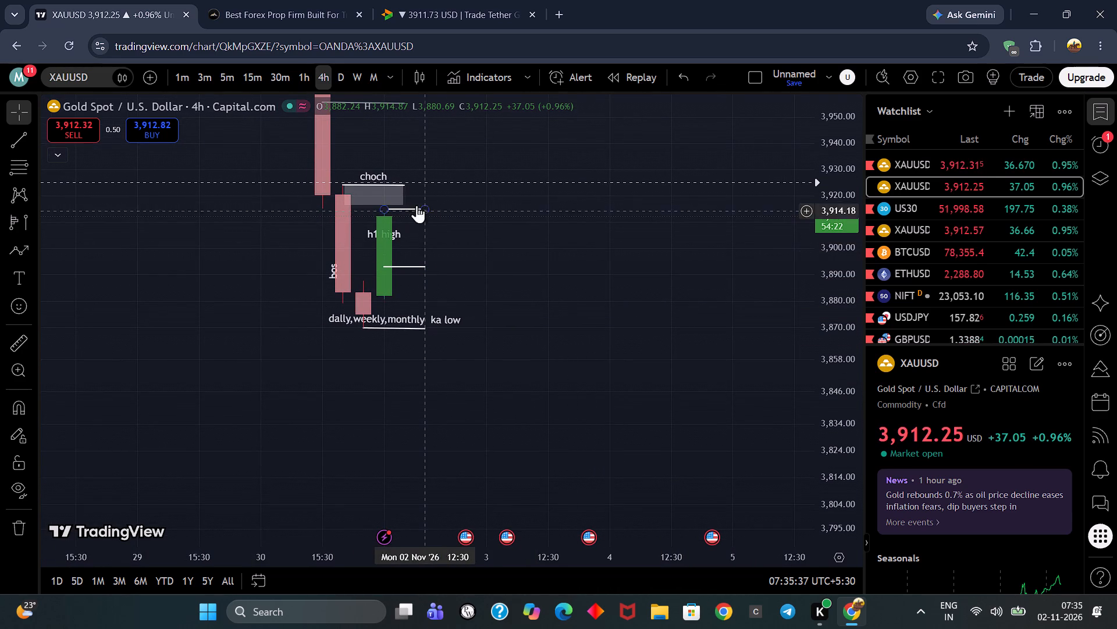
left_click(312, 82)
left_click(240, 78)
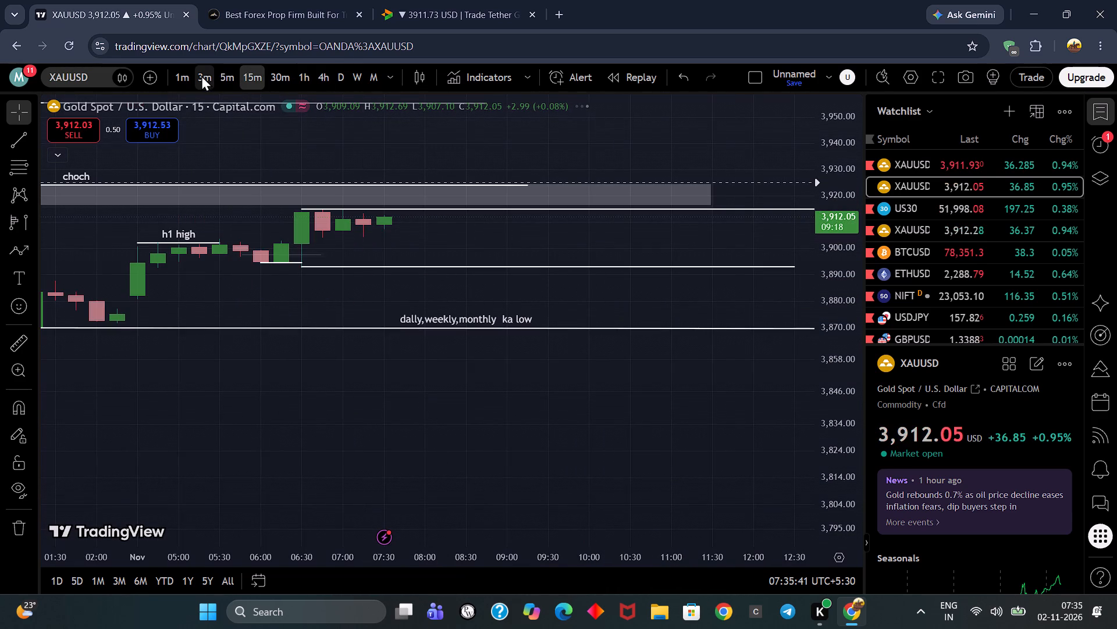
left_click(227, 81)
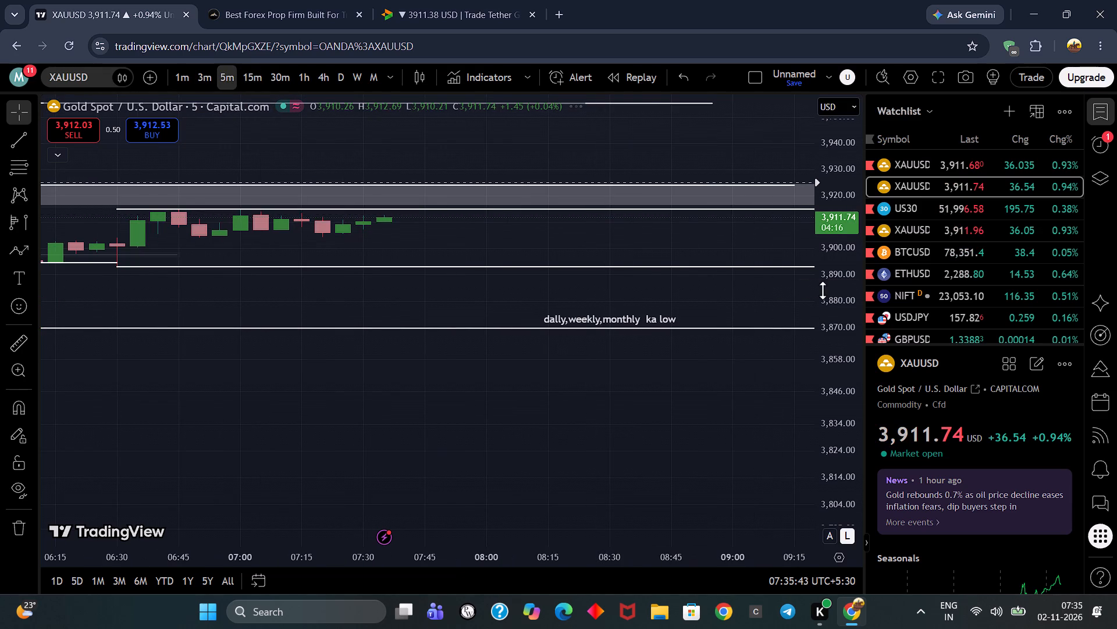
scroll(821, 286, "up", 7)
left_click_drag(653, 211, 701, 497)
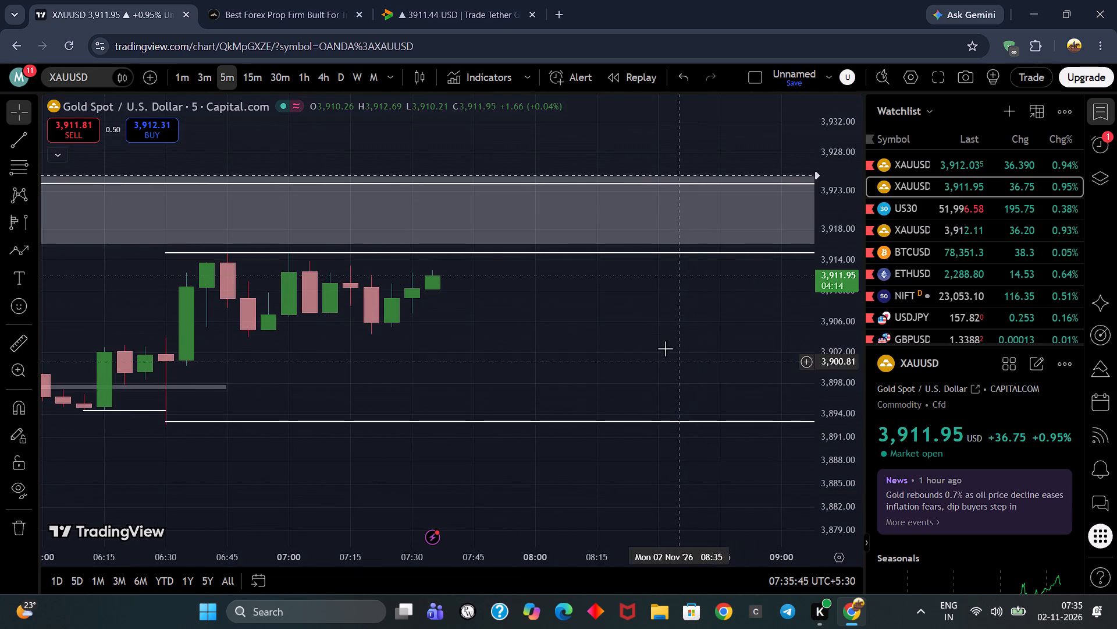
scroll(602, 326, "down", 4)
left_click_drag(659, 332, 663, 427)
left_click_drag(663, 408, 556, 396)
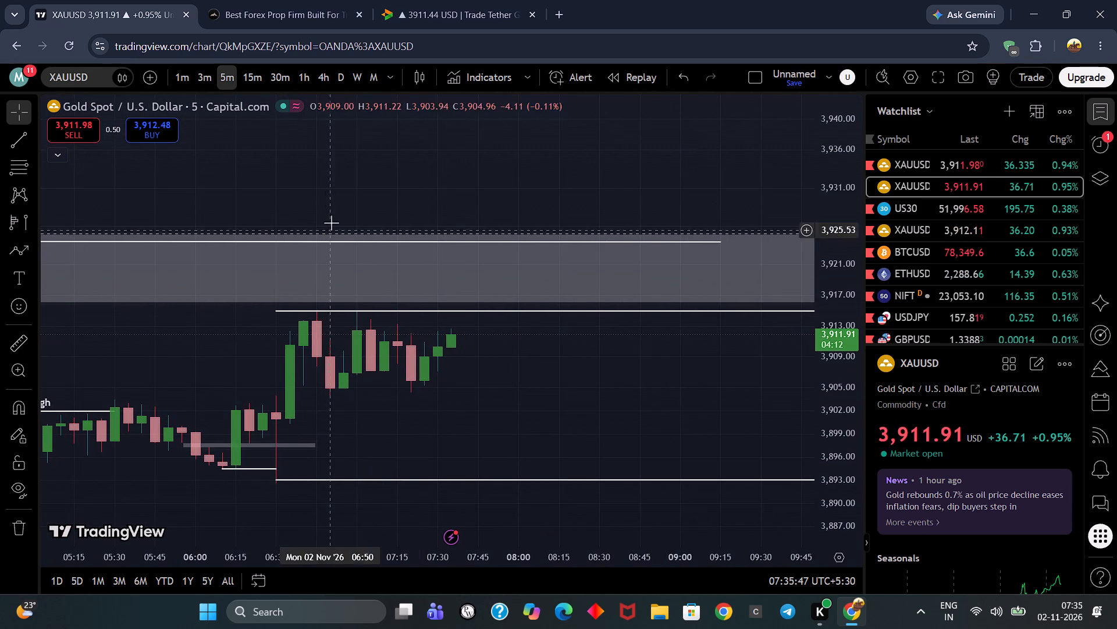
scroll(497, 464, "down", 2)
left_click_drag(592, 440, 589, 432)
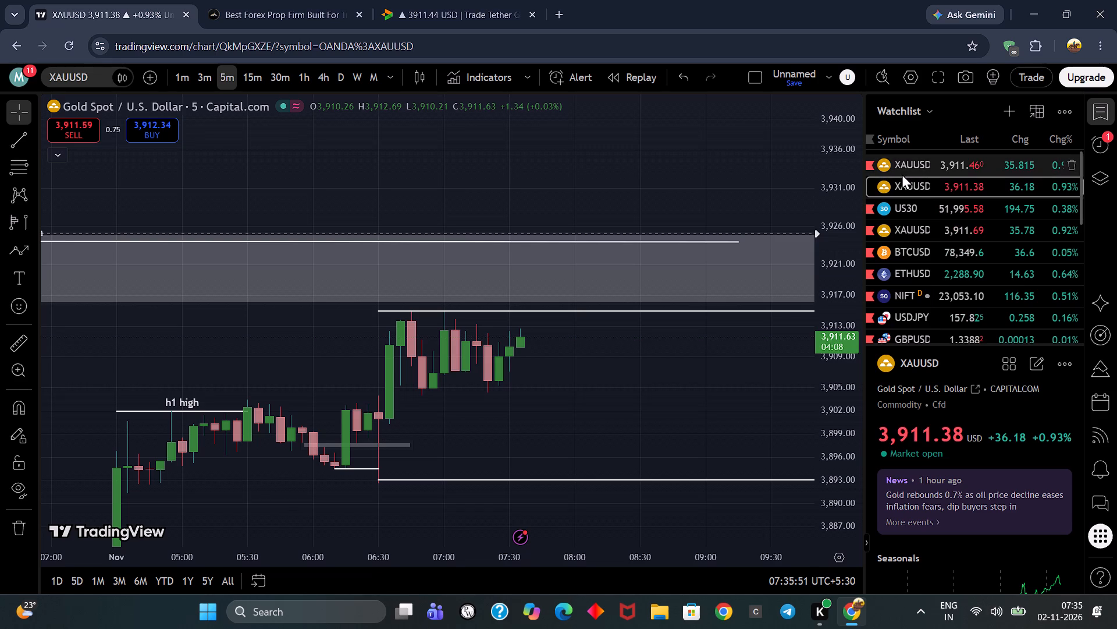
Label the grey zone rectangle under the choch line "bearish ob".
scroll(769, 405, "down", 5)
scroll(858, 288, "down", 2)
scroll(566, 218, "down", 6)
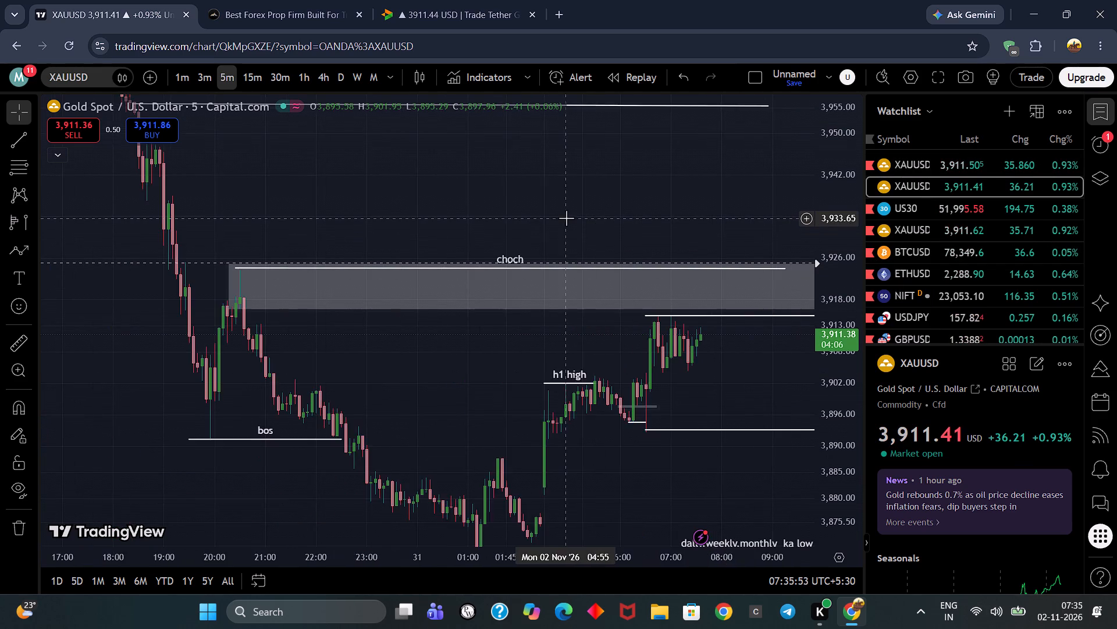
scroll(566, 218, "down", 3)
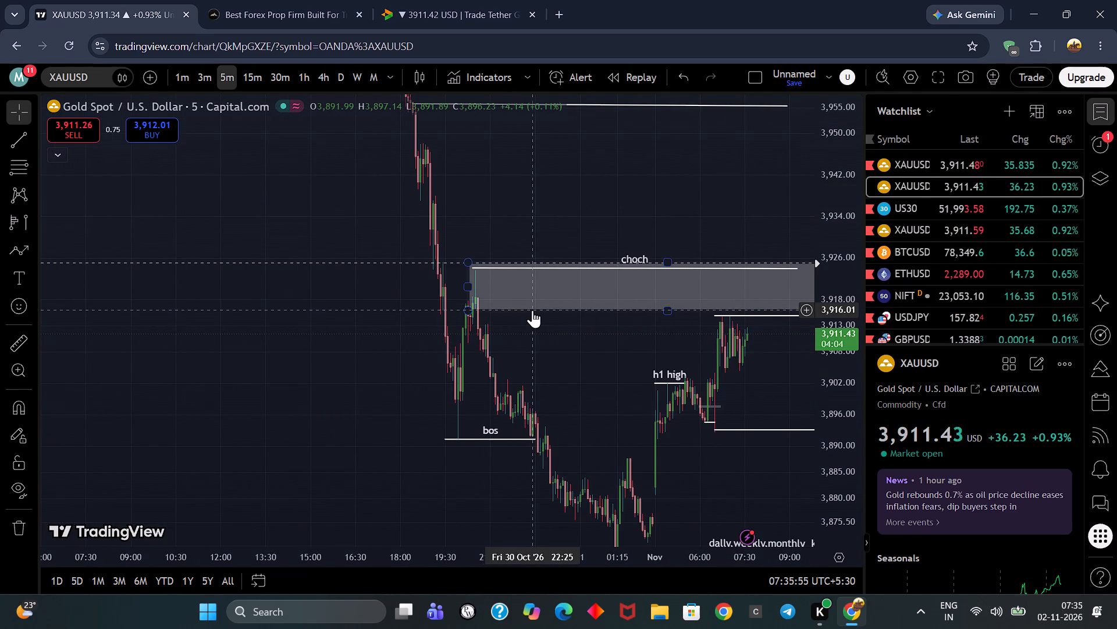
left_click(532, 310)
left_click(663, 286)
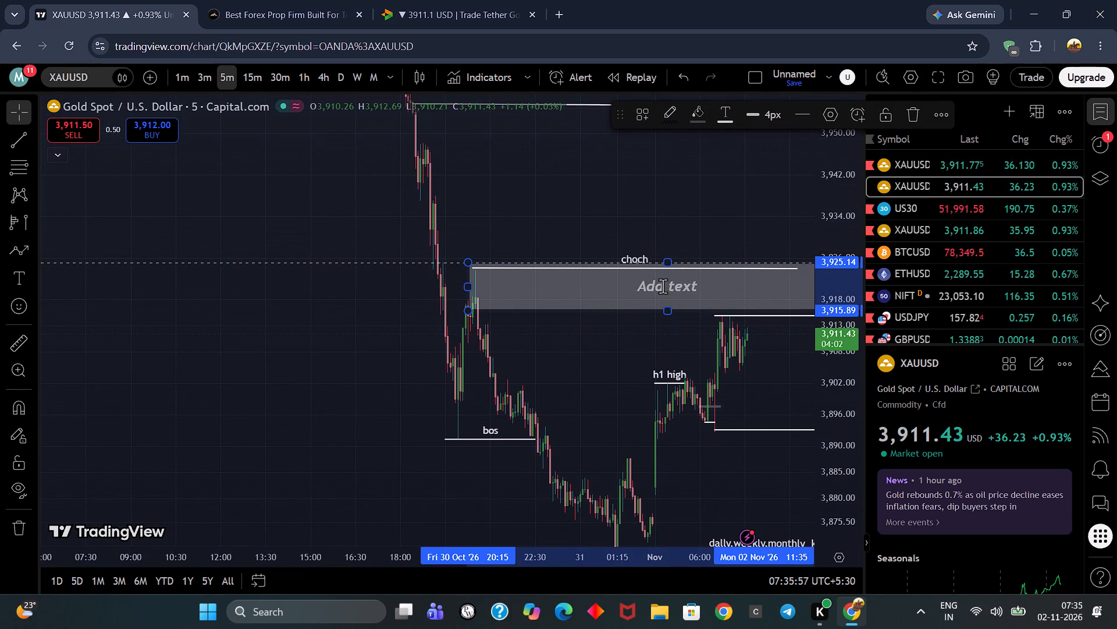
key("b")
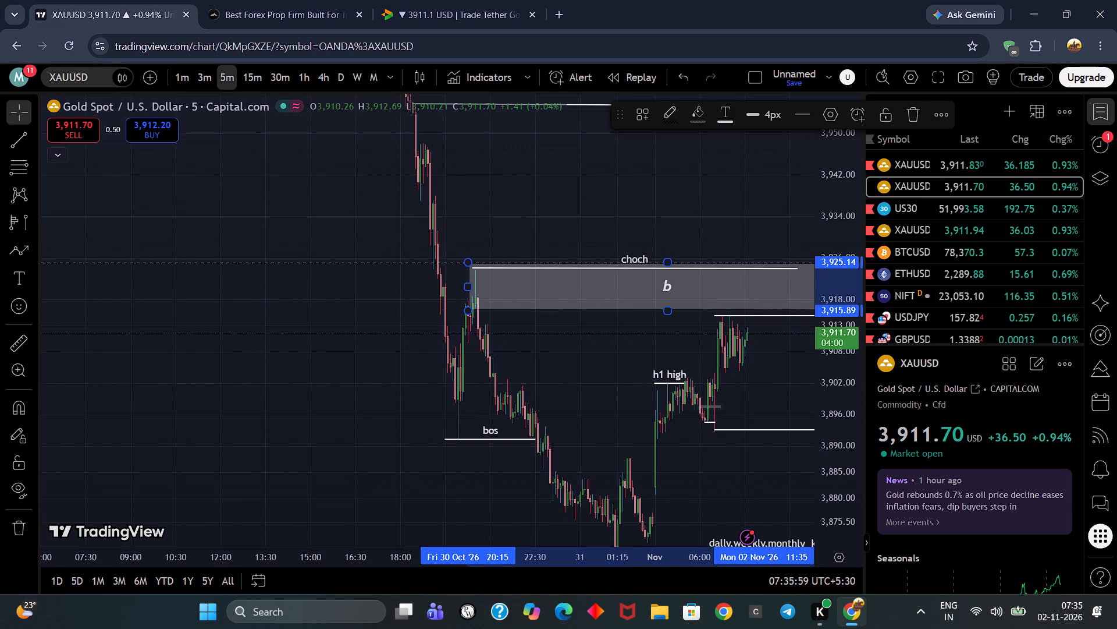
type("earish")
key("space")
type("ob")
key("space")
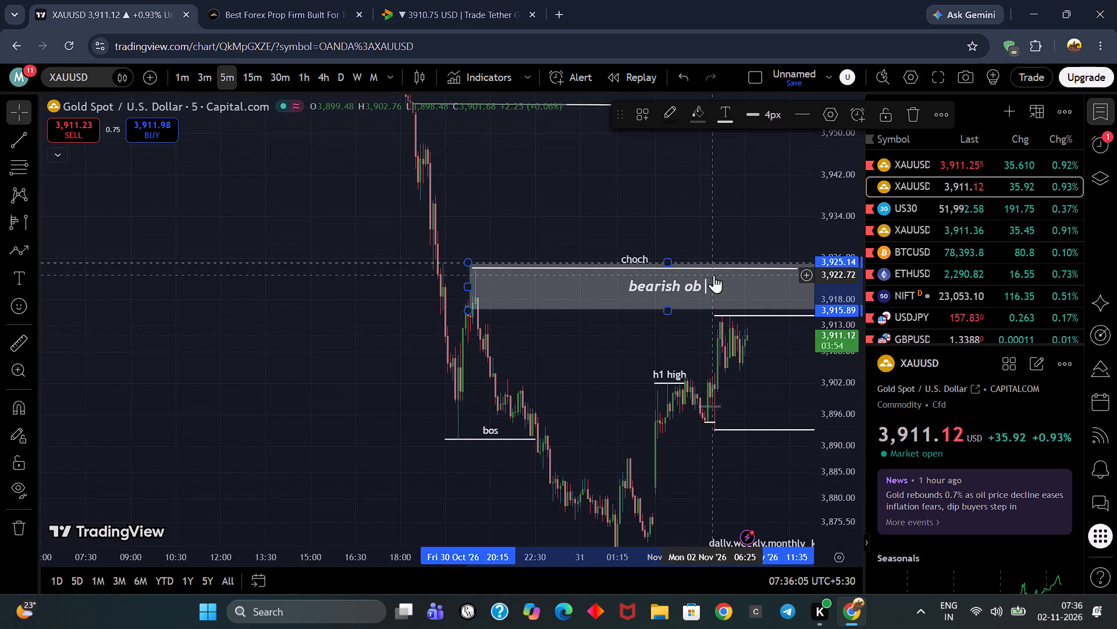
left_click(640, 359)
Review the labelled zone on the 5-minute chart and switch to the OANDA XAUUSD chart from the watchlist.
left_click_drag(640, 359, 426, 368)
scroll(546, 412, "up", 2)
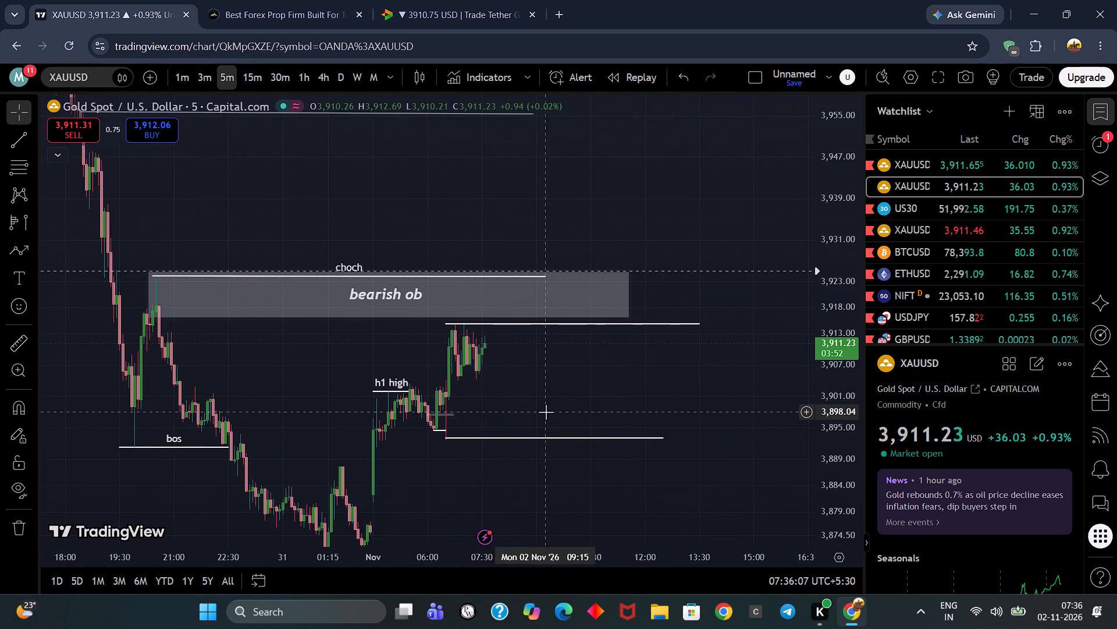
left_click_drag(550, 403, 624, 351)
left_click_drag(624, 351, 593, 387)
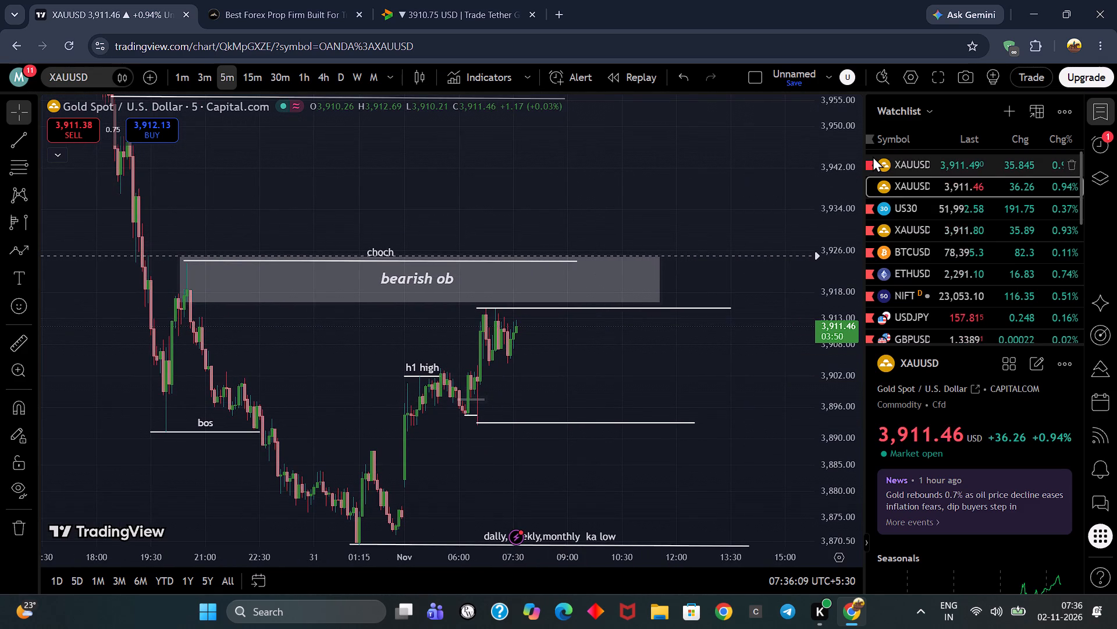
left_click(873, 156)
left_click(901, 162)
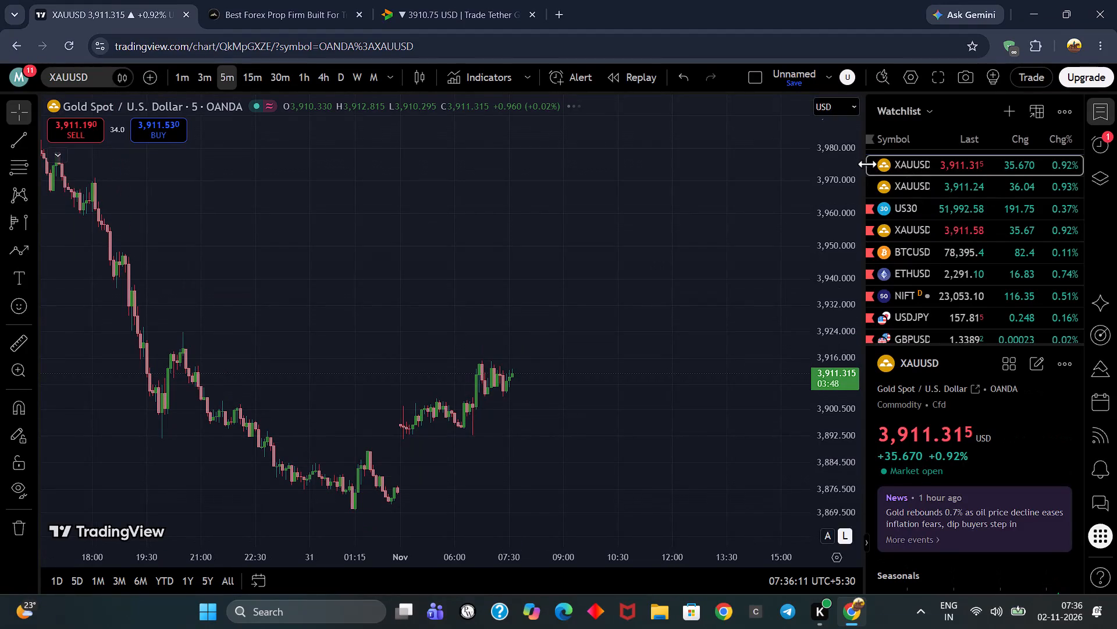
Flag the OANDA XAUUSD symbol red in the watchlist.
left_click(869, 164)
Examine OANDA gold price against the existing zones and lines on the 5-minute, daily, weekly and monthly charts.
left_click_drag(689, 253, 571, 190)
scroll(571, 190, "down", 4)
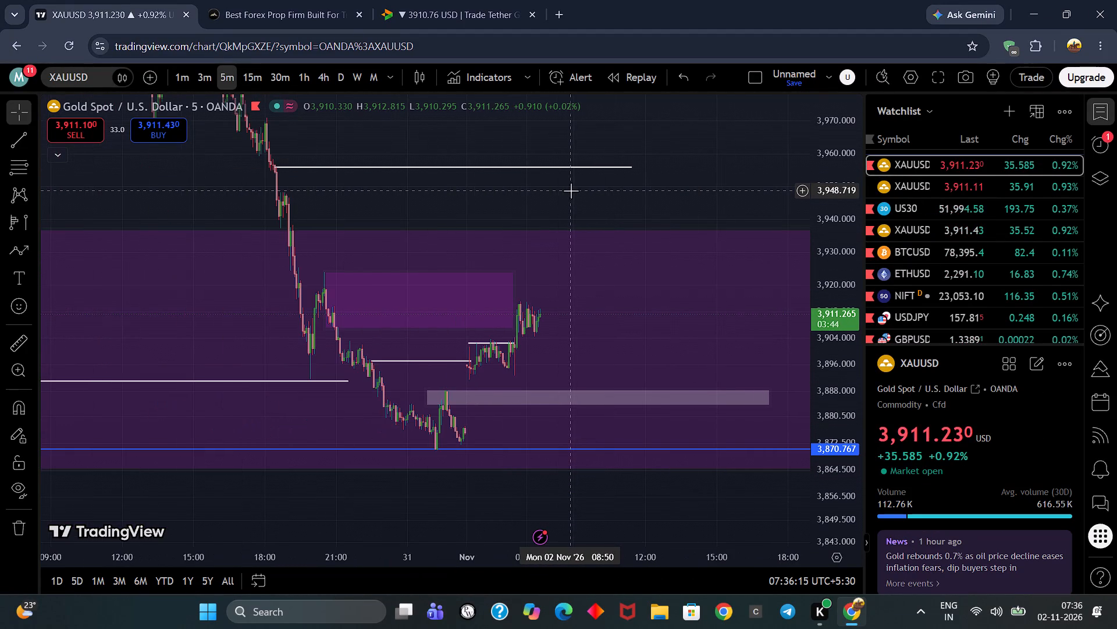
left_click(343, 78)
scroll(806, 257, "down", 12)
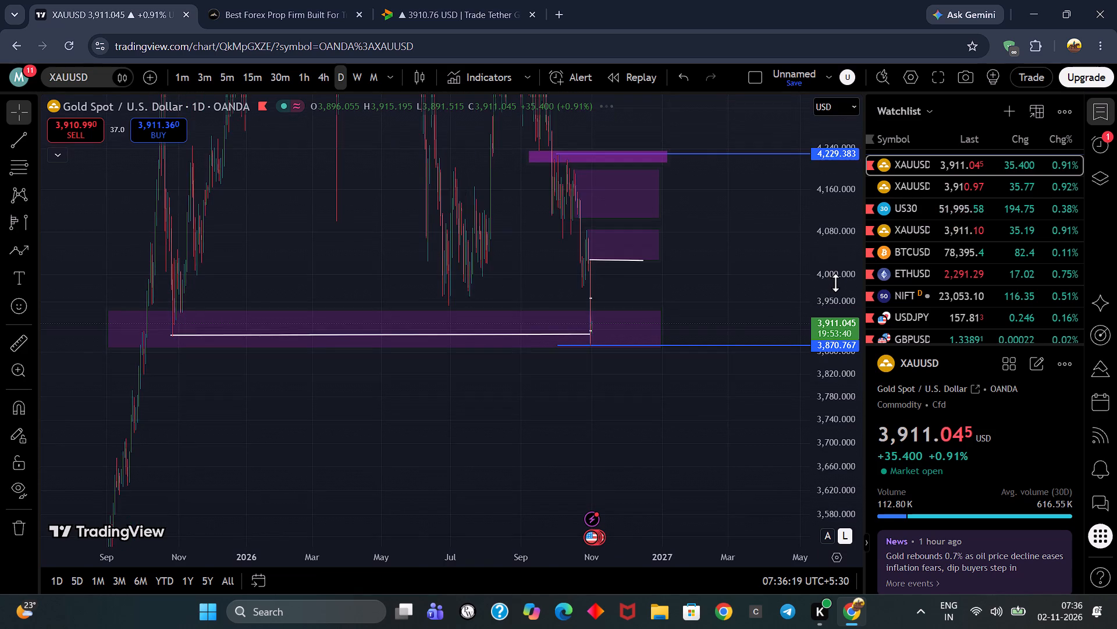
scroll(835, 282, "down", 2)
scroll(711, 315, "up", 2)
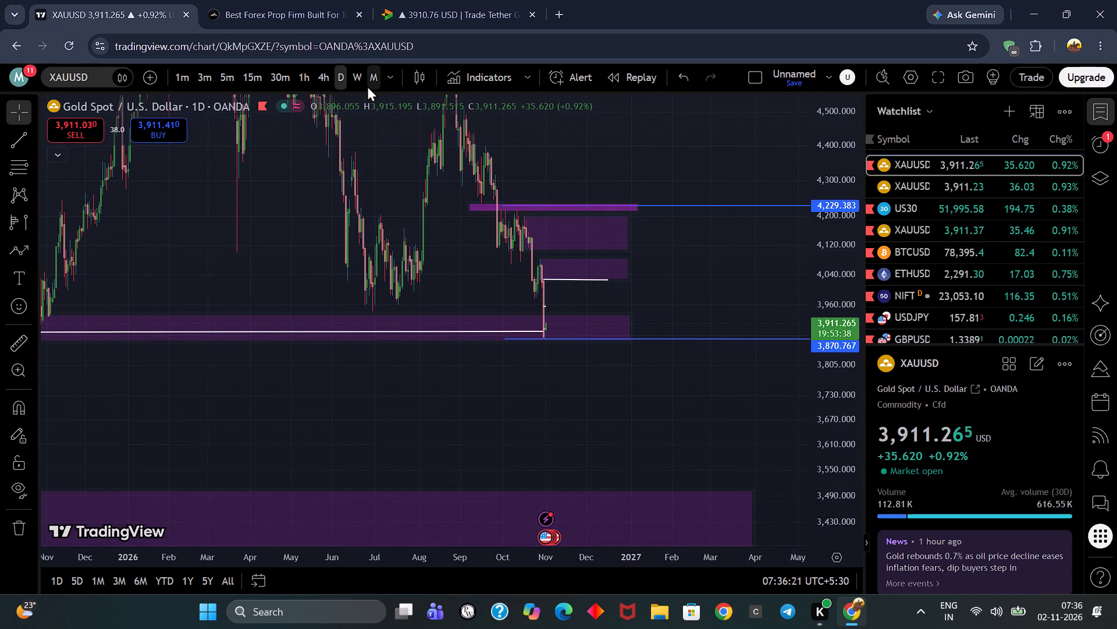
left_click(361, 75)
scroll(517, 246, "up", 4)
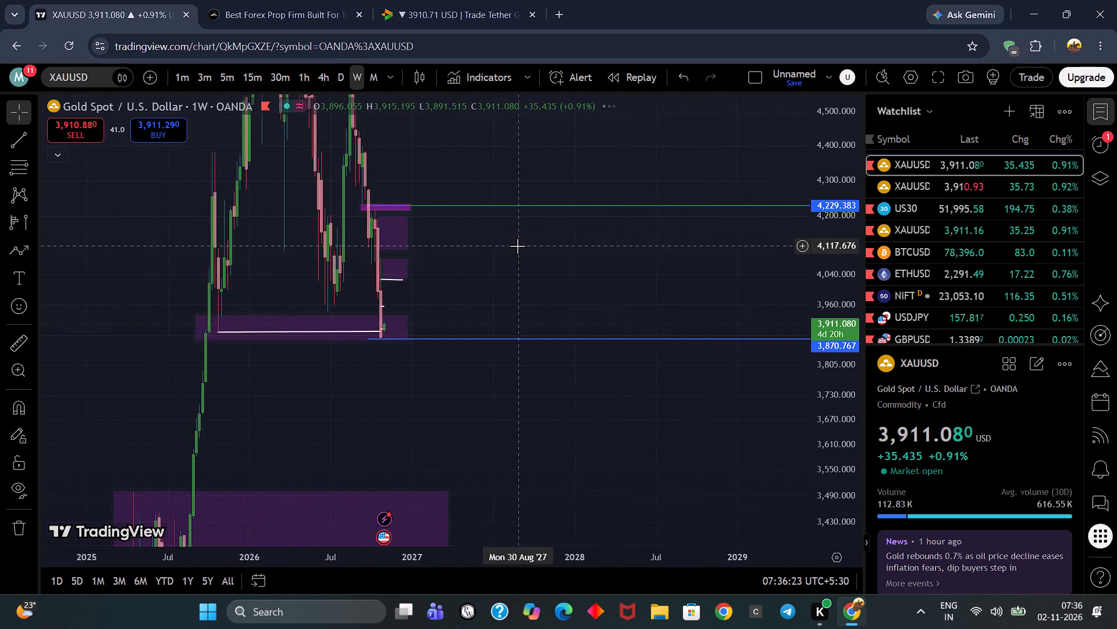
scroll(517, 246, "up", 5)
left_click_drag(464, 311, 553, 296)
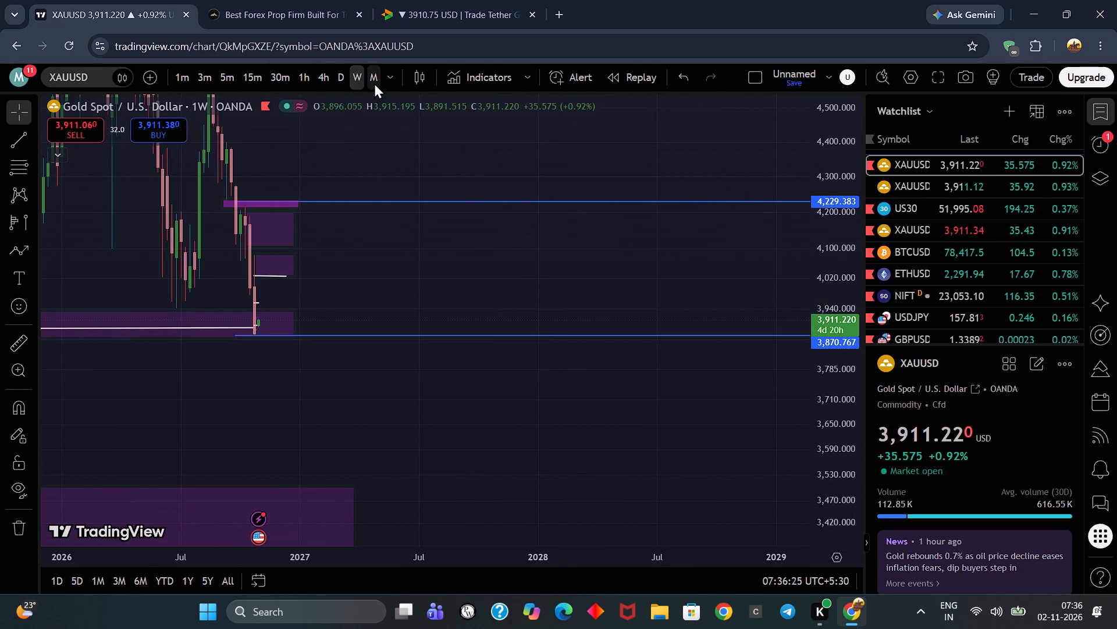
left_click(374, 83)
left_click_drag(457, 262, 806, 254)
scroll(712, 271, "up", 13)
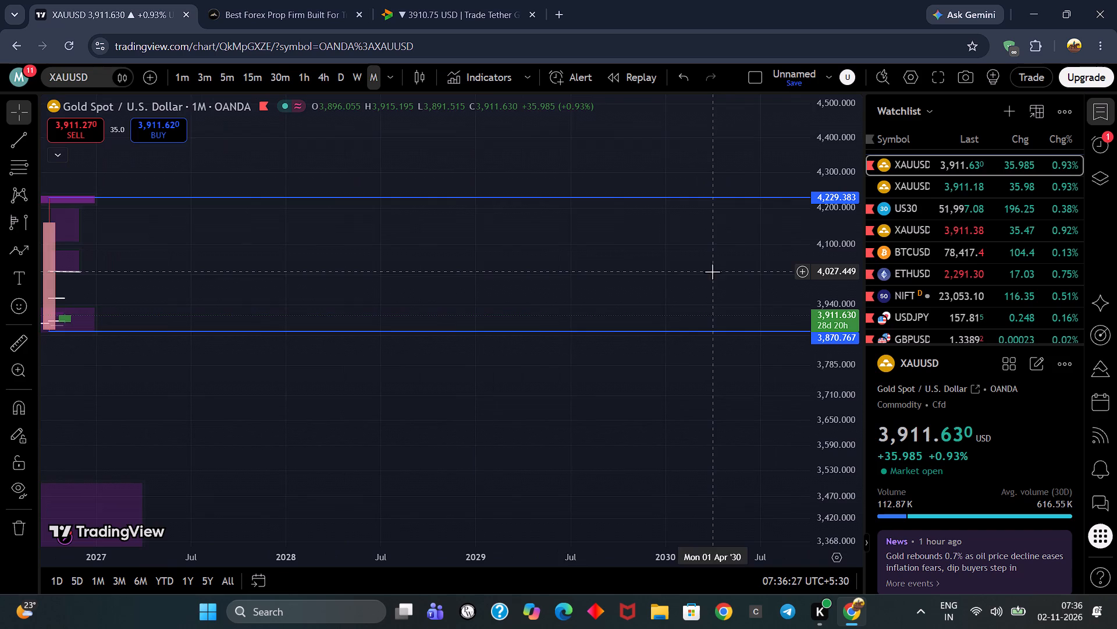
left_click_drag(464, 236, 828, 242)
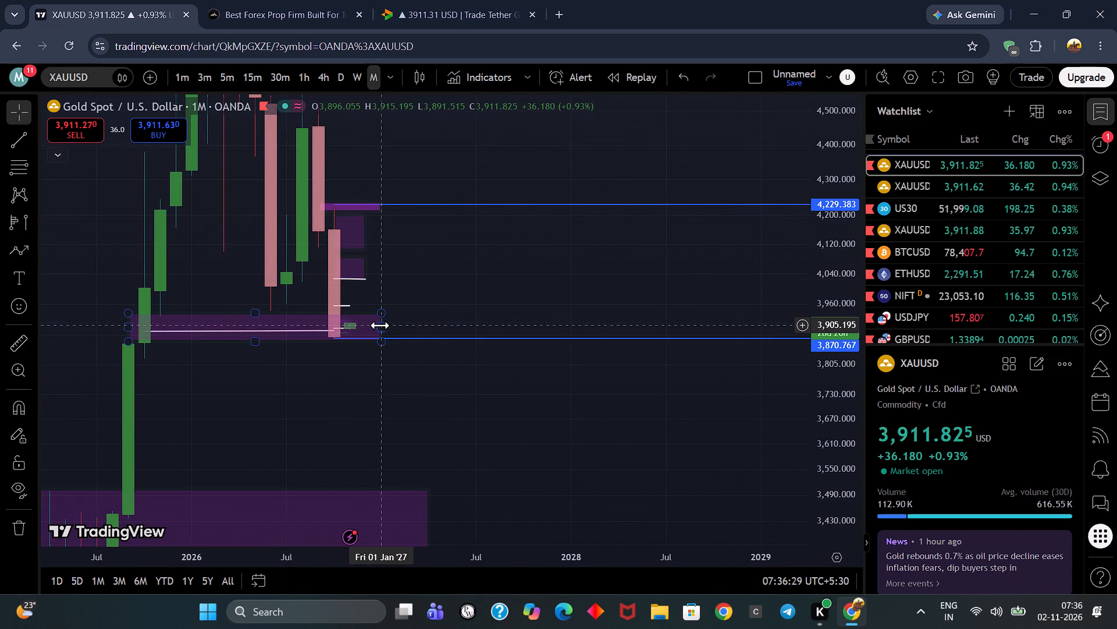
Delete the purple rectangle spanning September 2025 to January 2027 around the recent lows on the monthly chart.
left_click(379, 325)
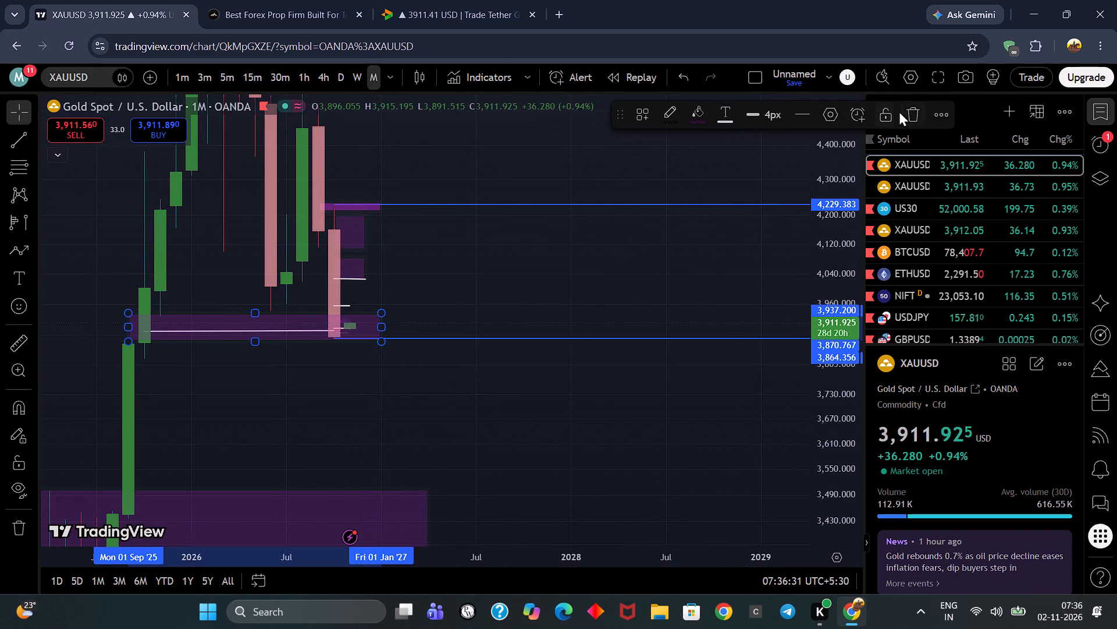
left_click(905, 112)
Draw a rectangle on the monthly chart from the September 2025 candle's top, about 3,862, down to about 3,817 at February 2027.
scroll(562, 279, "up", 1)
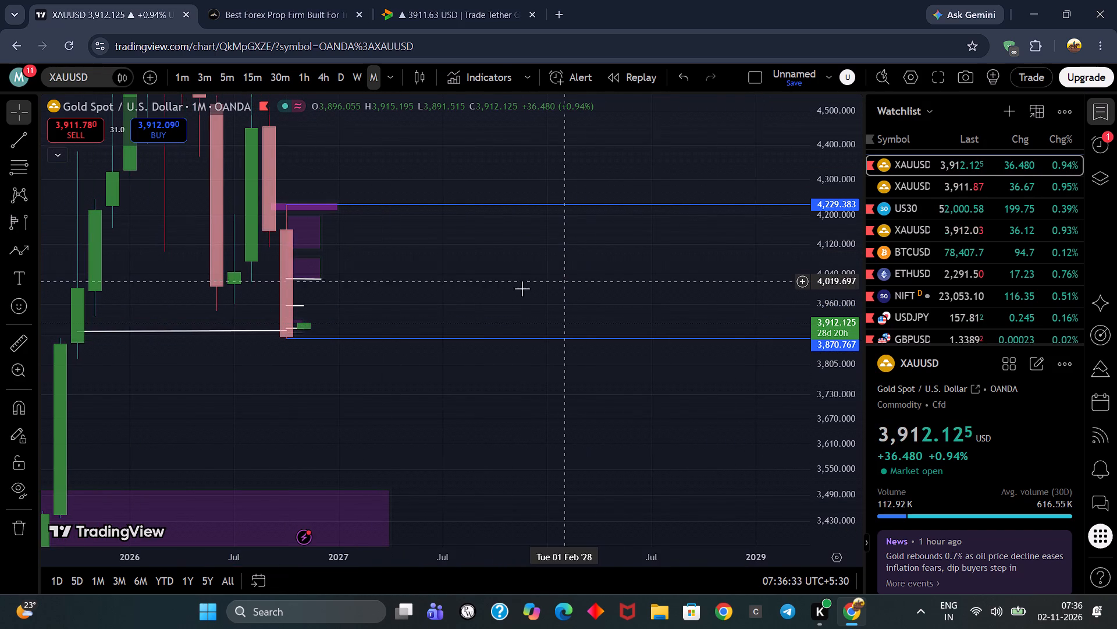
left_click_drag(513, 288, 855, 316)
left_click_drag(831, 331, 668, 299)
left_click_drag(735, 299, 619, 274)
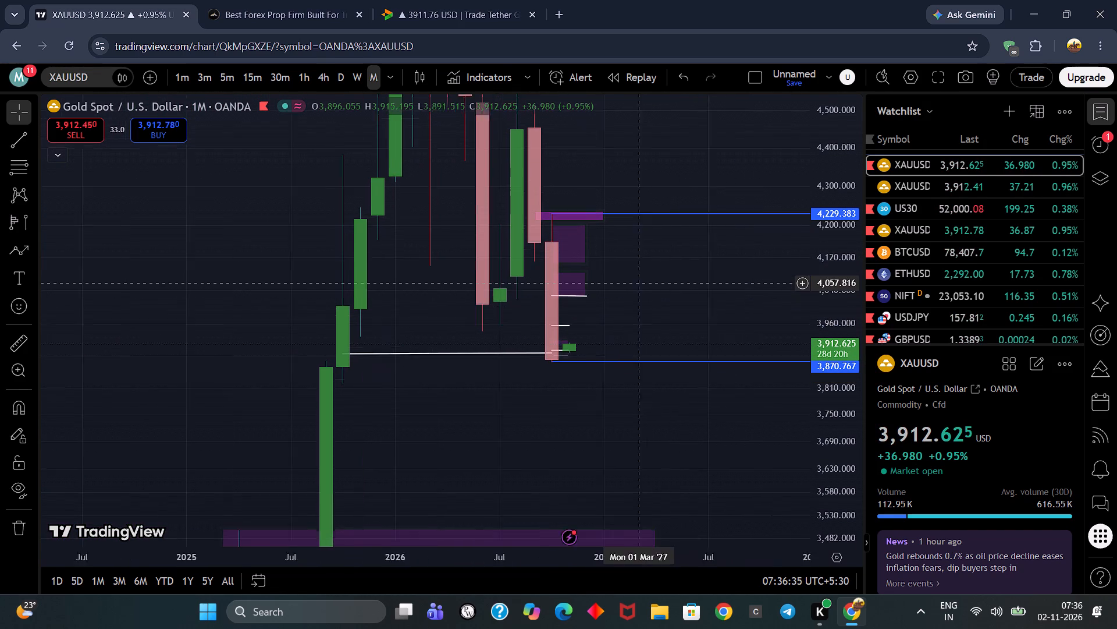
left_click_drag(619, 274, 600, 264)
scroll(834, 285, "down", 1)
left_click_drag(669, 263, 628, 275)
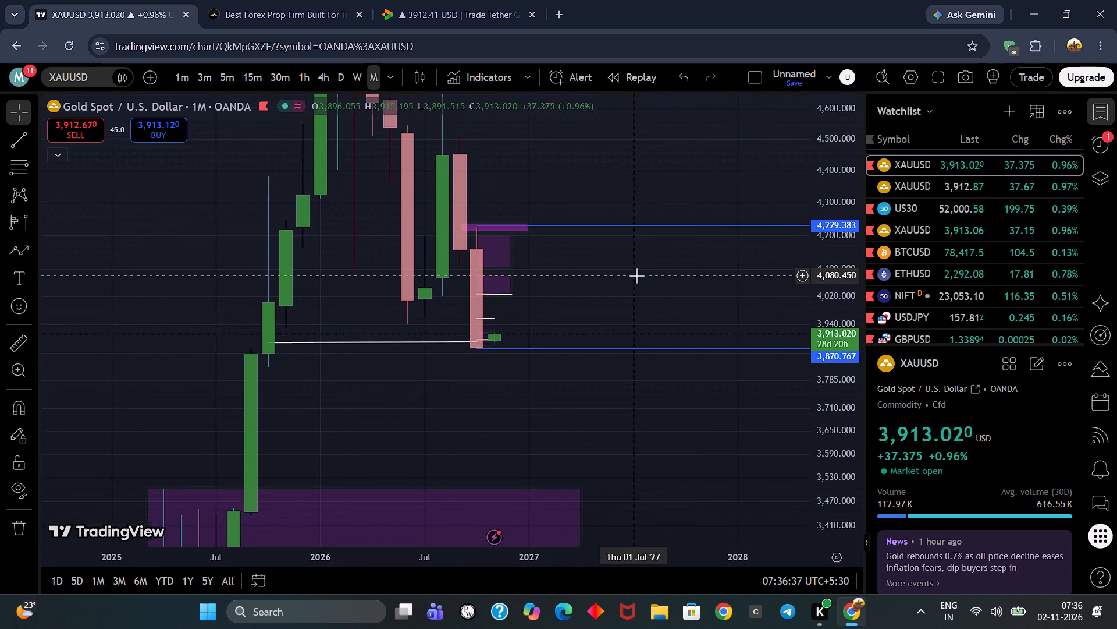
scroll(848, 270, "down", 1)
left_click_drag(716, 289, 661, 283)
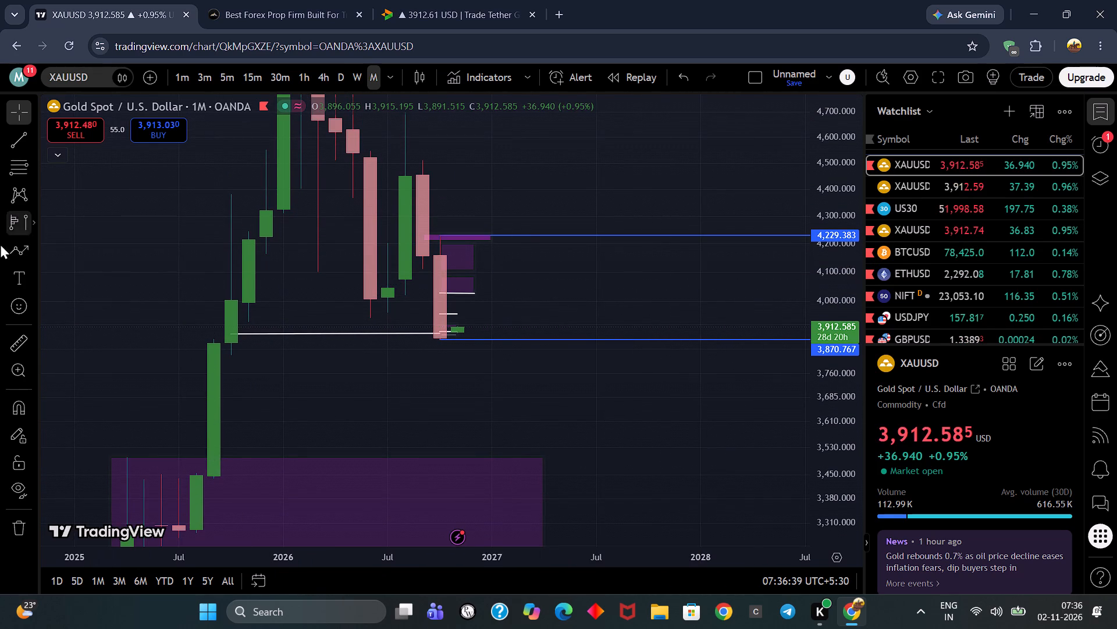
left_click(35, 255)
left_click(63, 326)
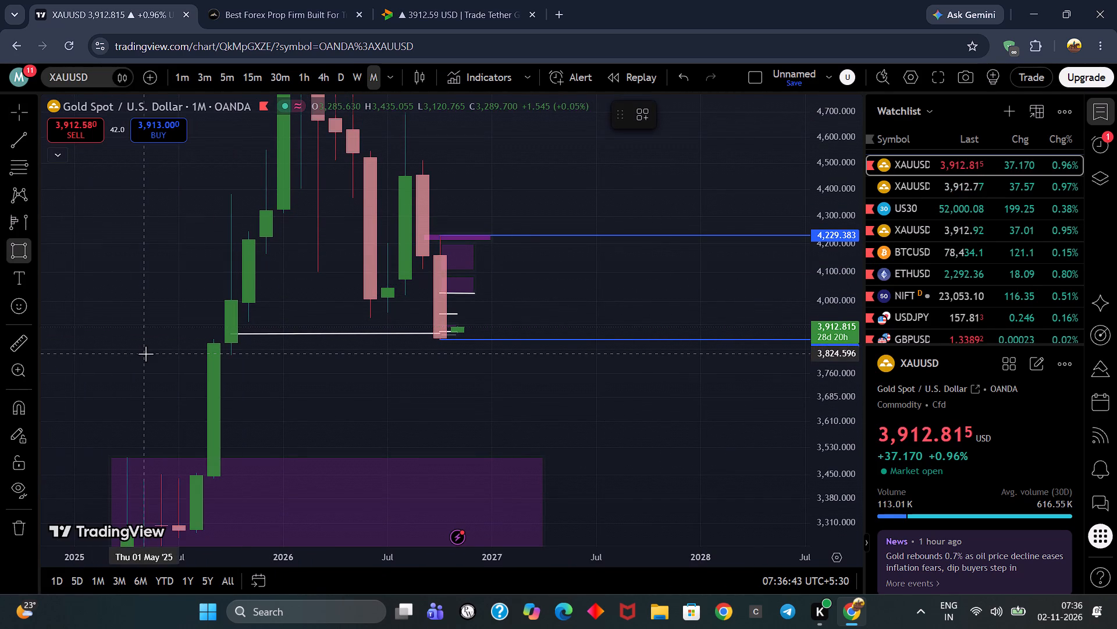
left_click(207, 342)
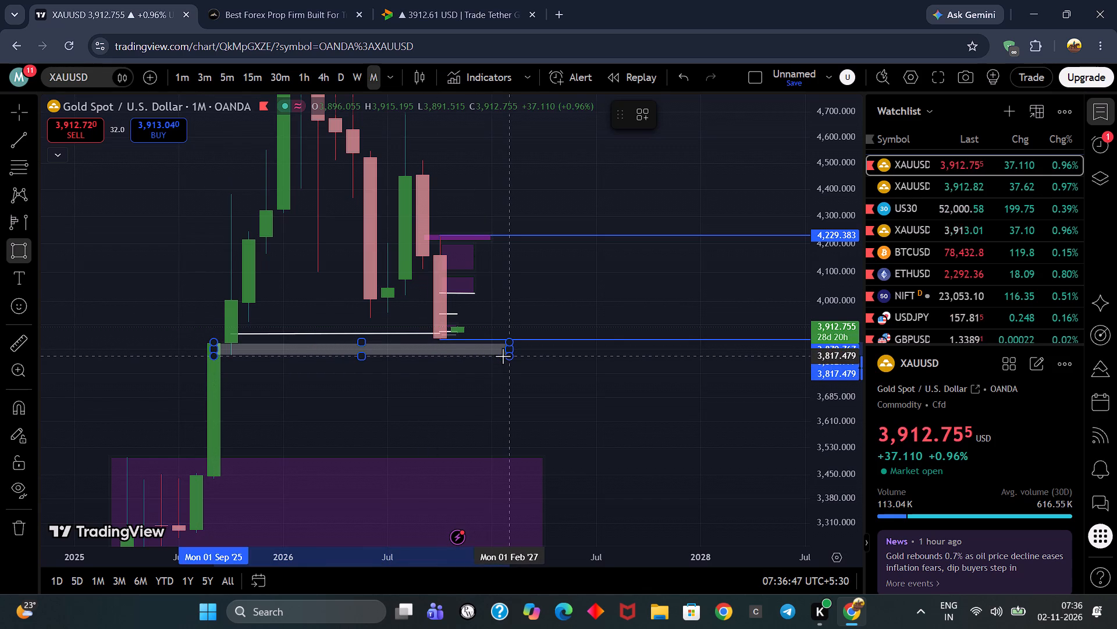
left_click(503, 356)
left_click(512, 380)
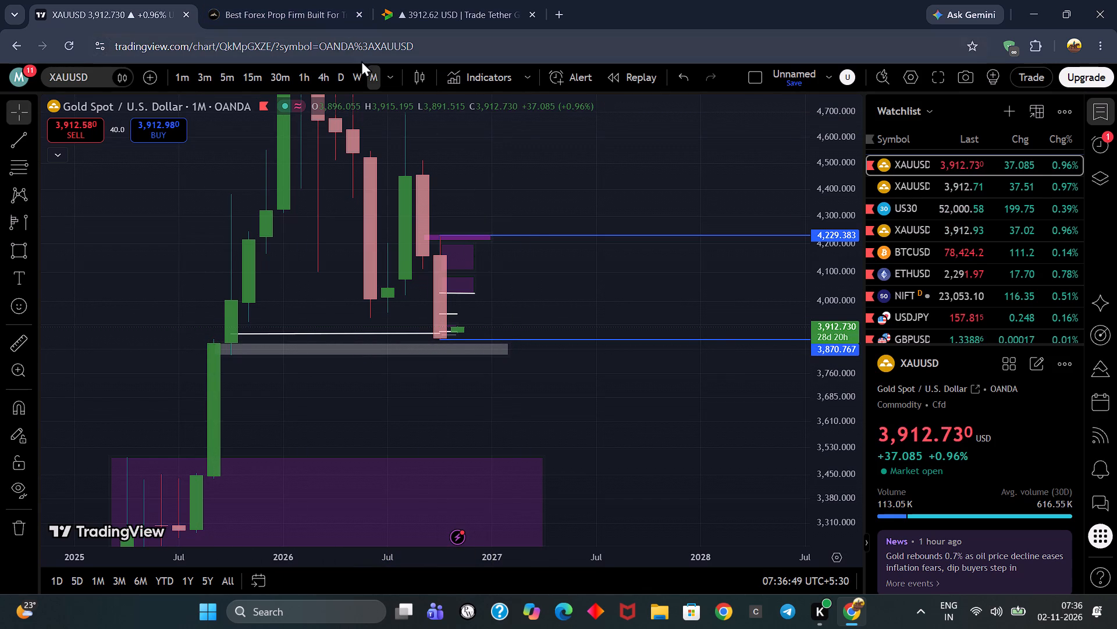
Examine the new grey zone against the long low line and past price action on the weekly and daily charts.
left_click(364, 69)
scroll(700, 243, "down", 4)
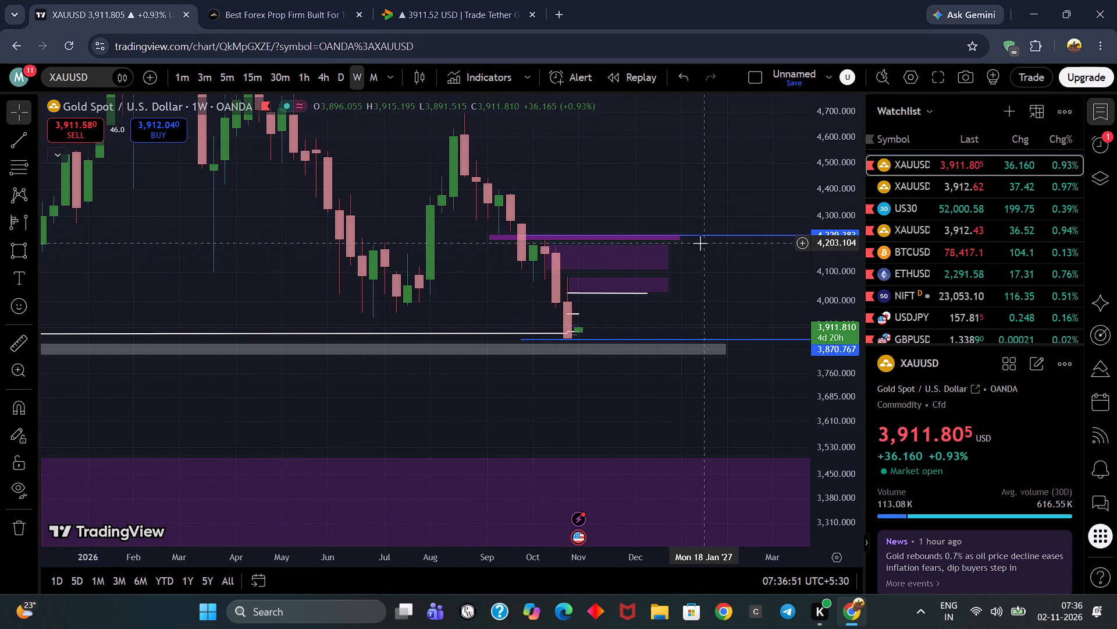
scroll(692, 305, "down", 5)
left_click_drag(730, 330, 610, 326)
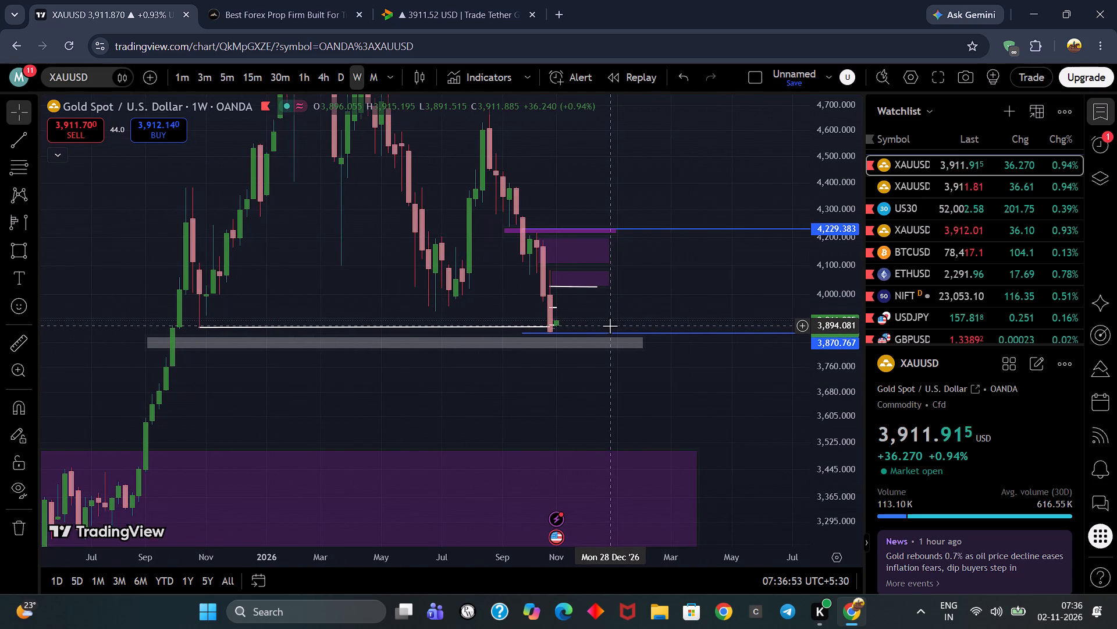
left_click(338, 75)
scroll(374, 197, "down", 5)
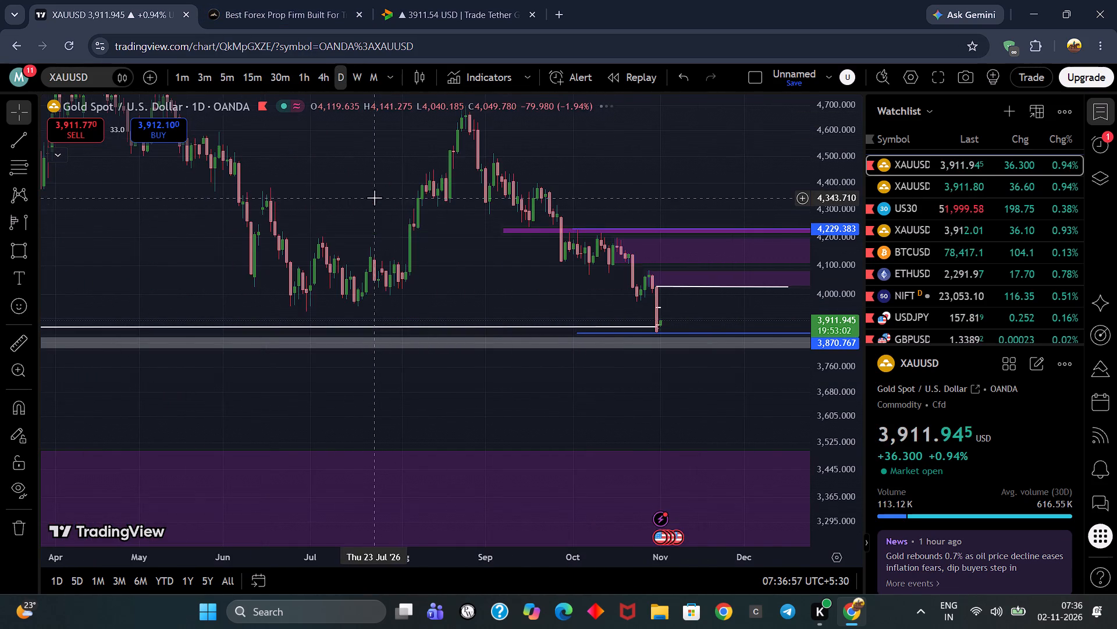
scroll(373, 205, "down", 7)
scroll(371, 270, "up", 1)
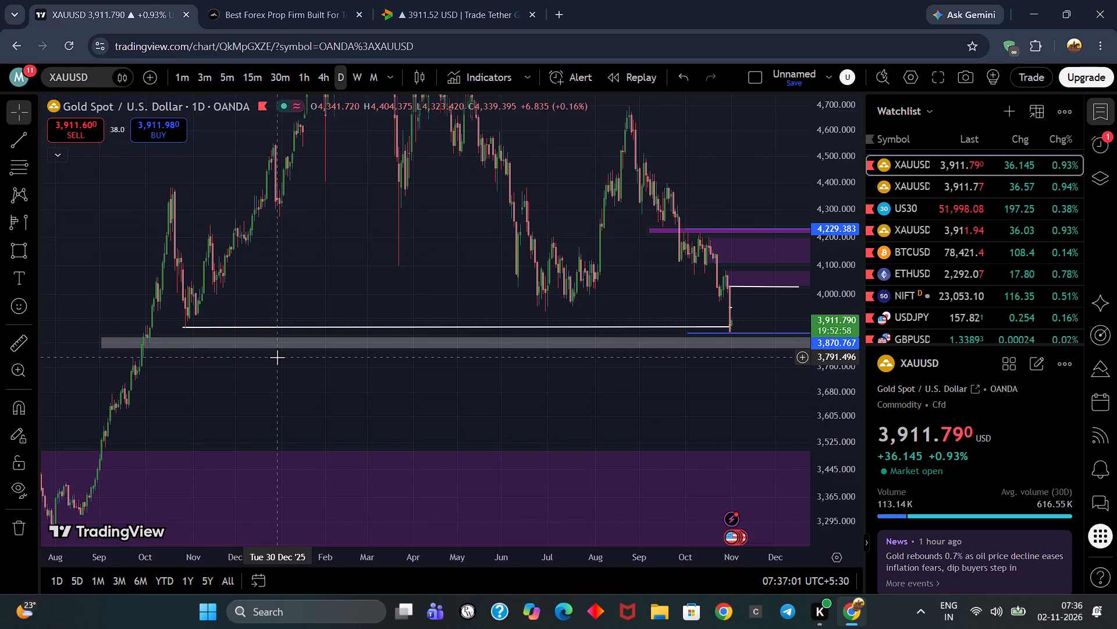
scroll(308, 383, "up", 8)
left_click_drag(424, 421, 412, 416)
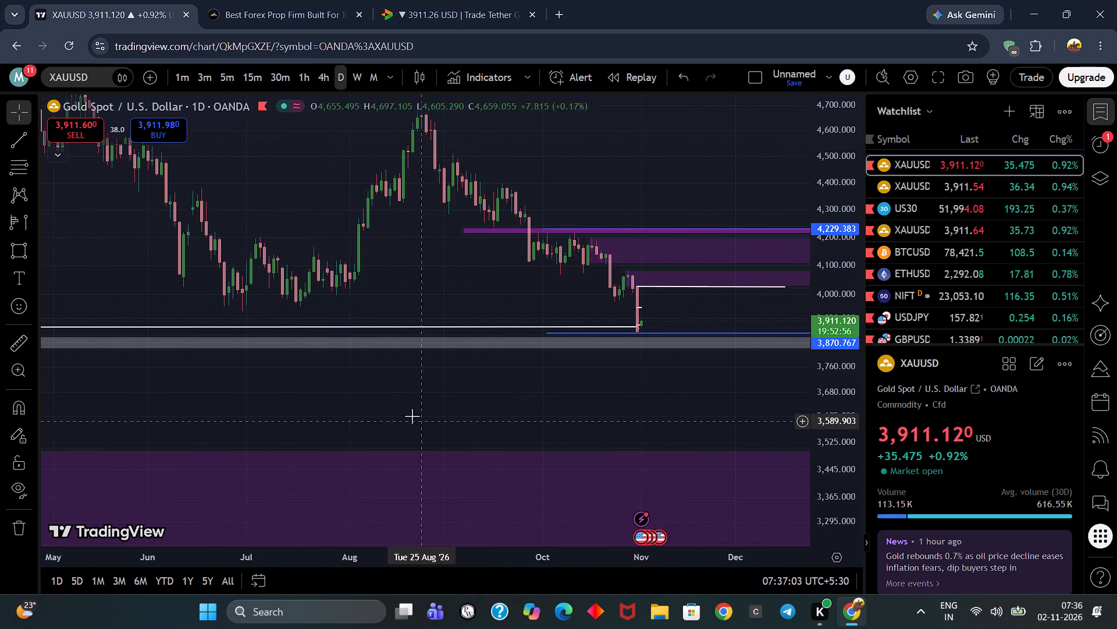
left_click_drag(412, 416, 244, 398)
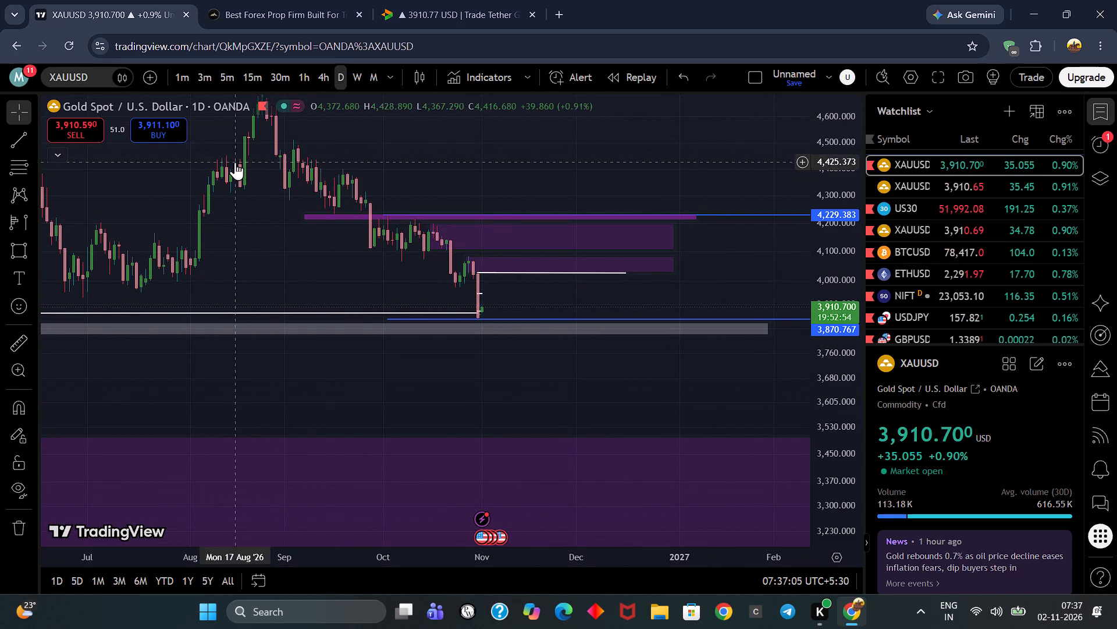
scroll(390, 163, "down", 5)
scroll(620, 152, "down", 5)
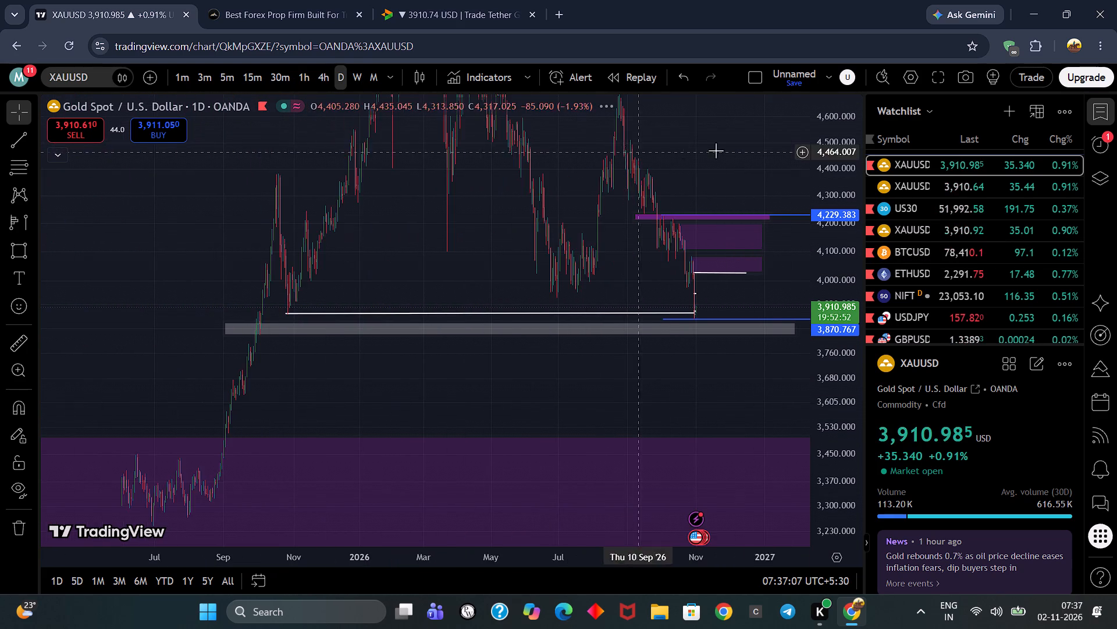
Examine the wider price history between the upper and lower purple zones on the daily and weekly charts.
left_click_drag(803, 139, 743, 290)
scroll(856, 212, "down", 4)
scroll(619, 250, "up", 3)
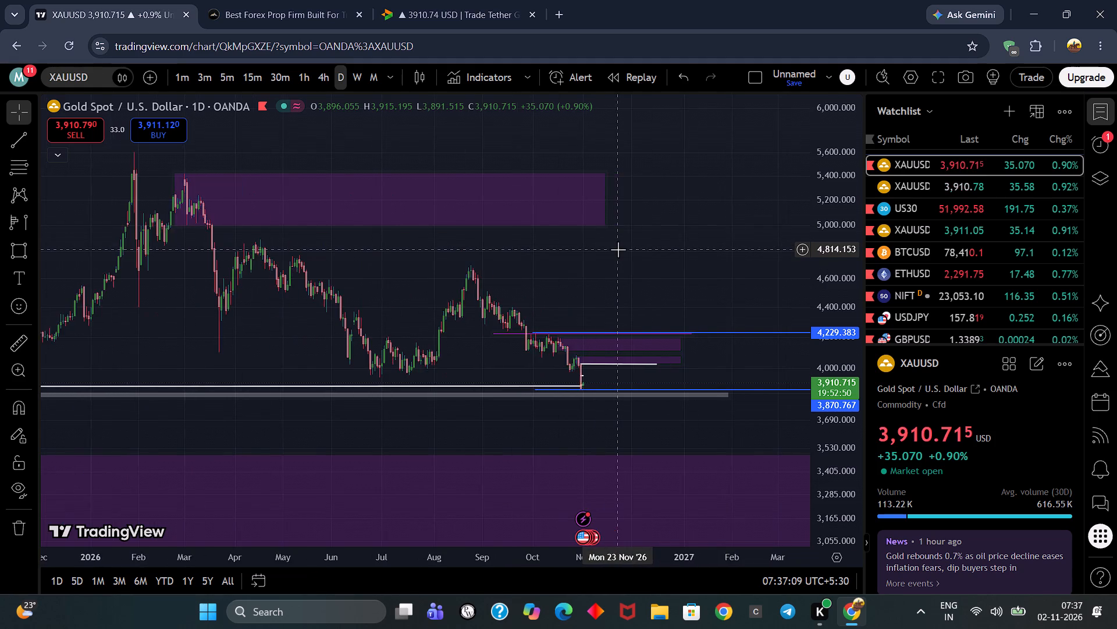
scroll(618, 249, "up", 3)
left_click_drag(617, 251, 638, 253)
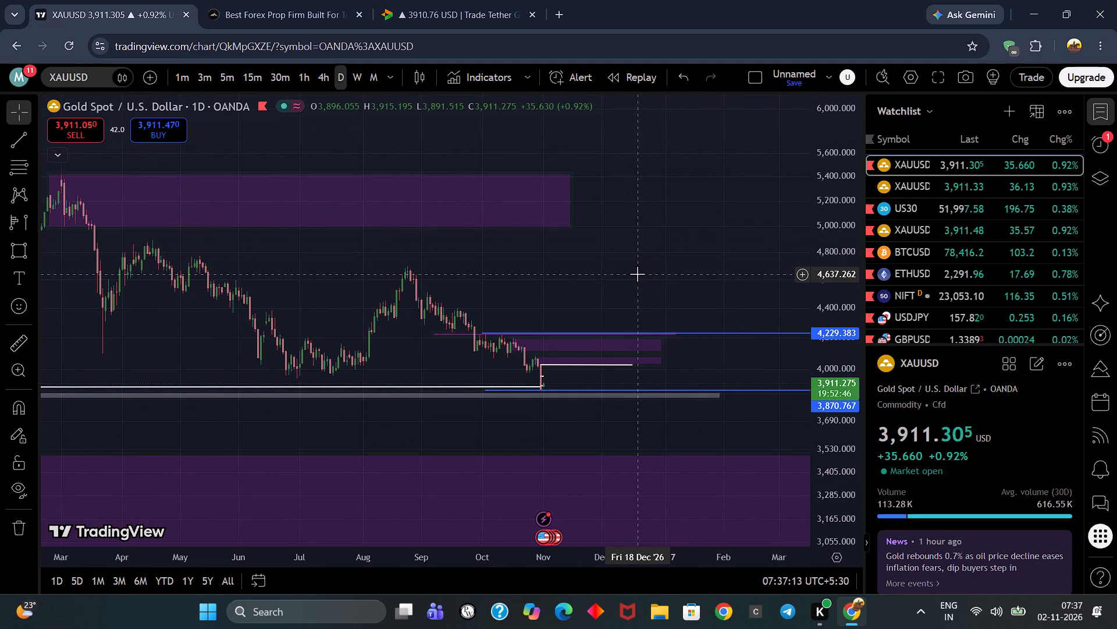
left_click(360, 79)
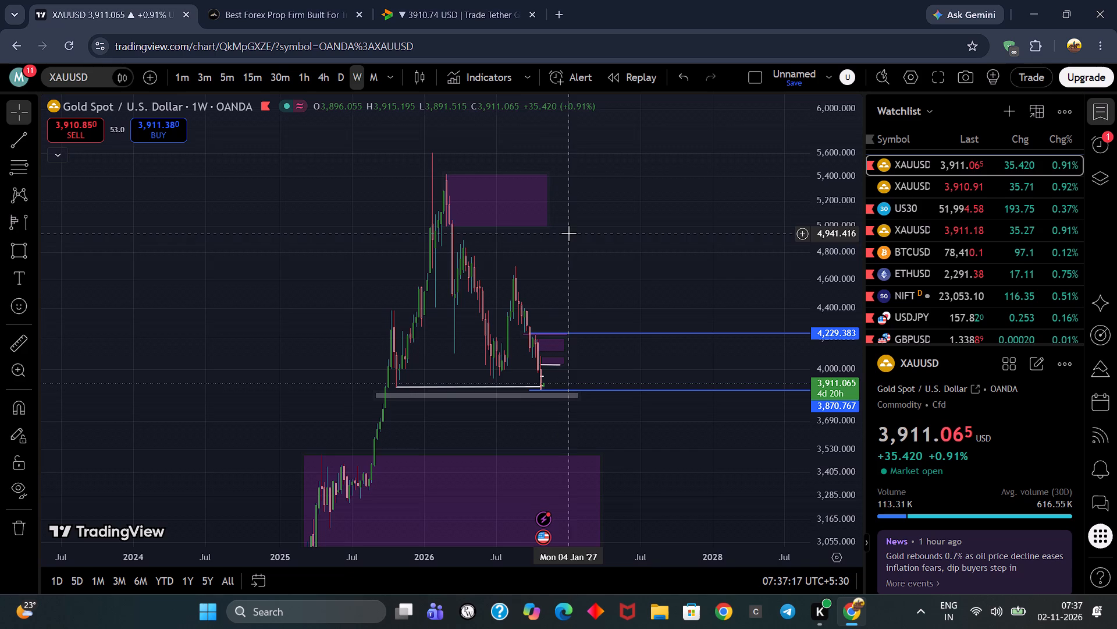
left_click(339, 70)
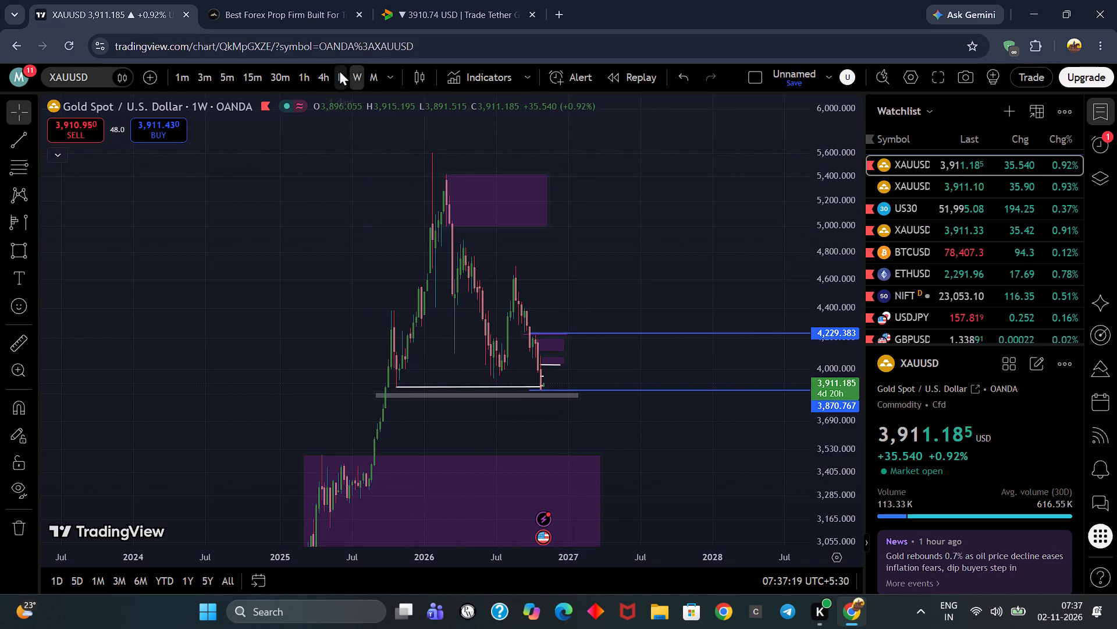
scroll(620, 207, "down", 2)
left_click_drag(666, 239, 685, 176)
scroll(604, 325, "down", 3)
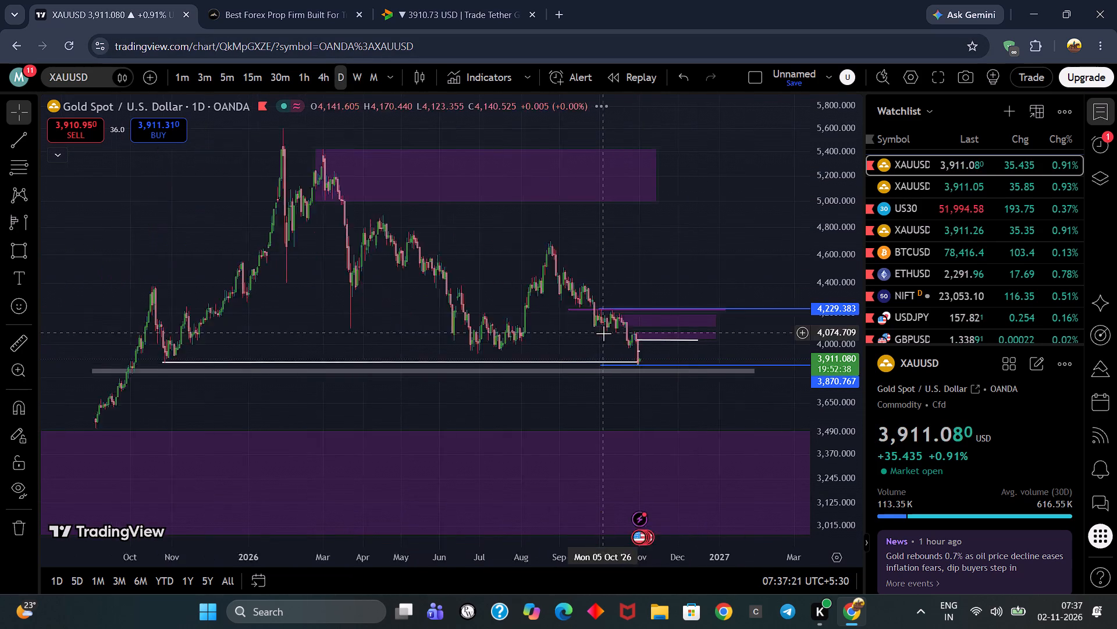
scroll(603, 333, "down", 1)
left_click_drag(515, 406, 665, 376)
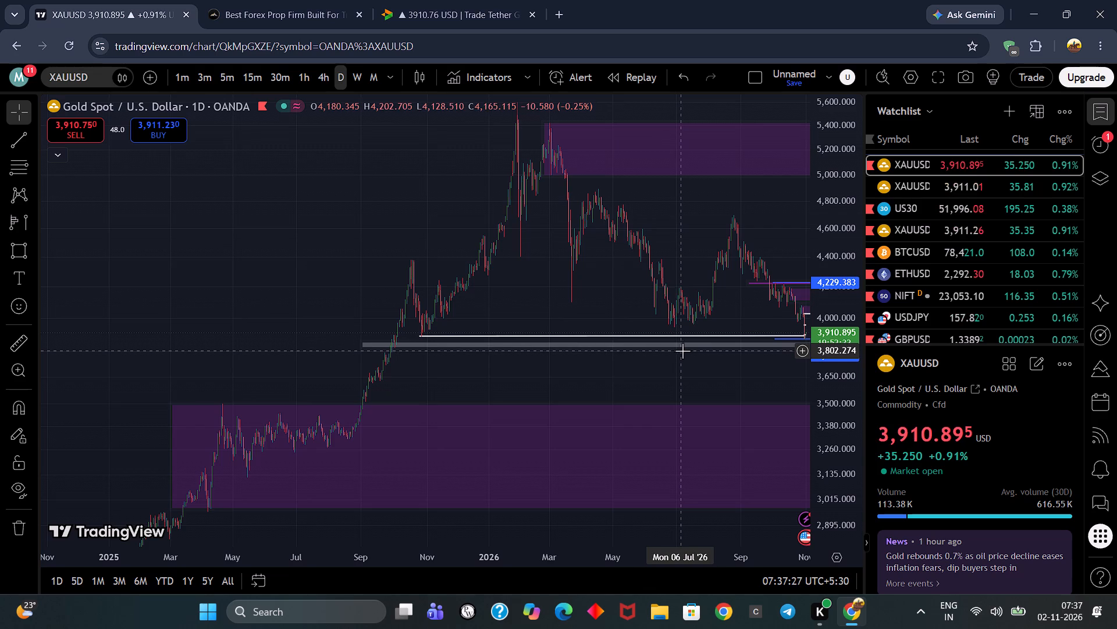
left_click_drag(684, 355, 420, 330)
scroll(400, 224, "up", 5)
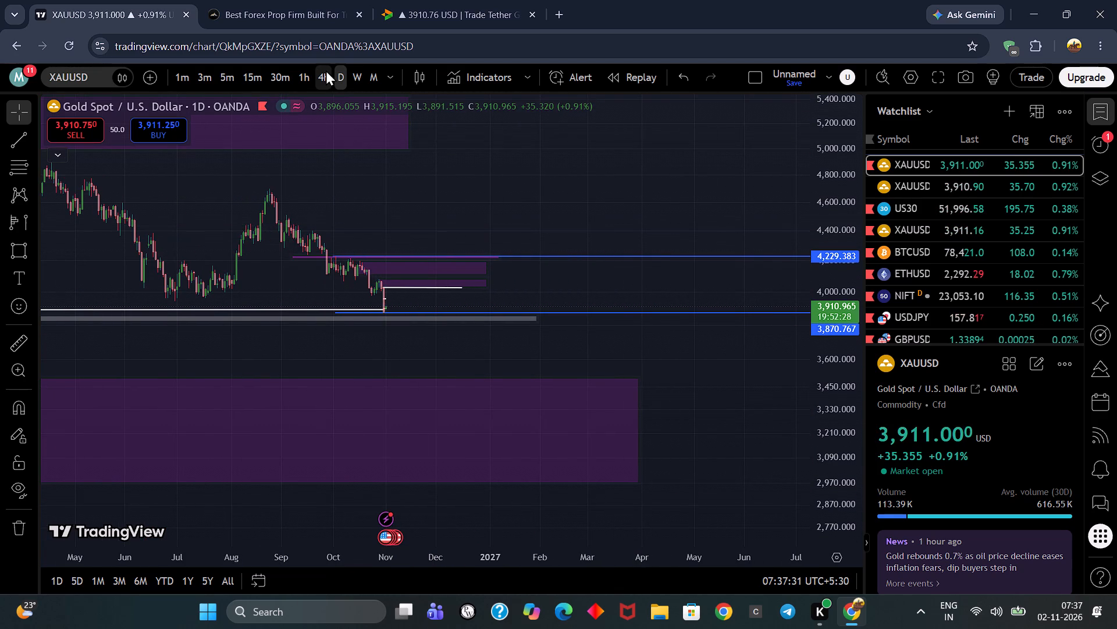
Examine recent price action around the low line, the blue 3,870.767 level and the grey zone on the 4-hour and 1-hour charts.
left_click(326, 70)
scroll(537, 204, "up", 3)
left_click_drag(529, 205, 677, 193)
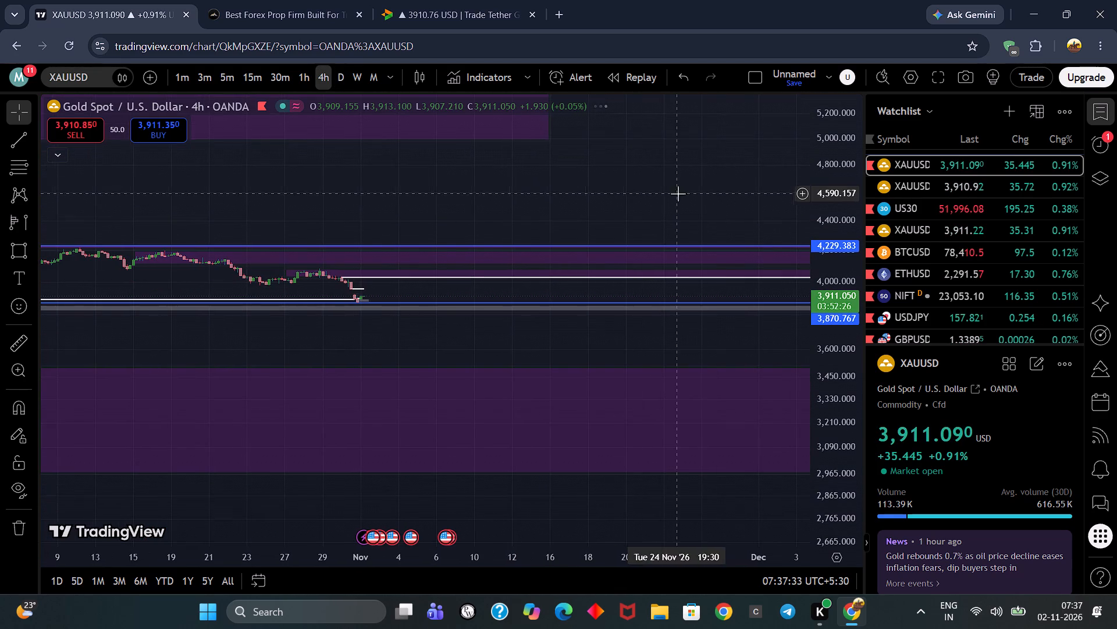
scroll(833, 280, "up", 13)
scroll(679, 328, "up", 3)
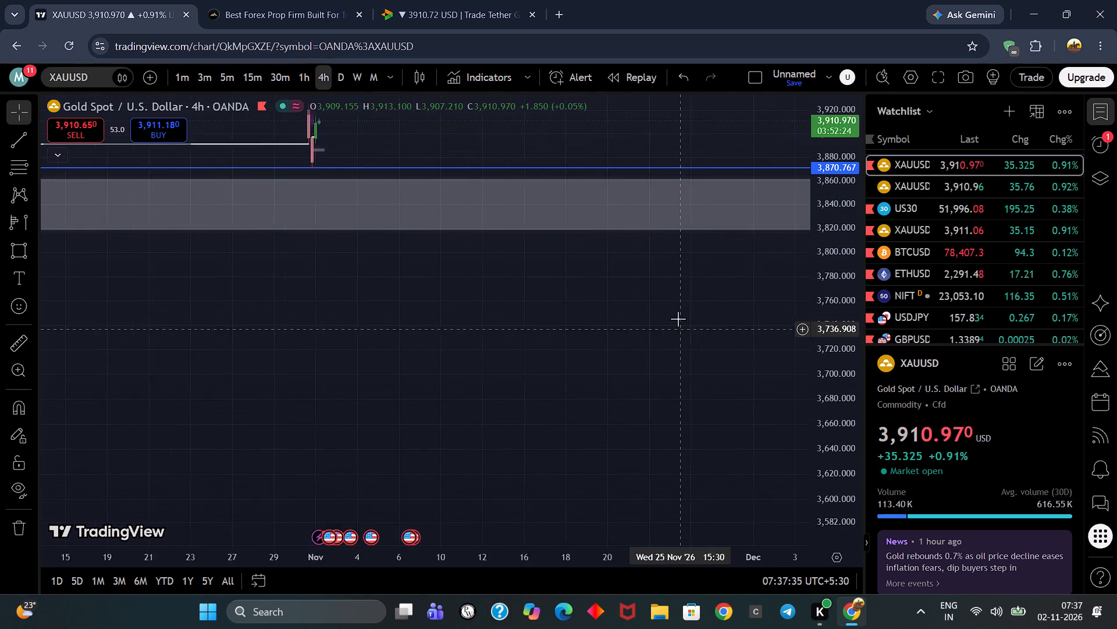
scroll(678, 319, "up", 2)
left_click_drag(675, 309, 746, 537)
left_click_drag(511, 285, 736, 276)
scroll(547, 277, "up", 3)
left_click_drag(416, 257, 778, 272)
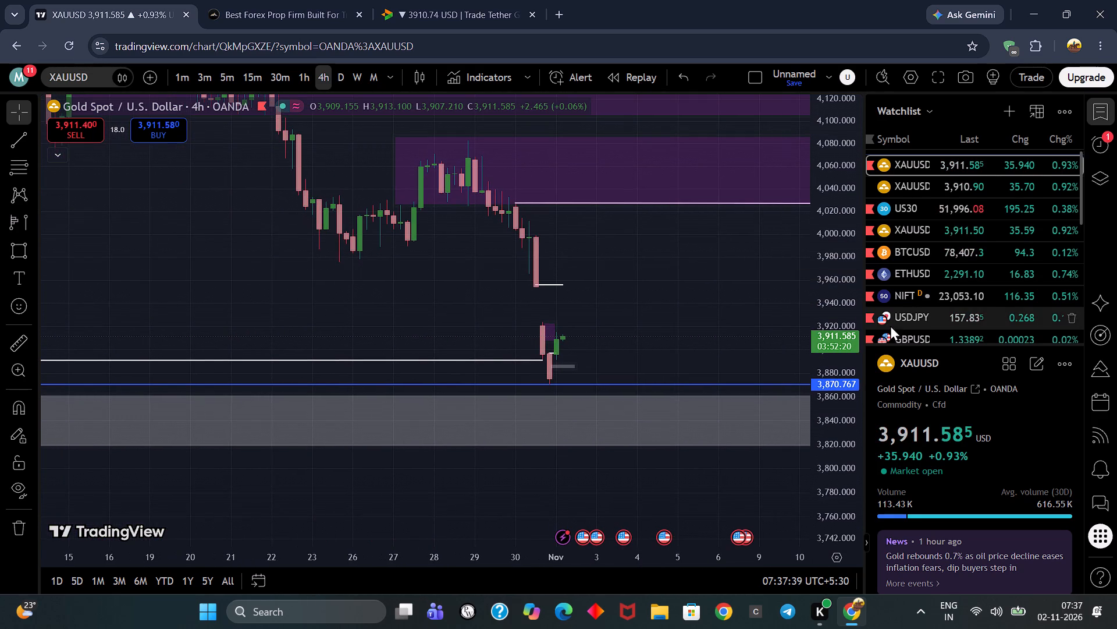
scroll(831, 292, "up", 4)
scroll(608, 314, "up", 8)
left_click_drag(464, 263, 588, 183)
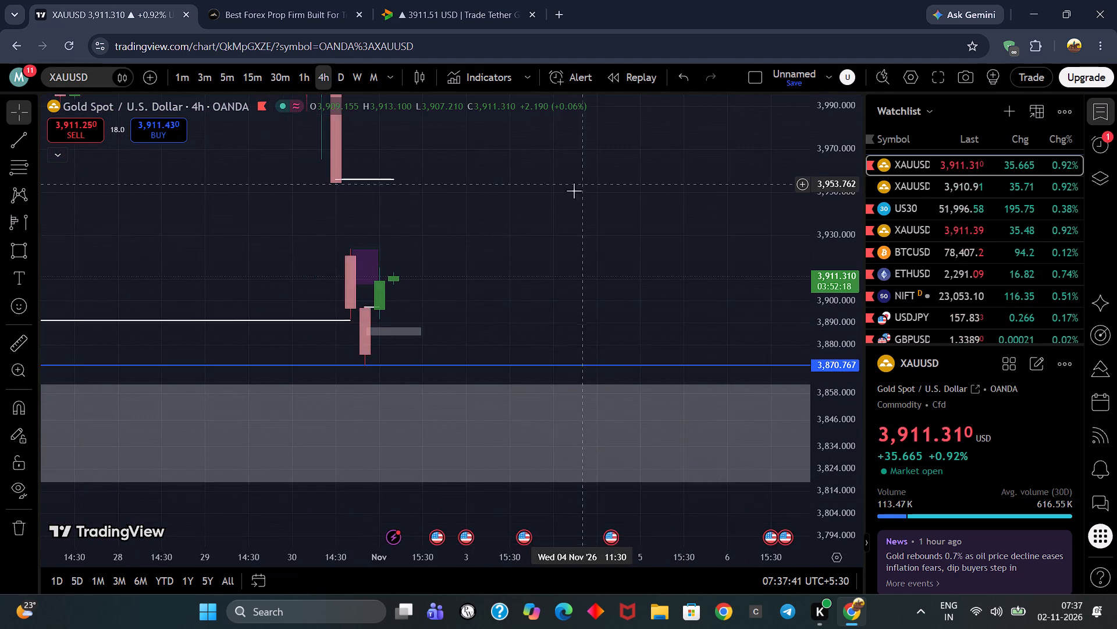
scroll(568, 195, "up", 3)
left_click_drag(459, 242, 614, 221)
scroll(612, 221, "up", 2)
left_click_drag(519, 234, 635, 216)
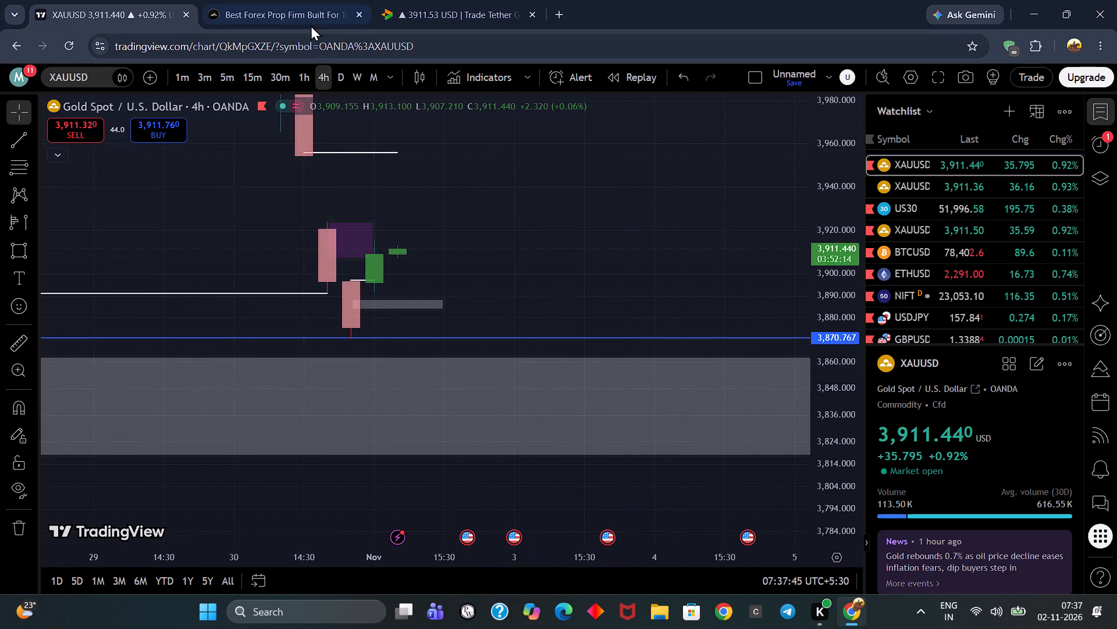
left_click(301, 75)
scroll(384, 139, "down", 2)
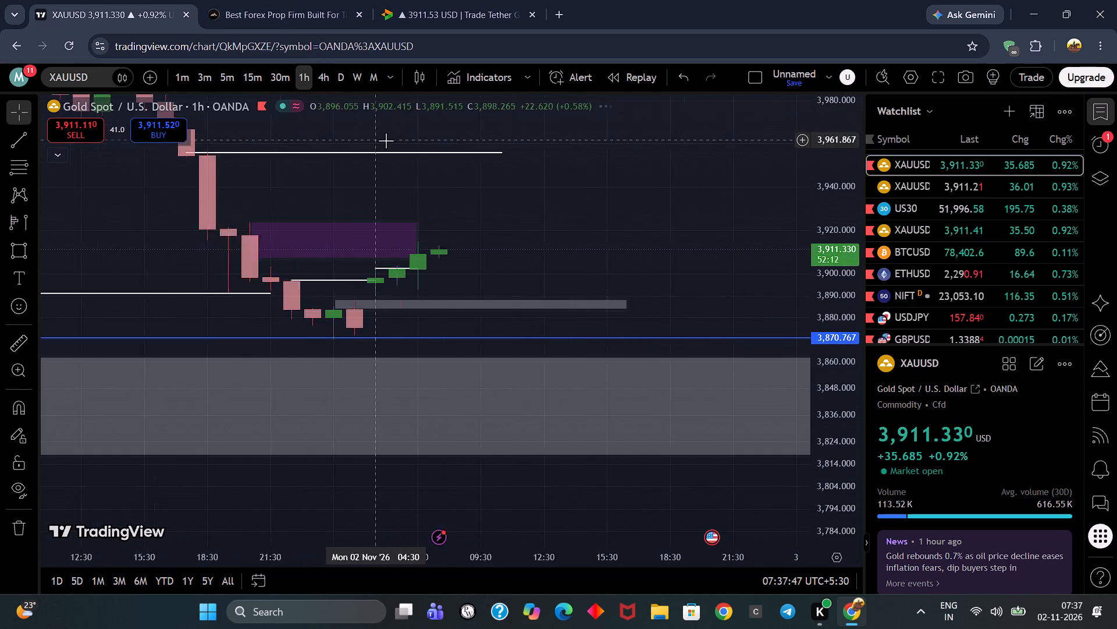
scroll(386, 140, "down", 2)
scroll(792, 257, "up", 1)
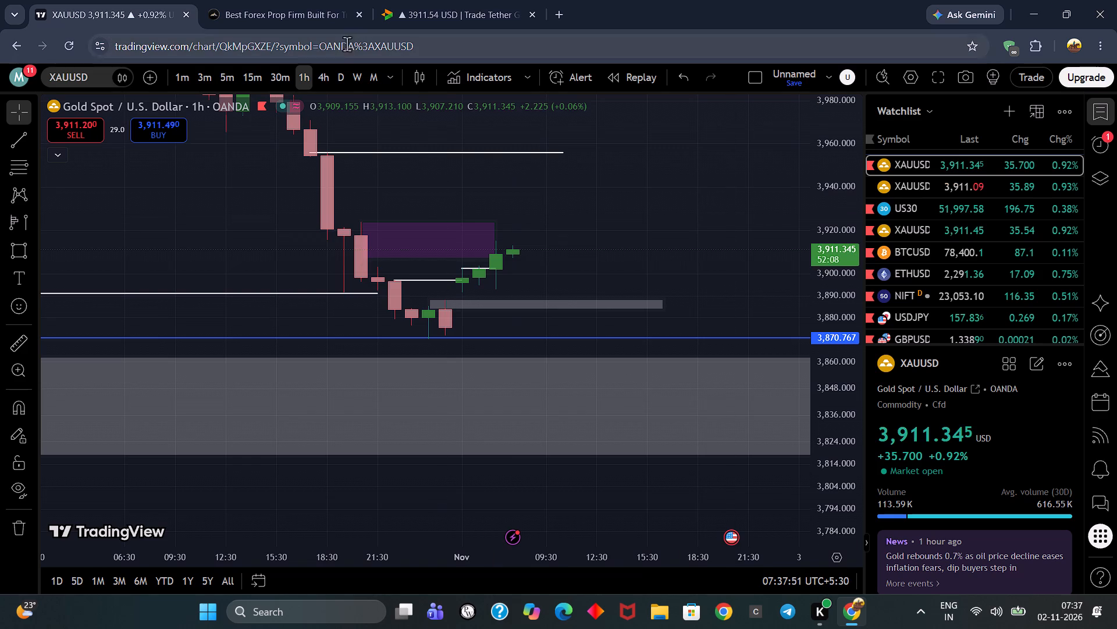
Draw a trend line on the 4-hour chart from the 2 November 03:30 candle's high, about 3,915, extending to 11:30.
left_click(326, 84)
scroll(546, 230, "up", 5)
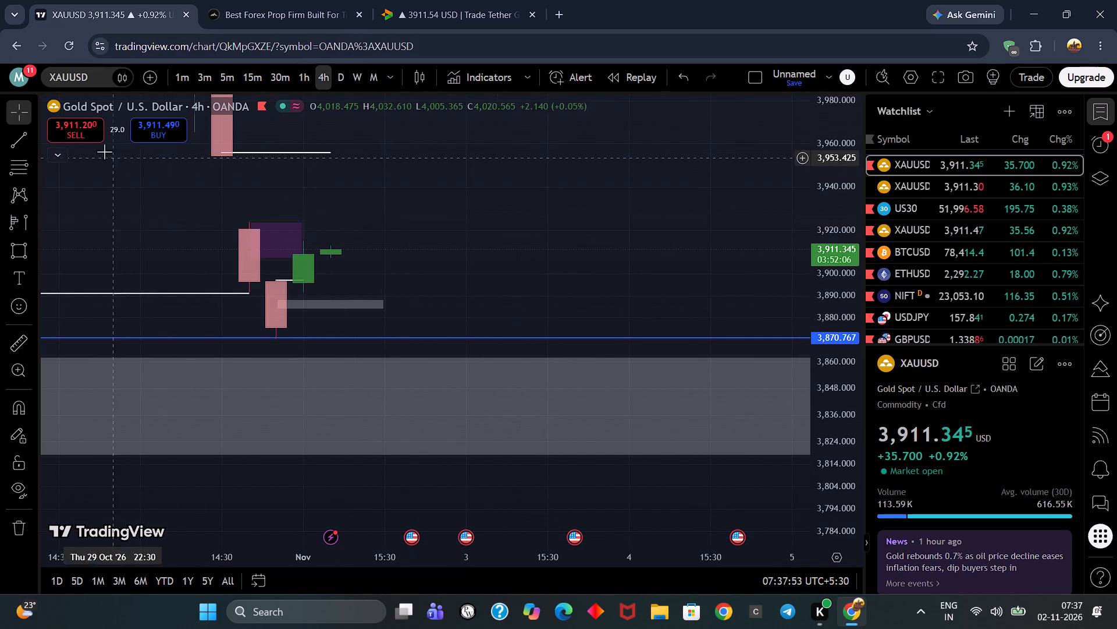
left_click(0, 144)
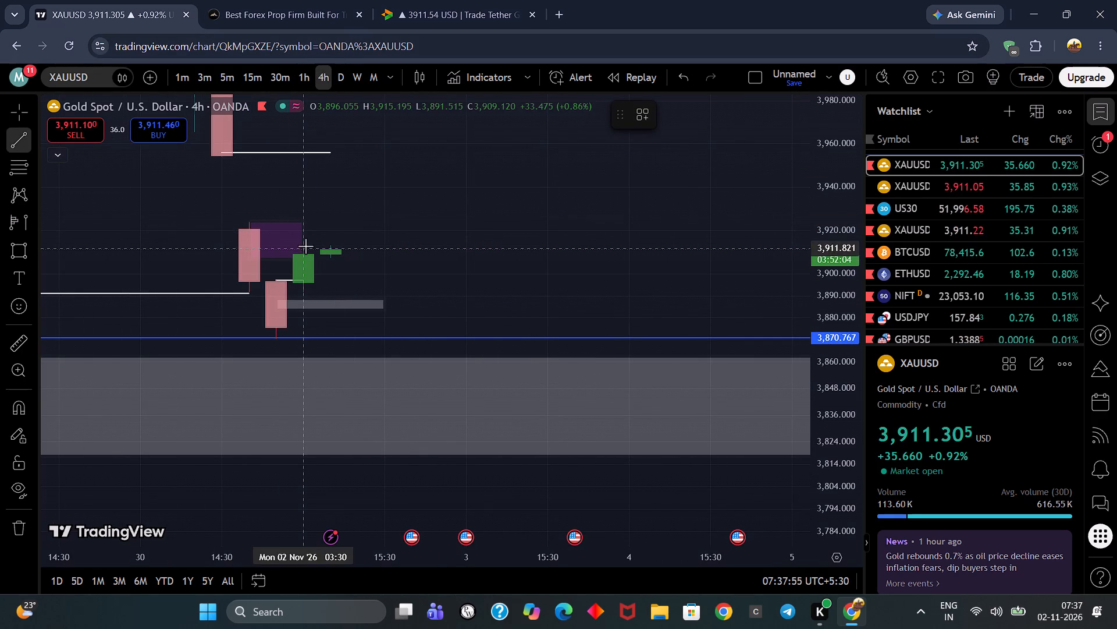
left_click(303, 241)
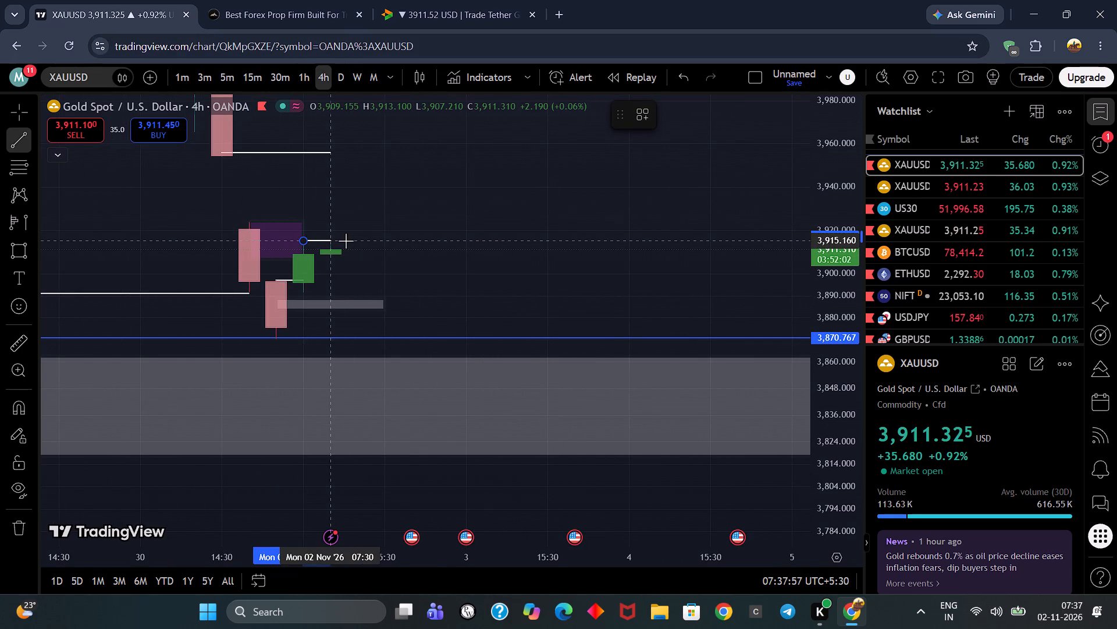
left_click(351, 241)
left_click(399, 292)
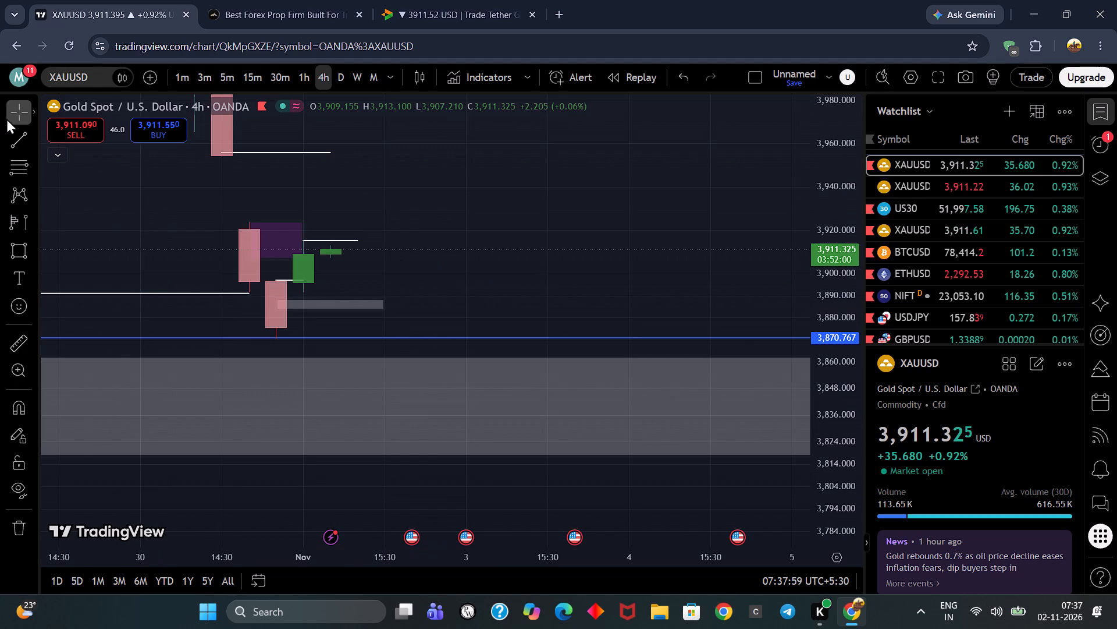
Draw a trend line at the same 4-hour candle's low, about 3,892, extending to 2 November 15:30.
left_click(8, 140)
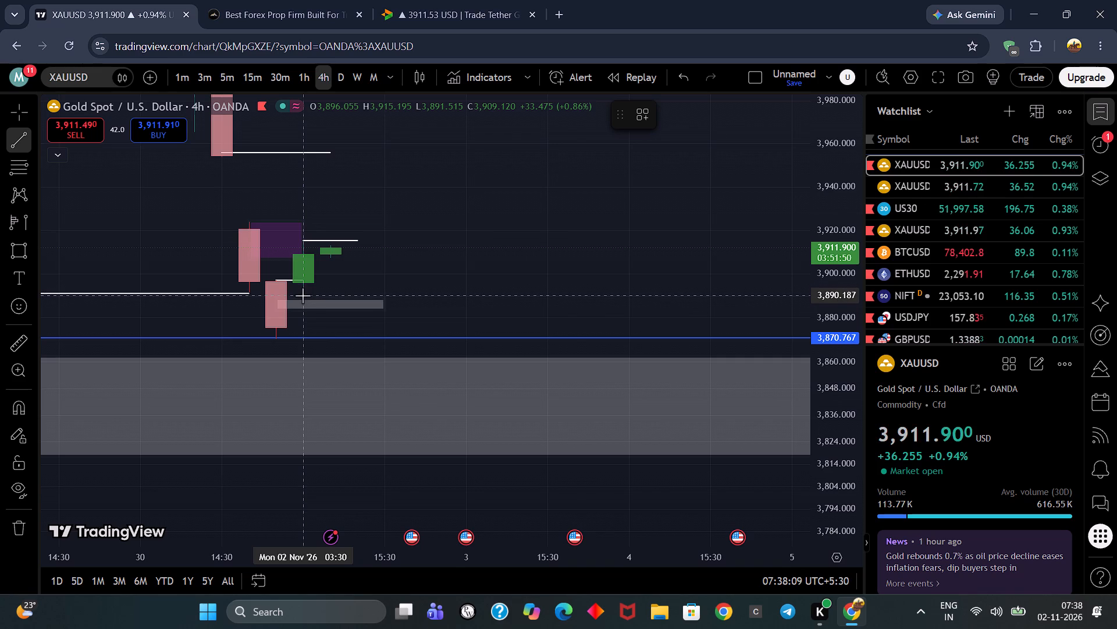
left_click(303, 295)
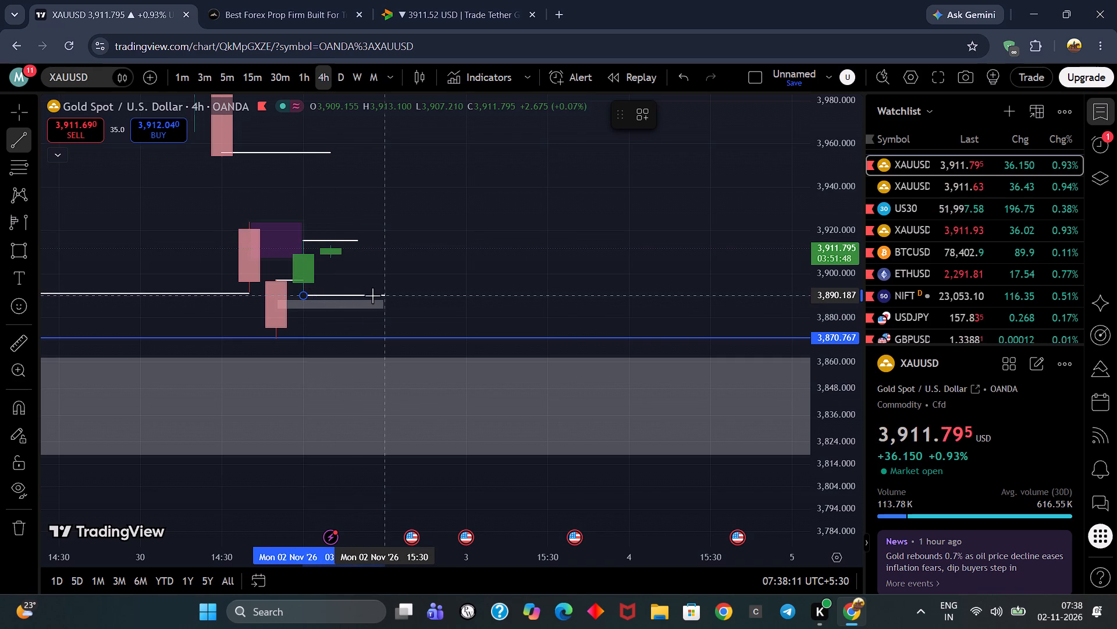
left_click(372, 295)
left_click(402, 285)
left_click(429, 229)
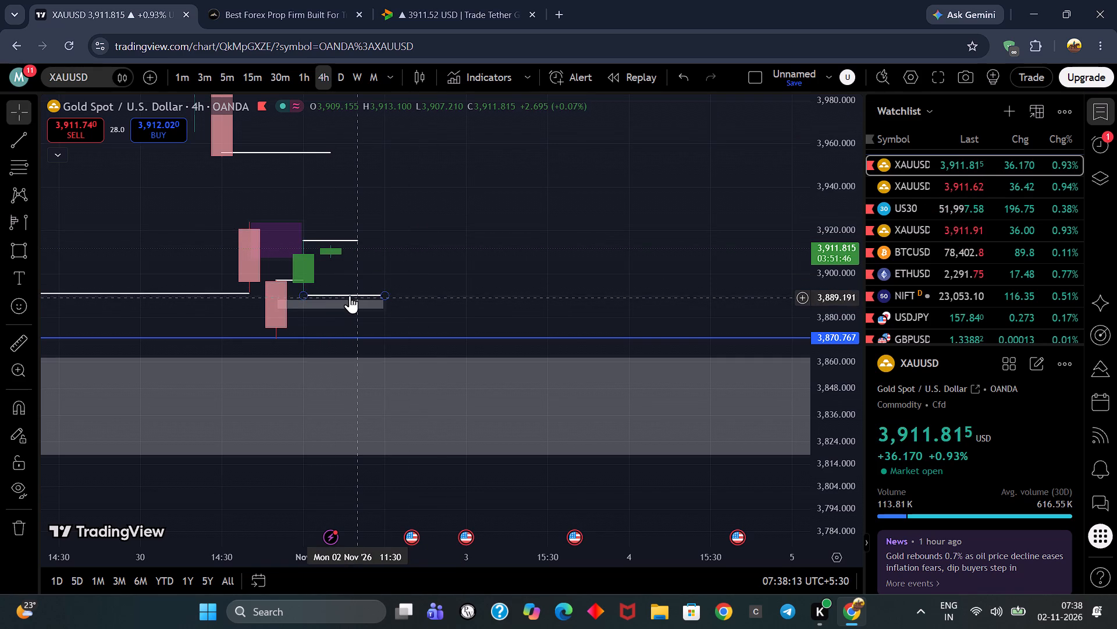
left_click(352, 292)
left_click(386, 273)
Shift the high line on the 1-hour chart so it starts at the 06:30 candle's high, about 3,915.16, and ends at 14:30.
left_click_drag(479, 161, 485, 171)
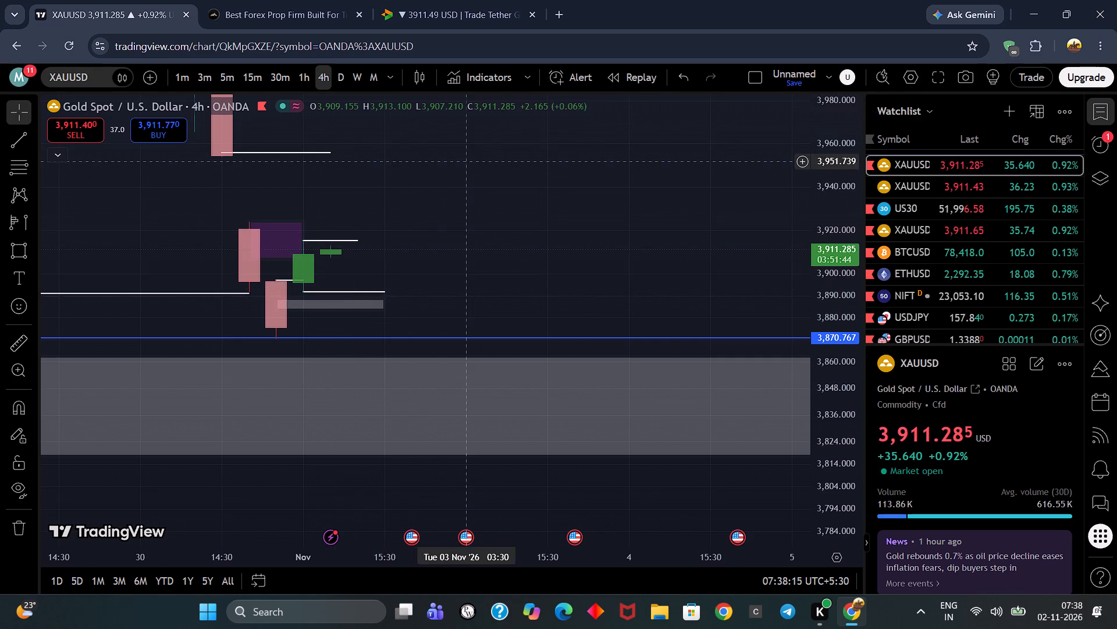
left_click_drag(485, 171, 499, 202)
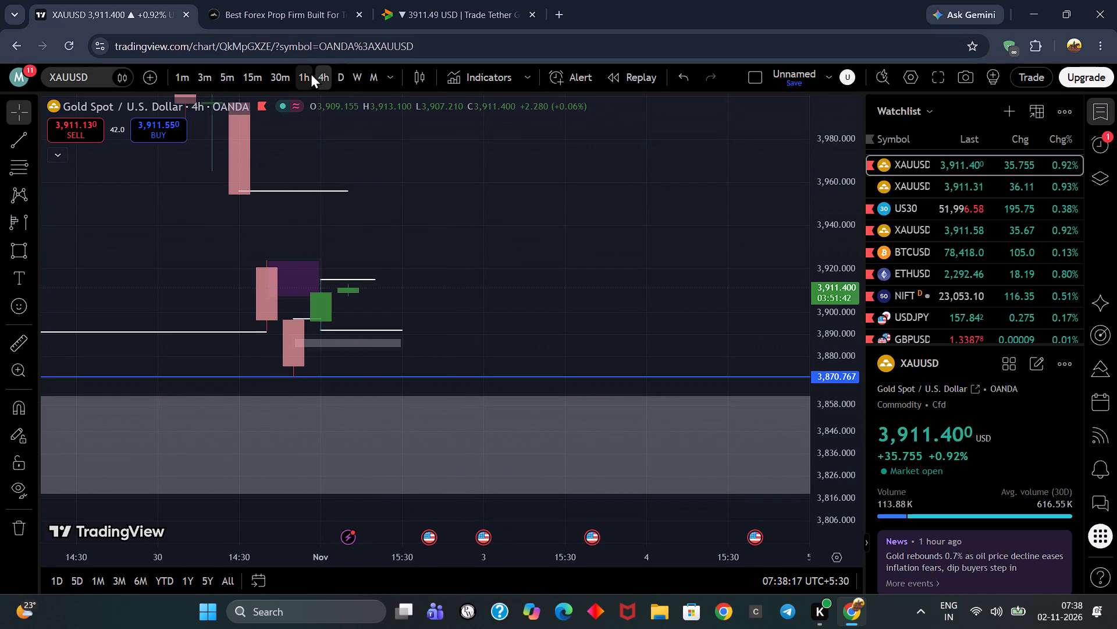
left_click(309, 73)
scroll(509, 221, "down", 5)
scroll(826, 258, "up", 2)
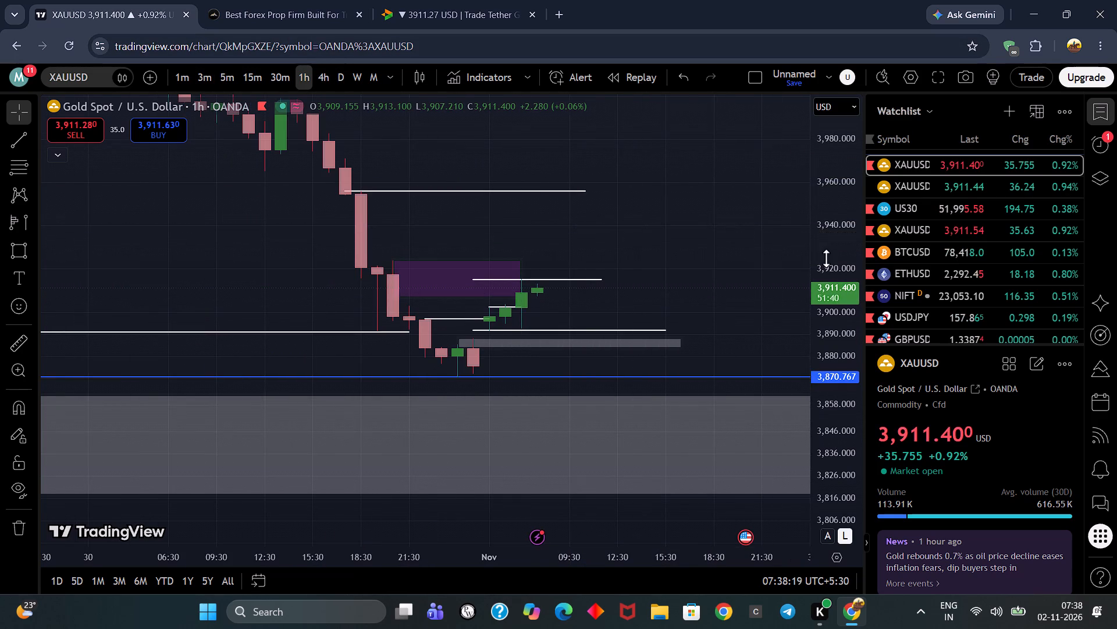
scroll(826, 258, "up", 7)
scroll(772, 267, "up", 9)
left_click_drag(392, 168, 686, 320)
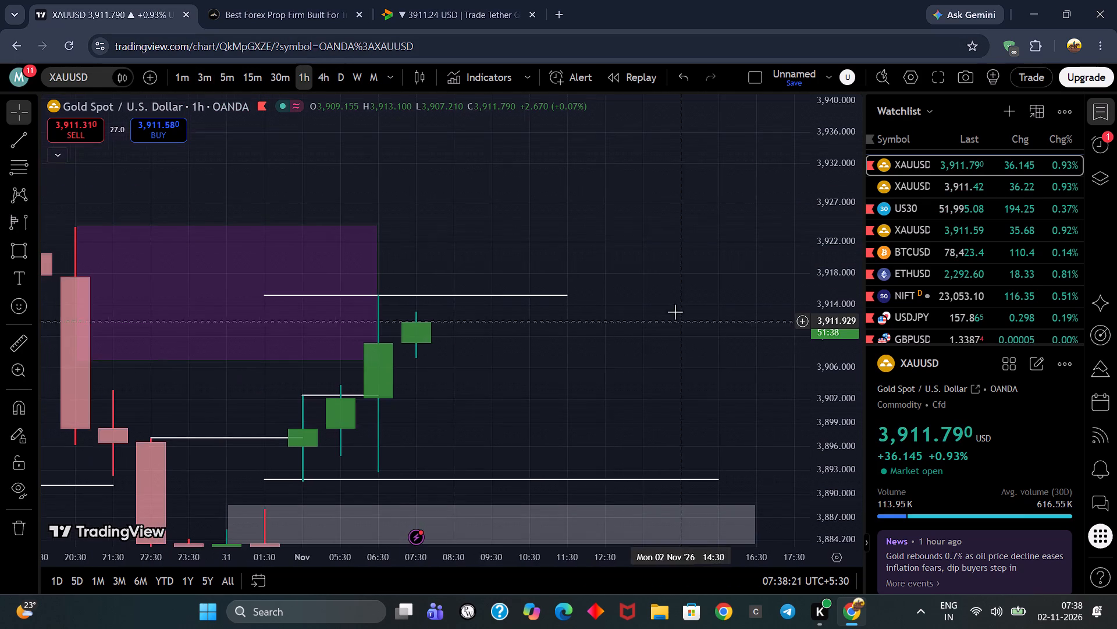
left_click_drag(433, 293, 520, 292)
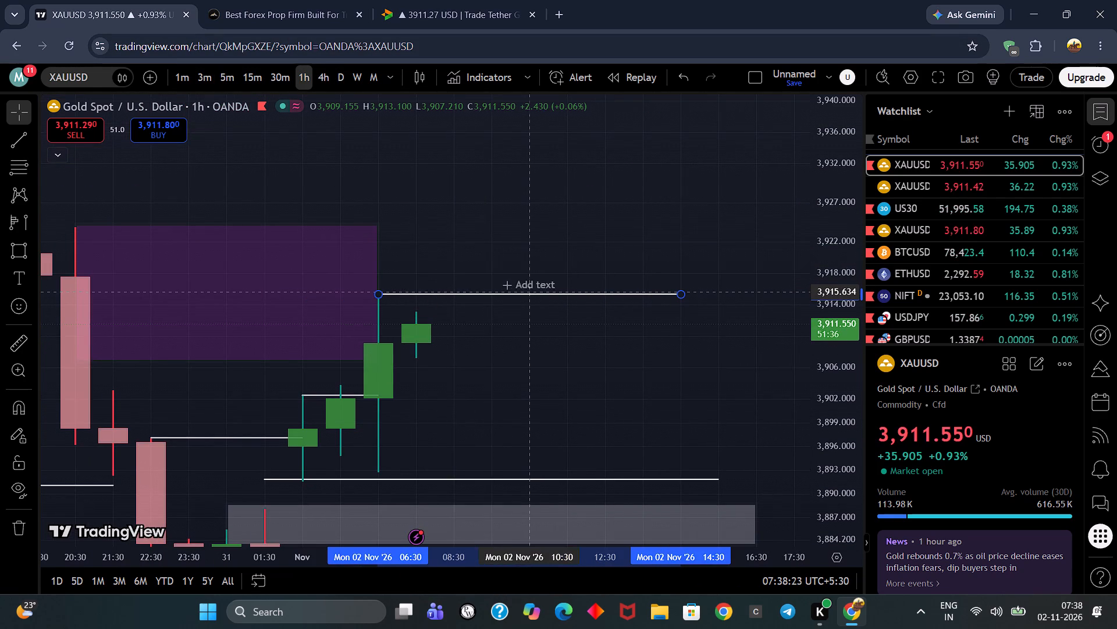
left_click_drag(520, 292, 506, 291)
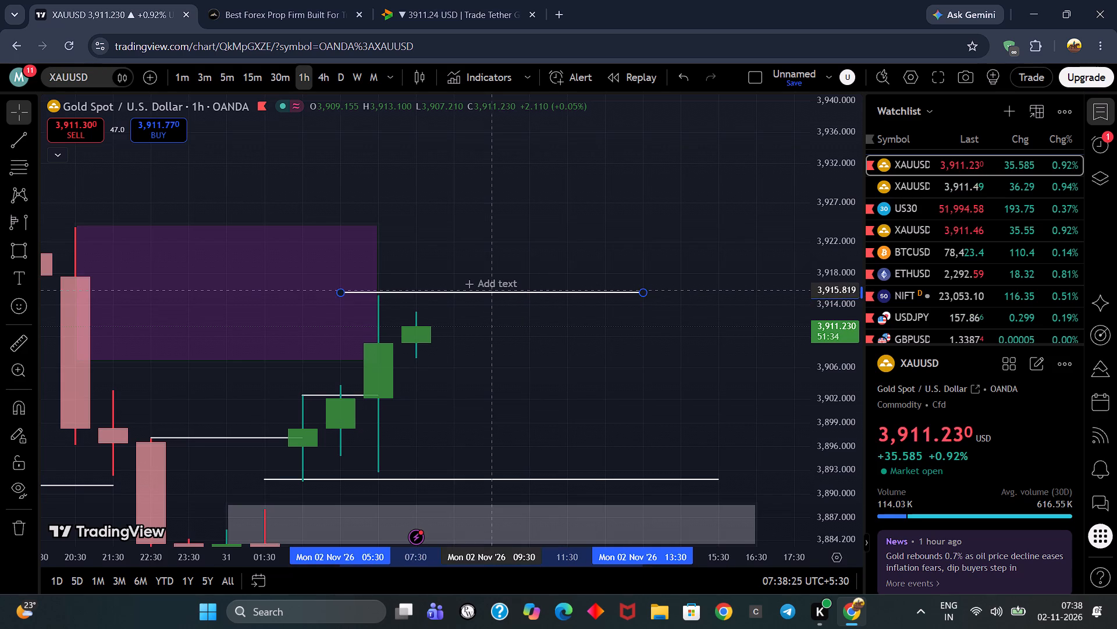
left_click_drag(506, 291, 509, 291)
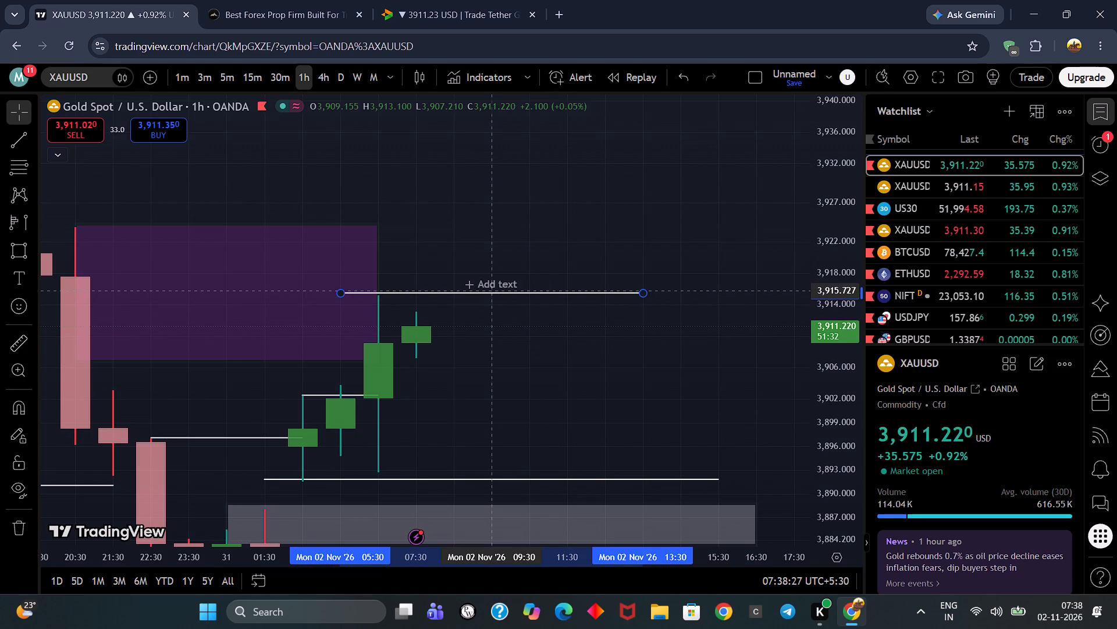
left_click_drag(509, 291, 513, 293)
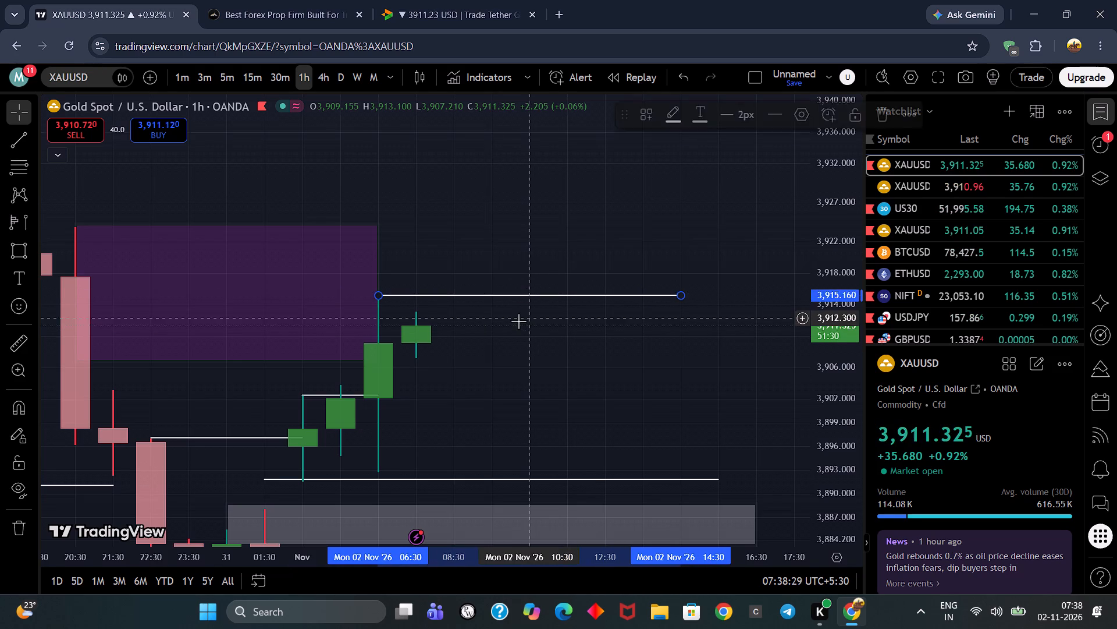
left_click(519, 321)
Fine-tune the low line below the November candles on the 1-hour chart to about 3,892, starting one bar before the 04:30 candle.
left_click_drag(553, 369, 531, 309)
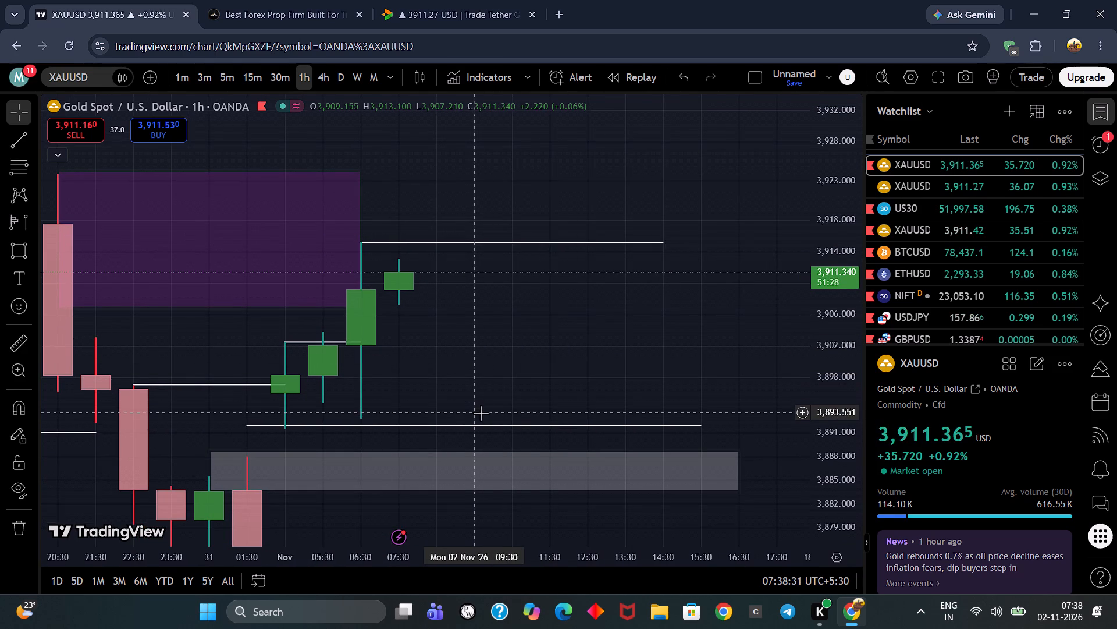
left_click_drag(479, 426, 497, 426)
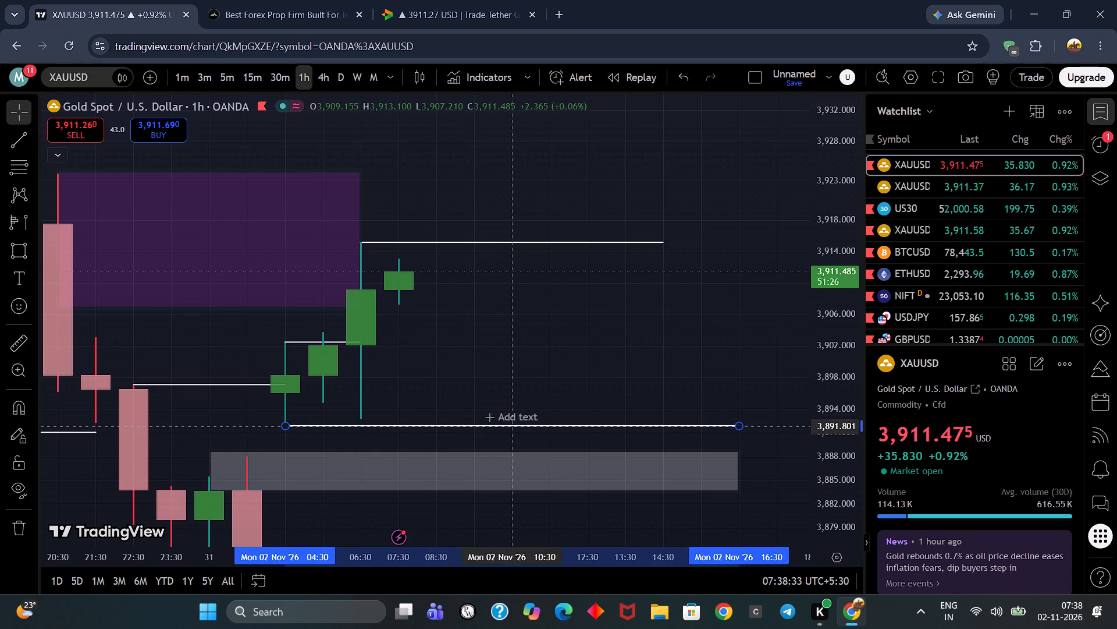
left_click_drag(497, 426, 490, 429)
left_click(538, 385)
Examine the marked high and low lines against the purple and grey zones on the 1-hour and 4-hour charts.
left_click_drag(536, 354, 536, 395)
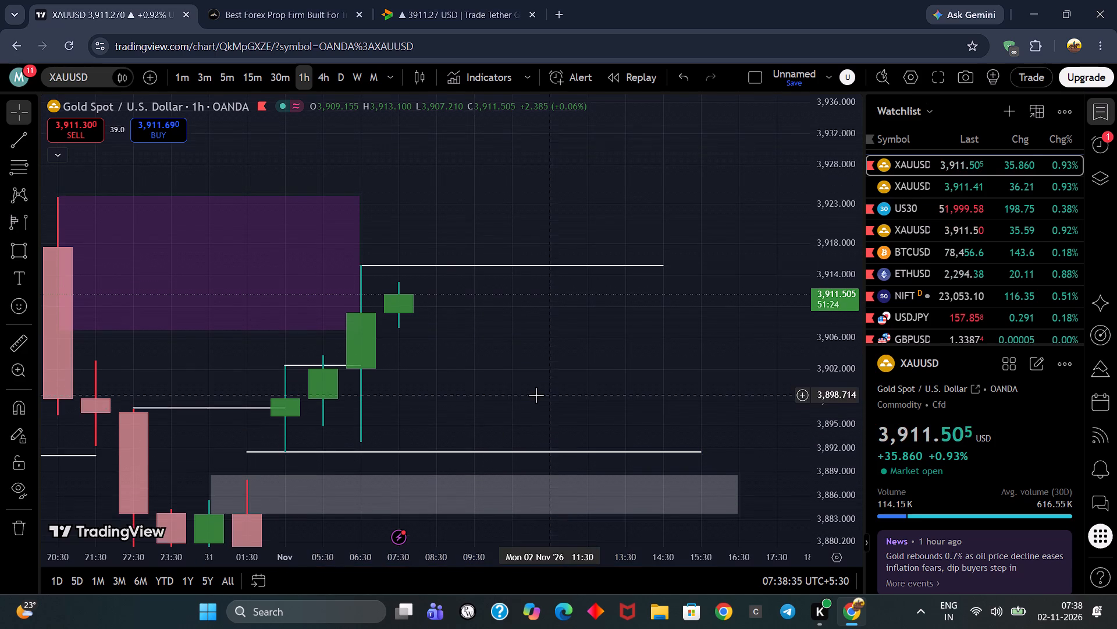
scroll(575, 372, "down", 2)
left_click_drag(575, 372, 577, 350)
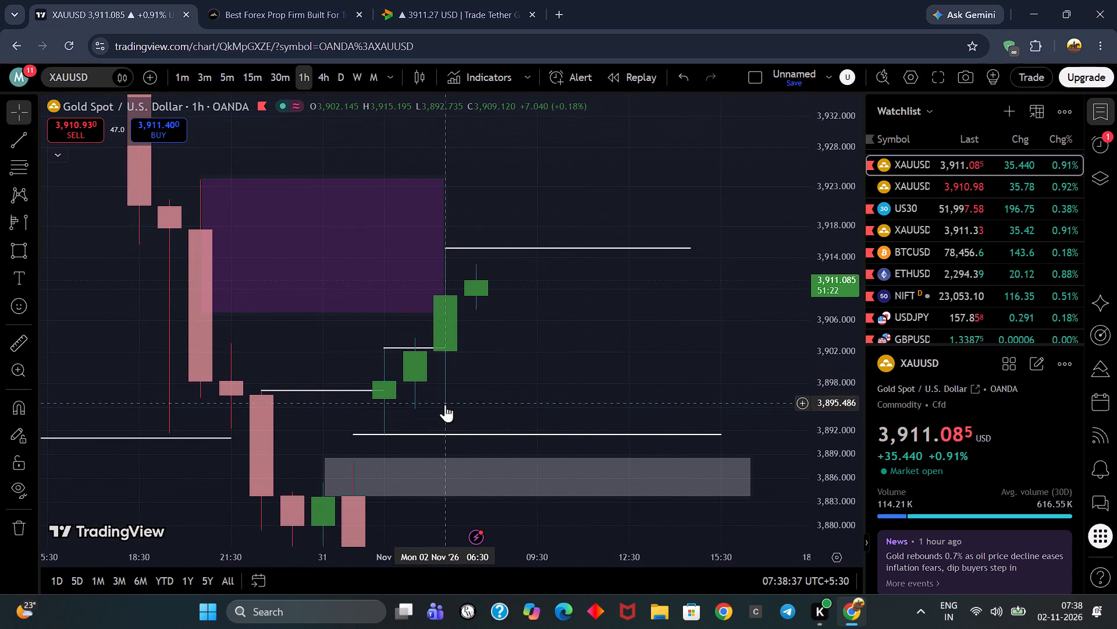
left_click_drag(470, 376, 472, 356)
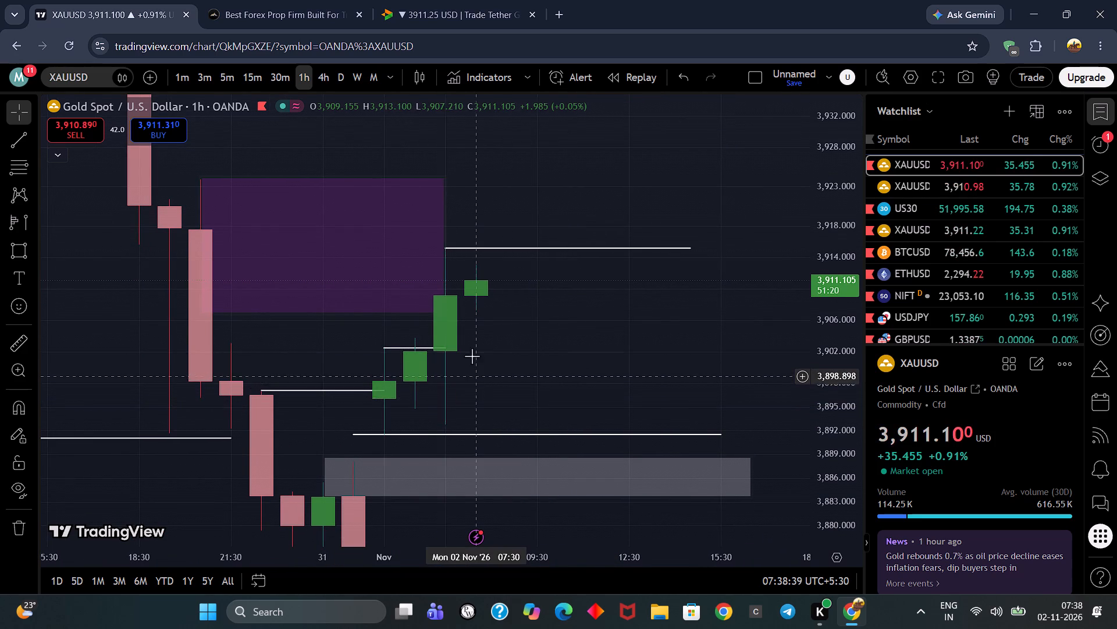
left_click_drag(472, 356, 481, 267)
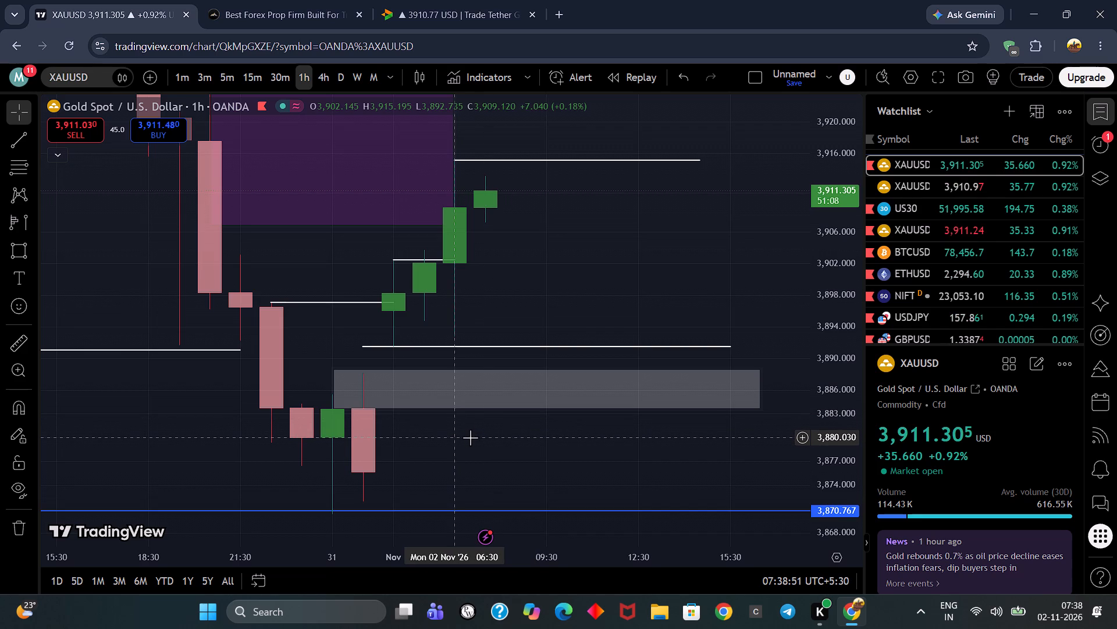
left_click(322, 73)
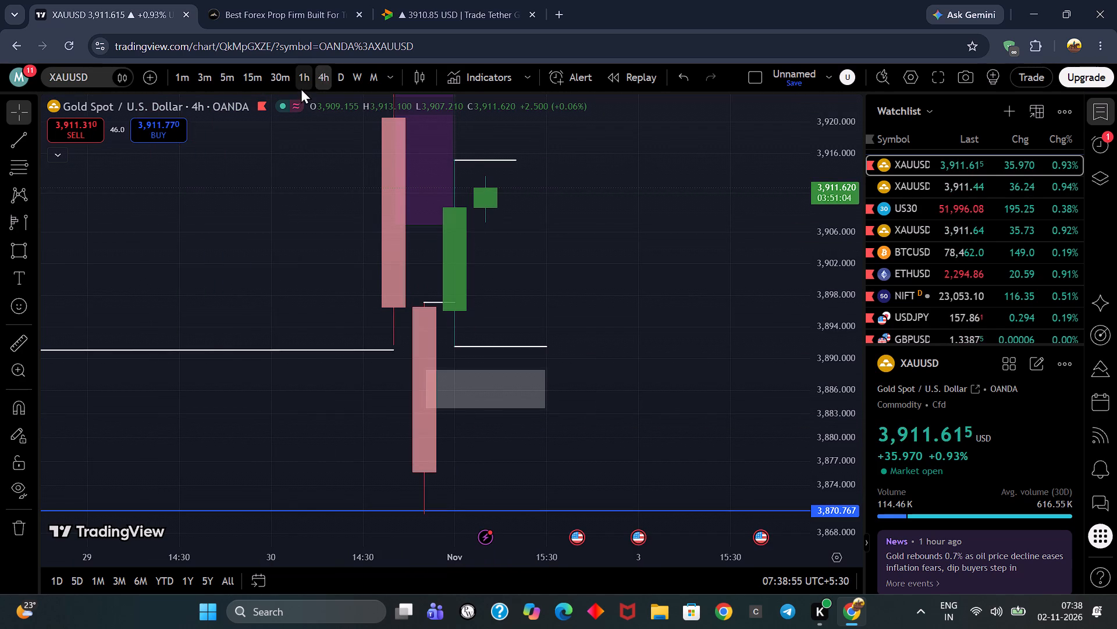
left_click(301, 84)
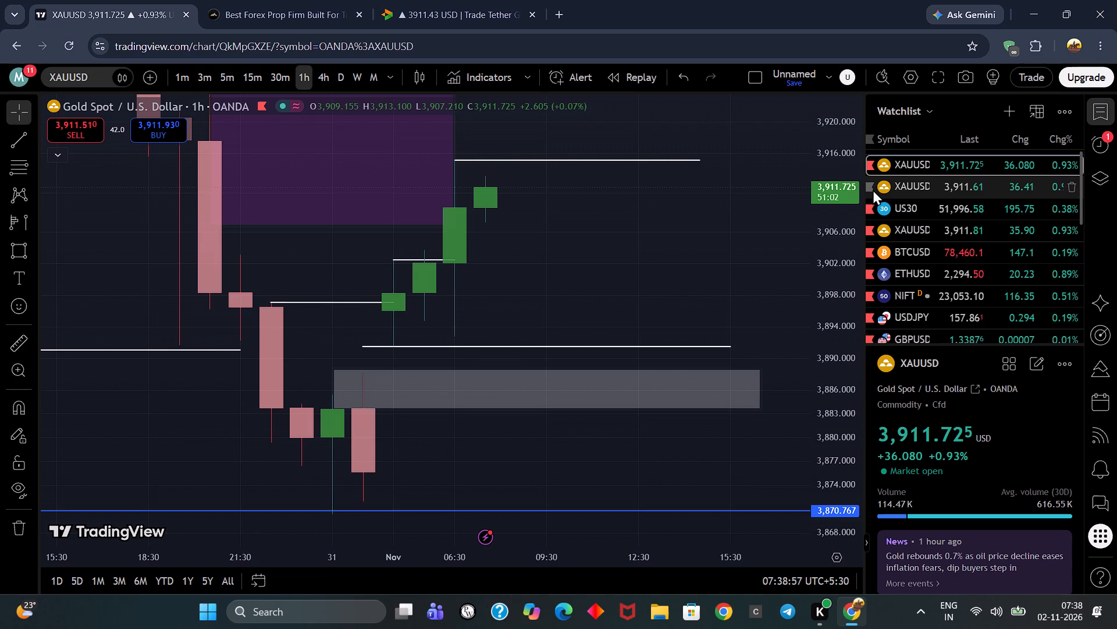
Switch to the Capital.com XAUUSD feed and review its marked levels on the 4-hour, 1-hour and 30-minute charts.
left_click(945, 185)
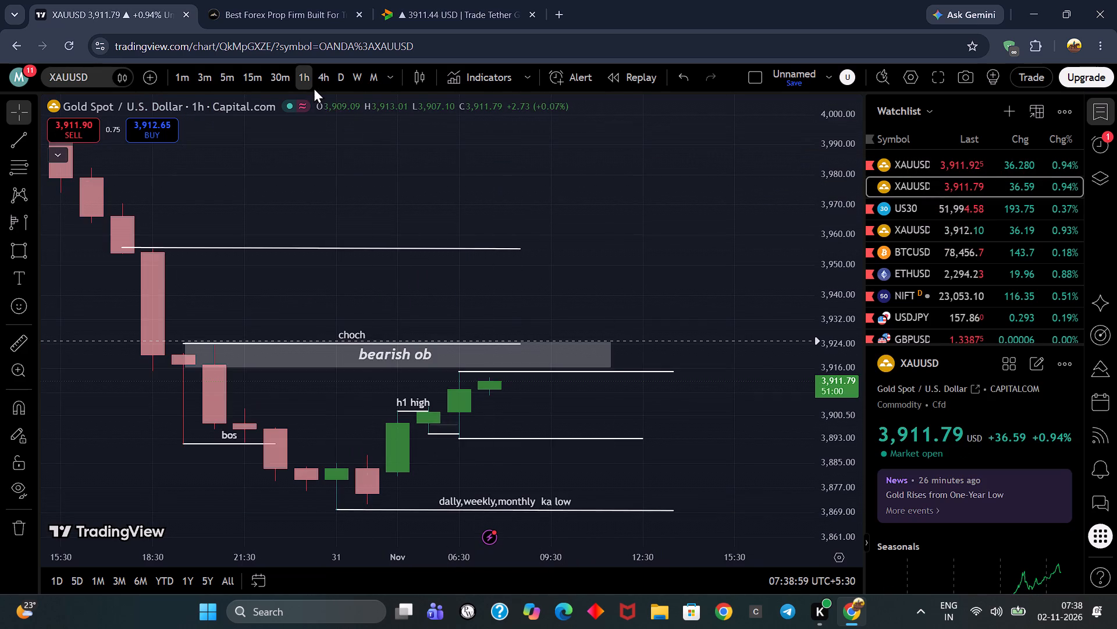
left_click(314, 87)
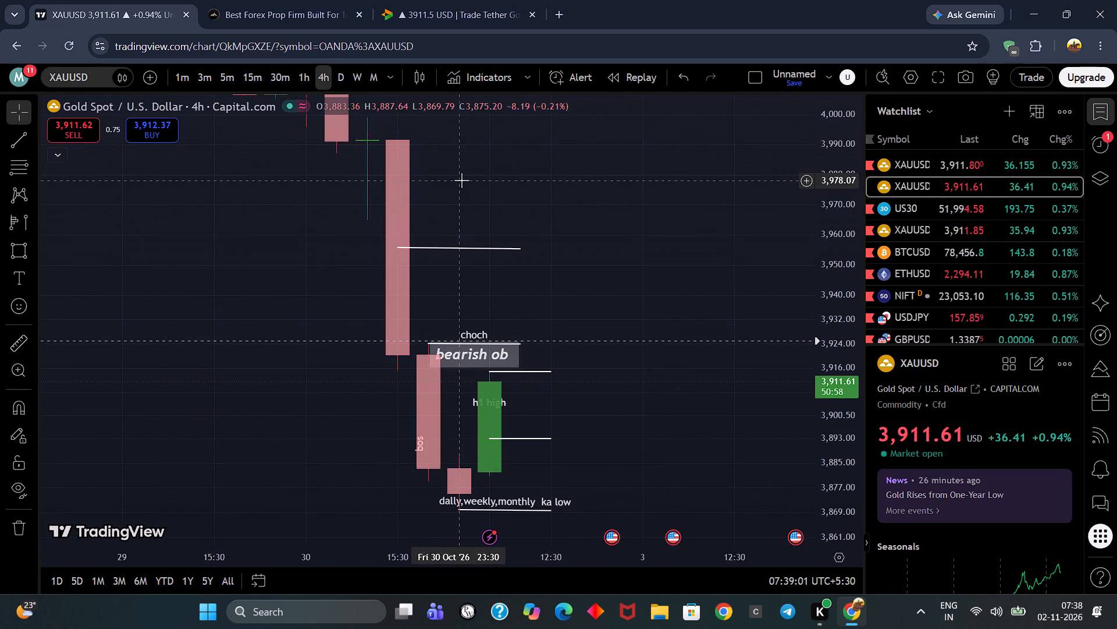
left_click_drag(626, 278, 602, 153)
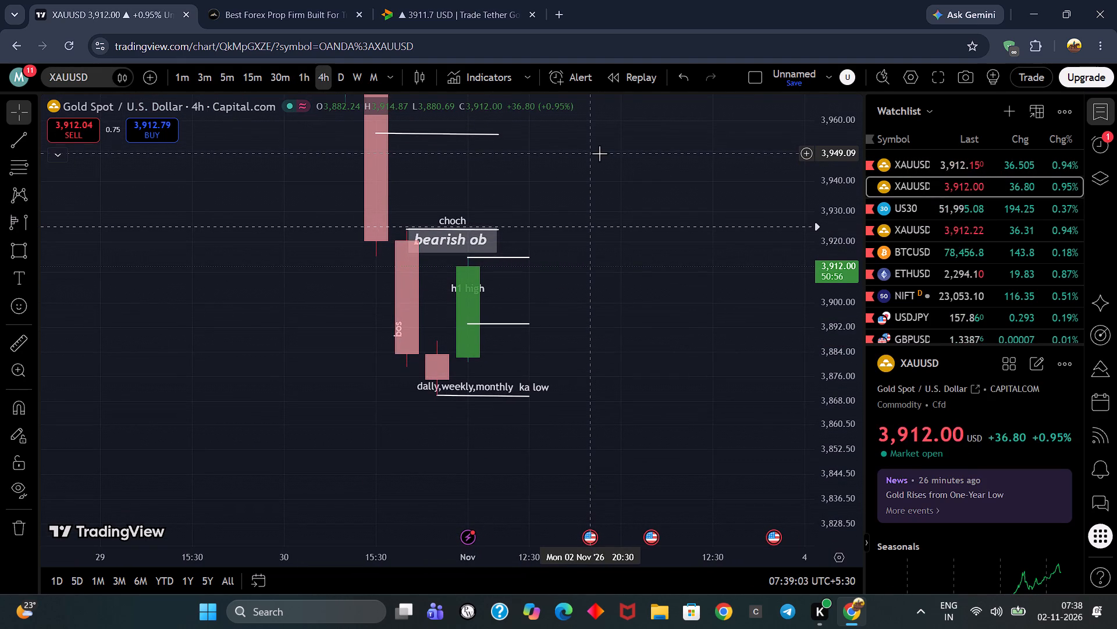
left_click(305, 78)
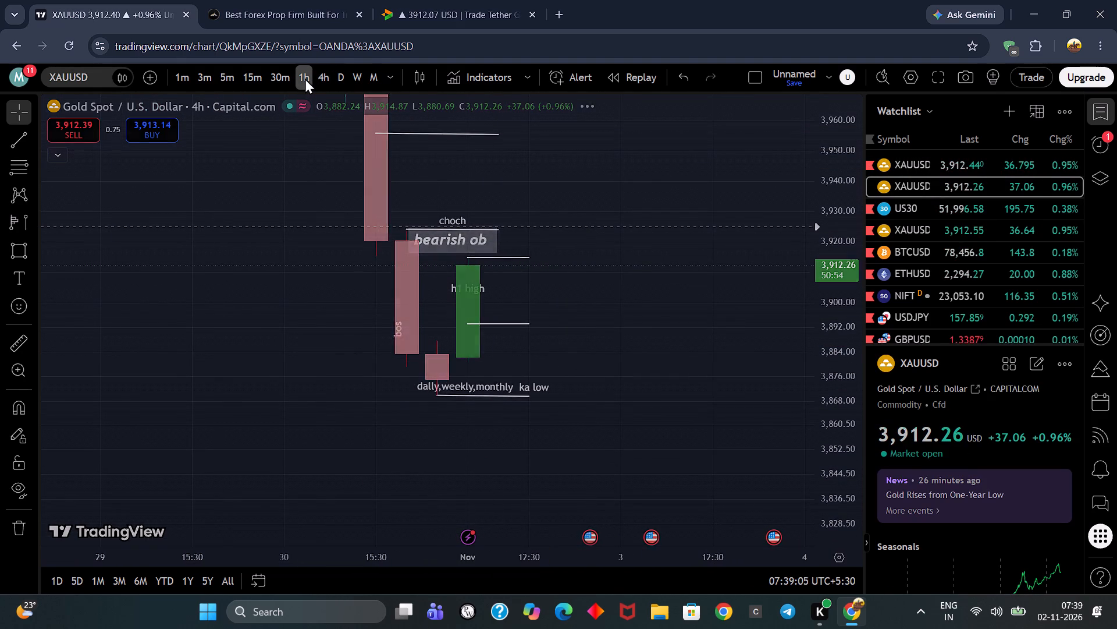
left_click(268, 80)
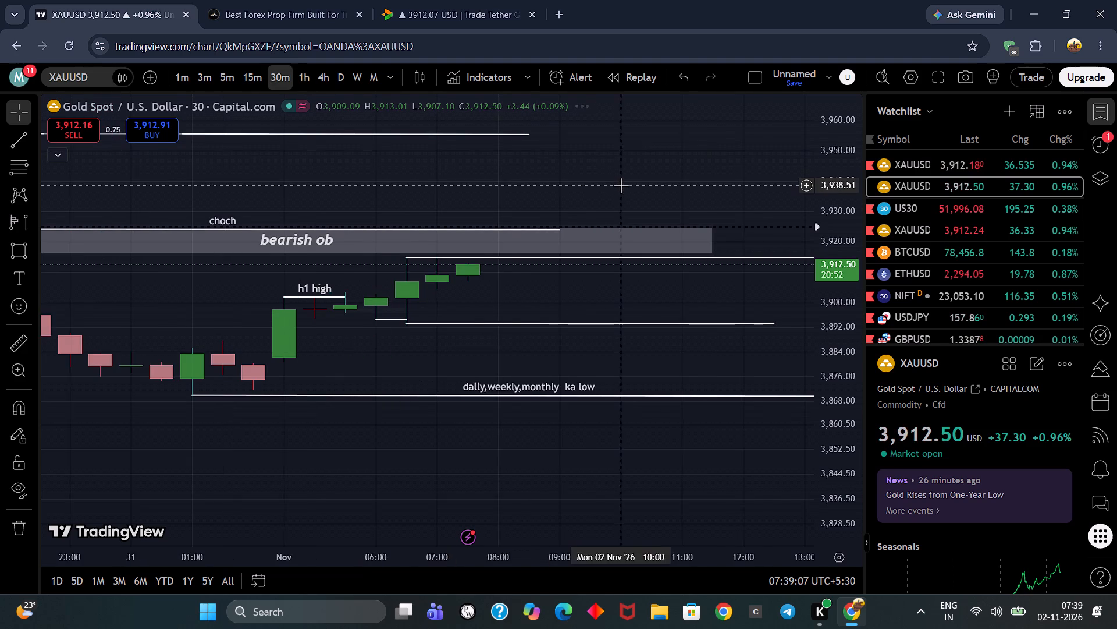
Examine the Capital.com gold price on the 15-minute and 5-minute charts against the bearish ob zone and the marked high and low lines.
scroll(621, 185, "down", 3)
left_click(255, 87)
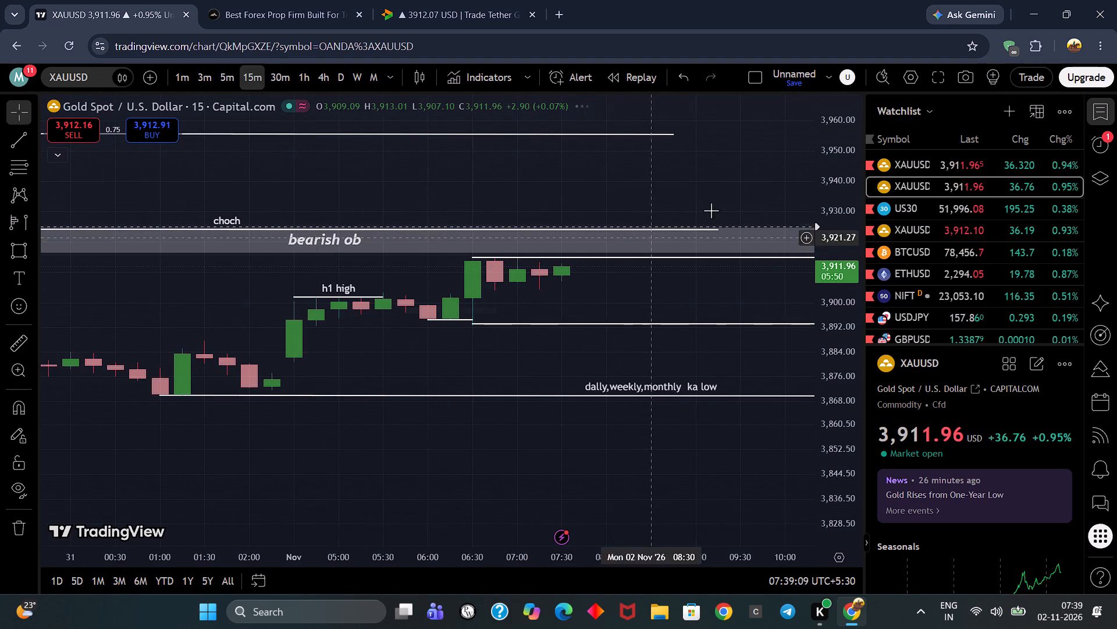
scroll(716, 189, "down", 4)
scroll(838, 263, "up", 4)
scroll(677, 307, "up", 3)
left_click_drag(698, 266, 685, 292)
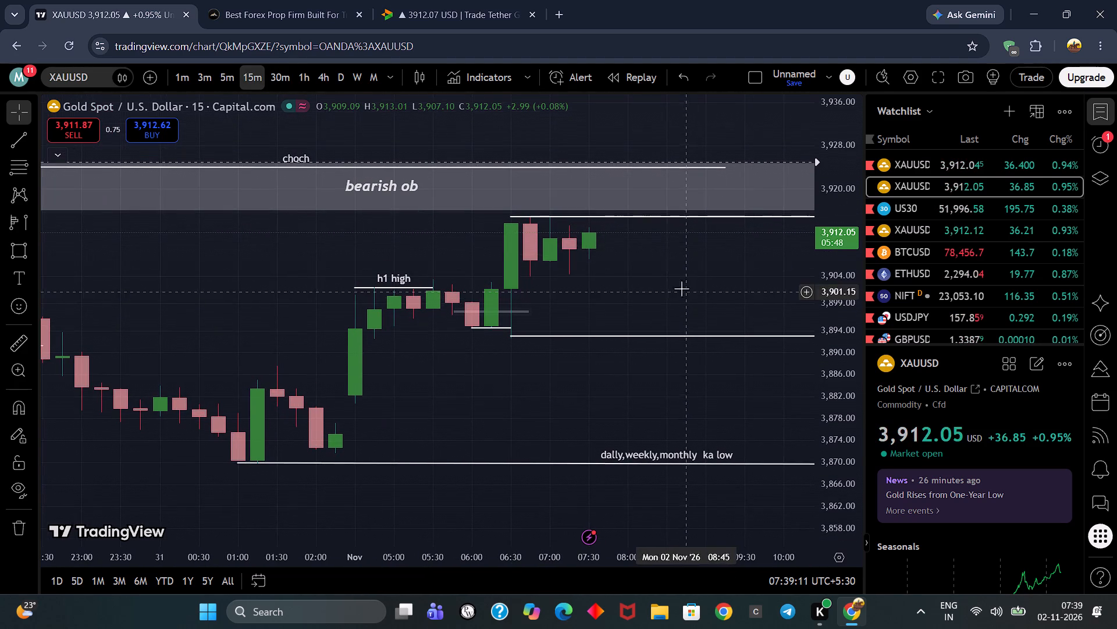
left_click_drag(230, 61, 237, 76)
left_click(238, 82)
left_click(225, 84)
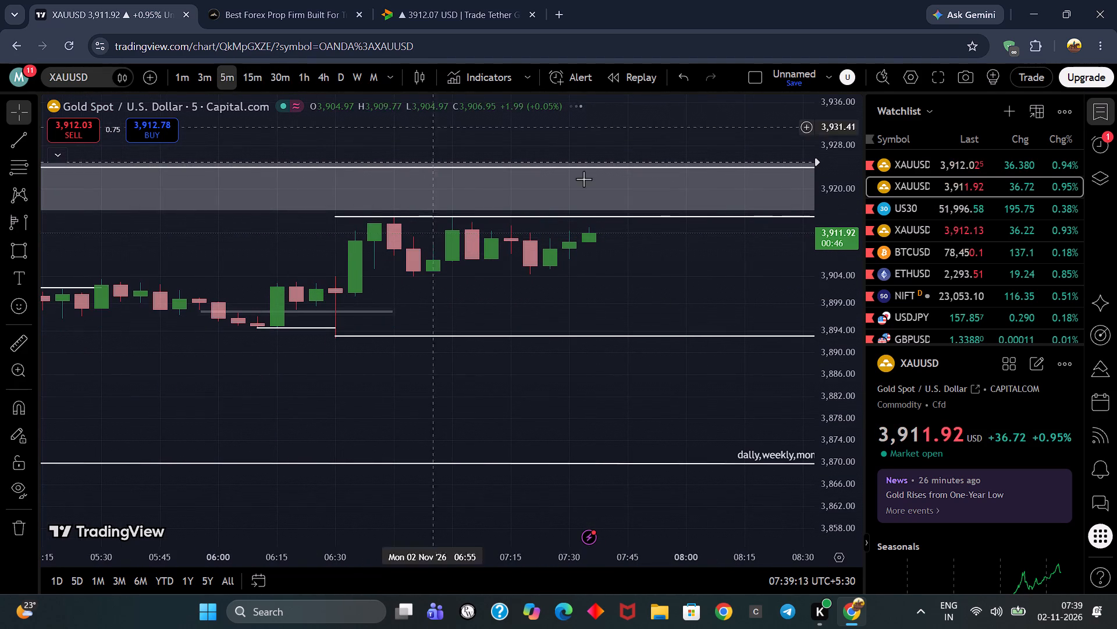
scroll(802, 272, "up", 2)
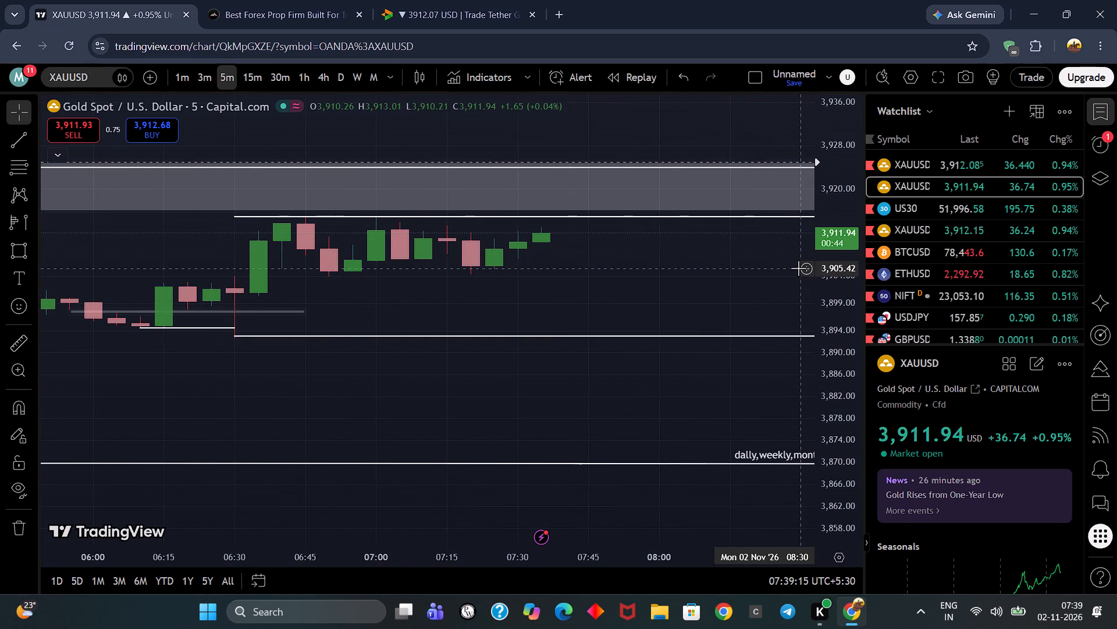
scroll(867, 280, "up", 9)
scroll(734, 260, "down", 5)
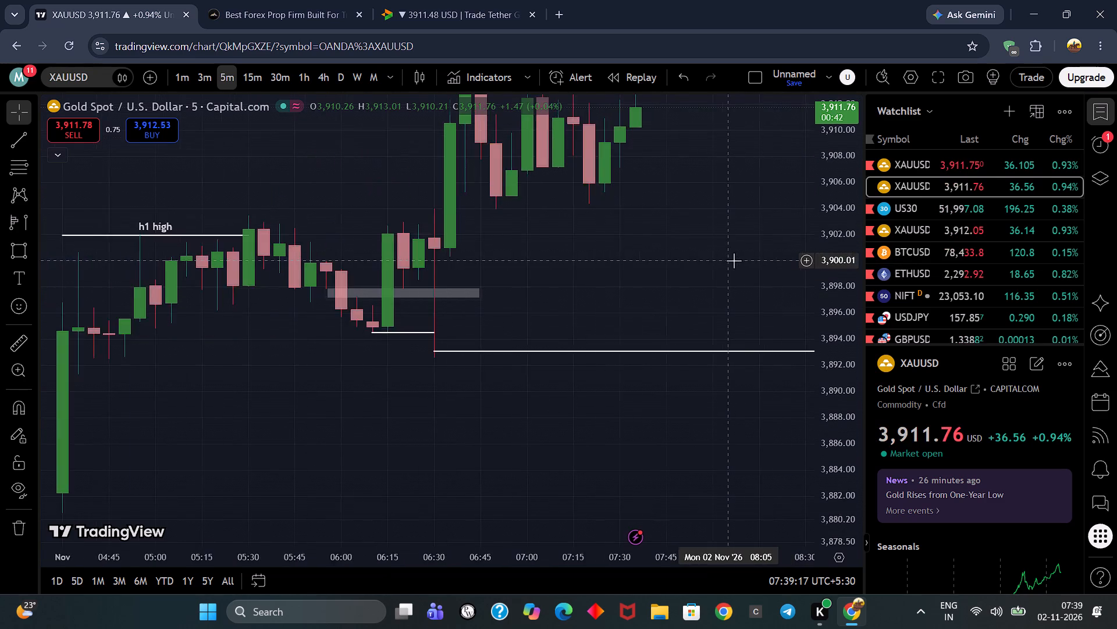
left_click_drag(738, 228, 693, 363)
scroll(830, 239, "down", 3)
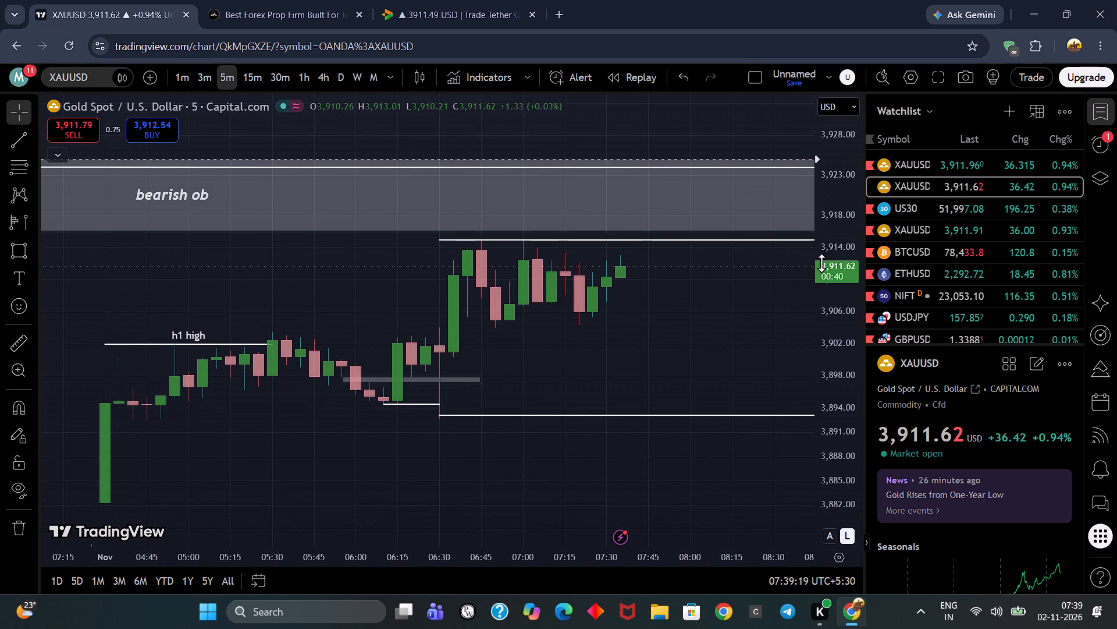
left_click_drag(814, 266, 791, 266)
left_click_drag(761, 279, 670, 333)
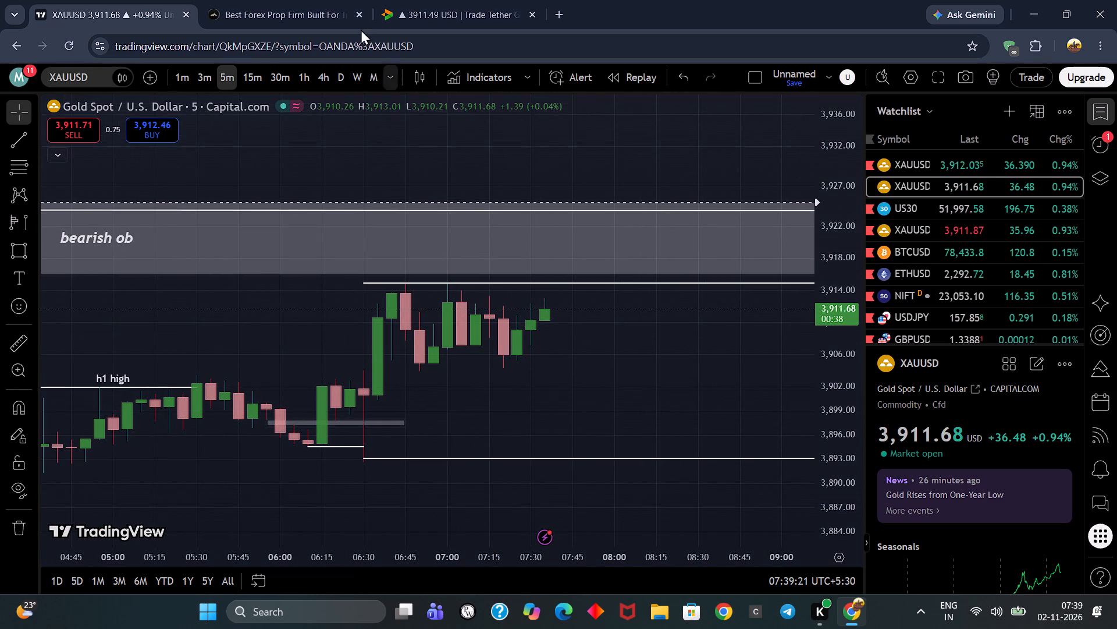
Check the XAUTUSD mark price chart on Delta Exchange and return to the TradingView chart.
left_click(495, 0)
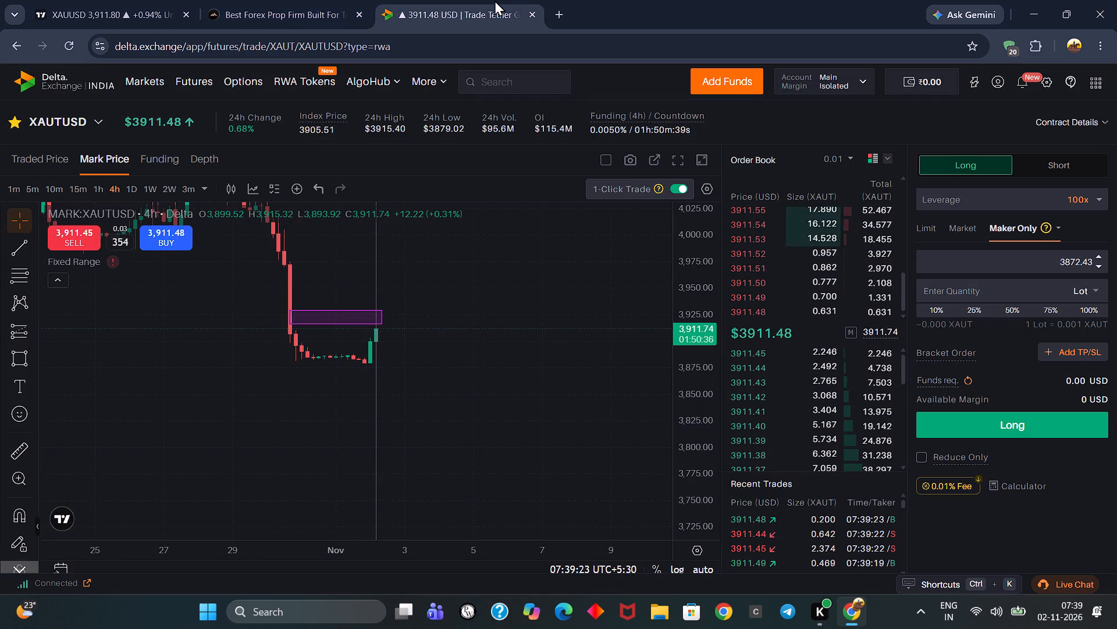
left_click(190, 0)
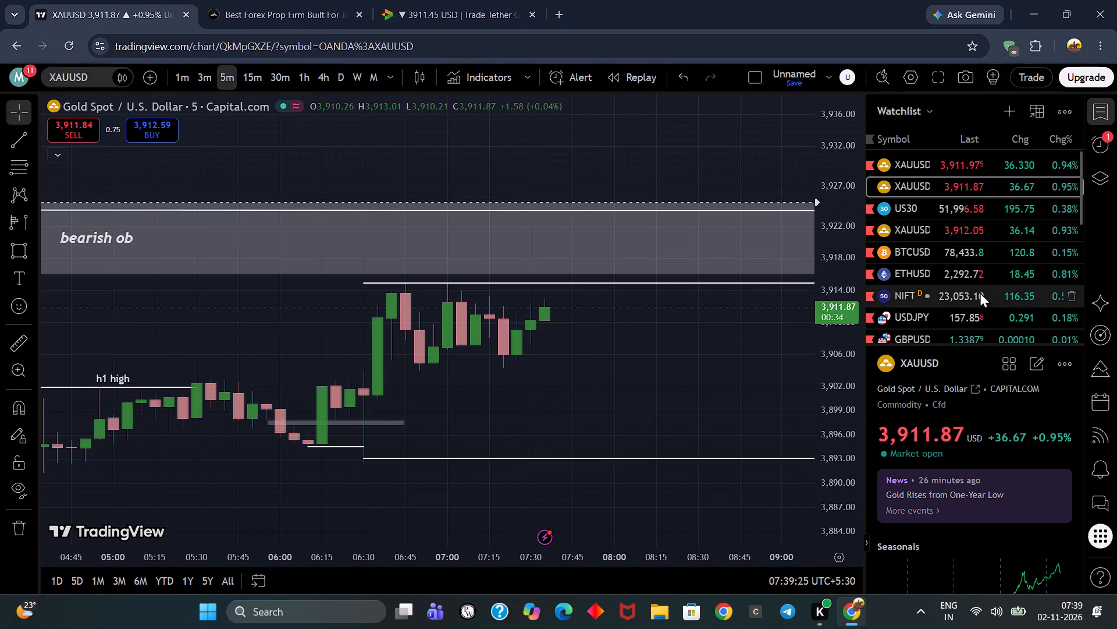
On the OANDA XAUUSD 5-minute chart, resize the purple zone so its lower edge sits at about 3,916.4 and it extends to 08:20 on 2 November.
left_click(936, 157)
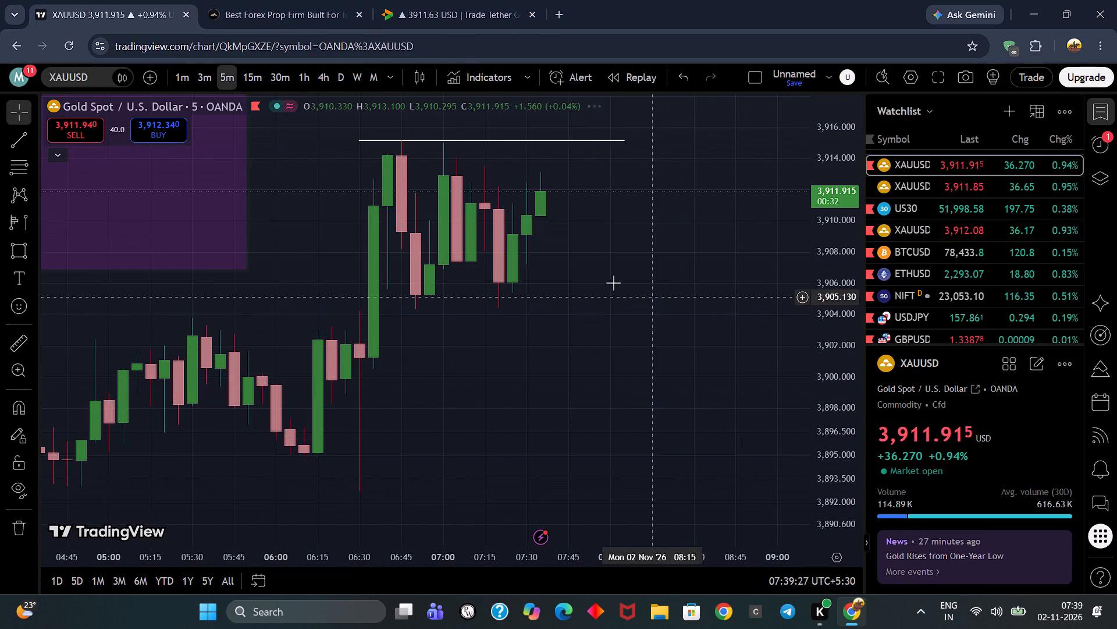
left_click_drag(613, 282, 618, 394)
scroll(827, 273, "down", 3)
left_click_drag(676, 352, 596, 450)
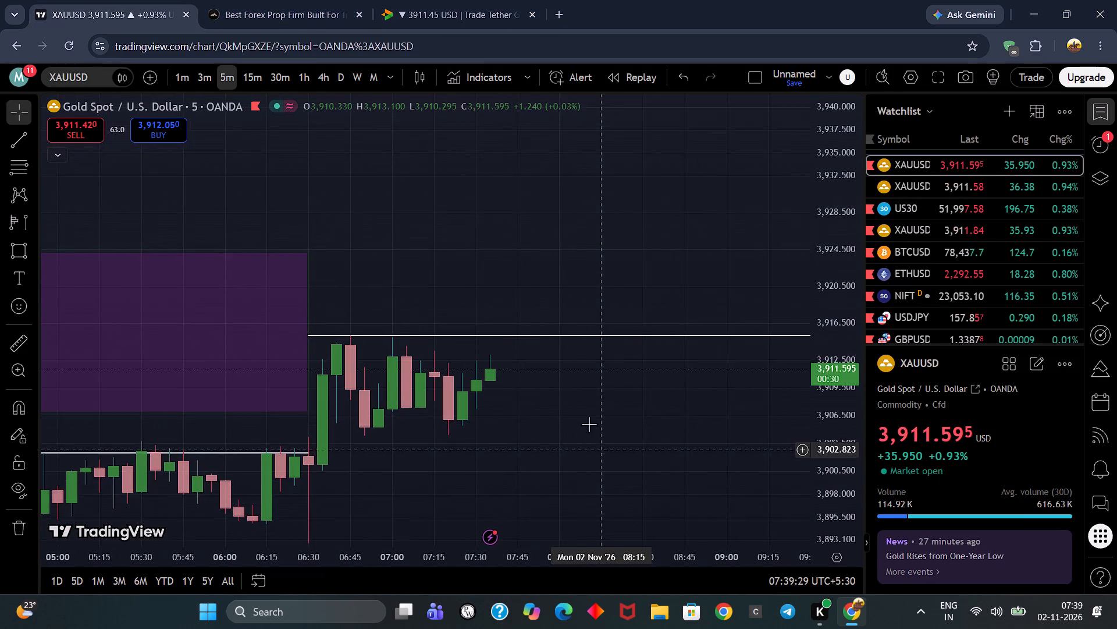
scroll(584, 365, "down", 3)
scroll(625, 273, "down", 4)
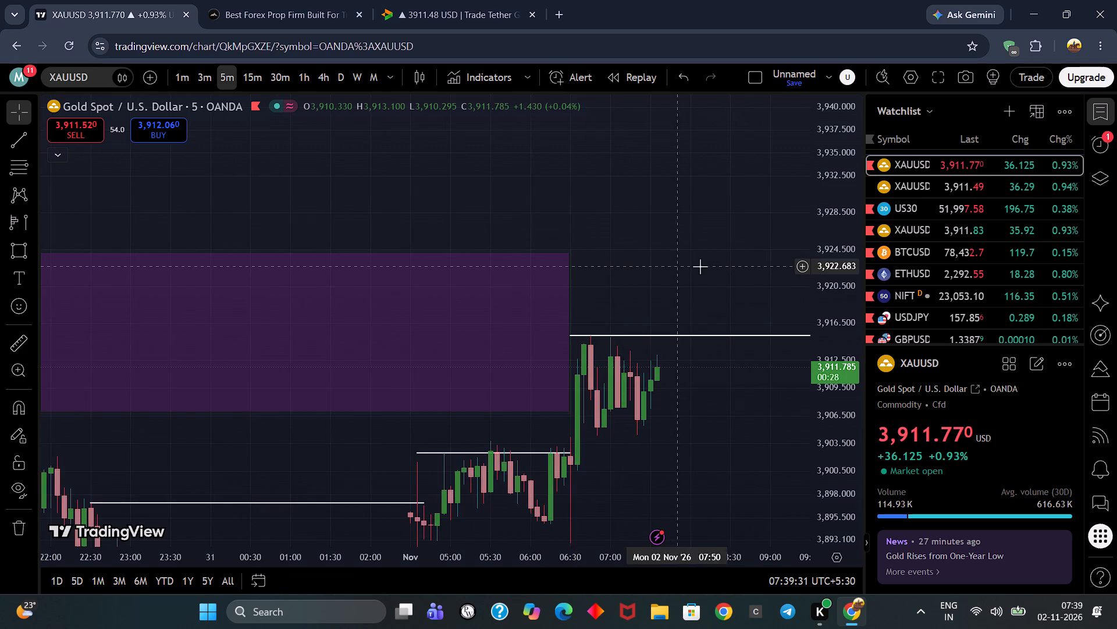
left_click_drag(709, 266, 716, 213)
scroll(701, 229, "down", 5)
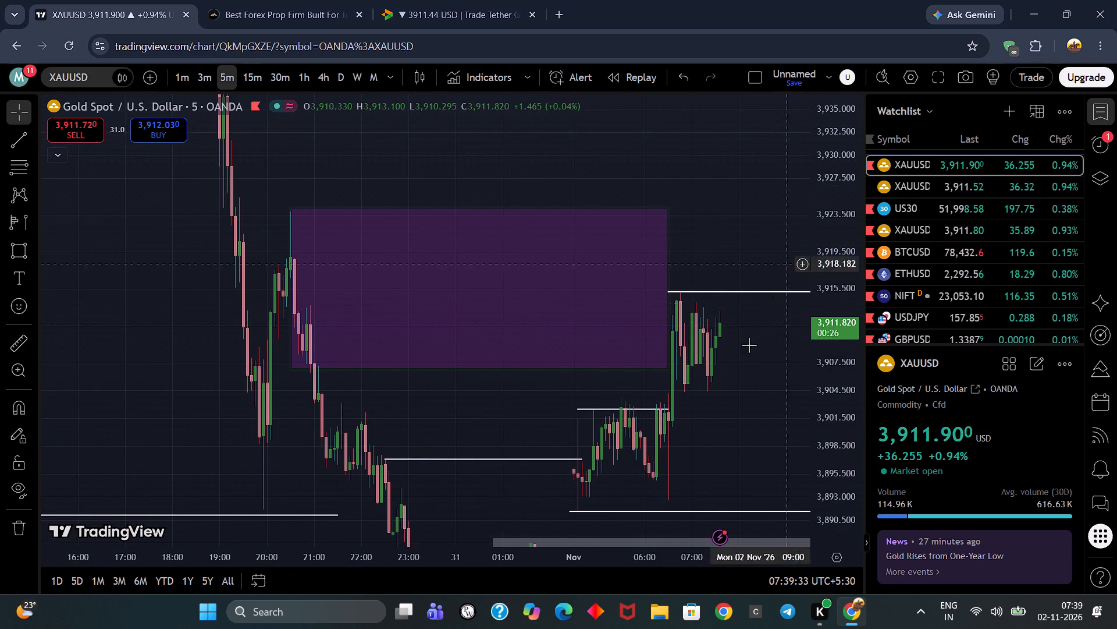
left_click_drag(668, 367, 698, 288)
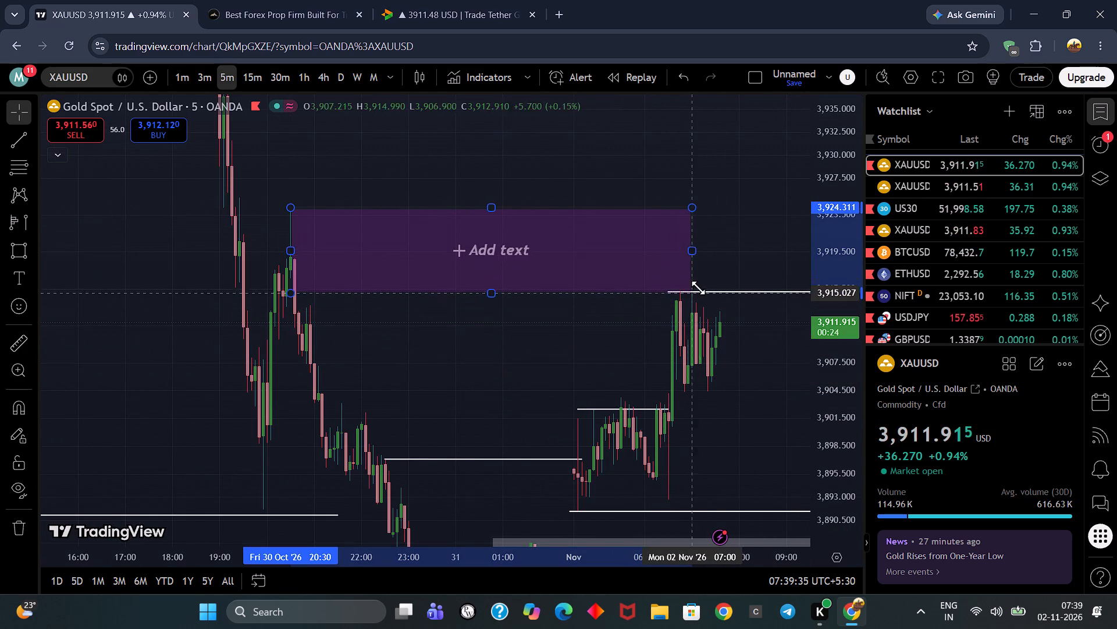
left_click_drag(698, 288, 753, 280)
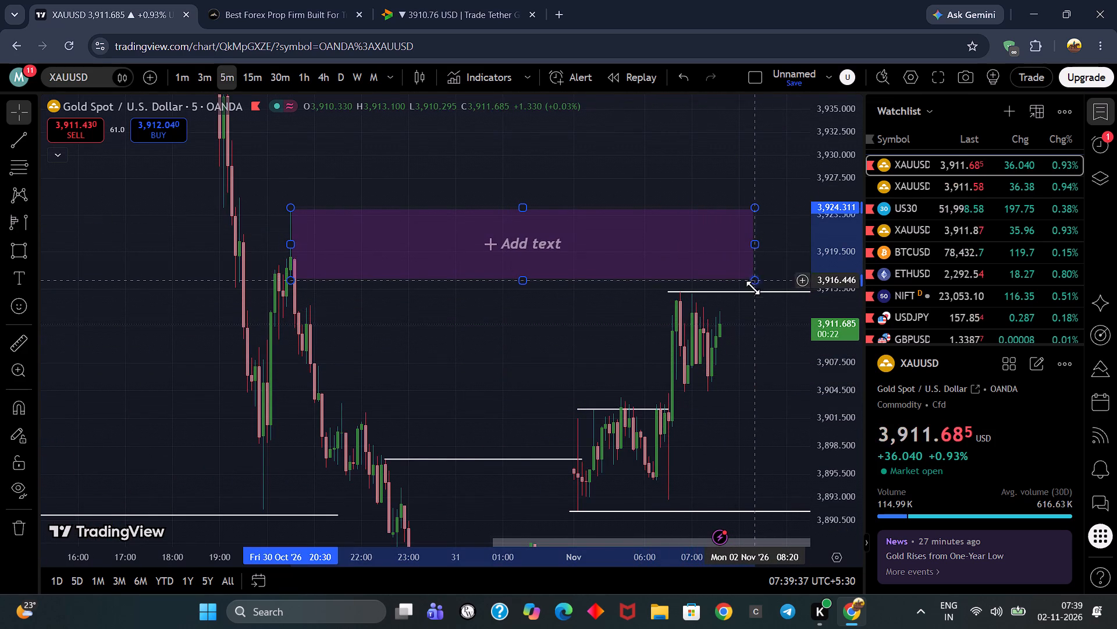
left_click(766, 381)
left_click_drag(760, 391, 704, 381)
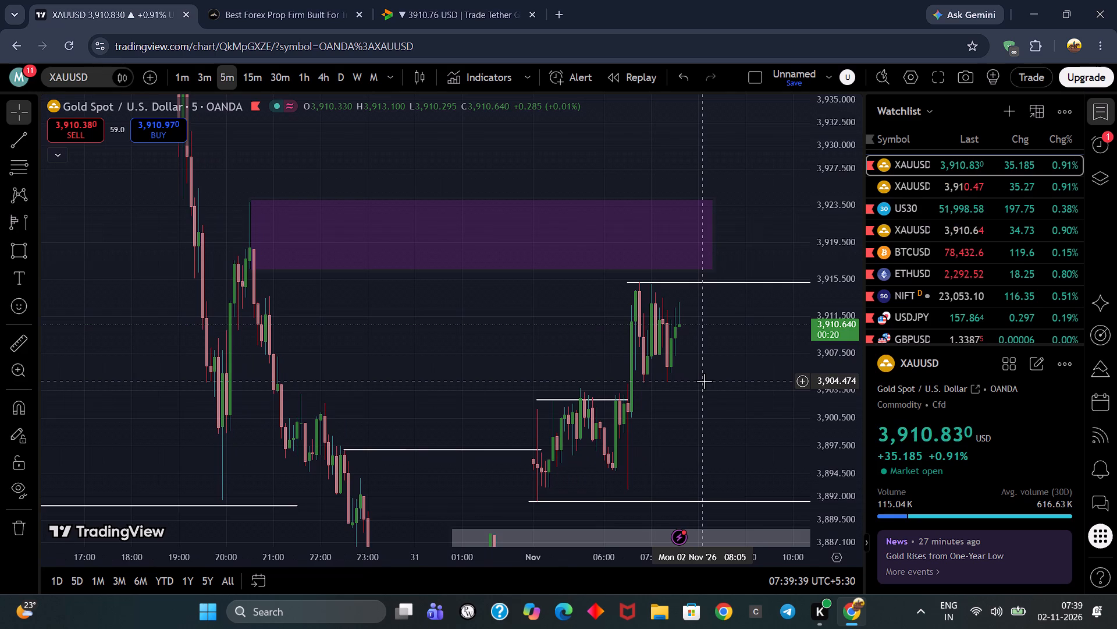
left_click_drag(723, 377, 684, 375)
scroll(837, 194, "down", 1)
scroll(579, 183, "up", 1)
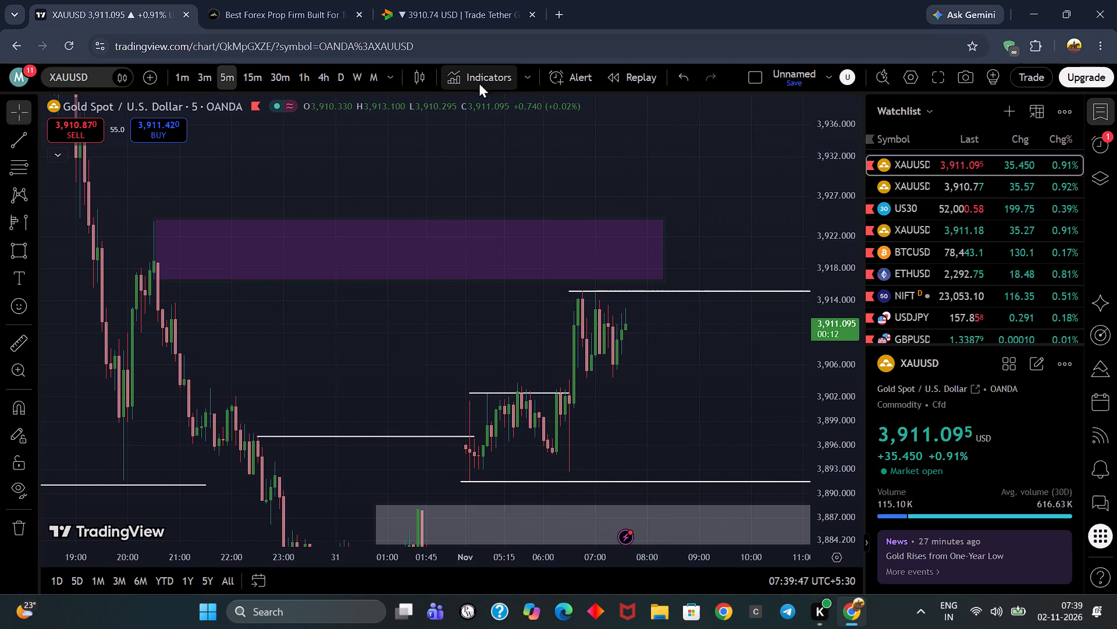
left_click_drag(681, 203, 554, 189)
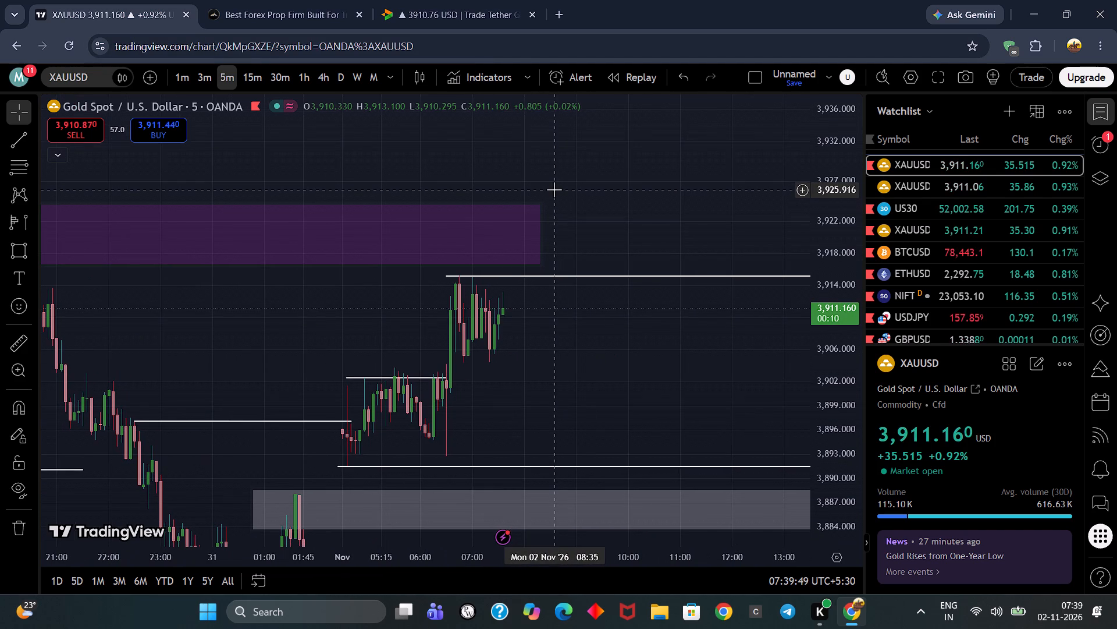
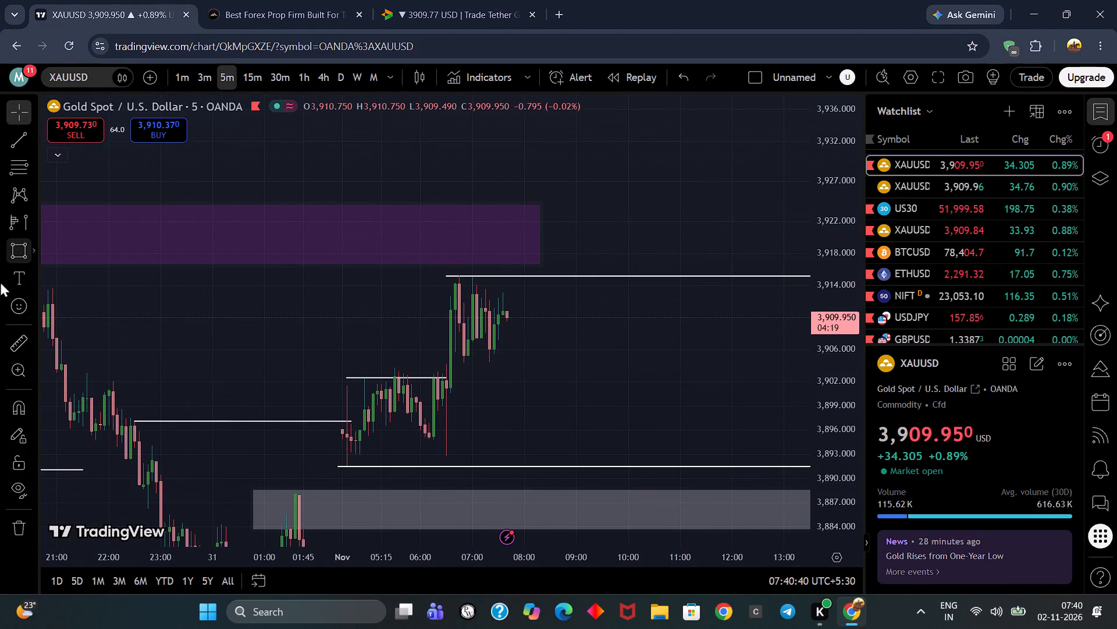
Examine the OANDA gold price on the 5-minute chart against the purple zone, the grey zones and the marked high and low lines.
left_click_drag(243, 309, 295, 220)
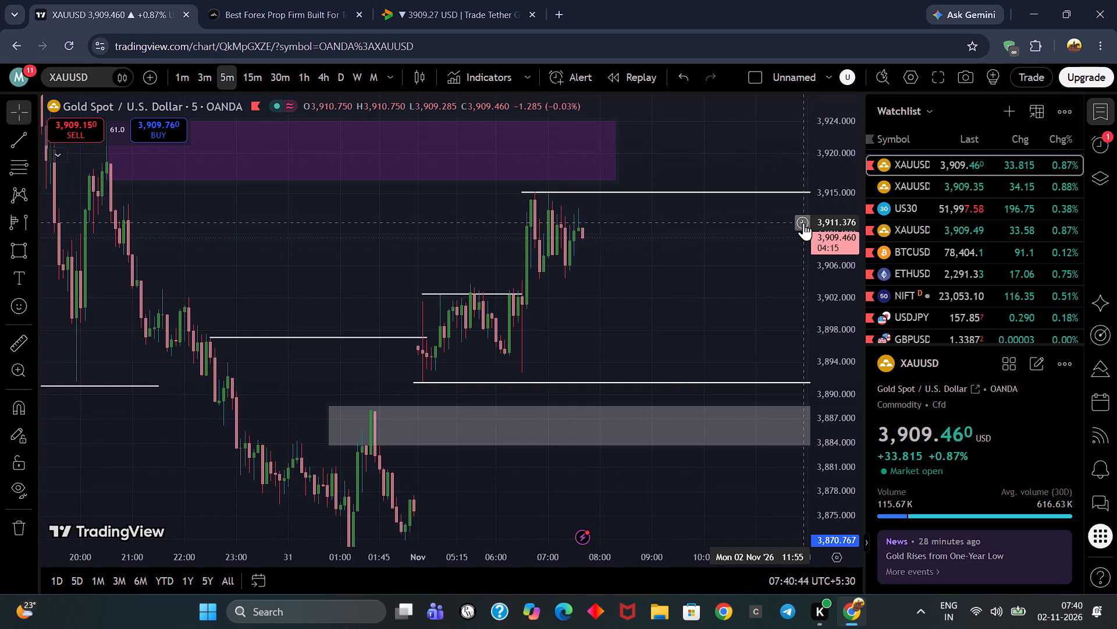
scroll(803, 222, "down", 4)
scroll(607, 275, "down", 5)
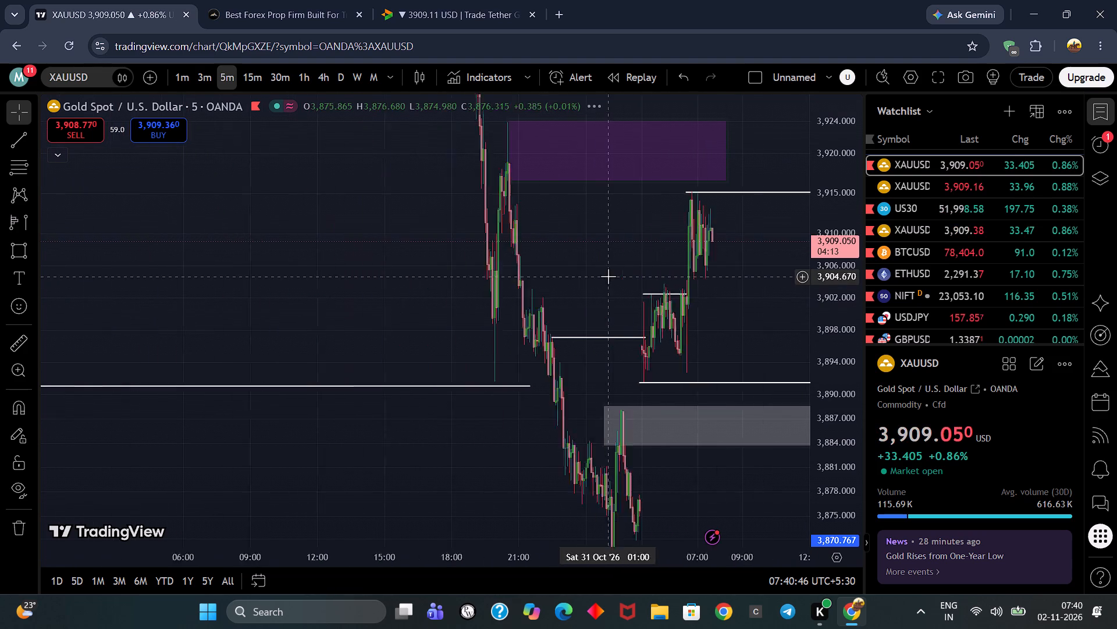
scroll(809, 288, "up", 1)
scroll(814, 282, "down", 4)
scroll(782, 283, "up", 4)
scroll(702, 318, "up", 4)
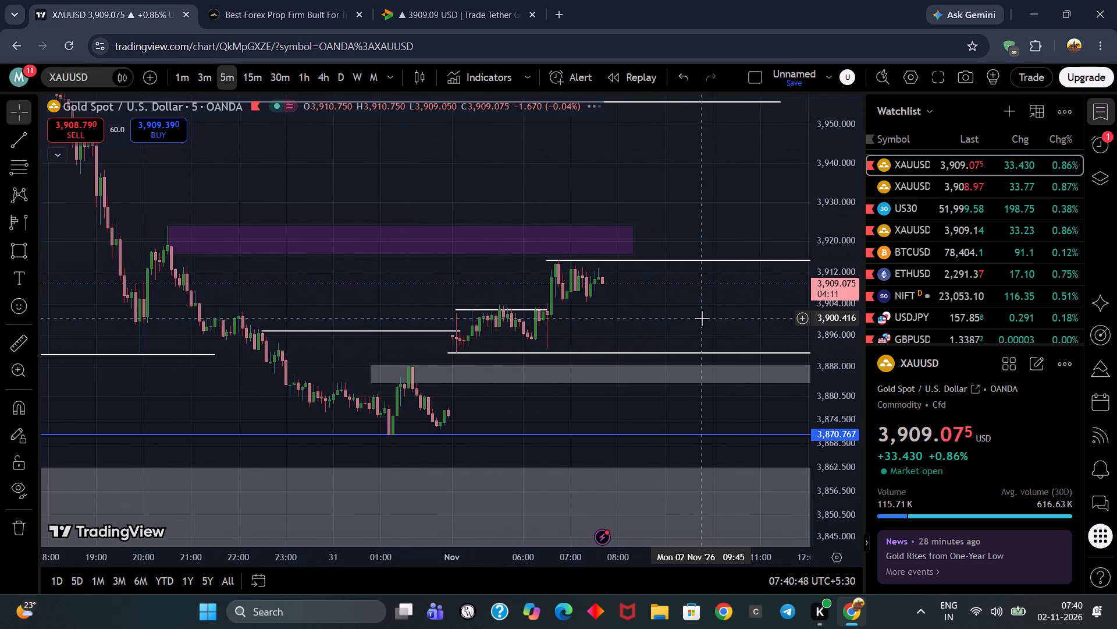
left_click_drag(702, 318, 518, 275)
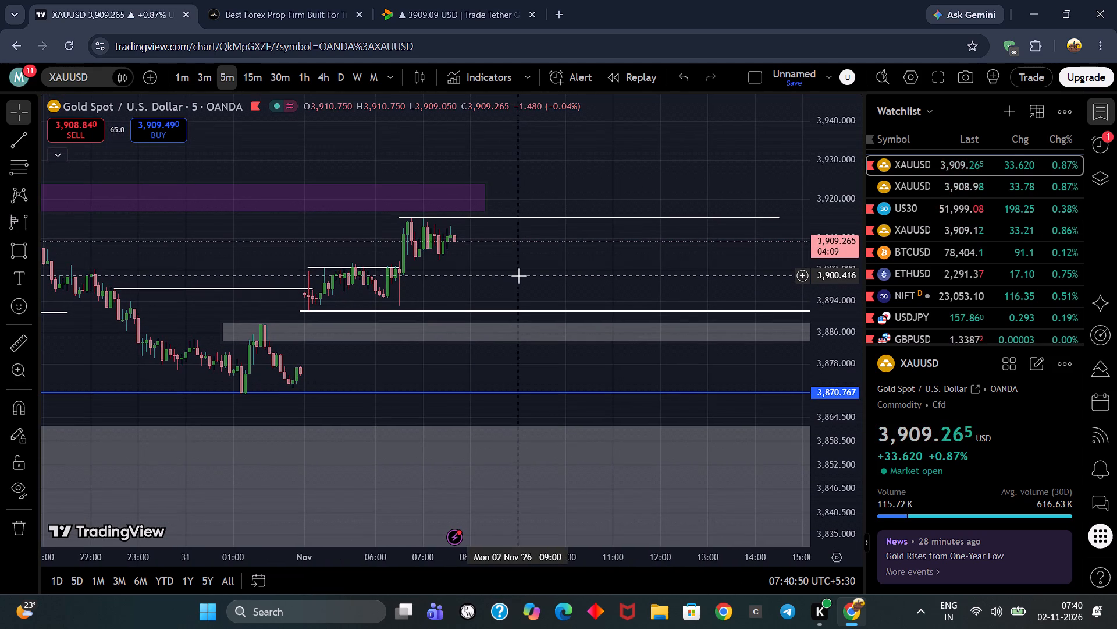
scroll(524, 257, "down", 5)
scroll(524, 257, "up", 4)
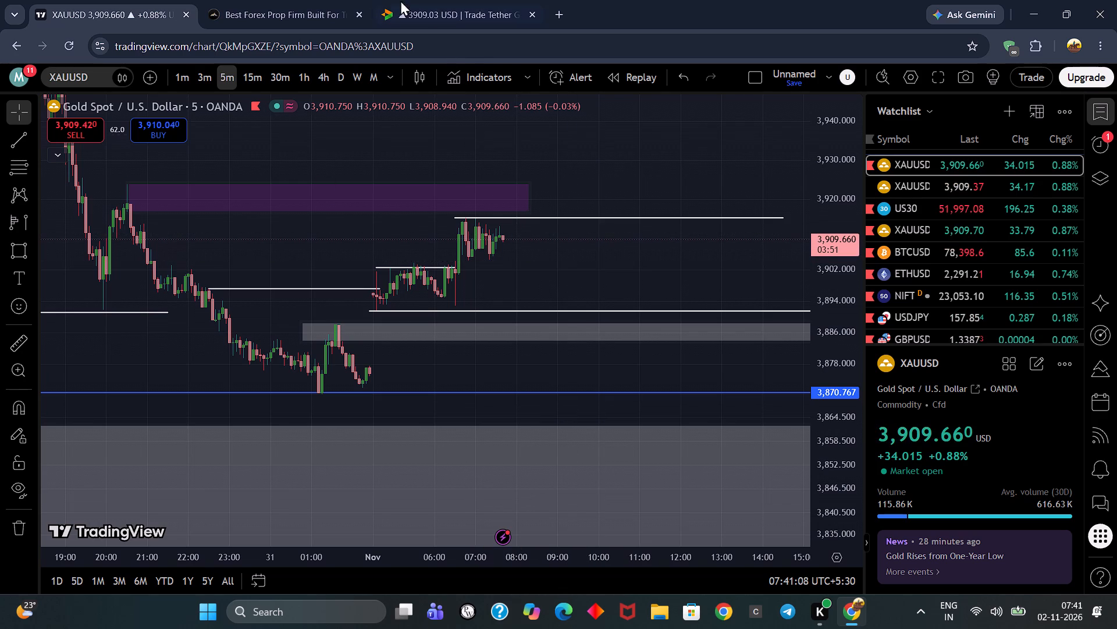
Check the Pipstone Capital website and return to the TradingView chart.
left_click(287, 0)
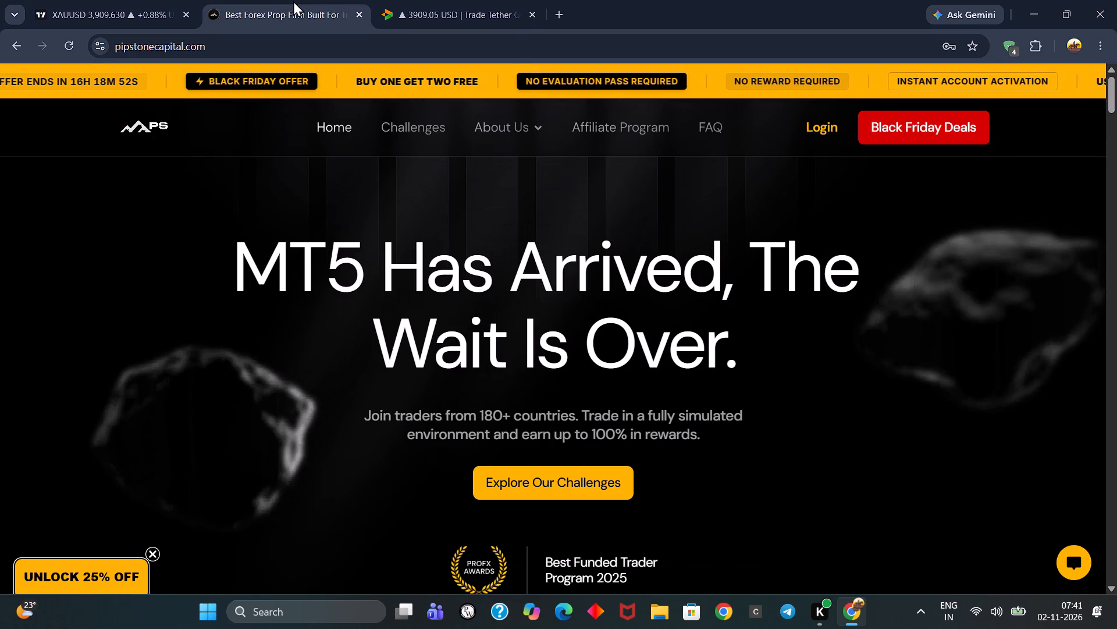
left_click(137, 0)
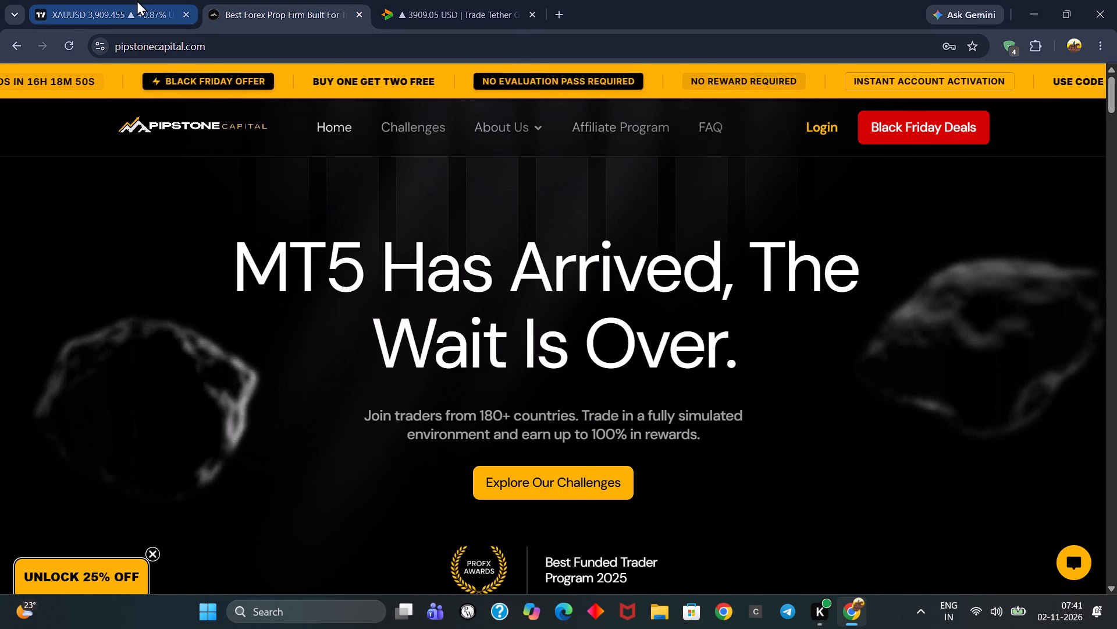
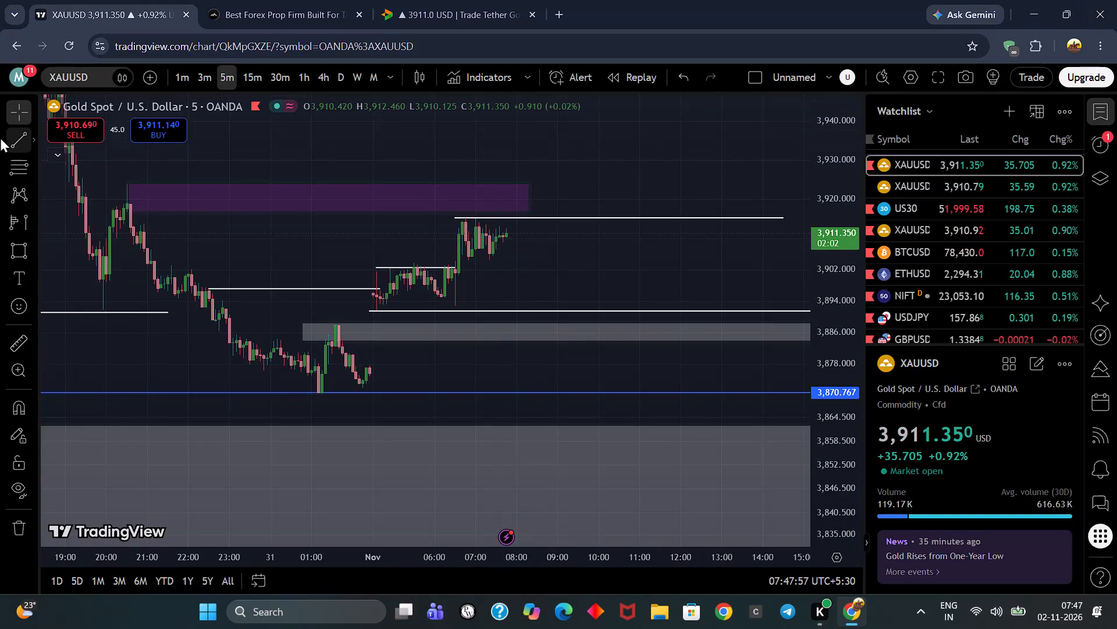
Show the hidden trading sessions indicator on the gold chart and collapse the indicator legend again.
left_click(63, 148)
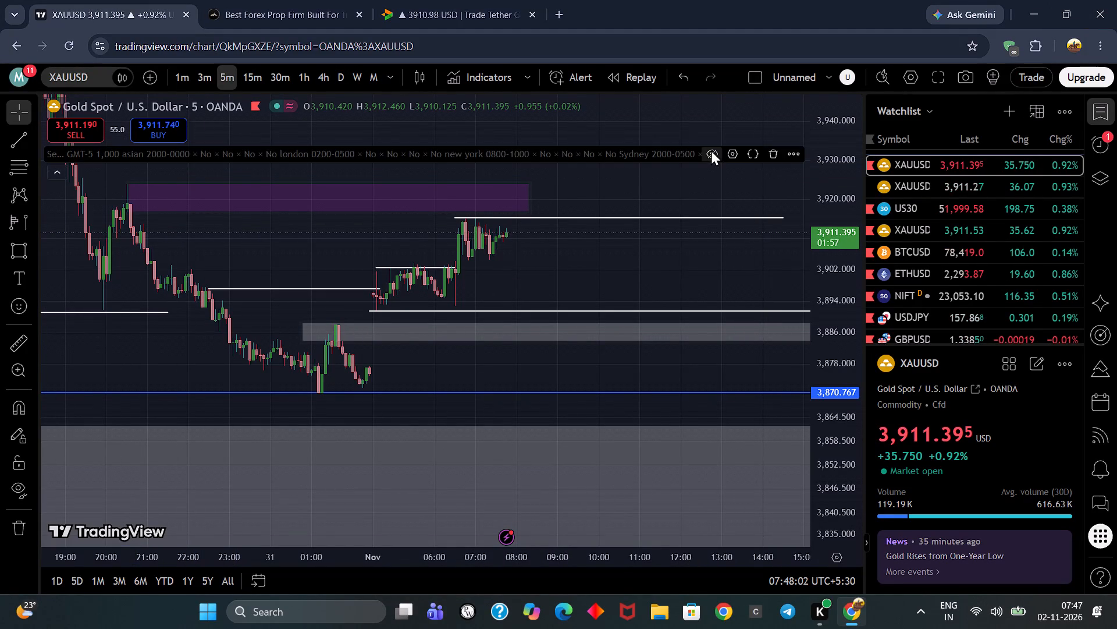
left_click(710, 150)
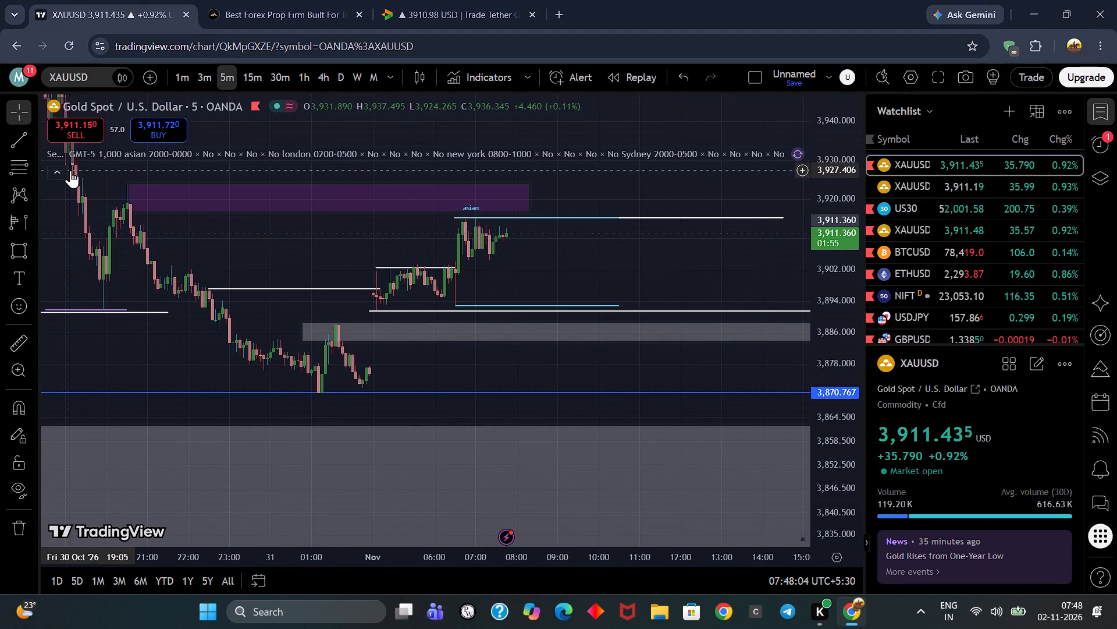
left_click(57, 167)
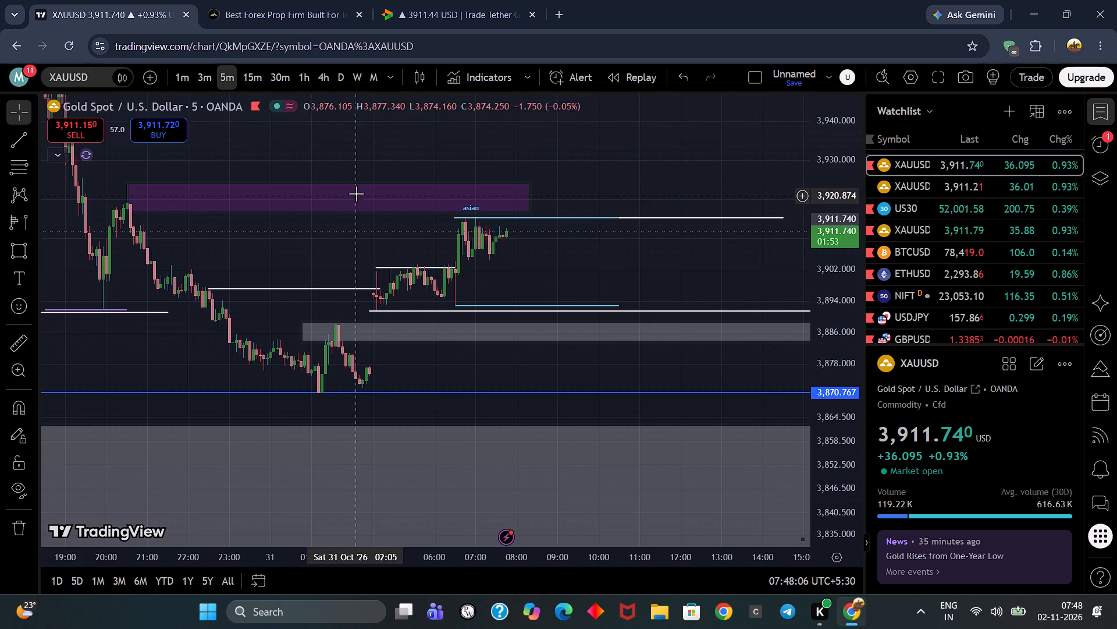
Draw a grey rectangle zone above the purple zone, from about 3,926 to 3,939, starting at the 30 Oct 19:05 candle.
scroll(362, 193, "down", 1)
left_click_drag(420, 160, 517, 270)
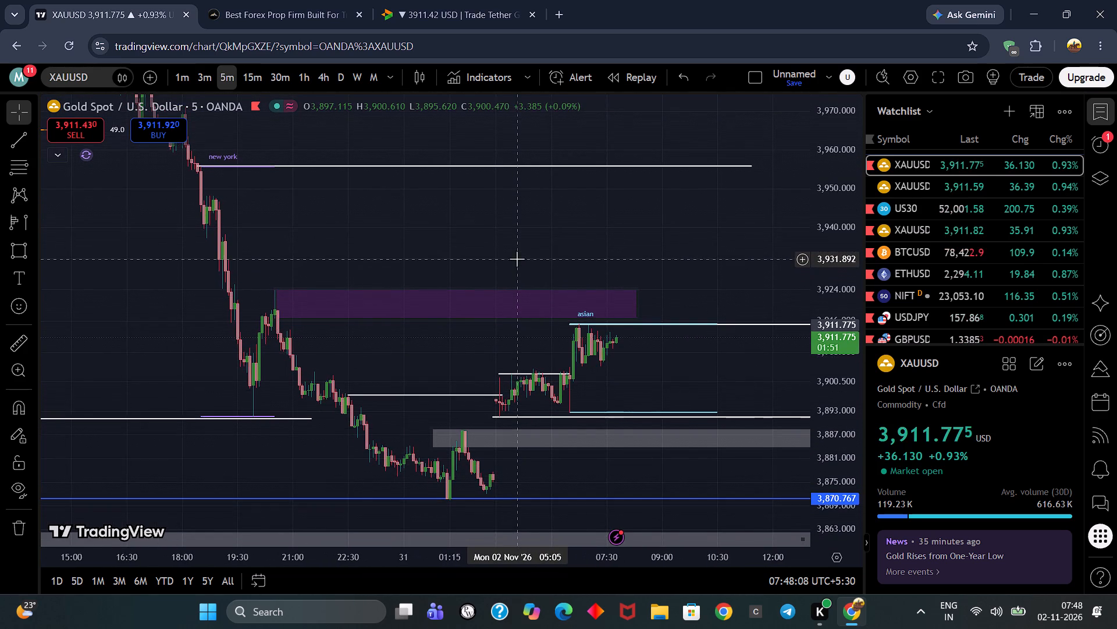
scroll(515, 263, "up", 2)
left_click_drag(510, 238, 558, 228)
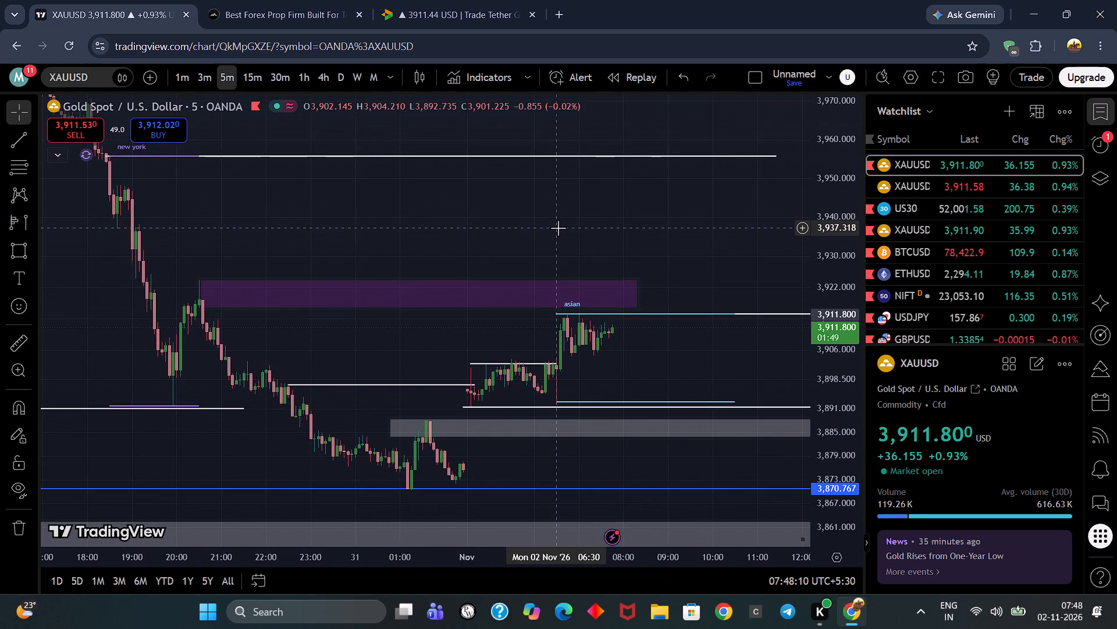
scroll(558, 228, "up", 3)
left_click_drag(553, 228, 583, 218)
scroll(580, 221, "down", 4)
left_click_drag(588, 220, 593, 244)
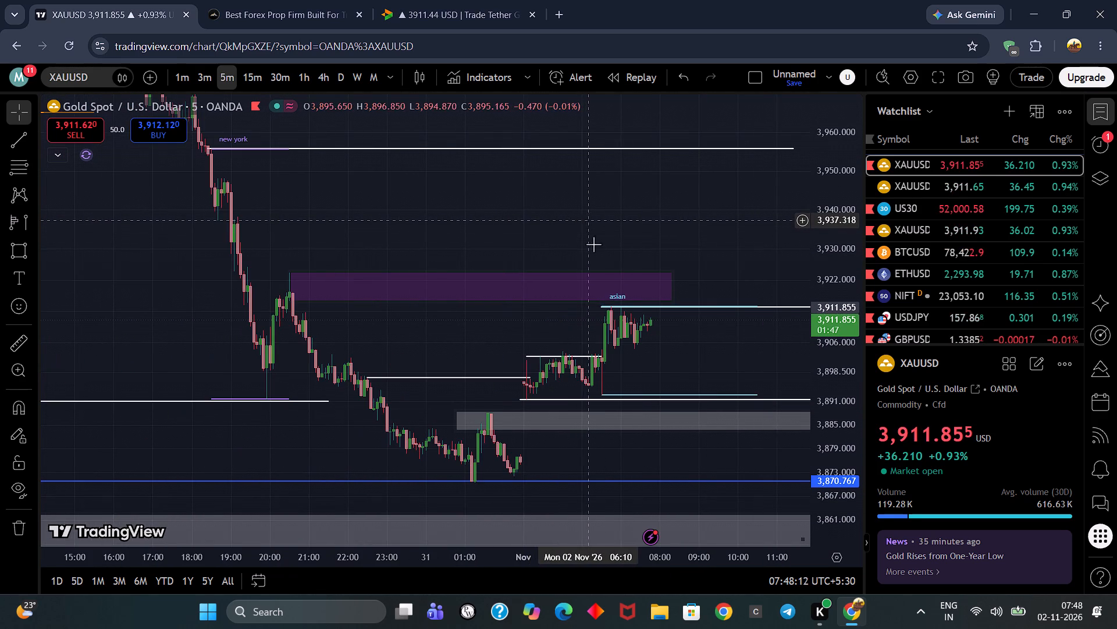
left_click_drag(593, 244, 593, 246)
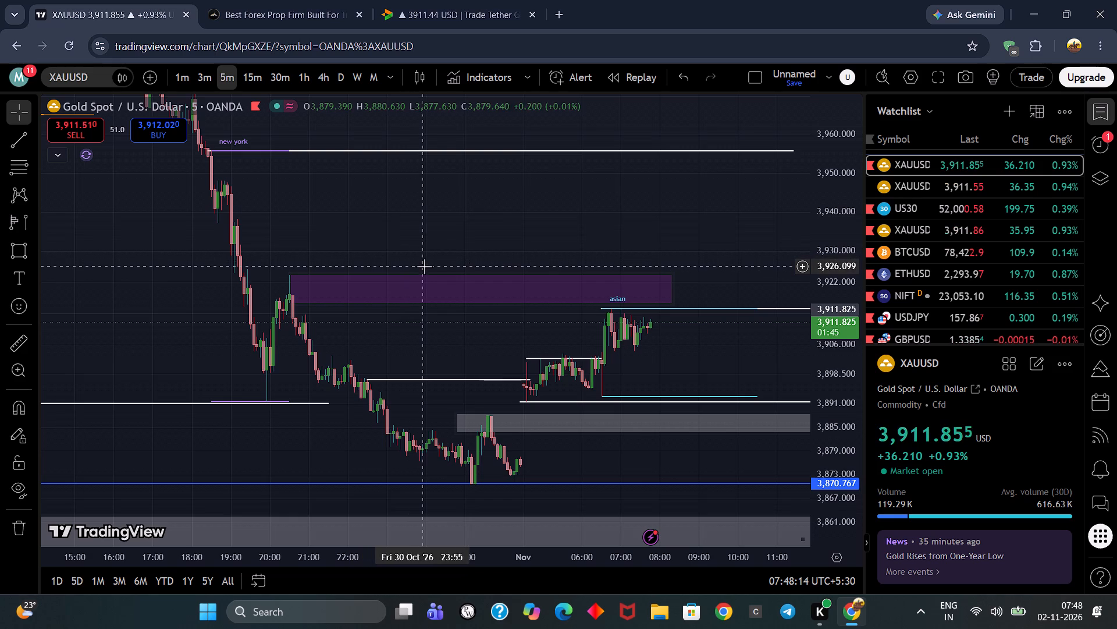
left_click(15, 248)
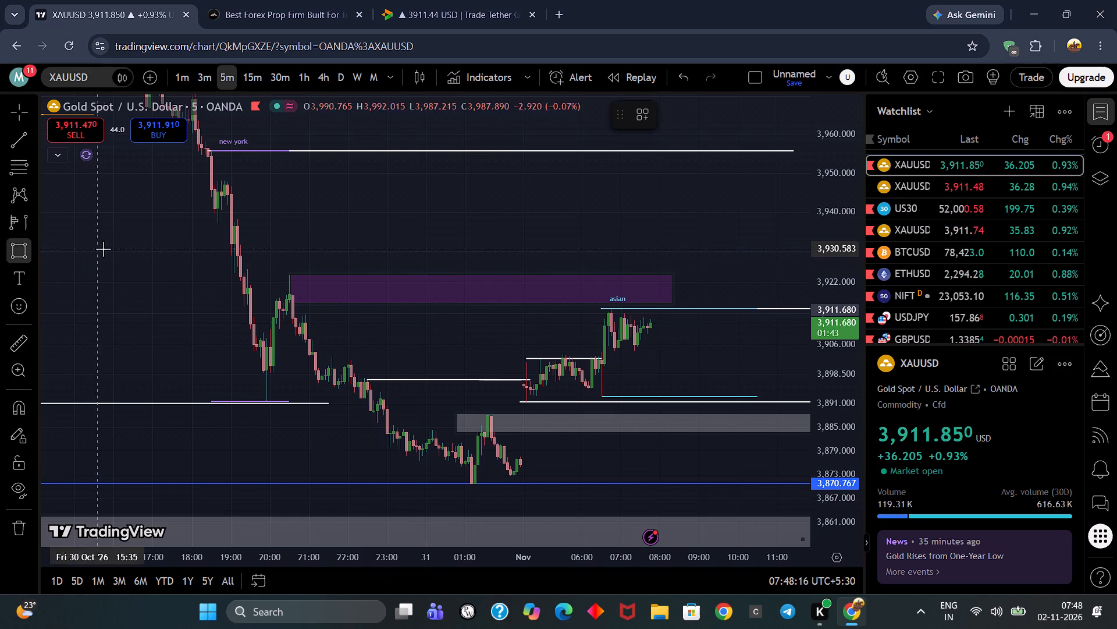
left_click(233, 266)
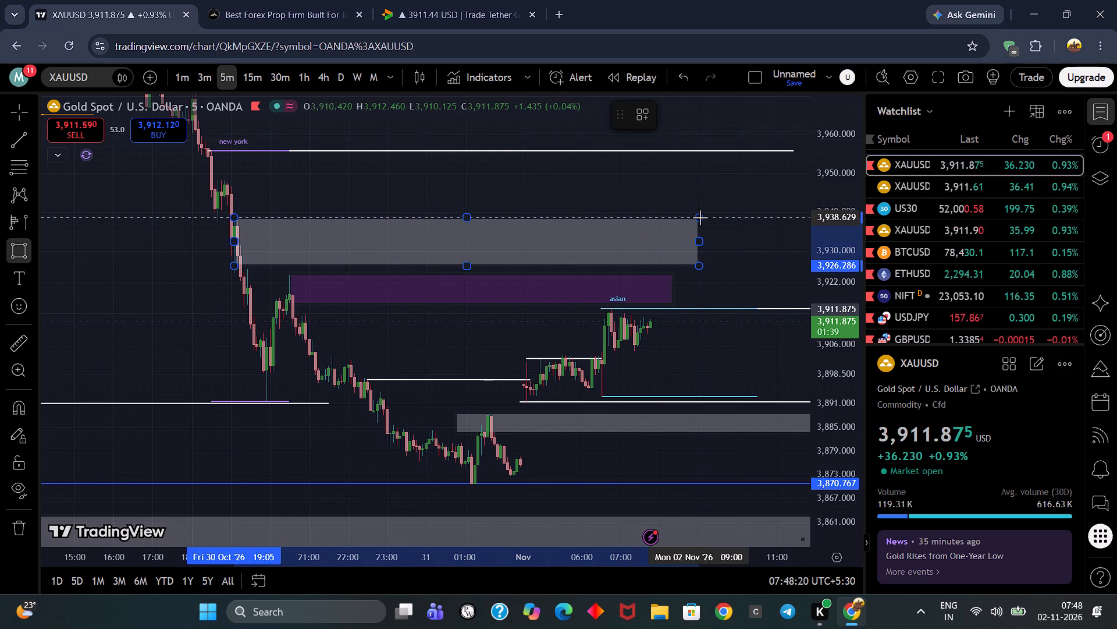
left_click(702, 217)
left_click(581, 196)
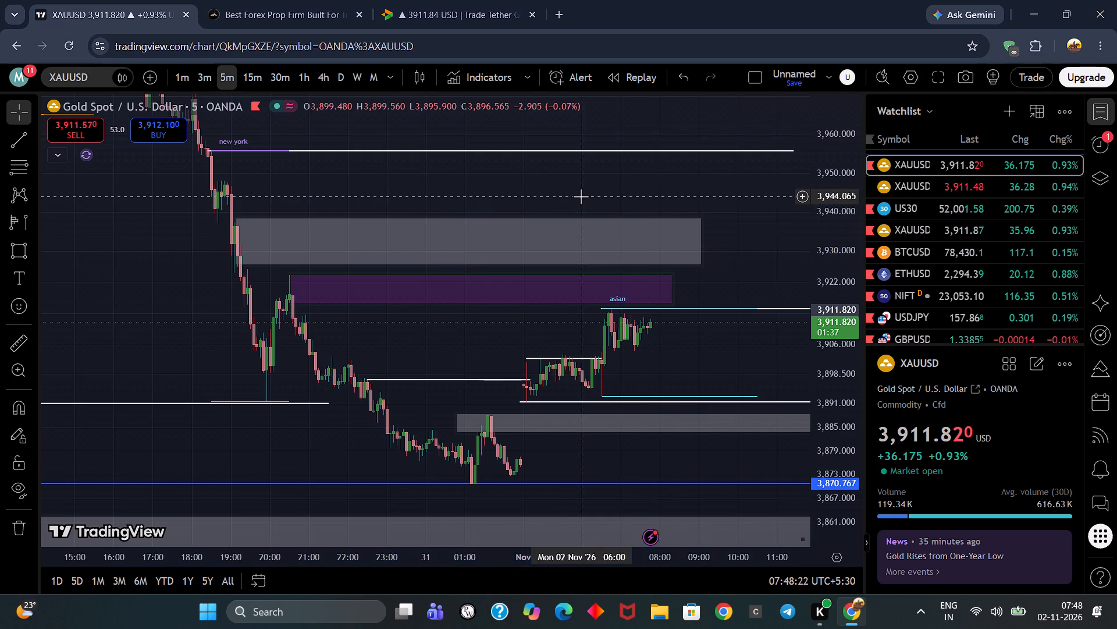
Draw a second grey rectangle zone above it, from about 3,942 to 3,949, starting at the 30 Oct 18:50 candle.
left_click_drag(555, 192, 566, 234)
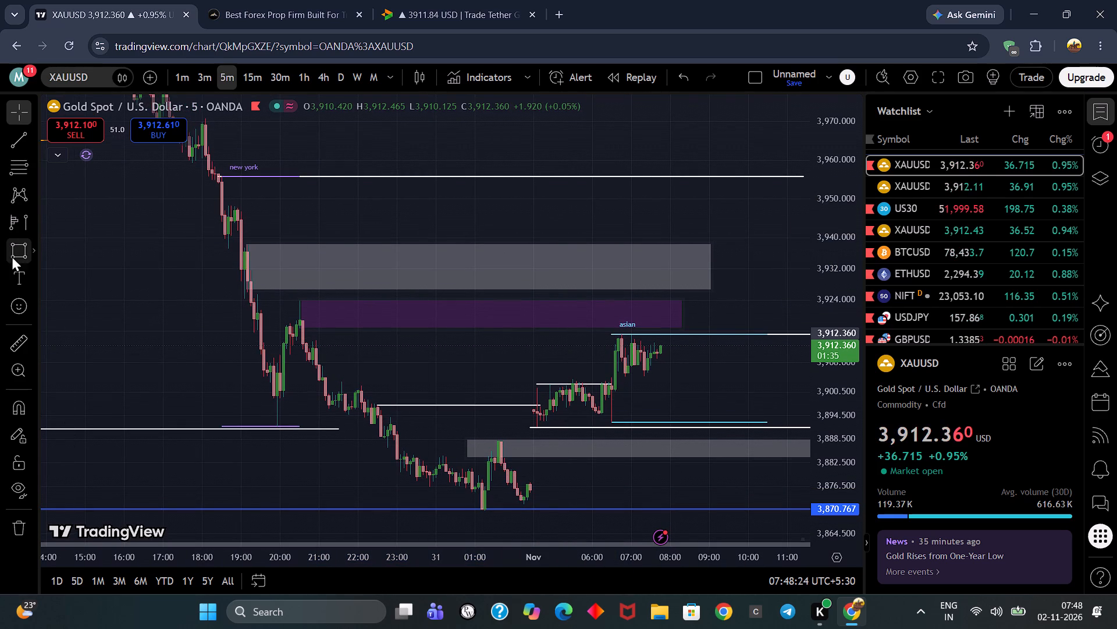
left_click(13, 243)
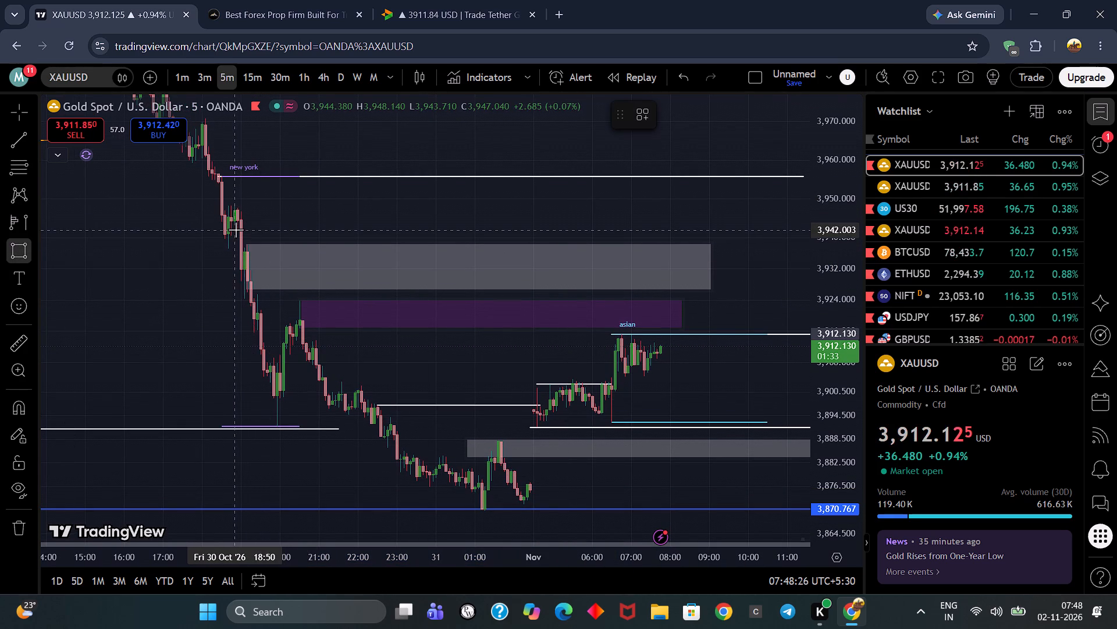
left_click(236, 229)
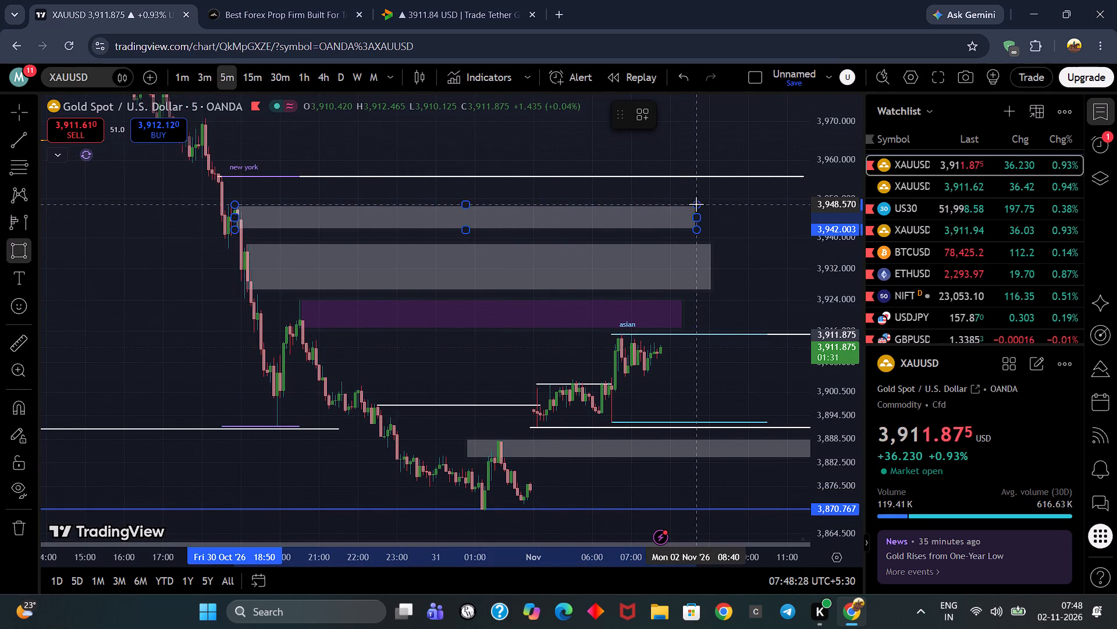
left_click(698, 203)
Draw a third grey rectangle zone around the New York session high, from about 3,954 to 3,971, starting at the 30 Oct 18:15 candle.
left_click(26, 238)
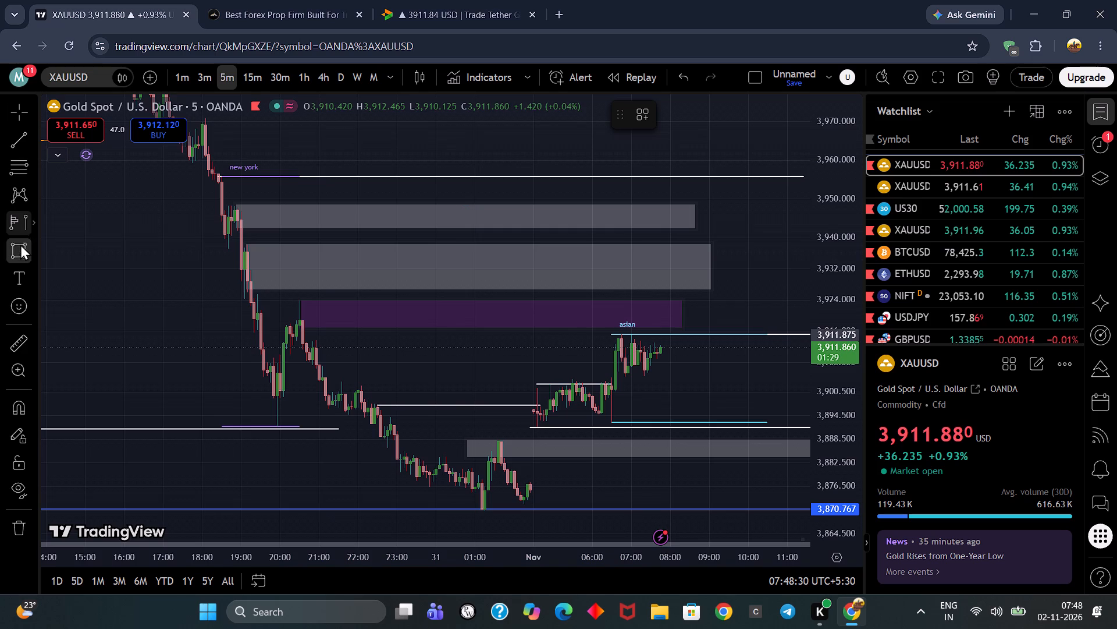
left_click(214, 185)
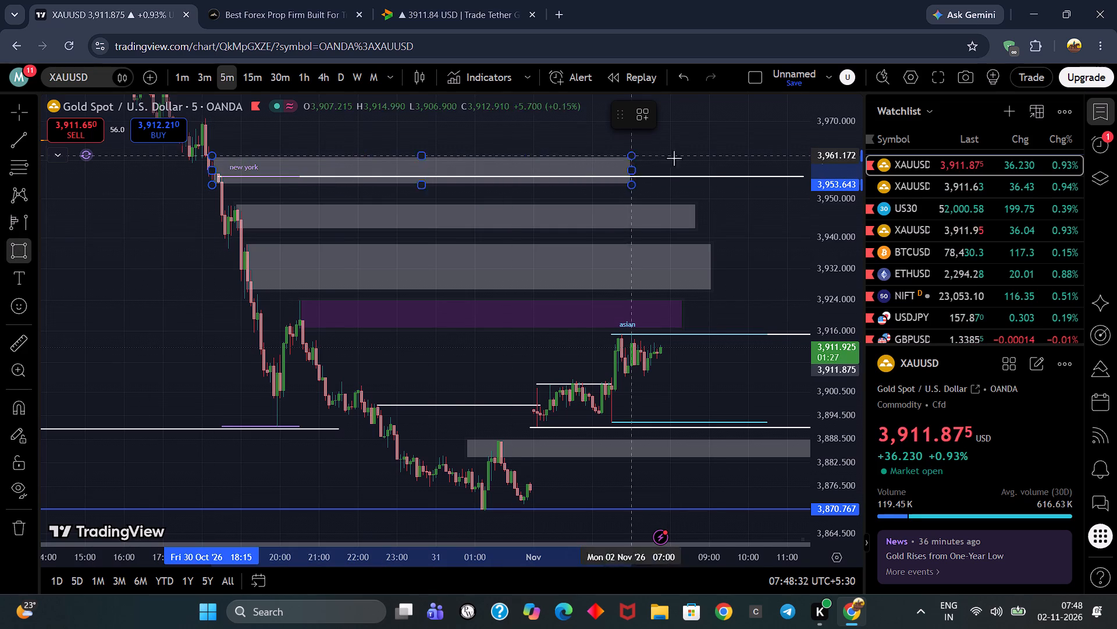
left_click(702, 114)
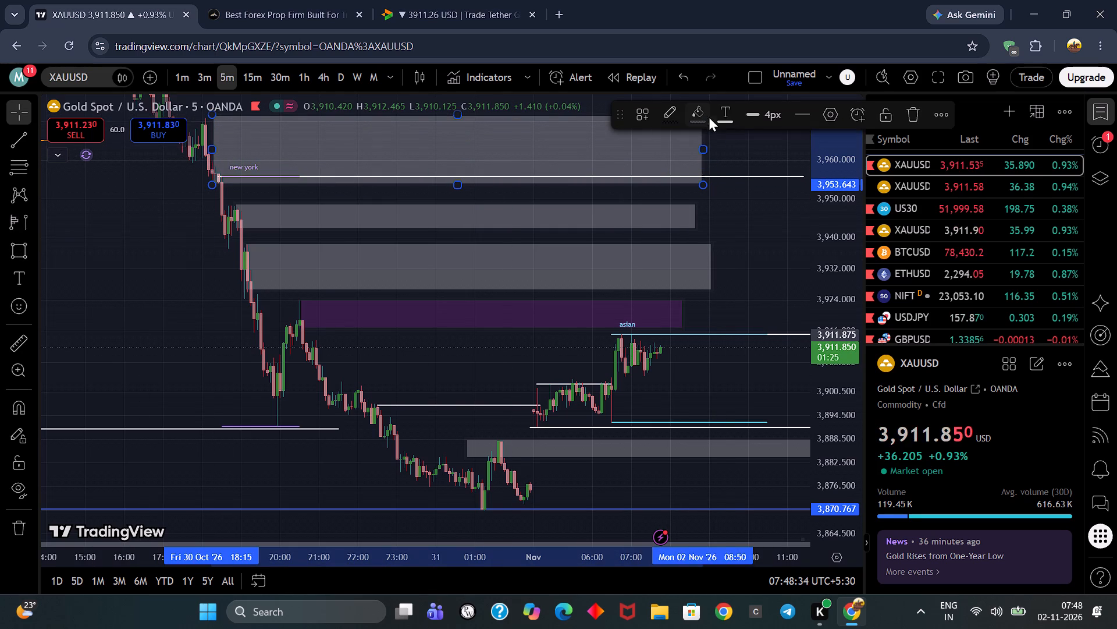
left_click(736, 139)
left_click_drag(736, 139, 719, 227)
scroll(751, 181, "up", 1)
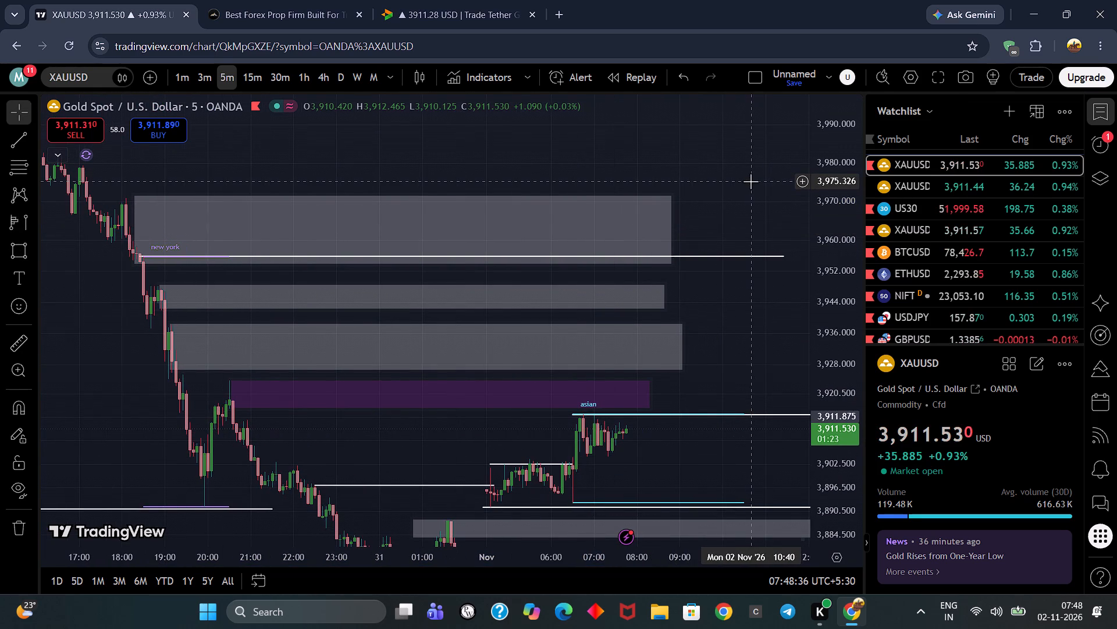
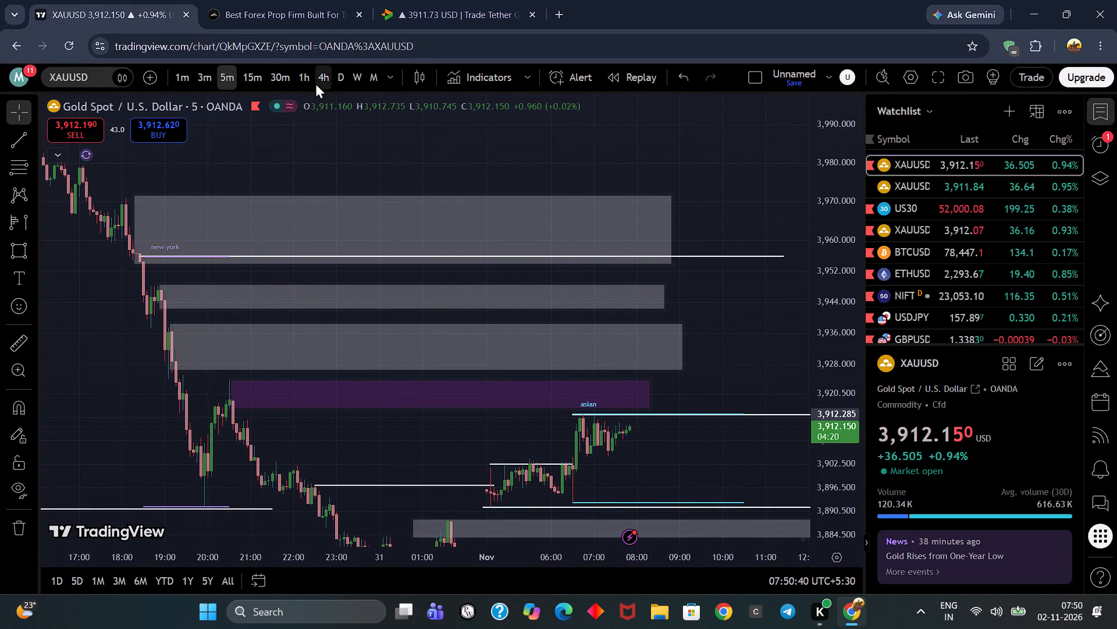
Switch the gold chart to the 4h timeframe and examine the recent decline, the grey and purple zones and the 3,870.767 level.
left_click(332, 75)
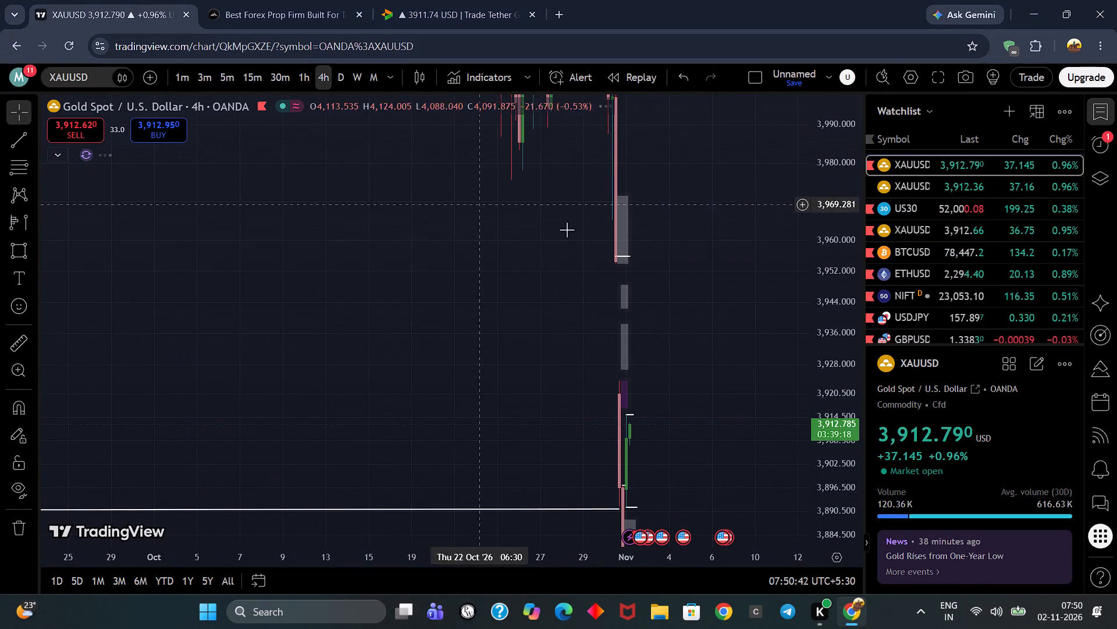
scroll(829, 308, "down", 5)
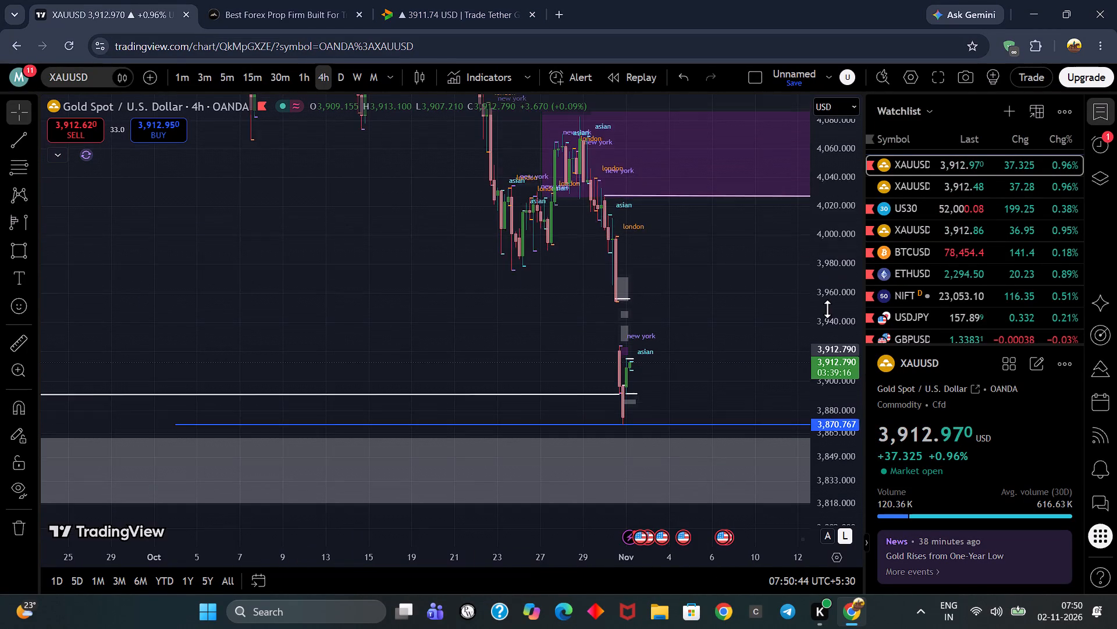
scroll(827, 309, "down", 5)
scroll(820, 293, "up", 3)
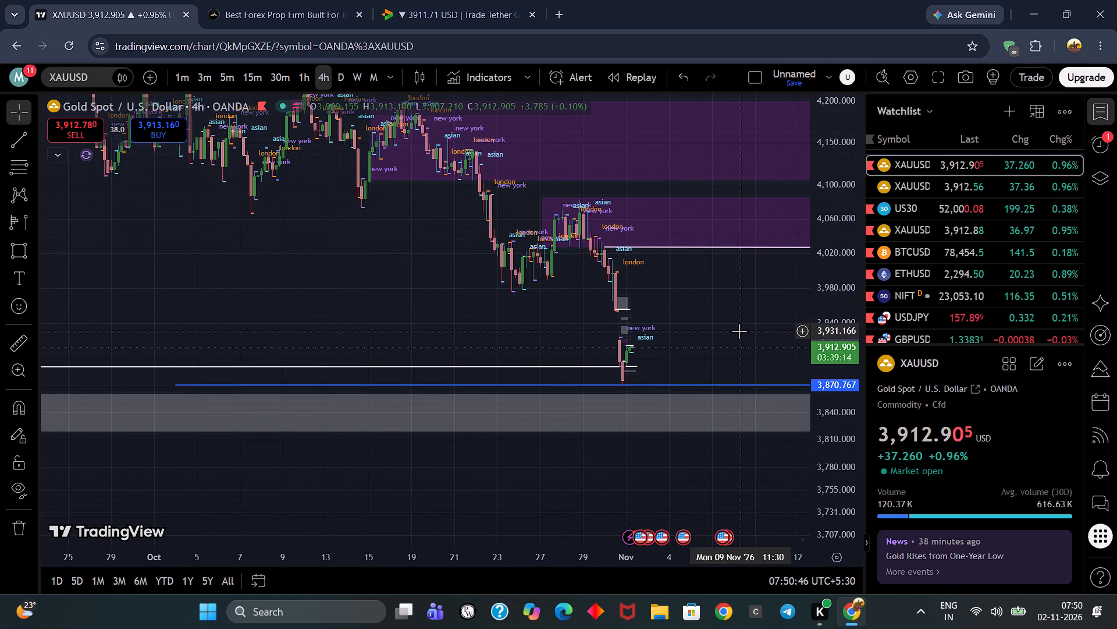
right_click(739, 331)
left_click(756, 217)
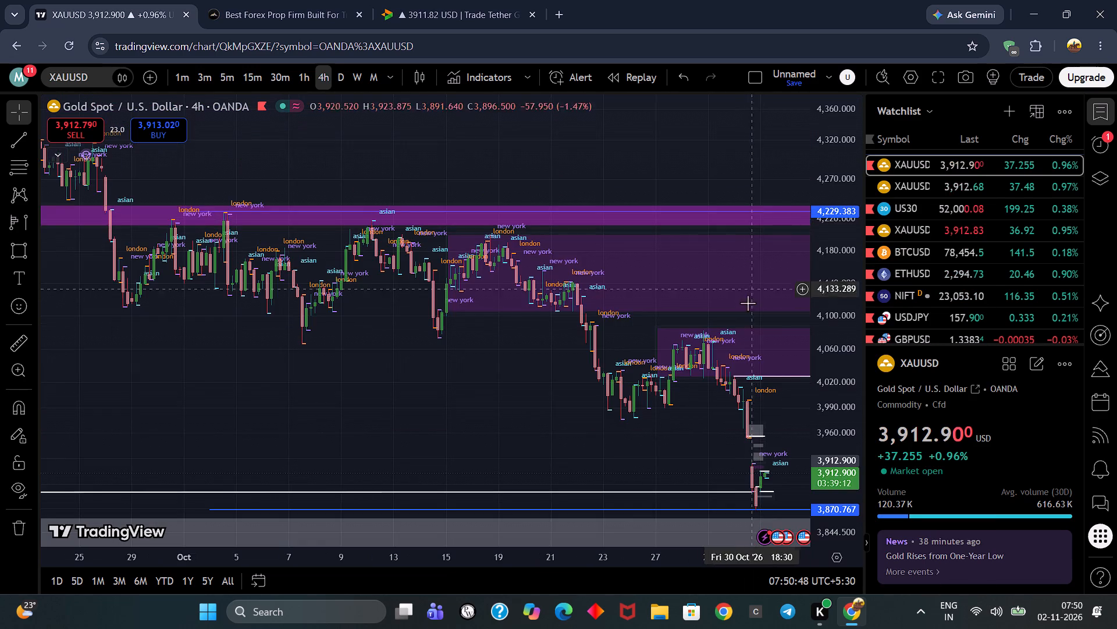
left_click_drag(744, 314, 451, 208)
scroll(577, 373, "up", 9)
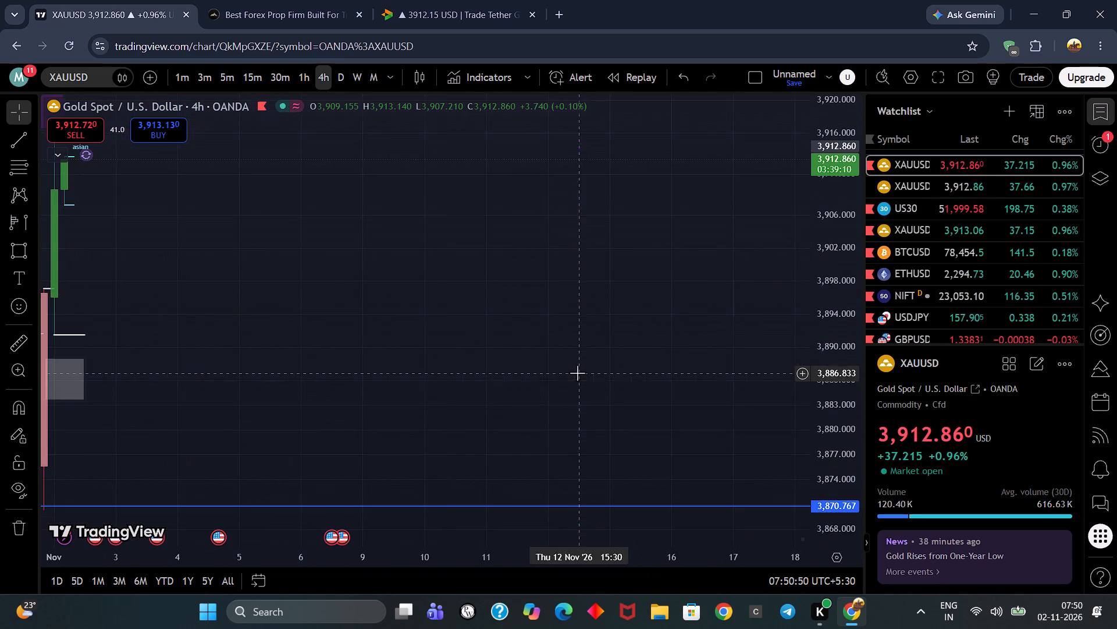
left_click_drag(442, 382, 739, 338)
scroll(829, 330, "down", 1)
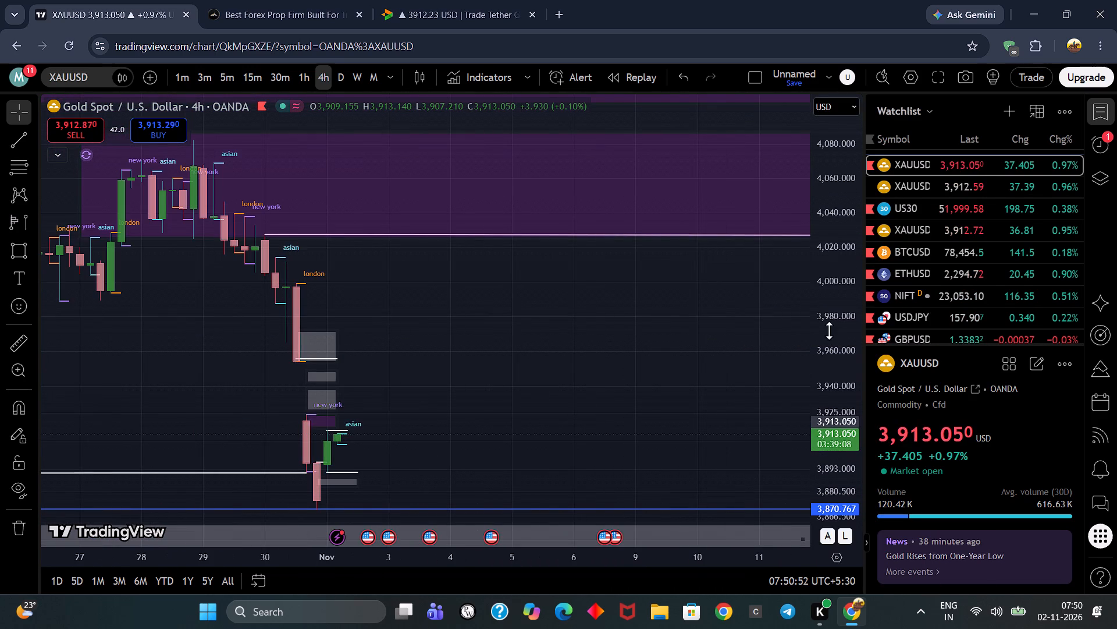
scroll(829, 330, "down", 2)
scroll(829, 330, "up", 7)
left_click_drag(730, 367, 750, 164)
scroll(847, 281, "up", 3)
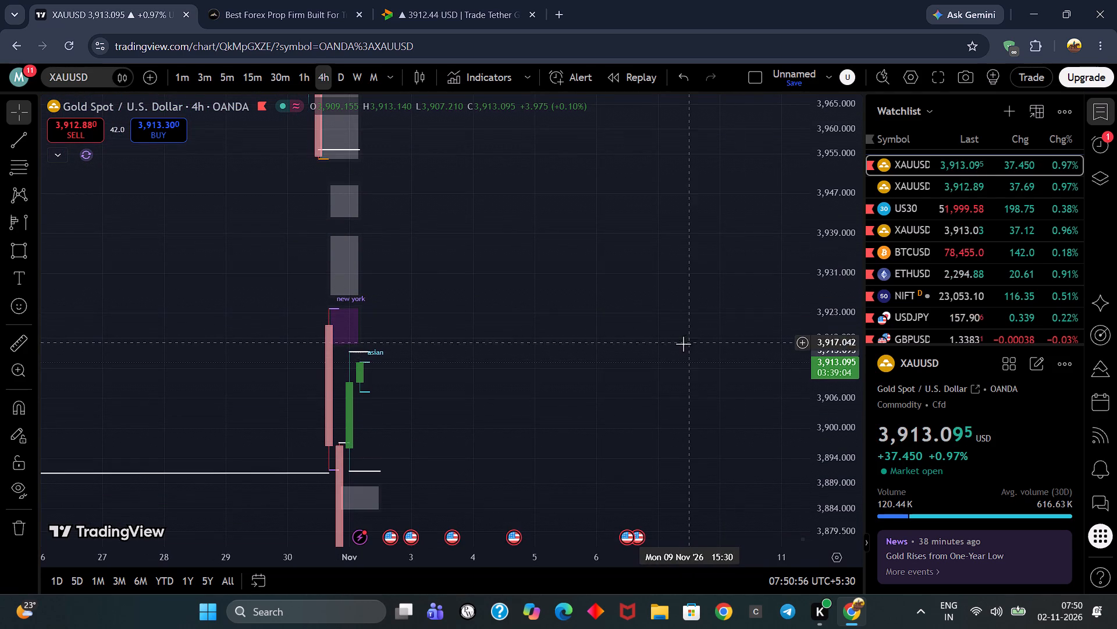
left_click_drag(683, 344, 725, 230)
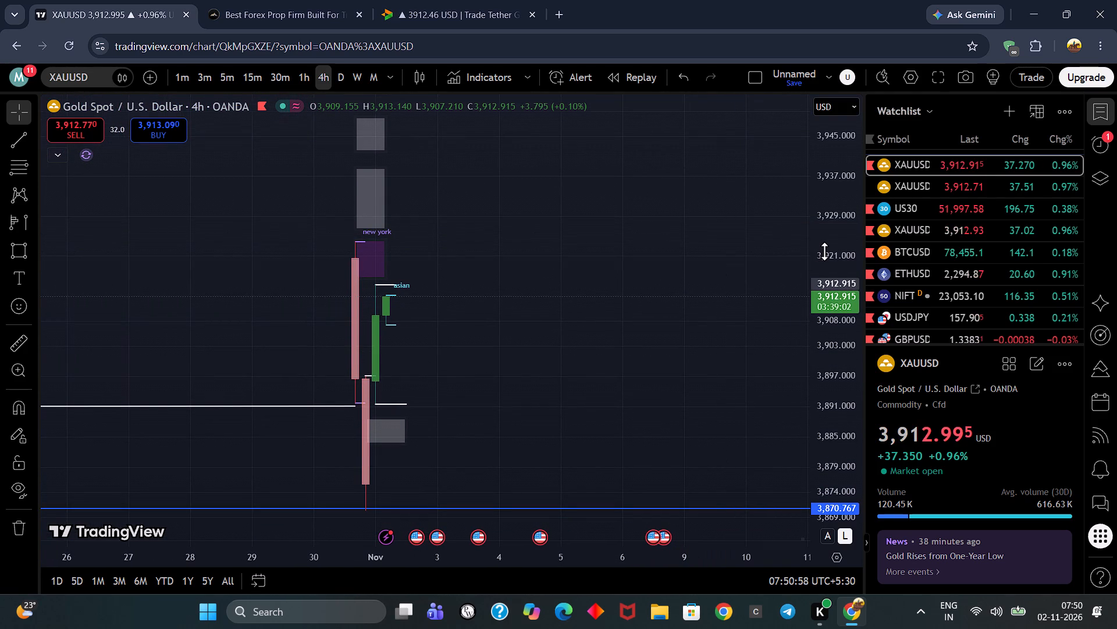
scroll(824, 251, "down", 4)
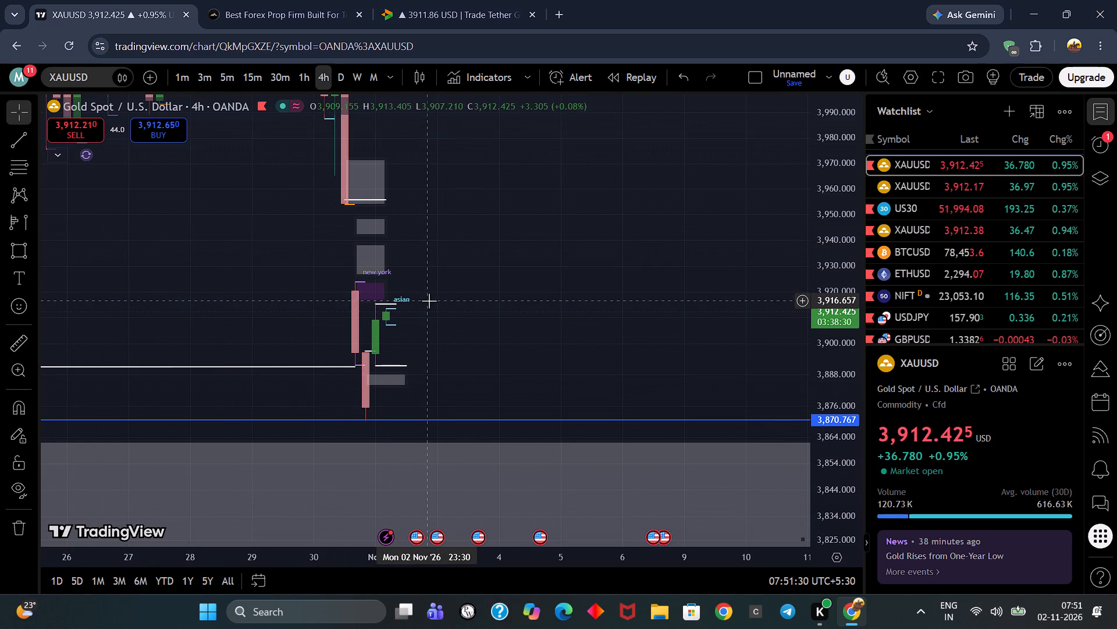
scroll(370, 386, "down", 3)
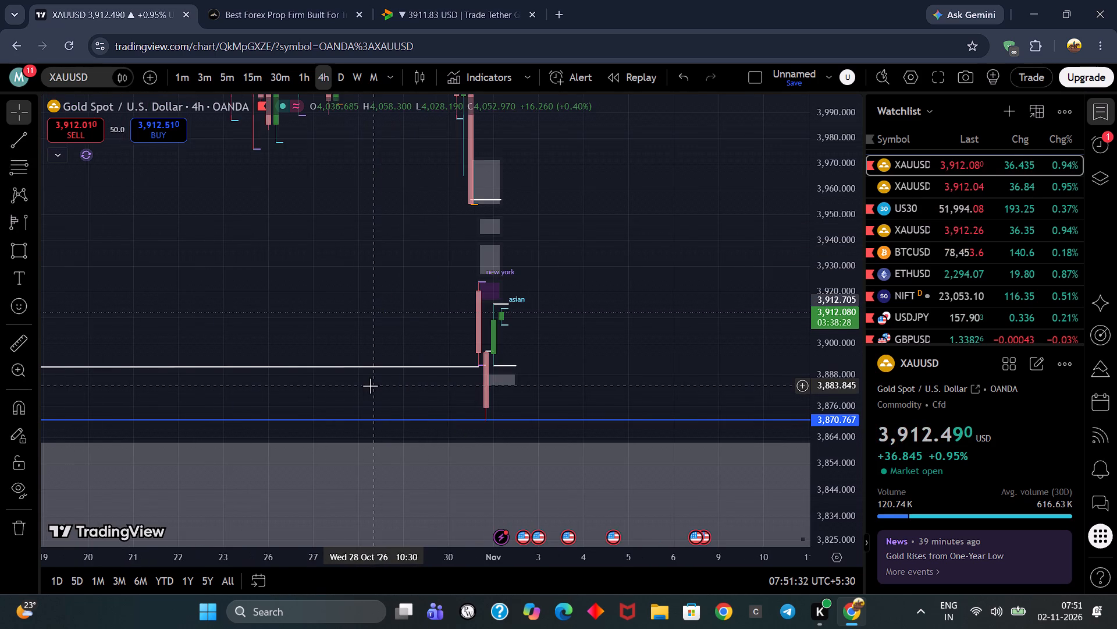
scroll(370, 386, "down", 8)
scroll(370, 386, "up", 11)
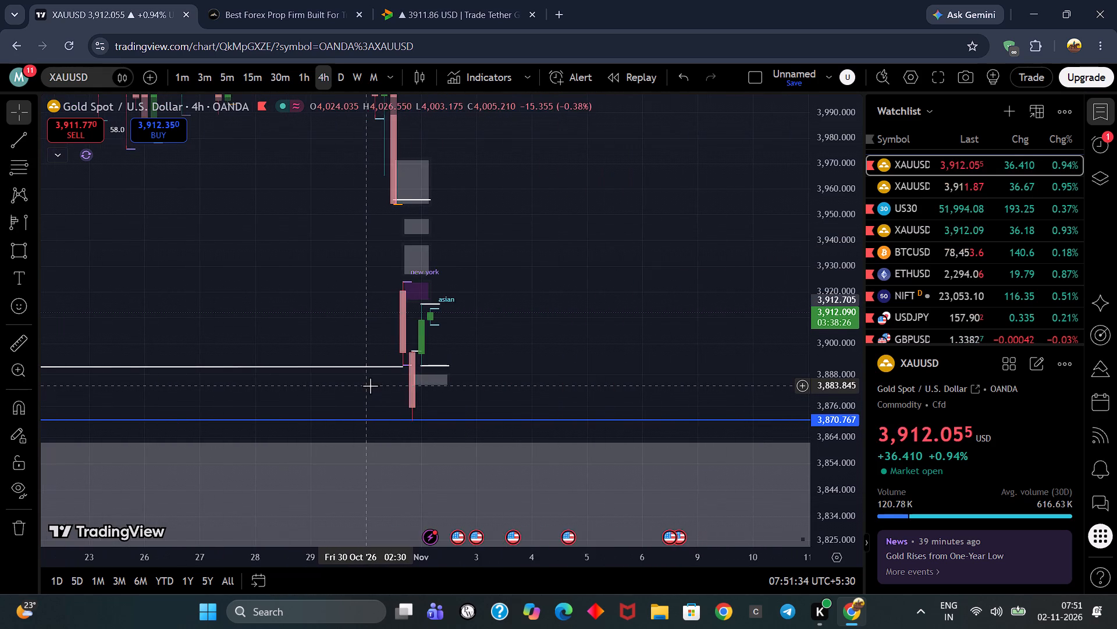
scroll(370, 386, "up", 4)
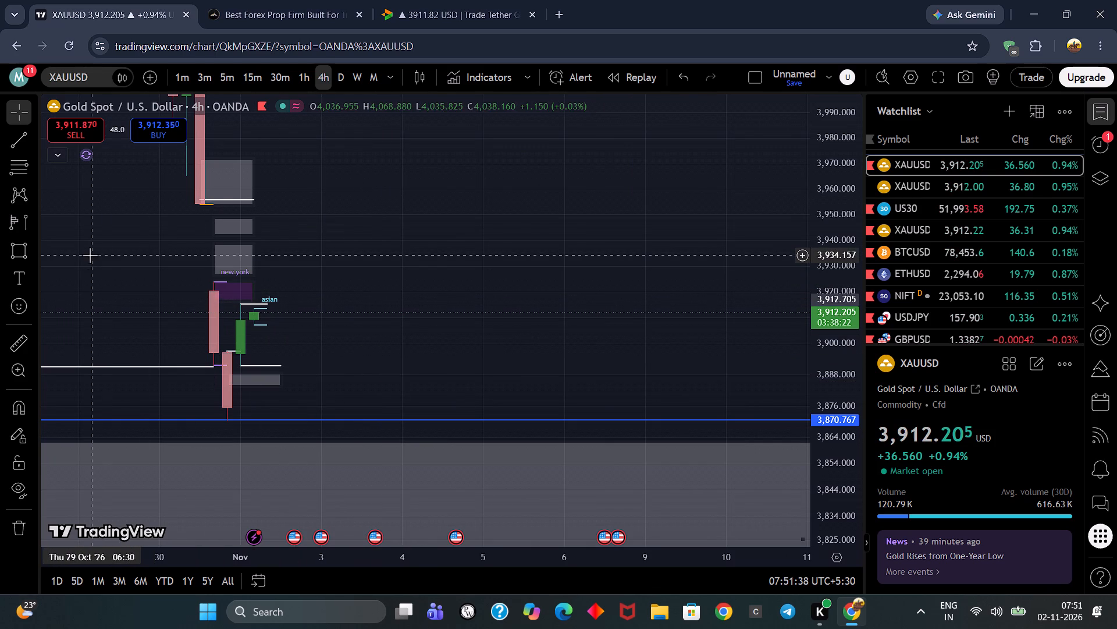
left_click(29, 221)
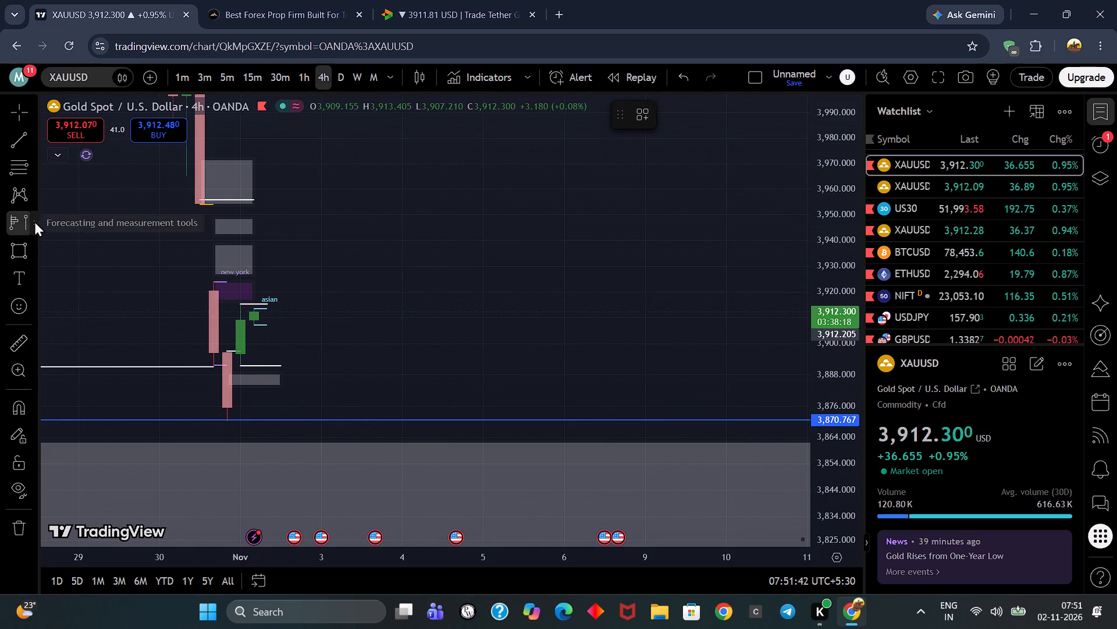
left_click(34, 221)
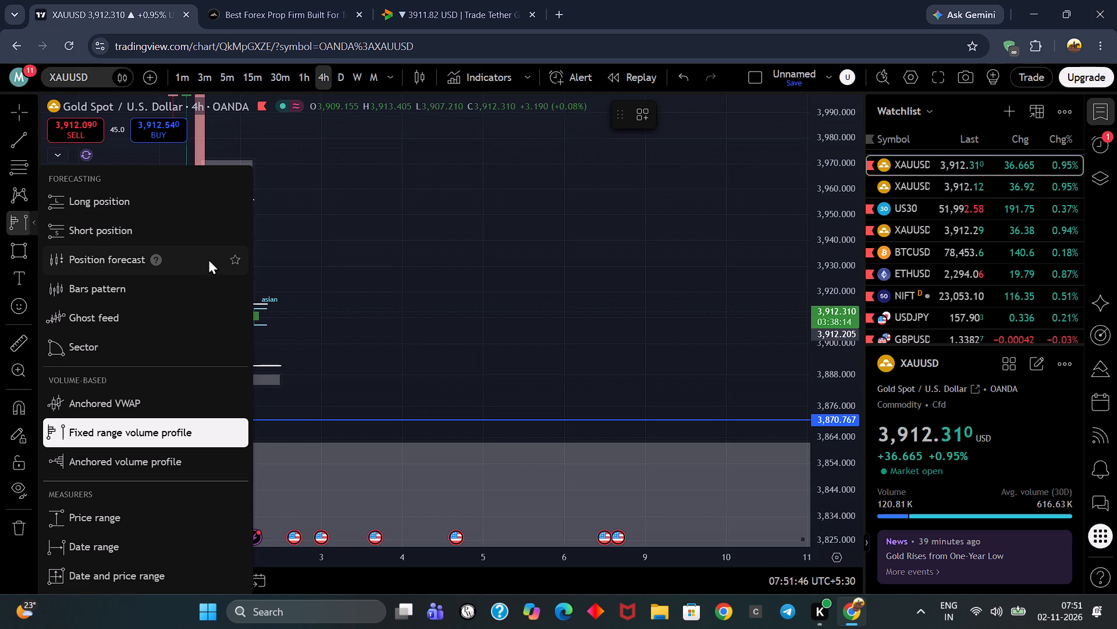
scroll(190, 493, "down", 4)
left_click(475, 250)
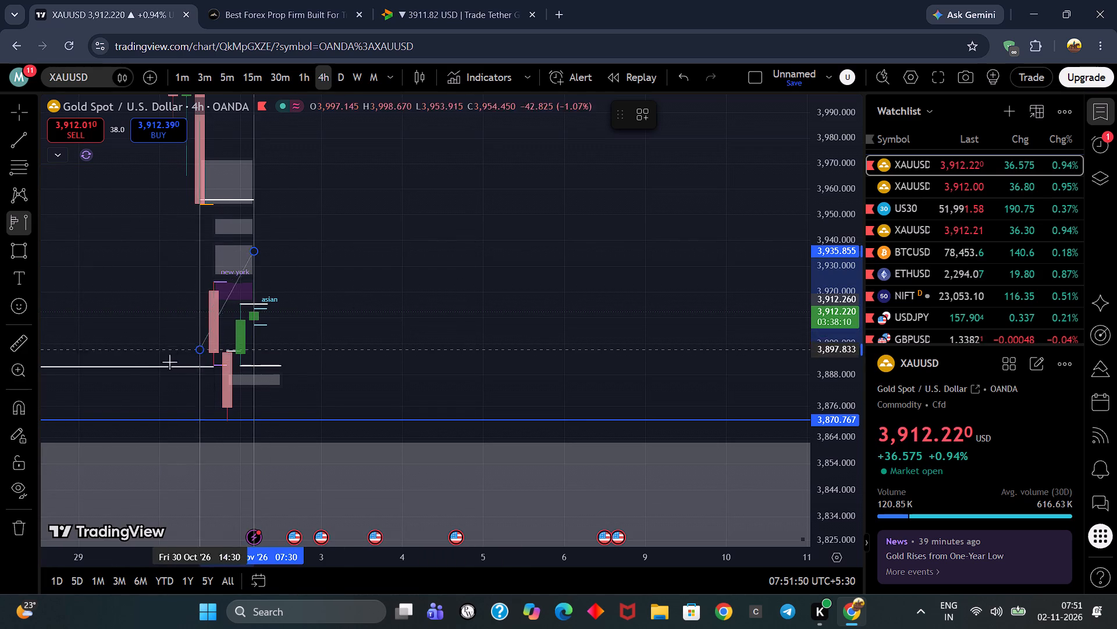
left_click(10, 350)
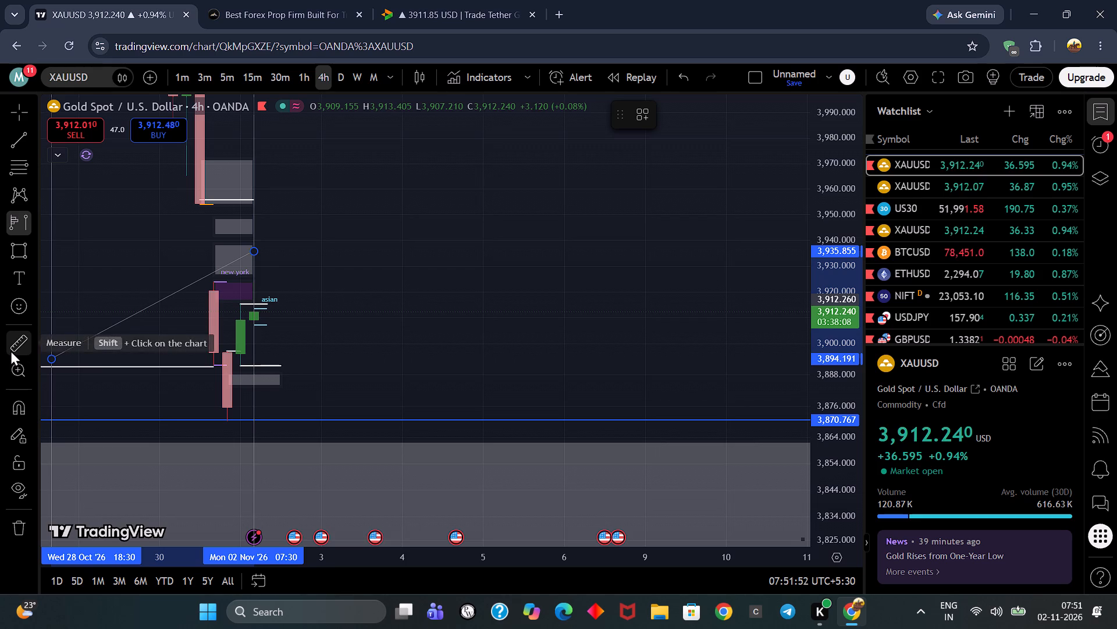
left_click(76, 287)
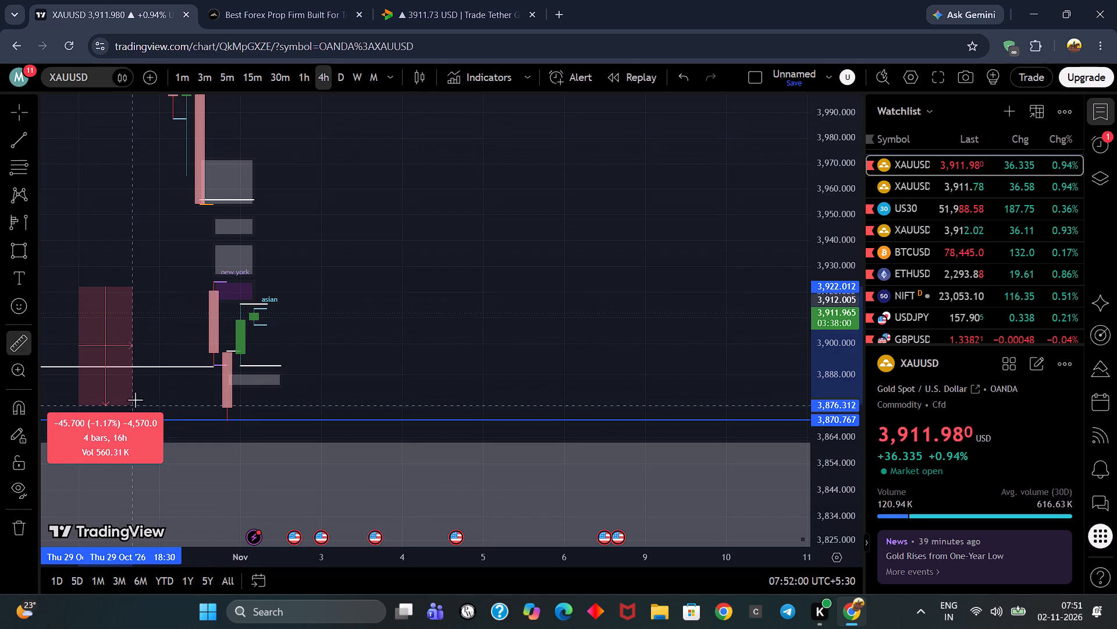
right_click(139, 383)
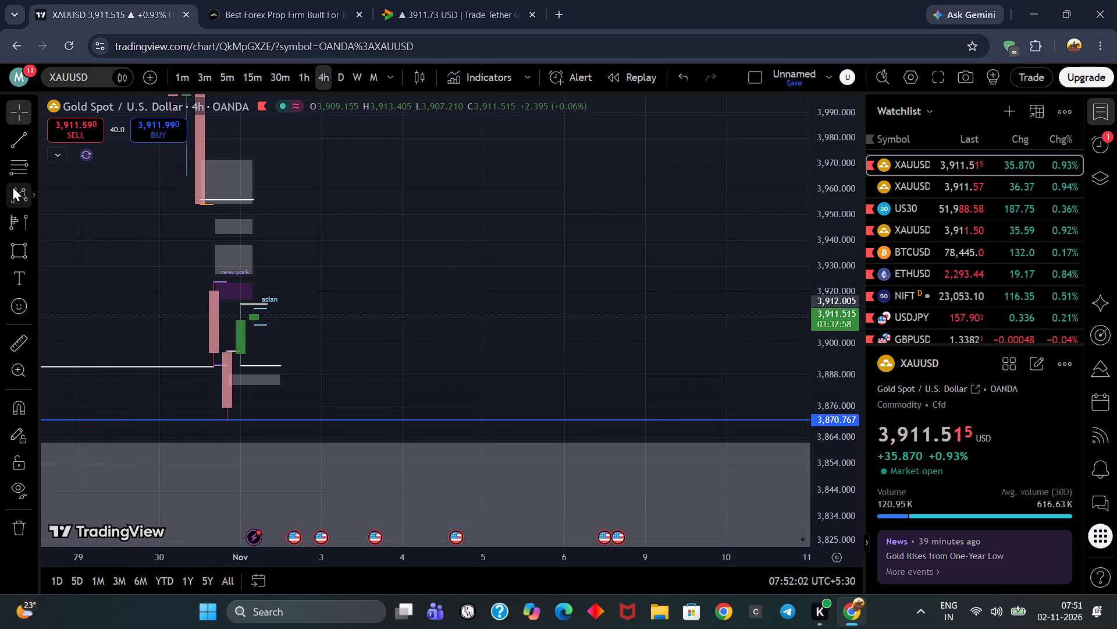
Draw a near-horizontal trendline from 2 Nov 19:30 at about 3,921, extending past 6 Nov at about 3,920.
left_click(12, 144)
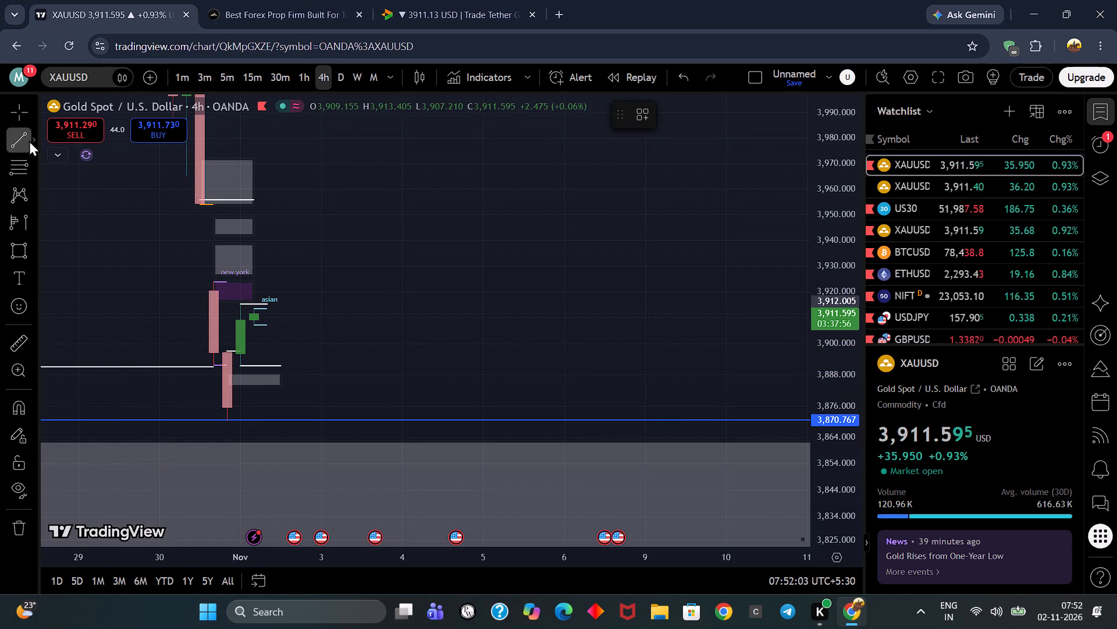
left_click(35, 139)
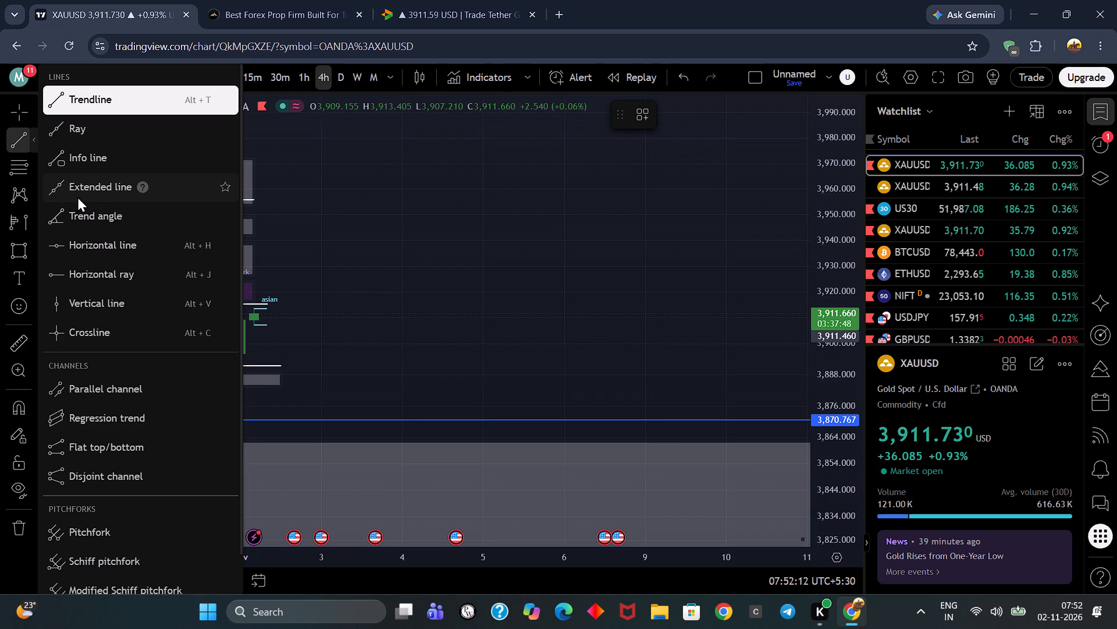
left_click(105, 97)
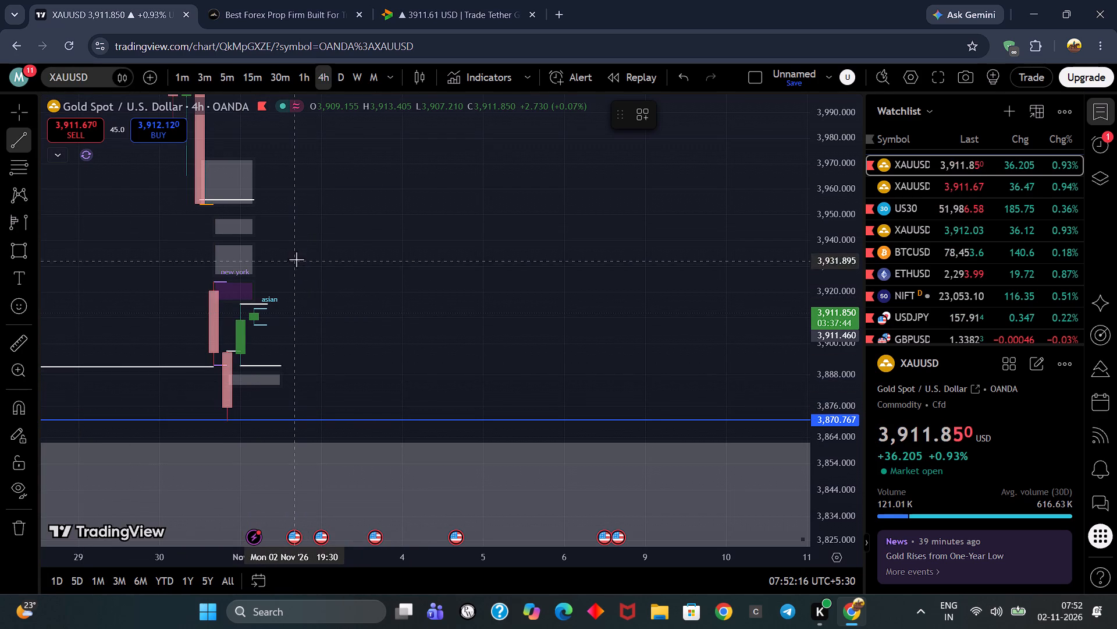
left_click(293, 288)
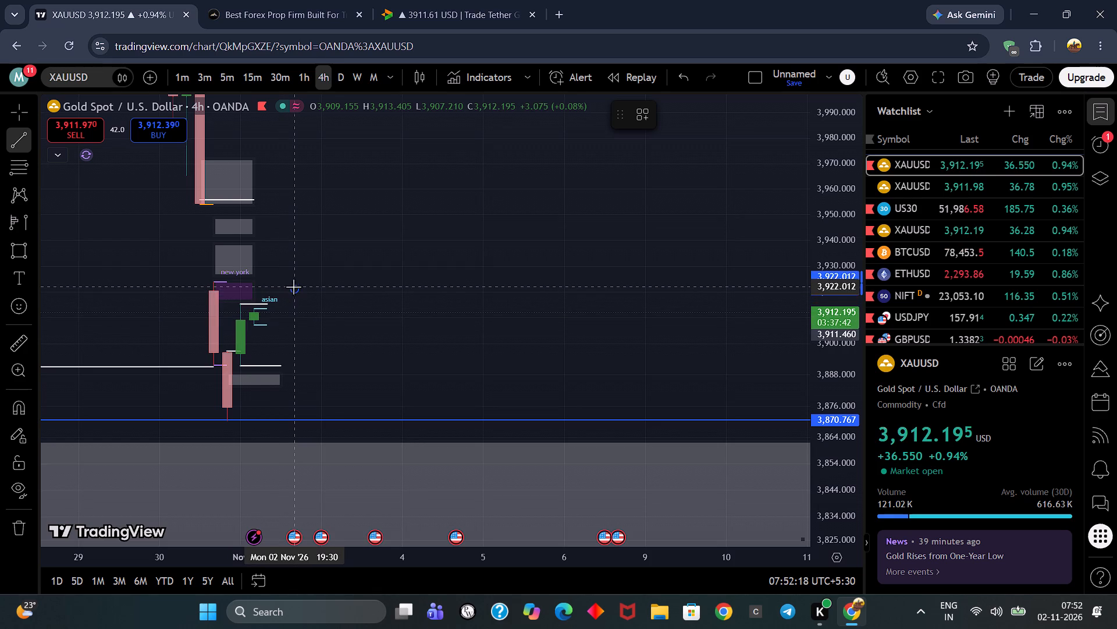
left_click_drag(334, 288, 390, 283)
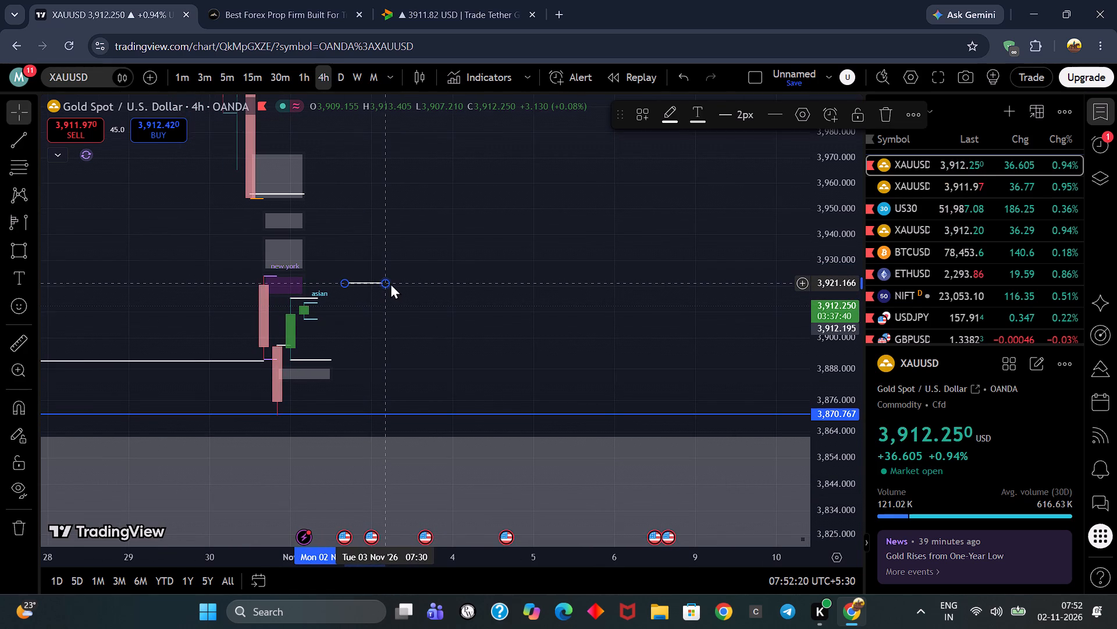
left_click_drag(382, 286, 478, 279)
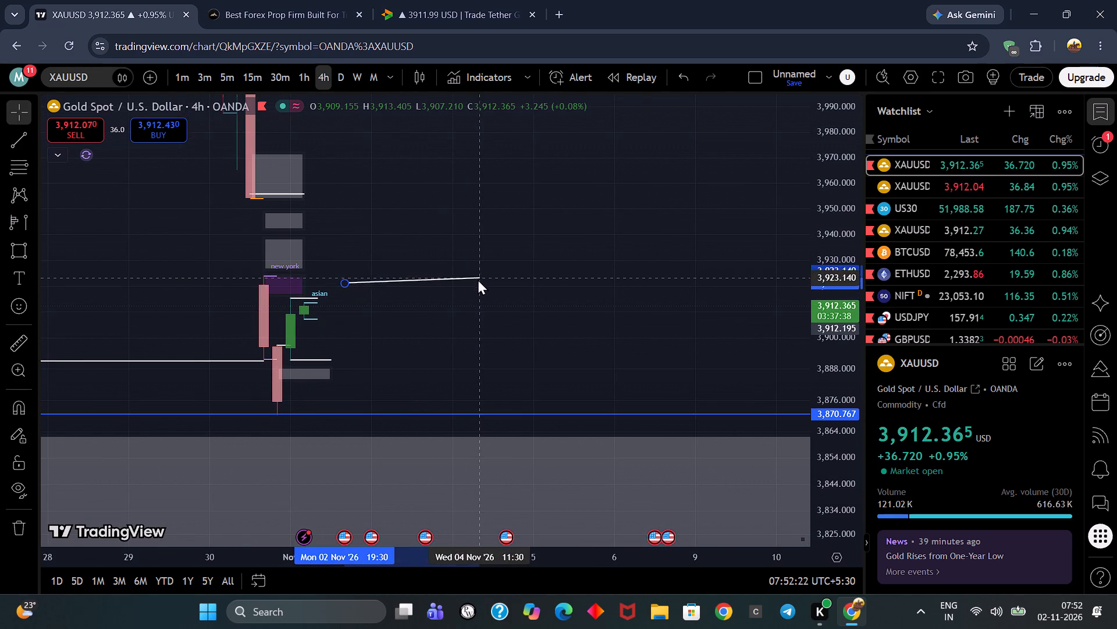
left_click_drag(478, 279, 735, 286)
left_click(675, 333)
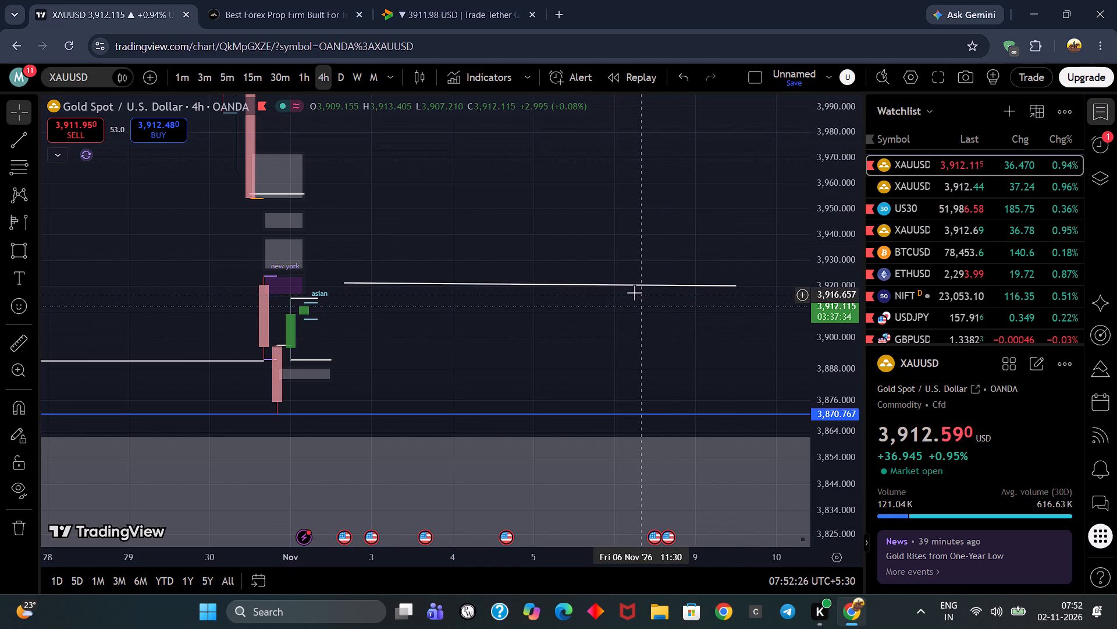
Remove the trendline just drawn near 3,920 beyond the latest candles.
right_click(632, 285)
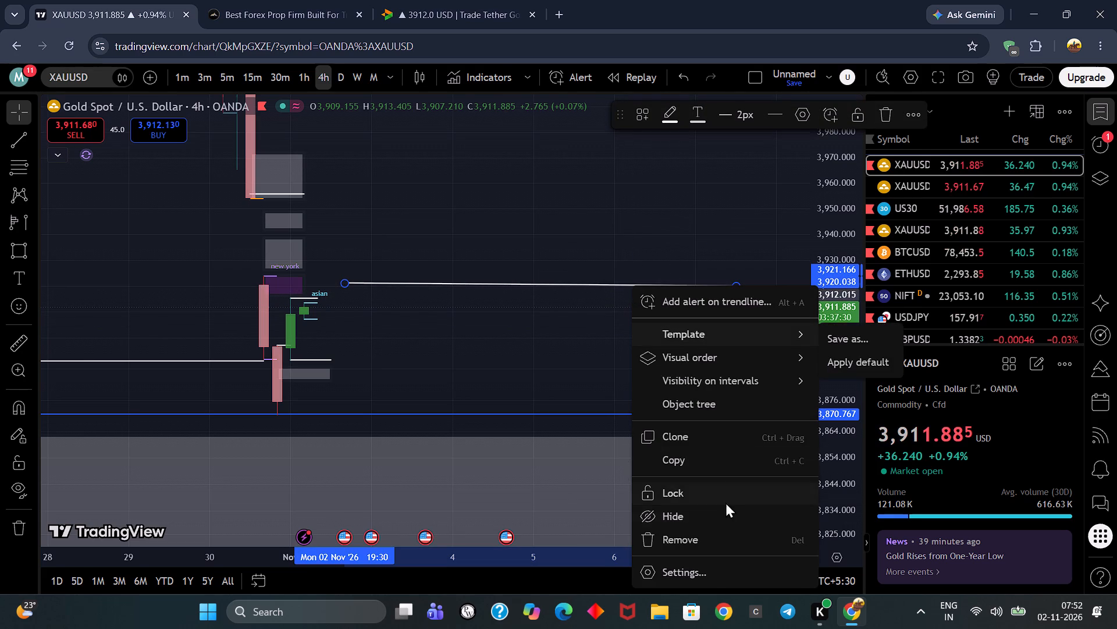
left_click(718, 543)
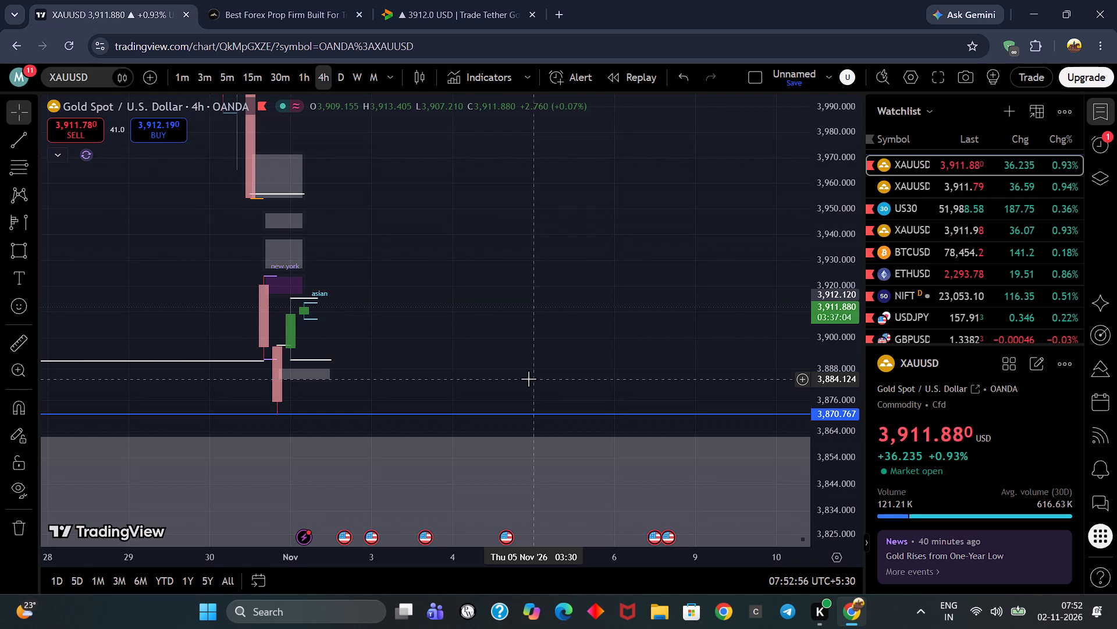
Examine the 4h gold price action from October's decline to the current candle, including the white low line, session levels and zones.
scroll(664, 260, "down", 6)
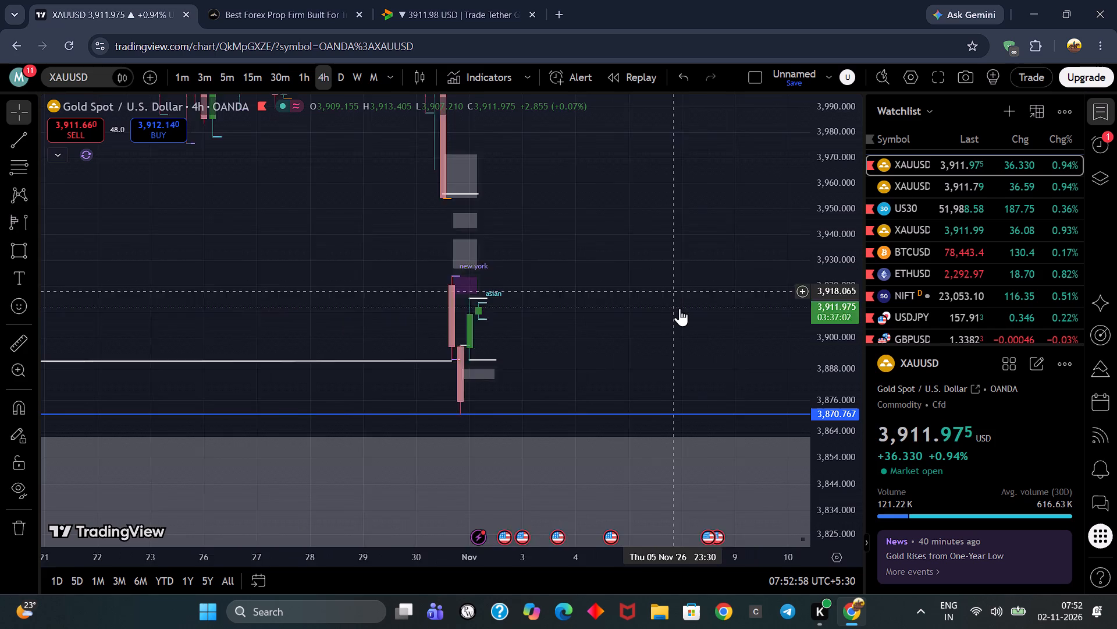
scroll(680, 308, "down", 8)
scroll(840, 322, "down", 6)
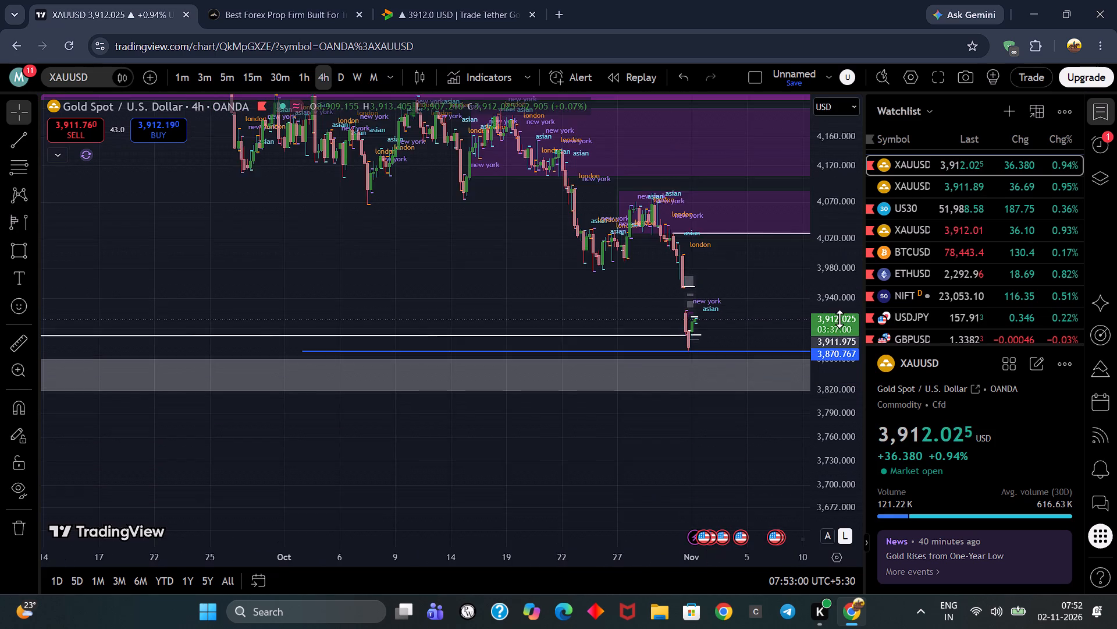
scroll(839, 319, "down", 1)
scroll(839, 319, "up", 2)
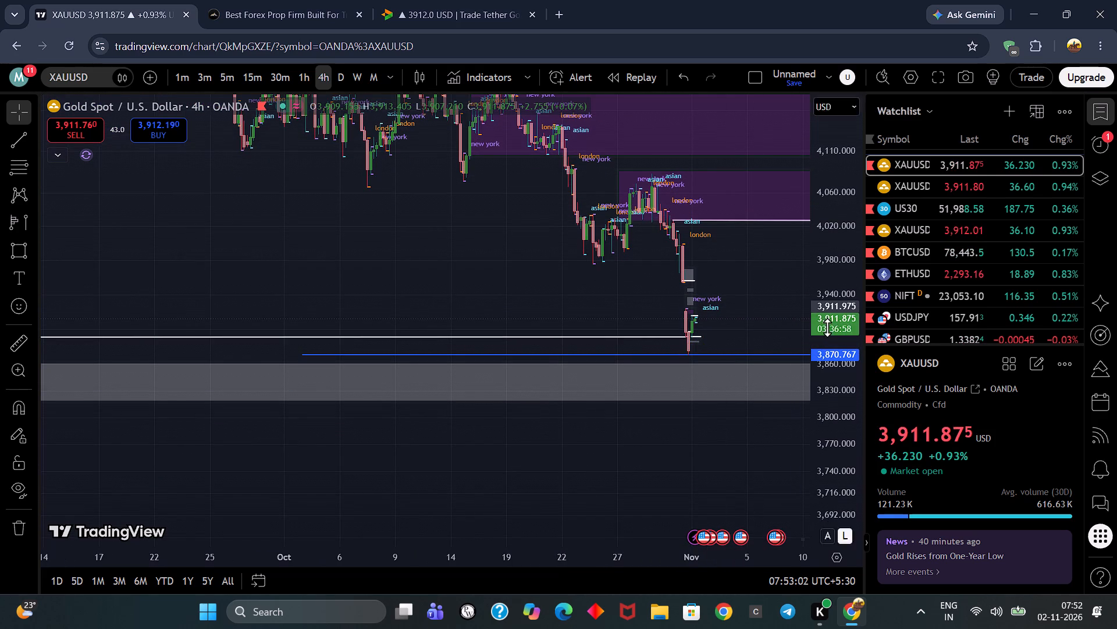
scroll(824, 330, "up", 7)
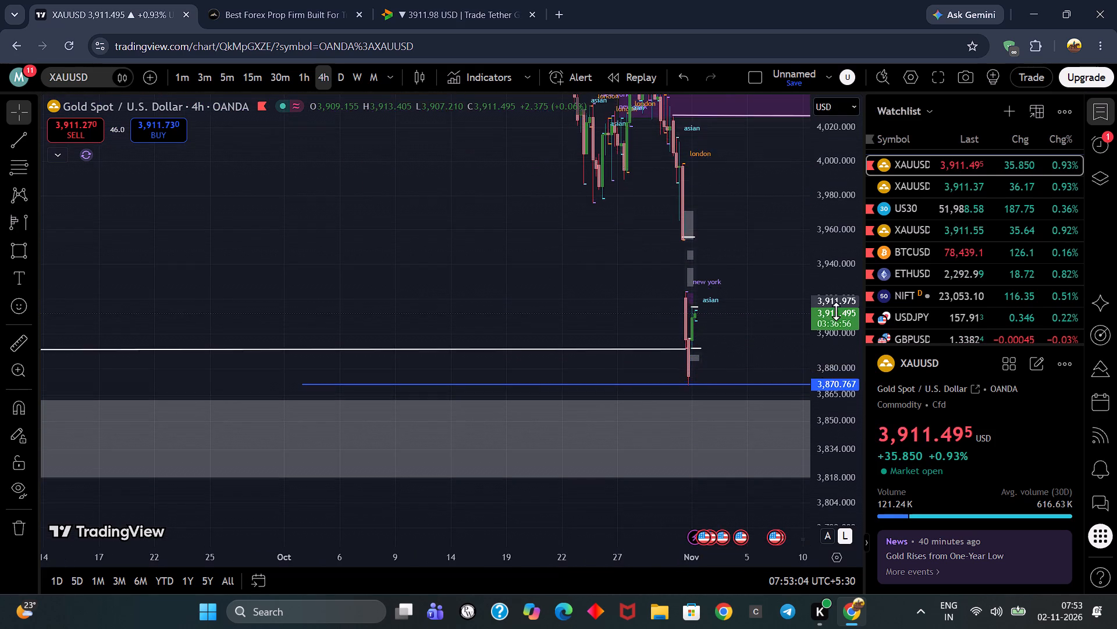
scroll(836, 311, "up", 2)
right_click(582, 379)
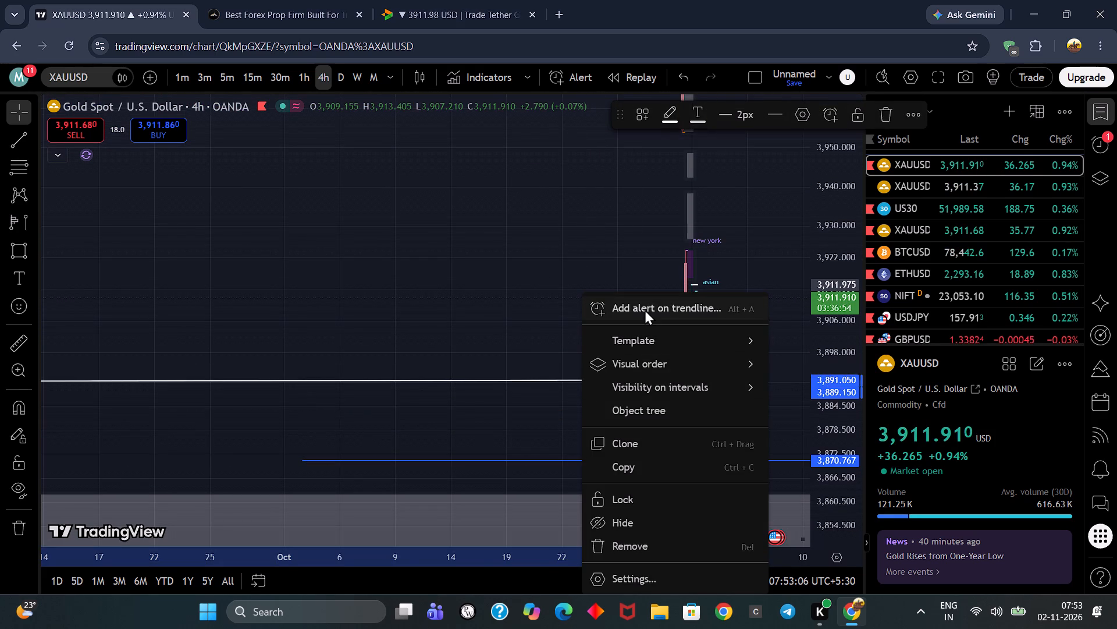
left_click(428, 353)
scroll(646, 387, "down", 1)
scroll(646, 387, "up", 3)
left_click_drag(696, 385, 695, 385)
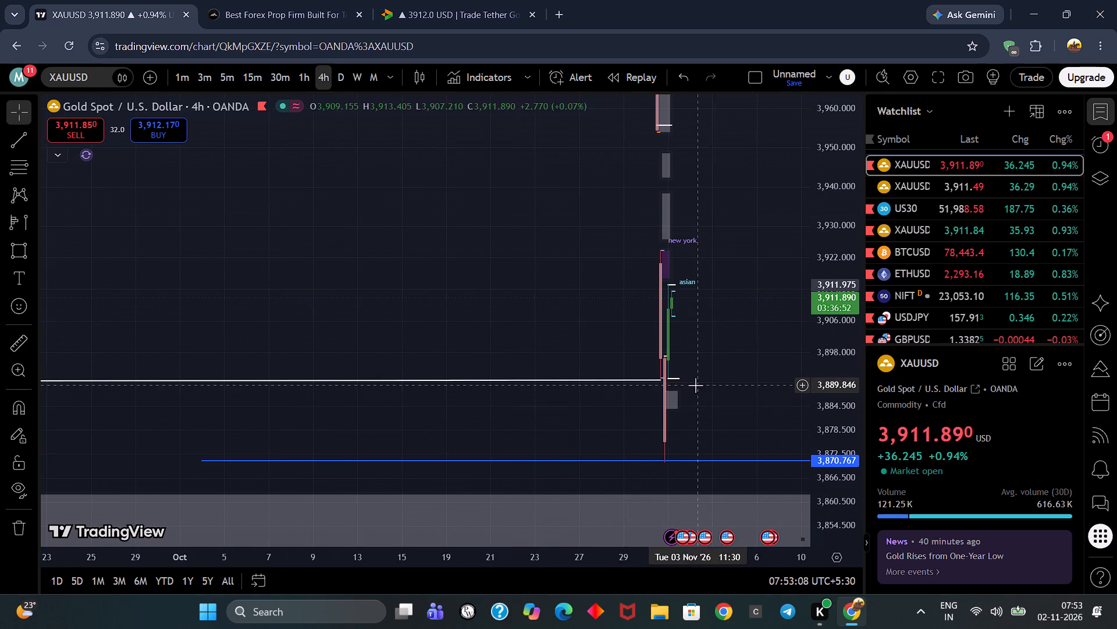
left_click_drag(695, 385, 385, 384)
scroll(456, 359, "down", 7)
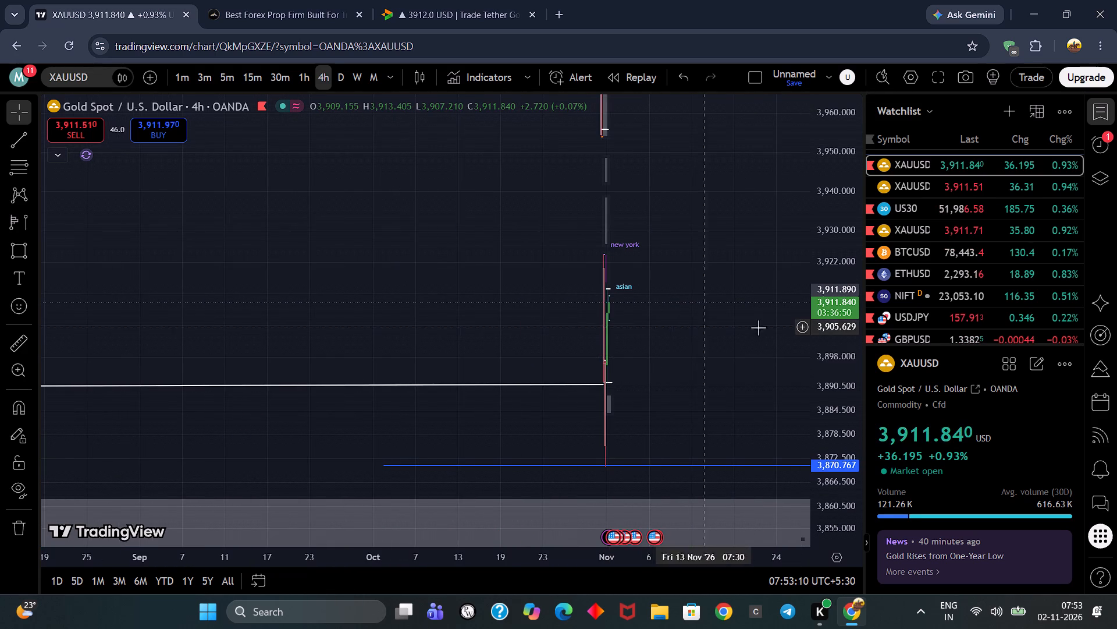
scroll(821, 342, "down", 10)
scroll(823, 365, "up", 5)
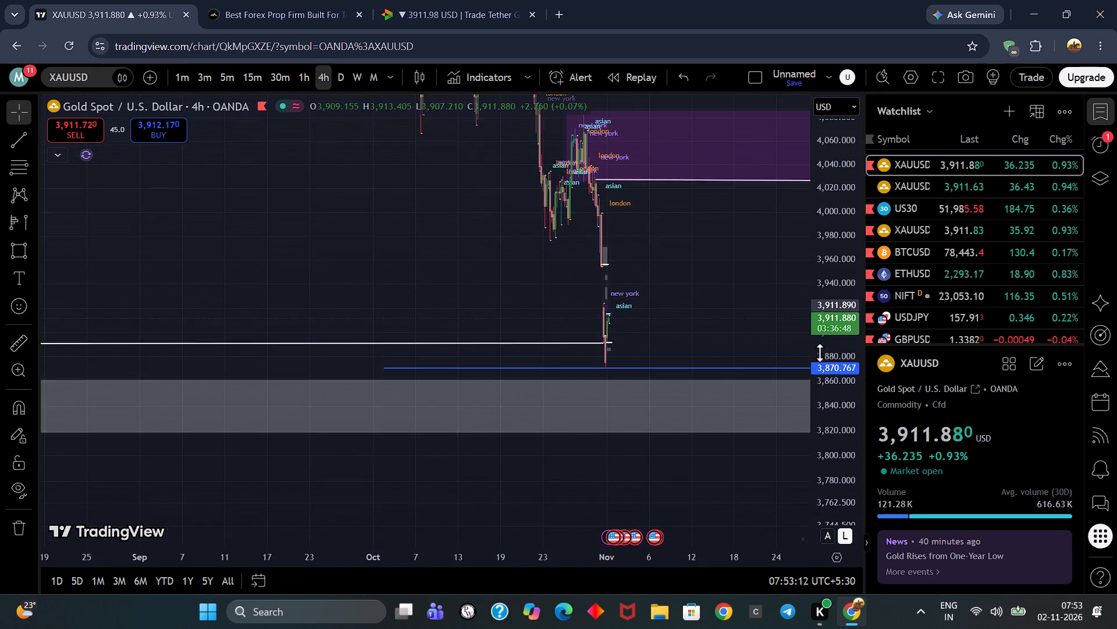
scroll(820, 352, "up", 3)
scroll(710, 364, "down", 3)
scroll(710, 364, "up", 12)
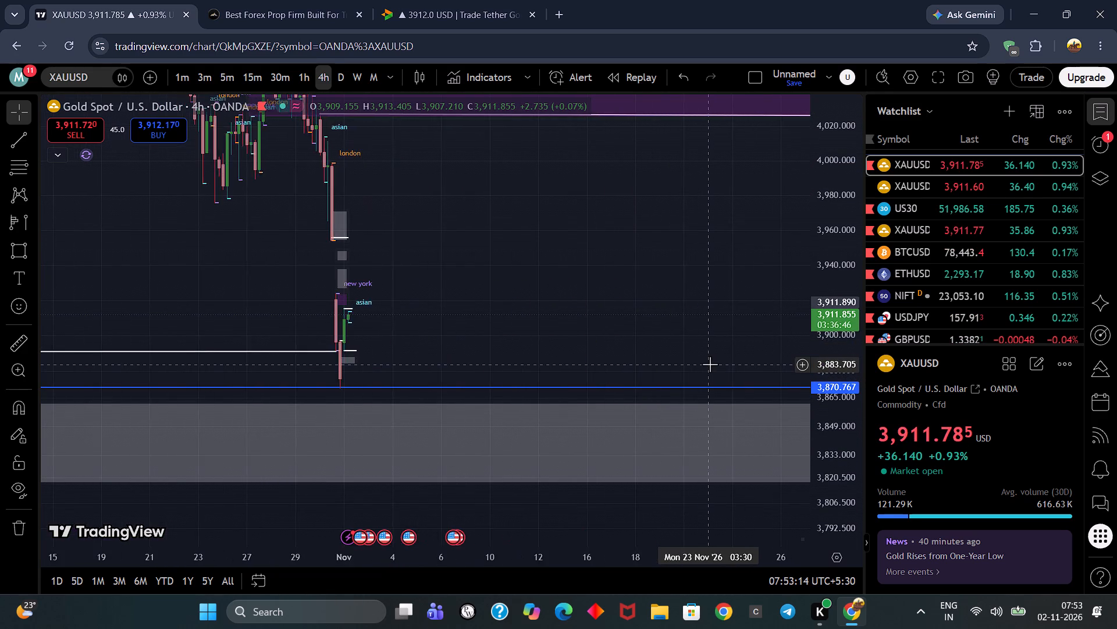
scroll(710, 364, "up", 10)
left_click_drag(289, 310, 935, 343)
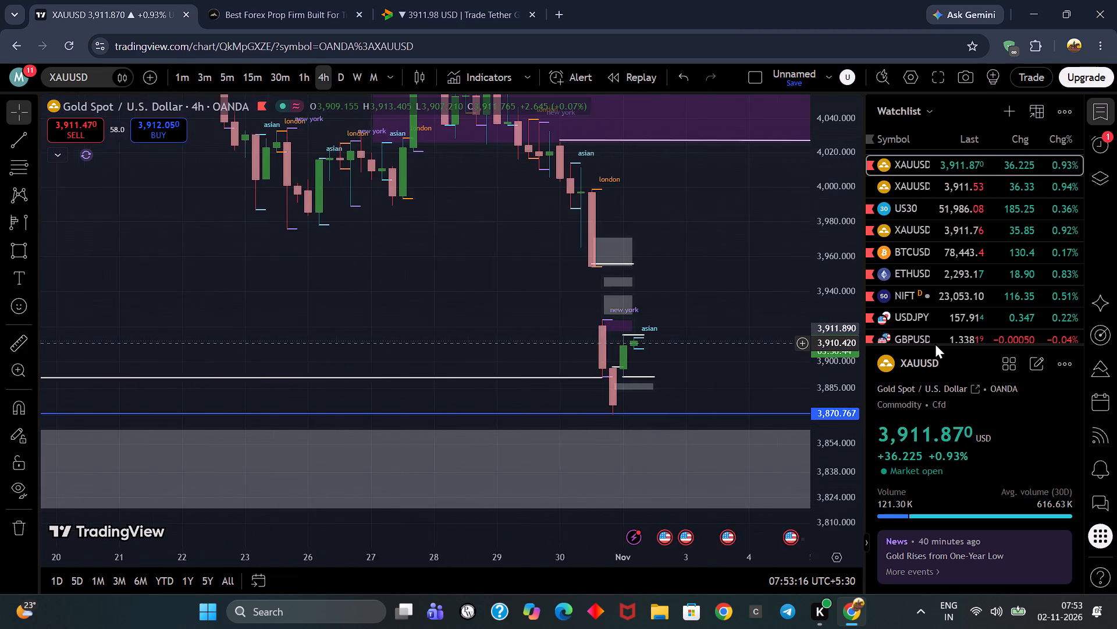
left_click_drag(935, 343, 926, 373)
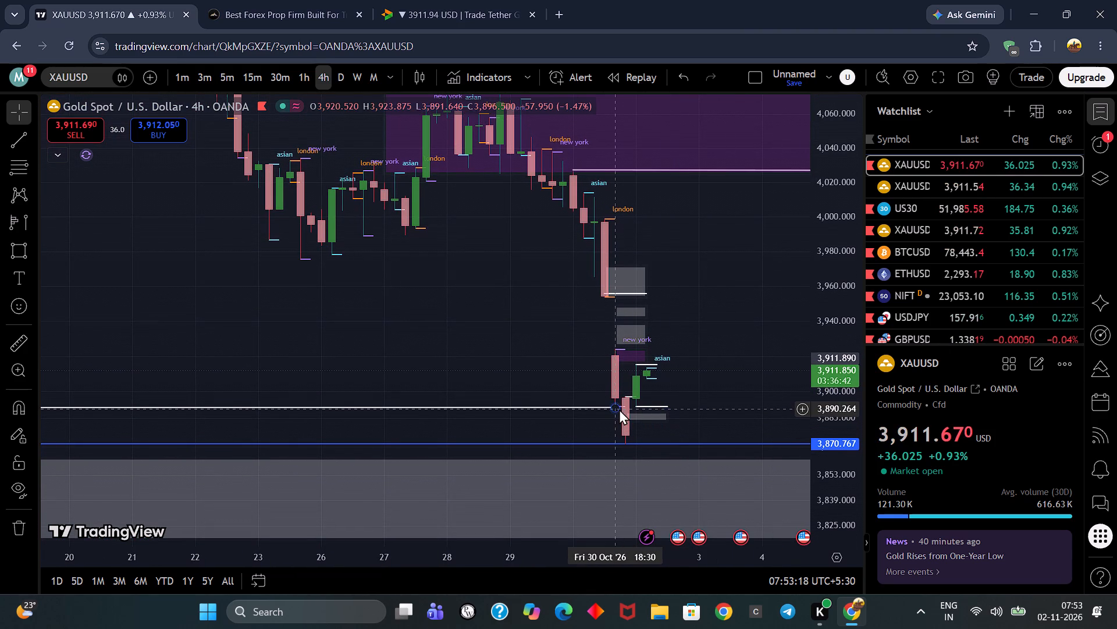
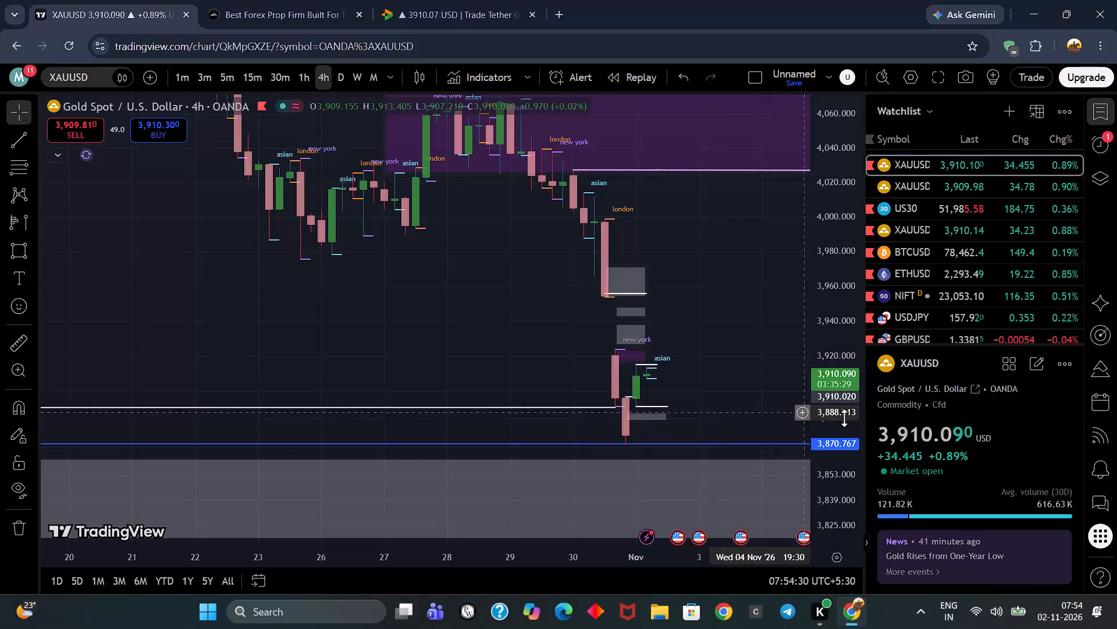
Look back through the 4h gold chart to September against the white low line, the 3,870.767 level and the grey zone.
scroll(842, 404, "down", 4)
scroll(842, 405, "up", 3)
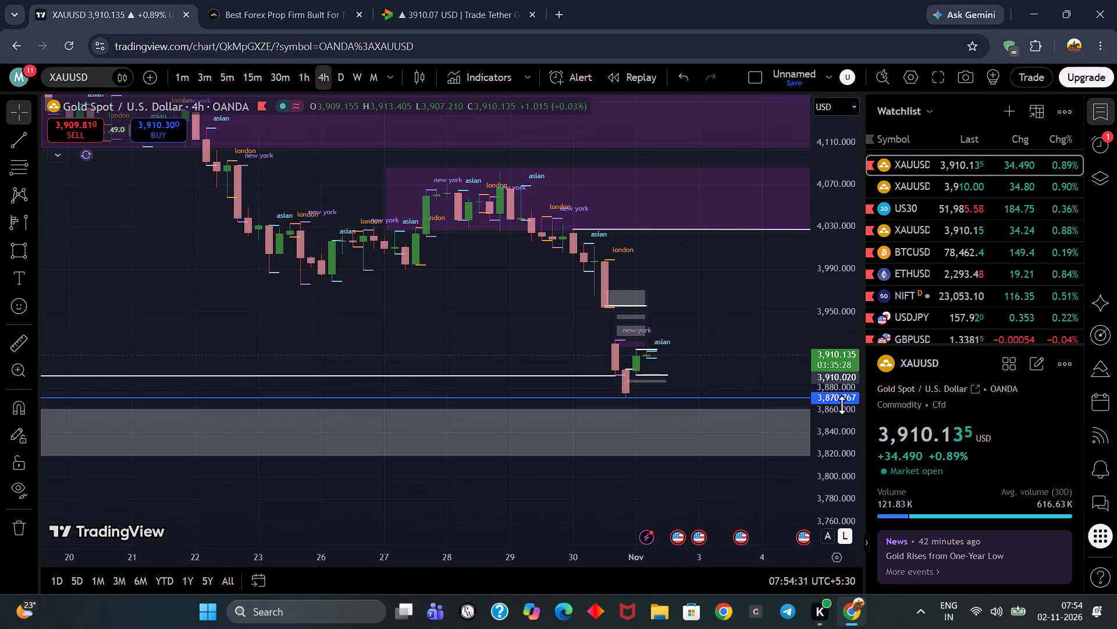
left_click_drag(404, 485, 959, 458)
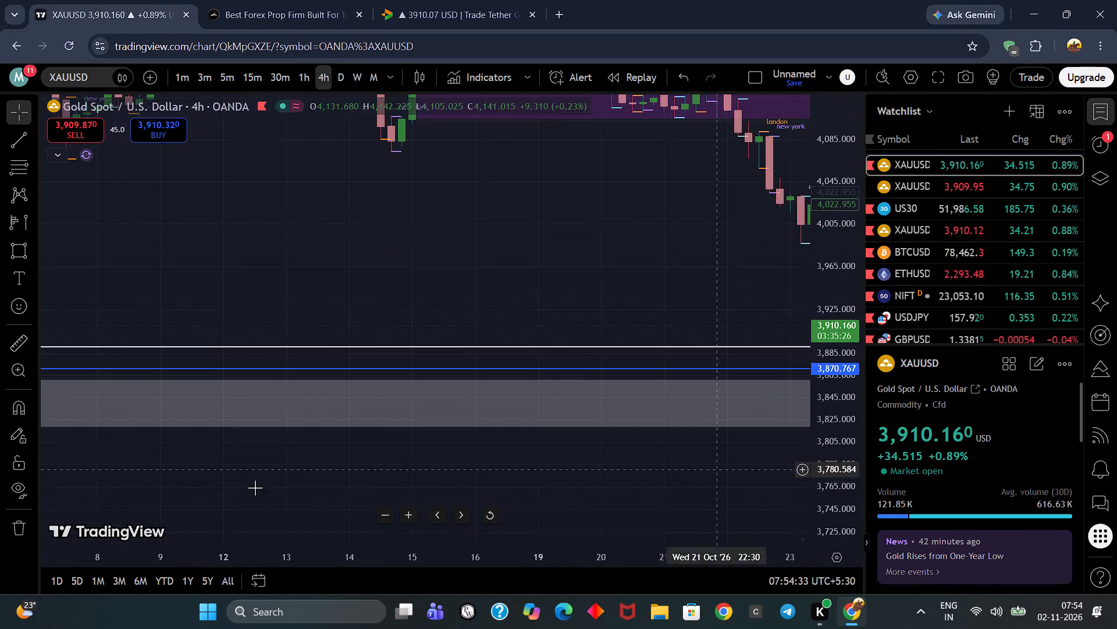
left_click_drag(199, 480, 972, 475)
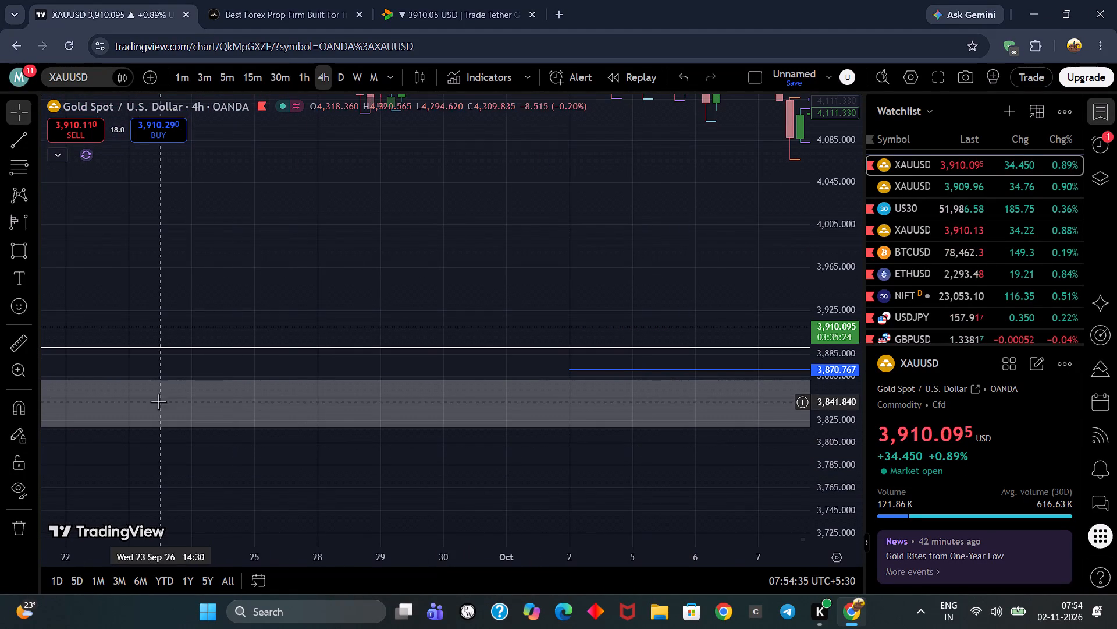
left_click_drag(158, 401, 921, 450)
left_click_drag(312, 434, 673, 444)
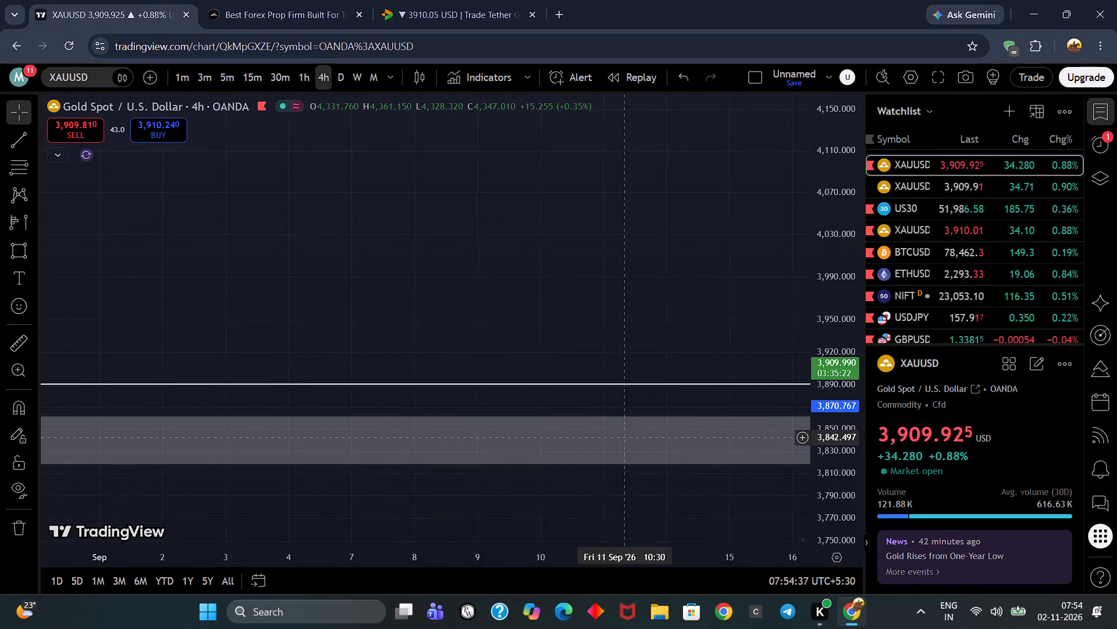
left_click_drag(673, 444, 929, 447)
left_click_drag(194, 377, 1050, 363)
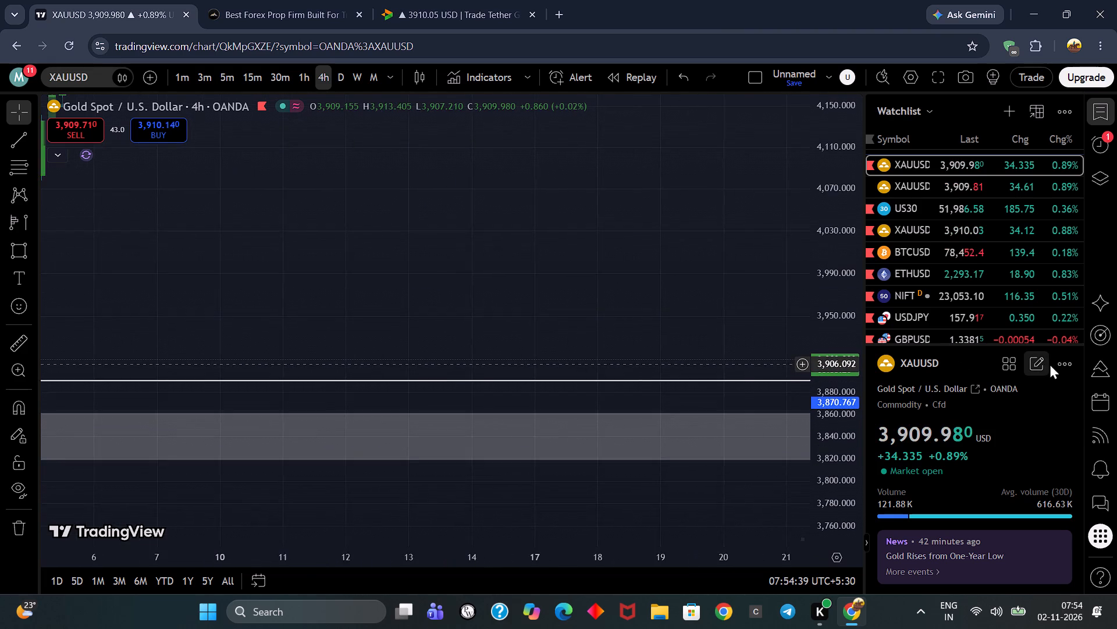
left_click_drag(1050, 363, 328, 362)
left_click_drag(673, 319, 255, 311)
left_click_drag(813, 306, 621, 305)
right_click(649, 305)
left_click(717, 223)
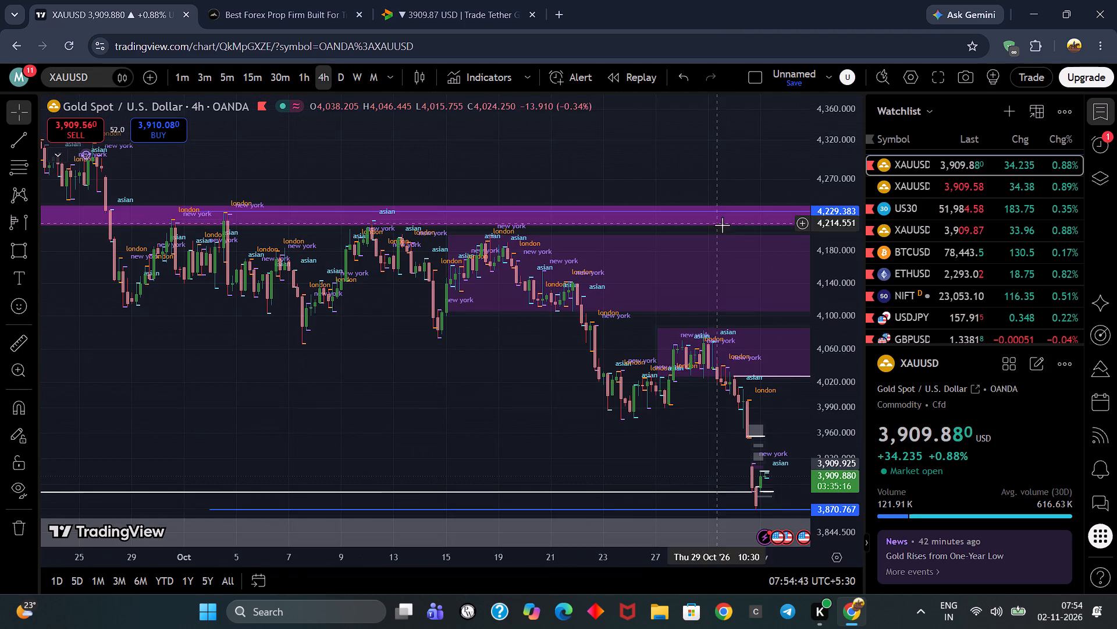
Examine October's 4h decline through the purple zones down to the small grey zones, session levels and current candle.
scroll(821, 365, "up", 6)
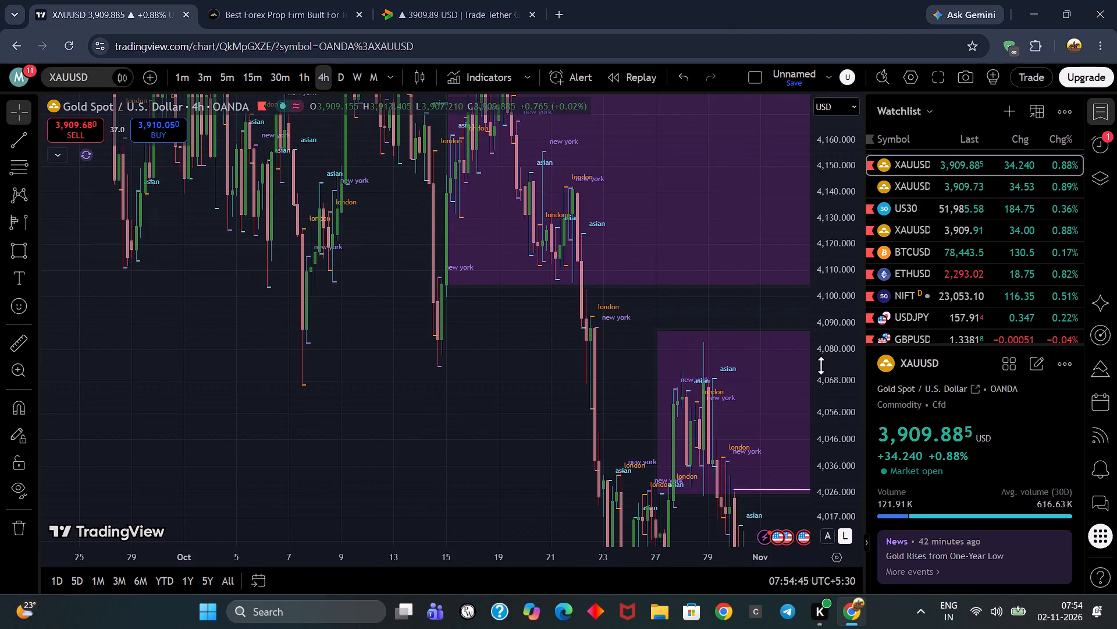
scroll(781, 301, "down", 4)
scroll(836, 321, "down", 5)
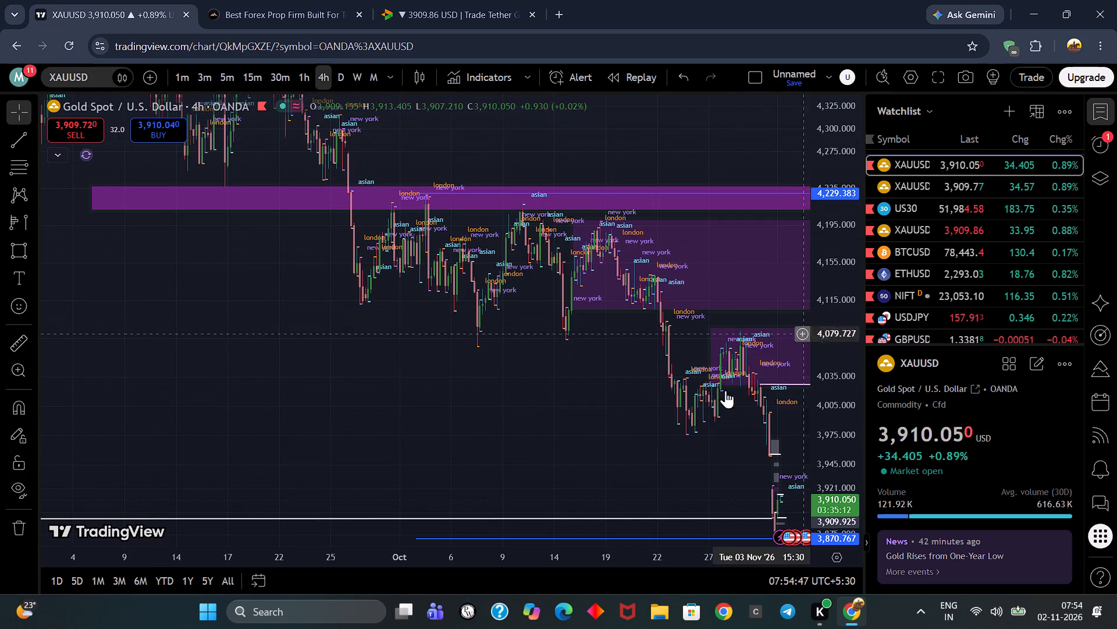
left_click_drag(714, 416, 464, 405)
scroll(662, 405, "up", 11)
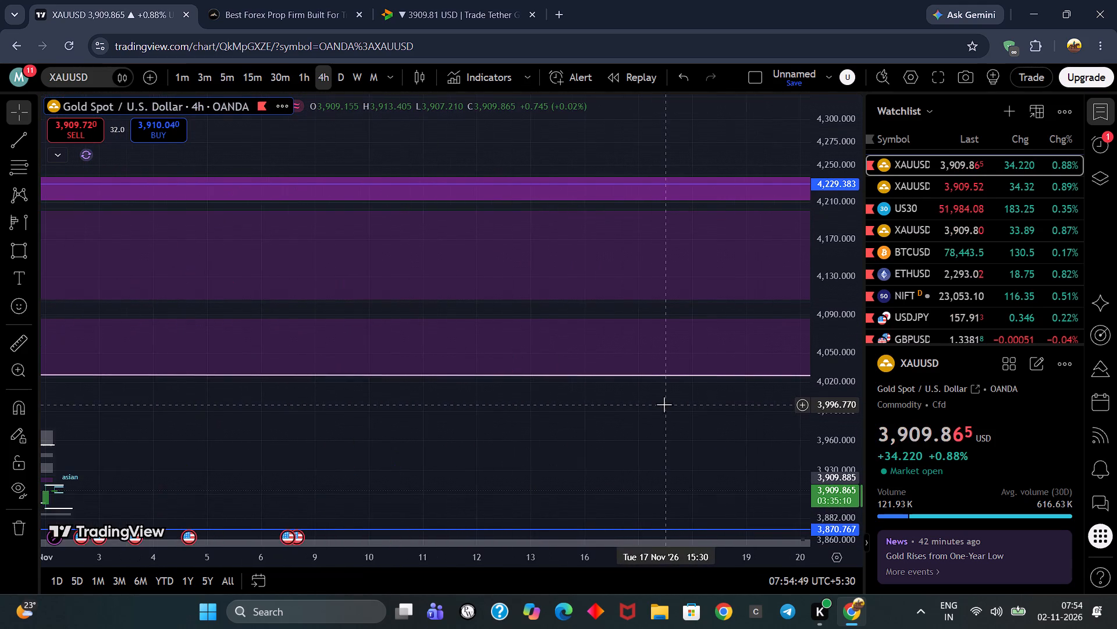
scroll(664, 404, "up", 6)
left_click_drag(385, 420, 1065, 312)
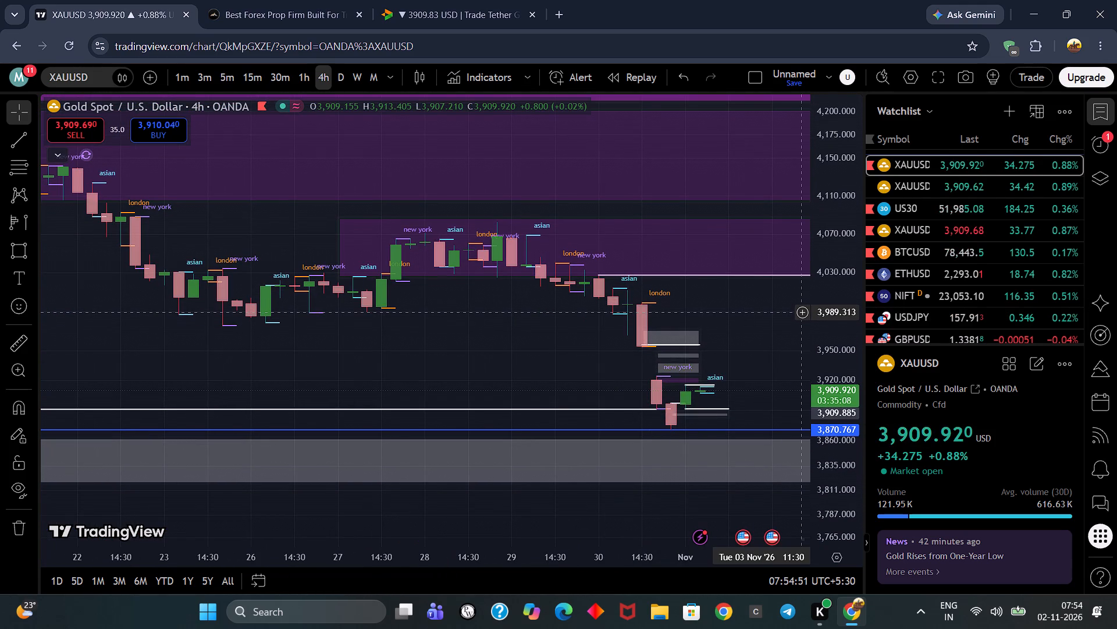
scroll(832, 376, "up", 8)
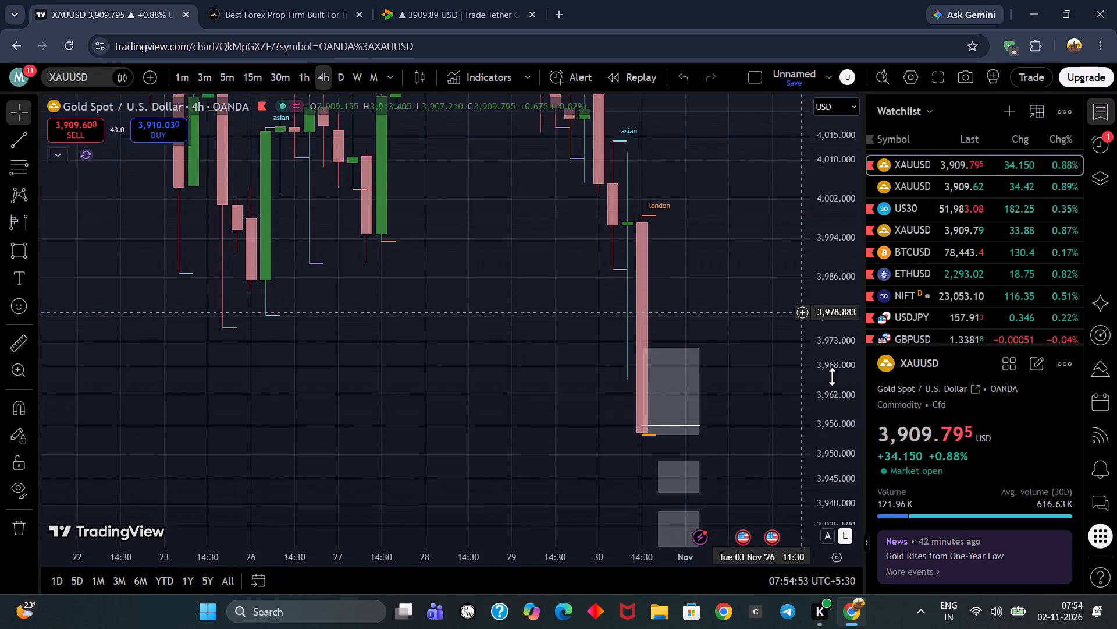
scroll(826, 380, "down", 5)
left_click_drag(756, 384, 677, 321)
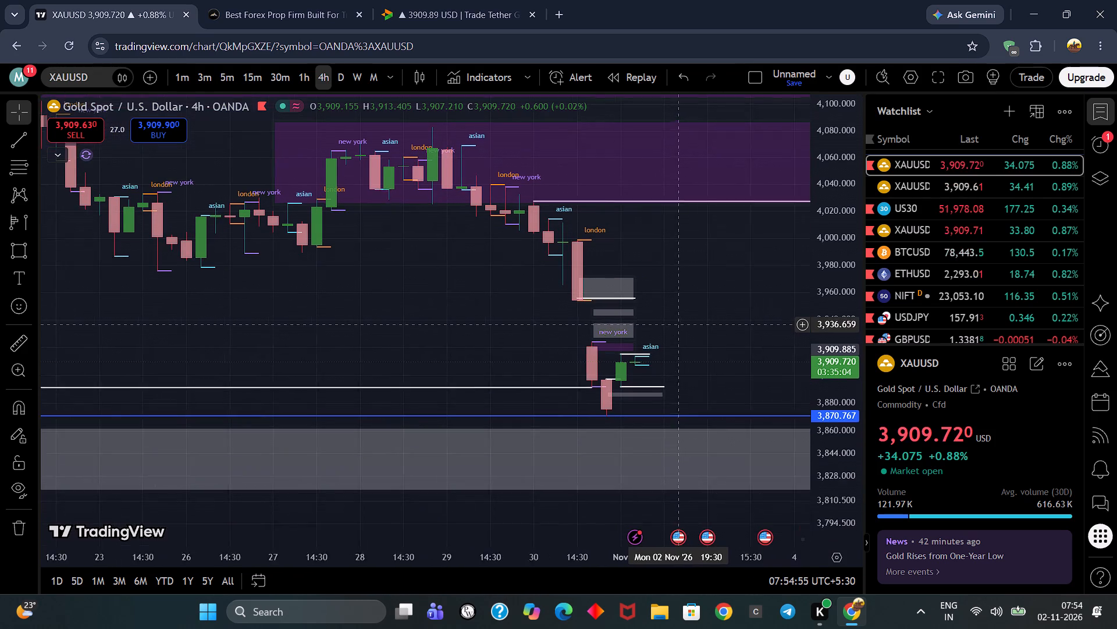
left_click_drag(677, 321, 652, 298)
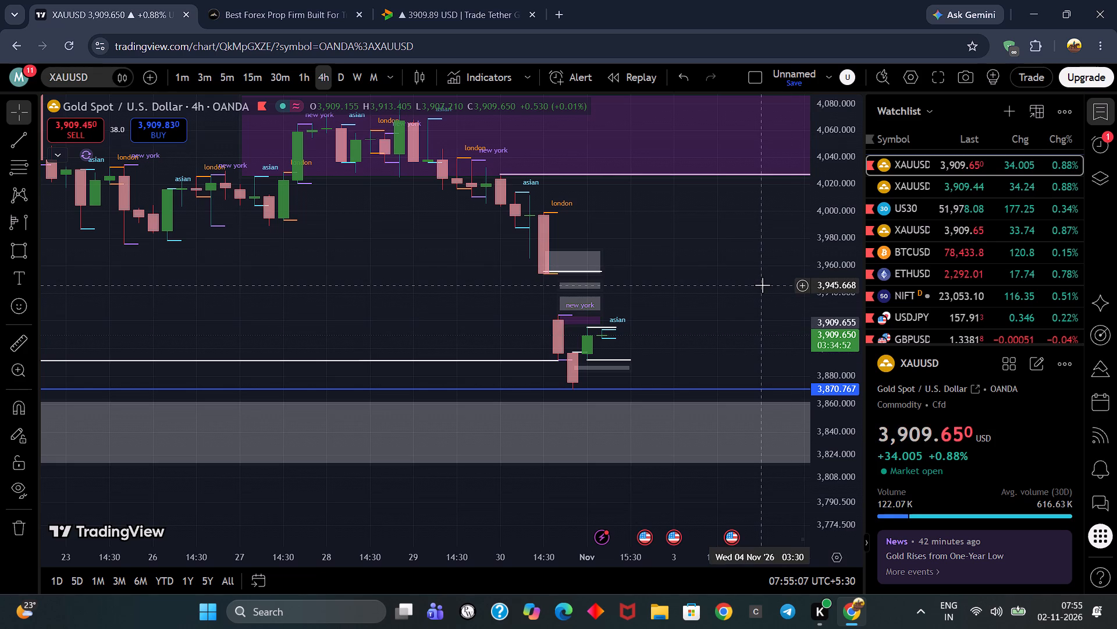
left_click(460, 312)
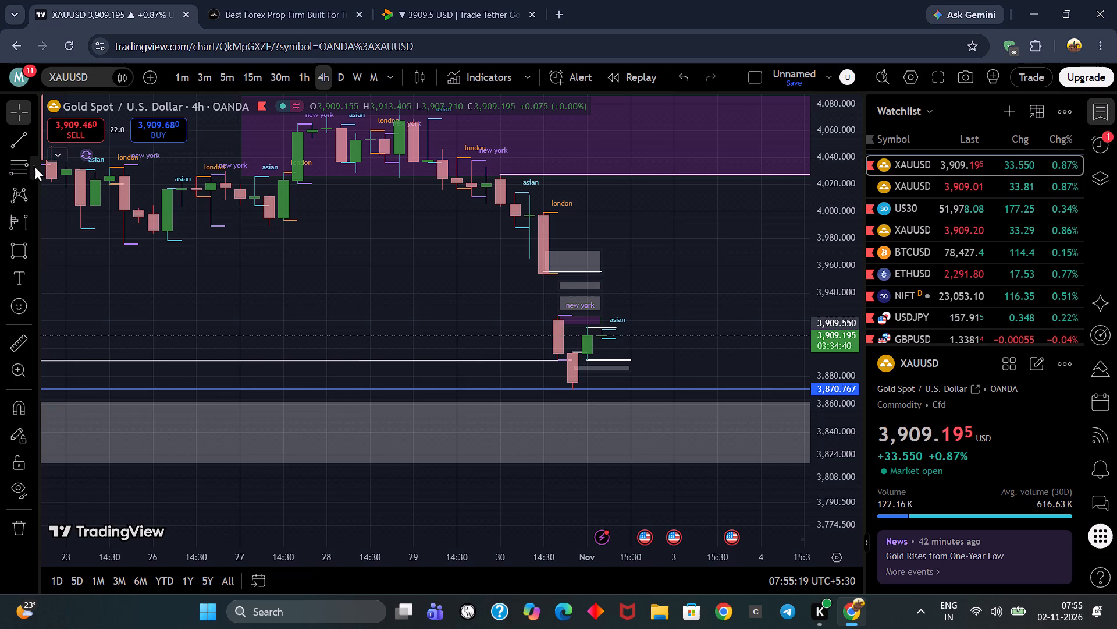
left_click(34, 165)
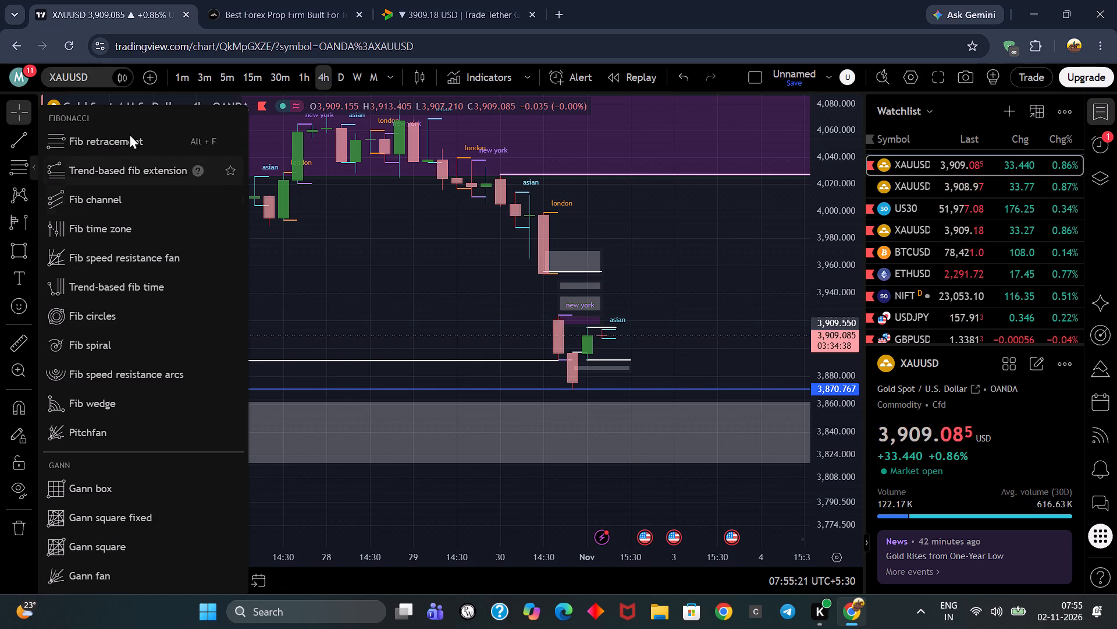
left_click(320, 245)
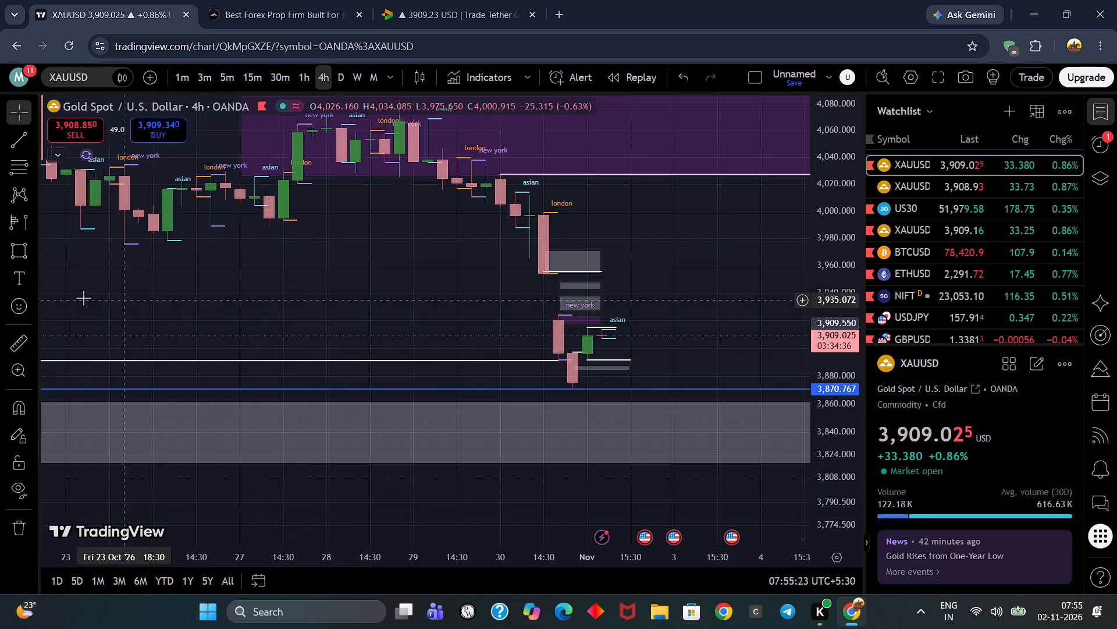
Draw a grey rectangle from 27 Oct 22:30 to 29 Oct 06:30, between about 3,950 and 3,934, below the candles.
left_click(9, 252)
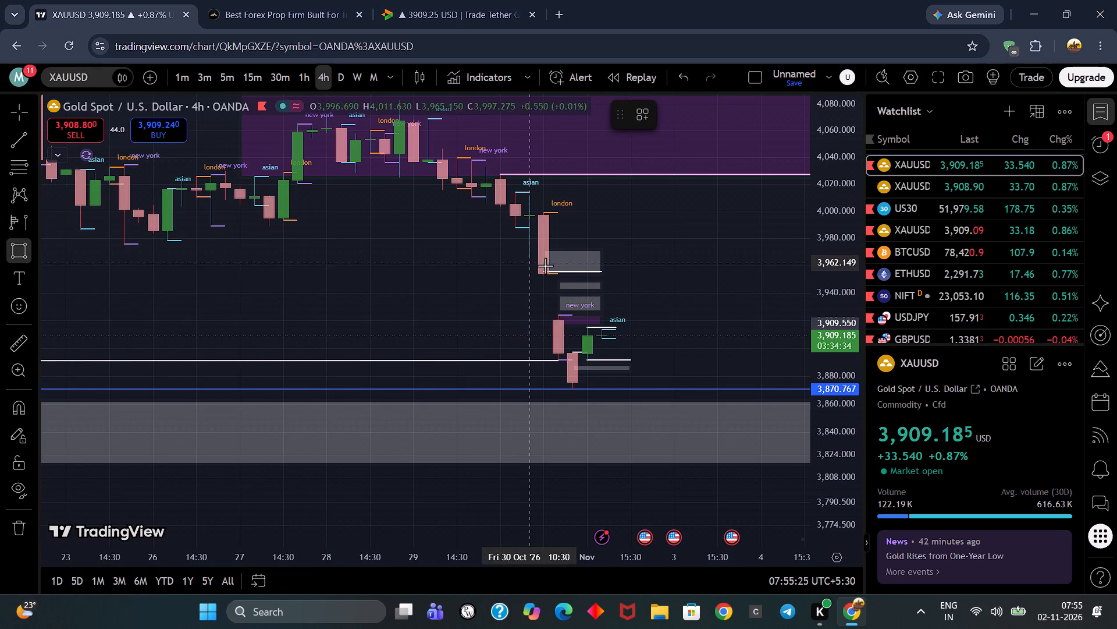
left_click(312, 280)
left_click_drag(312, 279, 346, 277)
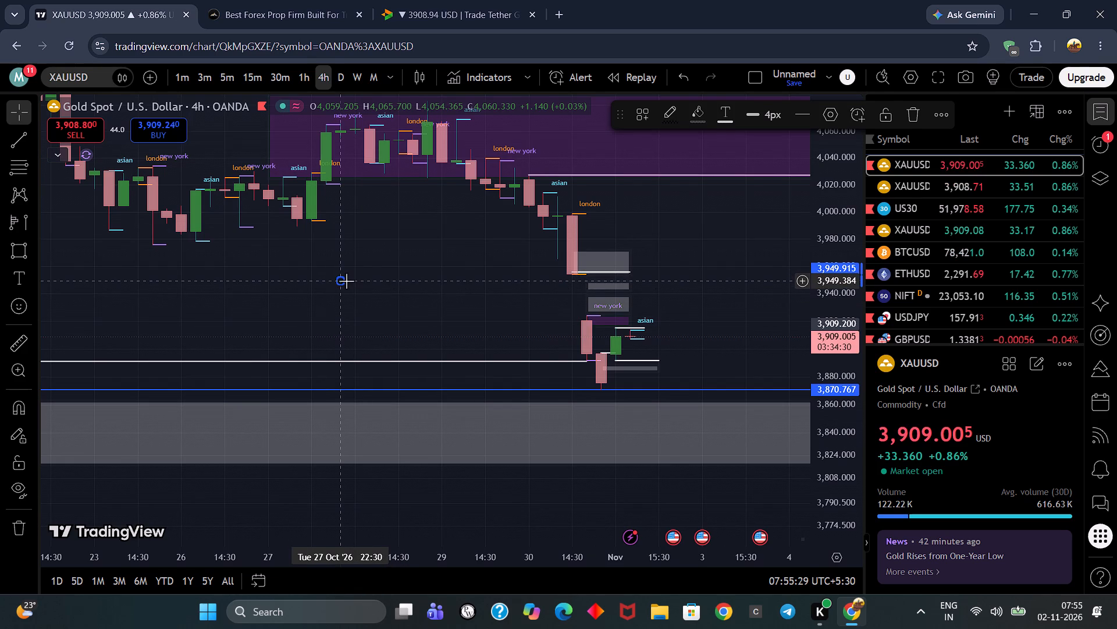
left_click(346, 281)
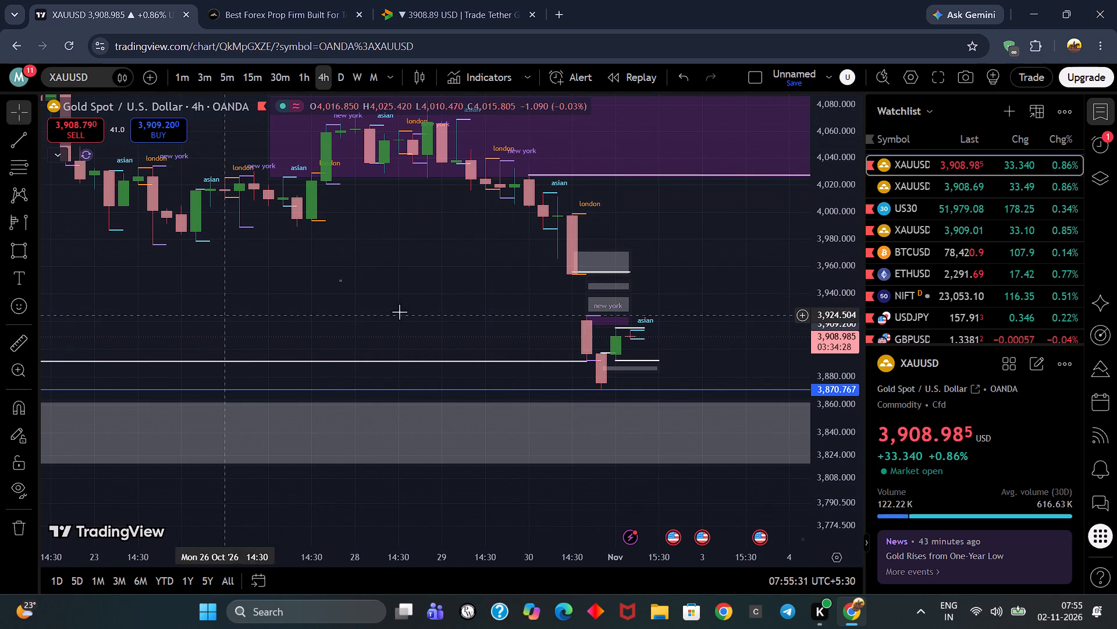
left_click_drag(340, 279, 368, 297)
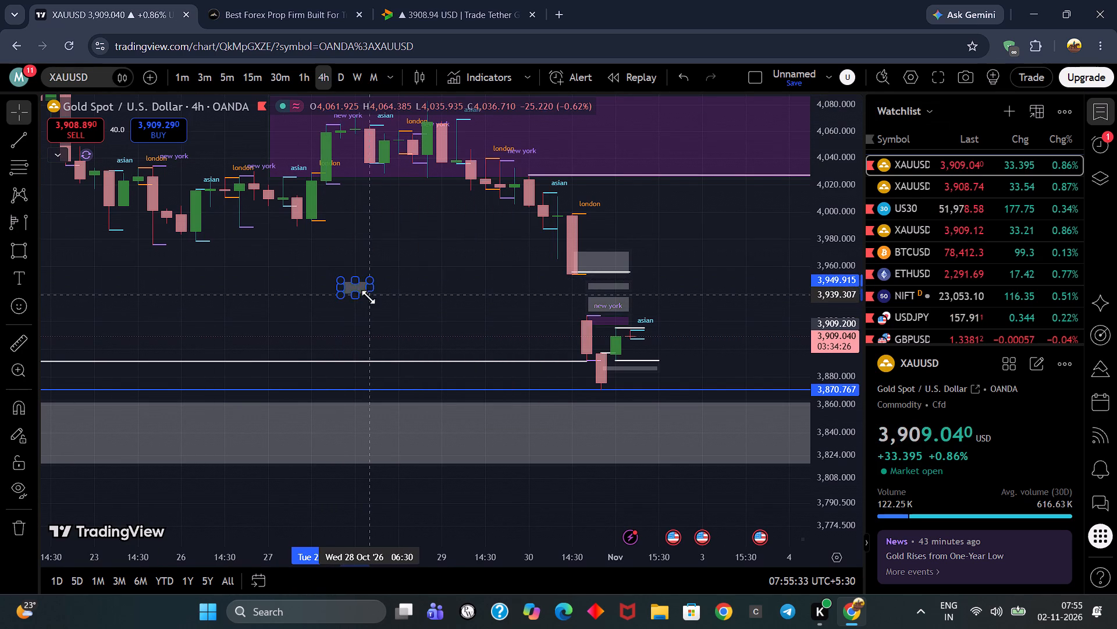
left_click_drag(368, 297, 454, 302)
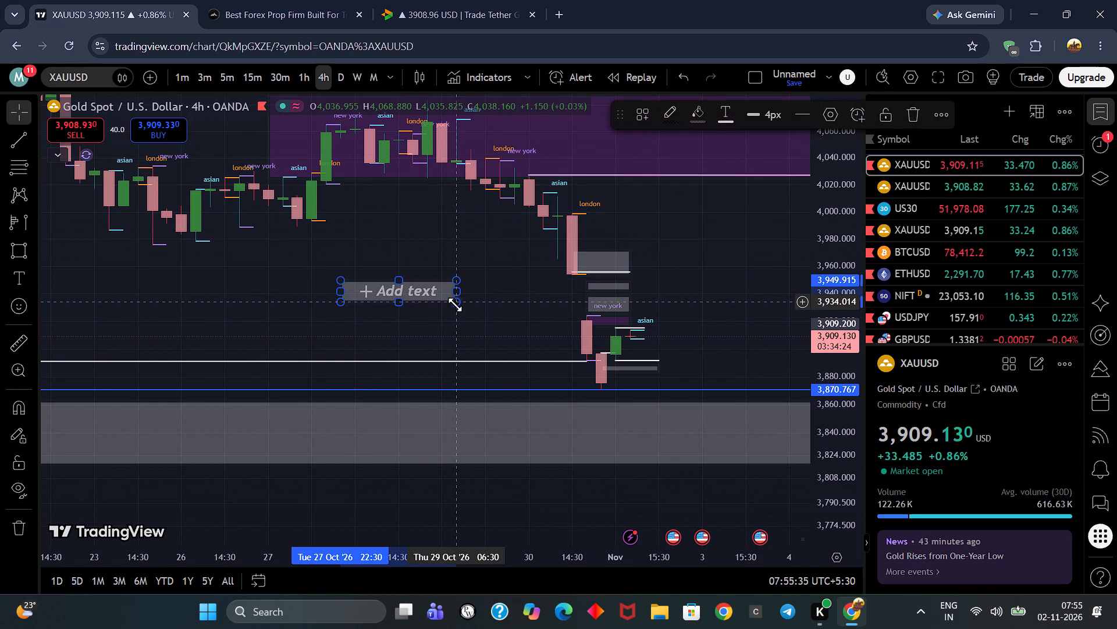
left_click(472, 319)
Remove the indicator that draws the Asian, London and New York session levels from the gold chart.
right_click(421, 295)
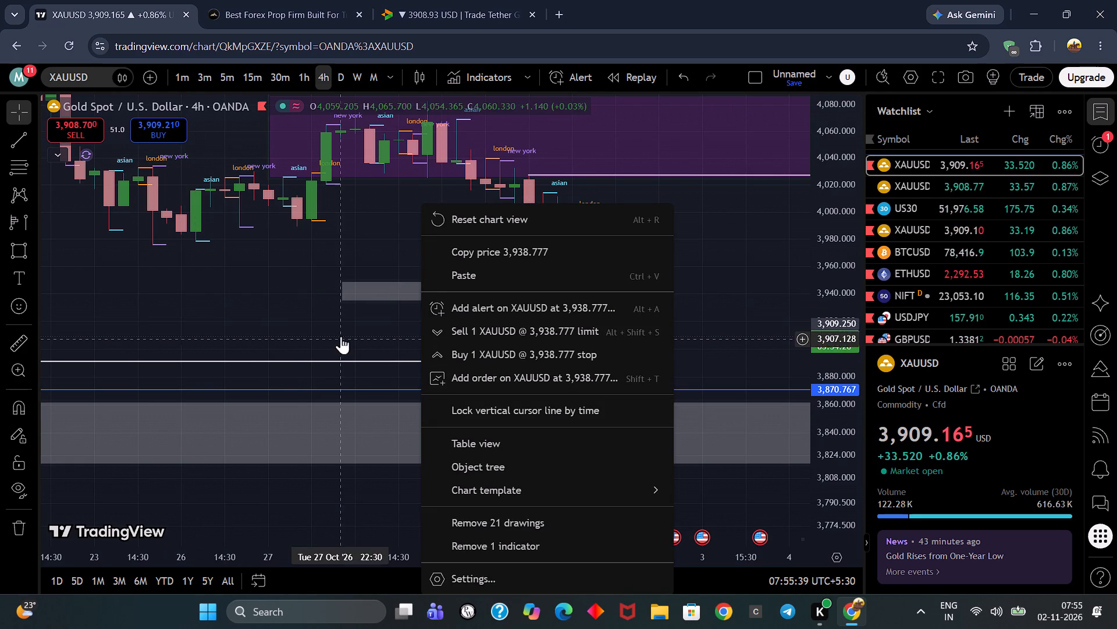
left_click(300, 317)
left_click(378, 302)
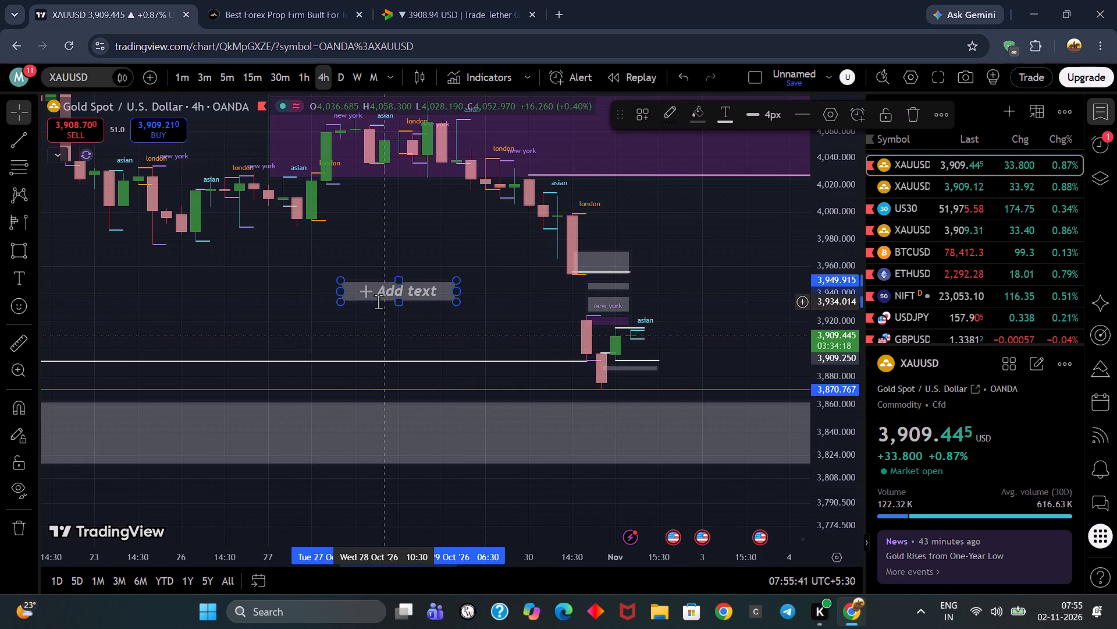
left_click(222, 271)
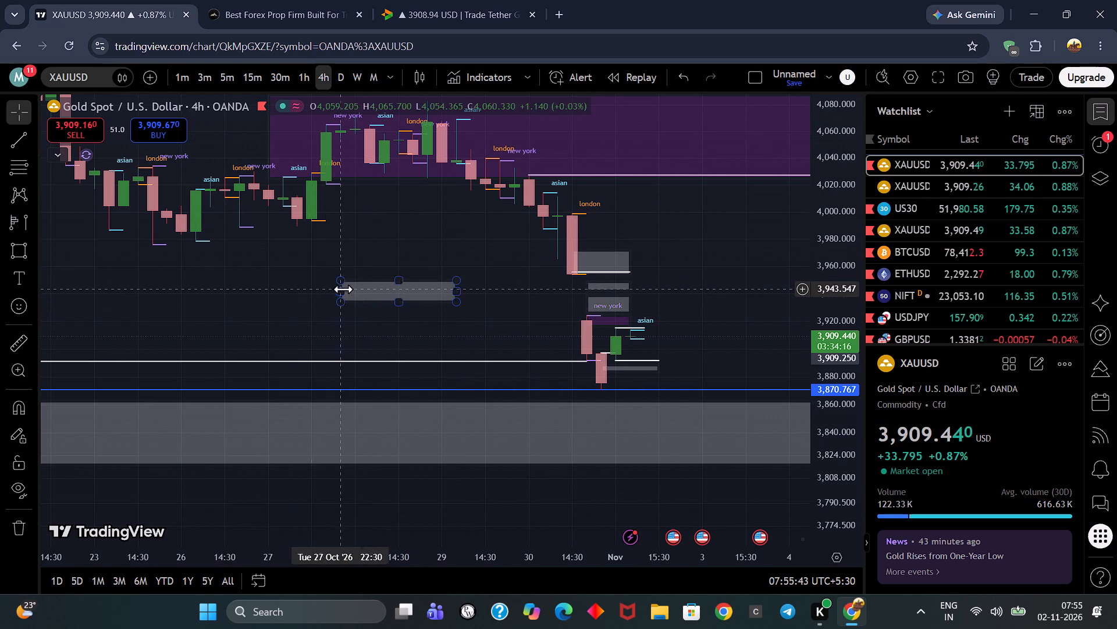
right_click(376, 289)
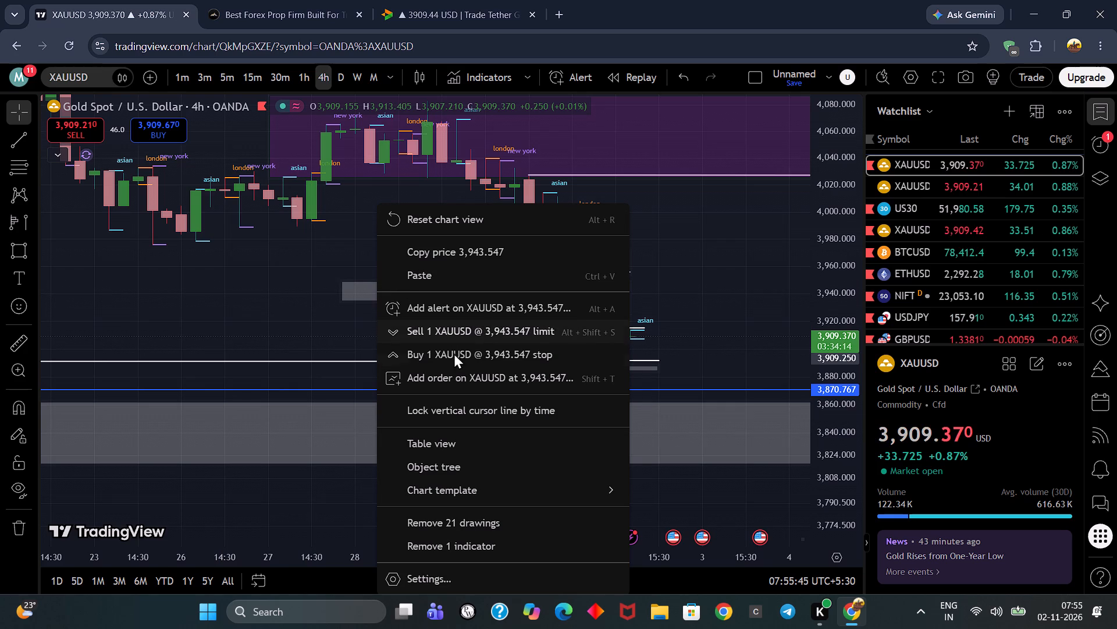
scroll(482, 398, "down", 5)
left_click(537, 543)
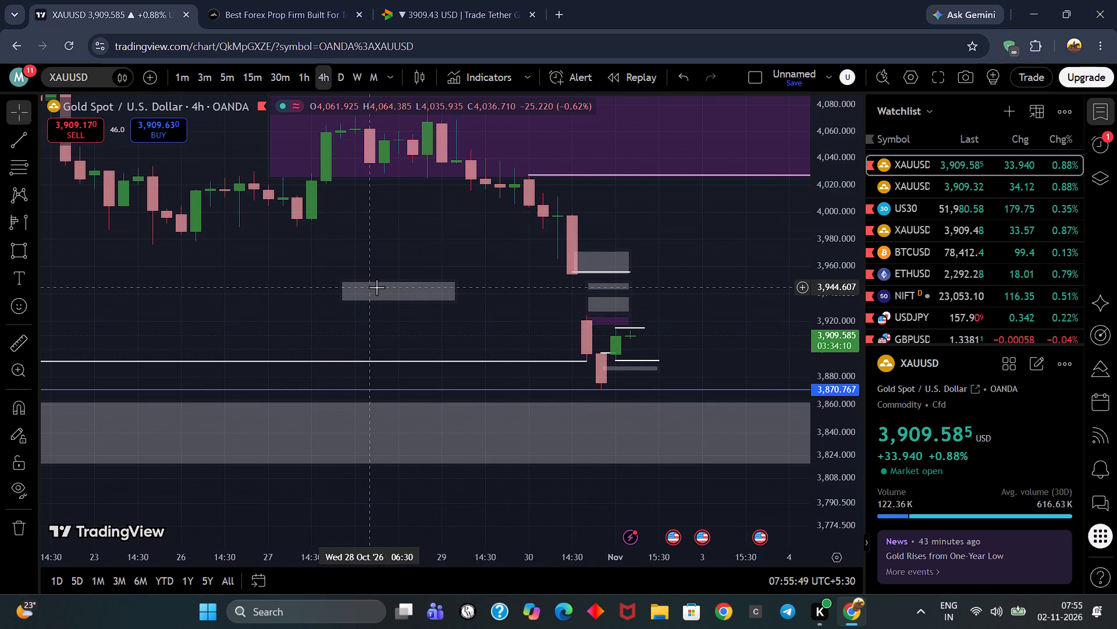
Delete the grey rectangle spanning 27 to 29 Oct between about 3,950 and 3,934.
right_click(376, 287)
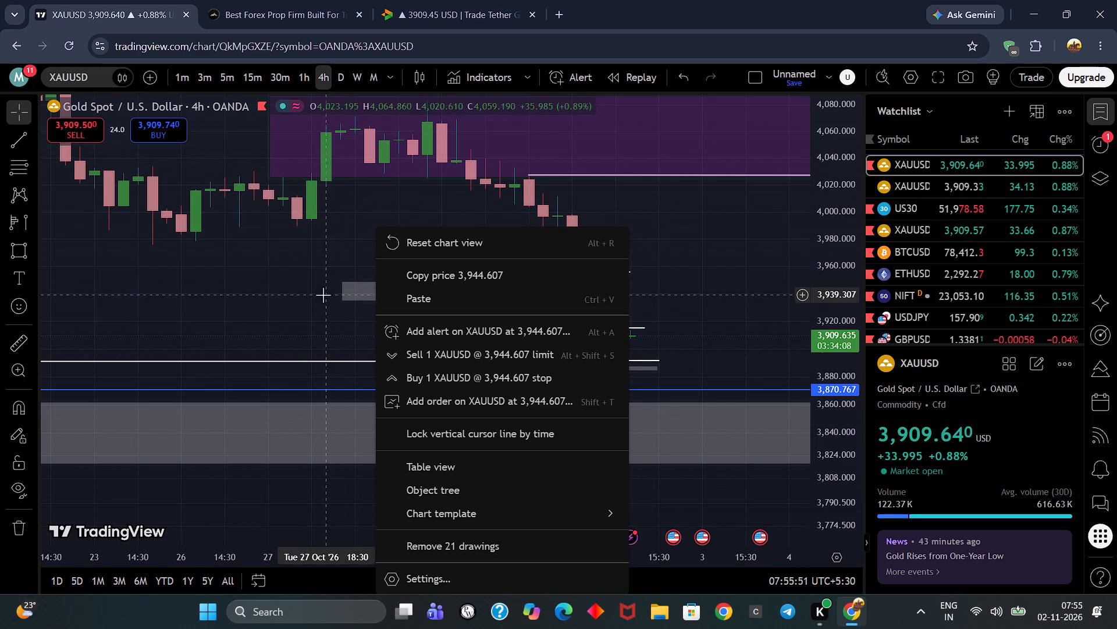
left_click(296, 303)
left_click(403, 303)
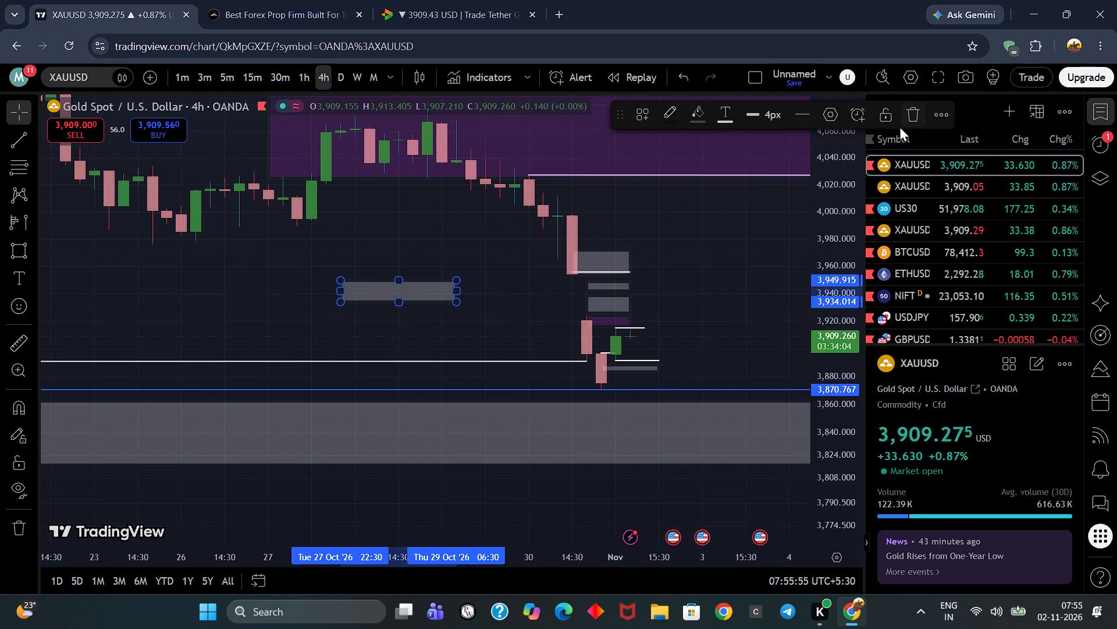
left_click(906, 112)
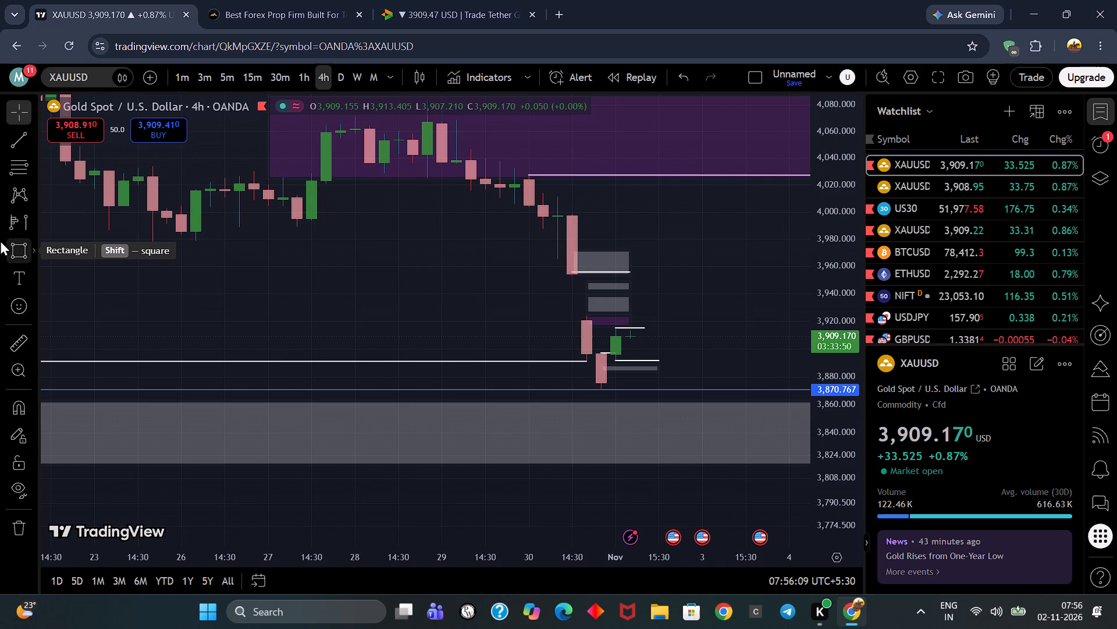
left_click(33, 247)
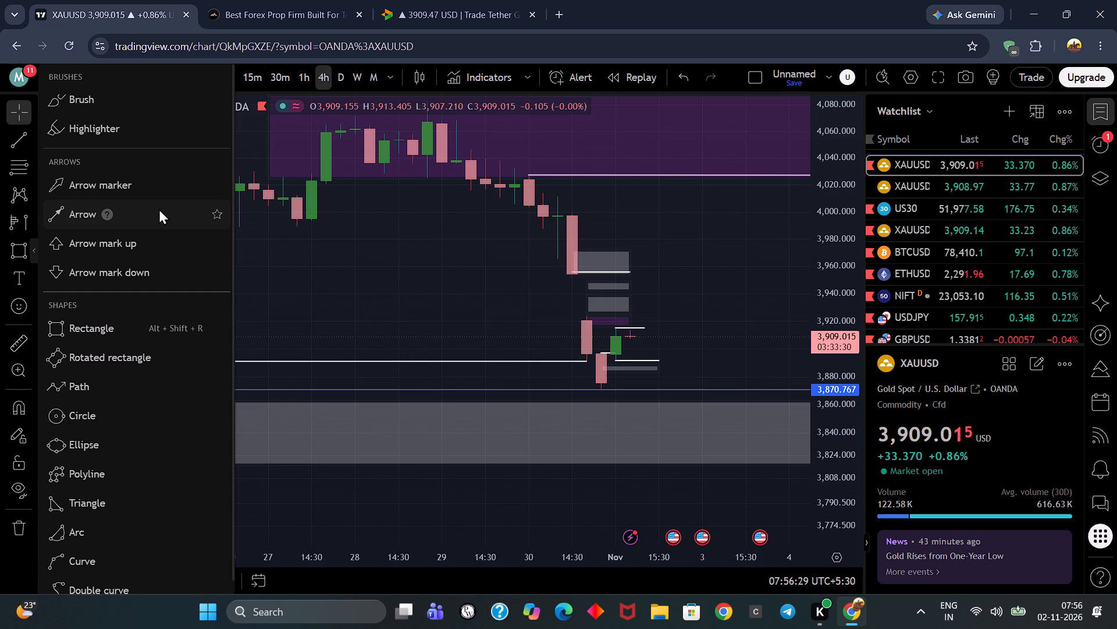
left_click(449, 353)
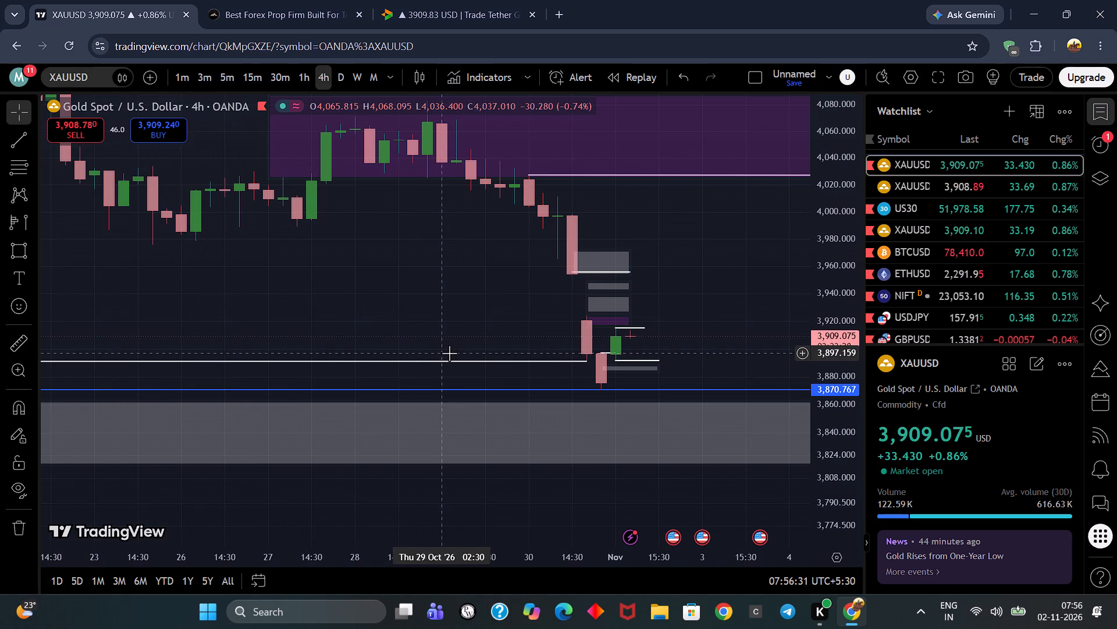
Delete the two small grey rectangles lying between about 3,948 and 3,926, above the thin purple zone on the 4h gold chart.
scroll(798, 365, "down", 3)
scroll(799, 365, "up", 4)
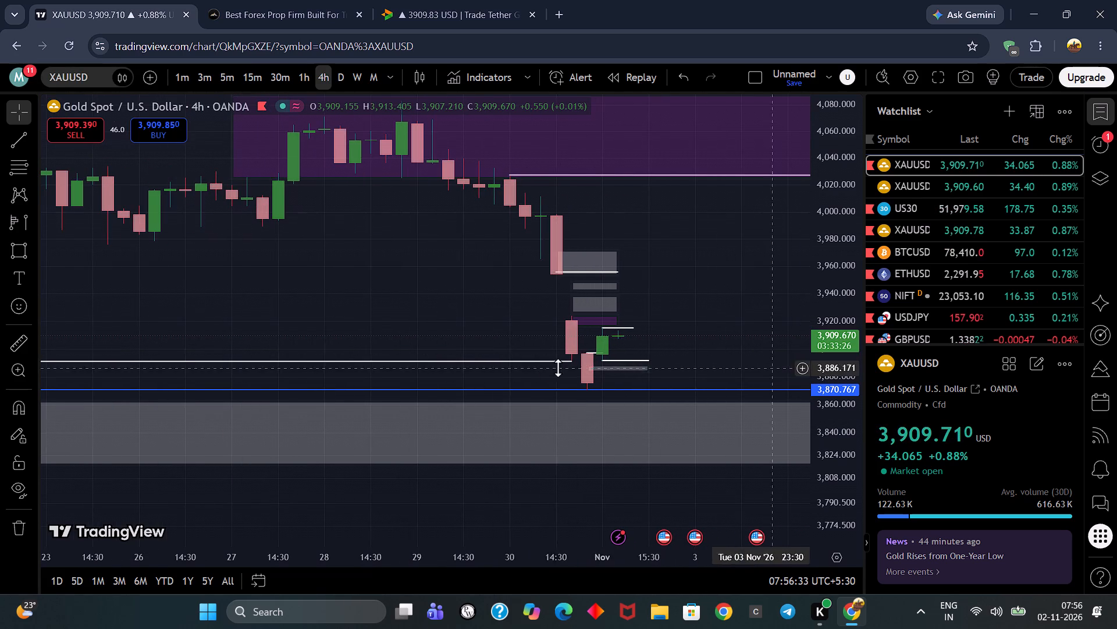
left_click(602, 306)
left_click(596, 306)
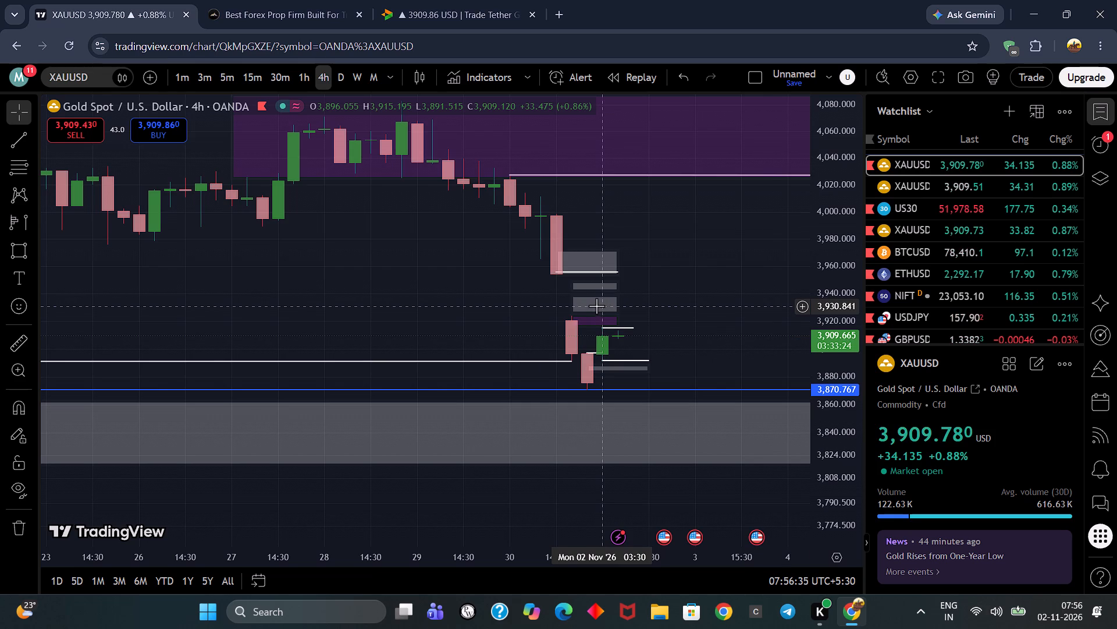
left_click(610, 305)
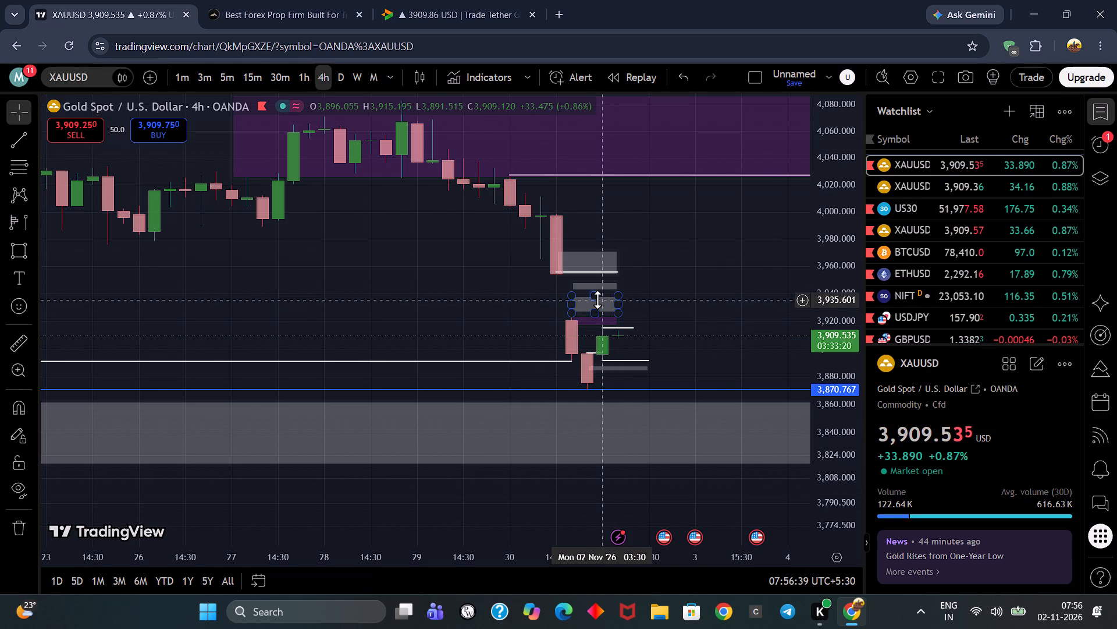
left_click(597, 299)
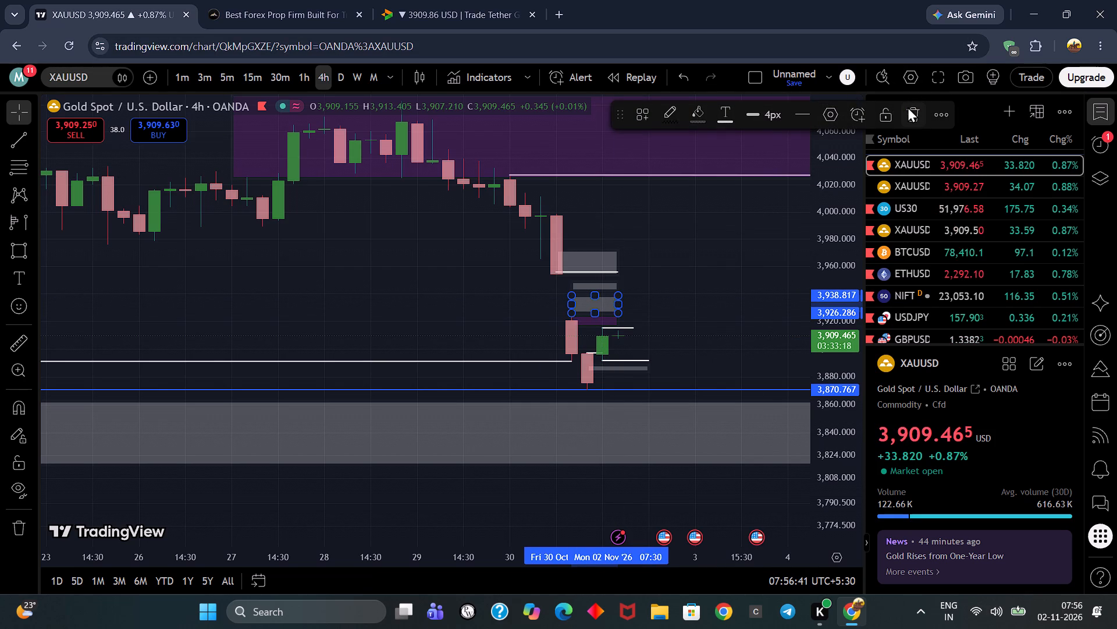
left_click(908, 107)
left_click(600, 282)
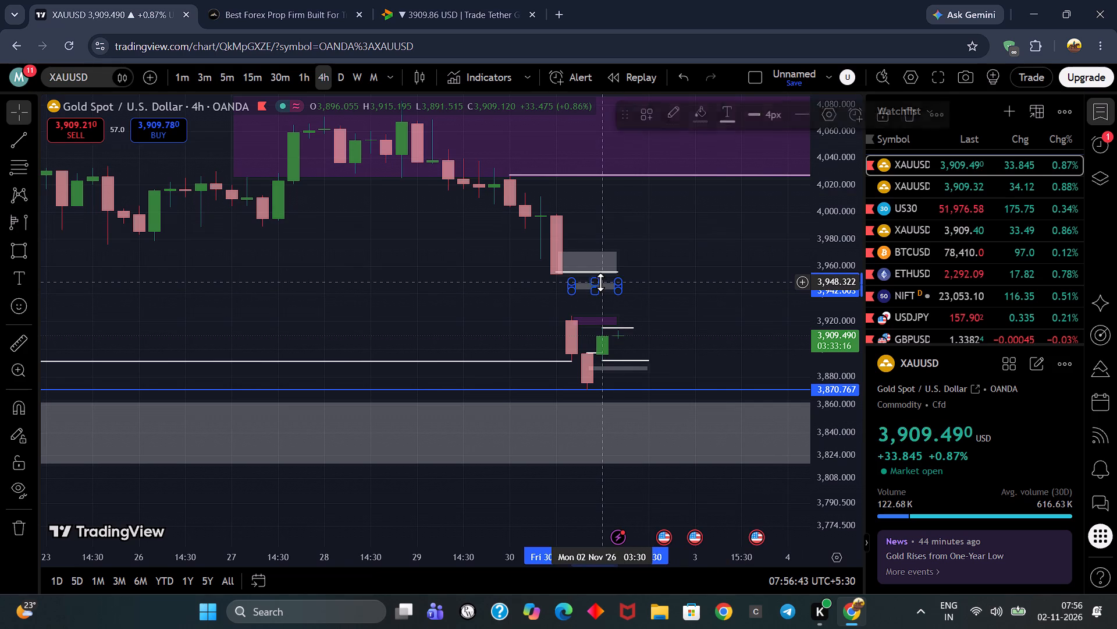
left_click(911, 107)
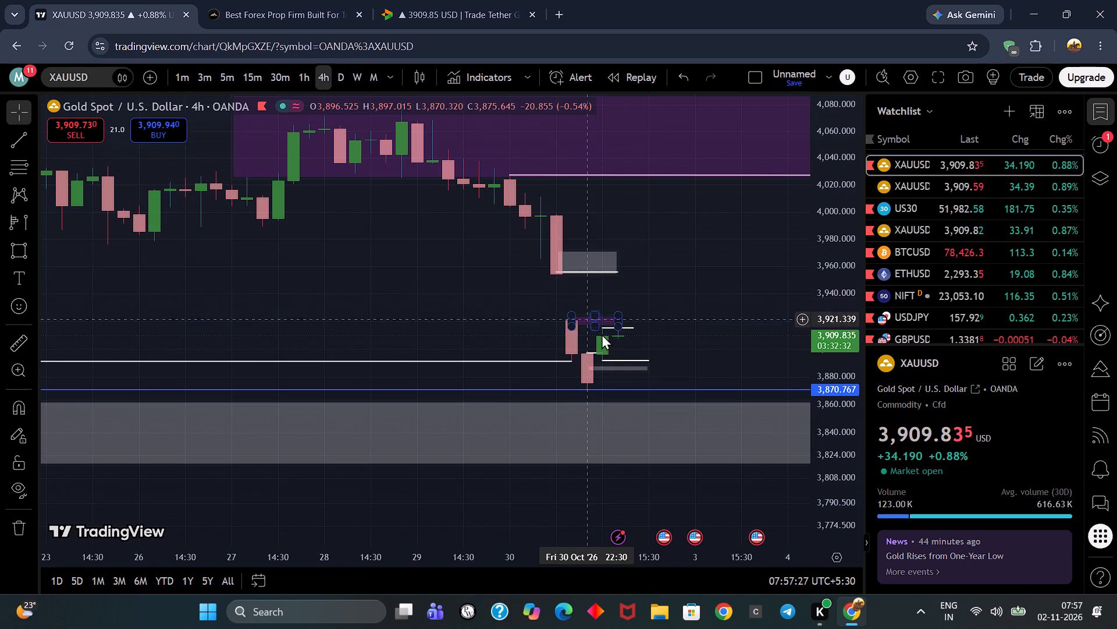
left_click(724, 268)
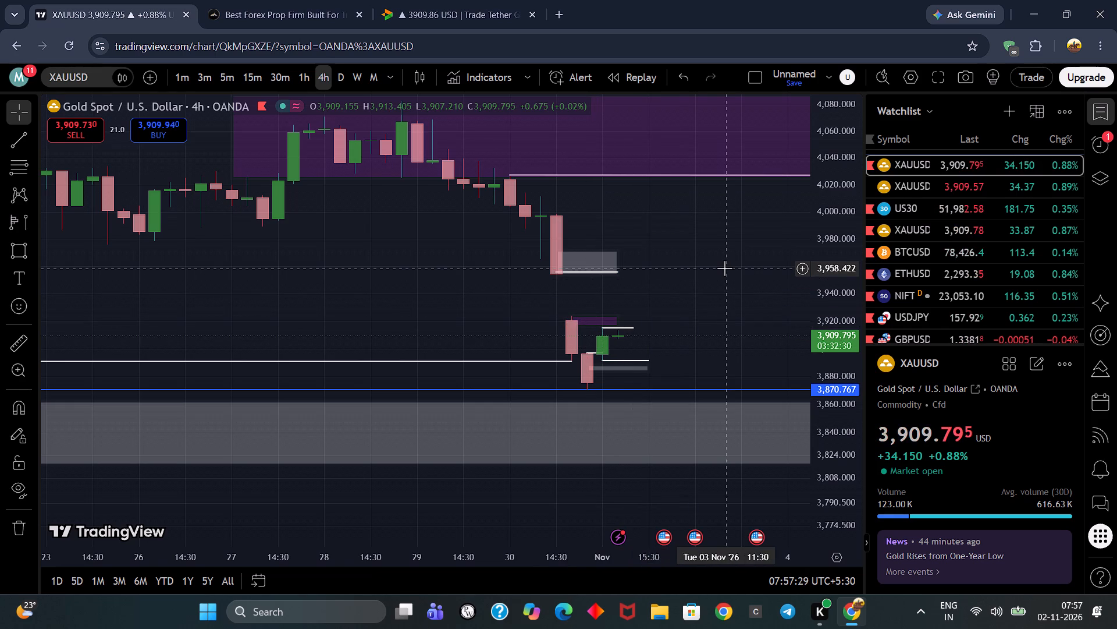
View the gold chart on the 3m and 1m timeframes, resetting the chart view to inspect this morning's candles.
scroll(686, 281, "down", 3)
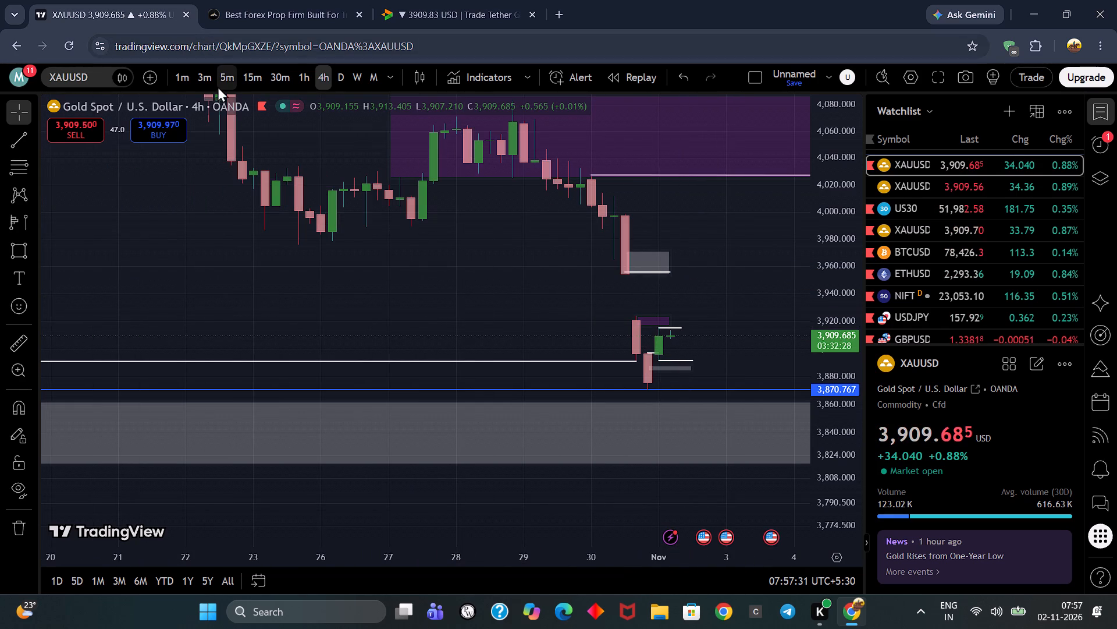
left_click(200, 75)
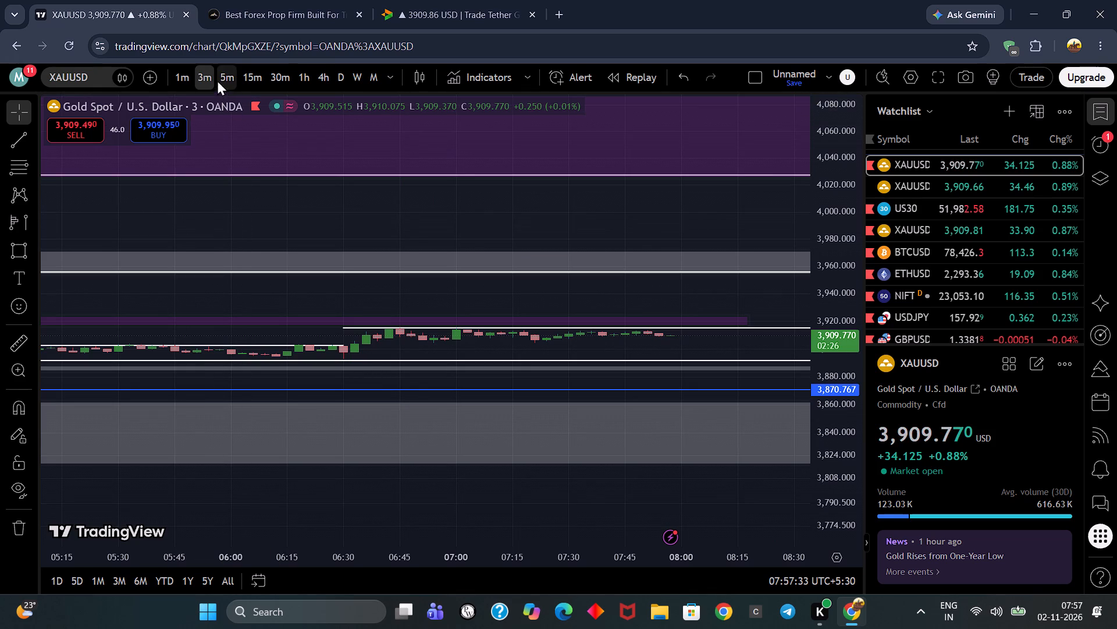
left_click(185, 75)
right_click(433, 224)
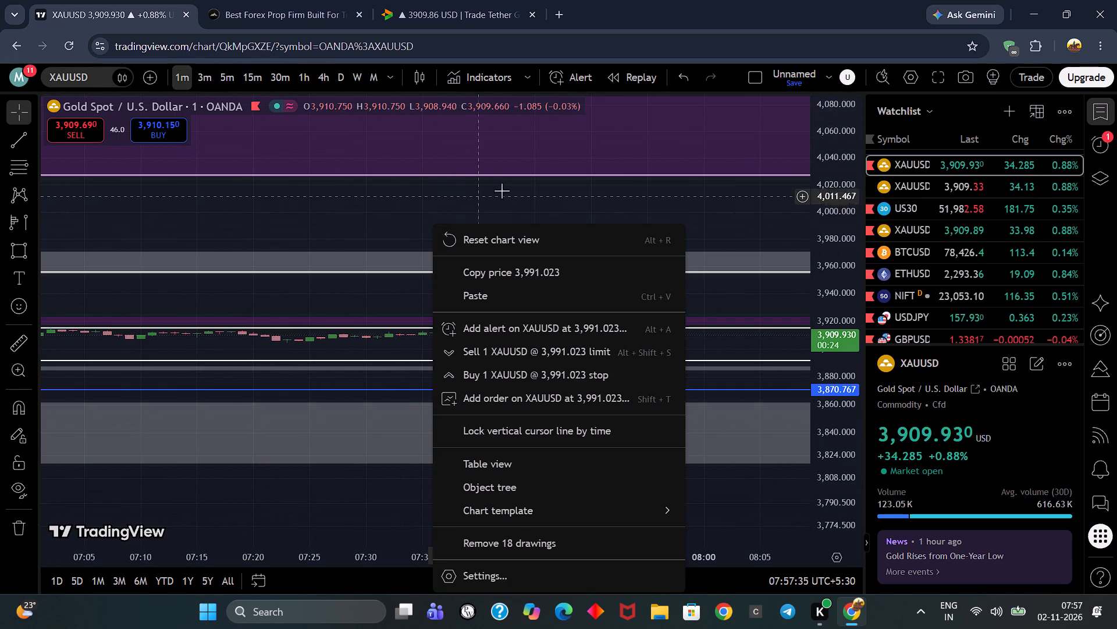
left_click(534, 242)
left_click_drag(670, 318, 537, 384)
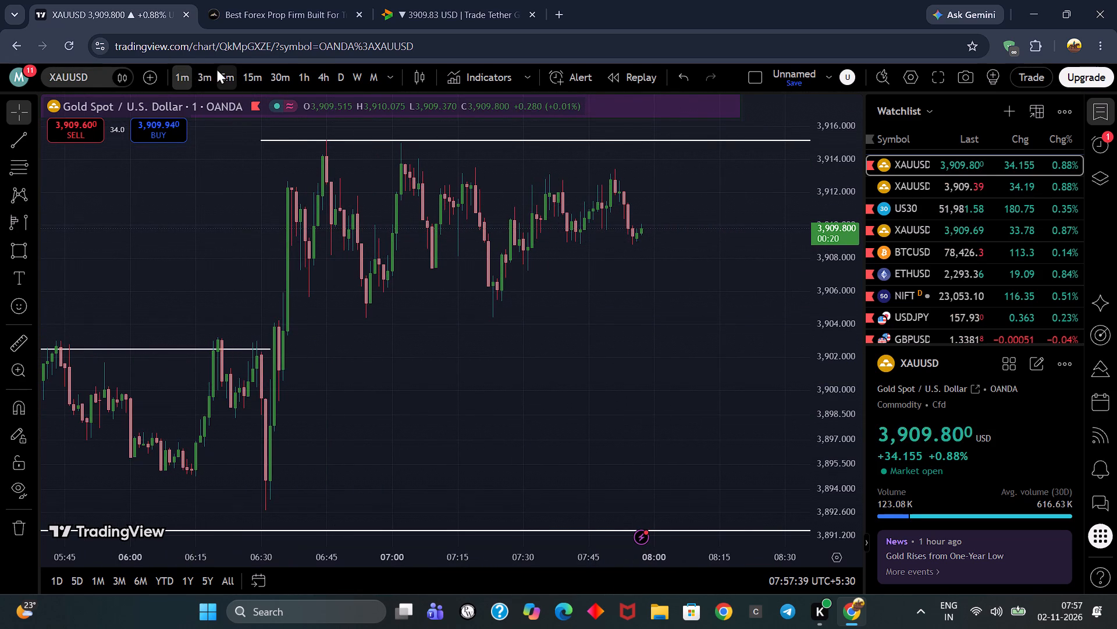
Examine the 5m gold chart from the 30 Oct decline to the current price, including the purple zone and the white 3,915.160 line.
left_click(229, 75)
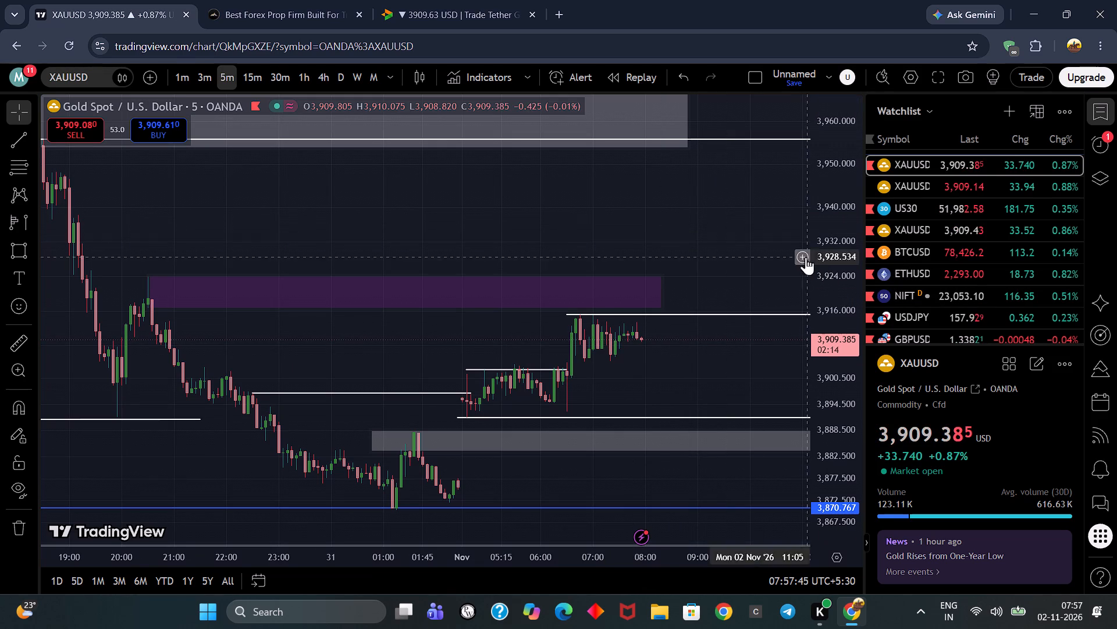
scroll(837, 267, "down", 5)
scroll(837, 267, "up", 5)
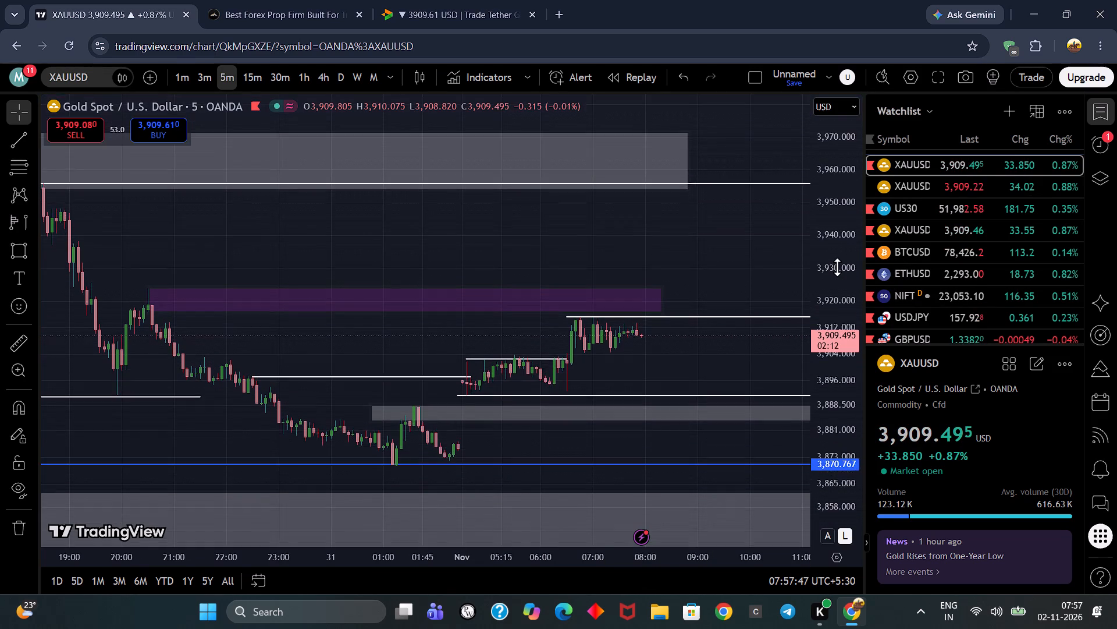
scroll(837, 267, "up", 1)
left_click_drag(571, 262, 742, 248)
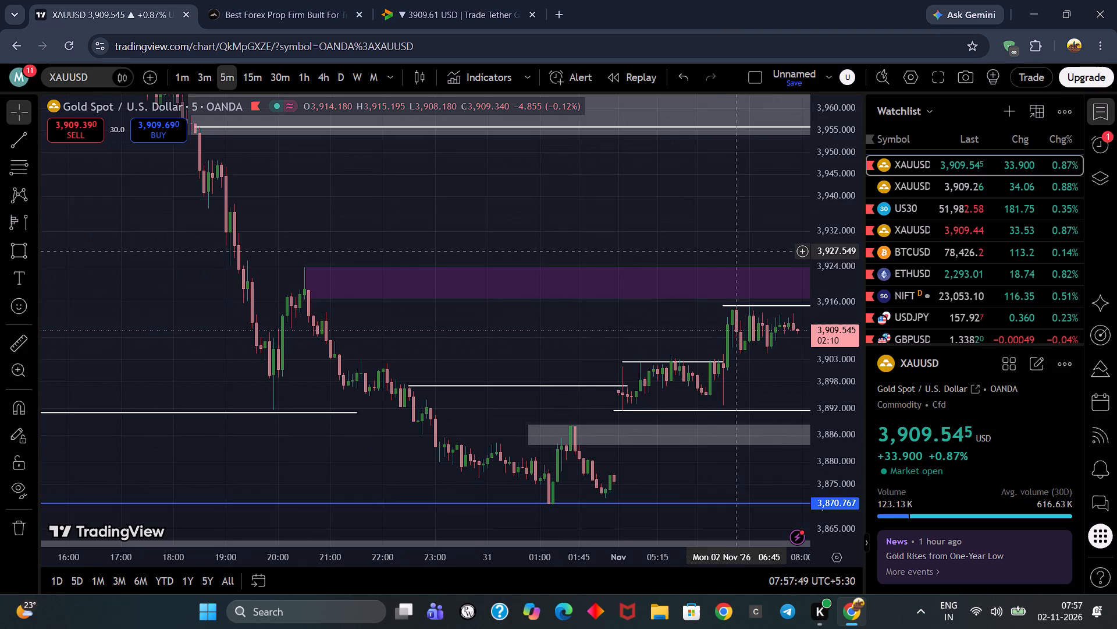
left_click_drag(742, 248, 700, 248)
left_click_drag(451, 182, 575, 264)
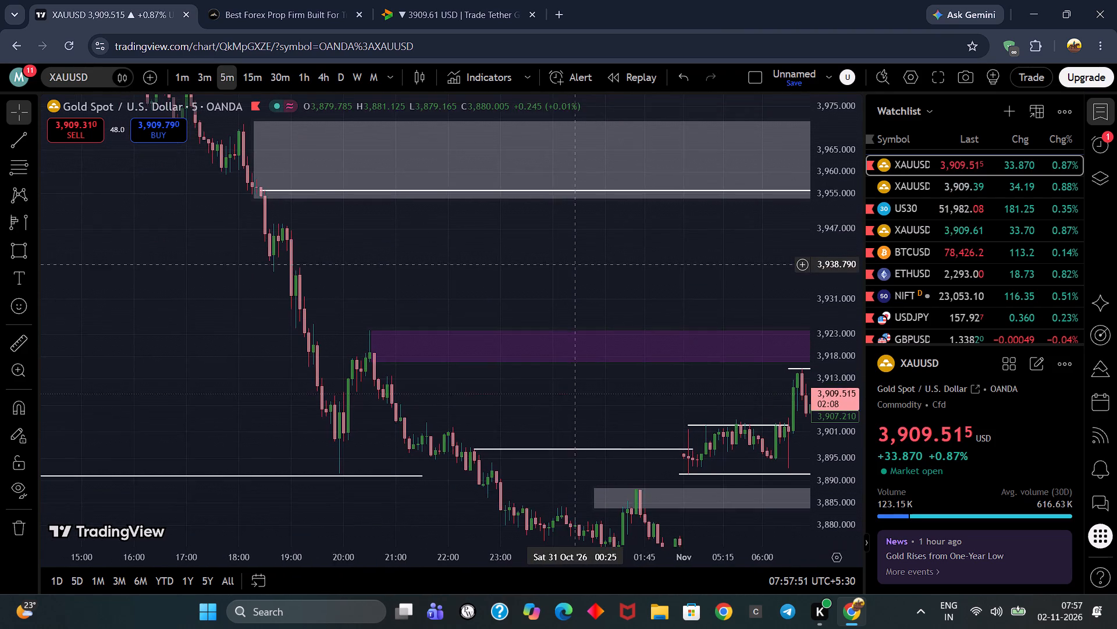
left_click_drag(575, 264, 311, 185)
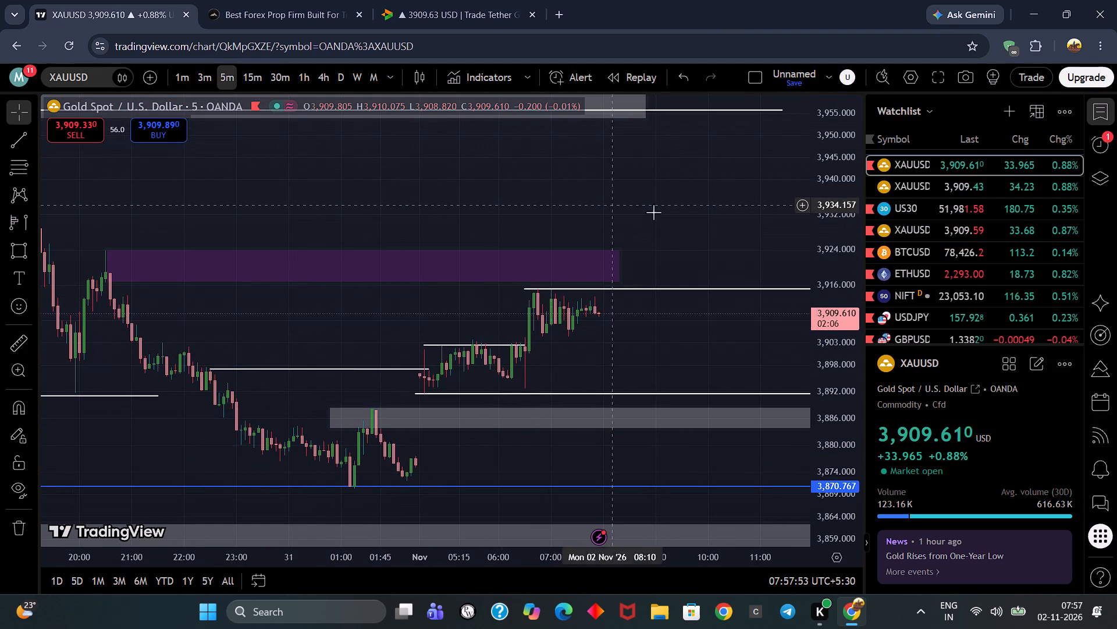
scroll(839, 283, "down", 3)
scroll(839, 282, "up", 4)
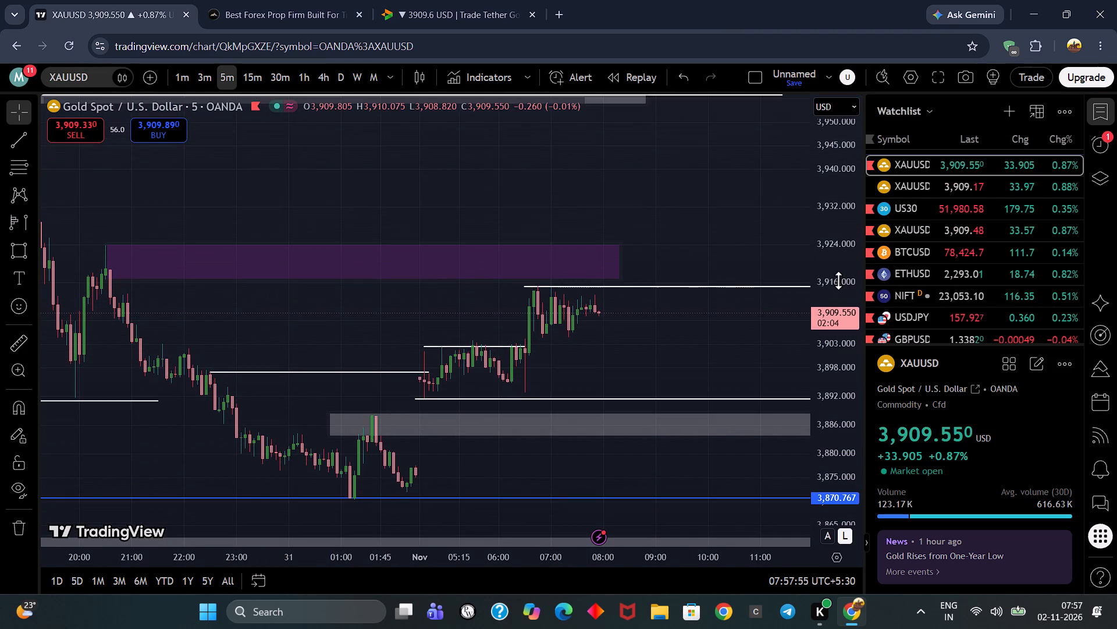
scroll(838, 280, "up", 1)
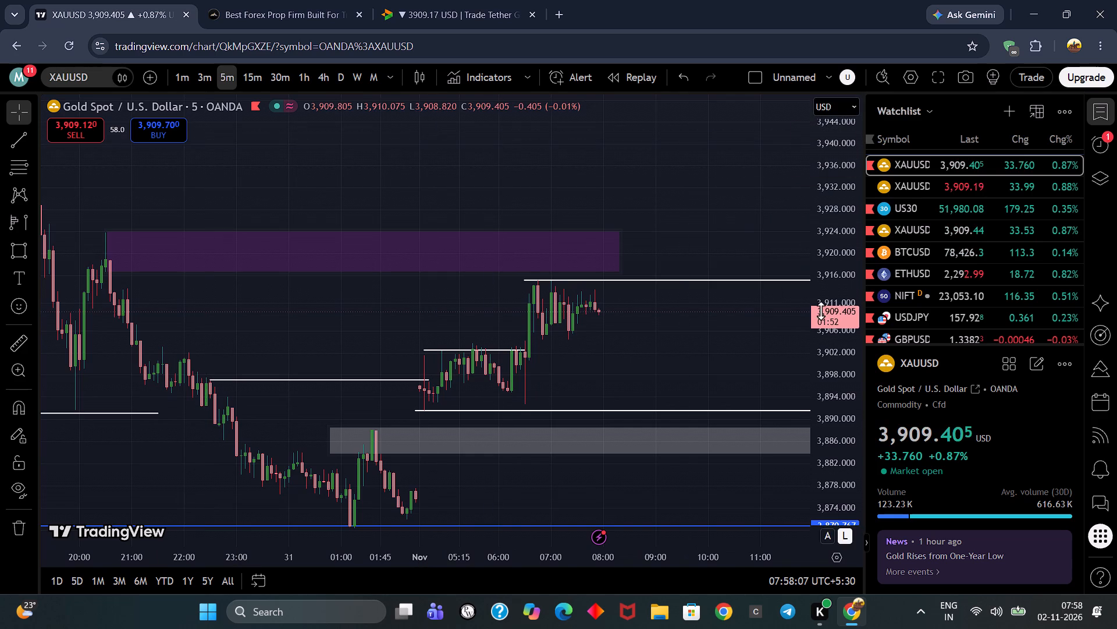
left_click(763, 282)
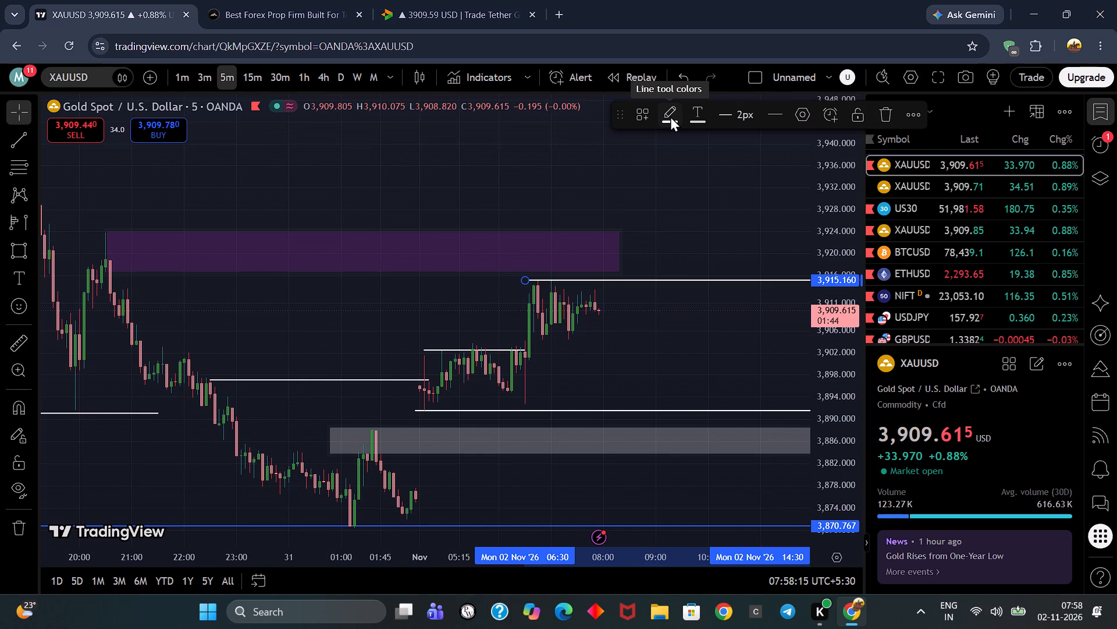
left_click(728, 172)
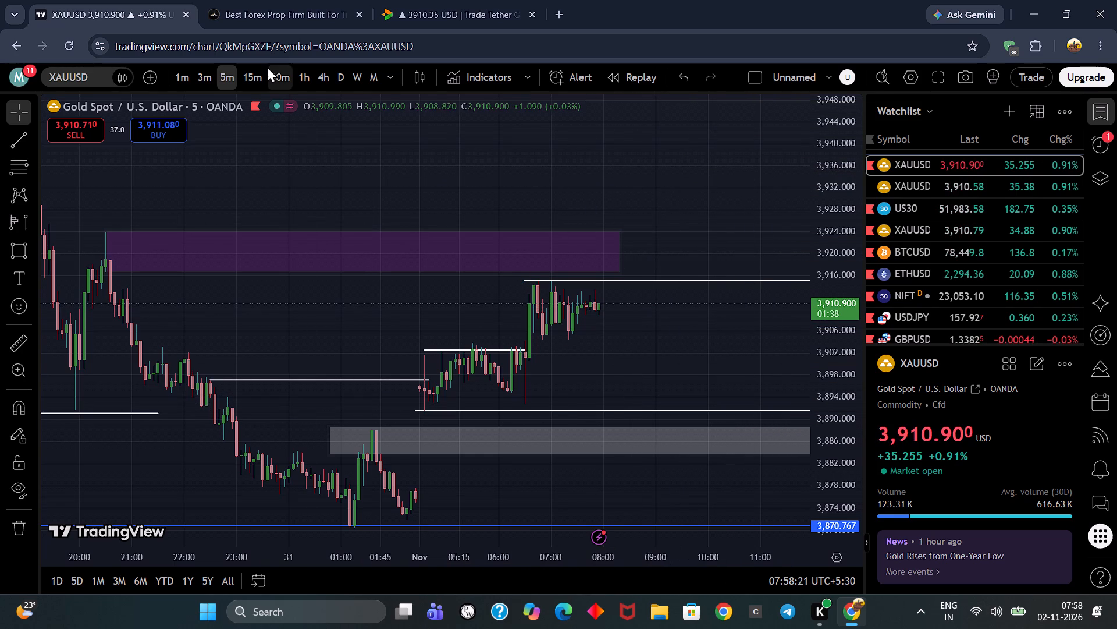
Check the 4h gold chart for the current candle's place among the purple and grey zones.
left_click(329, 79)
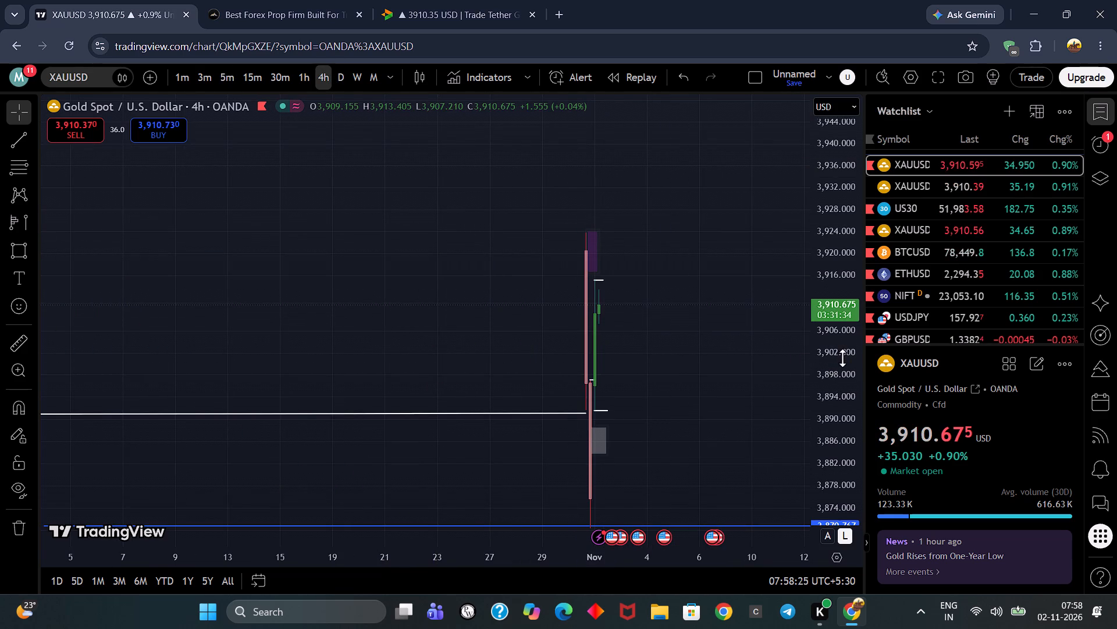
scroll(842, 358, "down", 4)
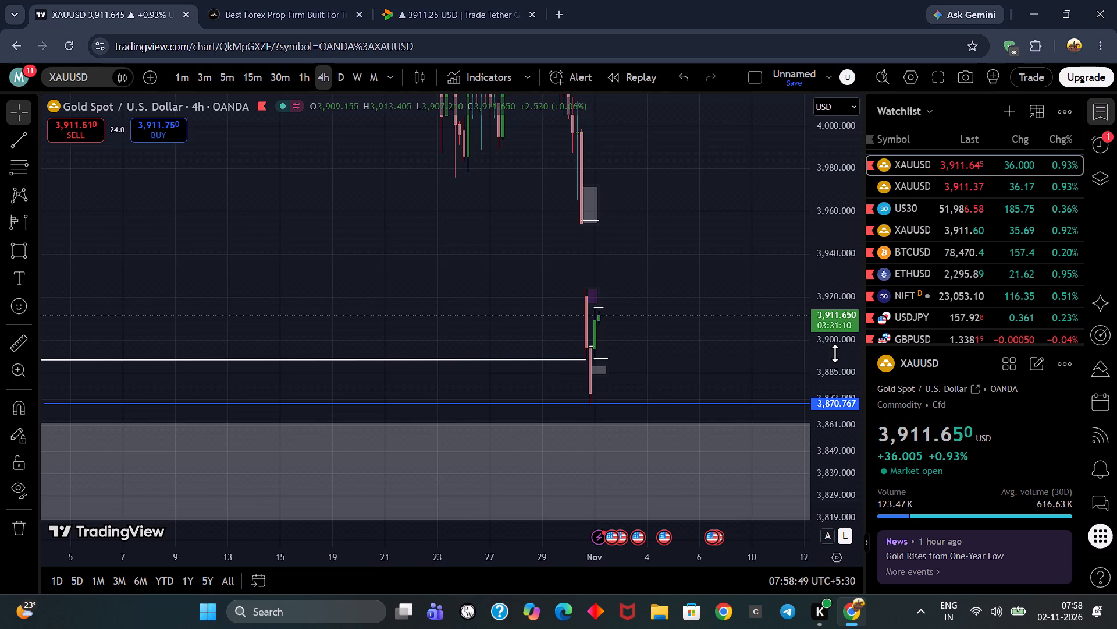
scroll(717, 343, "down", 3)
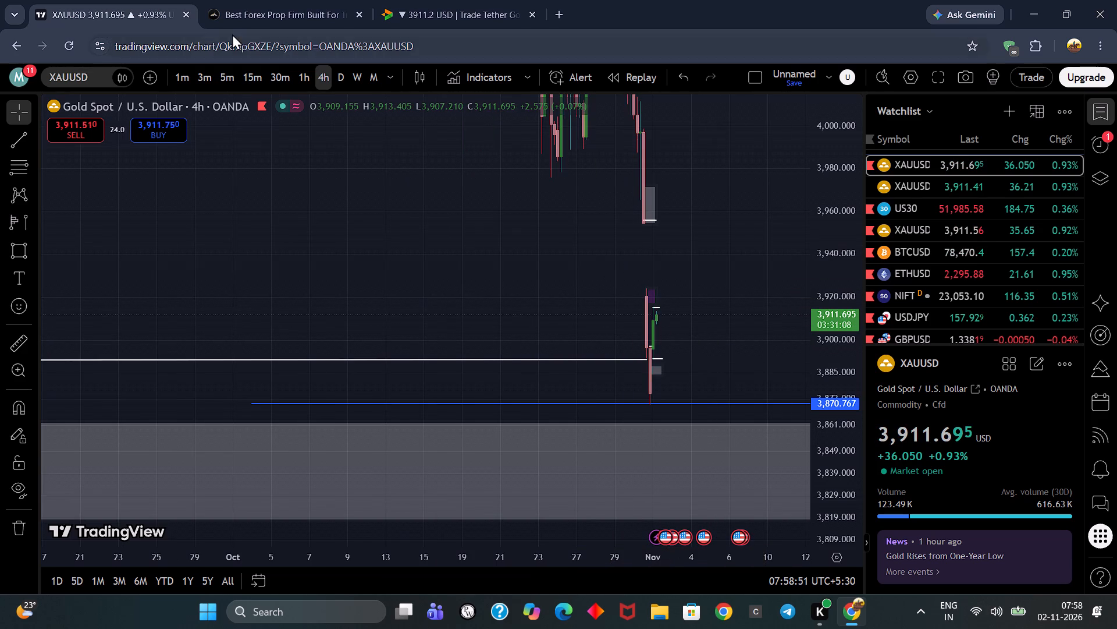
Return to the 5m gold chart, reset its view, and examine price between the purple zone, white levels, grey zone and blue line.
left_click(233, 73)
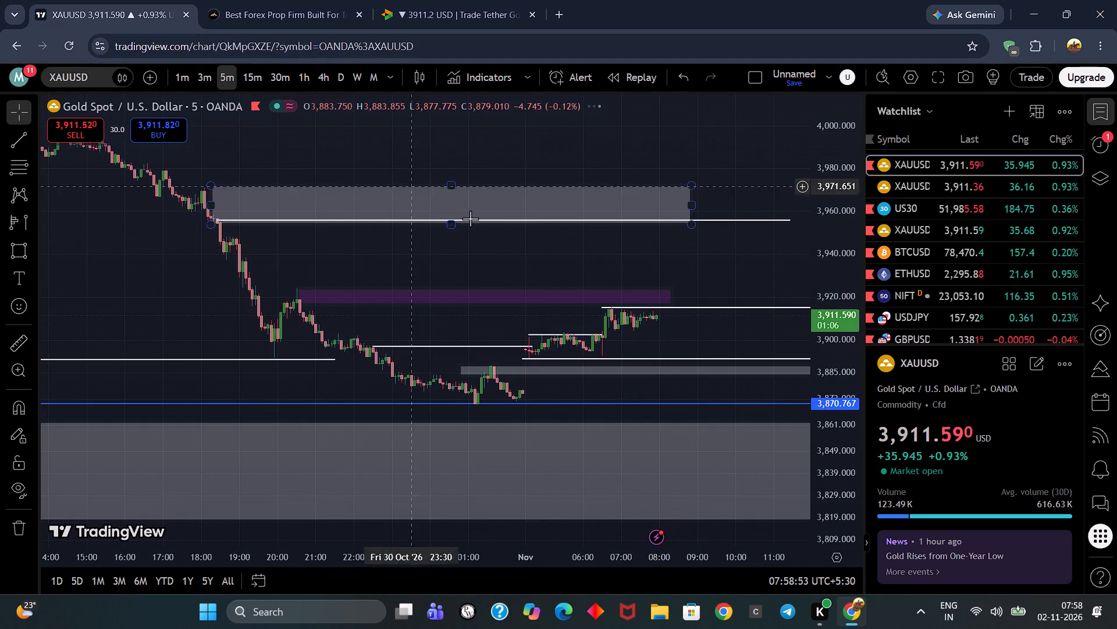
right_click(617, 256)
left_click(650, 232)
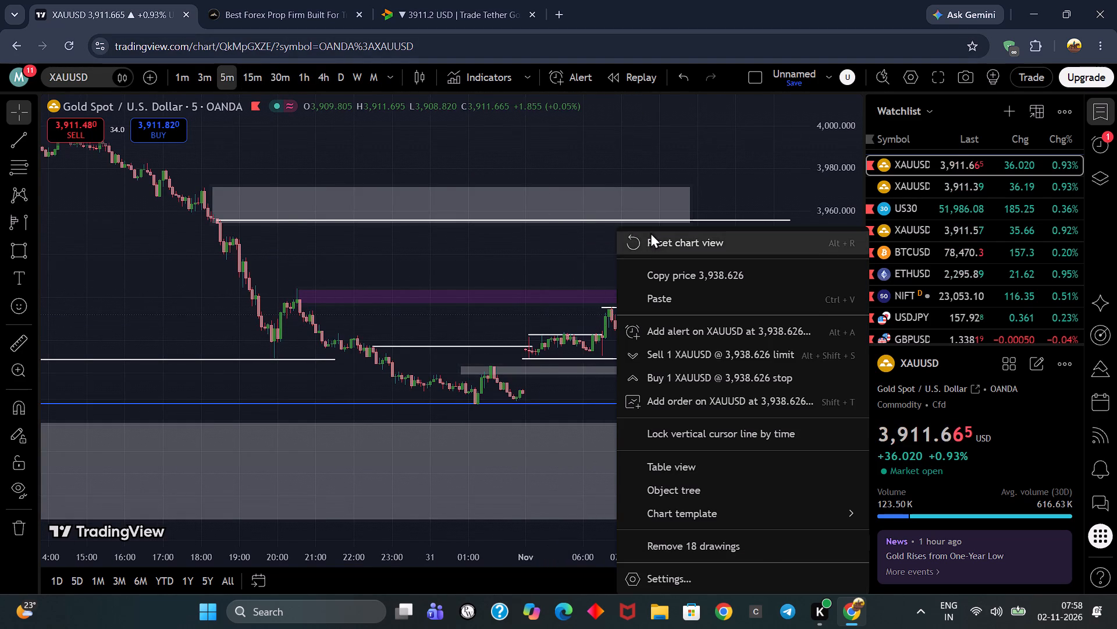
left_click_drag(746, 271, 746, 253)
left_click_drag(747, 263, 597, 289)
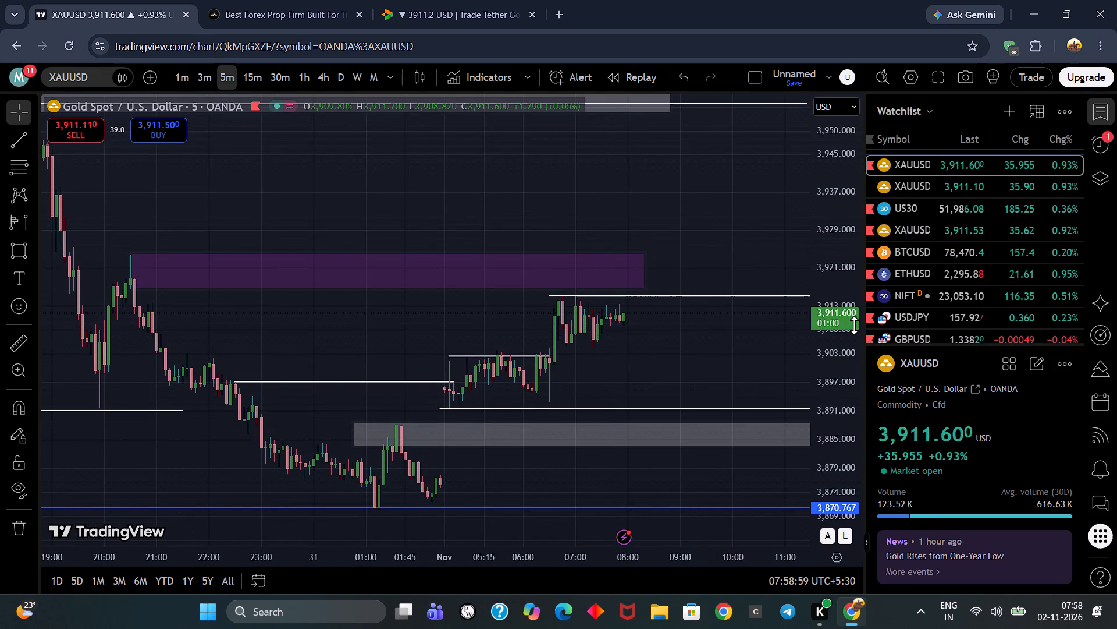
scroll(855, 327, "up", 5)
scroll(855, 327, "down", 3)
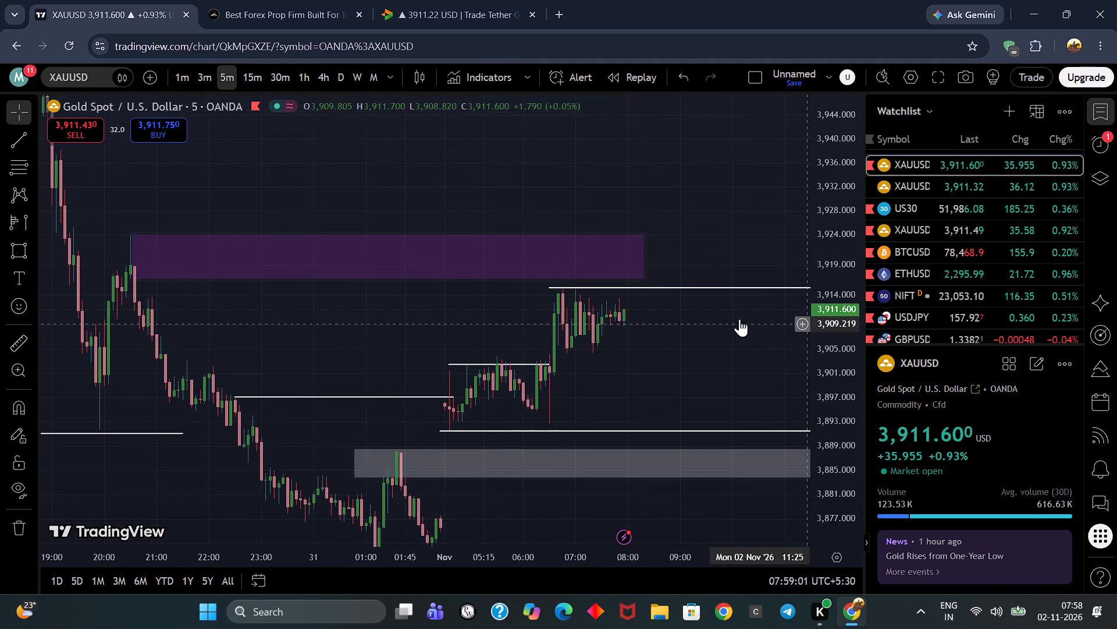
left_click_drag(396, 319, 550, 337)
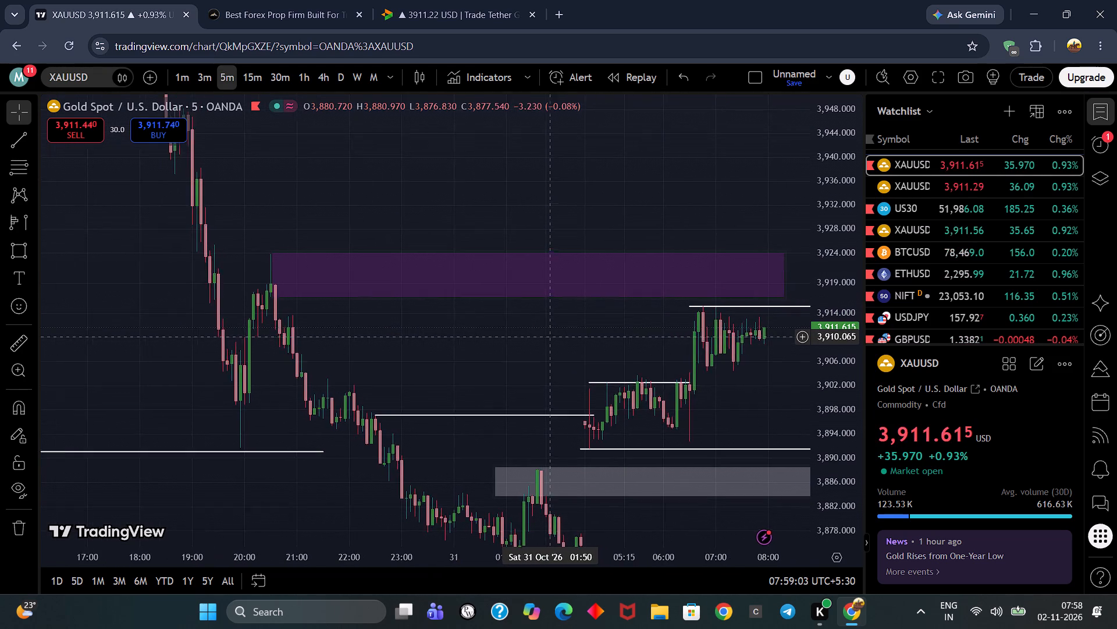
left_click_drag(550, 337, 316, 266)
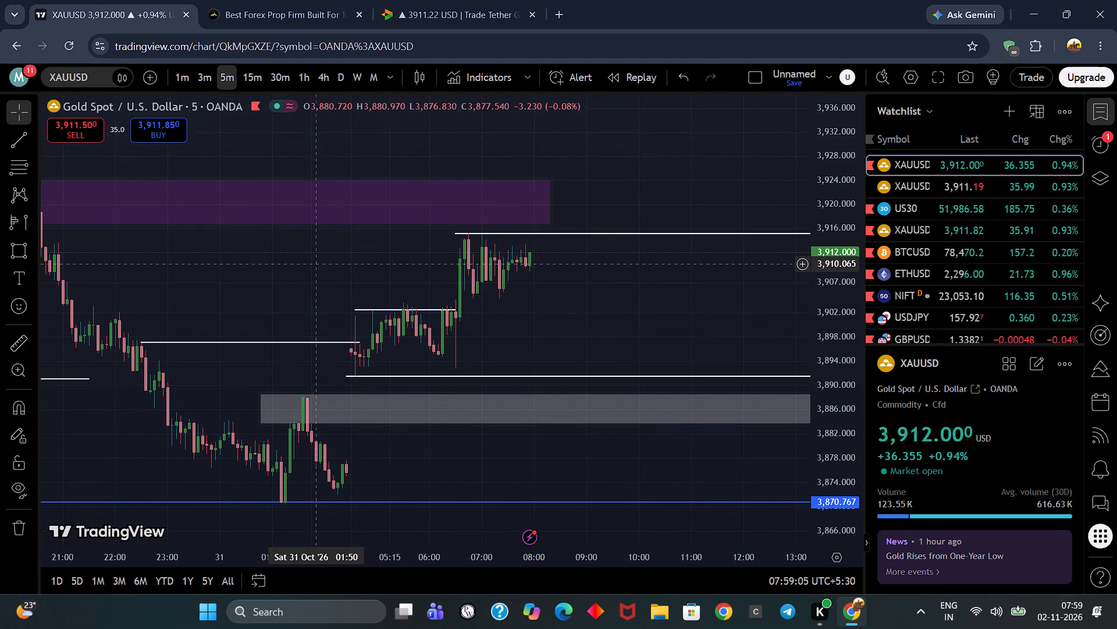
left_click_drag(316, 266, 336, 281)
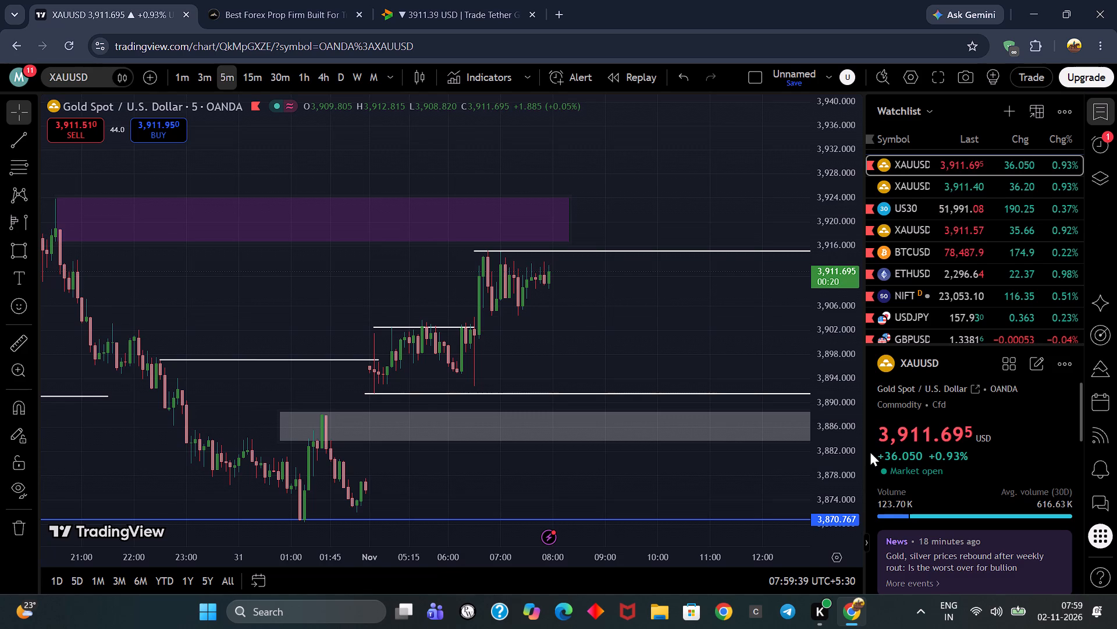
left_click_drag(683, 378, 606, 286)
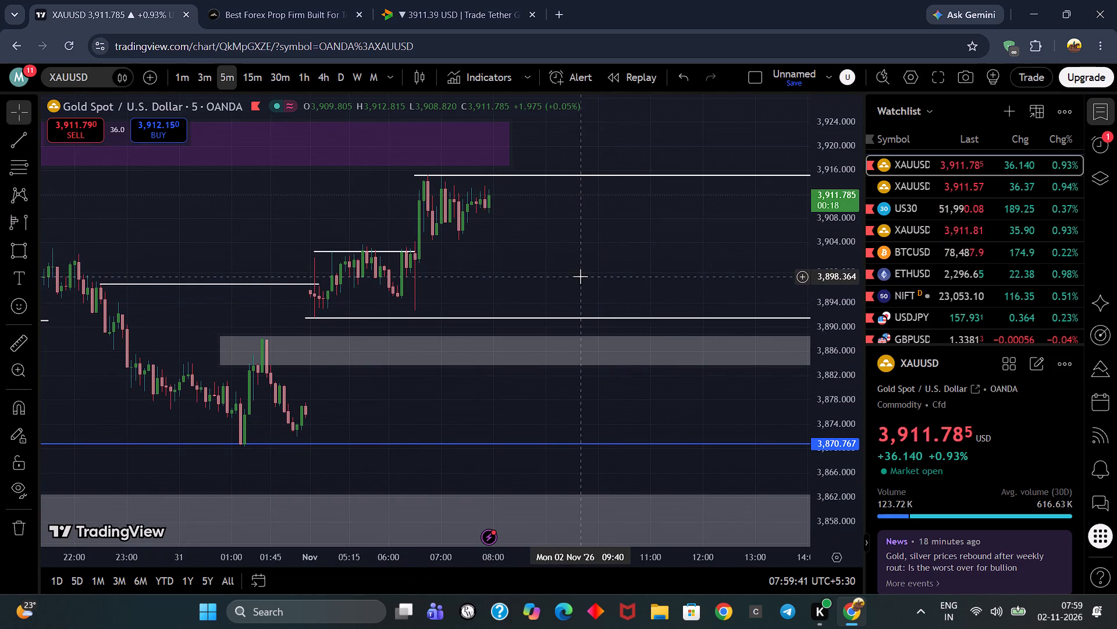
left_click_drag(583, 273, 603, 268)
left_click_drag(602, 250, 635, 294)
scroll(649, 274, "down", 5)
scroll(650, 283, "up", 4)
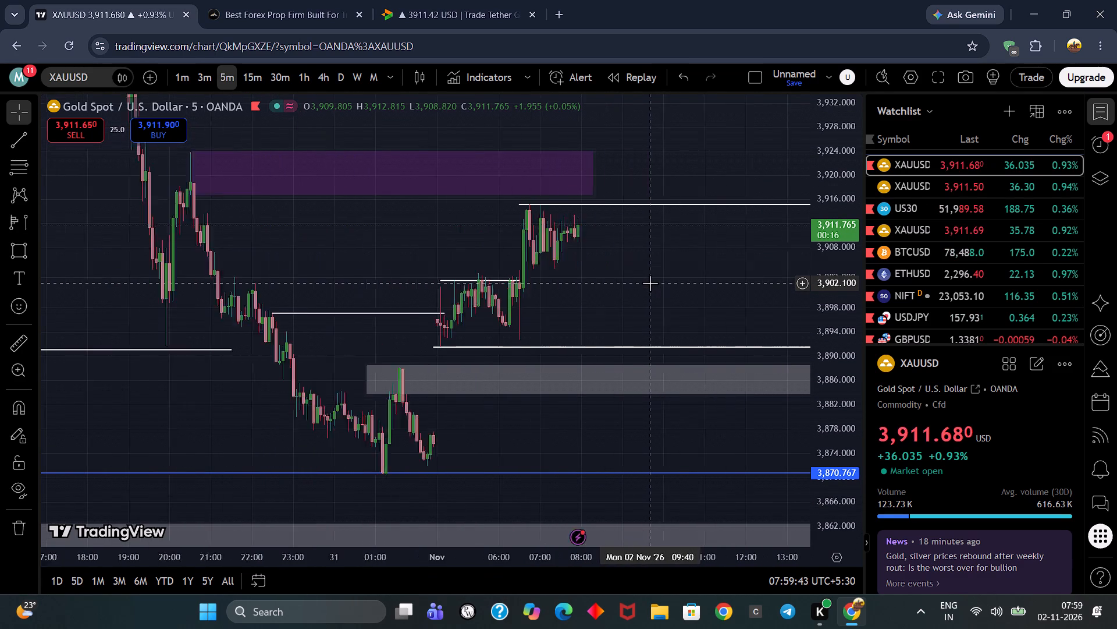
scroll(650, 283, "up", 1)
Switch to the Vantage gold feed and remove all its drawings, including the bearish ob zone, trend line and white levels.
left_click(921, 190)
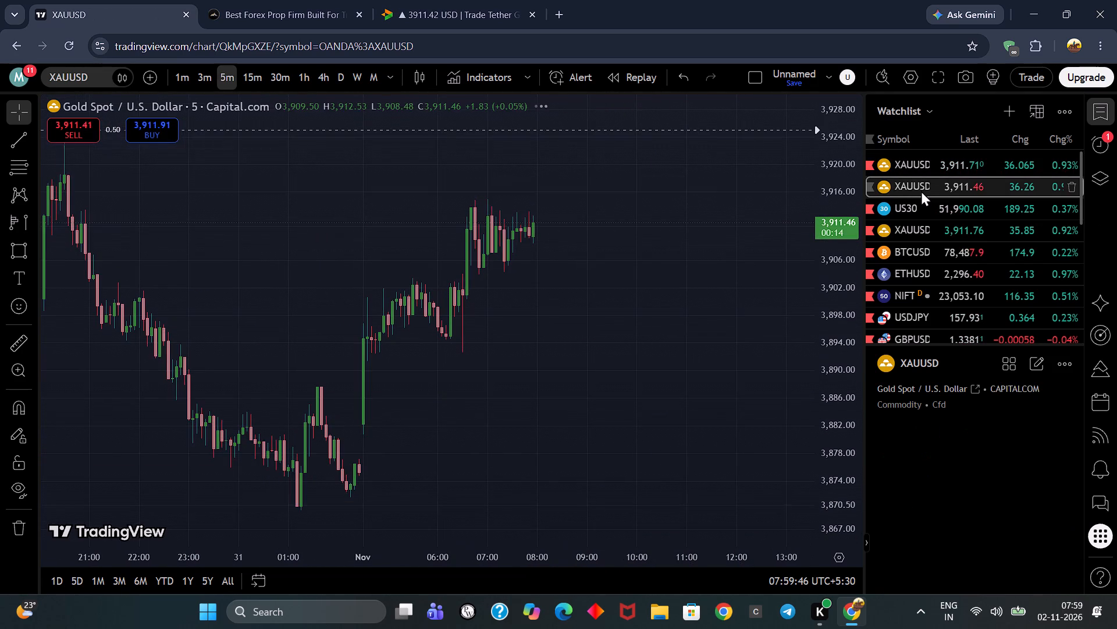
left_click(930, 225)
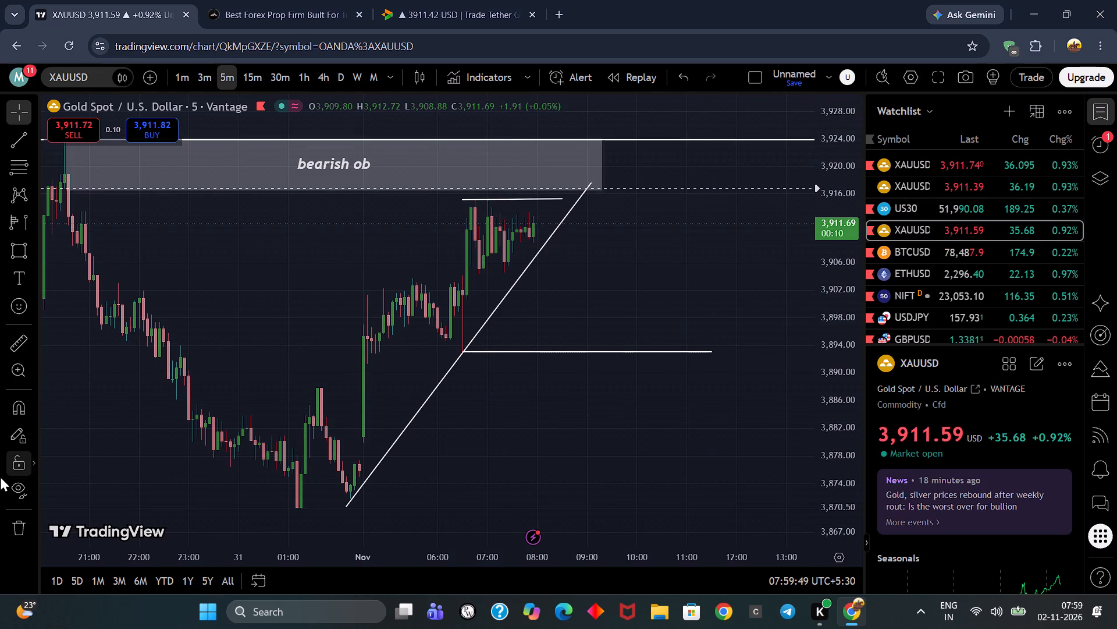
left_click(8, 522)
left_click(199, 495)
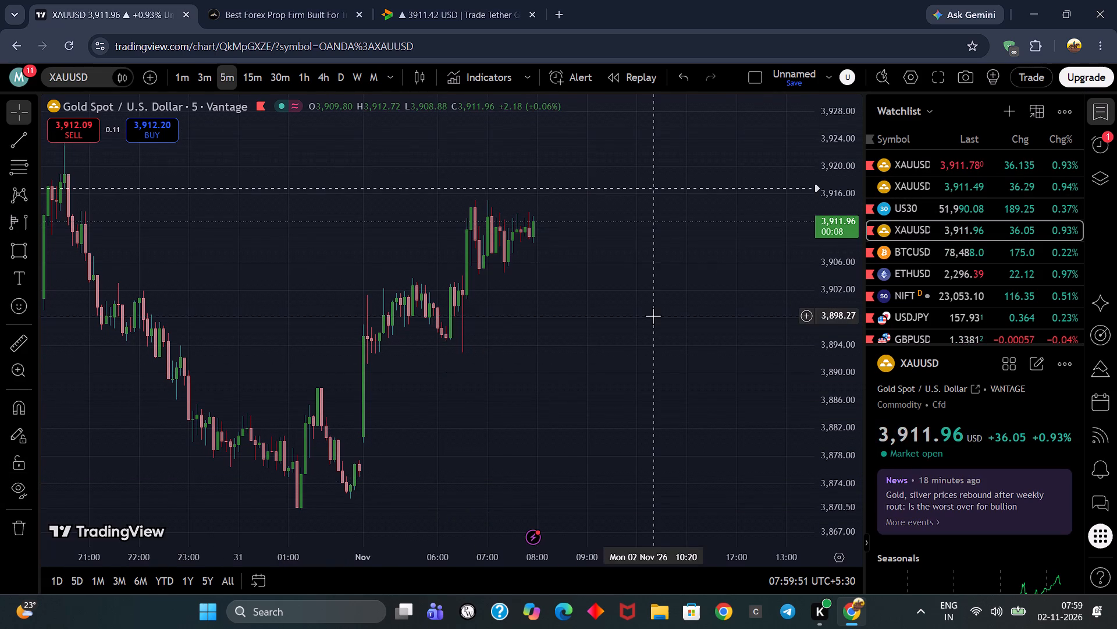
Examine the cleared 5m Vantage gold chart from the 30 Oct decline through the rally to the current price.
scroll(653, 316, "down", 4)
scroll(834, 263, "down", 4)
left_click_drag(774, 323, 723, 361)
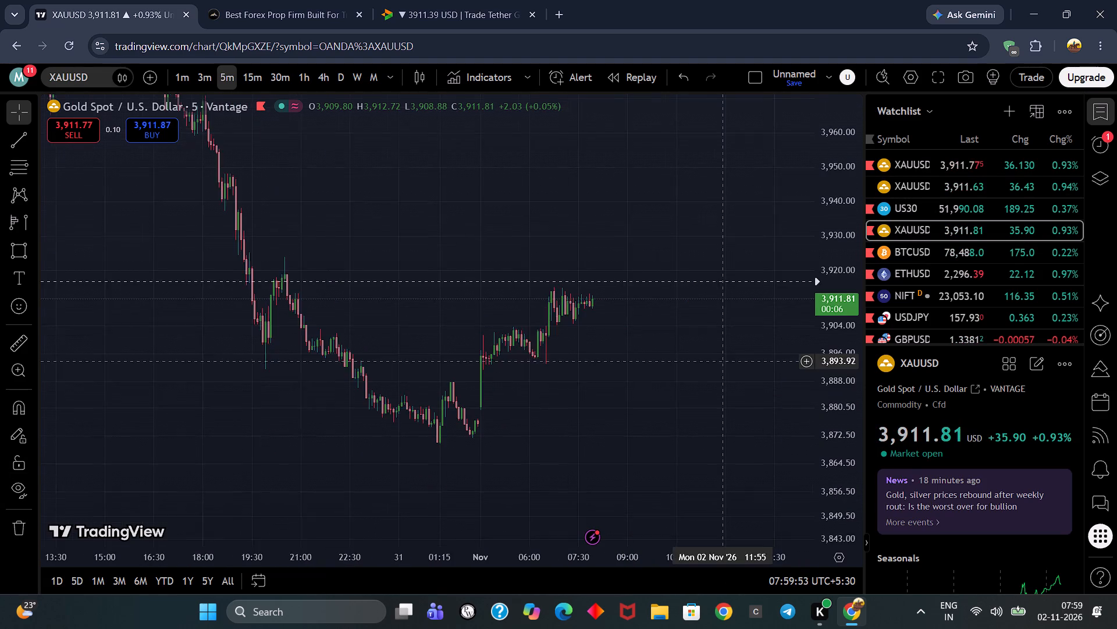
left_click_drag(723, 361, 722, 362)
left_click_drag(722, 362, 689, 430)
scroll(846, 355, "up", 4)
left_click_drag(717, 434, 719, 299)
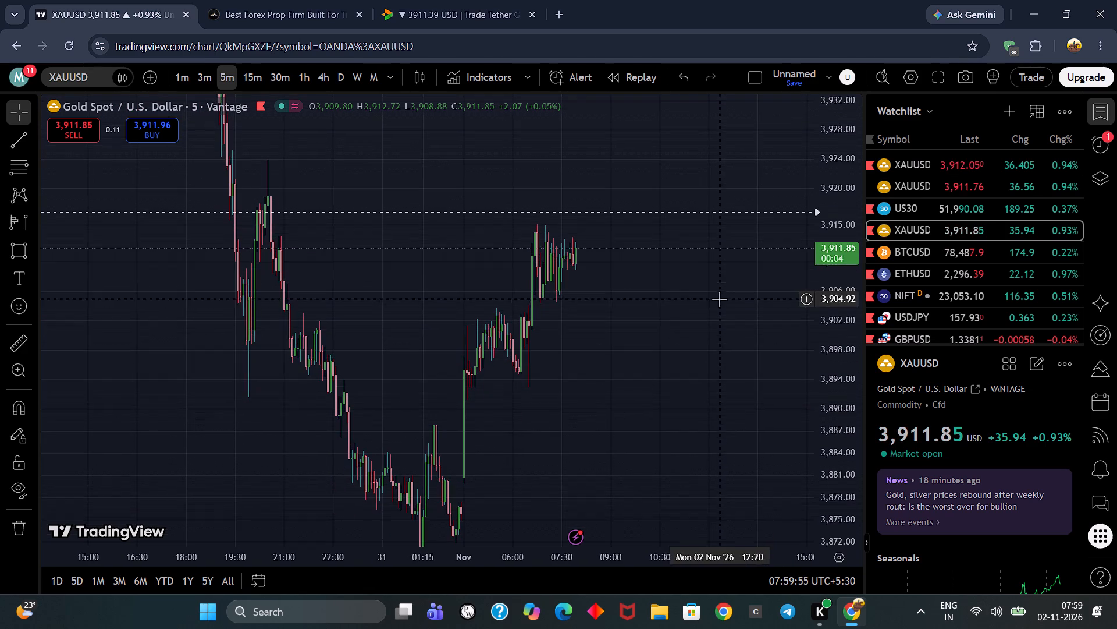
scroll(846, 319, "down", 3)
left_click_drag(697, 398, 718, 349)
left_click_drag(642, 370, 706, 348)
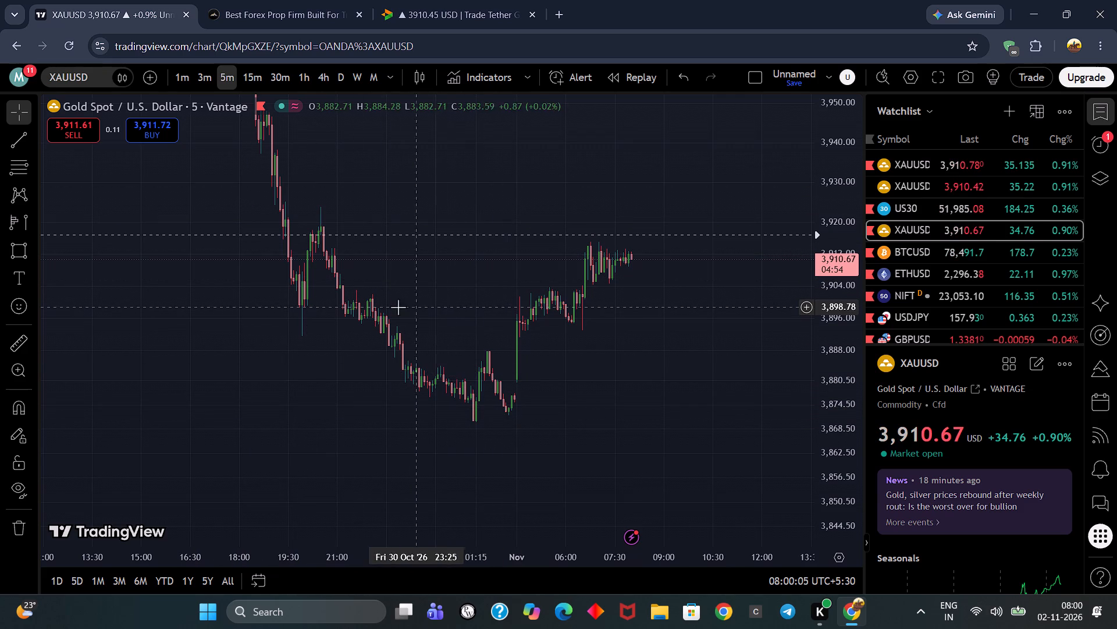
left_click_drag(417, 293, 516, 306)
left_click_drag(516, 306, 353, 319)
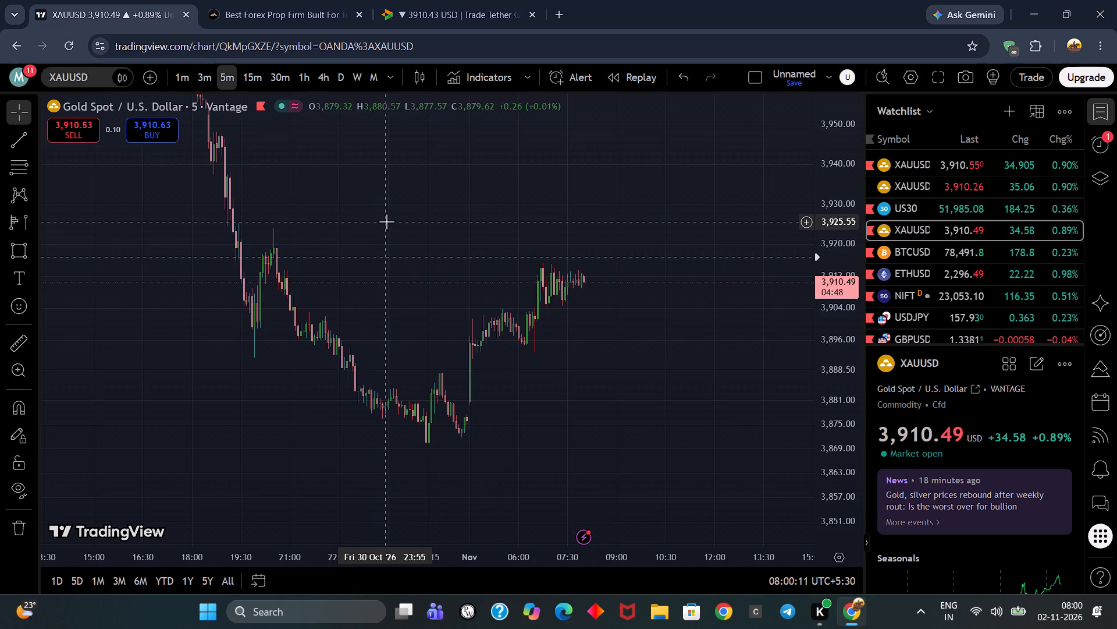
Draw a horizontal white trend line from the 30 Oct 20:35 swing high at about 3,924, extending past the current candle.
left_click(0, 140)
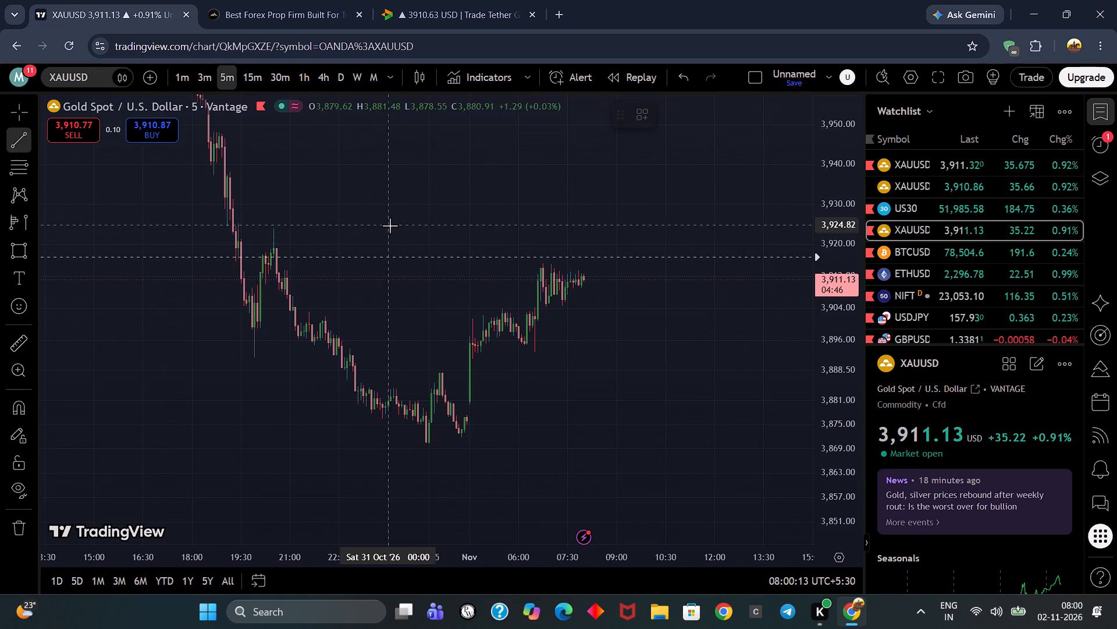
left_click(275, 227)
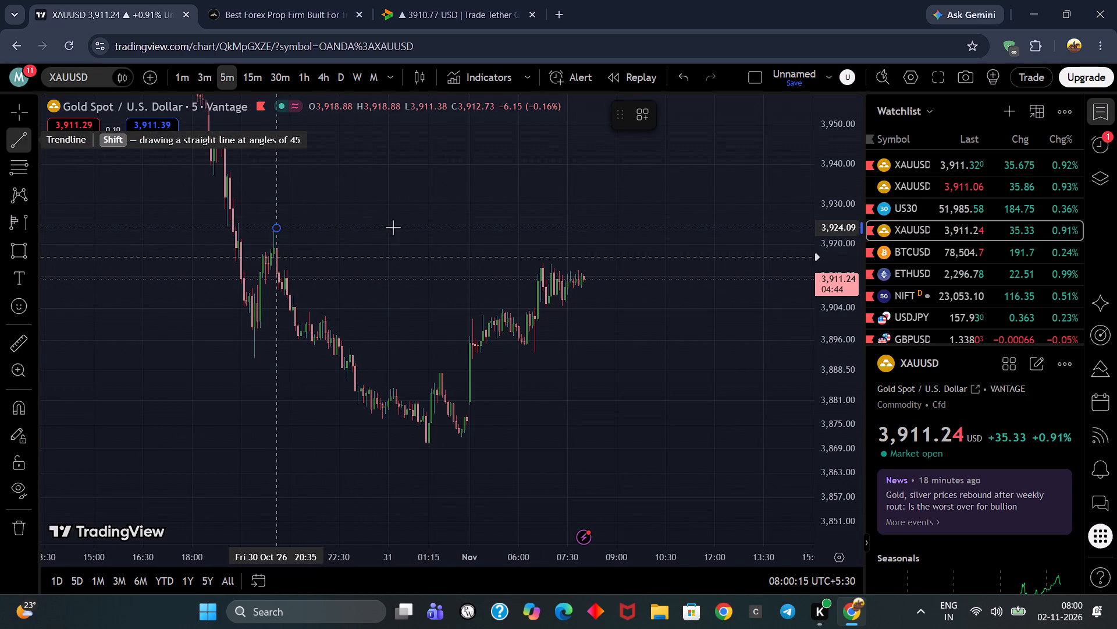
left_click(639, 227)
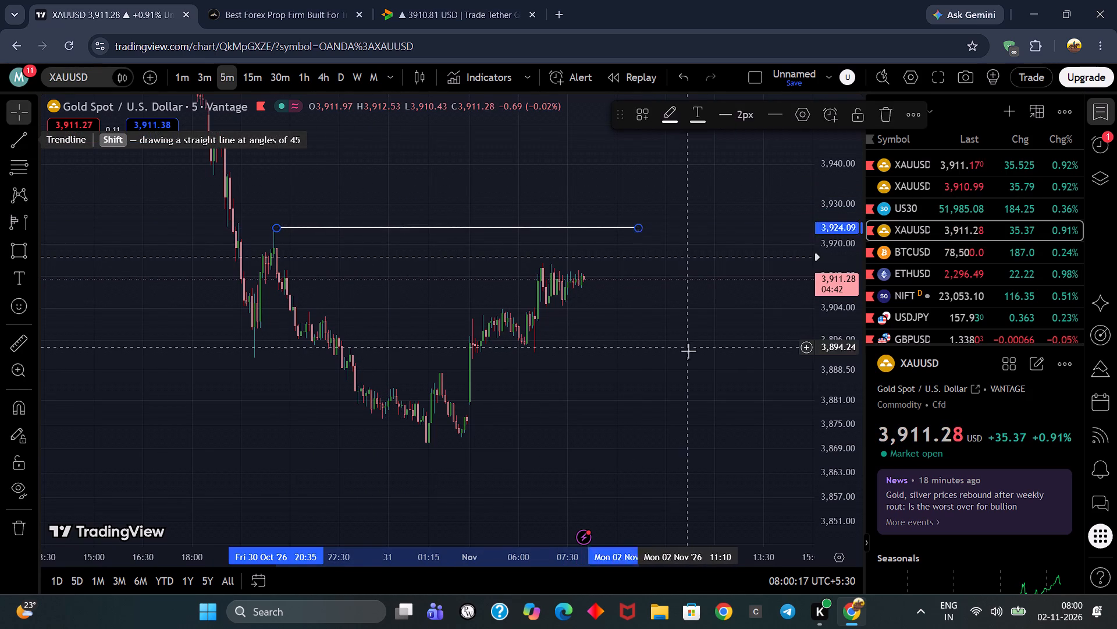
left_click(688, 351)
Draw a horizontal white trend line from the 31 Oct 01:10 swing low at about 3,870 to about 12:55 on 2 Nov.
left_click(16, 147)
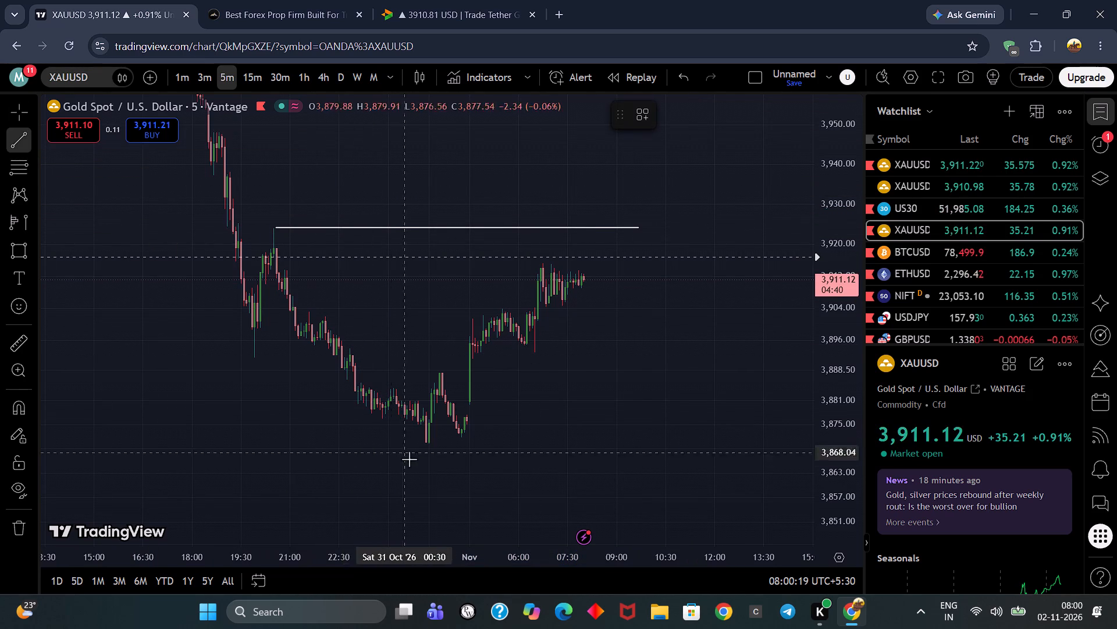
left_click(425, 443)
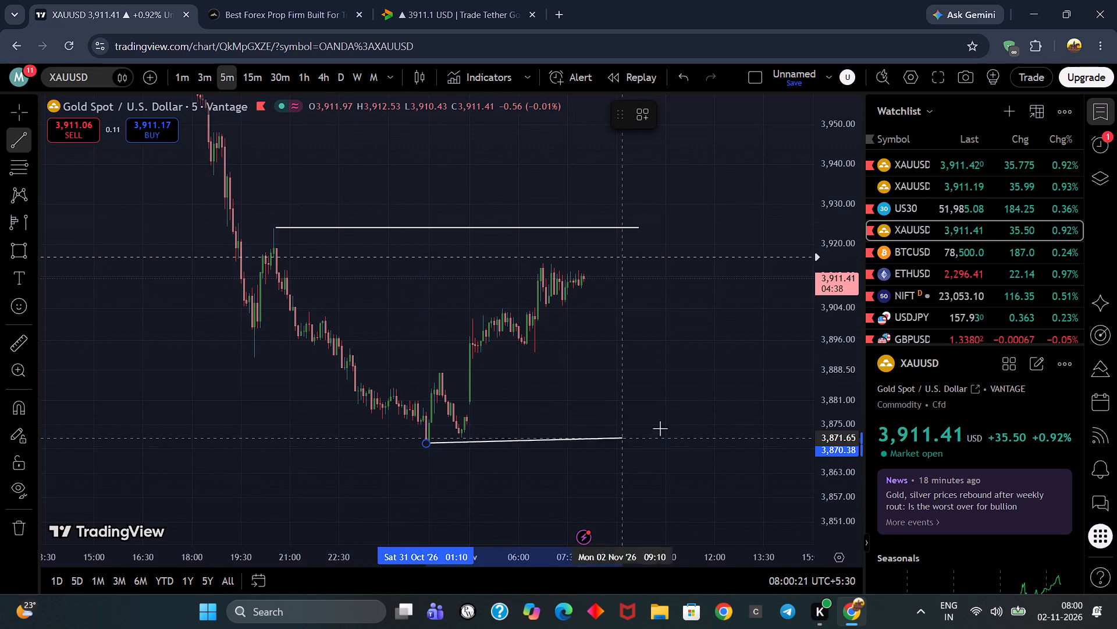
left_click(746, 443)
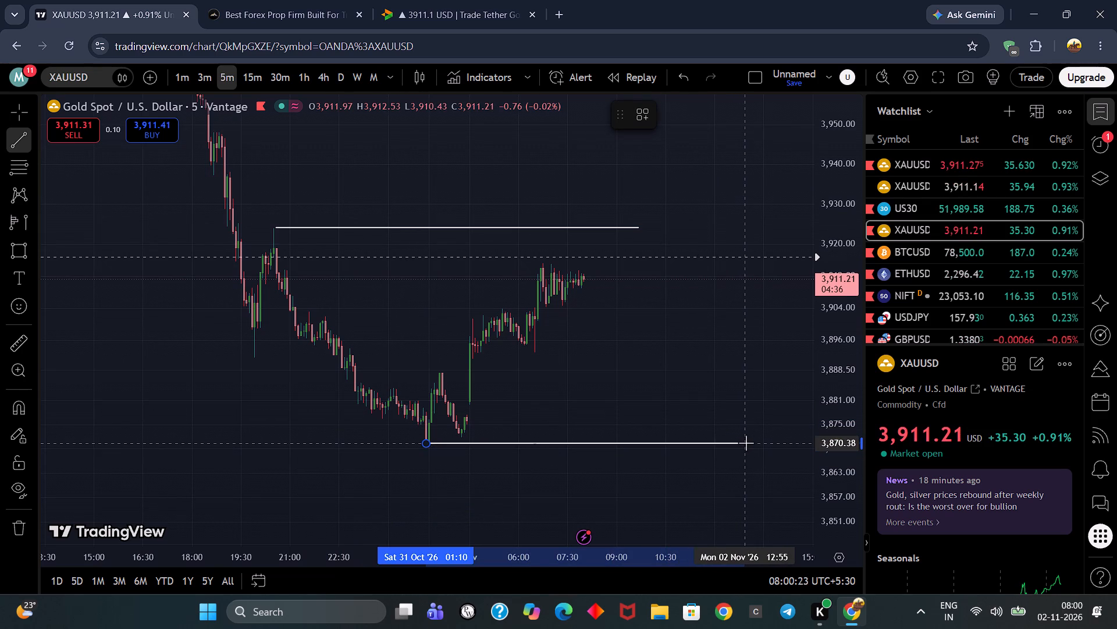
double_click(749, 378)
Move the dashed horizontal line from below the upper white level to above it, at about 3,931.
left_click_drag(380, 317, 386, 317)
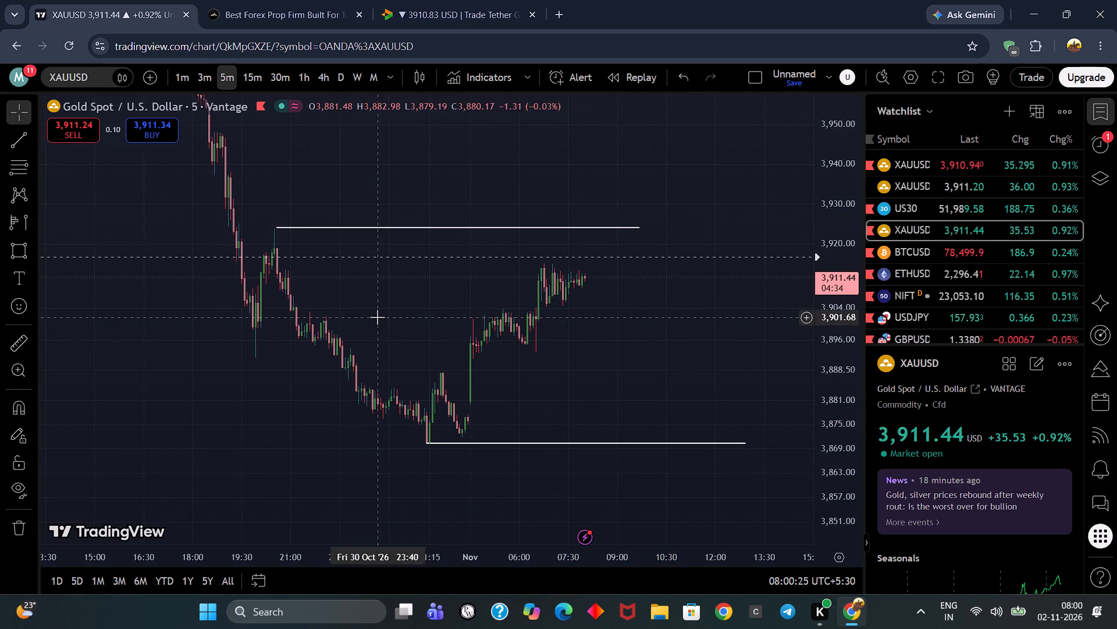
left_click_drag(403, 303, 522, 308)
left_click(522, 308)
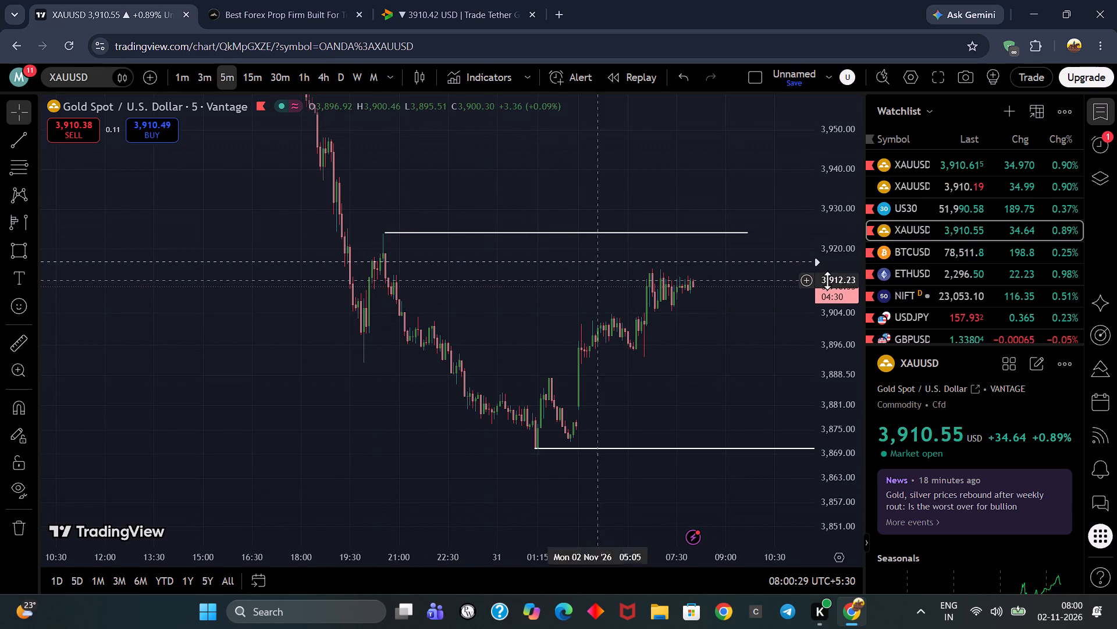
left_click(756, 267)
left_click_drag(762, 259, 776, 228)
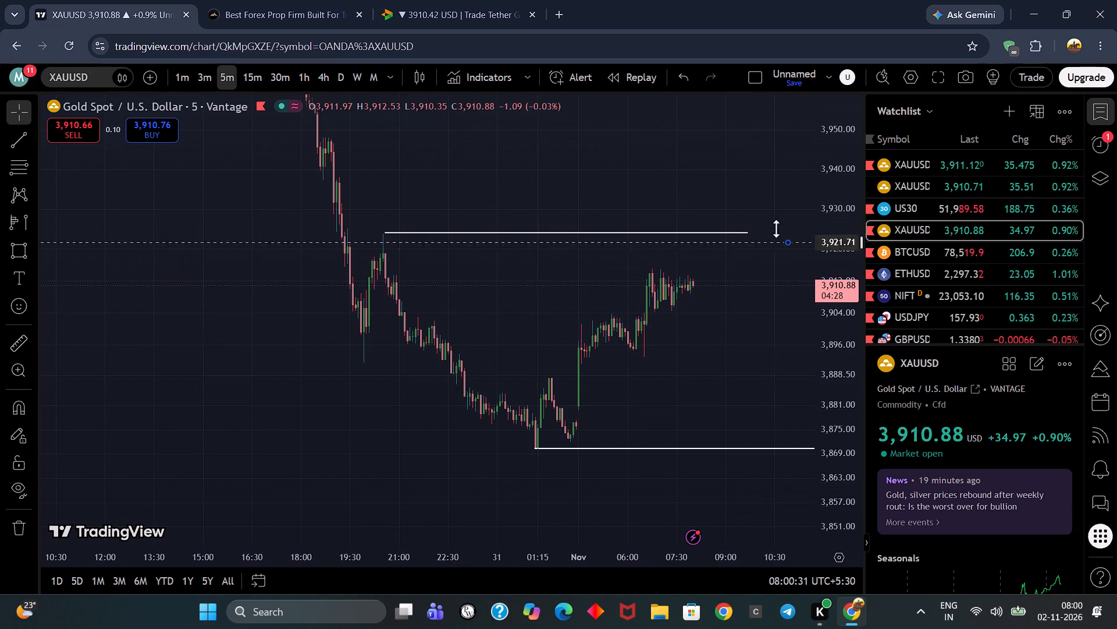
left_click_drag(776, 228, 786, 204)
left_click(743, 280)
Draw a grey rectangle zone below the upper white level, from about 3,916.8 to 3,913.4, starting at 30 Oct 20:30.
scroll(827, 323, "up", 7)
left_click(804, 318)
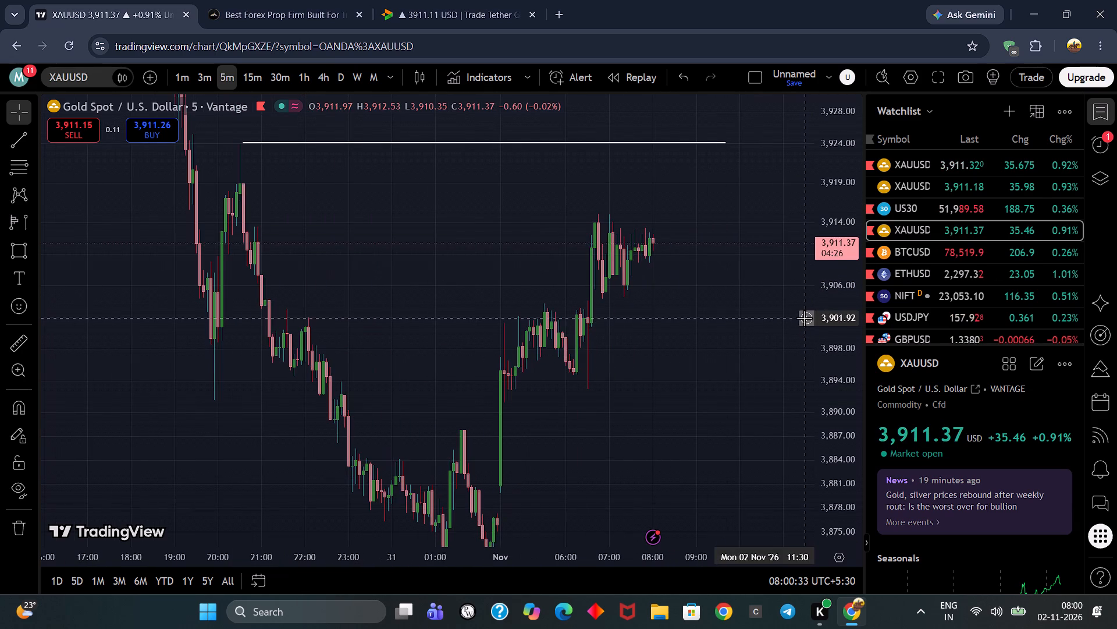
left_click(660, 312)
left_click_drag(660, 312, 877, 311)
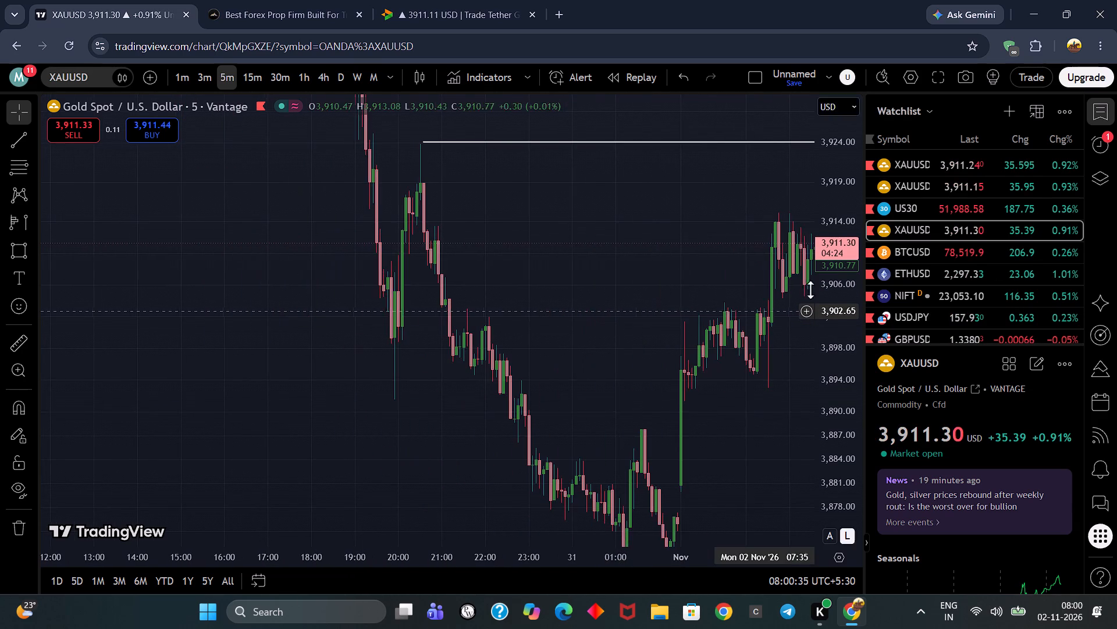
scroll(798, 285, "down", 1)
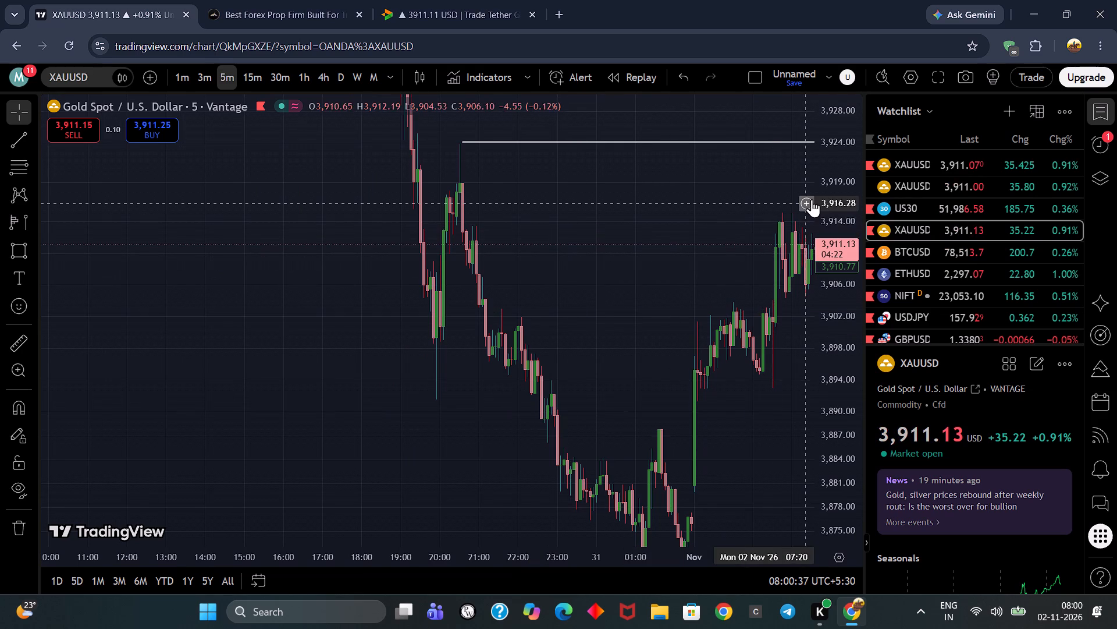
scroll(852, 224, "down", 4)
left_click(773, 249)
left_click(731, 249)
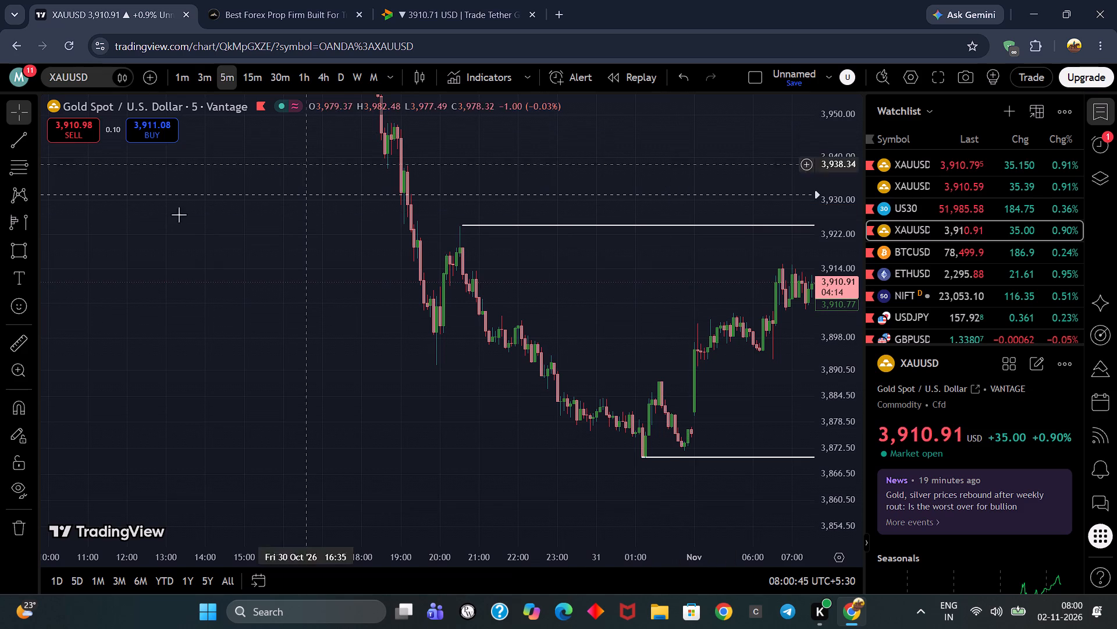
left_click(0, 253)
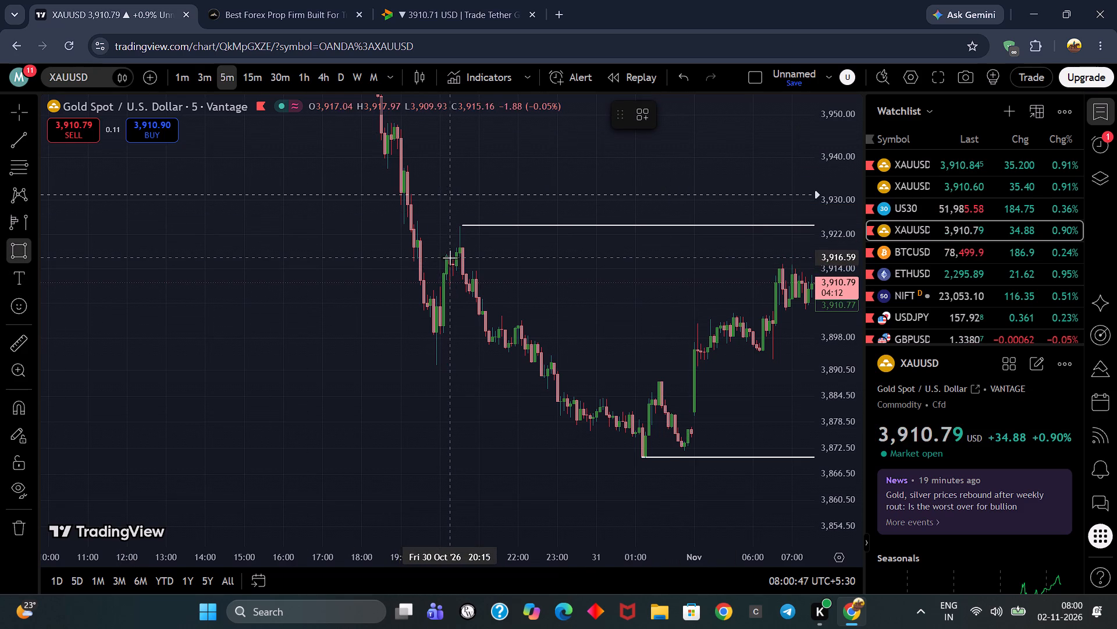
left_click(461, 257)
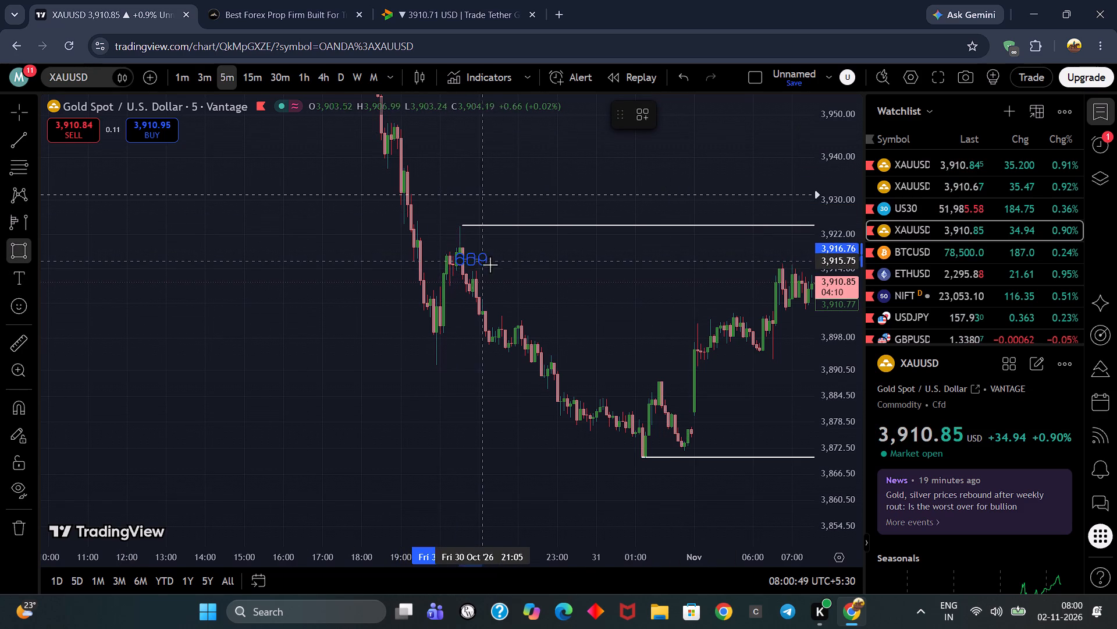
left_click(784, 271)
left_click(780, 285)
Resize the upper grey zone to span from the upper white level at about 3,924 to about 3,916.5, ending just past the current candle.
left_click_drag(780, 285, 713, 286)
left_click_drag(663, 316, 501, 299)
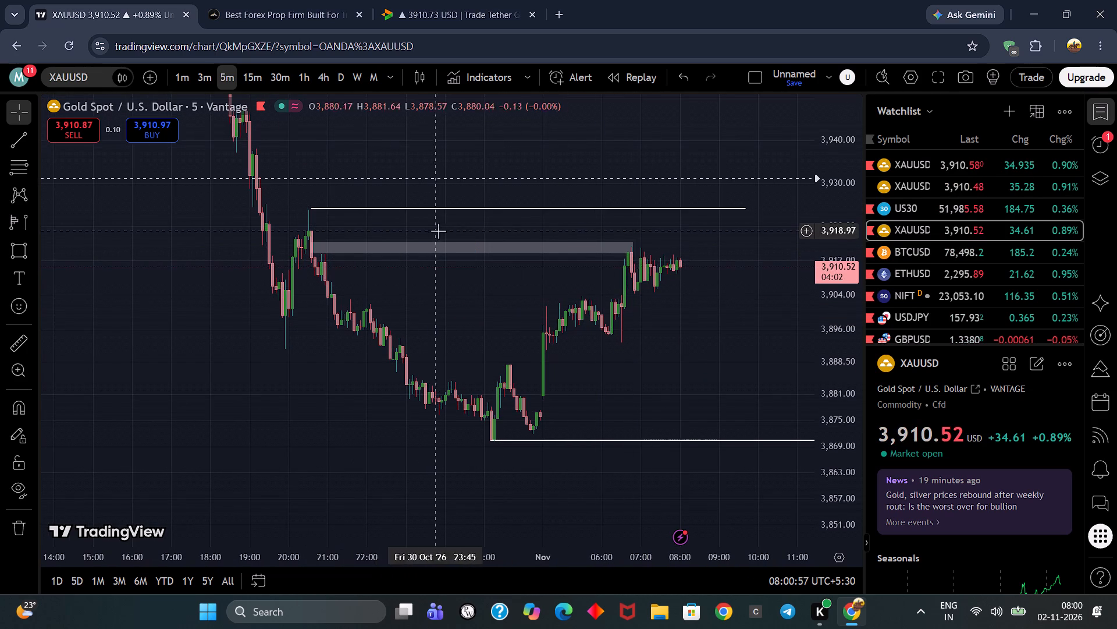
left_click_drag(638, 242, 659, 208)
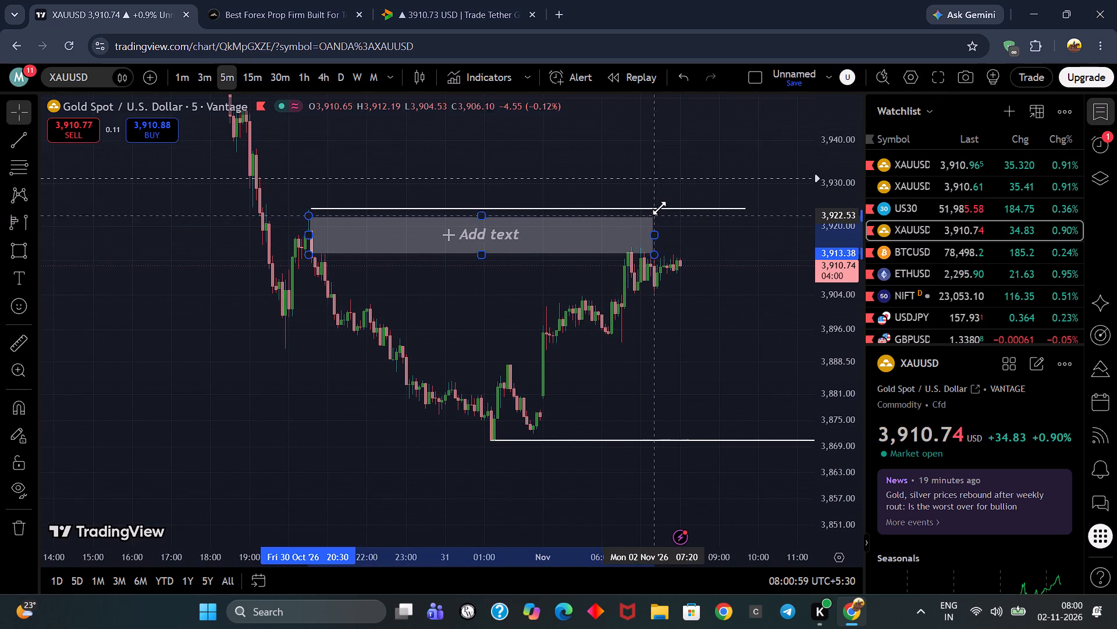
left_click_drag(659, 208, 681, 209)
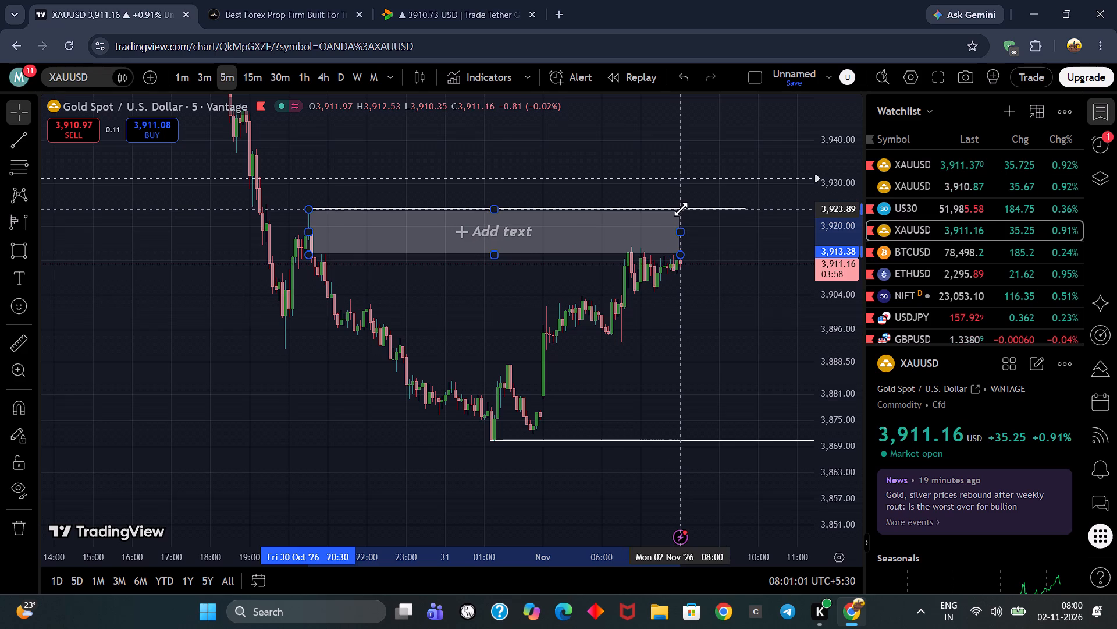
left_click_drag(681, 209, 682, 208)
left_click_drag(689, 227, 695, 232)
left_click_drag(681, 252, 688, 241)
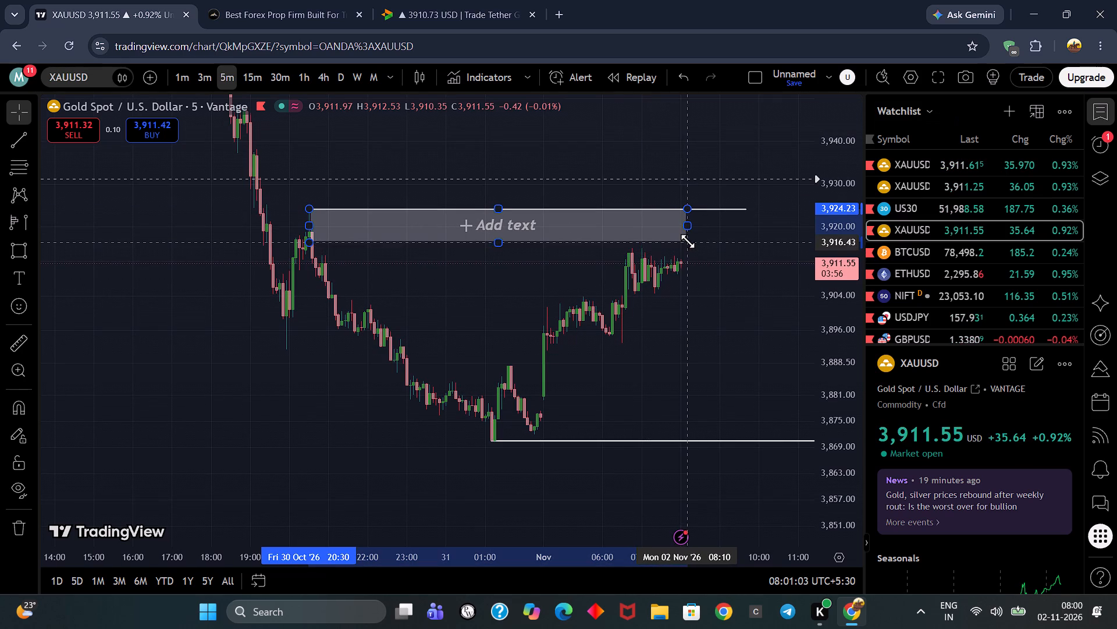
left_click_drag(688, 241, 695, 241)
double_click(696, 320)
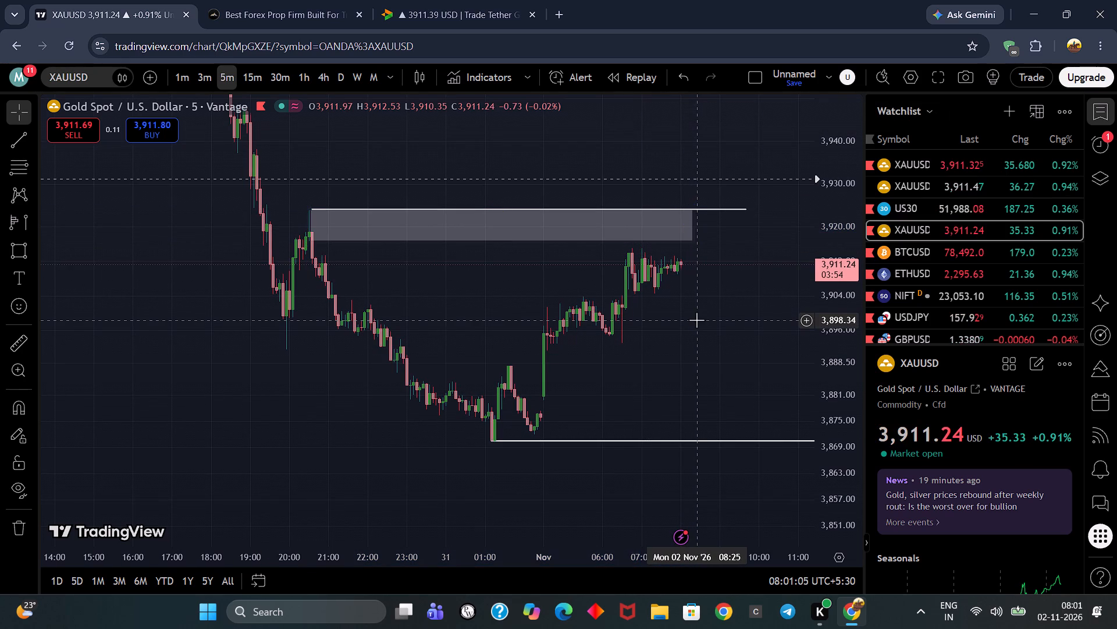
Draw a grey rectangle zone above the lower white level, from about 3,877 to 3,871, spanning 31 Oct 02:10 to 2 Nov 10:40.
scroll(479, 302, "up", 2)
left_click_drag(639, 323, 641, 299)
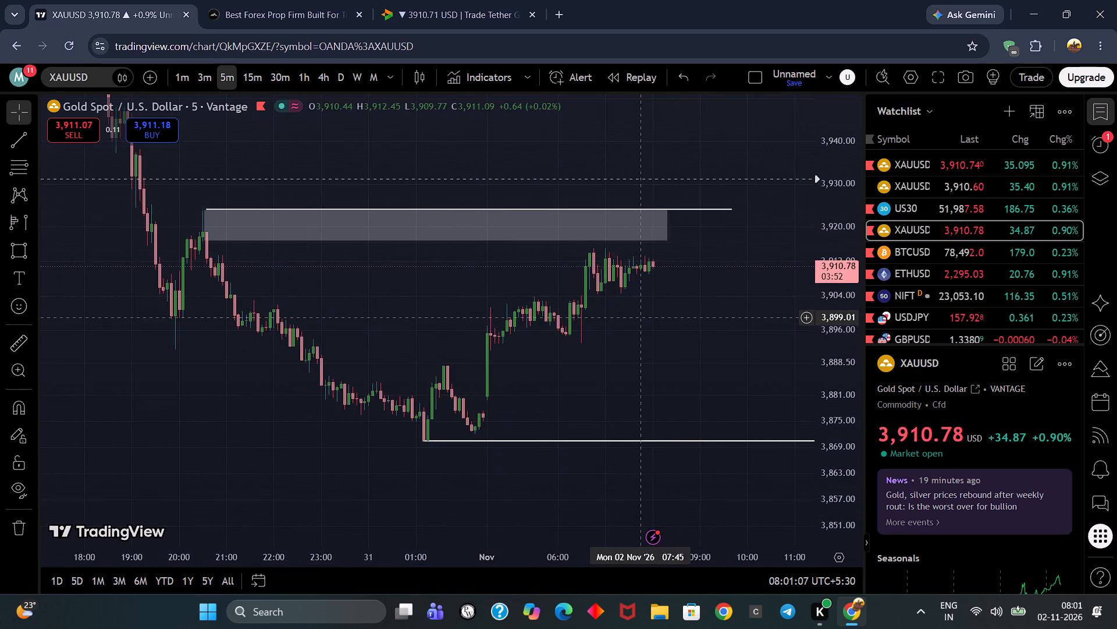
left_click_drag(641, 299, 639, 231)
left_click_drag(652, 261, 666, 285)
left_click_drag(675, 274, 661, 317)
left_click_drag(620, 353, 605, 344)
left_click(5, 246)
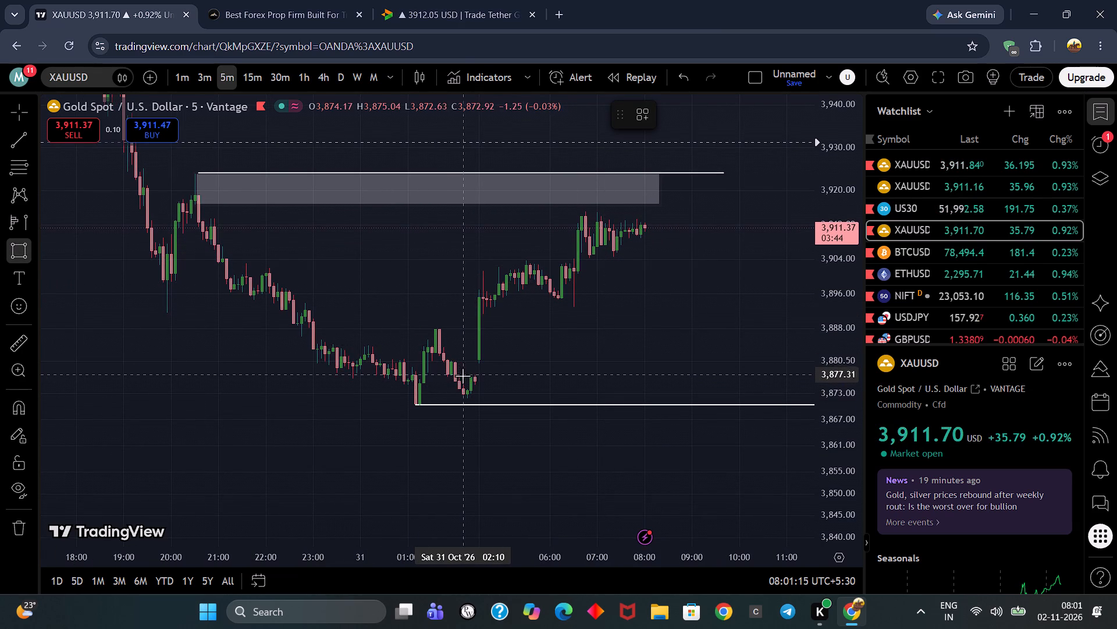
left_click(463, 376)
left_click(772, 402)
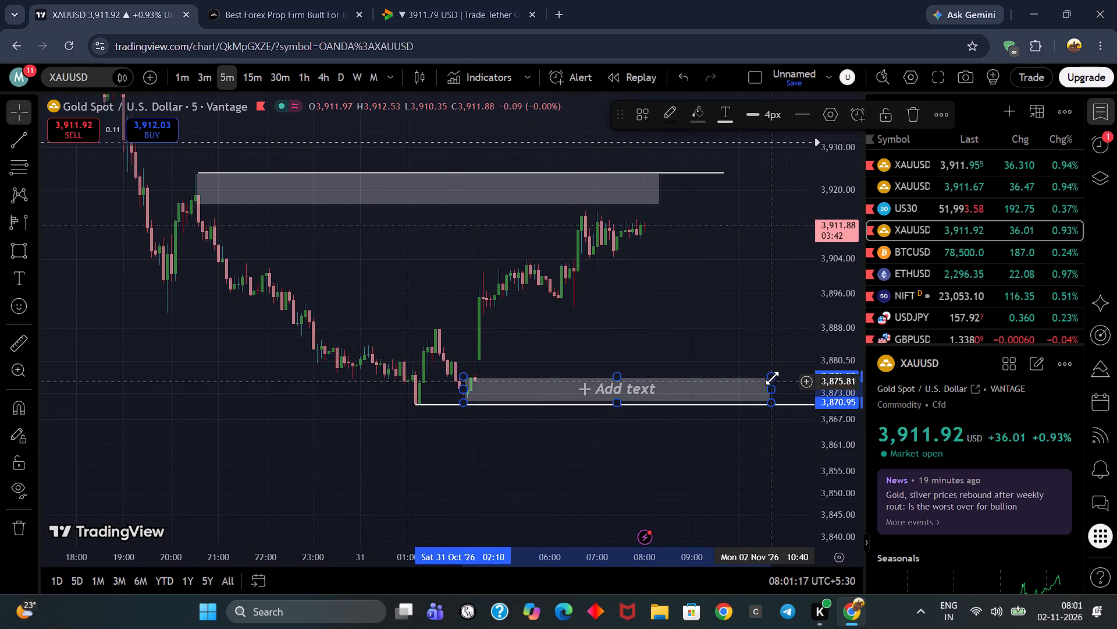
left_click(772, 377)
left_click(740, 340)
Examine the 5m gold price action between the upper and lower grey zones, from the 30 Oct decline to the current candle.
left_click_drag(744, 282, 708, 308)
left_click_drag(574, 368, 604, 344)
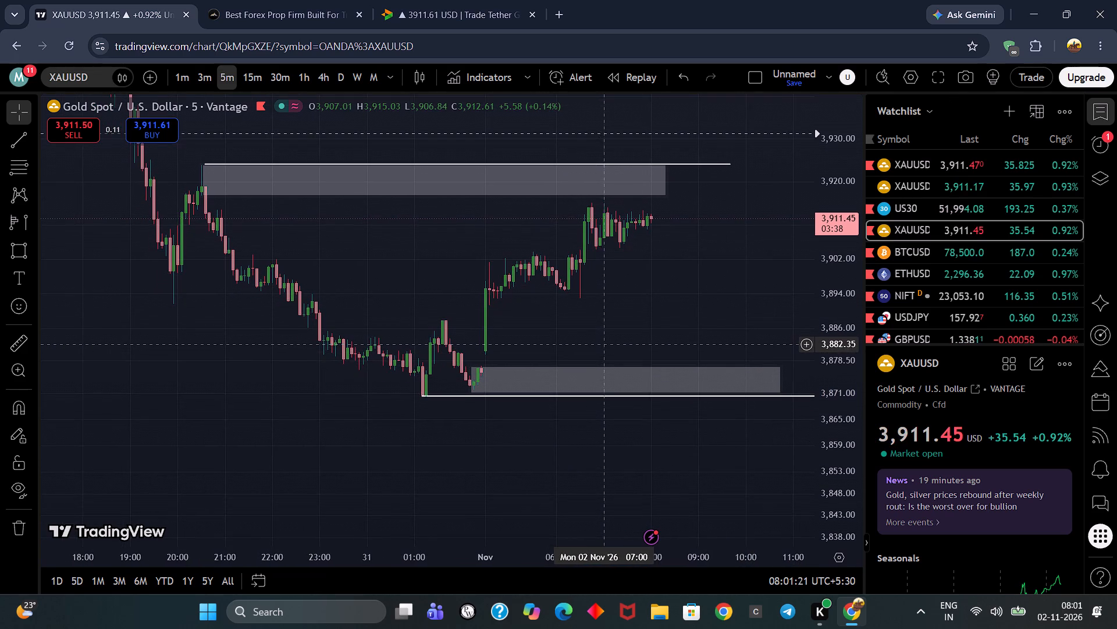
left_click_drag(604, 344, 606, 347)
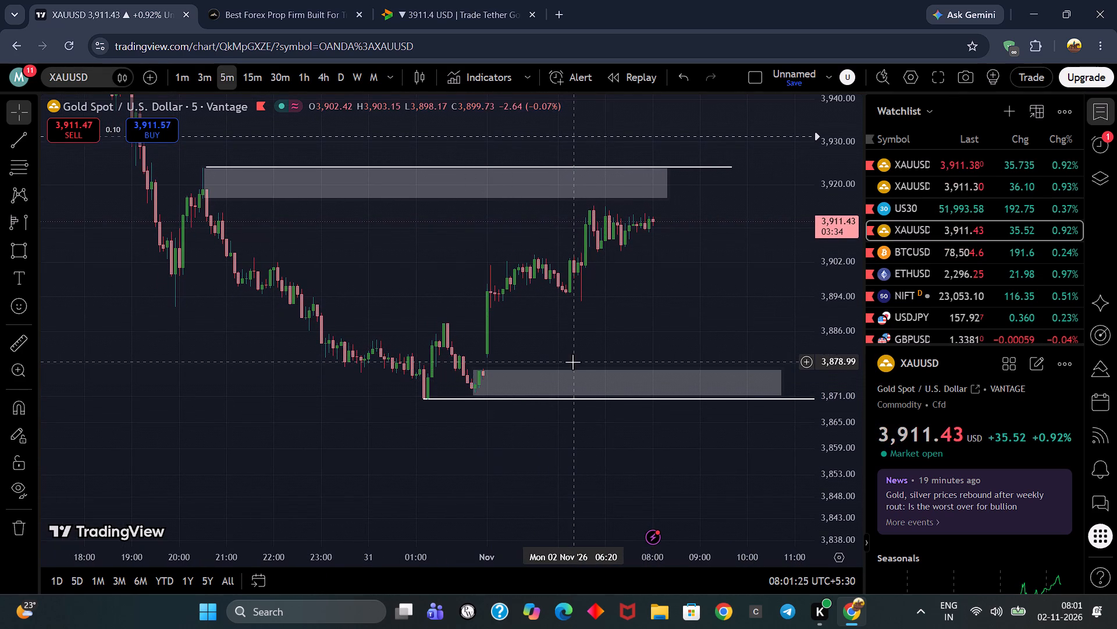
left_click_drag(587, 297, 648, 306)
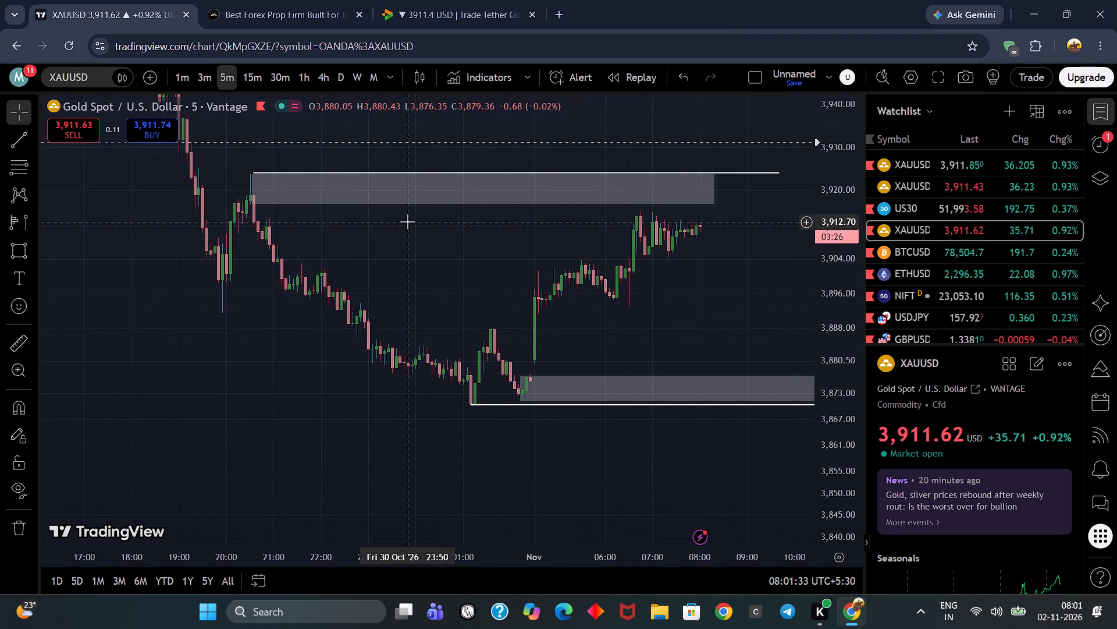
left_click_drag(407, 221, 398, 222)
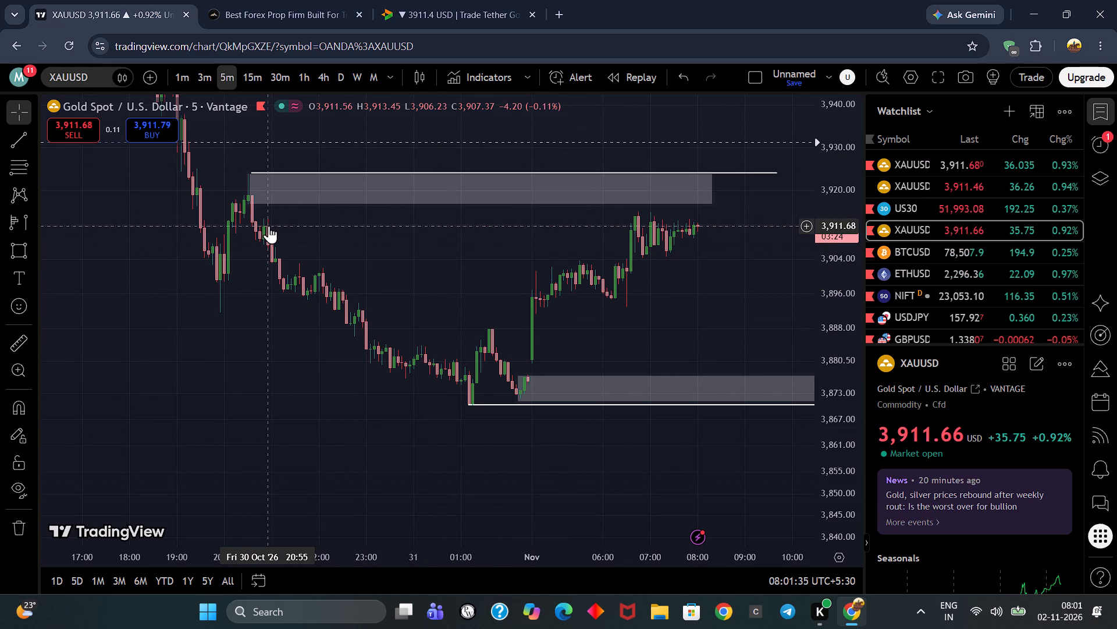
left_click_drag(343, 252, 378, 246)
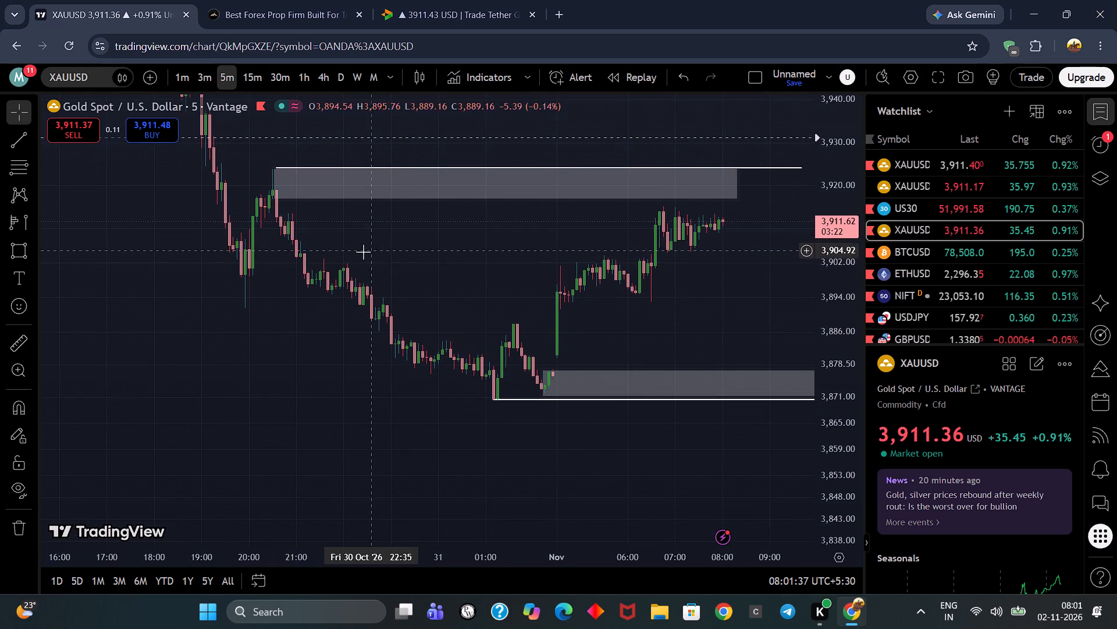
scroll(375, 224, "up", 1)
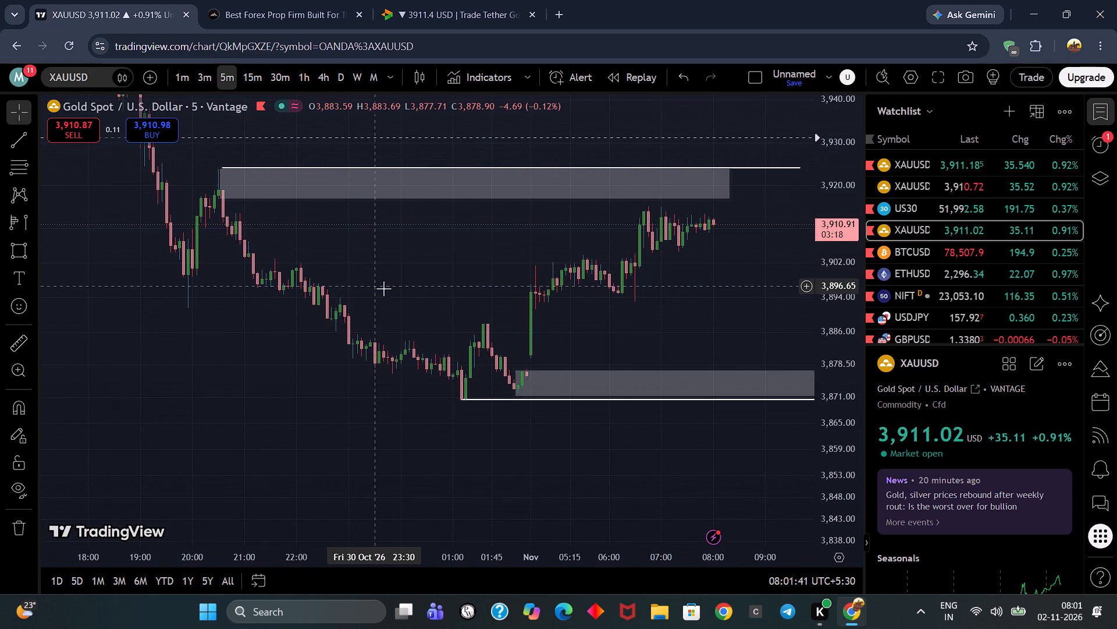
left_click(648, 315)
left_click_drag(648, 315, 345, 327)
left_click_drag(397, 328, 468, 327)
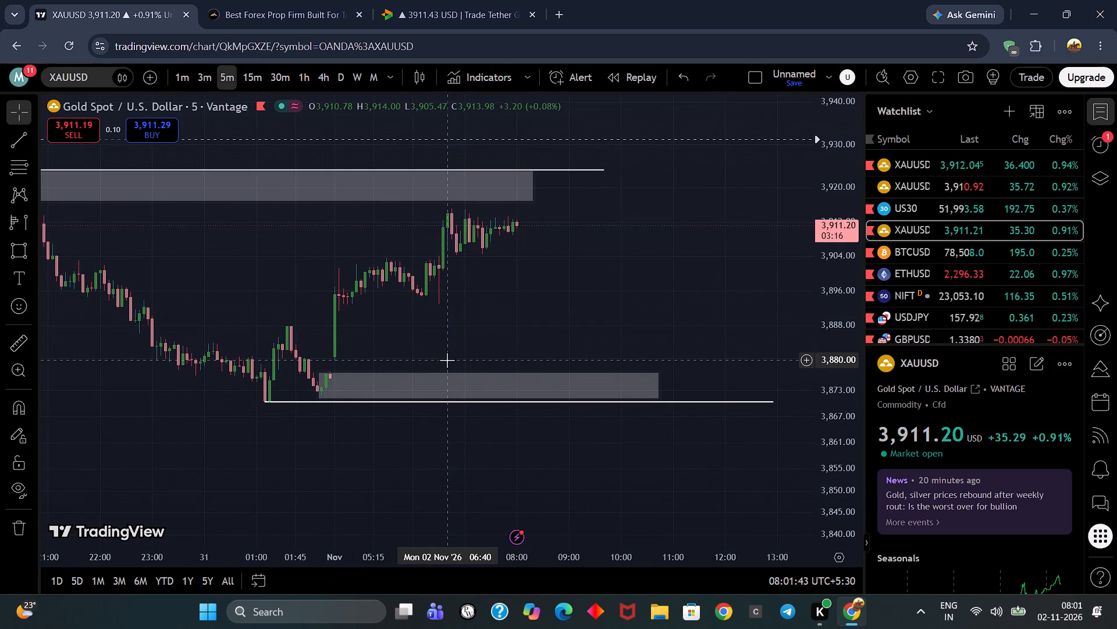
scroll(514, 345, "down", 2)
left_click_drag(760, 296, 731, 330)
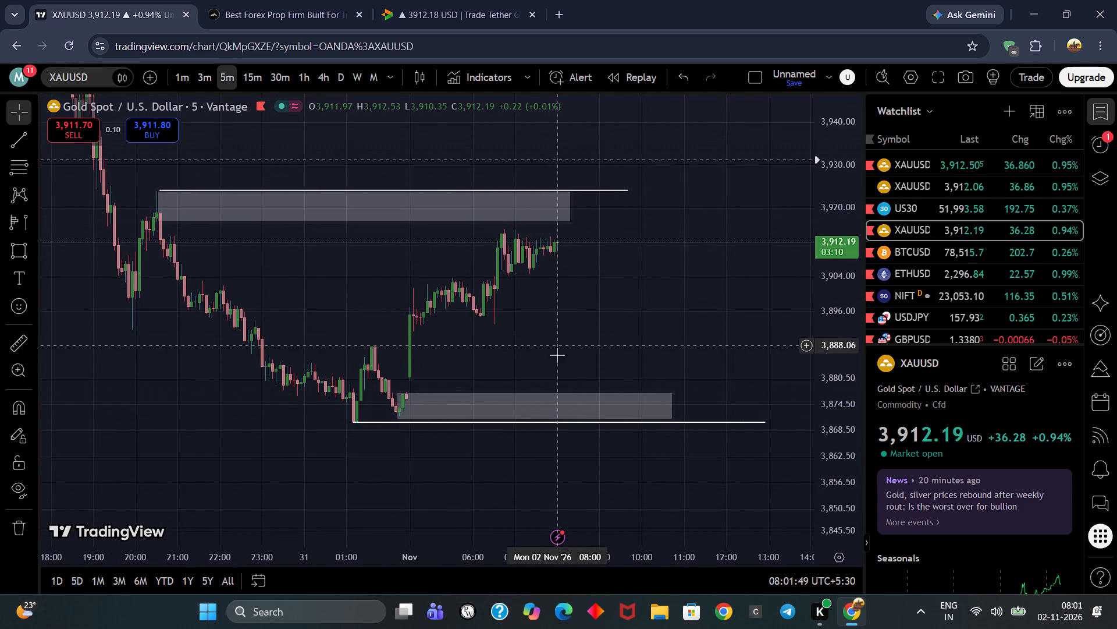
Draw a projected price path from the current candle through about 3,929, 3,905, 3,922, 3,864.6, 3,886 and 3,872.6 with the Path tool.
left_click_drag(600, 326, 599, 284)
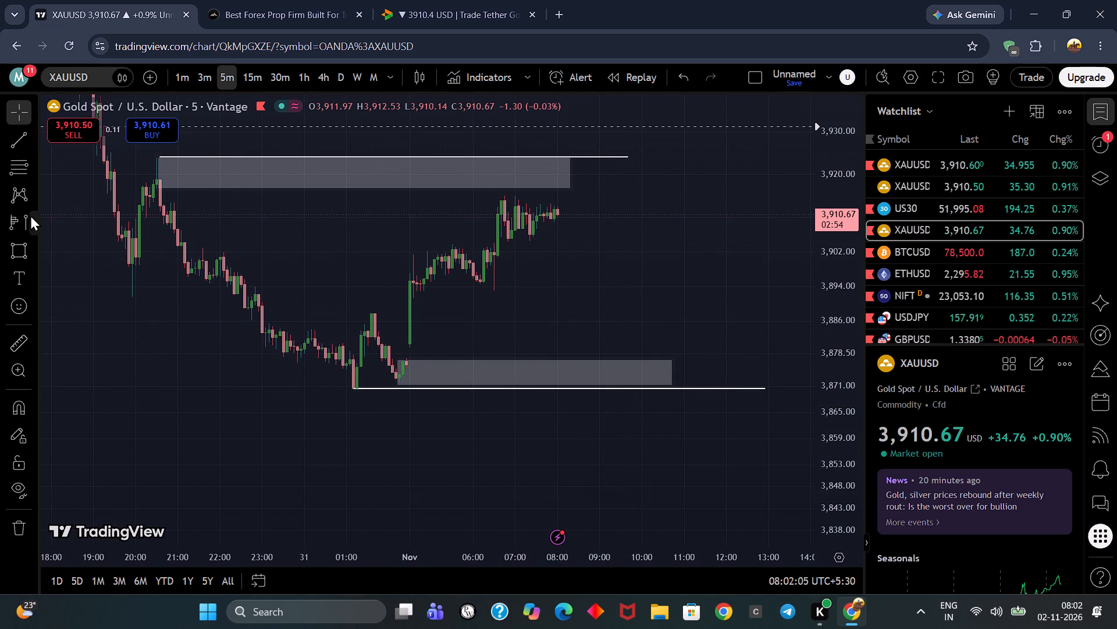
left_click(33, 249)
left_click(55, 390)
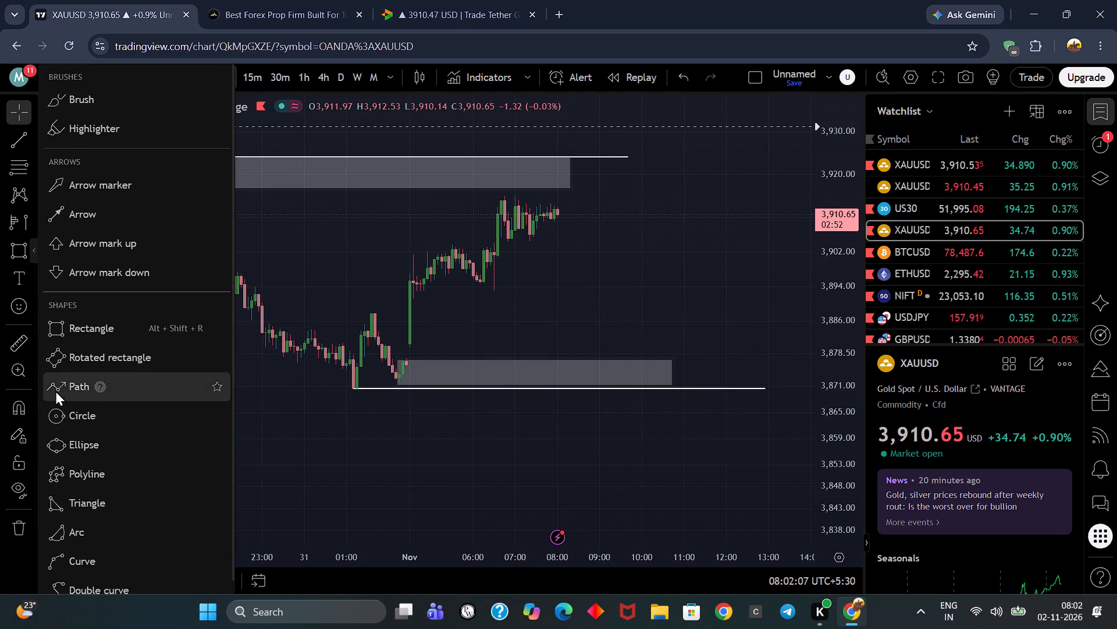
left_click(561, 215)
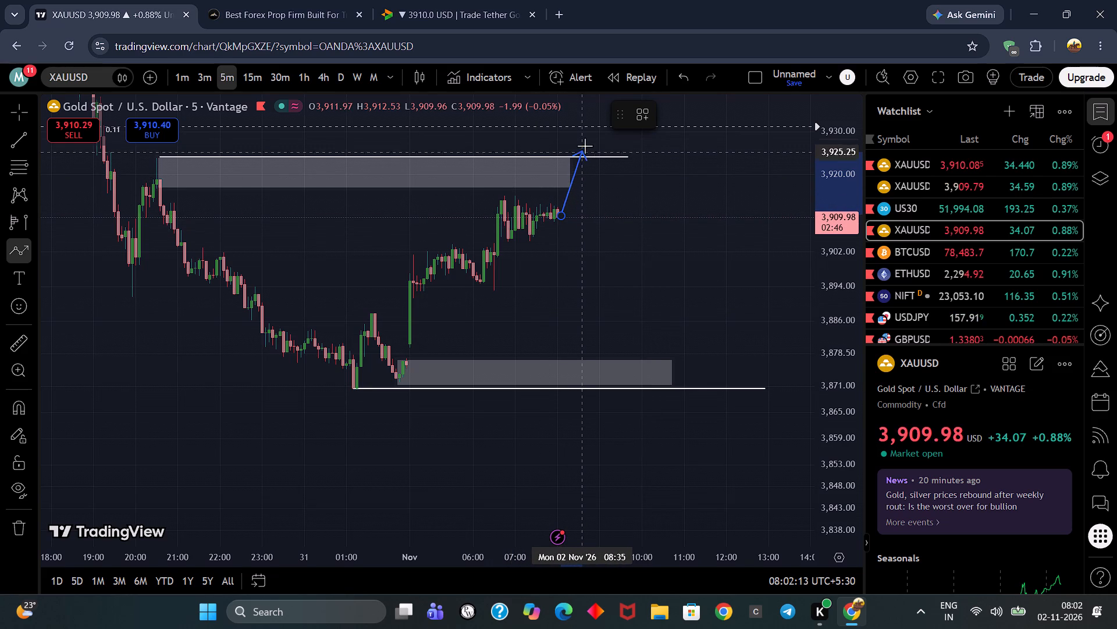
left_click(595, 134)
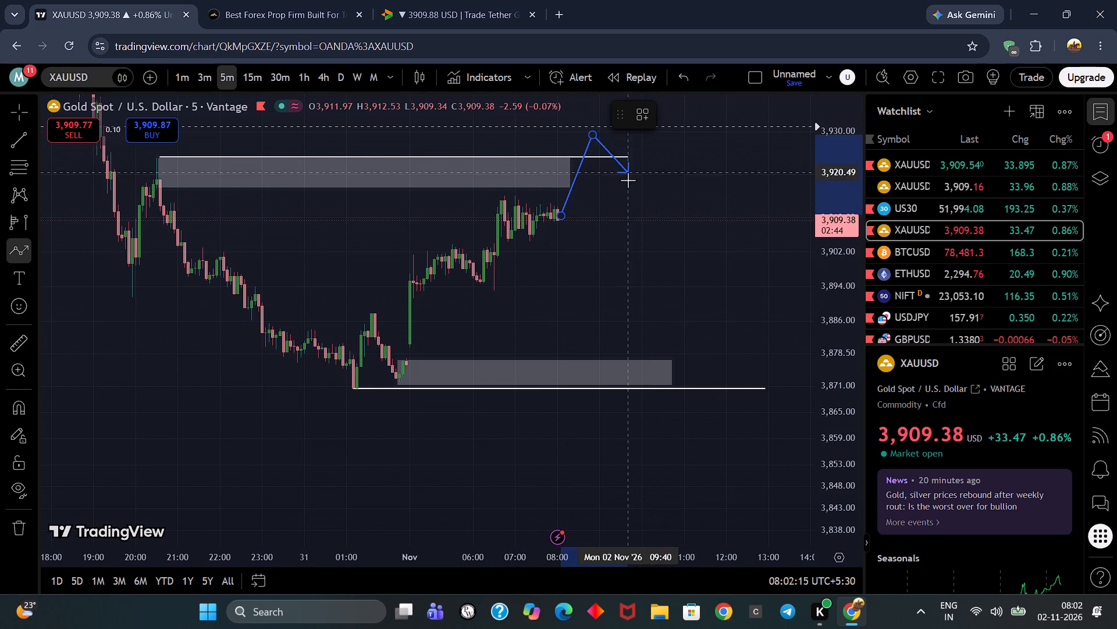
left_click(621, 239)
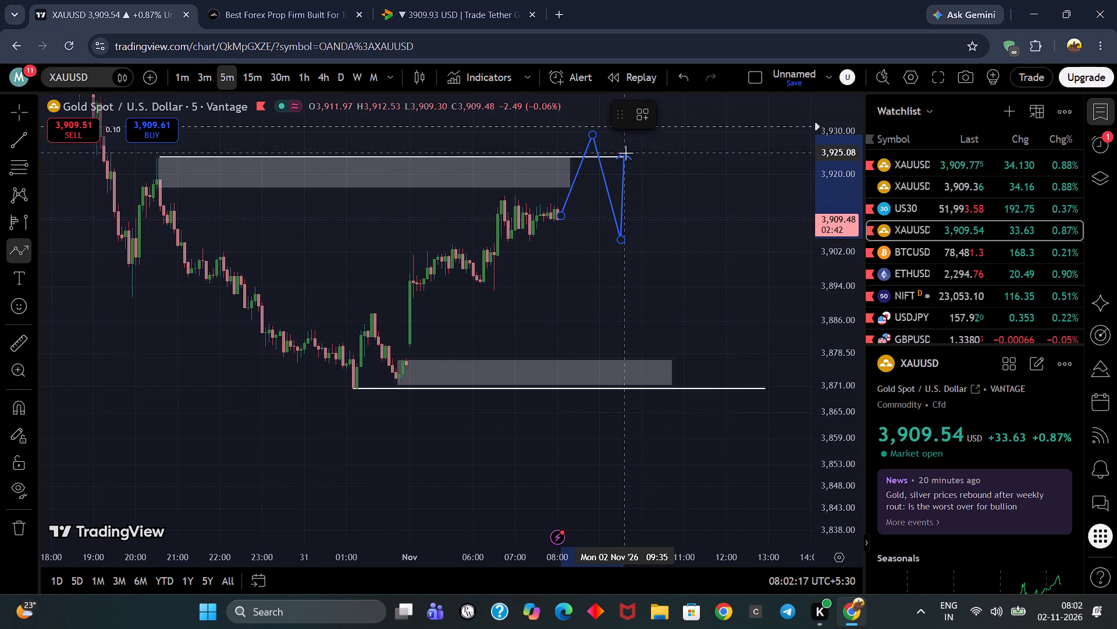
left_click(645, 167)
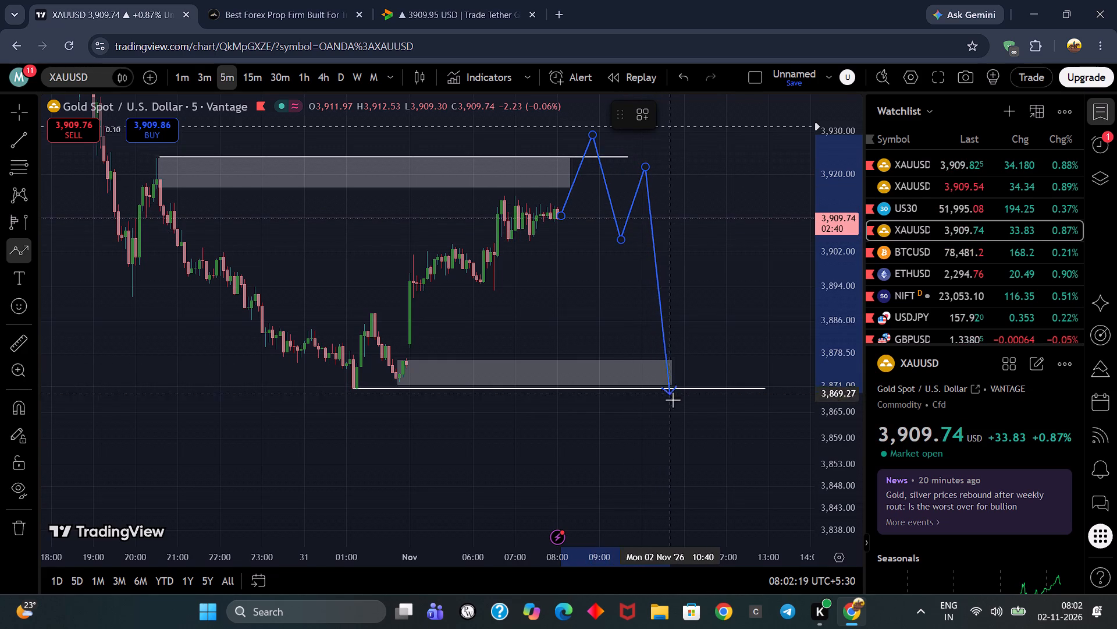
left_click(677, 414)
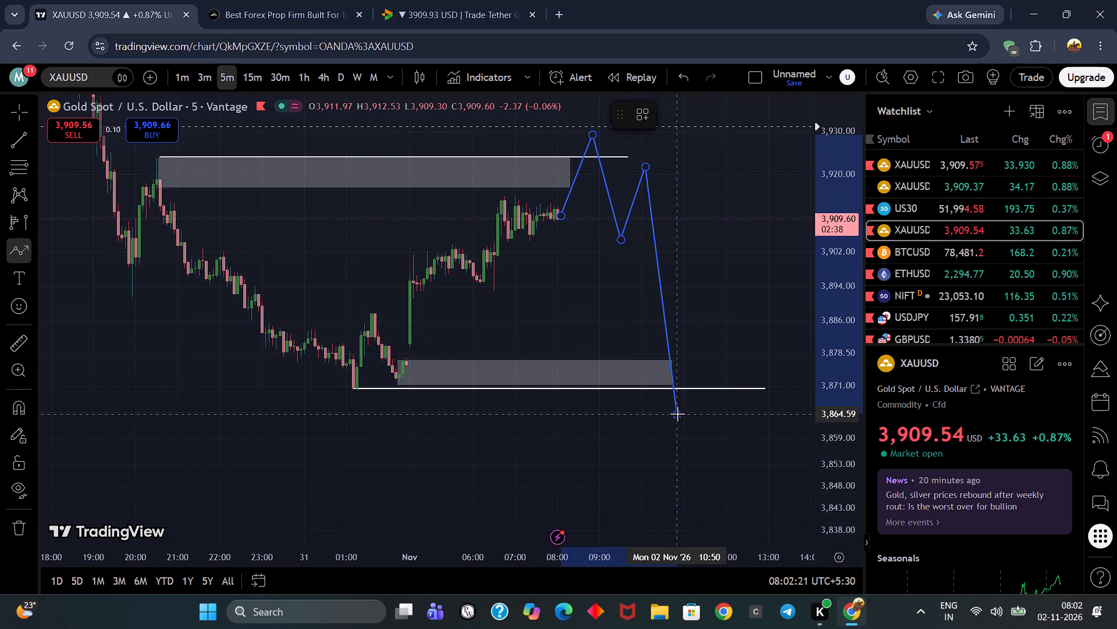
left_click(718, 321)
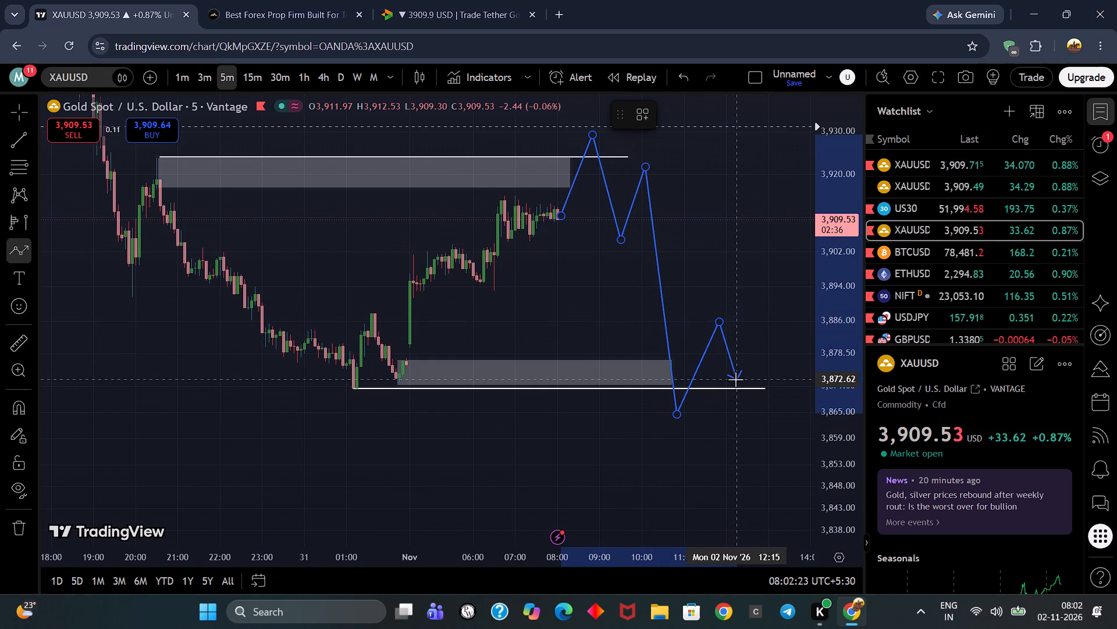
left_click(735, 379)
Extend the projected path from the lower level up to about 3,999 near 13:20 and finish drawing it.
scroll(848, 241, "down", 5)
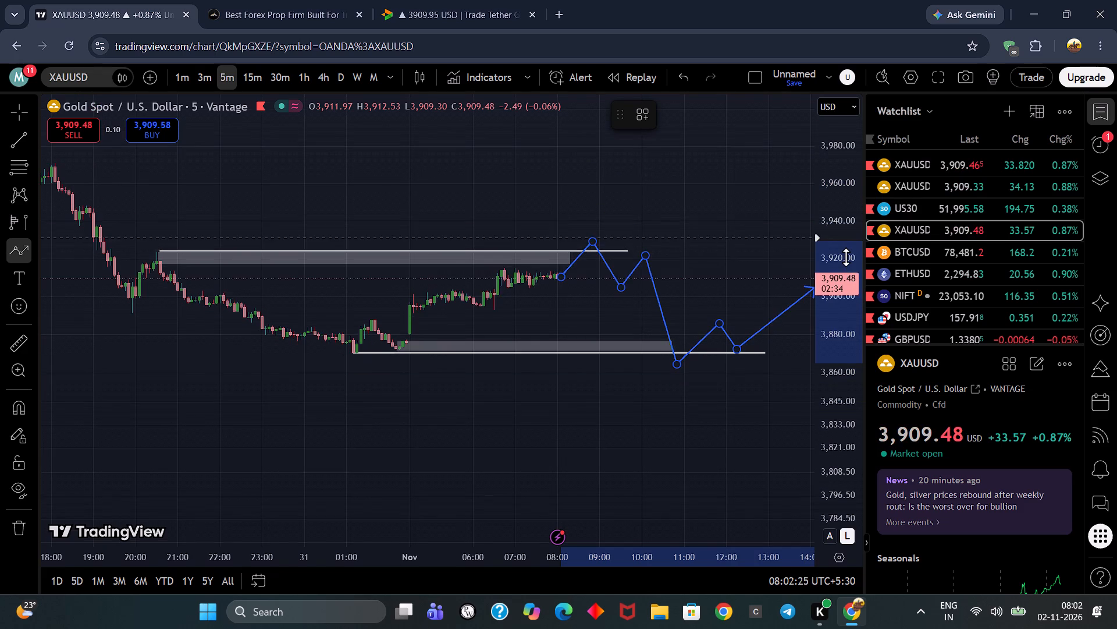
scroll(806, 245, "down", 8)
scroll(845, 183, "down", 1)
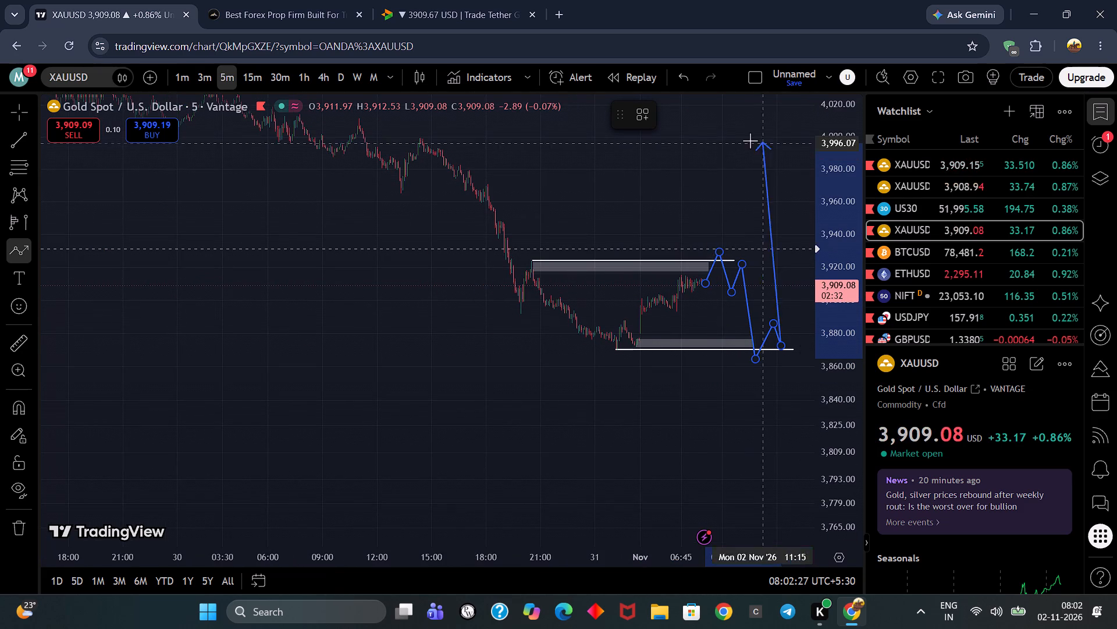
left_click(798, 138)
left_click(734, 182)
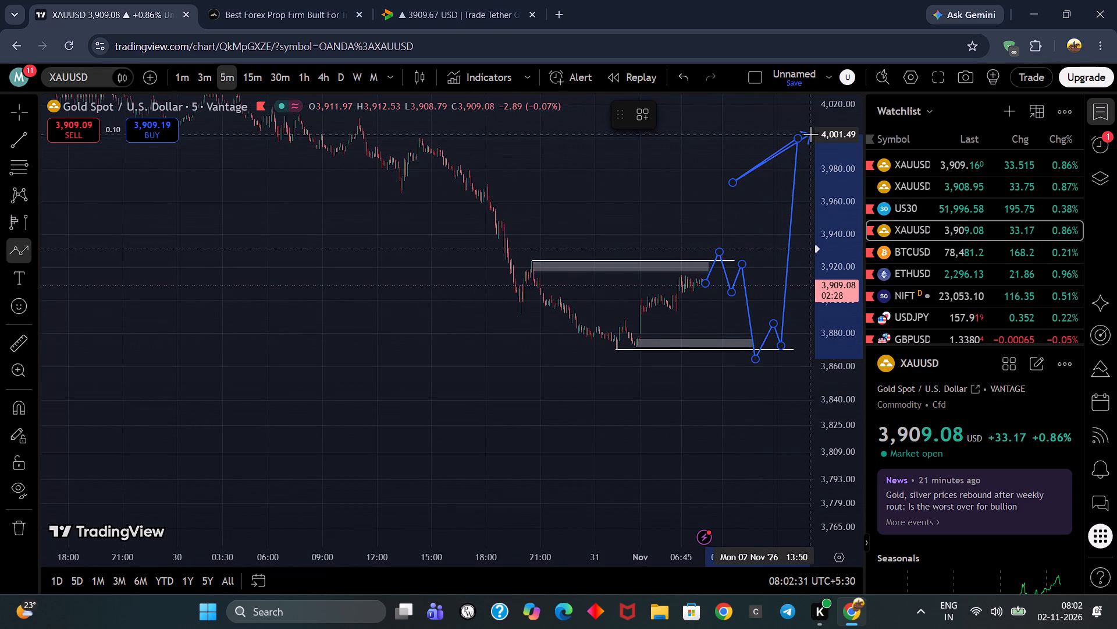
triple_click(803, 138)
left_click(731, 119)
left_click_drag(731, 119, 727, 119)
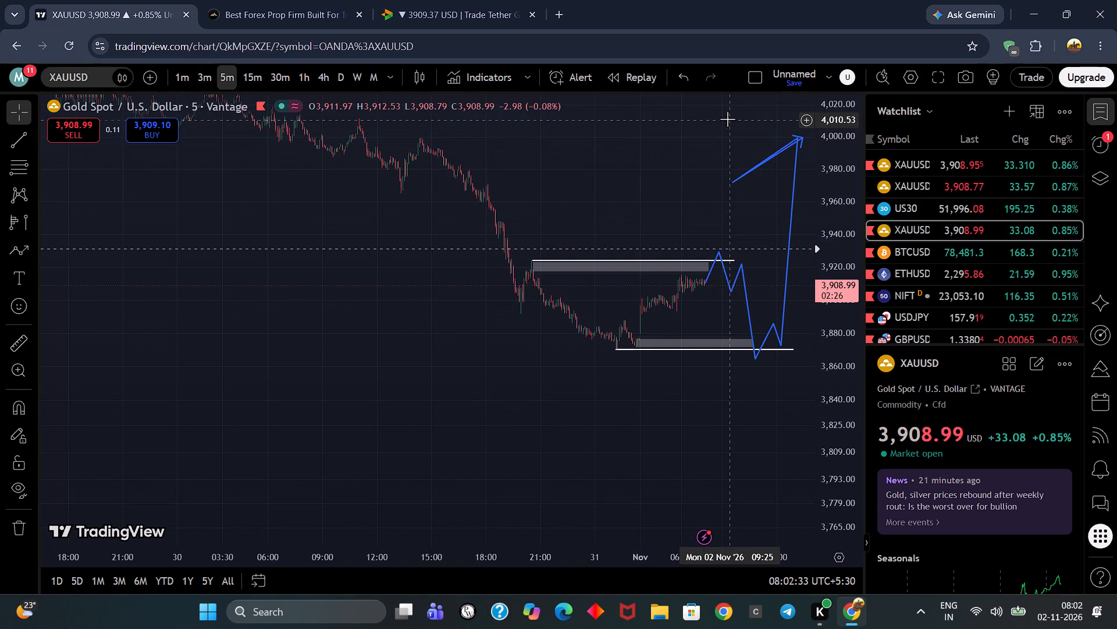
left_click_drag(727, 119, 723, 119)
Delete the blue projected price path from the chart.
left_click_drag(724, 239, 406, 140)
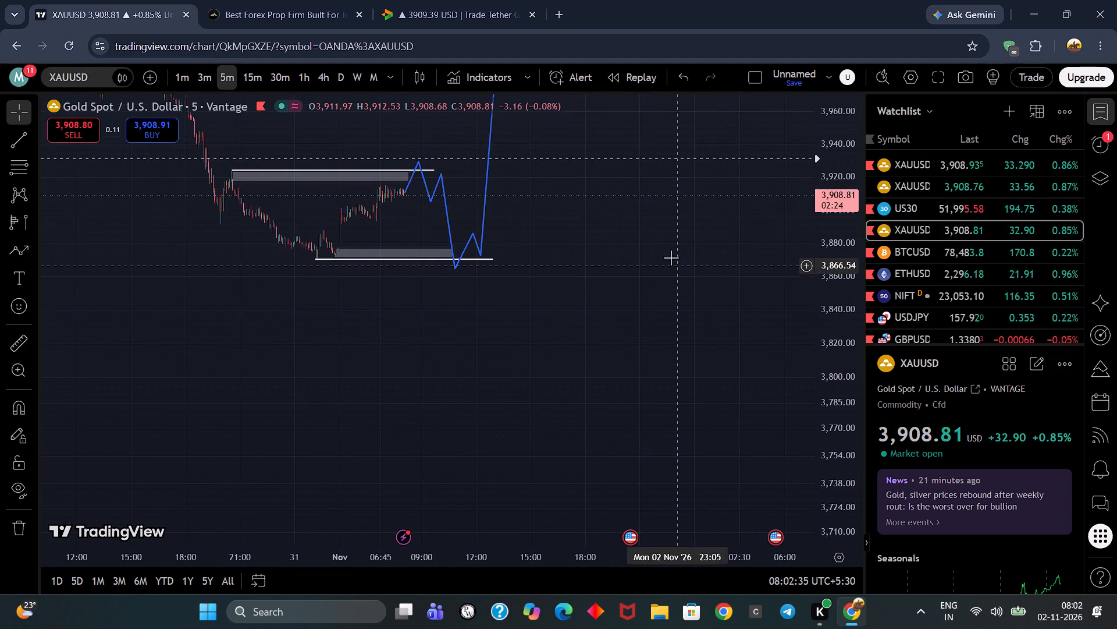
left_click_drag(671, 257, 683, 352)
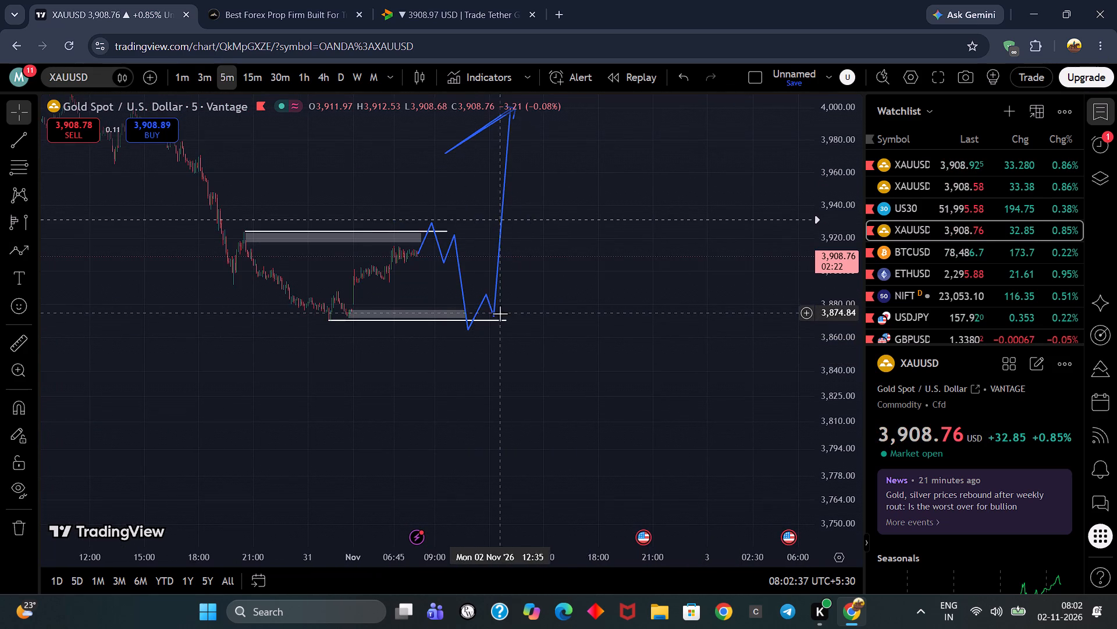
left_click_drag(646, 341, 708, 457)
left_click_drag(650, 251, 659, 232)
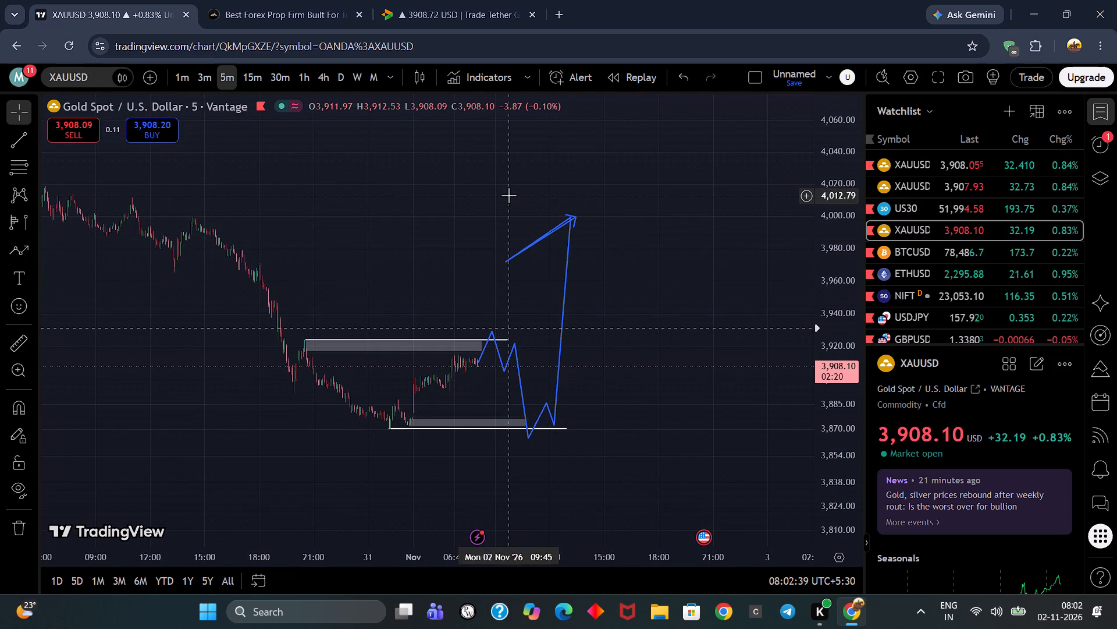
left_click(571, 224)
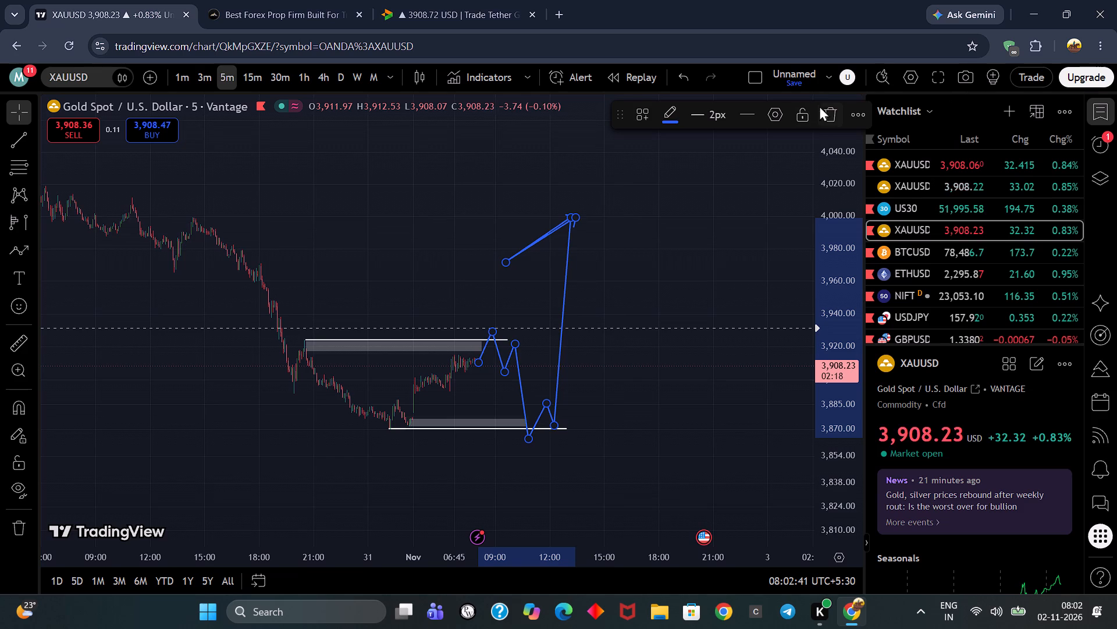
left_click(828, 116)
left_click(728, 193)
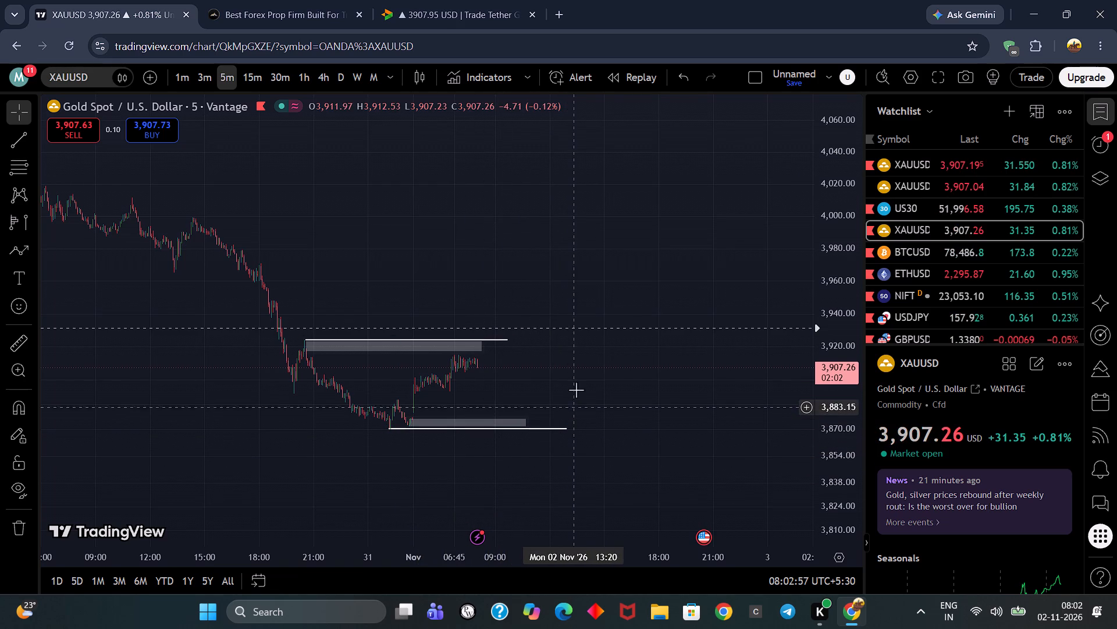
Switch the gold chart to the 1m timeframe and examine the recent price action beneath the upper grey zone.
left_click(586, 379)
left_click_drag(589, 372, 760, 359)
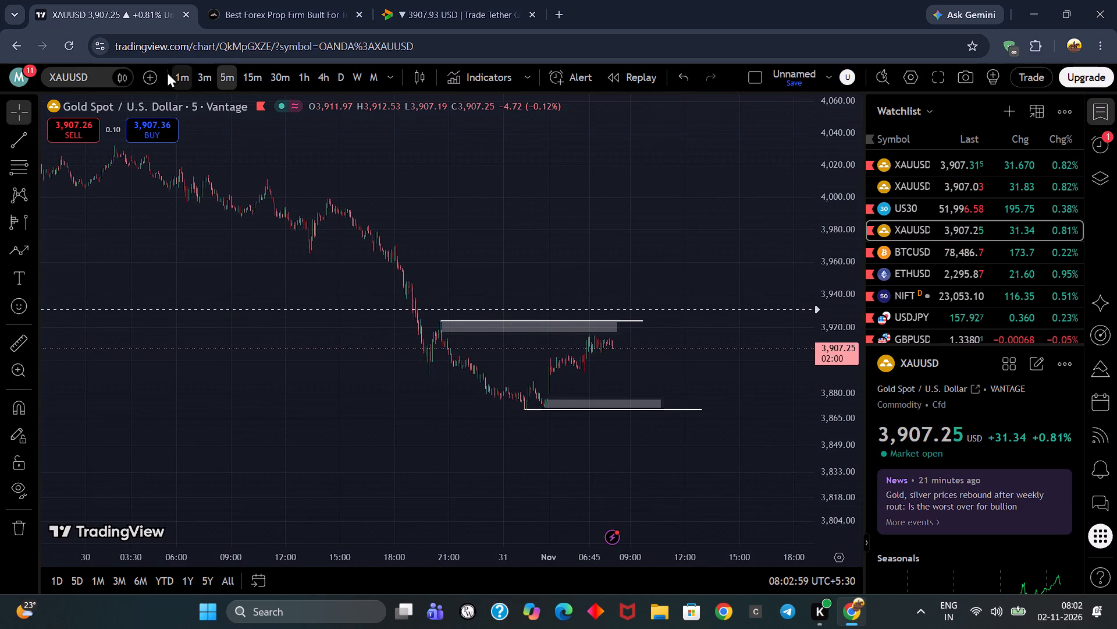
left_click(175, 79)
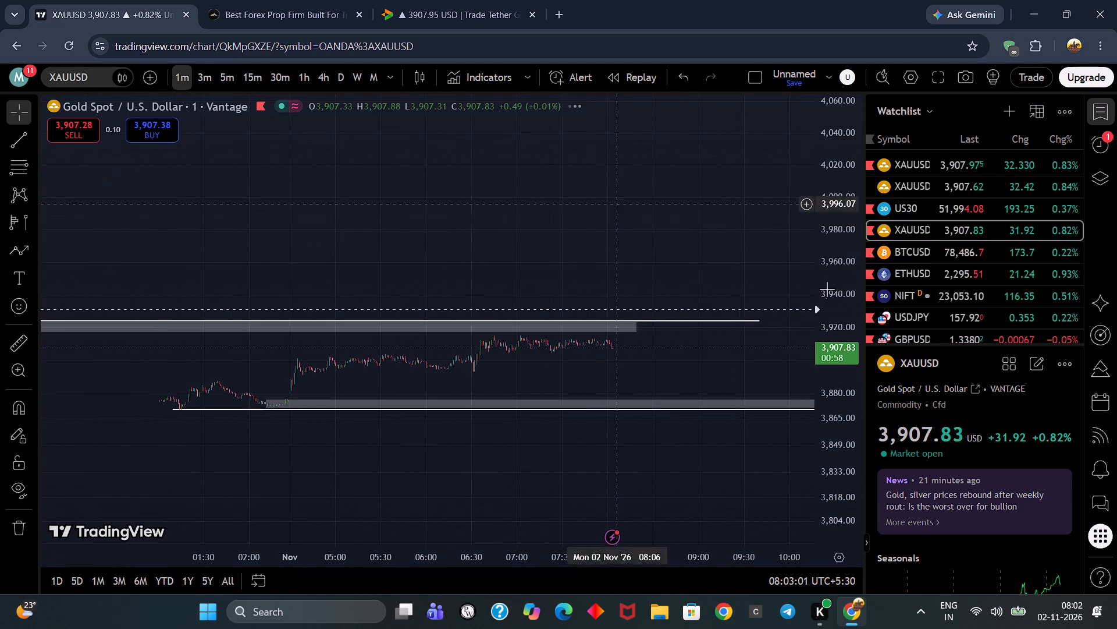
scroll(842, 290, "up", 10)
scroll(708, 441, "up", 4)
left_click_drag(691, 441, 693, 354)
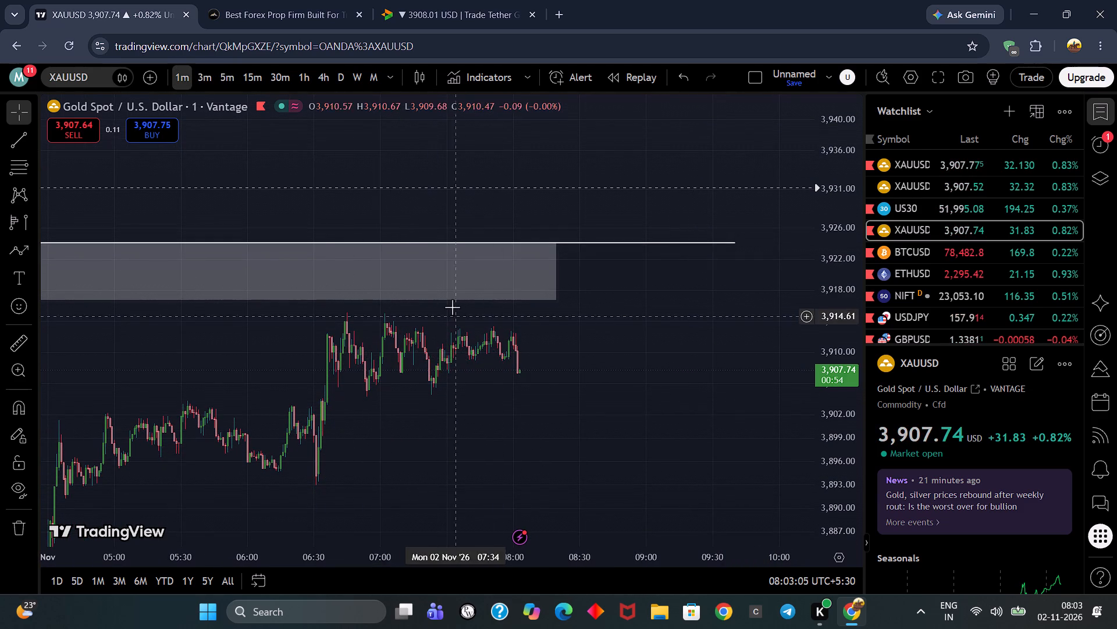
left_click_drag(561, 367, 648, 356)
left_click_drag(667, 365, 635, 334)
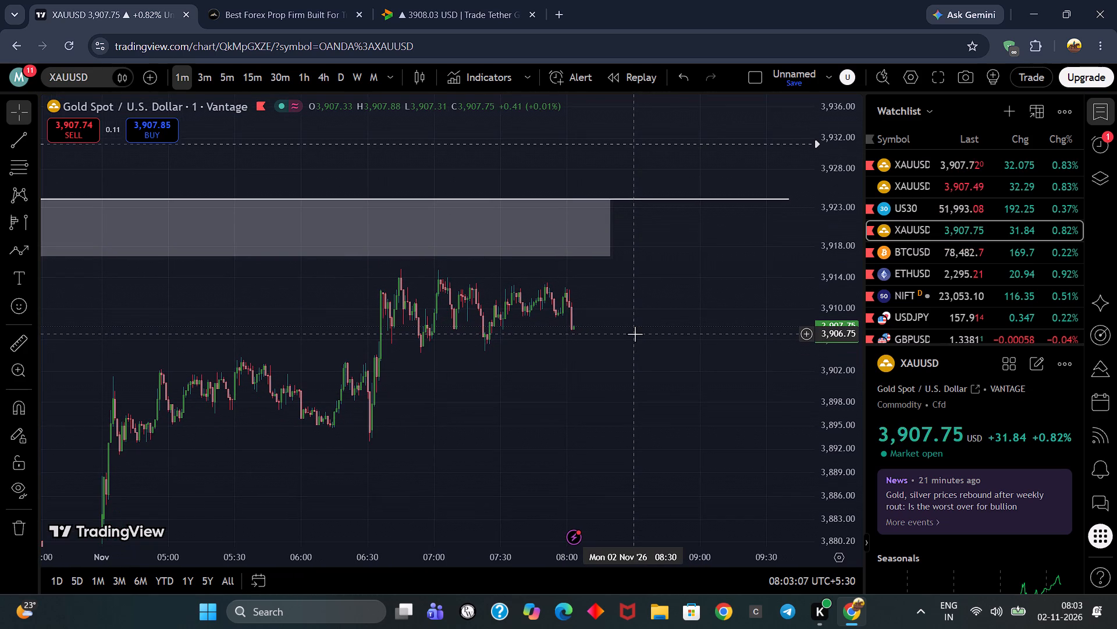
left_click_drag(638, 332, 597, 325)
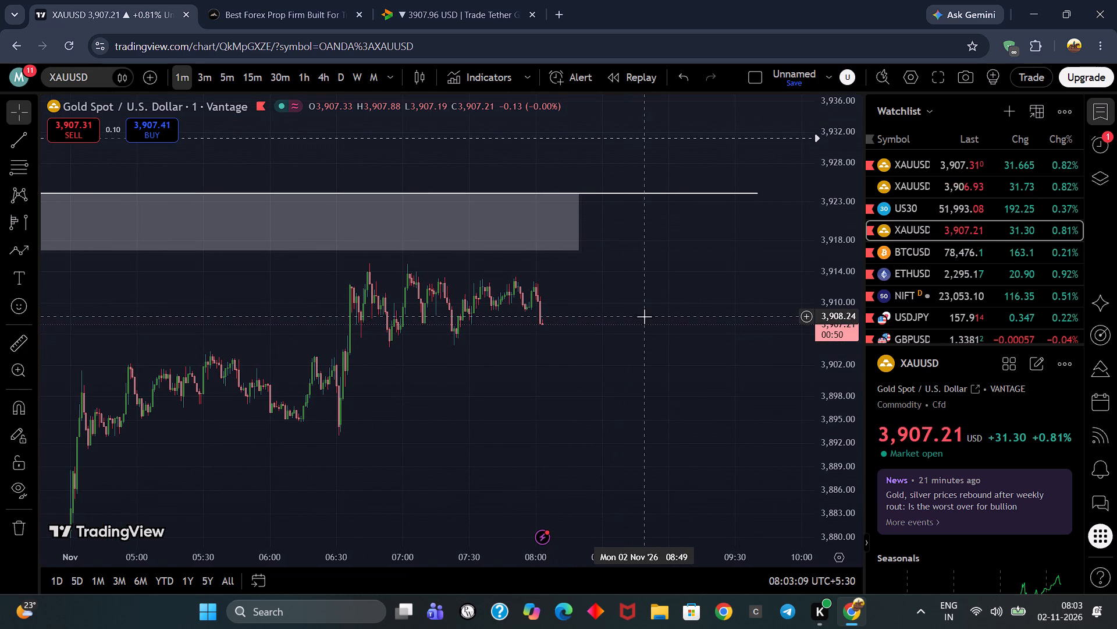
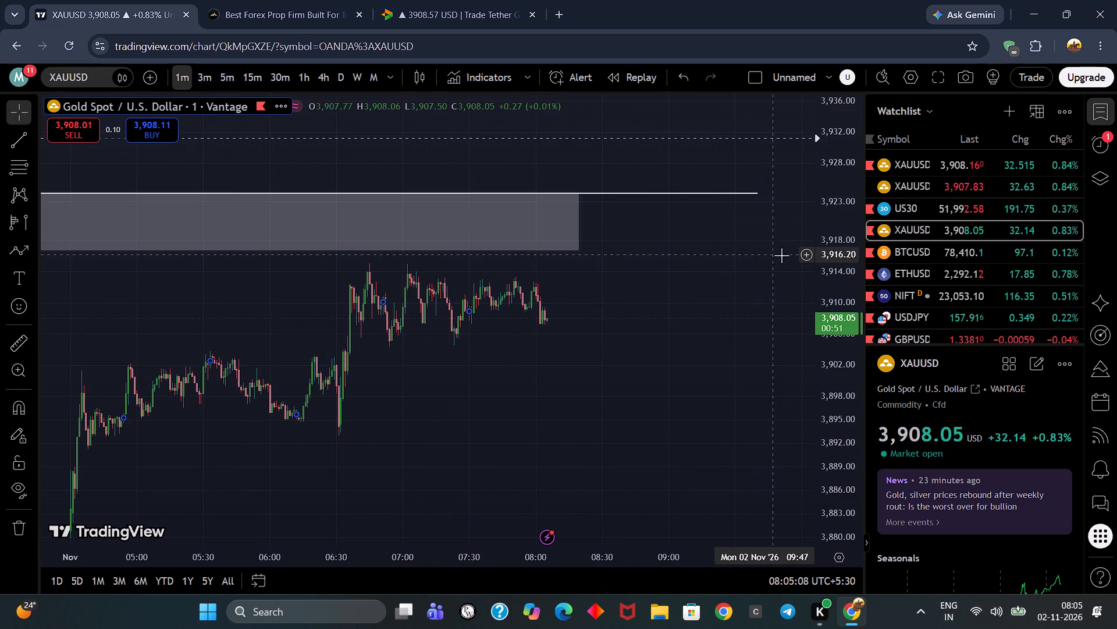
Add a gold price alert at 3,916.01, just beneath the upper grey zone.
left_click(802, 256)
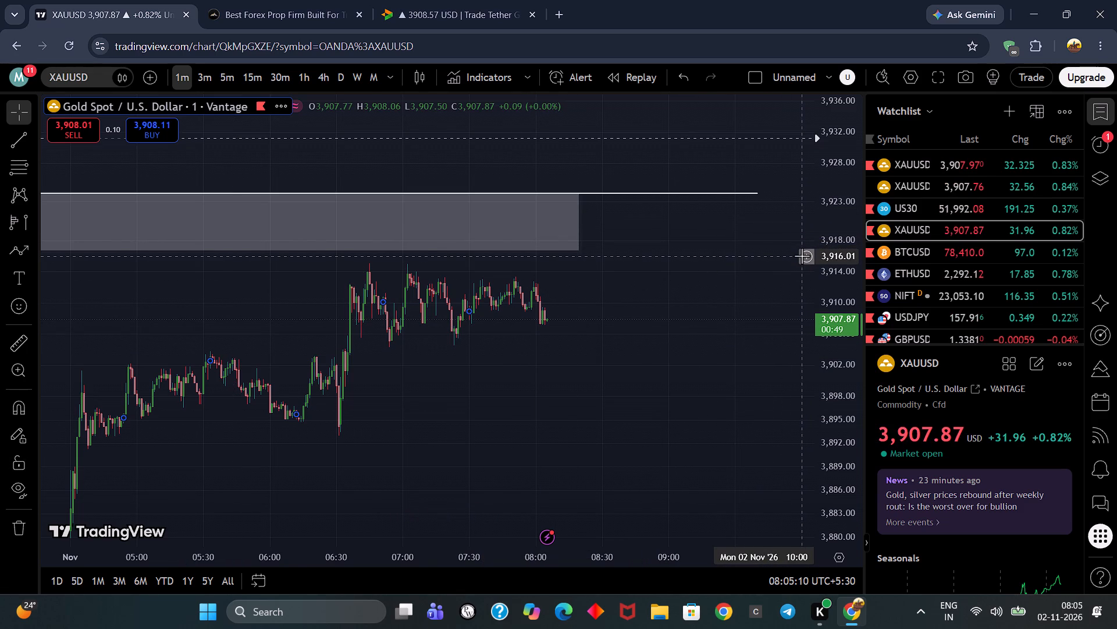
left_click(774, 267)
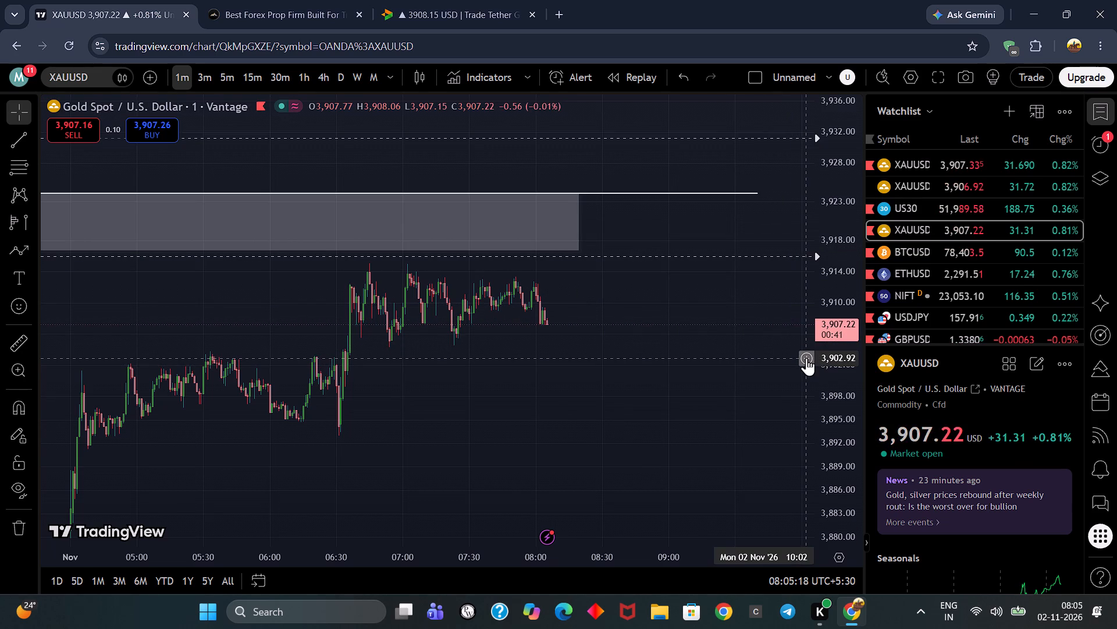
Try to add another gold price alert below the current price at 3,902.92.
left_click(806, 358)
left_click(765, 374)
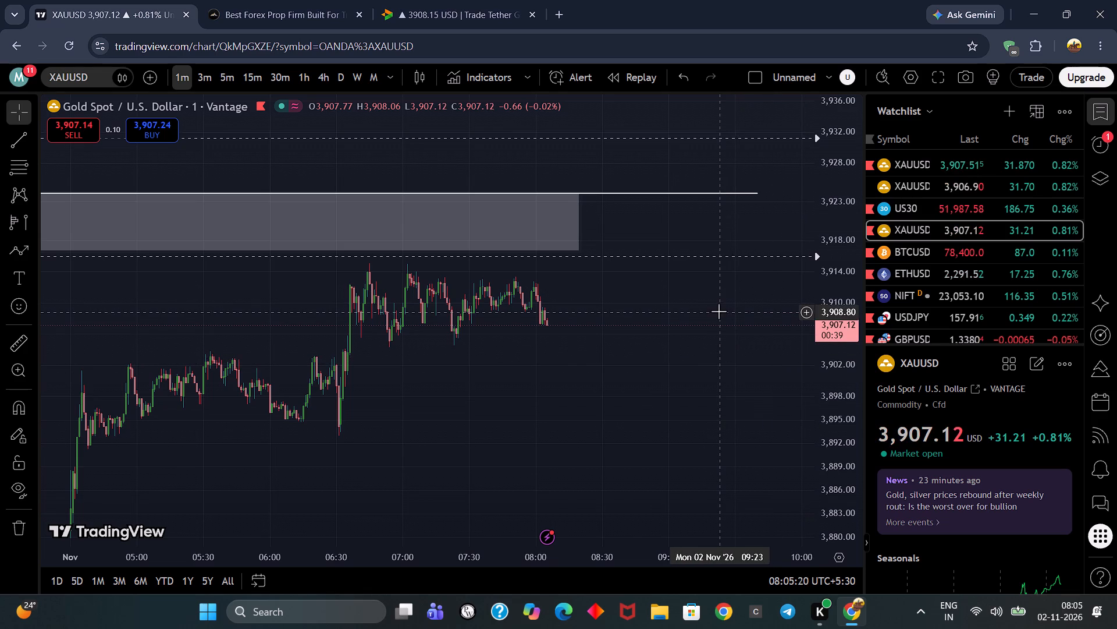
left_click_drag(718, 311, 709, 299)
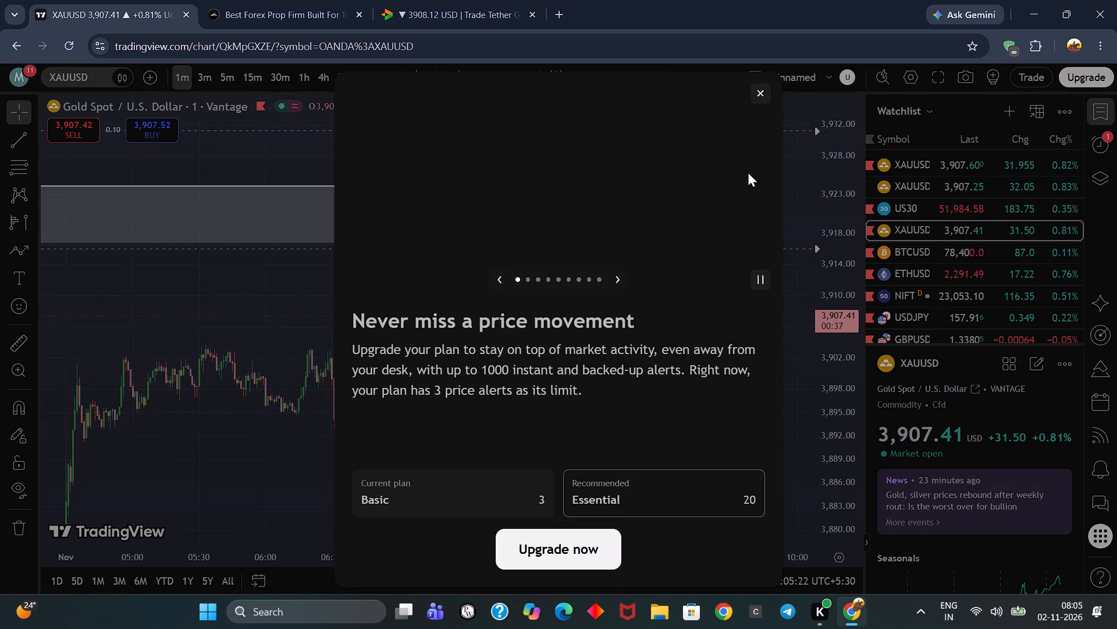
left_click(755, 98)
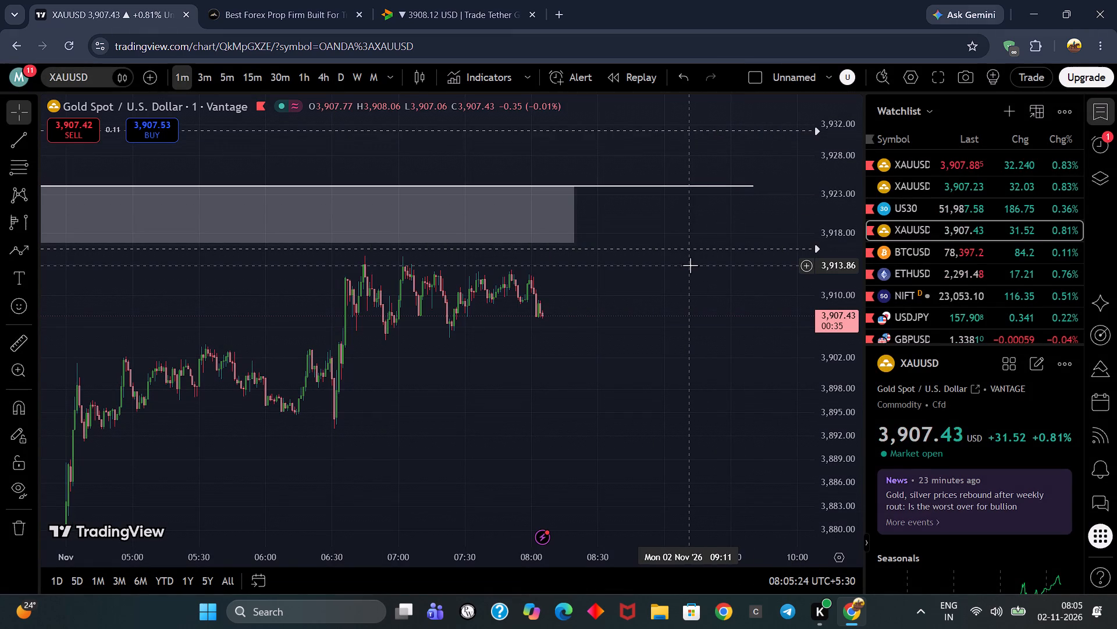
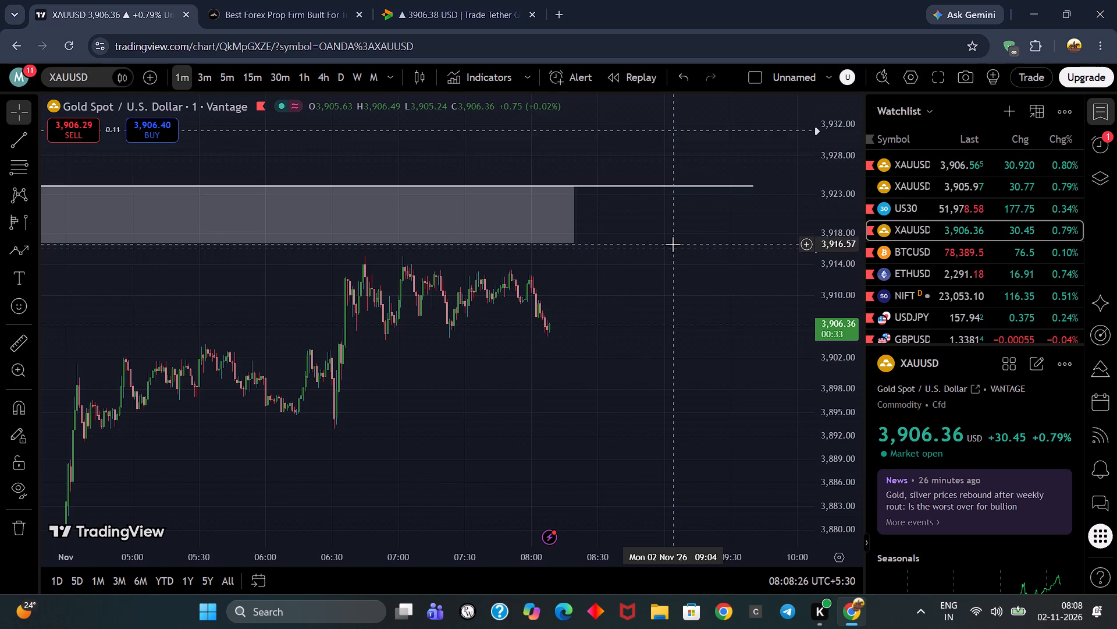
Examine the Vantage gold 1m chart around the latest candles, between the upper and lower grey zones.
scroll(682, 224, "down", 10)
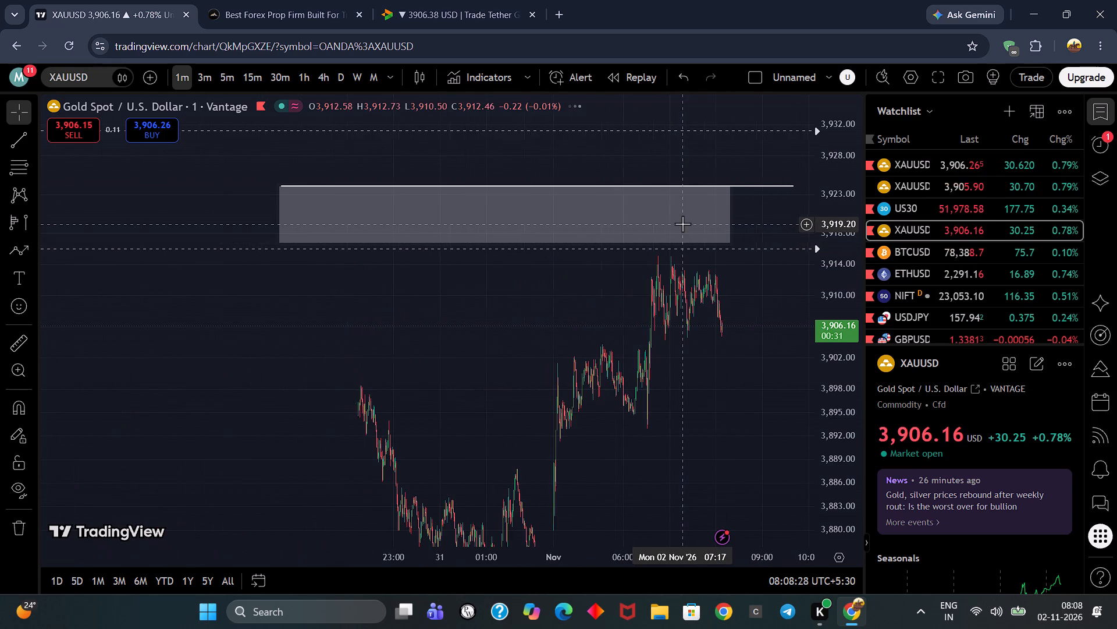
scroll(682, 224, "up", 12)
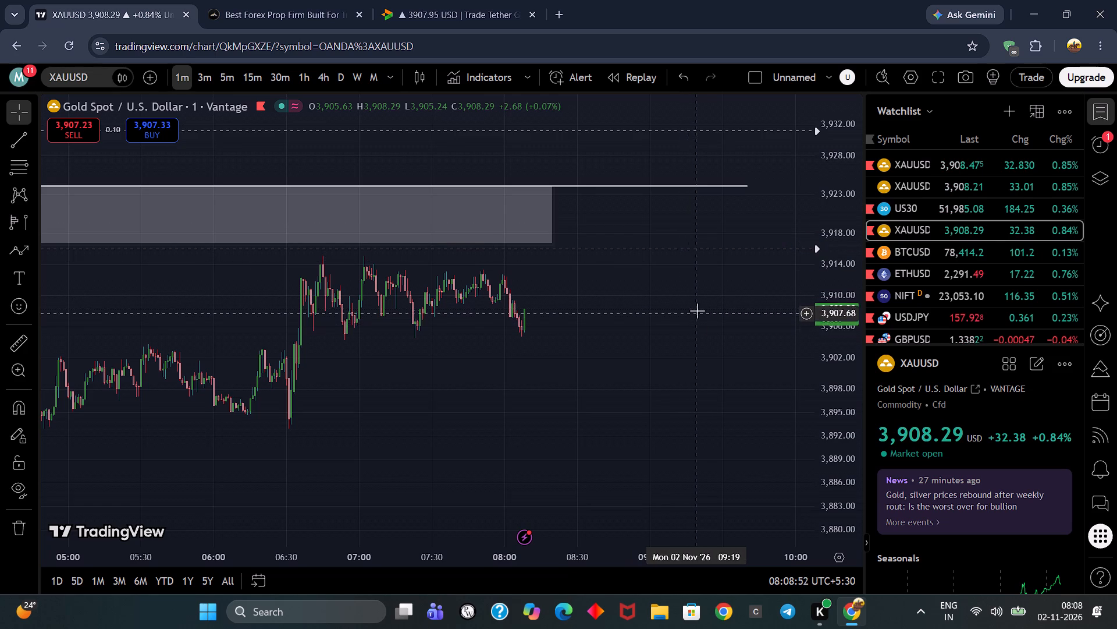
left_click(706, 402)
scroll(706, 402, "down", 5)
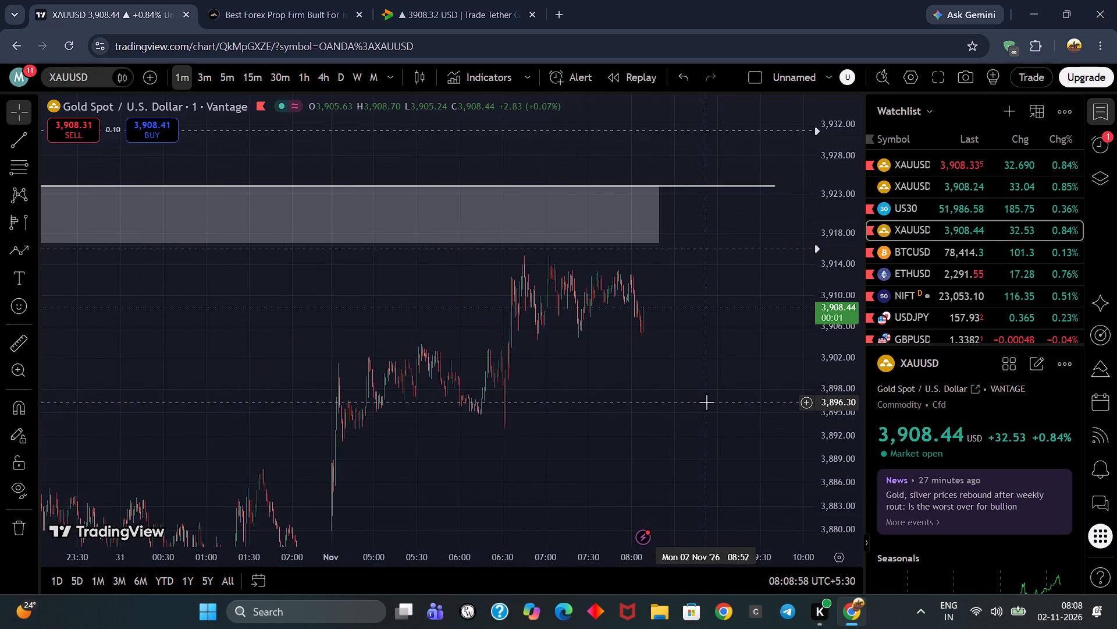
scroll(706, 402, "up", 6)
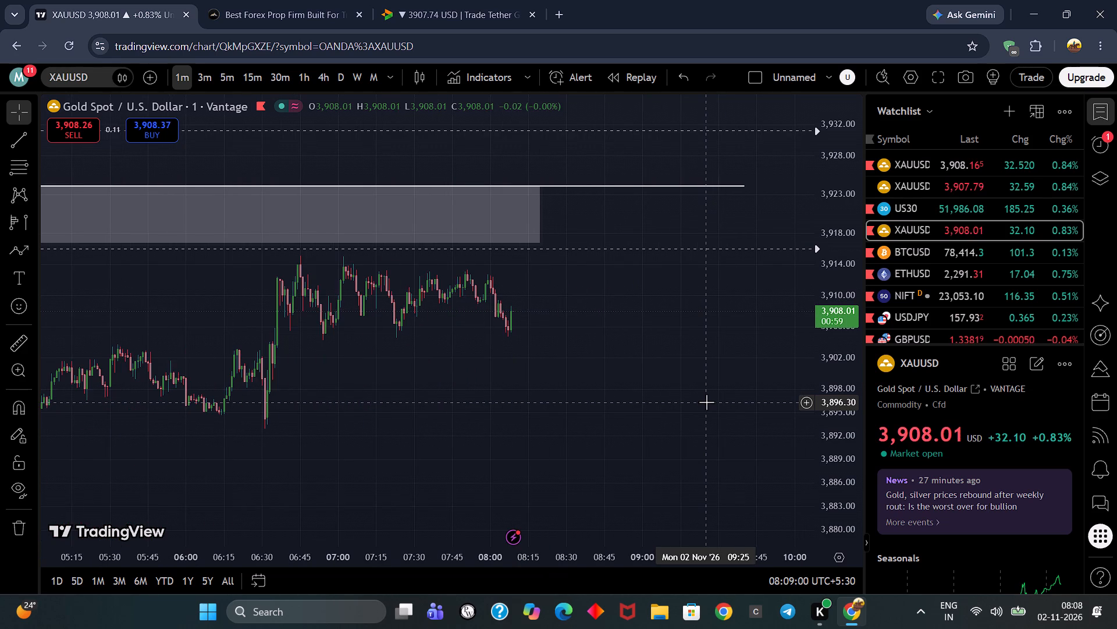
scroll(706, 401, "down", 4)
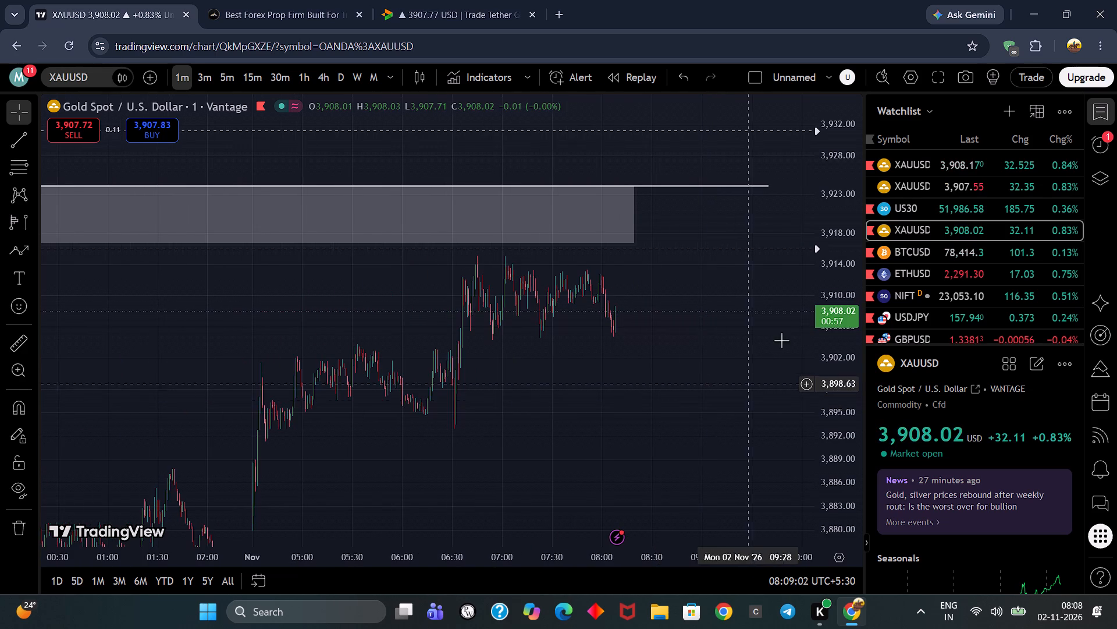
scroll(839, 249, "down", 5)
scroll(749, 331, "up", 3)
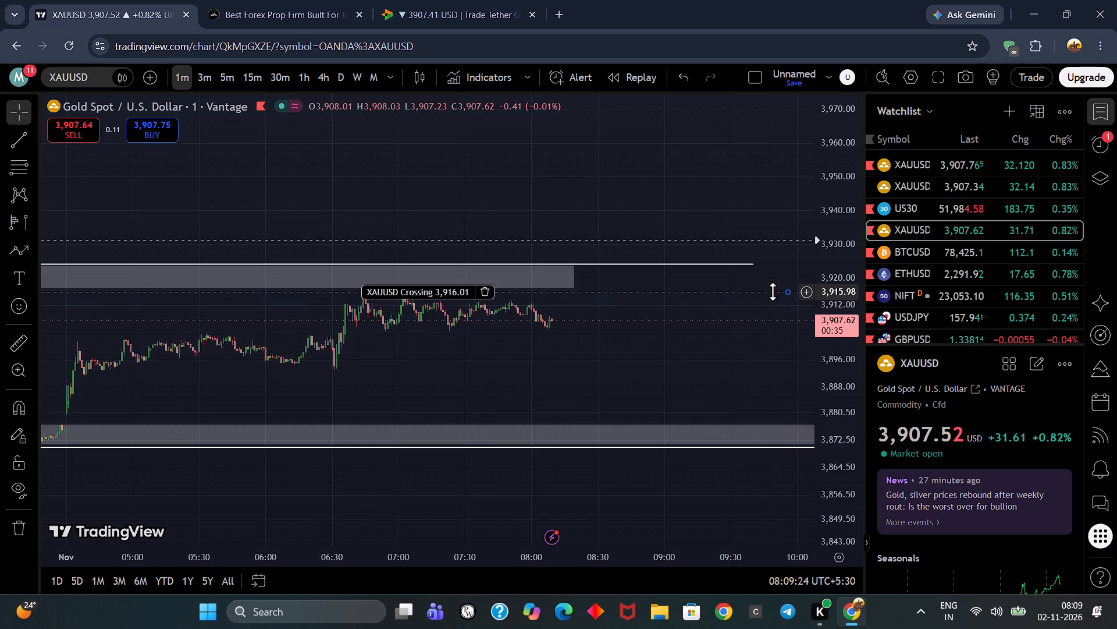
left_click_drag(712, 352, 724, 357)
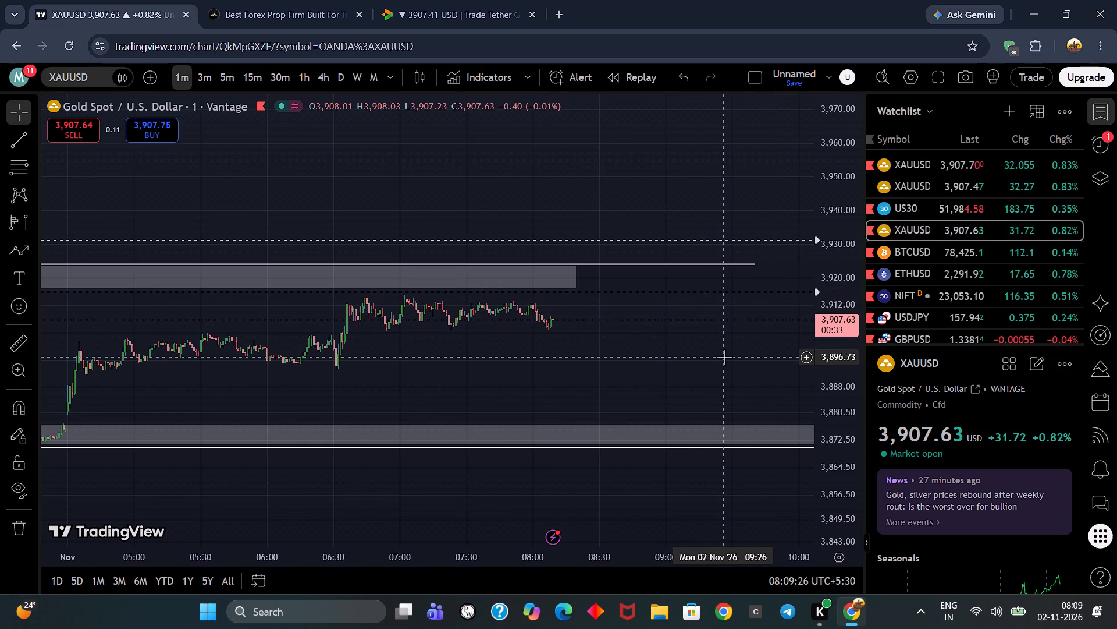
scroll(724, 357, "down", 7)
scroll(724, 357, "up", 4)
scroll(724, 357, "down", 1)
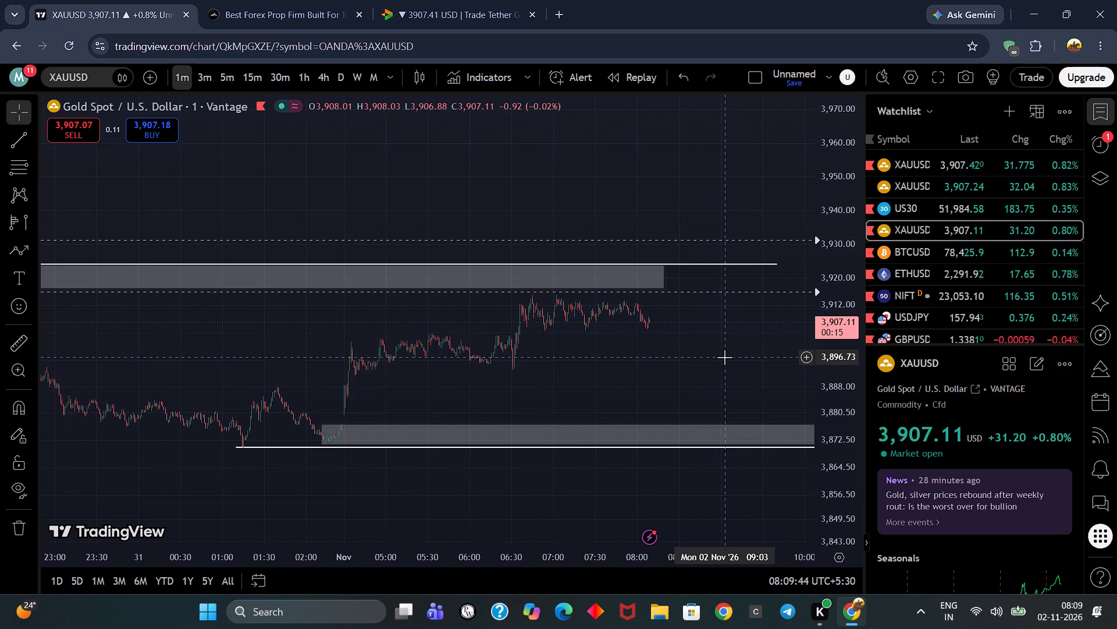
Check the OANDA gold chart on 1m and 4h, examining price against its marked levels and zones.
left_click(909, 162)
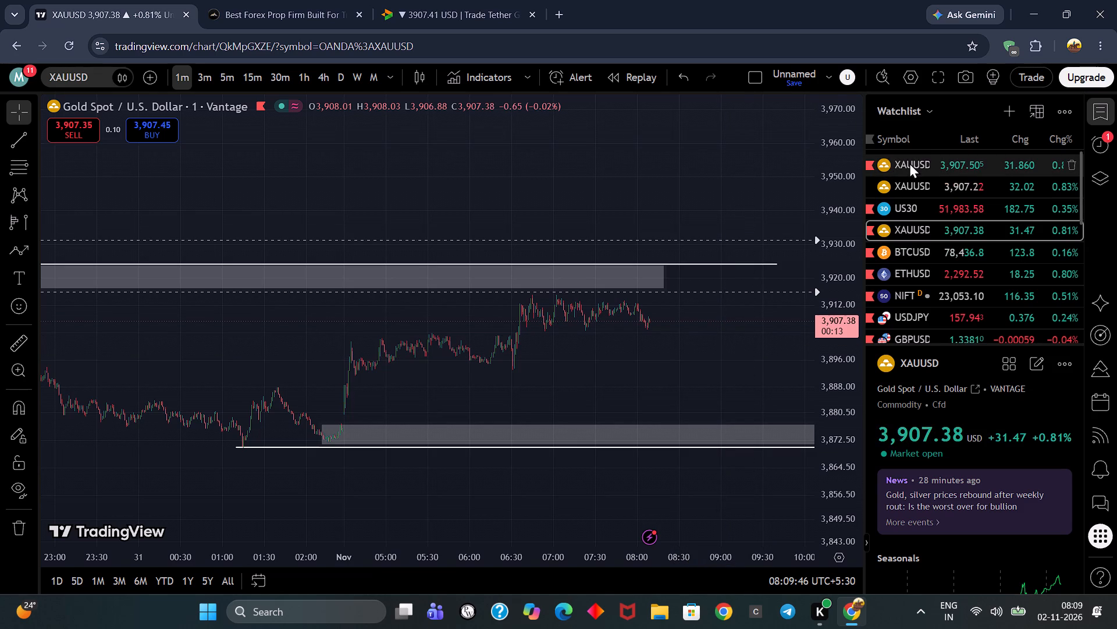
scroll(711, 326, "up", 3)
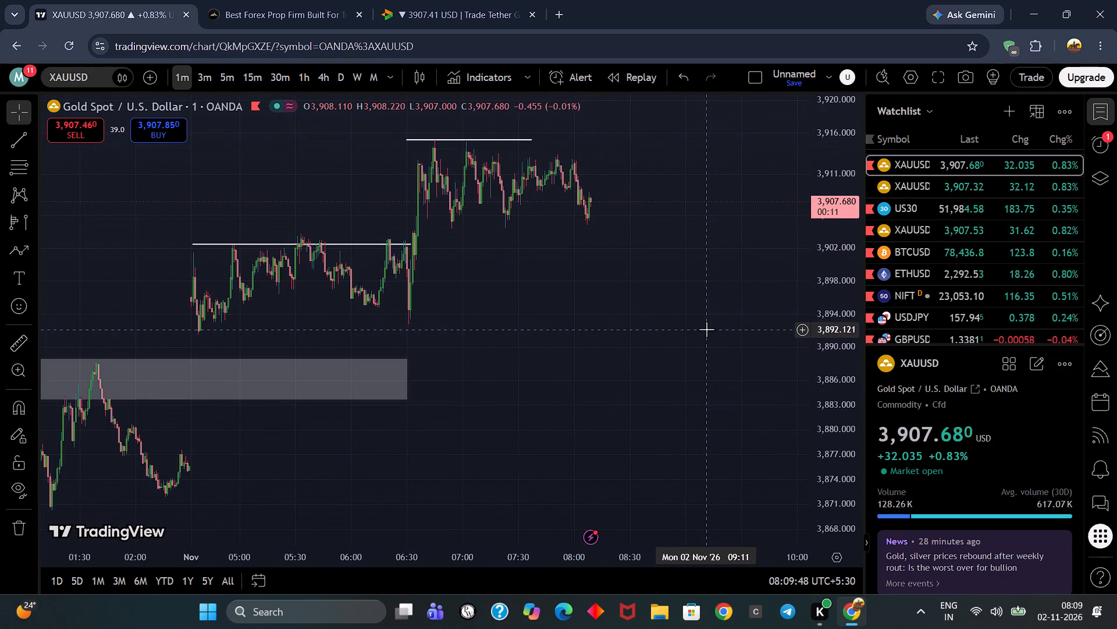
left_click_drag(708, 309, 703, 433)
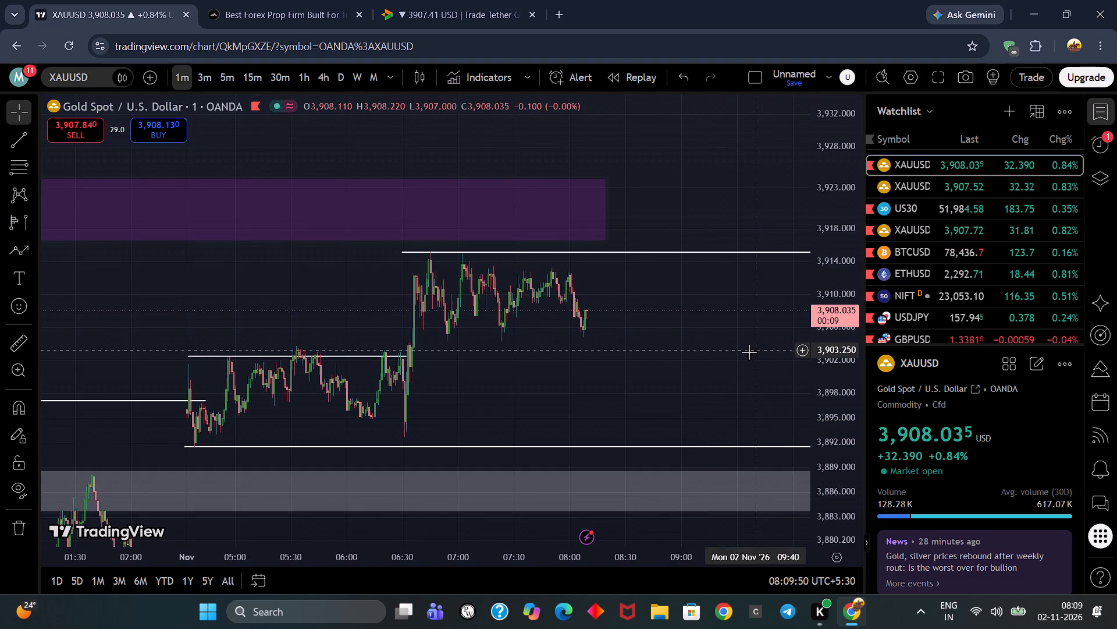
left_click_drag(748, 352, 616, 377)
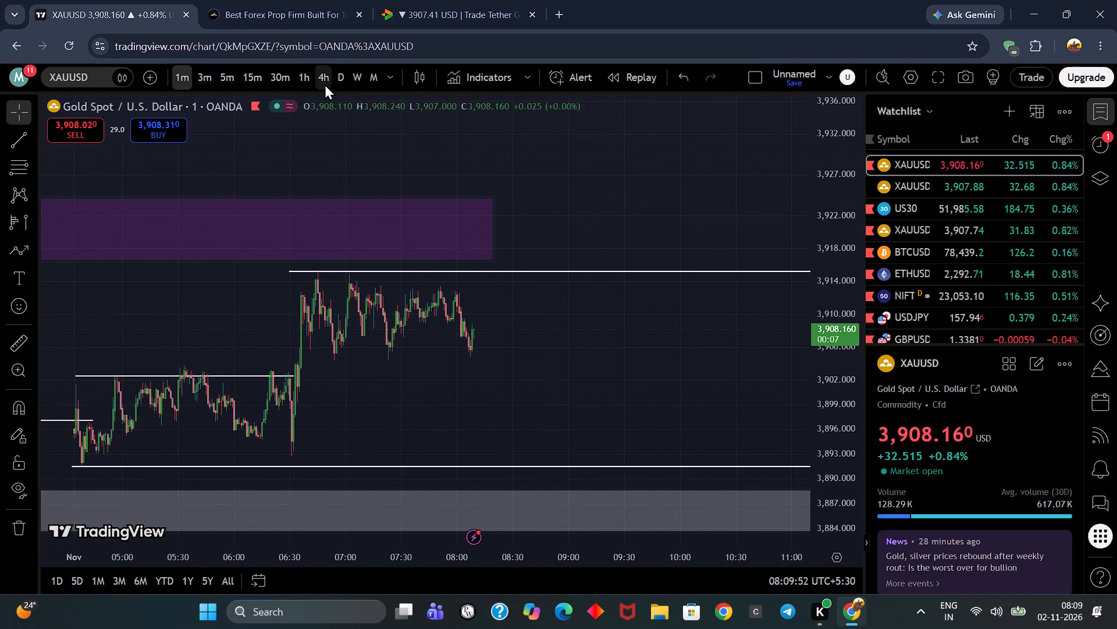
left_click(325, 84)
scroll(525, 297, "up", 20)
scroll(525, 297, "up", 1)
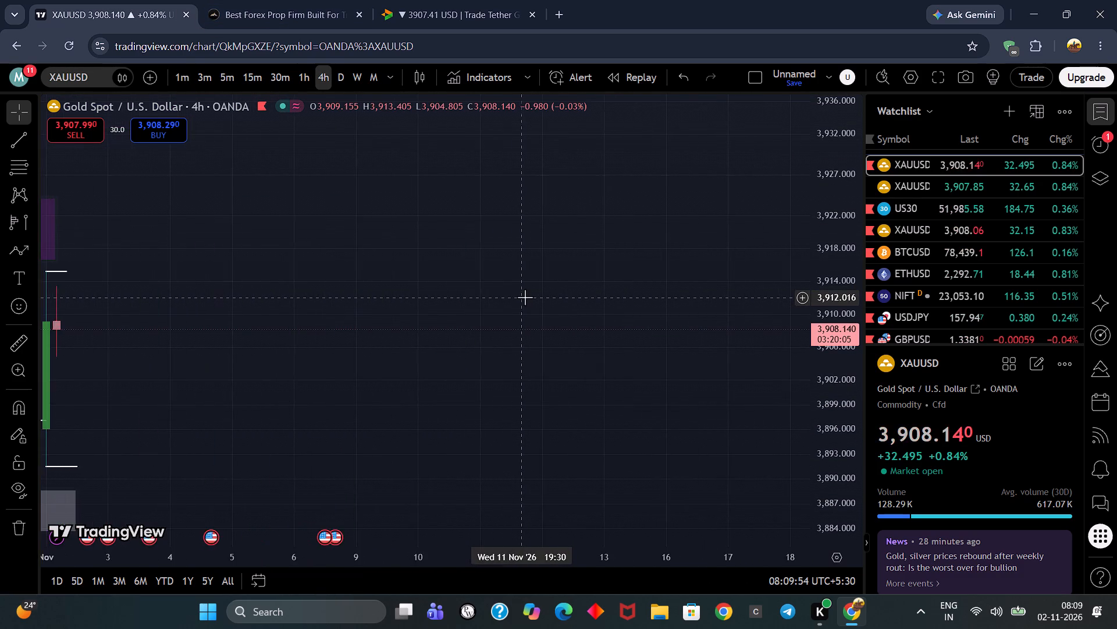
scroll(525, 297, "up", 3)
left_click_drag(318, 308, 600, 257)
Open the Capital.com gold chart and review its marked structure on 4h, 1h, 30m and 15m in turn.
left_click(977, 179)
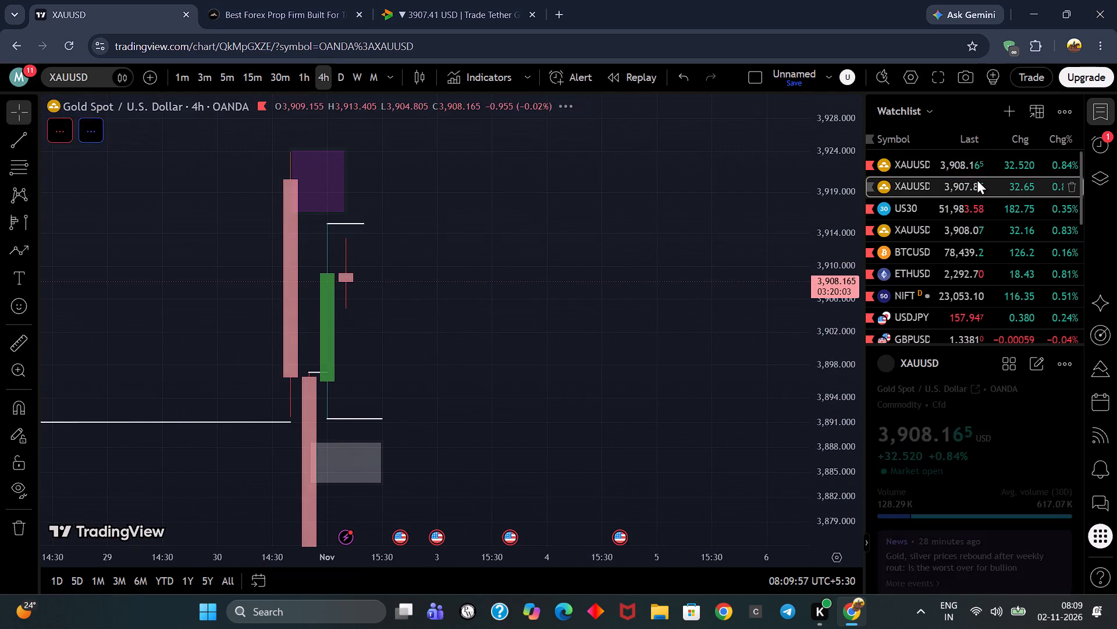
left_click_drag(636, 349, 635, 241)
scroll(635, 241, "up", 2)
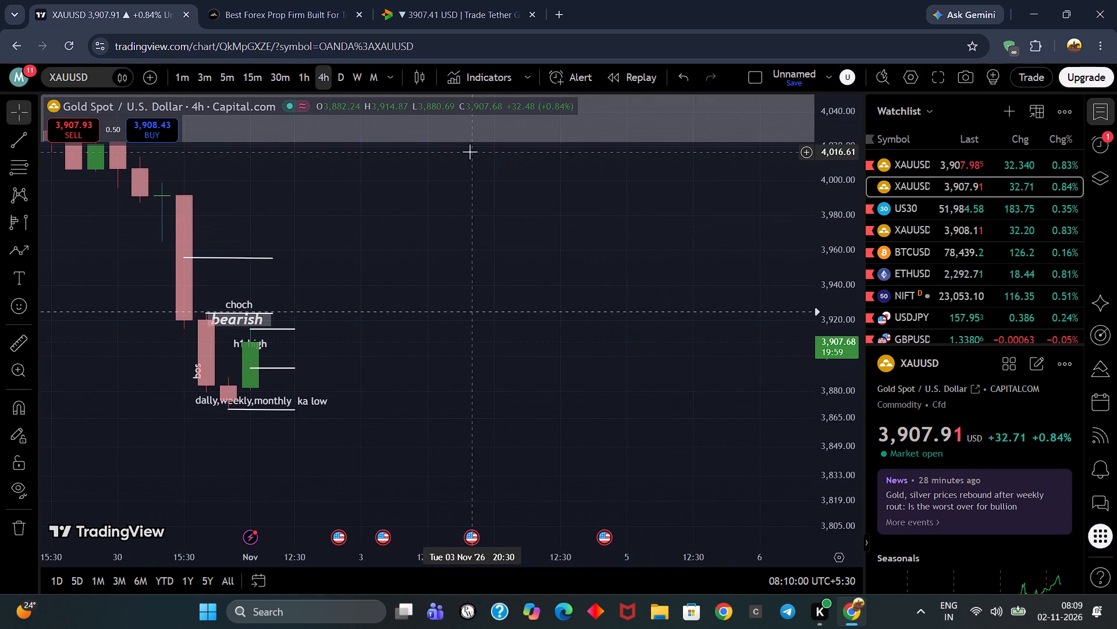
left_click(307, 73)
scroll(499, 238, "down", 4)
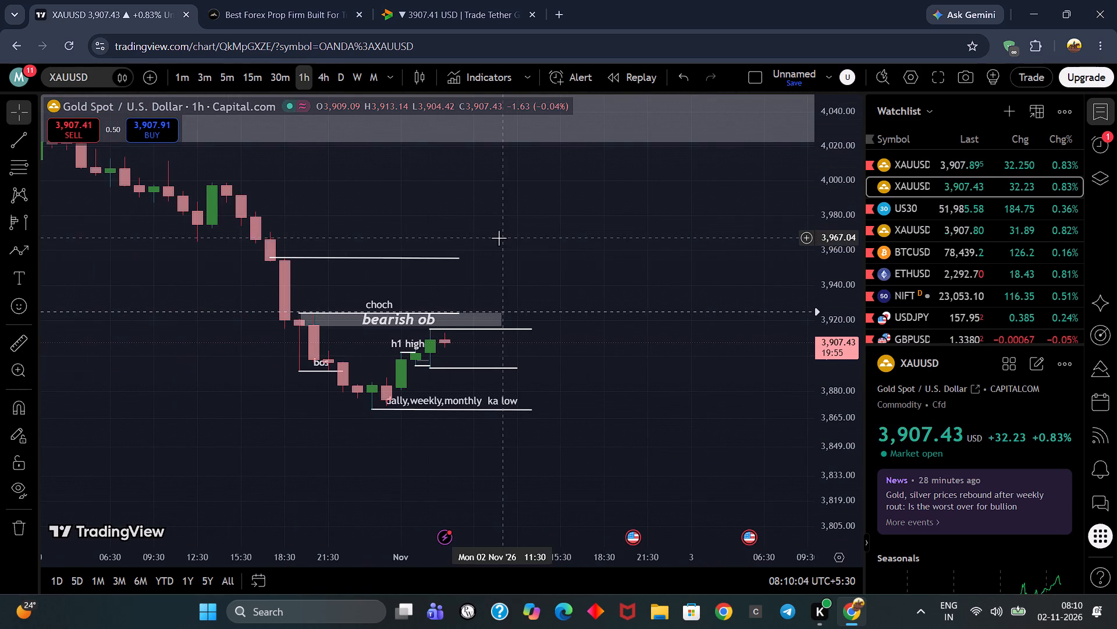
left_click(276, 80)
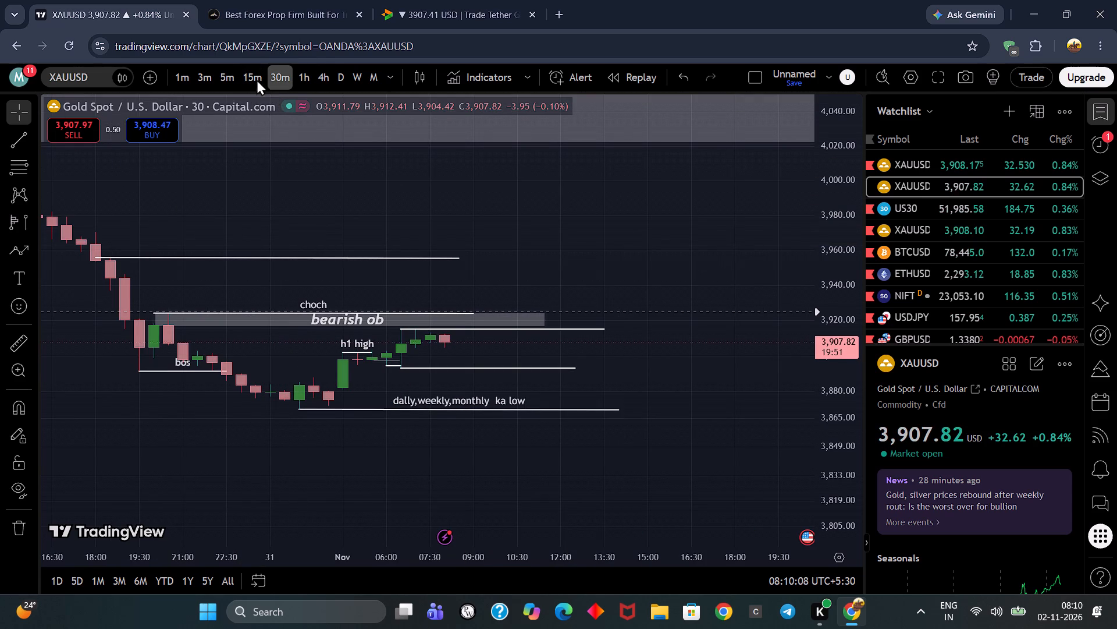
left_click(248, 77)
scroll(397, 140, "down", 5)
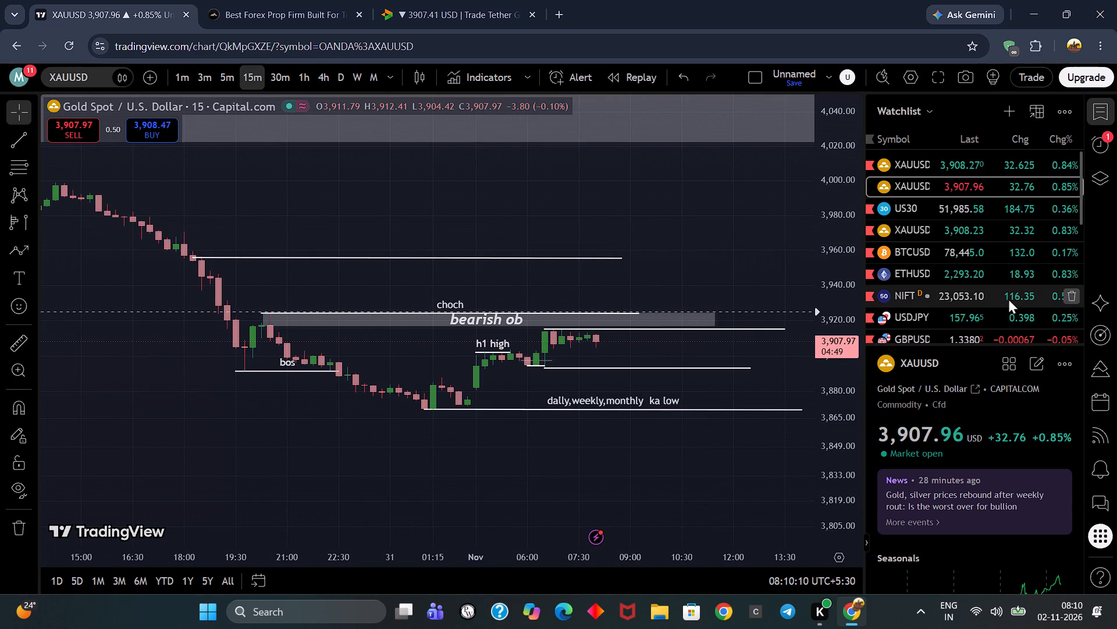
Examine the 15m candles between the bearish ob zone and the daily, weekly and monthly low line.
scroll(843, 291, "up", 7)
scroll(659, 483, "up", 3)
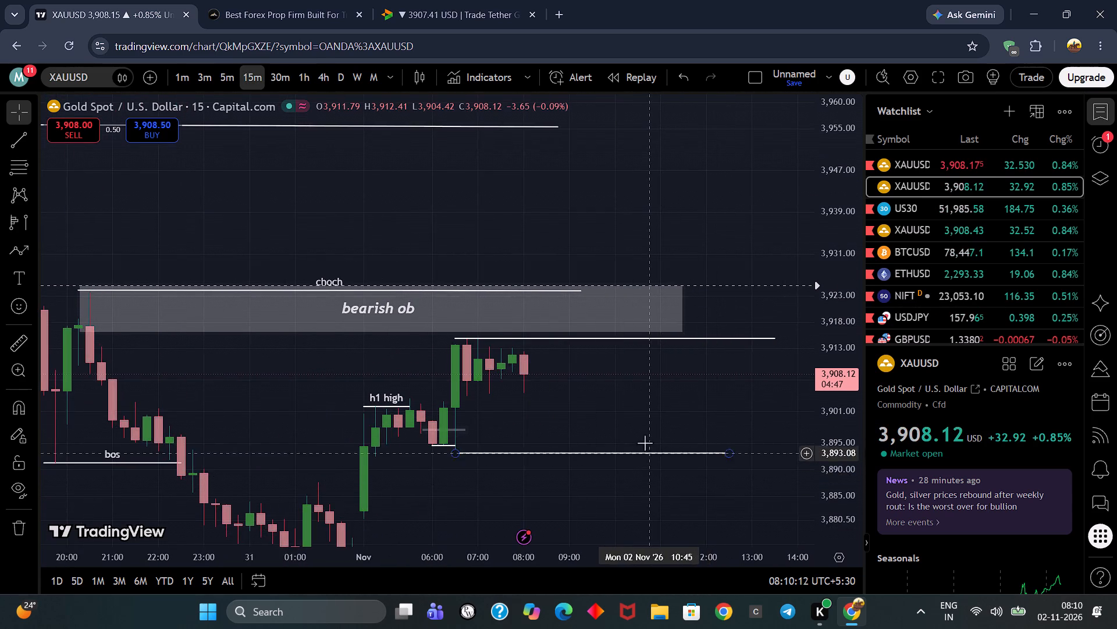
left_click_drag(645, 440, 533, 348)
left_click_drag(540, 338, 545, 275)
scroll(569, 267, "down", 3)
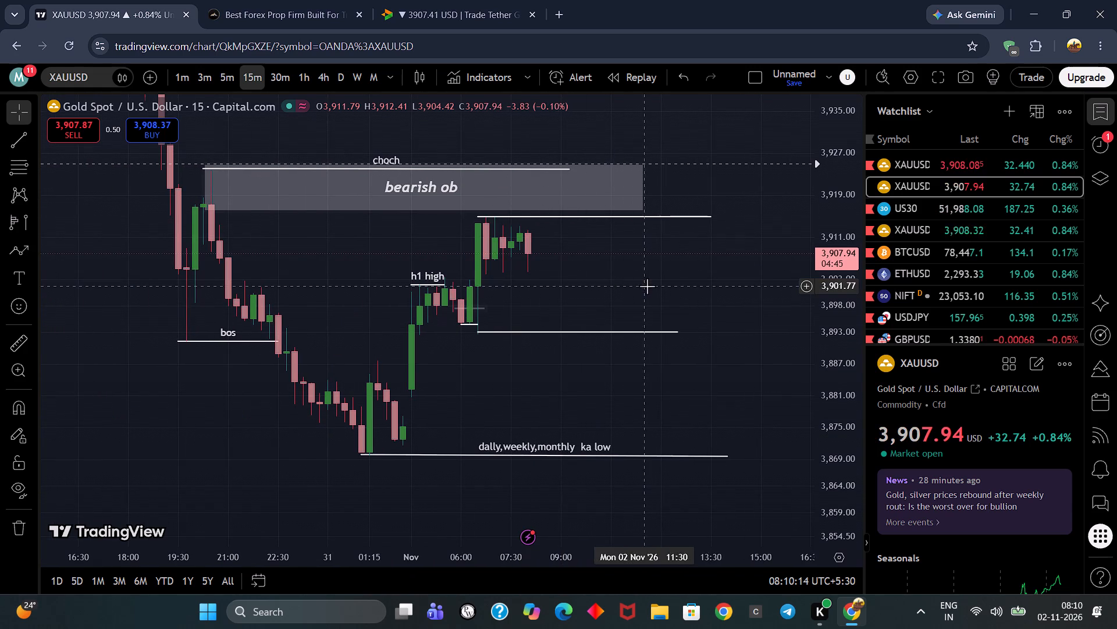
scroll(827, 301, "down", 1)
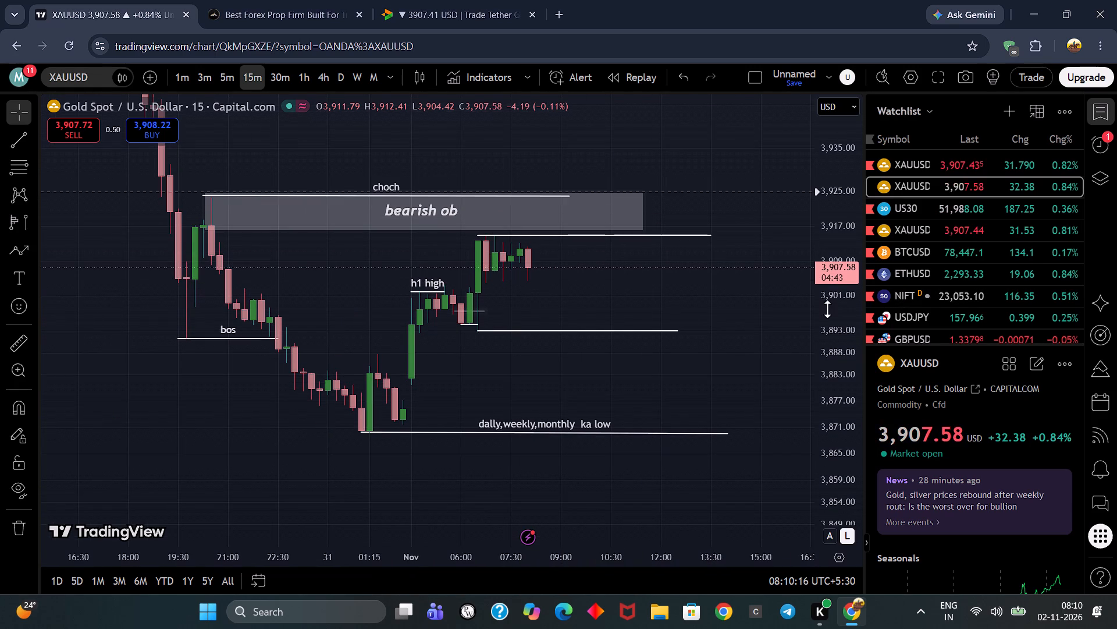
left_click(767, 322)
left_click_drag(767, 322, 724, 323)
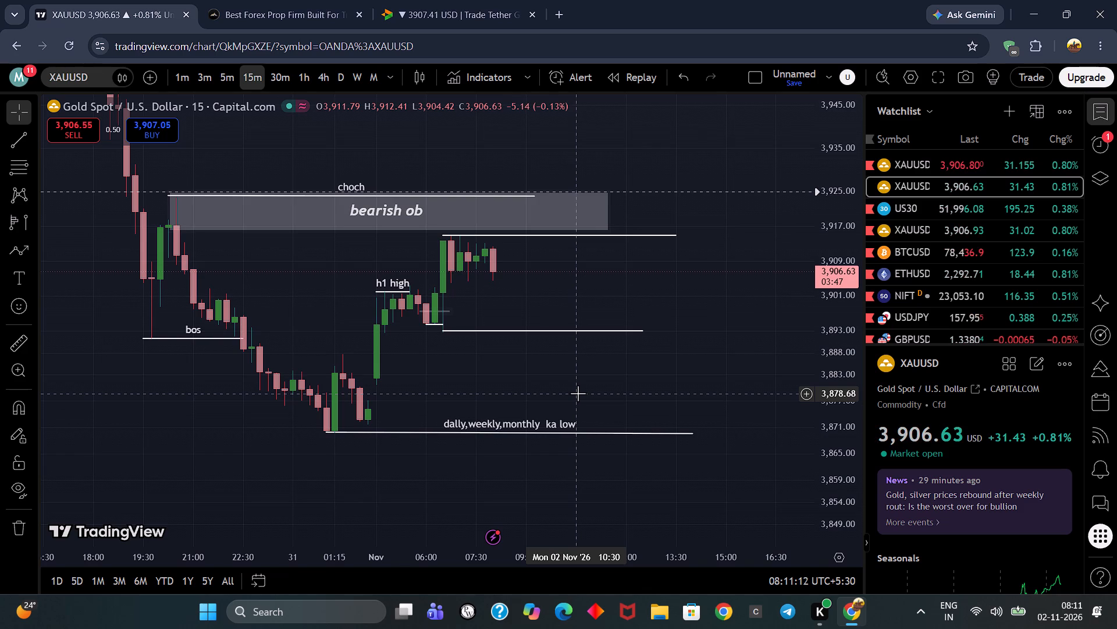
Draw a rectangle zone over the bos level on 15m, from about 3,896 to 3,891, extending to the Nov 2 candles.
left_click_drag(579, 393, 629, 452)
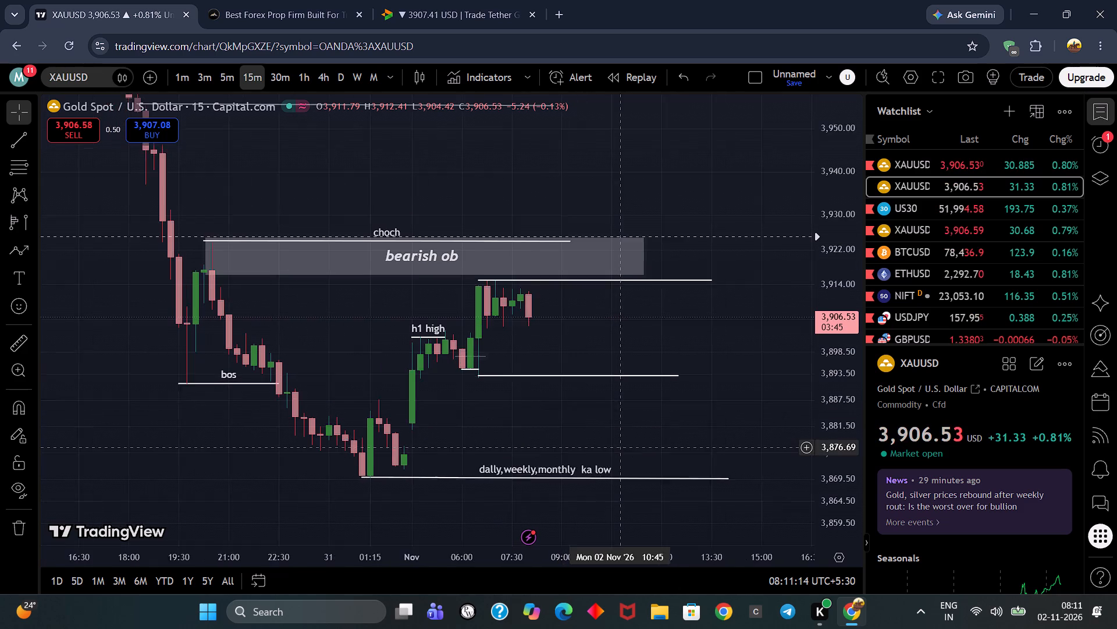
left_click_drag(629, 452, 639, 434)
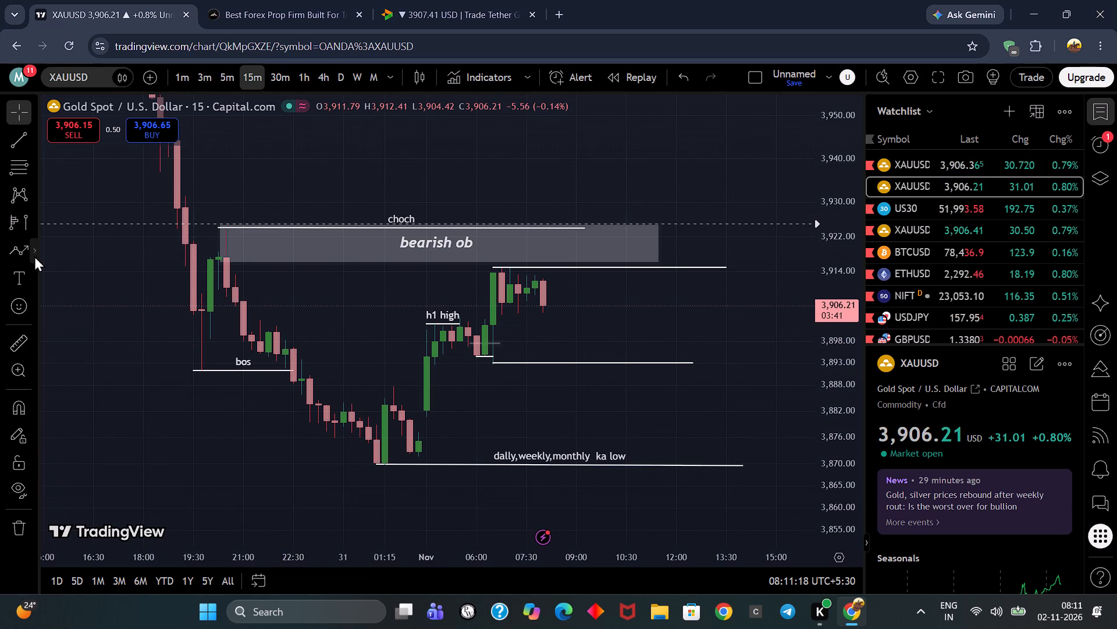
left_click(34, 256)
left_click(52, 312)
left_click(54, 315)
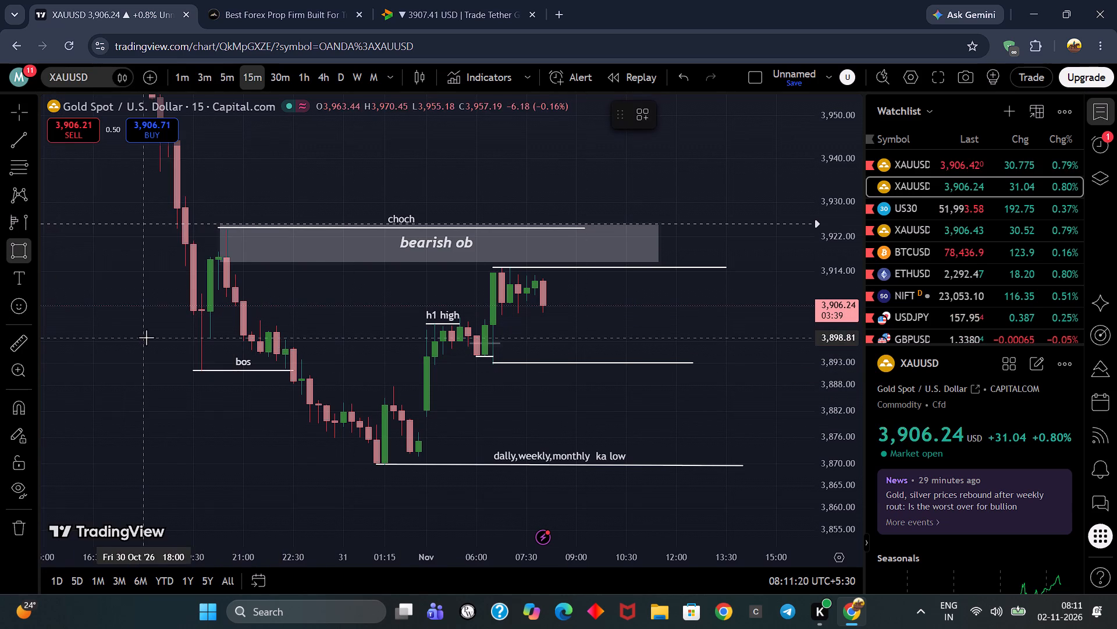
left_click(187, 351)
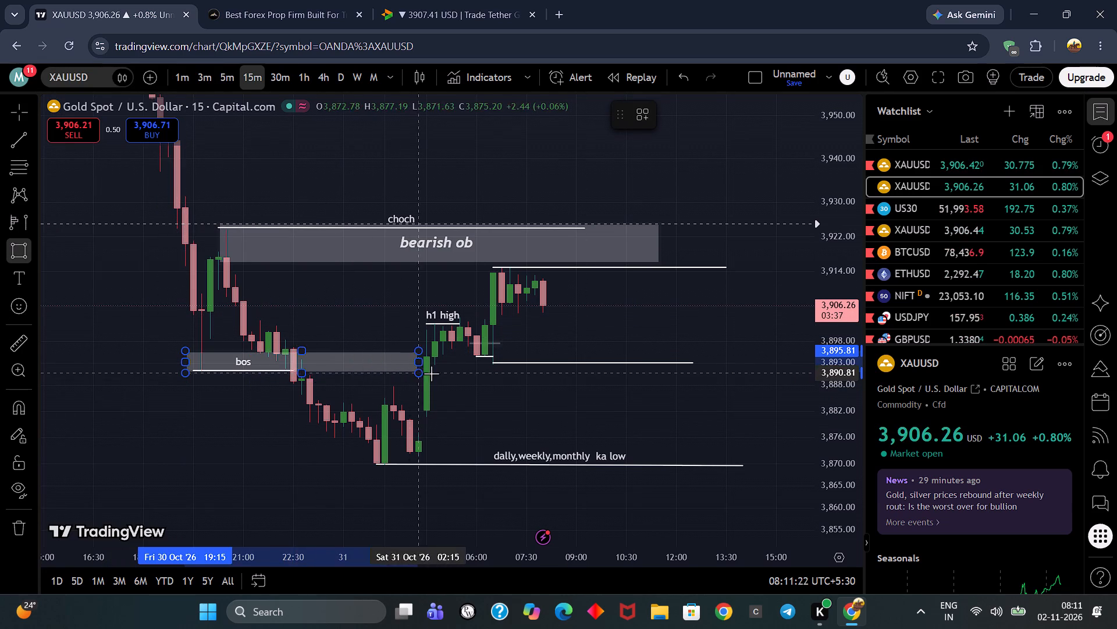
left_click(511, 370)
left_click(532, 413)
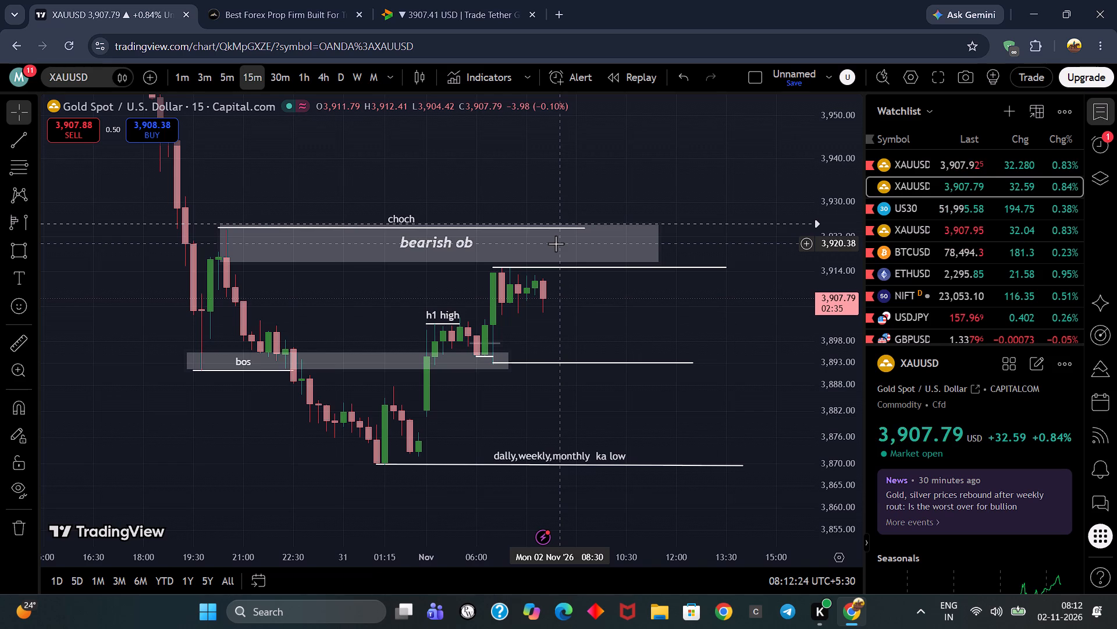
Review 15m gold price against the swing-high line beneath the bearish ob and the levels below.
left_click(618, 267)
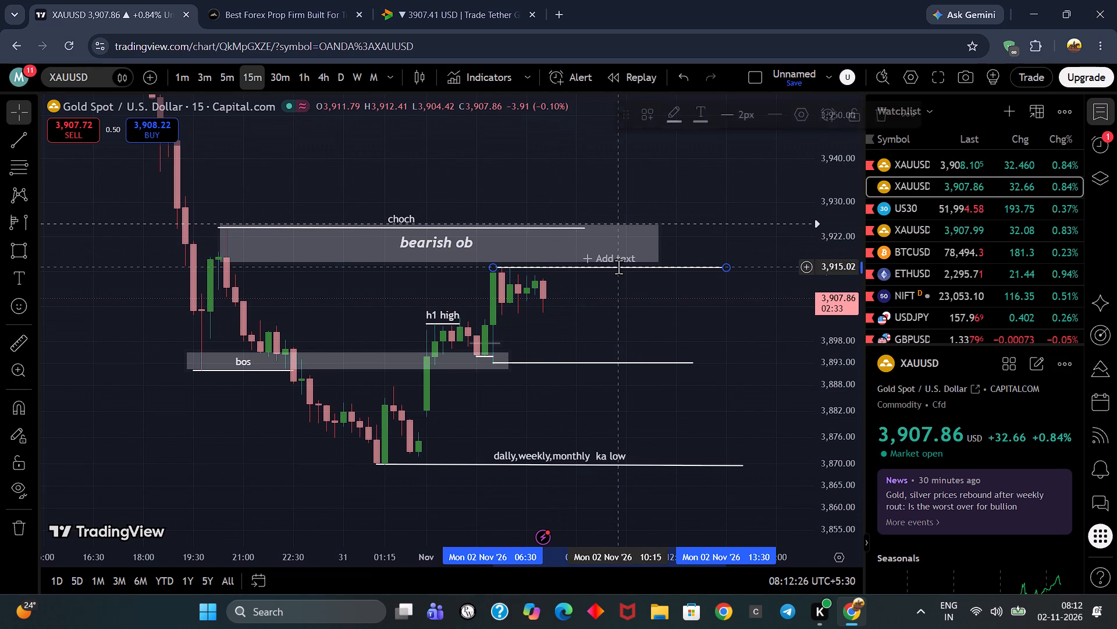
left_click(614, 324)
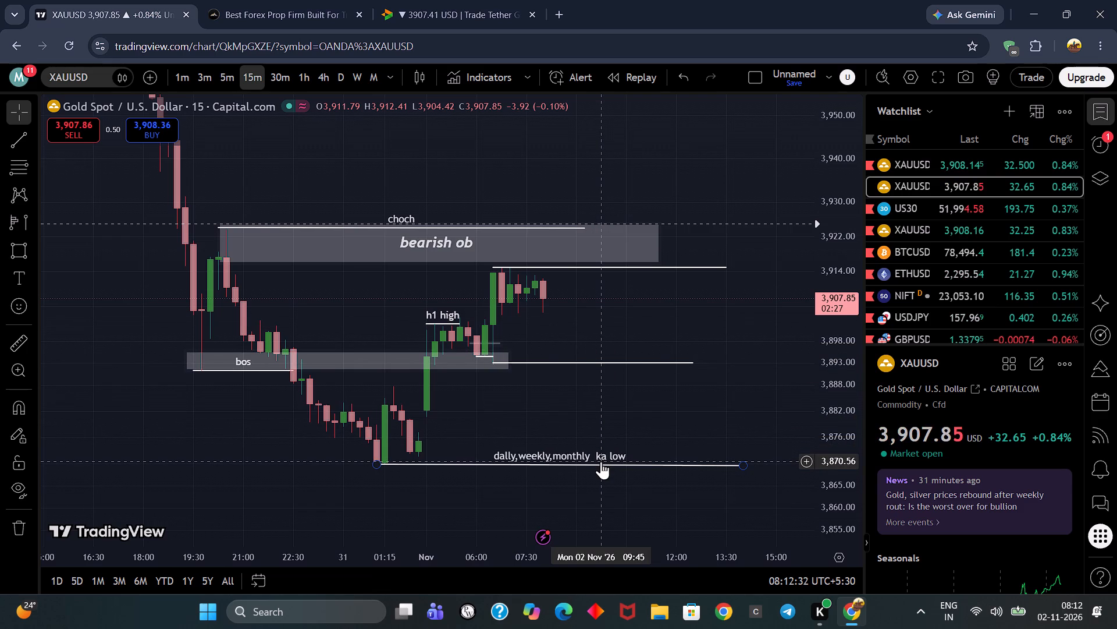
left_click_drag(618, 380, 620, 400)
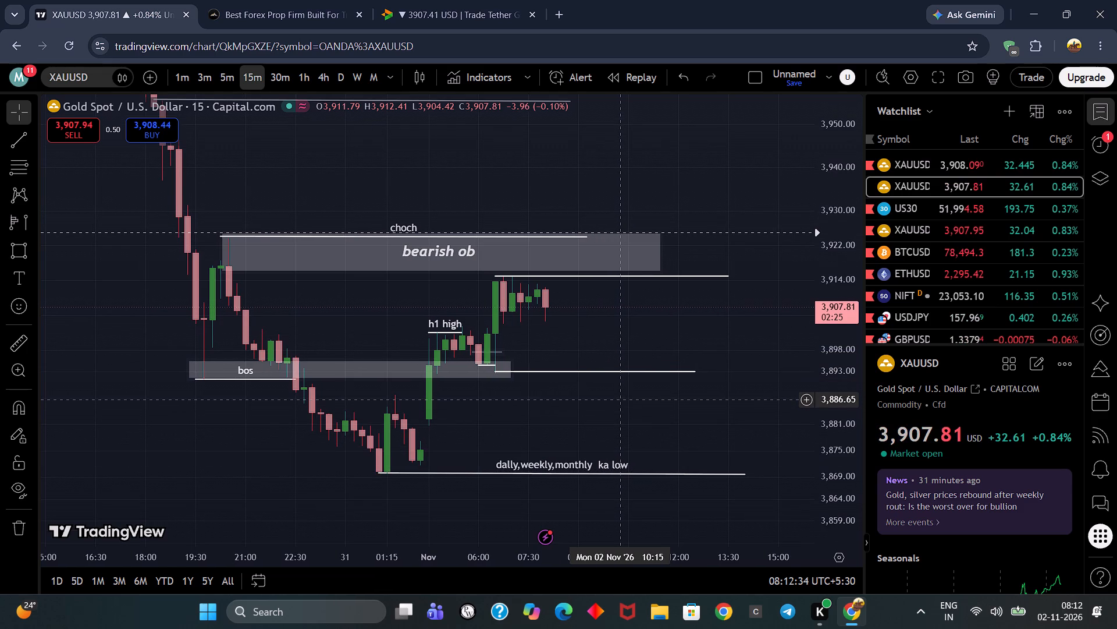
left_click_drag(620, 400, 623, 386)
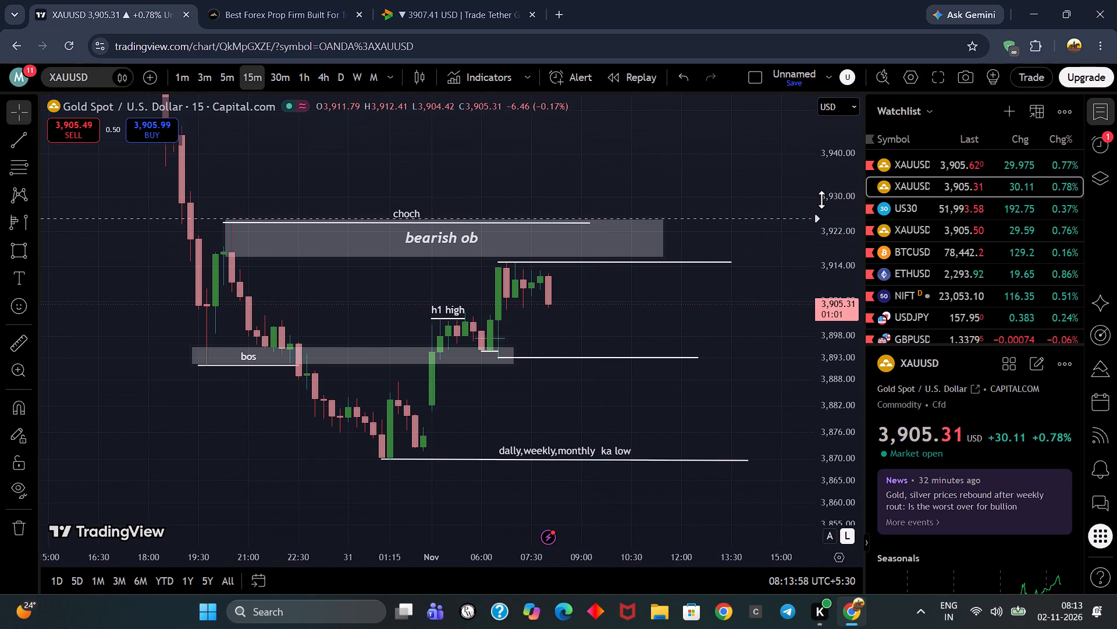
scroll(826, 201, "down", 2)
left_click_drag(630, 202, 537, 213)
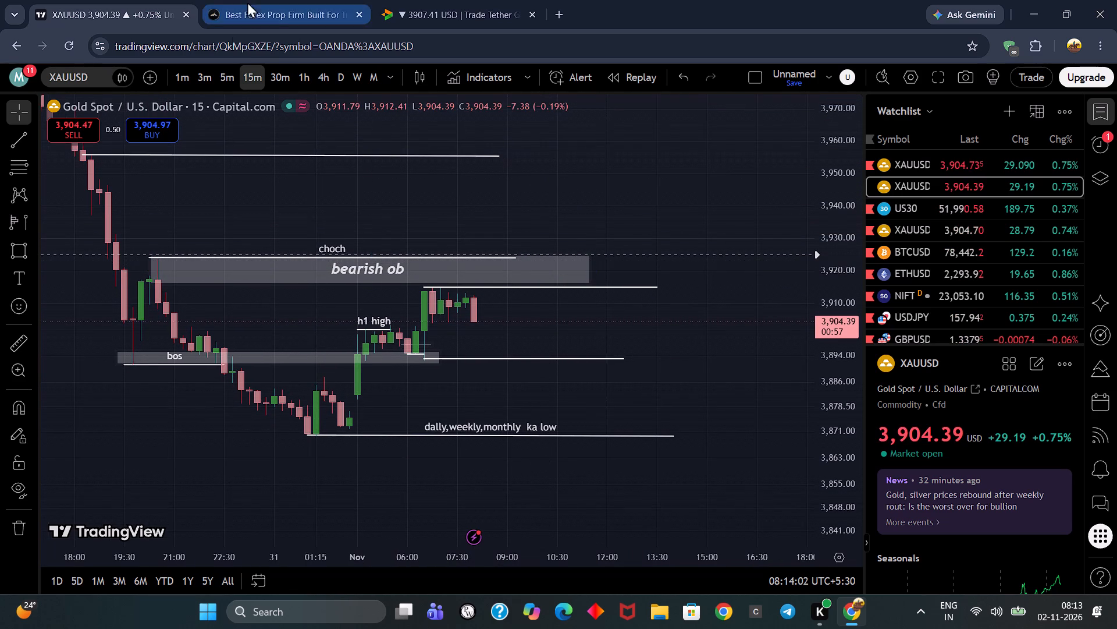
Switch the Capital.com gold chart to 5m and examine the latest candles between the bearish ob and bos zones.
left_click(222, 82)
scroll(500, 171, "down", 6)
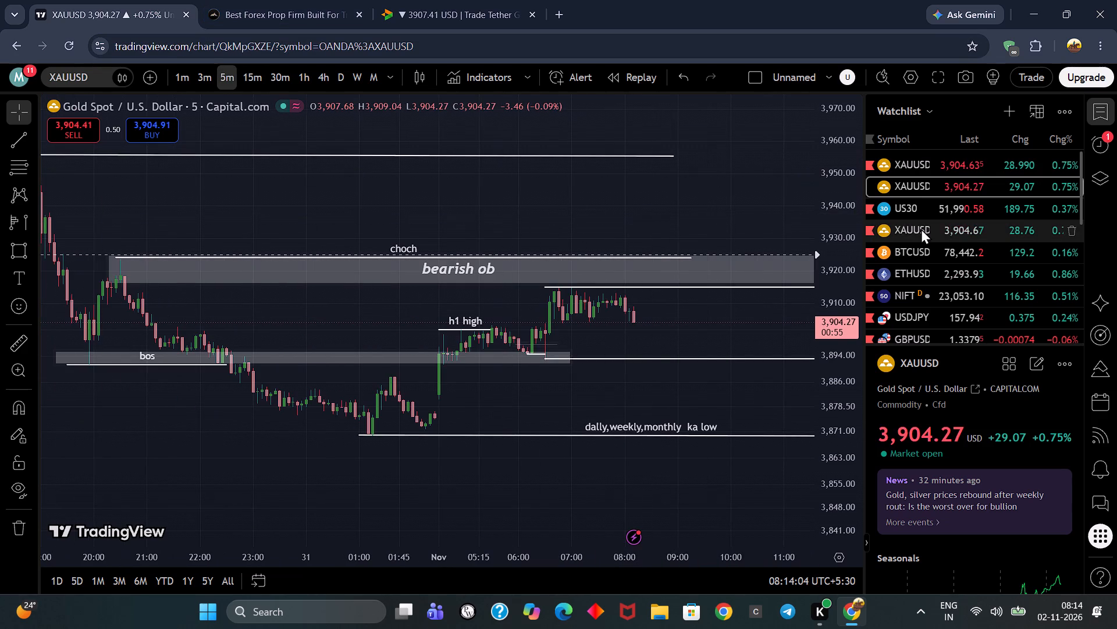
scroll(841, 198, "up", 4)
left_click_drag(745, 175, 735, 101)
scroll(734, 221, "up", 1)
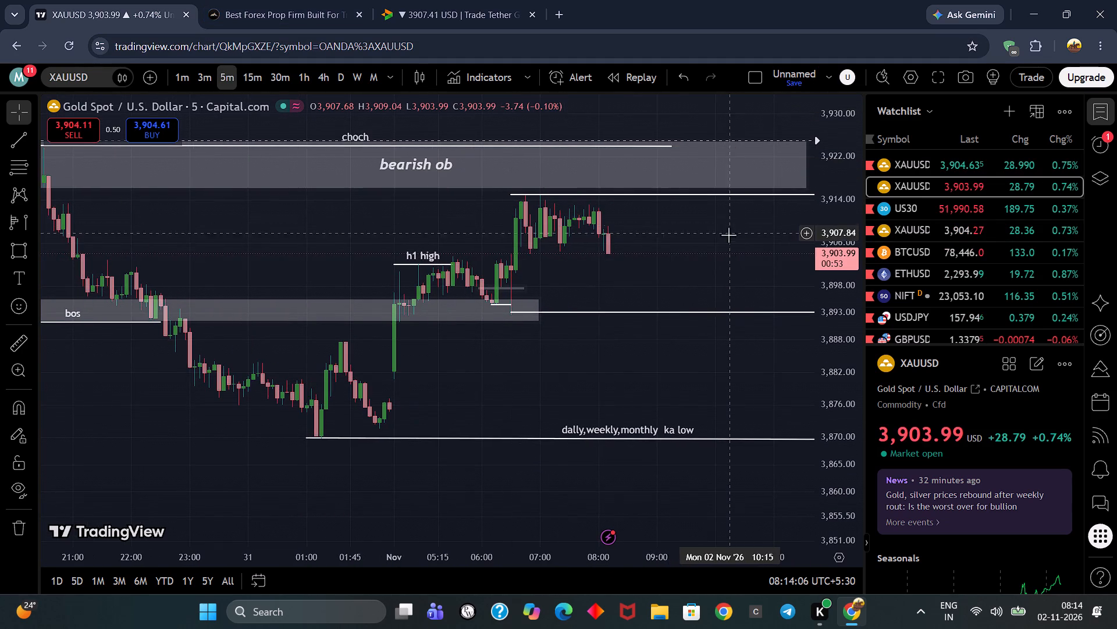
left_click_drag(713, 275, 723, 229)
left_click_drag(723, 228, 647, 246)
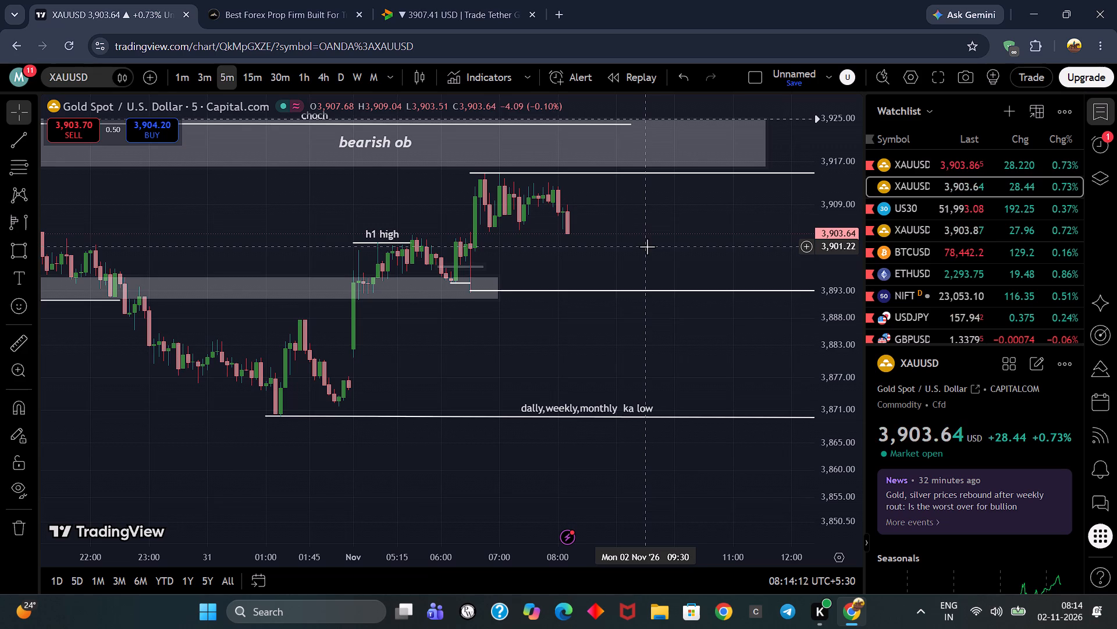
Open the Vantage XAUUSD chart from the watchlist and remove all drawings from it.
left_click_drag(652, 242, 670, 335)
scroll(670, 334, "down", 2)
scroll(670, 334, "up", 1)
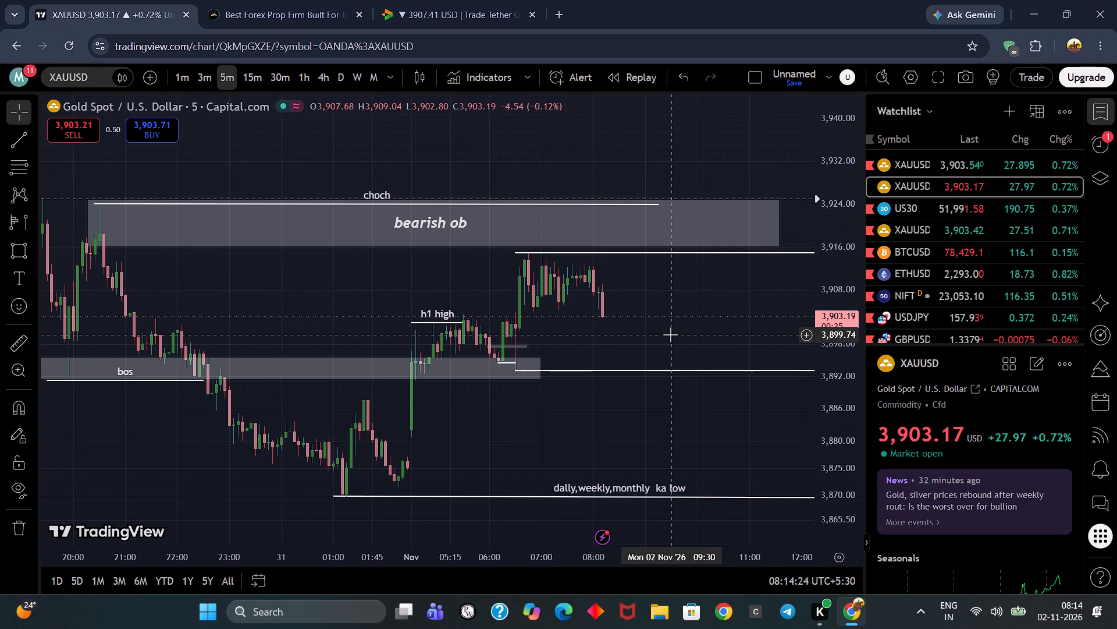
left_click(935, 234)
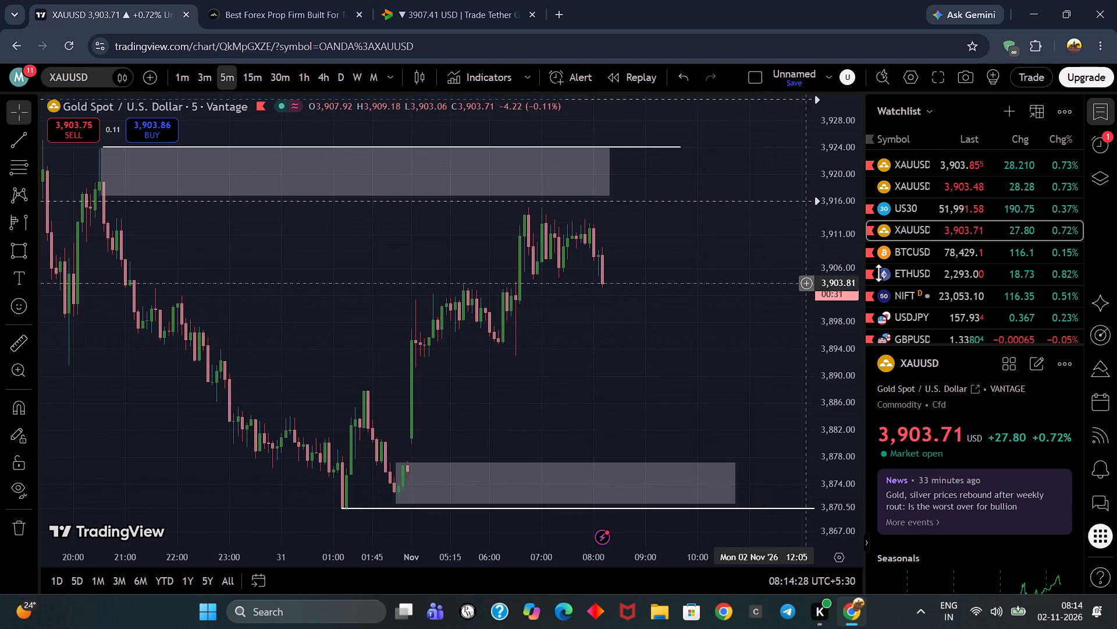
scroll(846, 287, "down", 2)
scroll(843, 296, "up", 1)
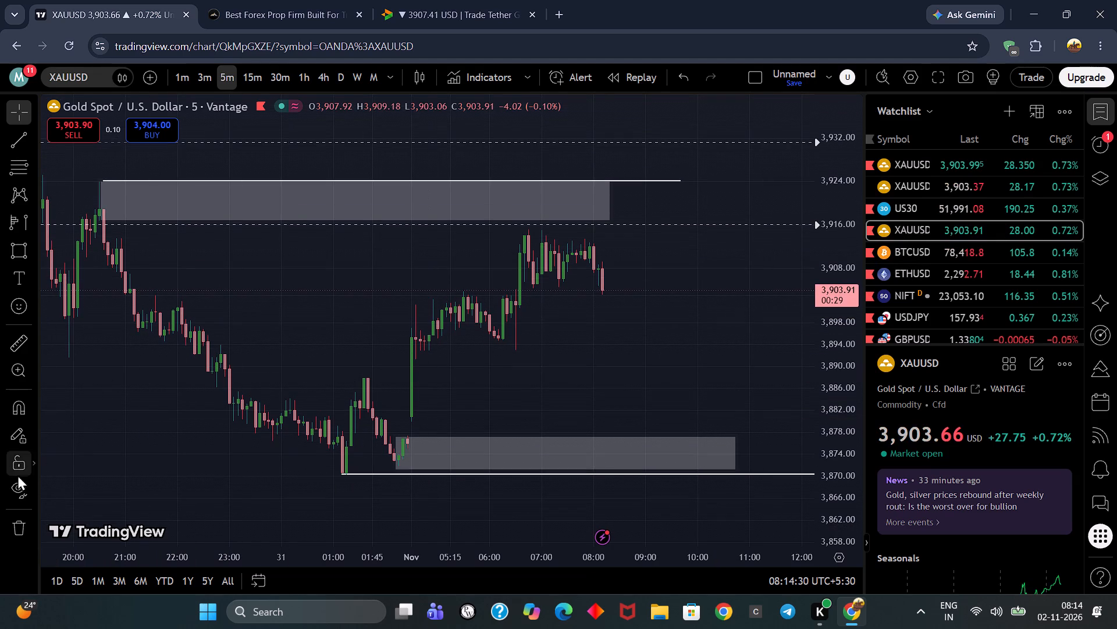
left_click(9, 524)
left_click(61, 496)
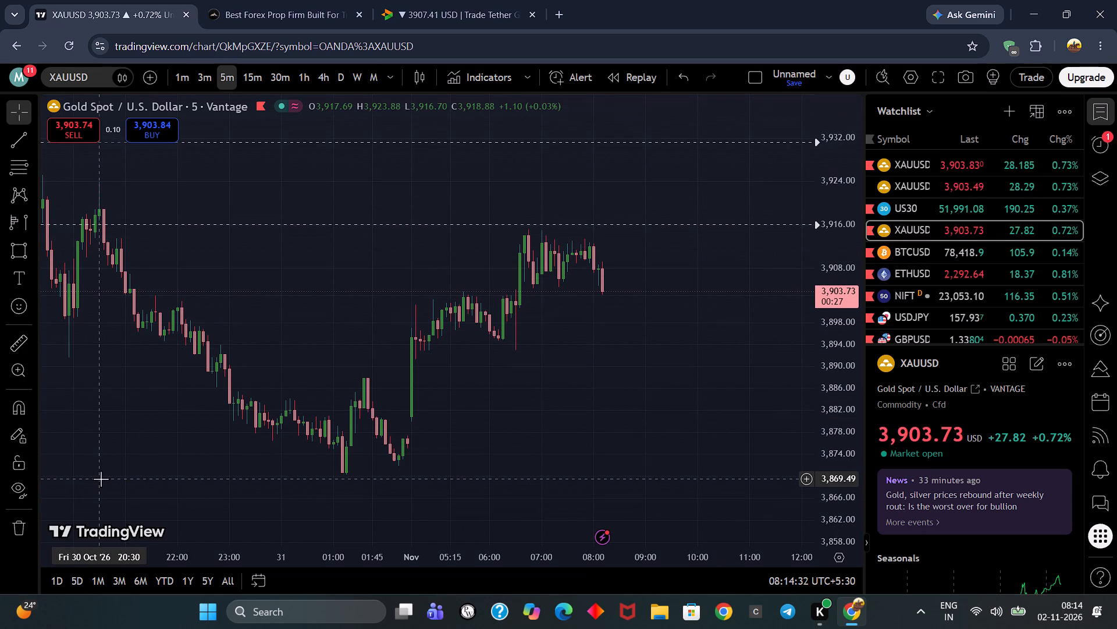
scroll(8, 432, "down", 3)
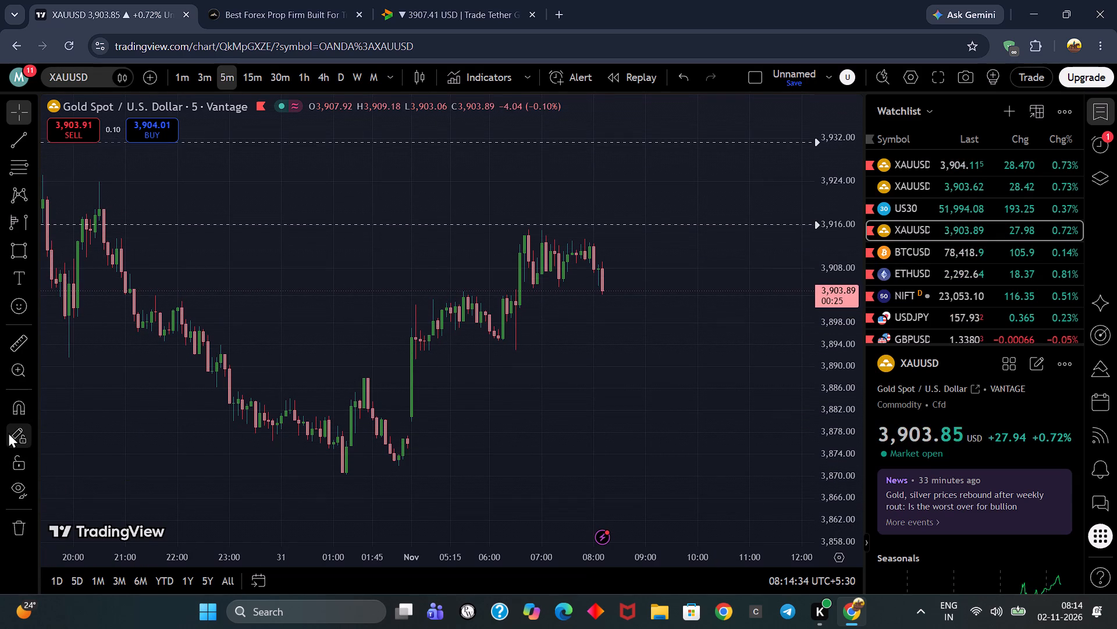
left_click(19, 531)
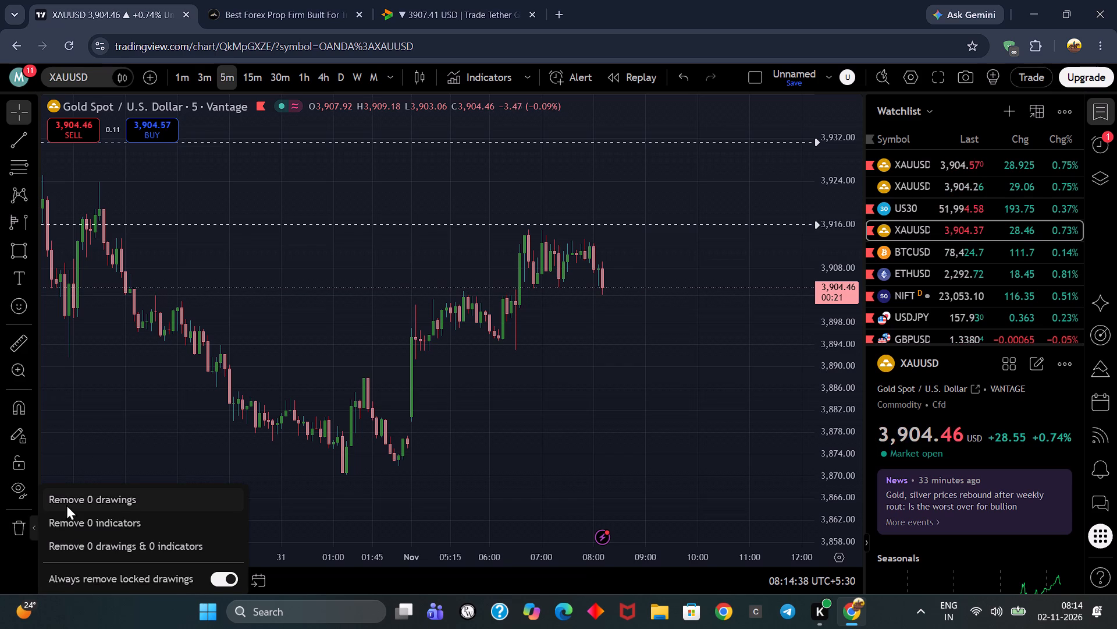
left_click(66, 504)
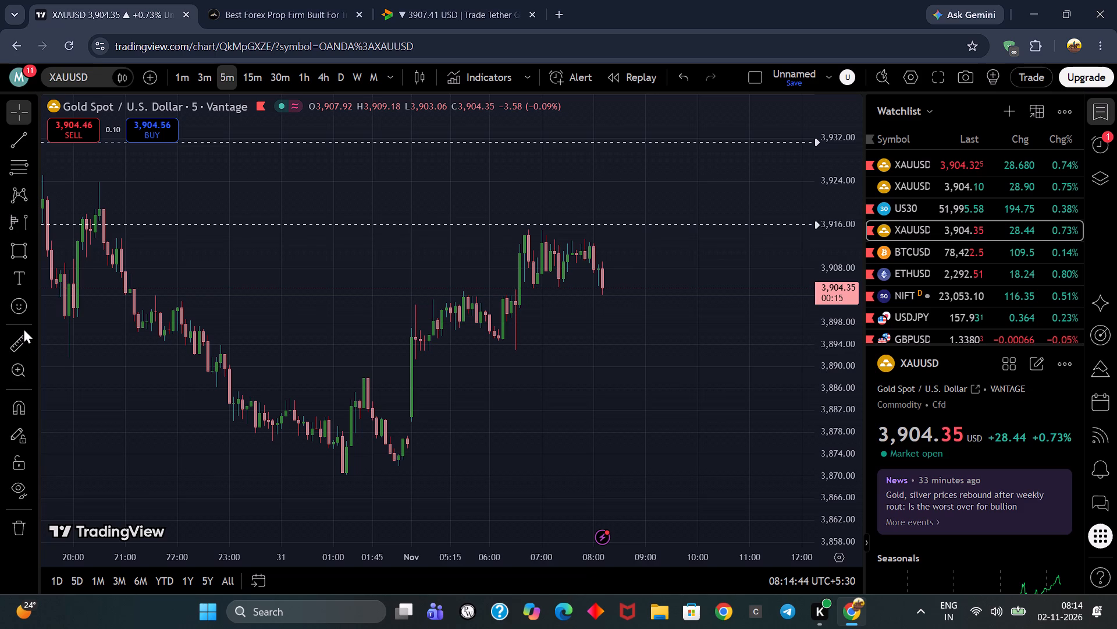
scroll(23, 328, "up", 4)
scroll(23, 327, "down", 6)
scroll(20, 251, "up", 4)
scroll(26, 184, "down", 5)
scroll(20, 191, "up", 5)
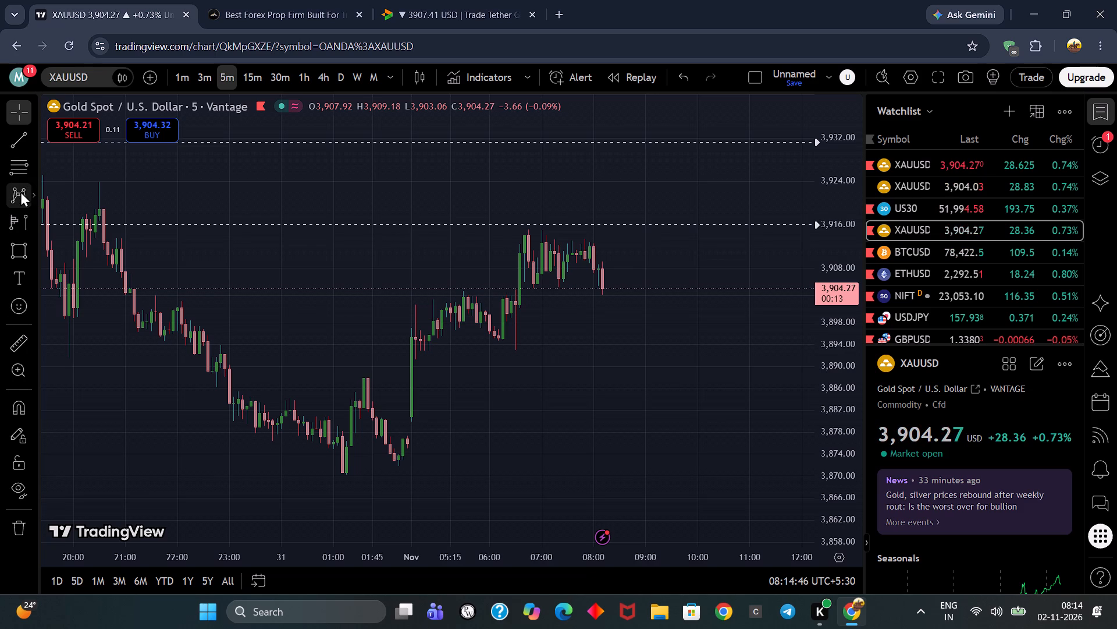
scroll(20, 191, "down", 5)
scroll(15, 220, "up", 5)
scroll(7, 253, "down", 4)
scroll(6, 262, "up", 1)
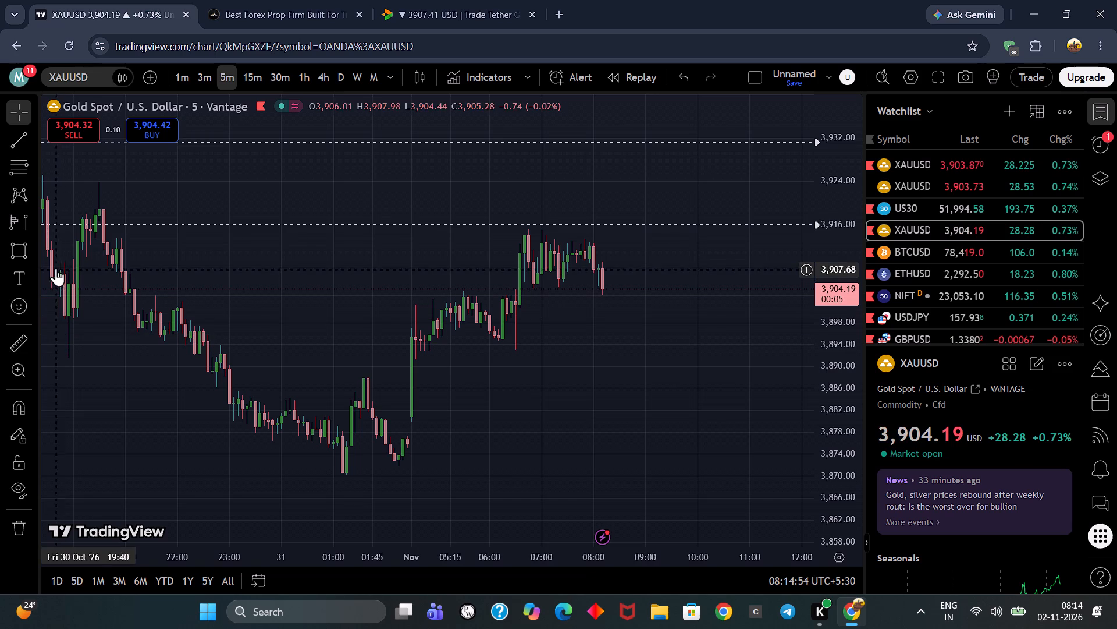
Switch the Vantage gold chart to the 1-month timeframe and reset the chart view.
left_click(373, 77)
right_click(732, 263)
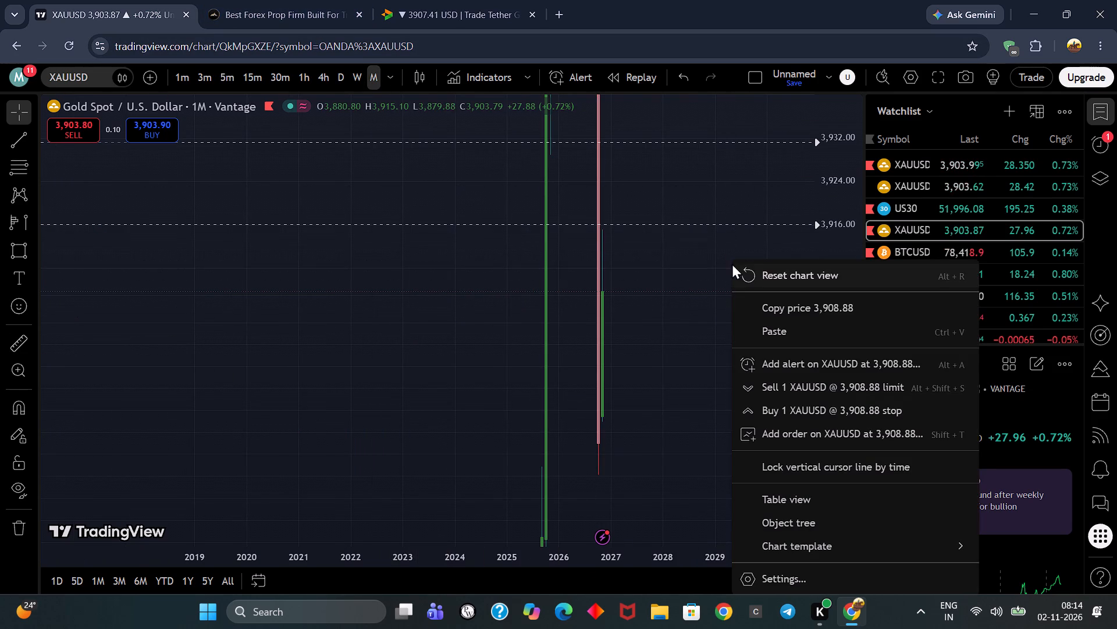
left_click(772, 275)
Delete the two XAUUSD crossing alerts at 3,916.01 and 3,931.22 from the Vantage chart.
scroll(849, 294, "up", 4)
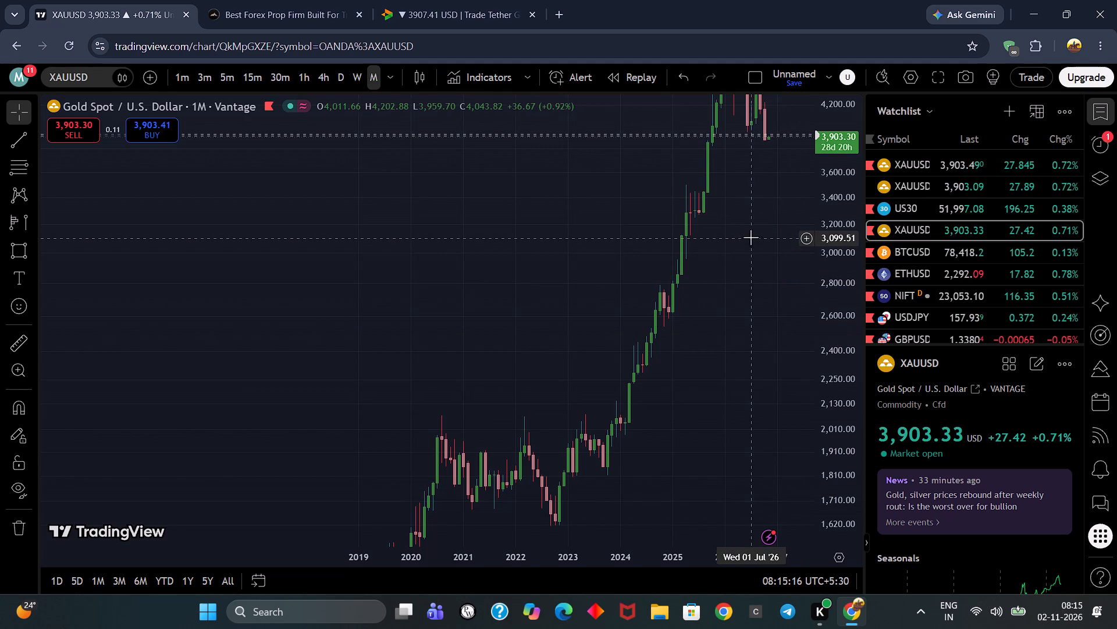
scroll(749, 313, "up", 7)
left_click_drag(742, 261, 681, 394)
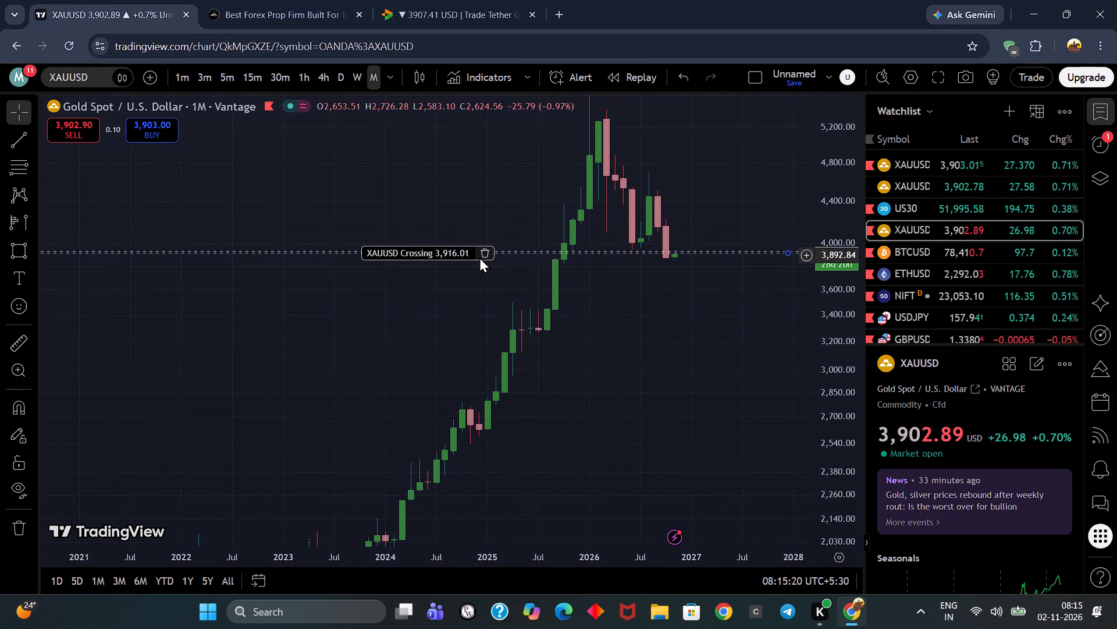
left_click(482, 254)
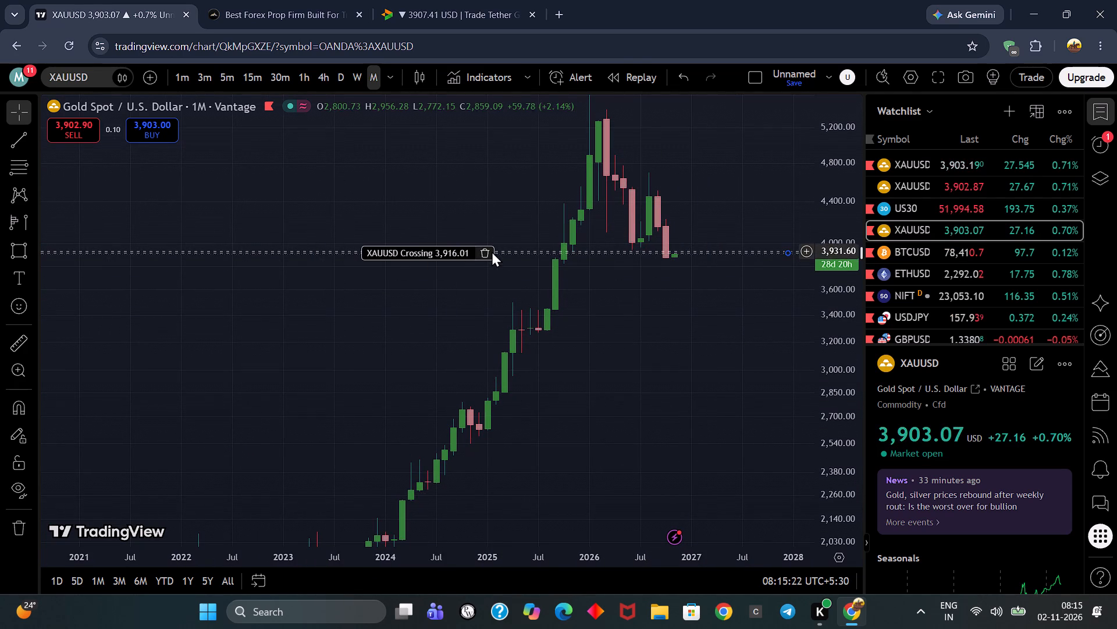
left_click(483, 251)
left_click(683, 374)
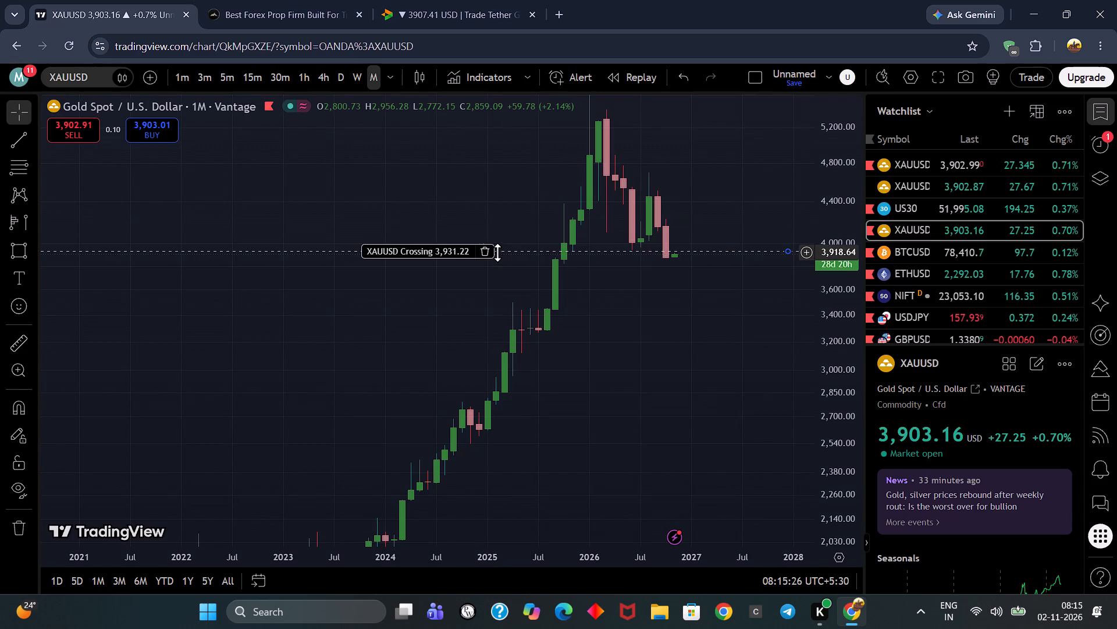
left_click(479, 247)
left_click(687, 363)
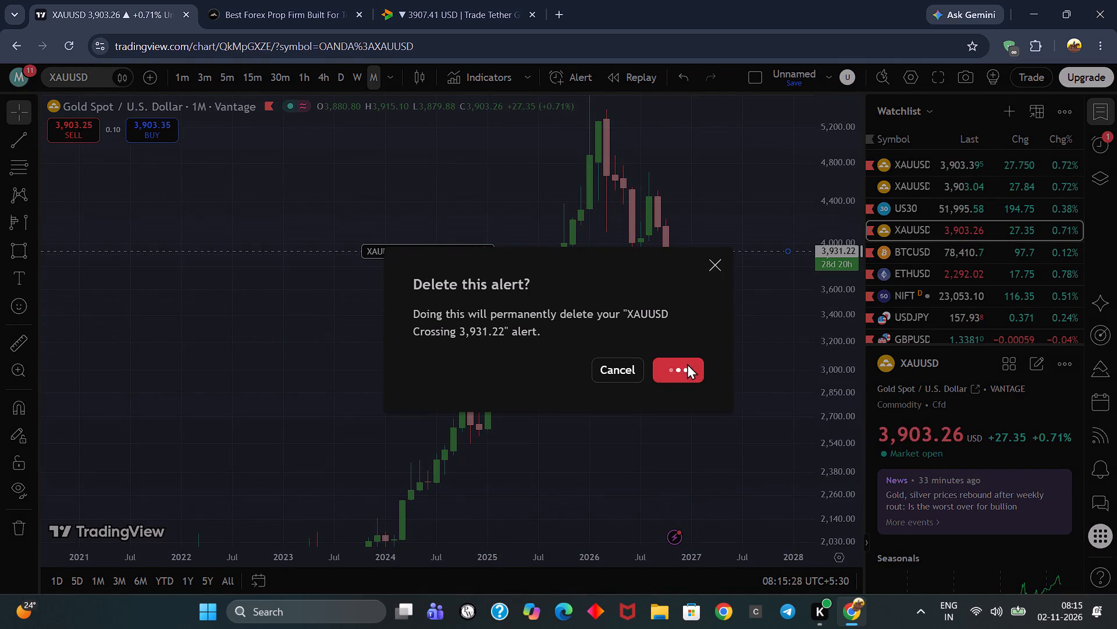
Examine the monthly gold candles from the 2025 rally through the 2026 peak and the decline to the current month.
scroll(693, 412, "up", 4)
left_click_drag(664, 376, 714, 418)
scroll(877, 390, "up", 9)
scroll(561, 367, "up", 4)
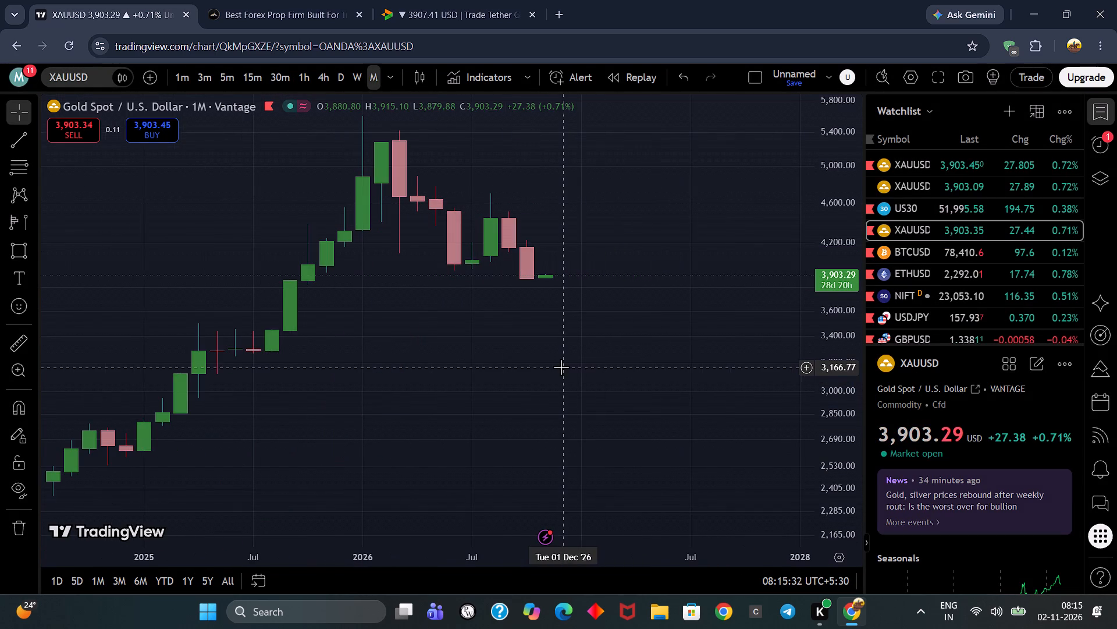
left_click_drag(557, 340, 521, 446)
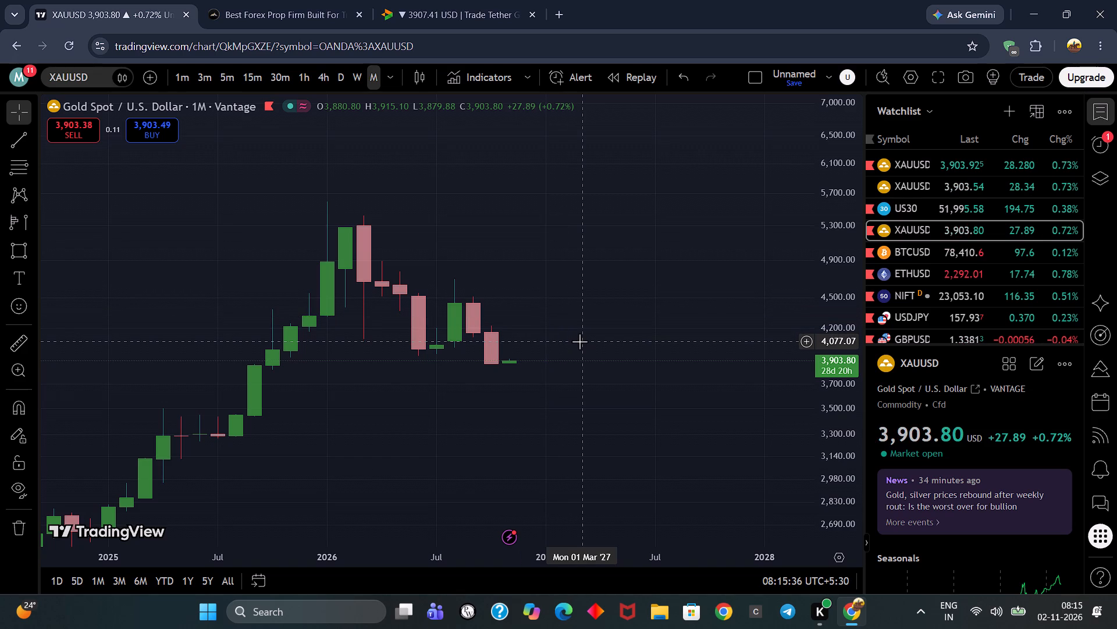
scroll(677, 404, "up", 5)
scroll(677, 404, "down", 5)
scroll(677, 404, "up", 5)
scroll(677, 404, "down", 5)
scroll(677, 404, "up", 5)
scroll(677, 404, "down", 3)
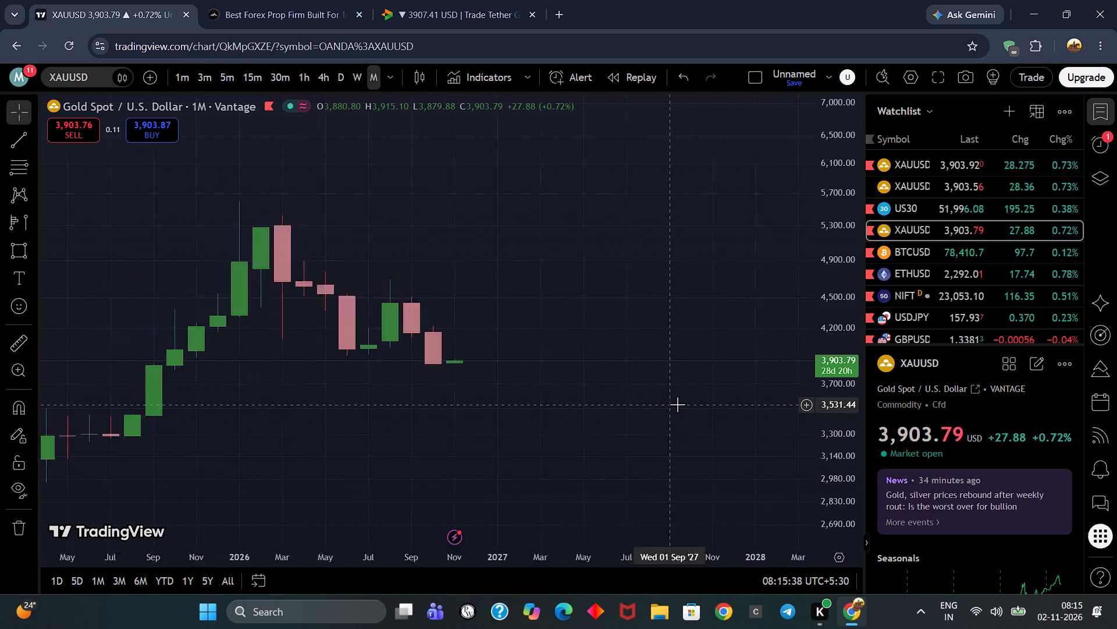
scroll(677, 404, "down", 1)
scroll(677, 404, "up", 4)
scroll(677, 404, "down", 4)
scroll(677, 404, "up", 4)
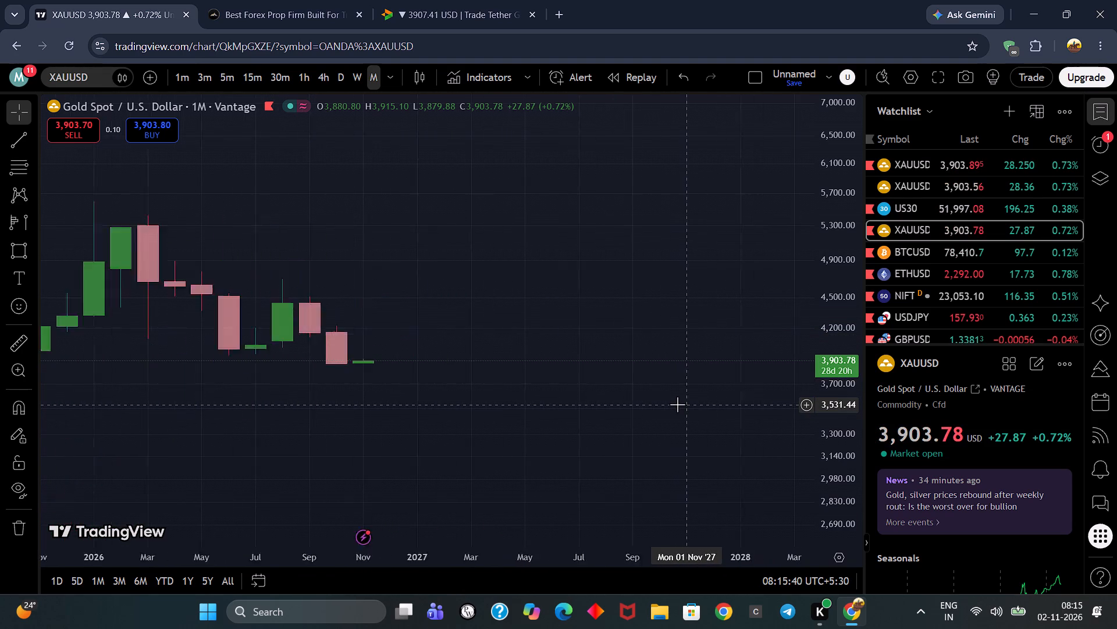
scroll(677, 404, "up", 6)
scroll(678, 400, "down", 9)
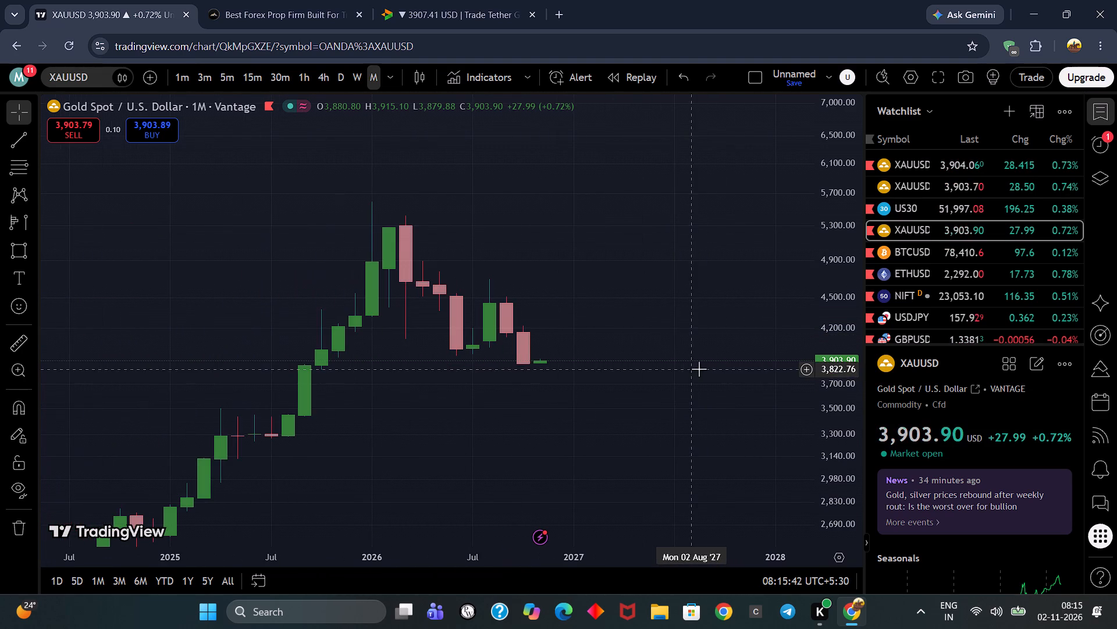
scroll(838, 220, "down", 4)
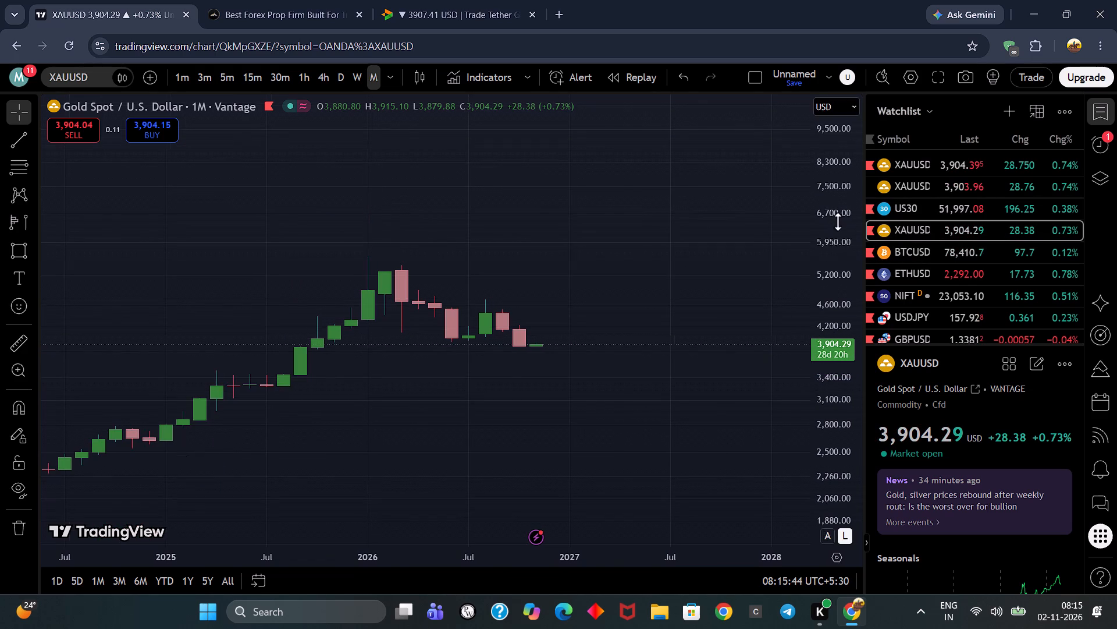
scroll(613, 379, "up", 4)
scroll(613, 379, "down", 4)
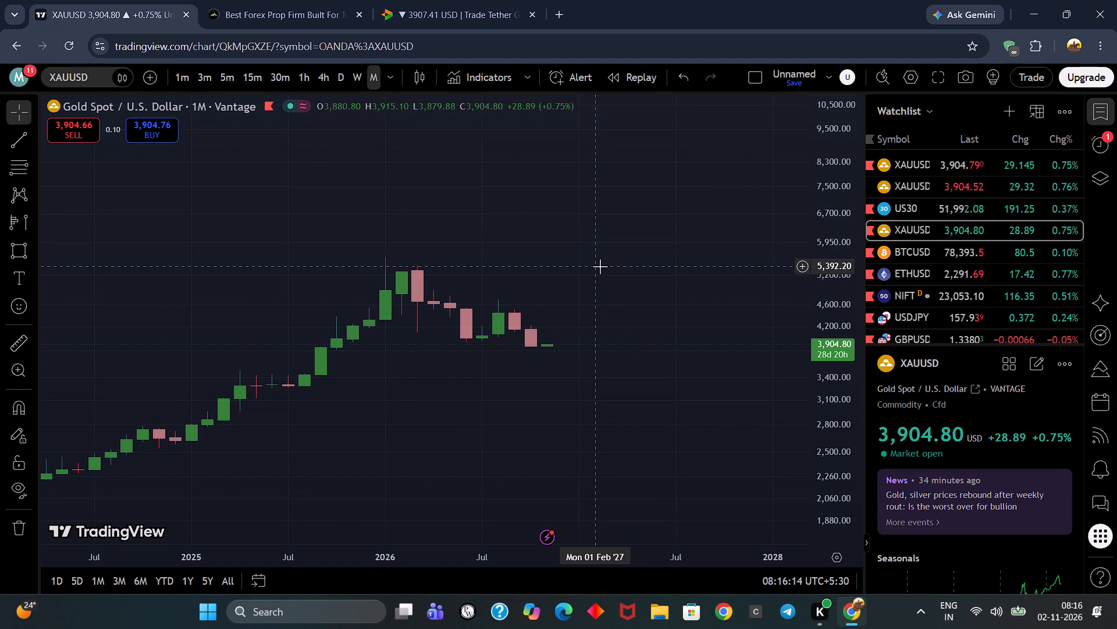
Examine the October and November 2026 monthly candles up close, comparing their bodies, wicks and lows against the price scale.
left_click_drag(592, 261, 670, 260)
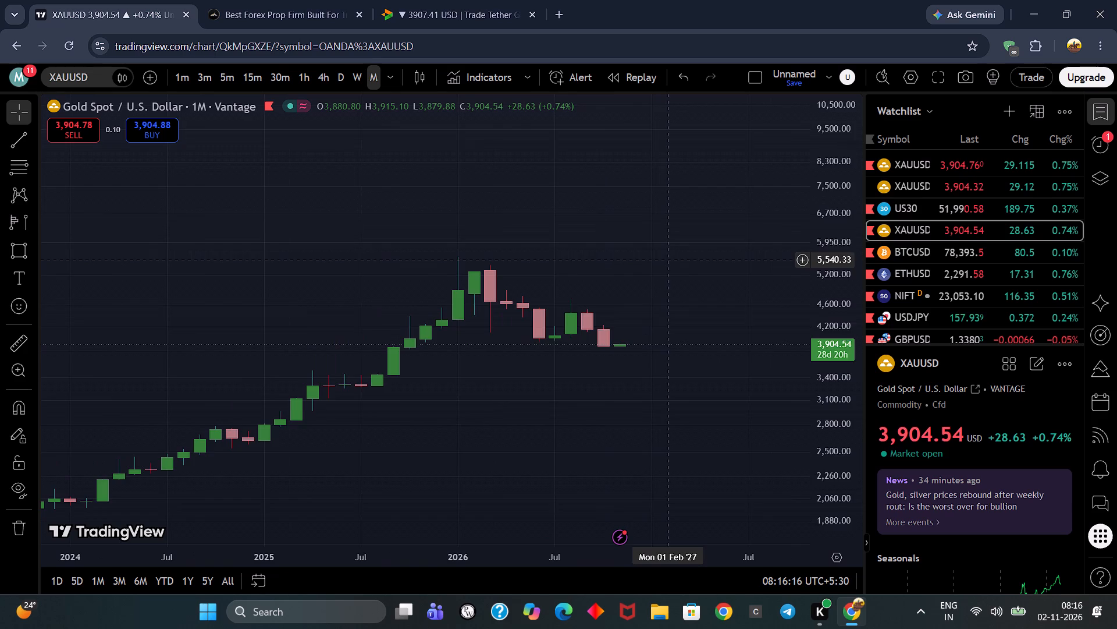
left_click_drag(670, 260, 677, 298)
scroll(835, 300, "up", 5)
scroll(486, 359, "up", 4)
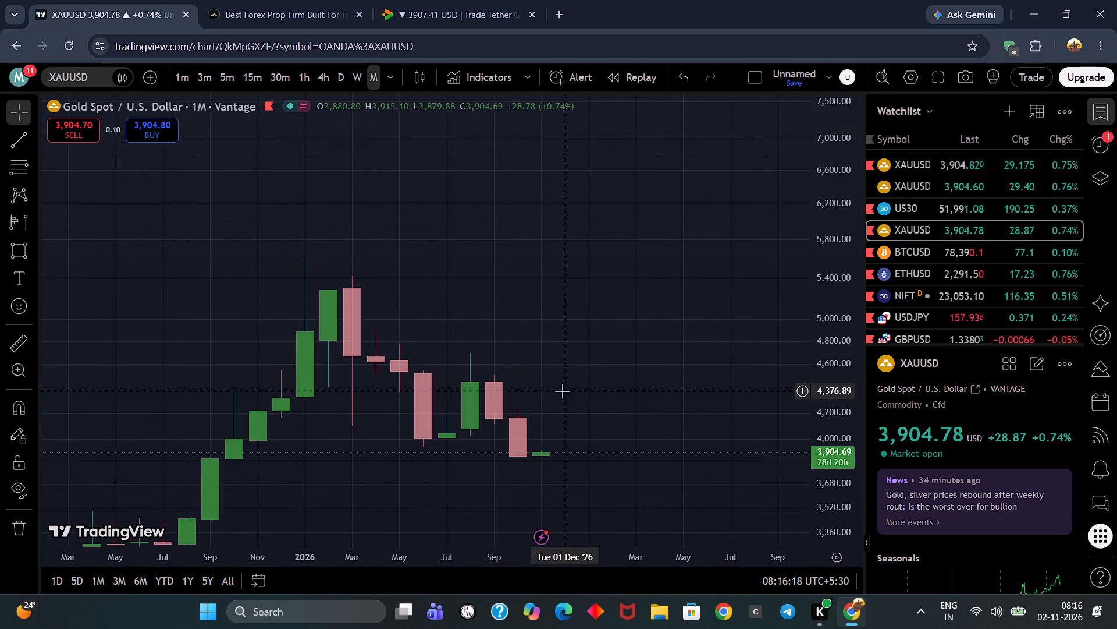
left_click_drag(565, 391, 654, 175)
scroll(829, 246, "up", 6)
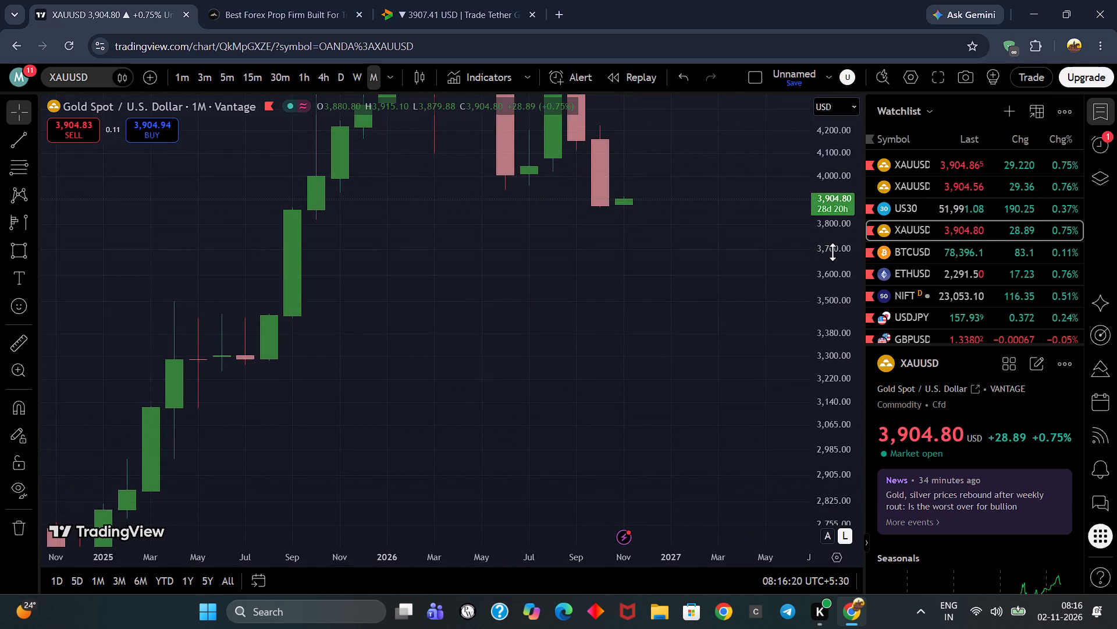
scroll(833, 252, "up", 4)
left_click_drag(549, 175, 592, 529)
scroll(842, 388, "up", 5)
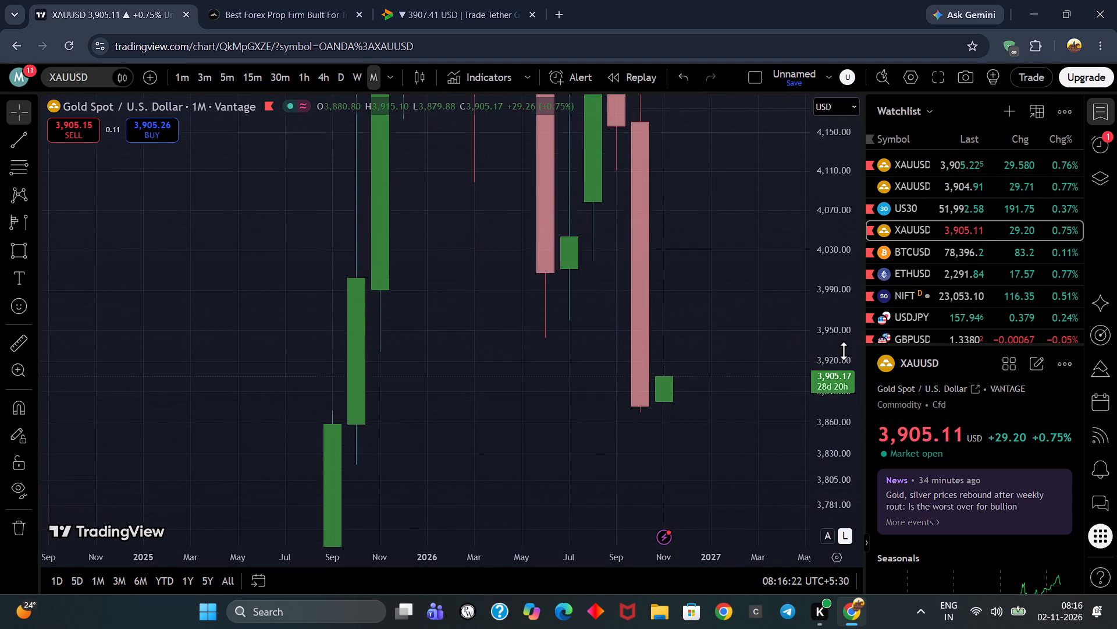
scroll(621, 400, "up", 9)
left_click_drag(652, 367, 671, 352)
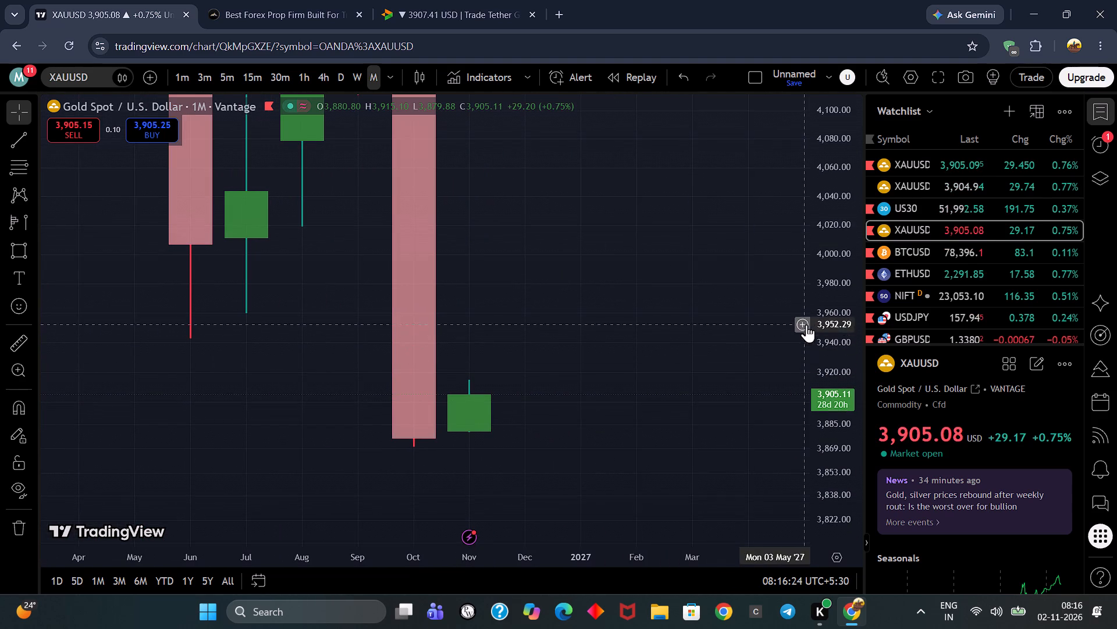
scroll(842, 359, "up", 4)
left_click_drag(582, 376, 621, 162)
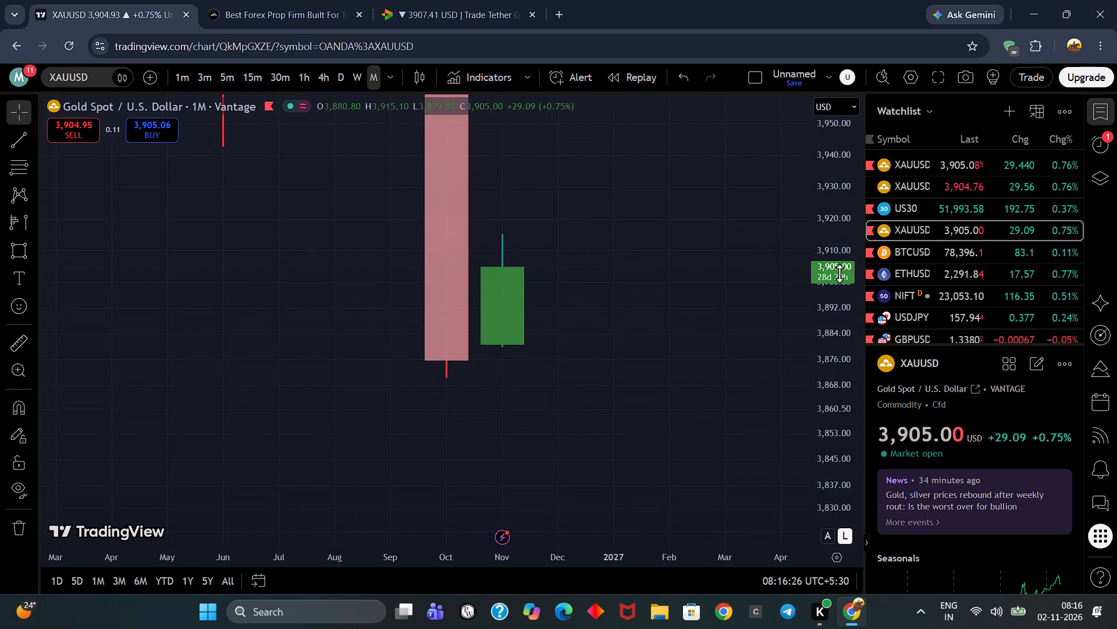
scroll(839, 273, "down", 2)
left_click_drag(685, 369, 760, 337)
scroll(709, 362, "down", 2)
left_click_drag(708, 343, 656, 388)
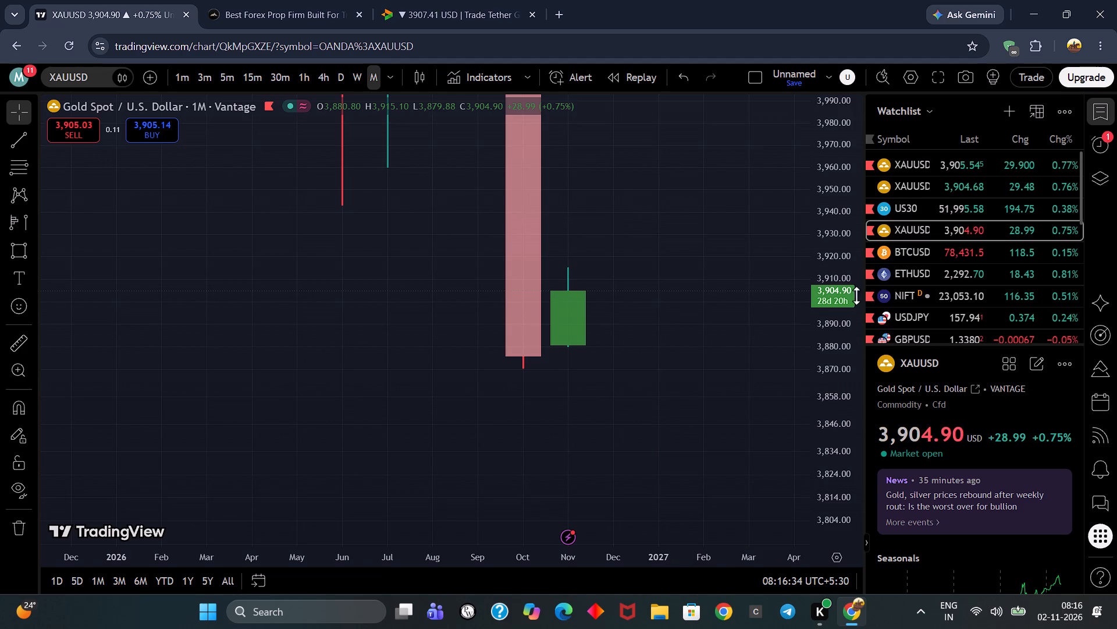
scroll(841, 319, "up", 3)
scroll(841, 319, "down", 4)
scroll(841, 319, "up", 3)
scroll(841, 319, "down", 3)
scroll(841, 319, "up", 5)
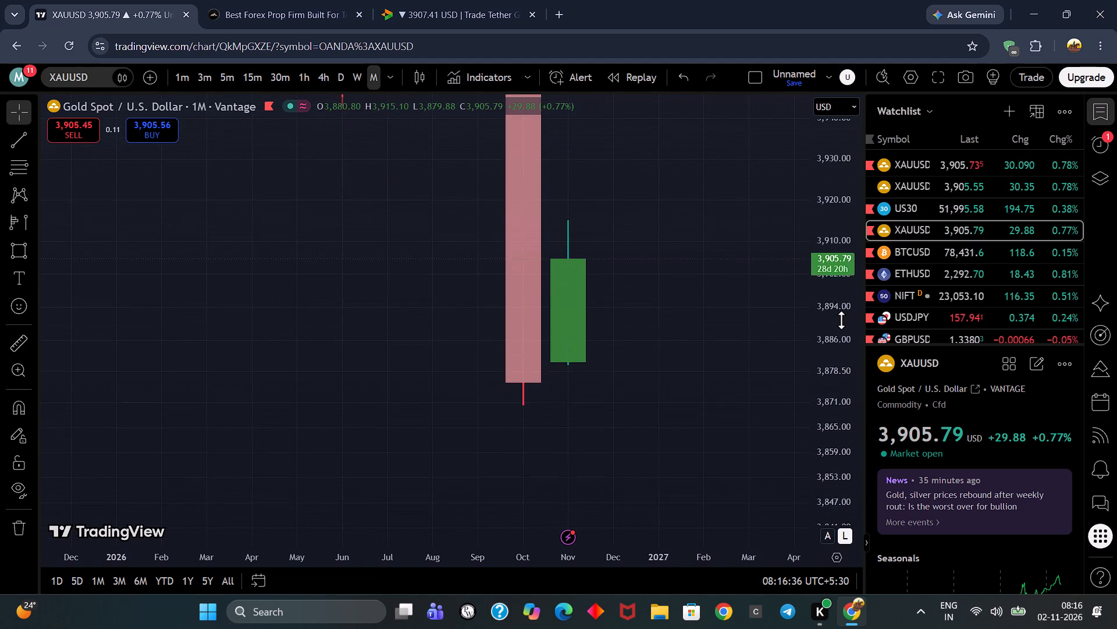
scroll(841, 320, "up", 9)
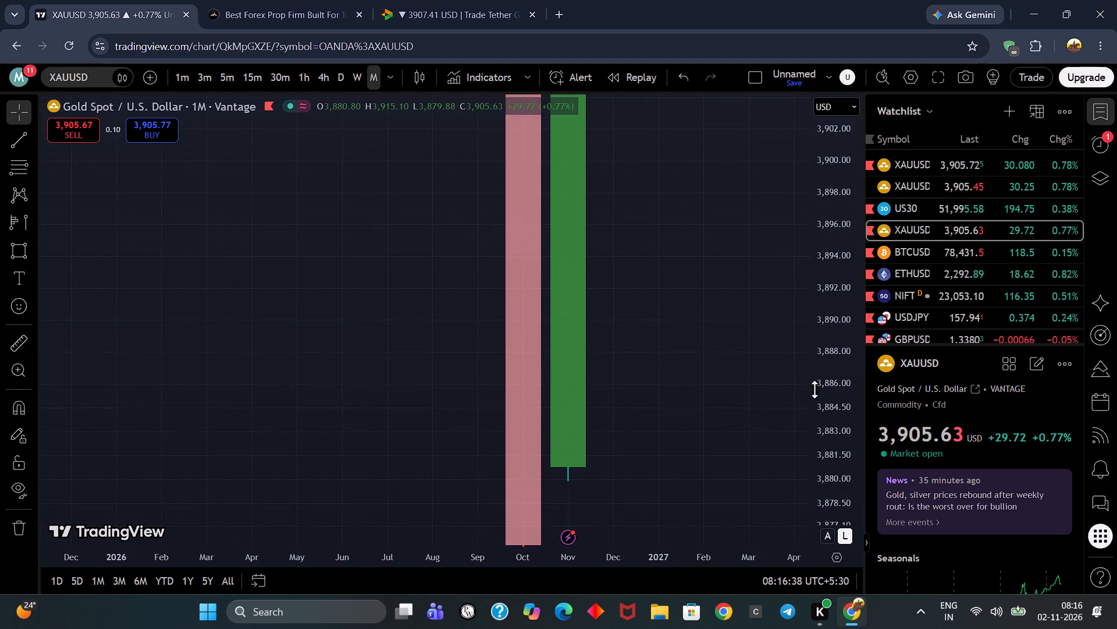
left_click_drag(744, 401, 525, 345)
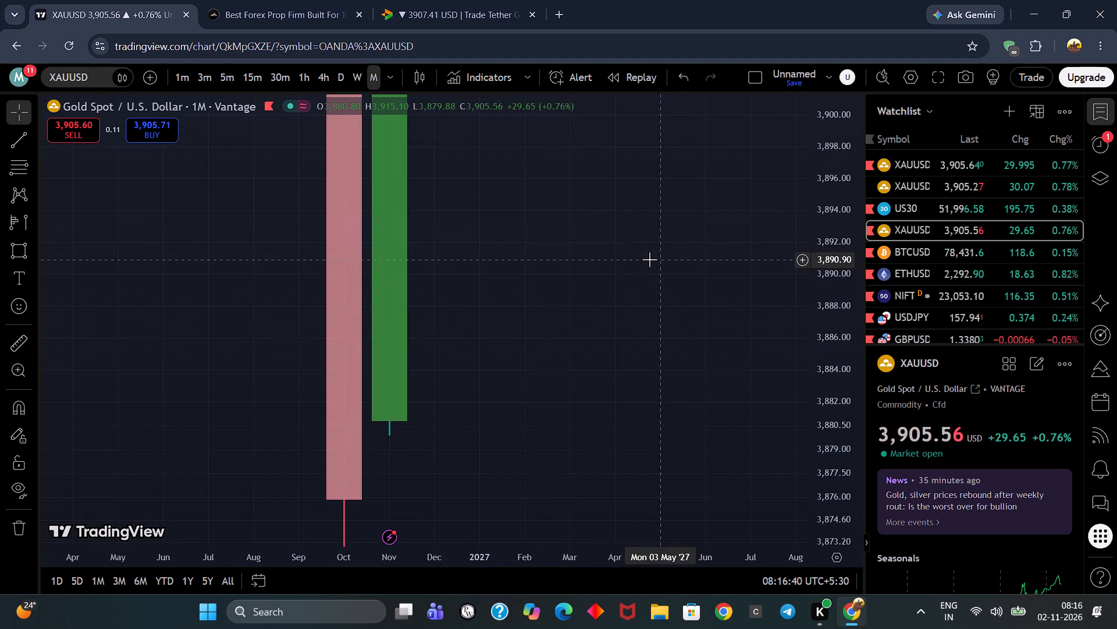
scroll(840, 291, "down", 8)
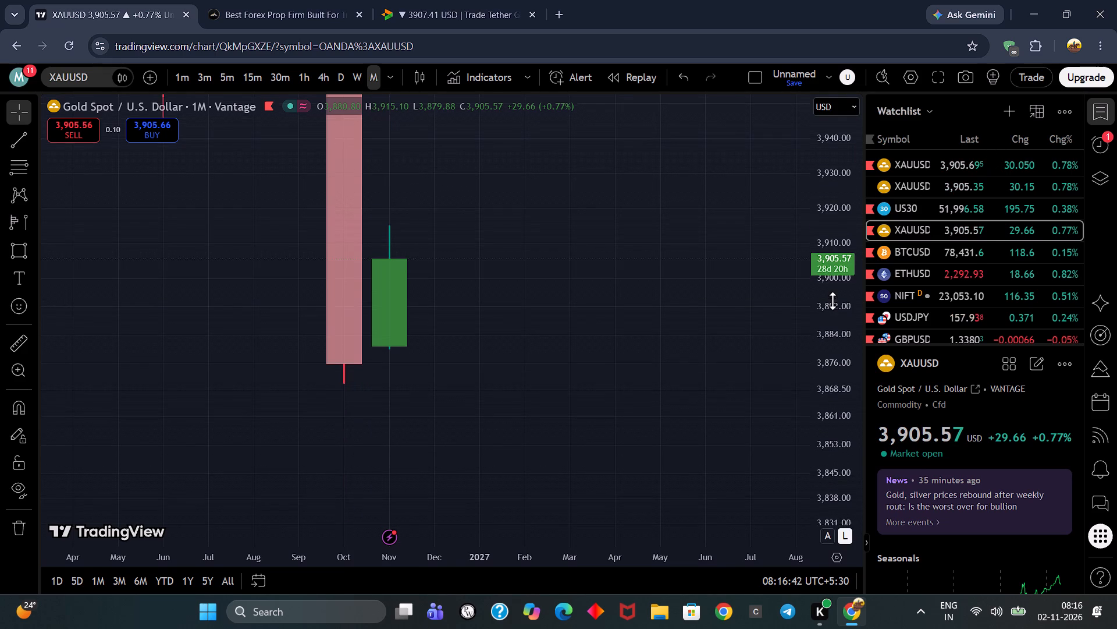
scroll(827, 252, "down", 4)
left_click_drag(509, 330, 534, 329)
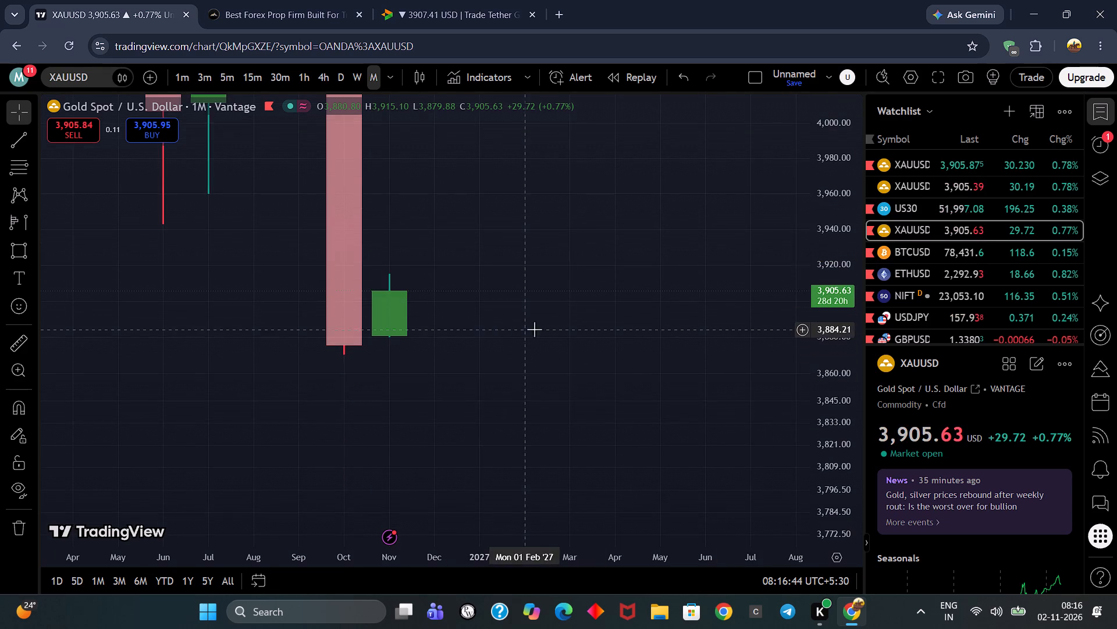
left_click_drag(534, 329, 643, 332)
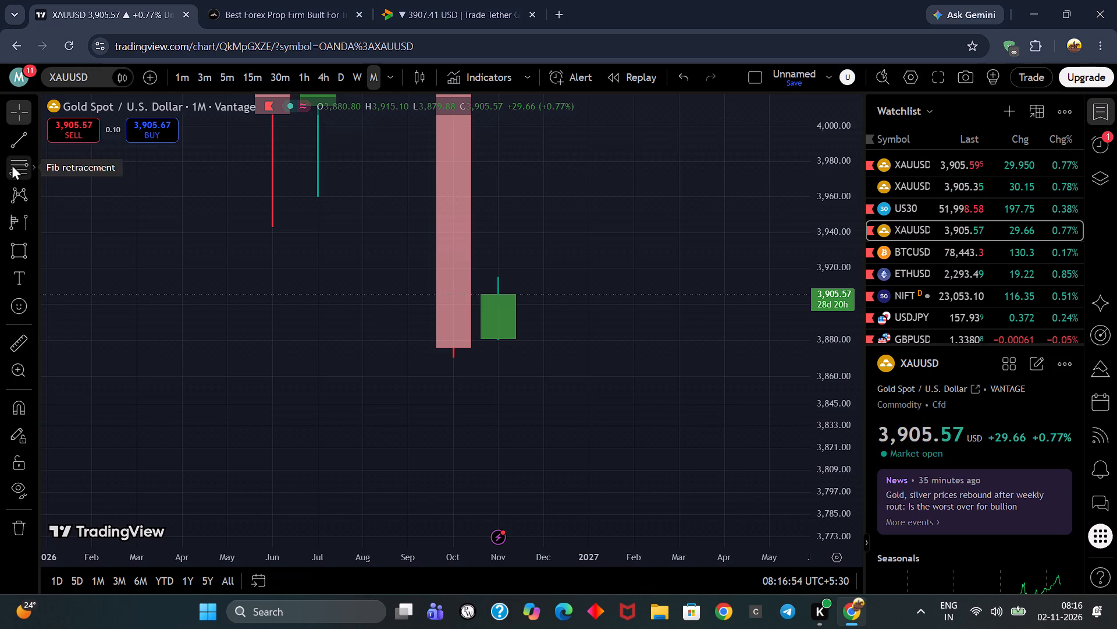
Draw a near-horizontal trend line at the October 2026 monthly candle's low, at about 3,870.5, extending to January 2027.
left_click(10, 143)
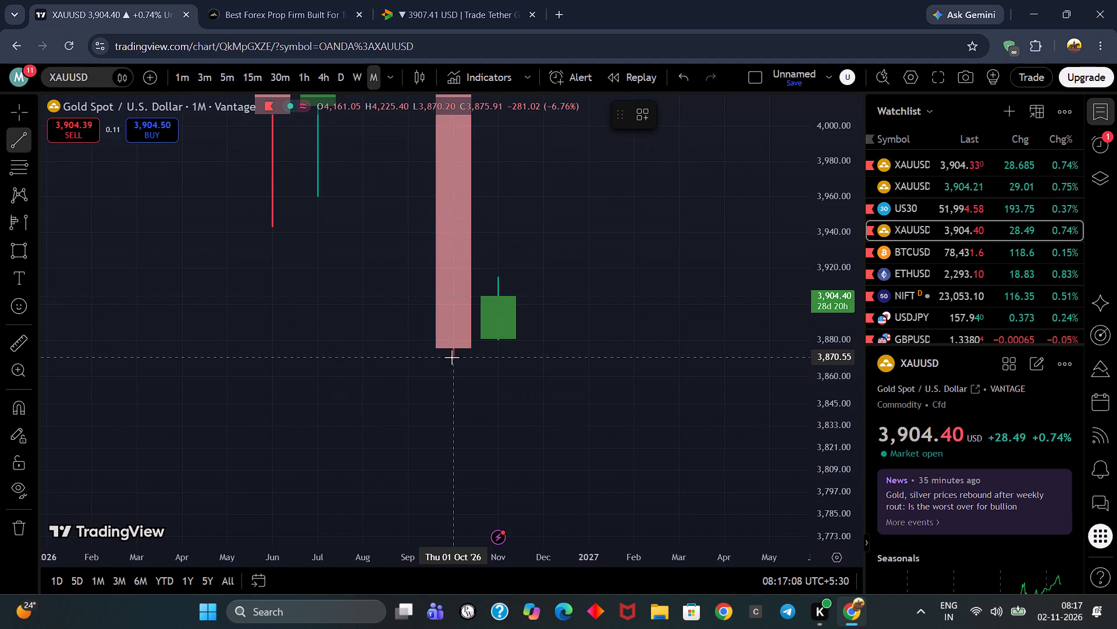
left_click(451, 357)
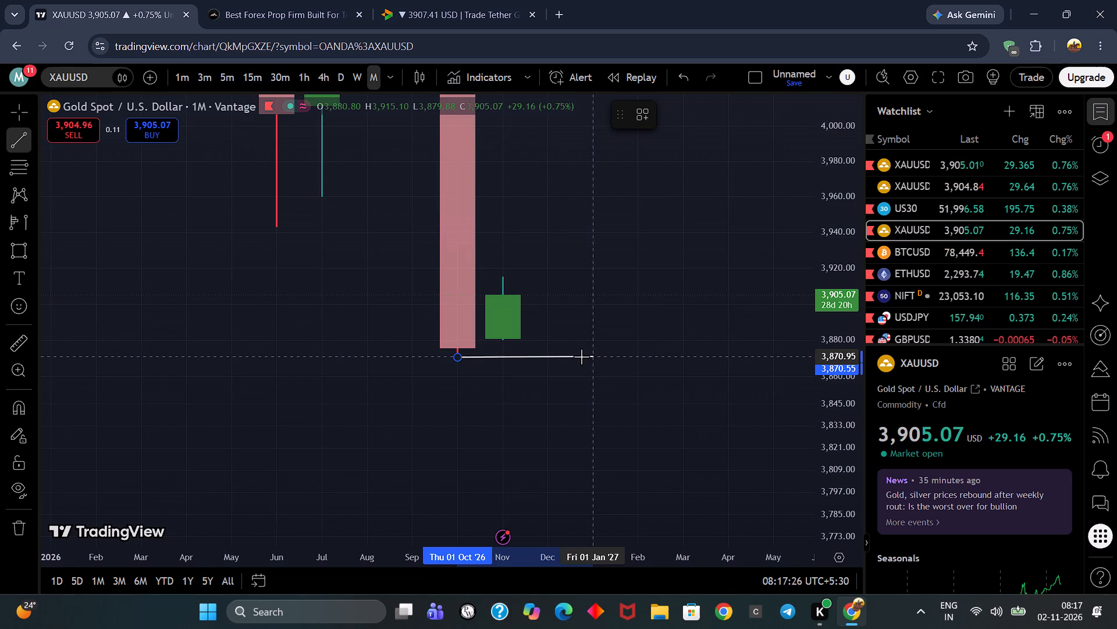
left_click(581, 356)
left_click(590, 258)
Draw a near-horizontal trend line at the October 2026 monthly candle's high, at about 4,227, extending to February 2027.
left_click_drag(590, 248, 611, 326)
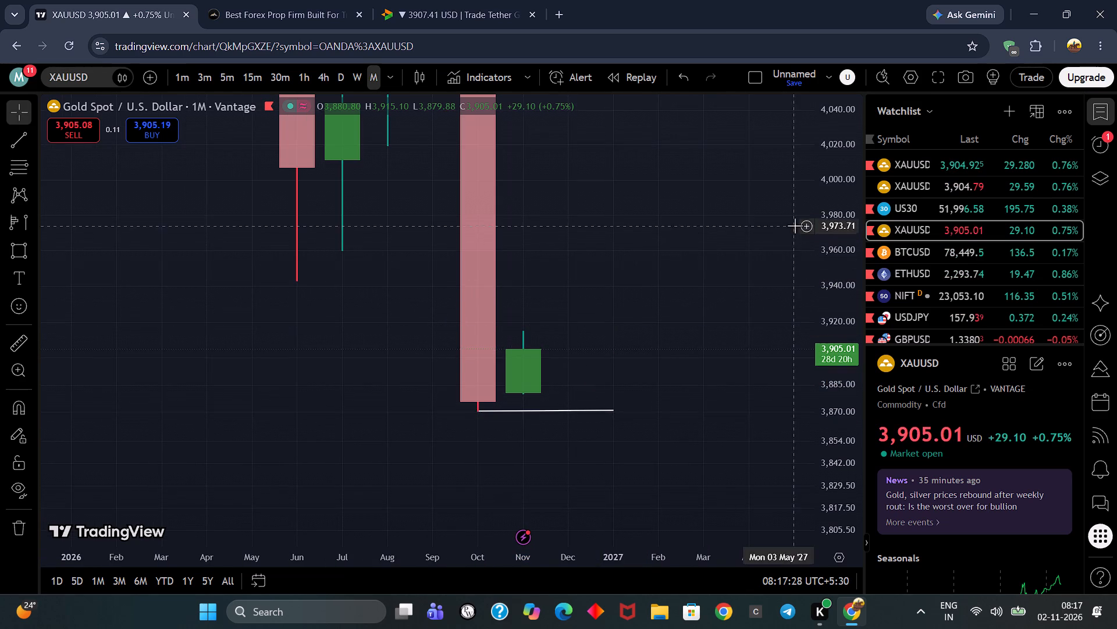
scroll(848, 250, "down", 2)
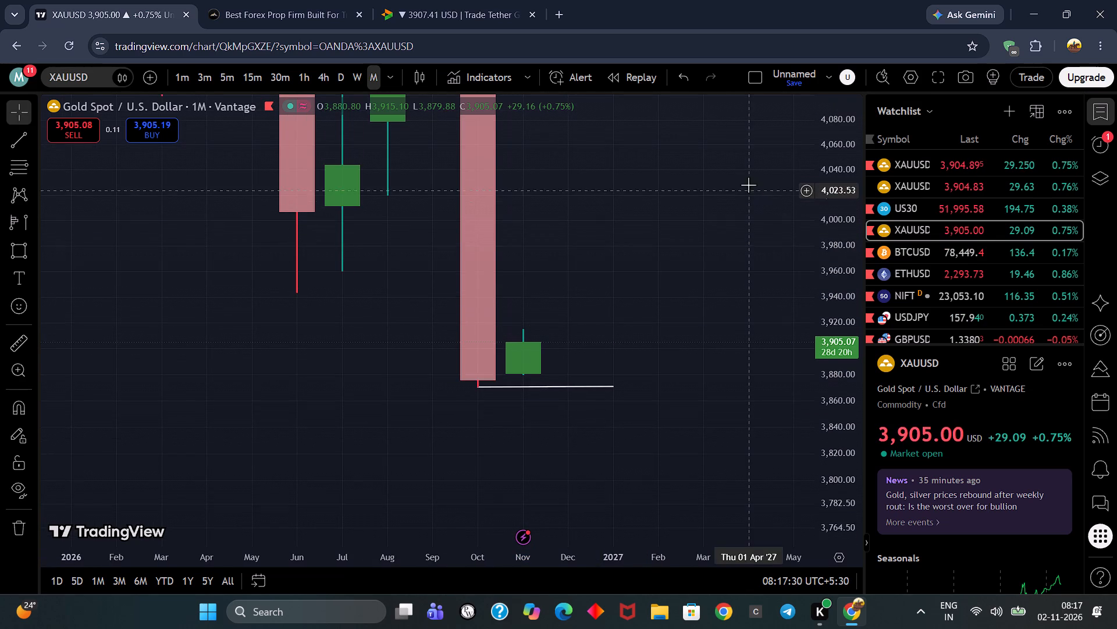
left_click_drag(735, 181, 742, 423)
scroll(830, 273, "down", 8)
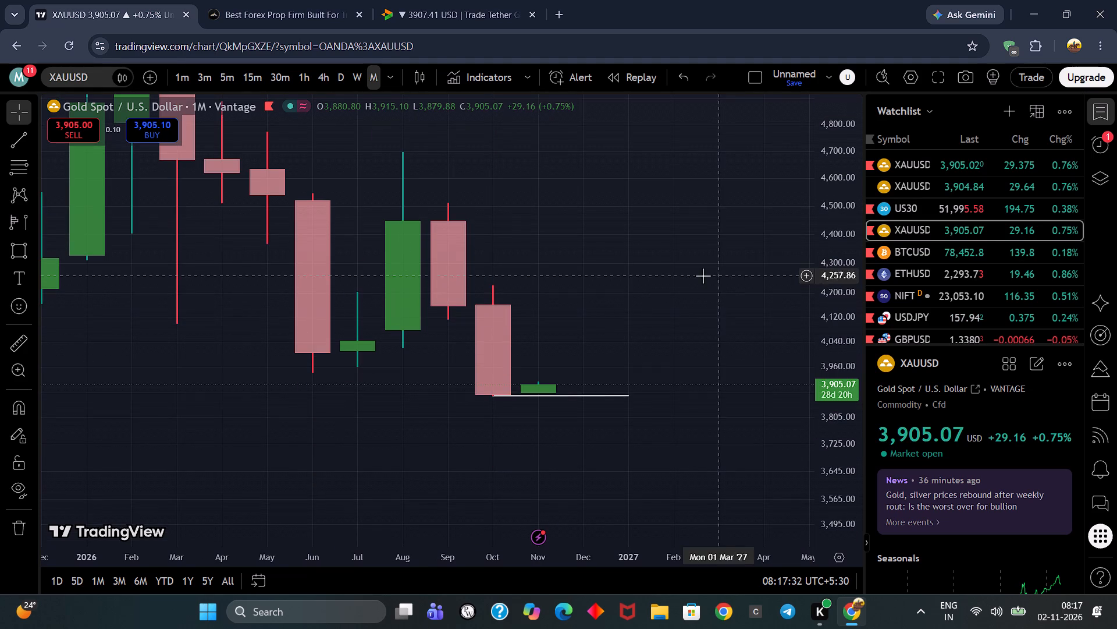
scroll(823, 305, "up", 5)
left_click_drag(653, 377, 653, 344)
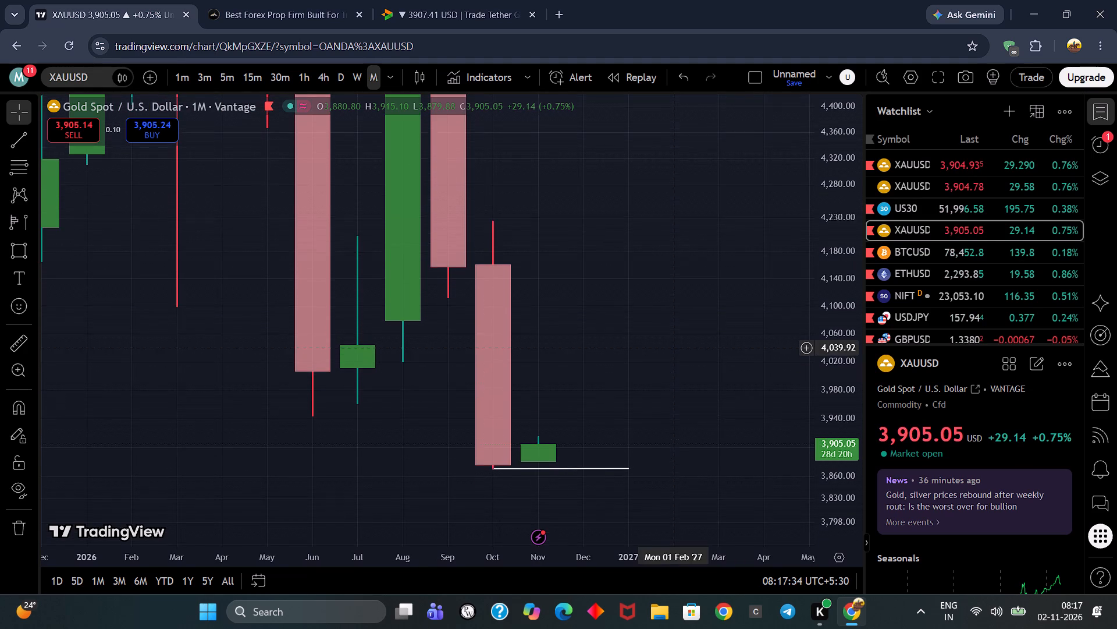
left_click_drag(653, 344, 653, 343)
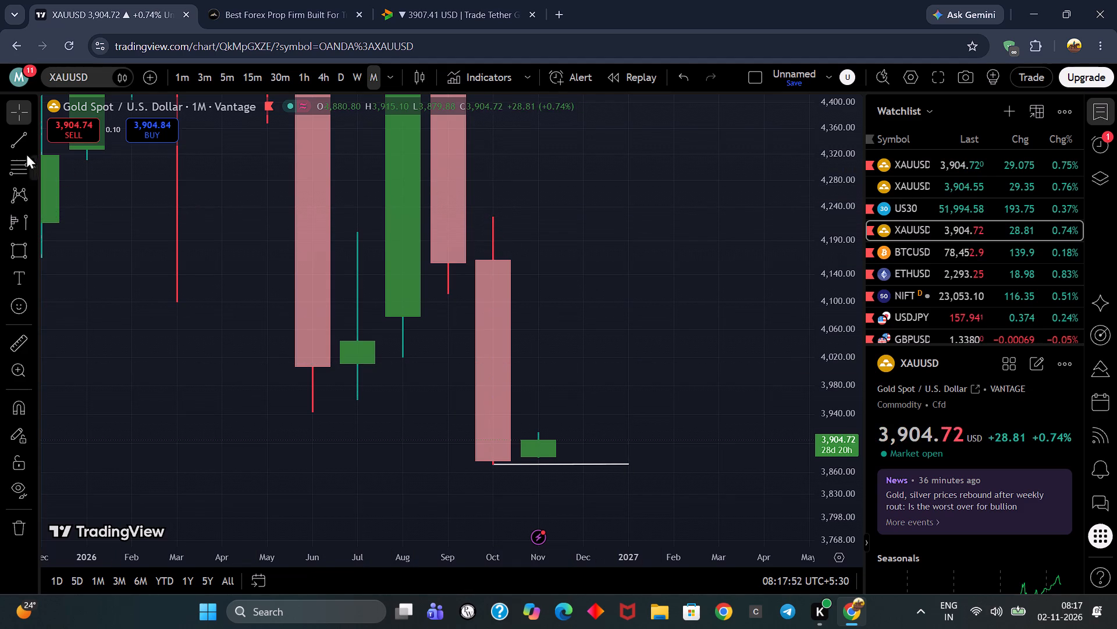
left_click(11, 141)
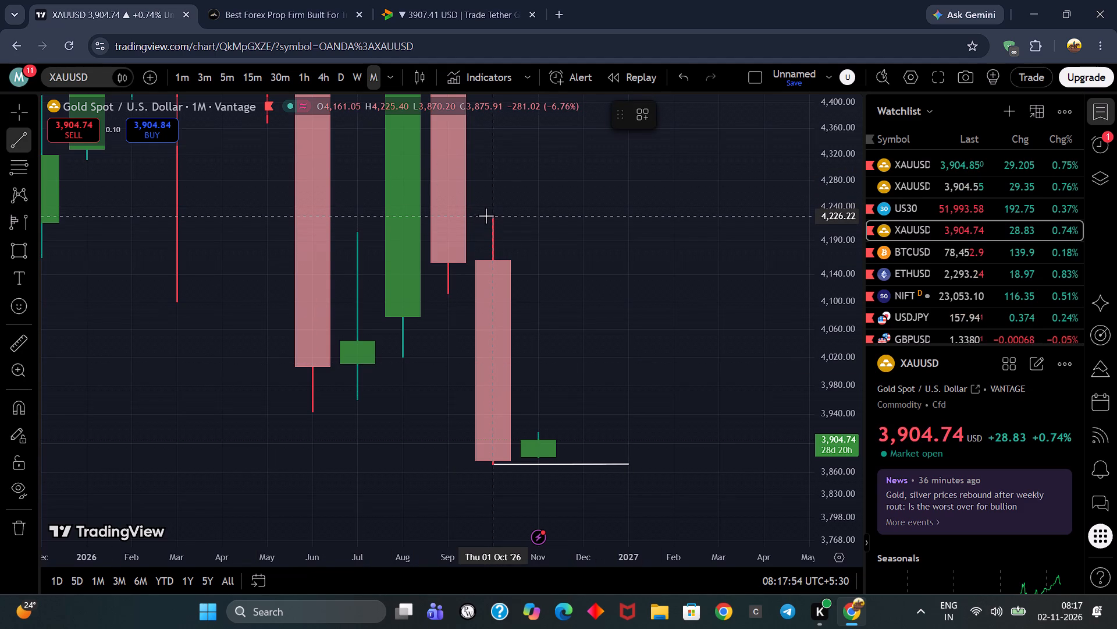
left_click(491, 216)
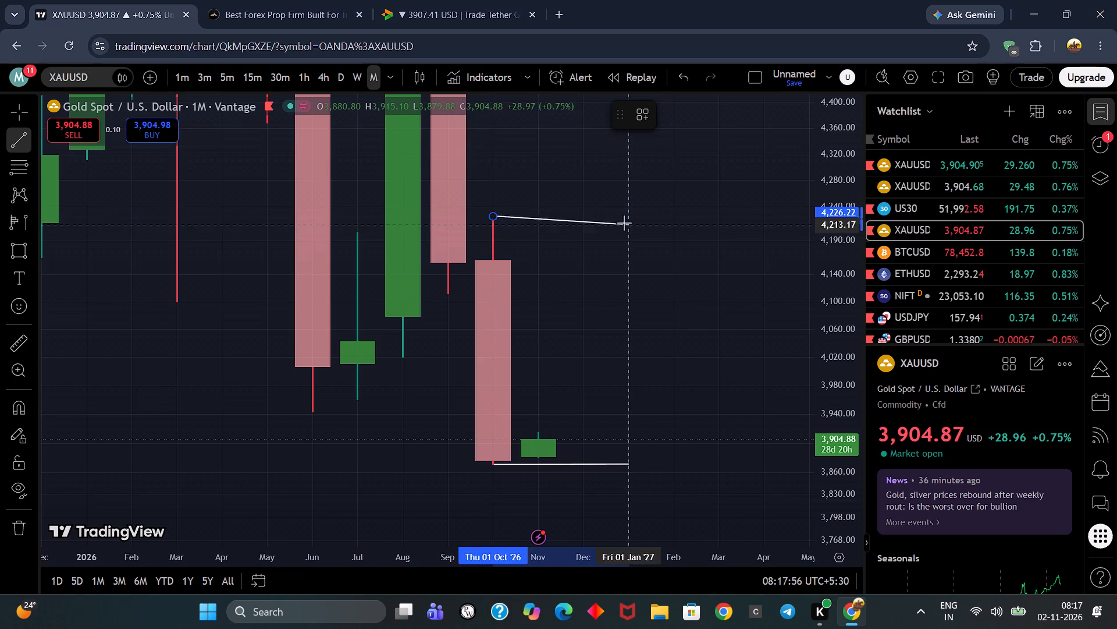
left_click(675, 215)
left_click(680, 286)
Examine the October and November monthly candles against the two drawn levels and the preceding months' price action.
left_click_drag(586, 285, 618, 291)
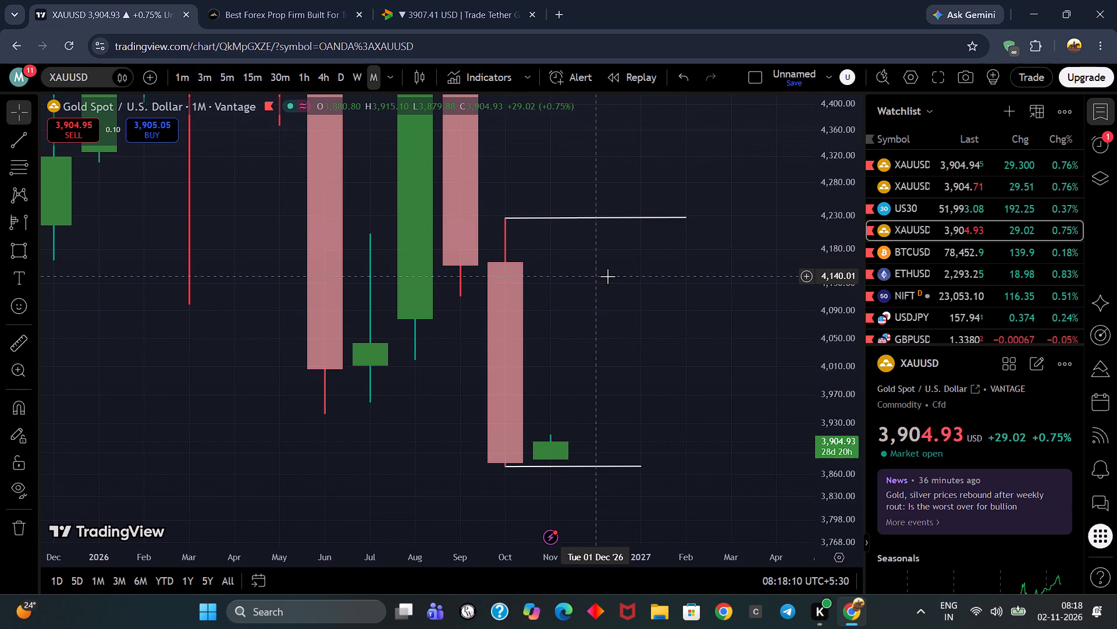
left_click_drag(605, 274, 604, 300)
scroll(852, 238, "down", 4)
scroll(736, 280, "up", 1)
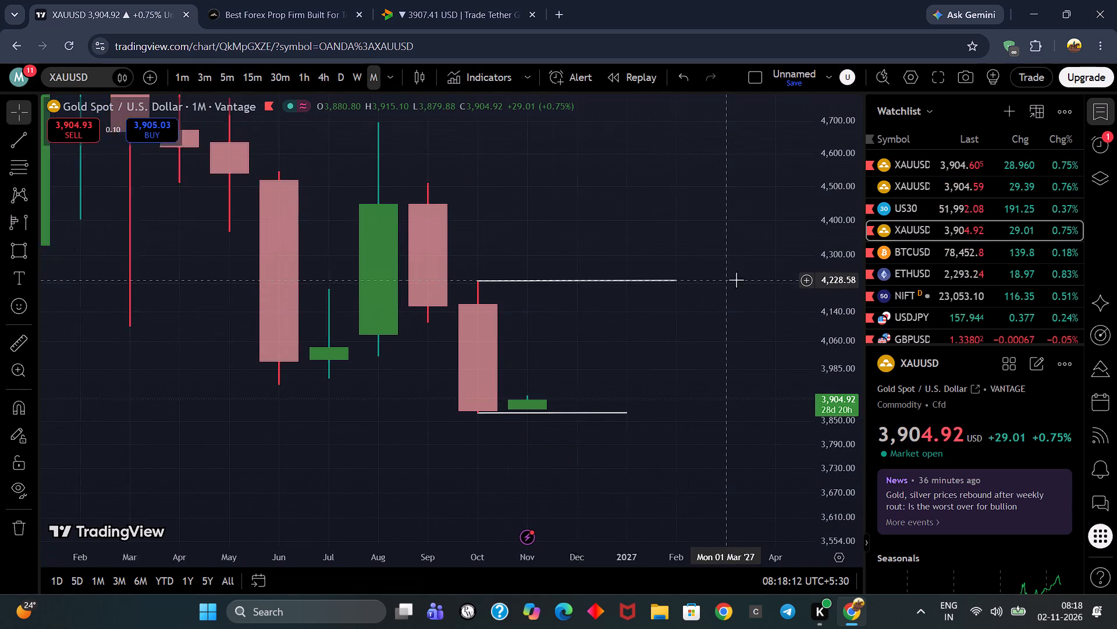
scroll(736, 280, "up", 1)
left_click_drag(725, 347, 727, 320)
scroll(727, 320, "down", 1)
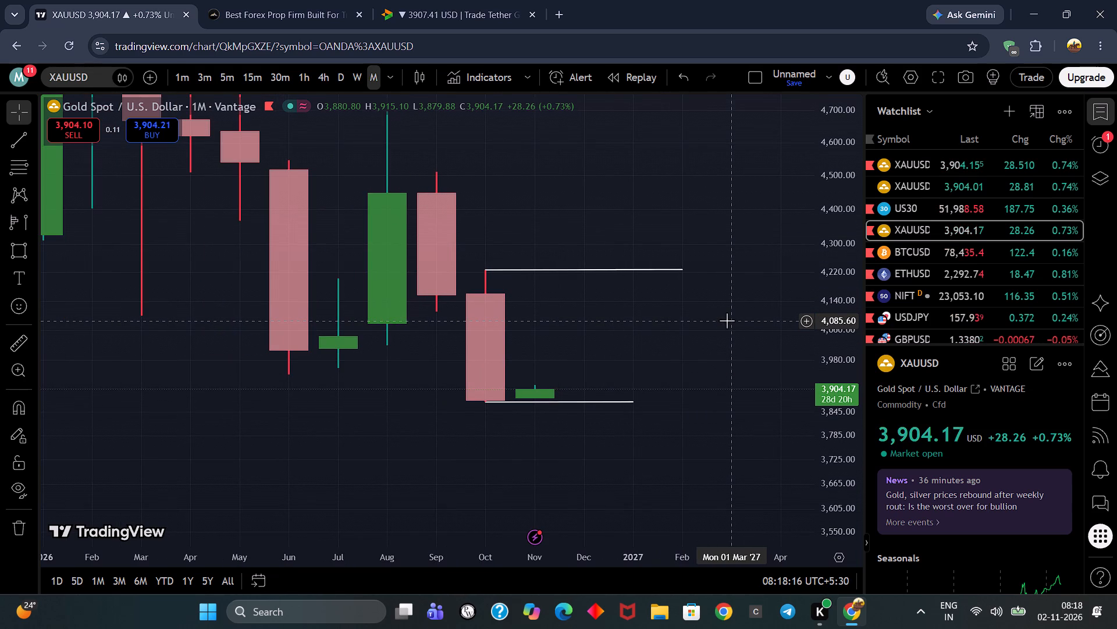
left_click_drag(726, 320, 725, 310)
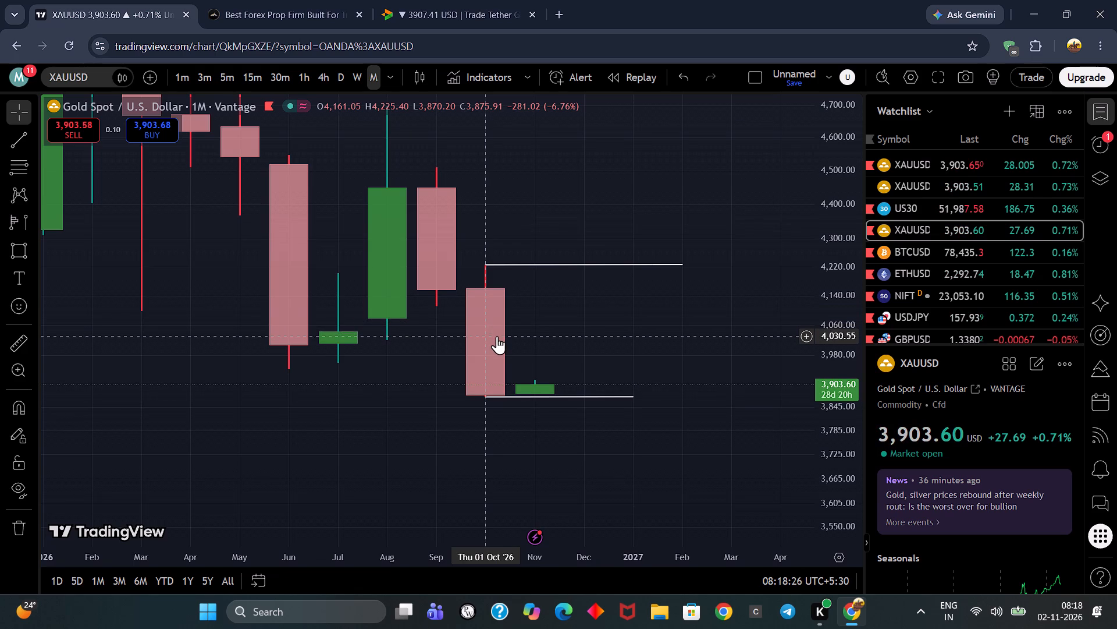
left_click_drag(690, 331, 726, 328)
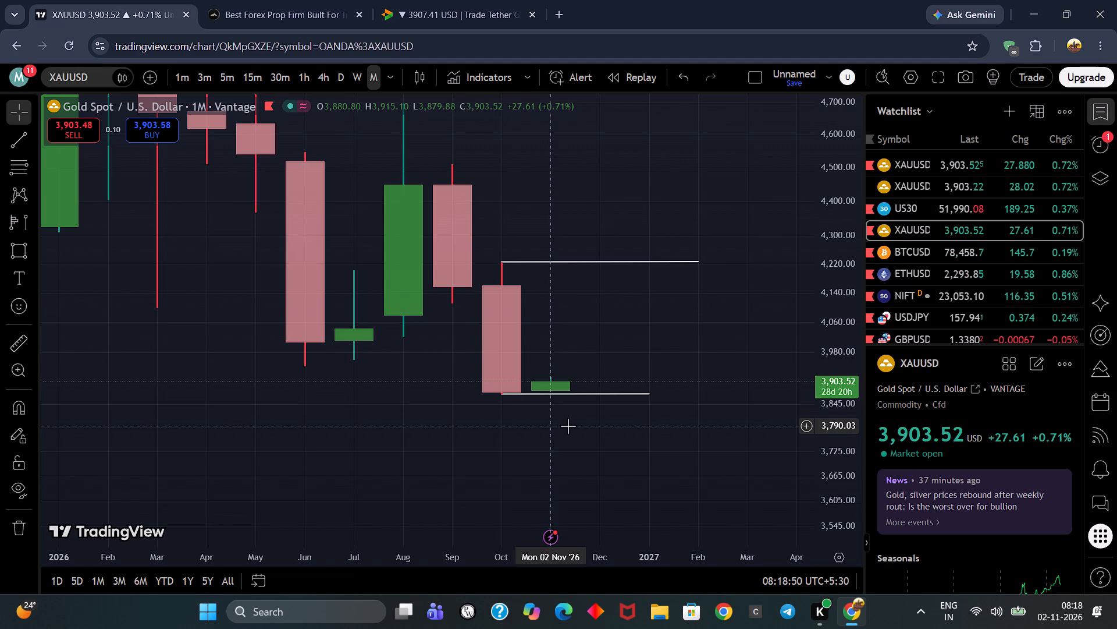
left_click_drag(709, 355, 716, 395)
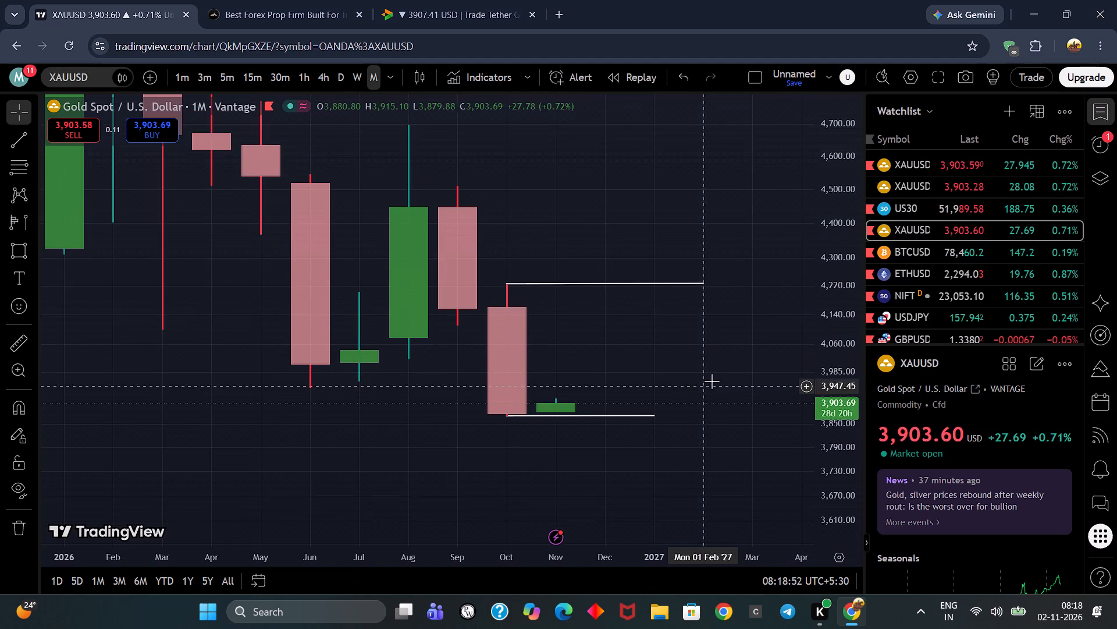
left_click_drag(693, 339, 683, 349)
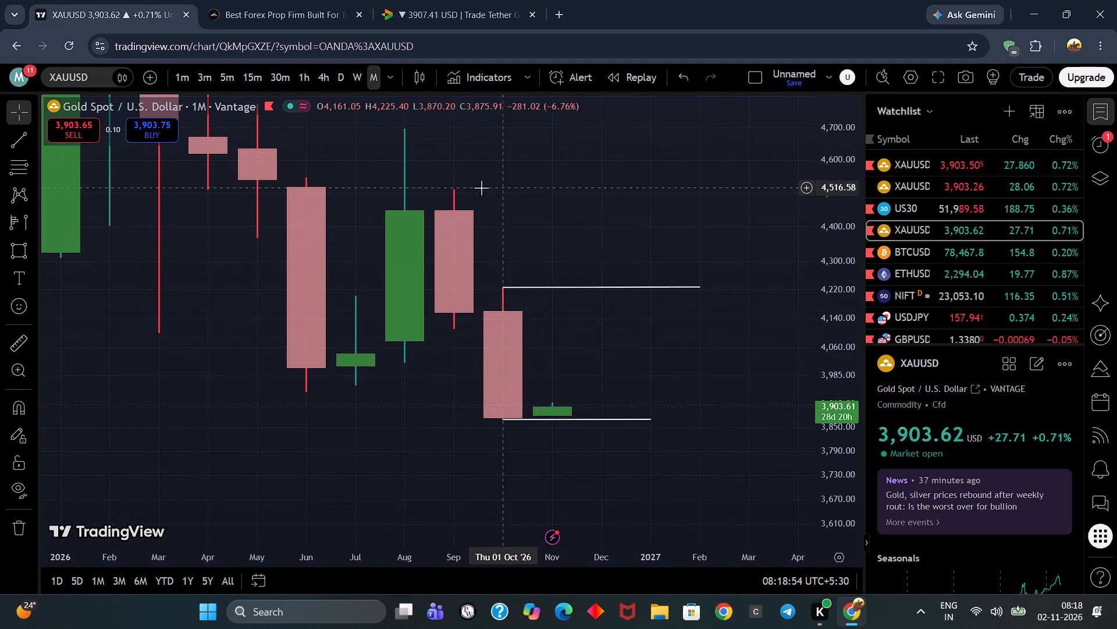
Switch the Vantage gold chart to the 1-week timeframe.
left_click(351, 83)
Draw a near-horizontal trend line at the high of the 26 October weekly candle, at about 4,084, extending to about the end of November 2026.
scroll(776, 226, "down", 4)
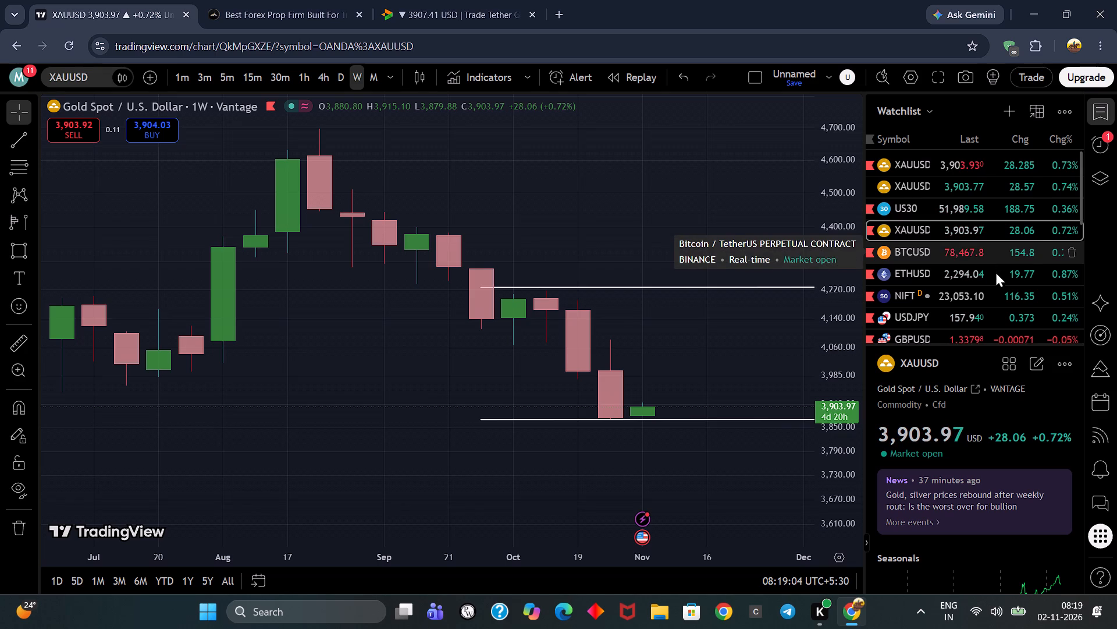
left_click_drag(725, 351, 618, 322)
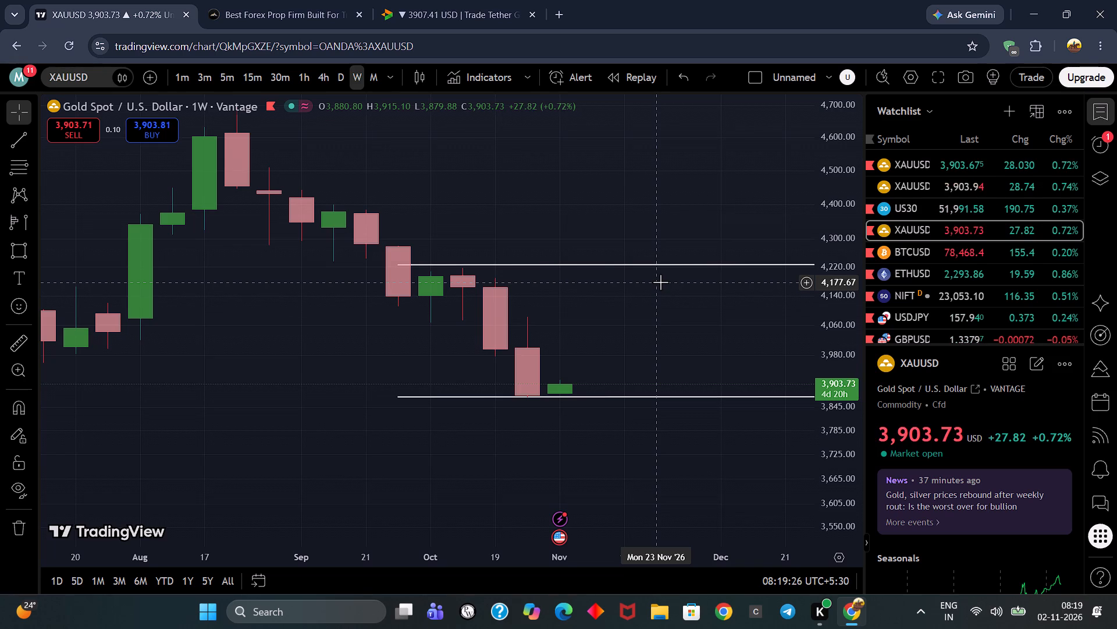
left_click_drag(658, 284, 606, 294)
scroll(724, 275, "down", 3)
scroll(855, 372, "up", 3)
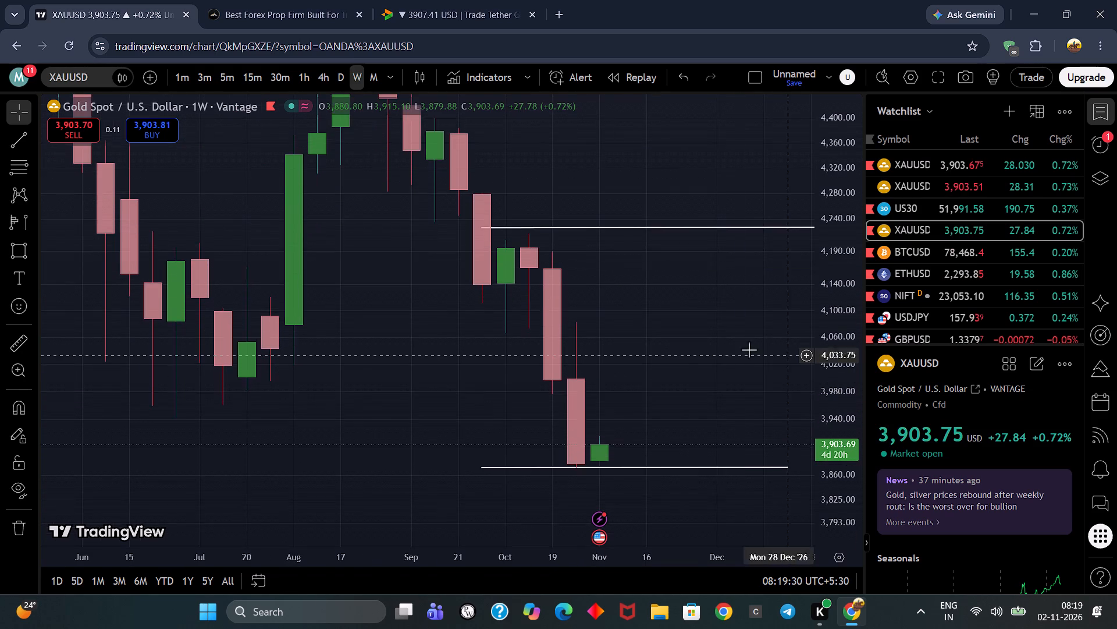
scroll(721, 351, "up", 4)
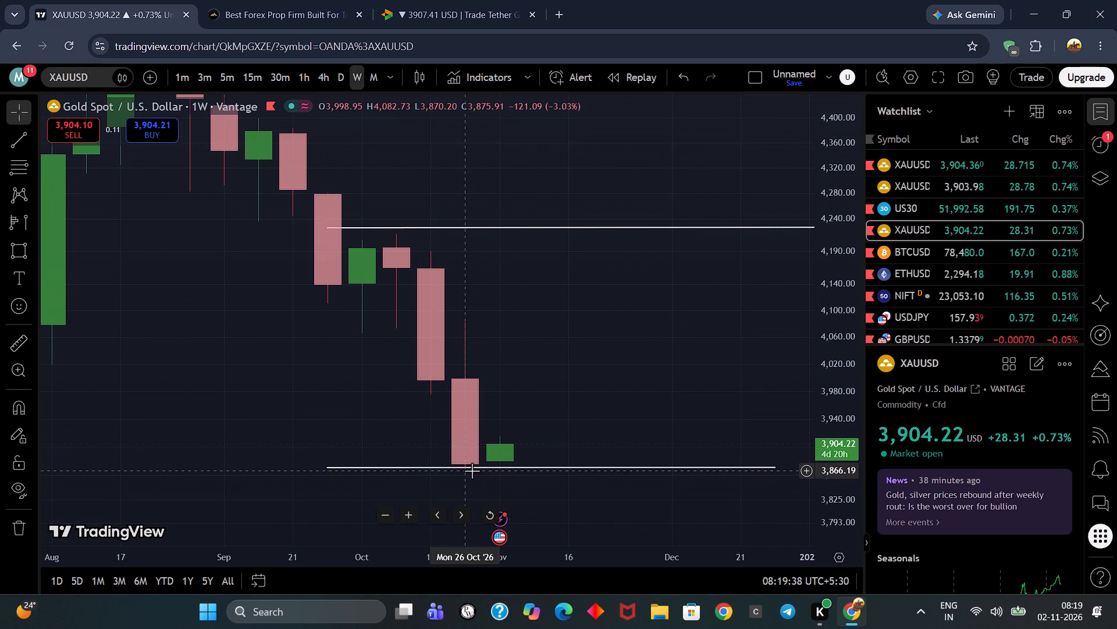
left_click(8, 143)
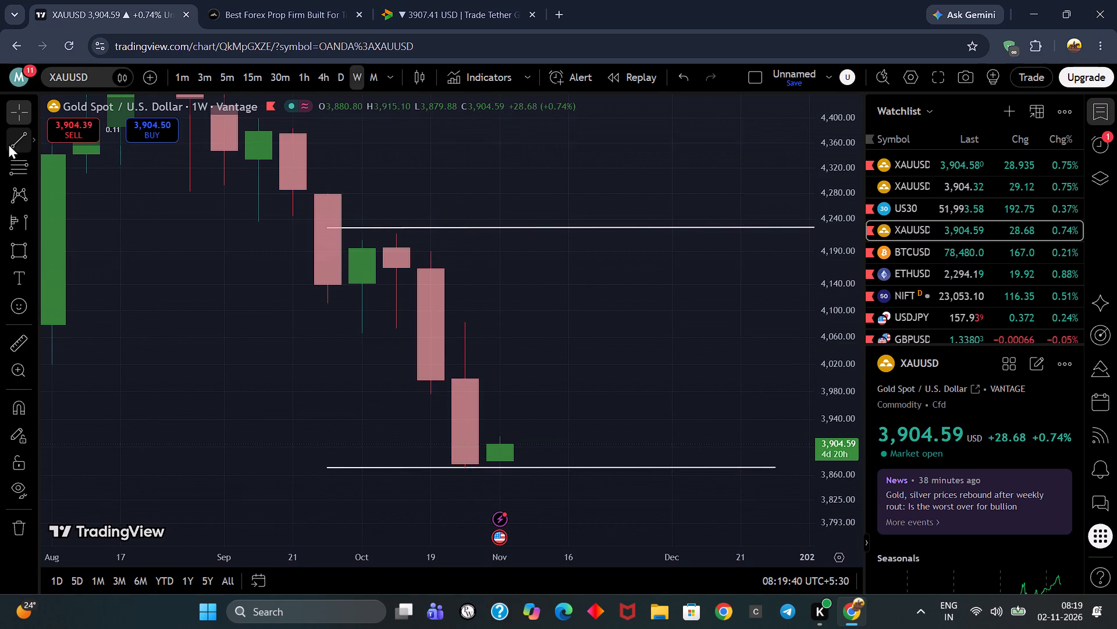
left_click(456, 321)
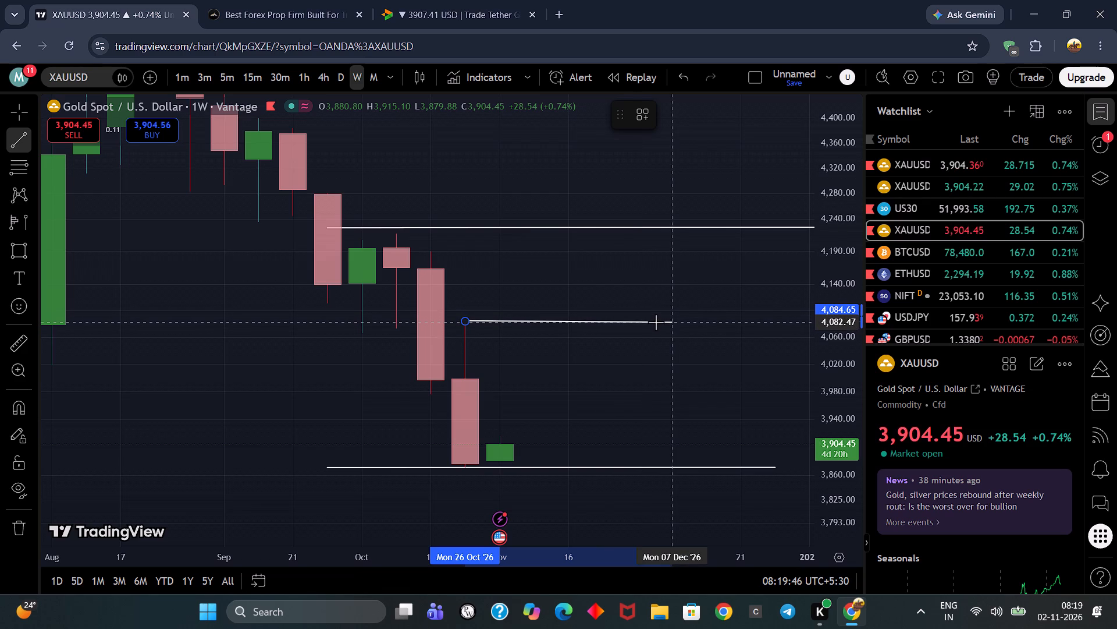
left_click(650, 320)
left_click(667, 343)
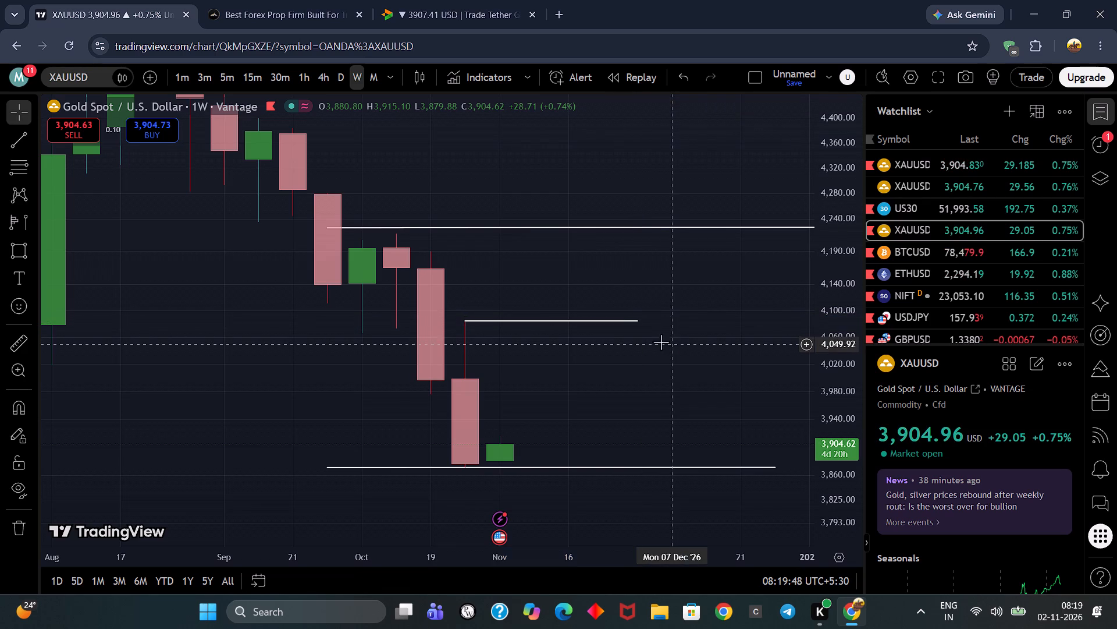
Switch the Vantage gold chart to the 1-day timeframe.
left_click_drag(659, 340, 732, 374)
scroll(829, 312, "down", 1)
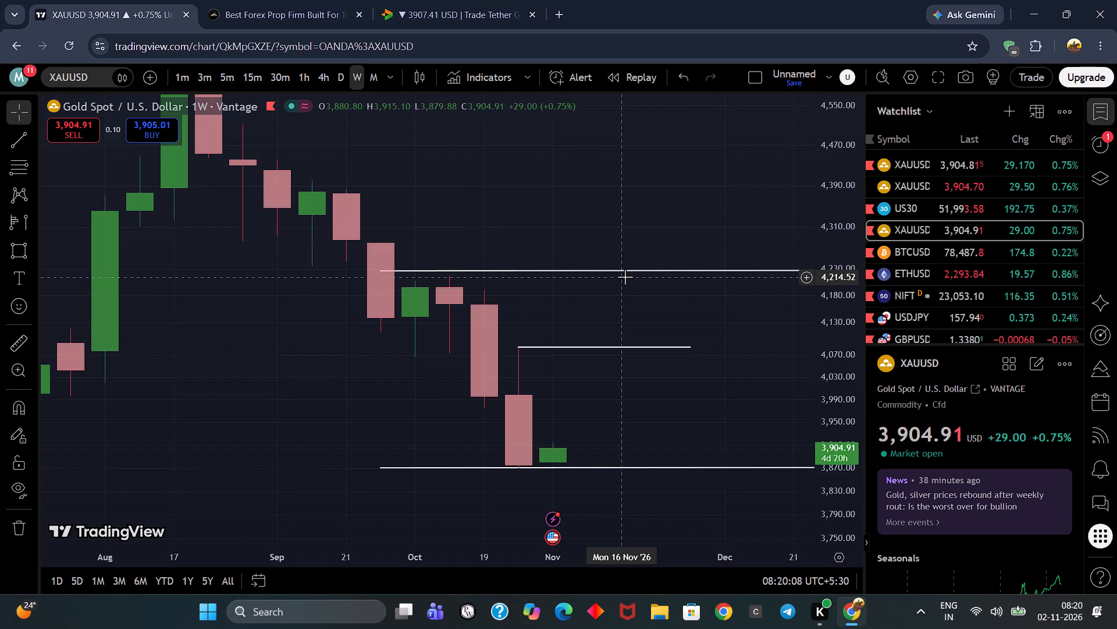
left_click_drag(647, 302, 579, 271)
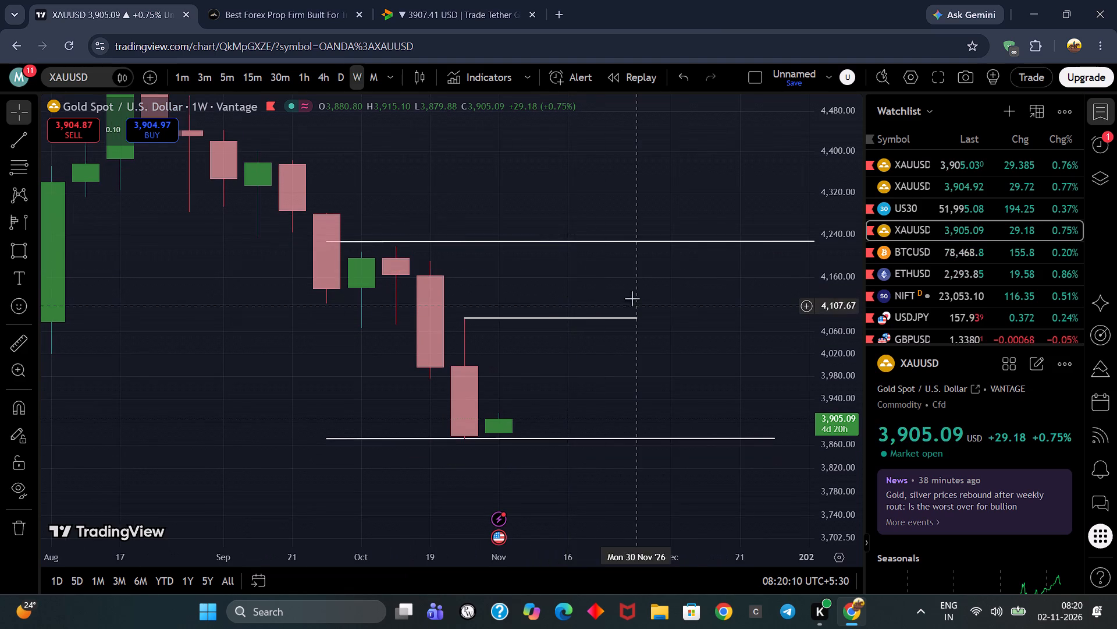
left_click_drag(646, 283, 687, 271)
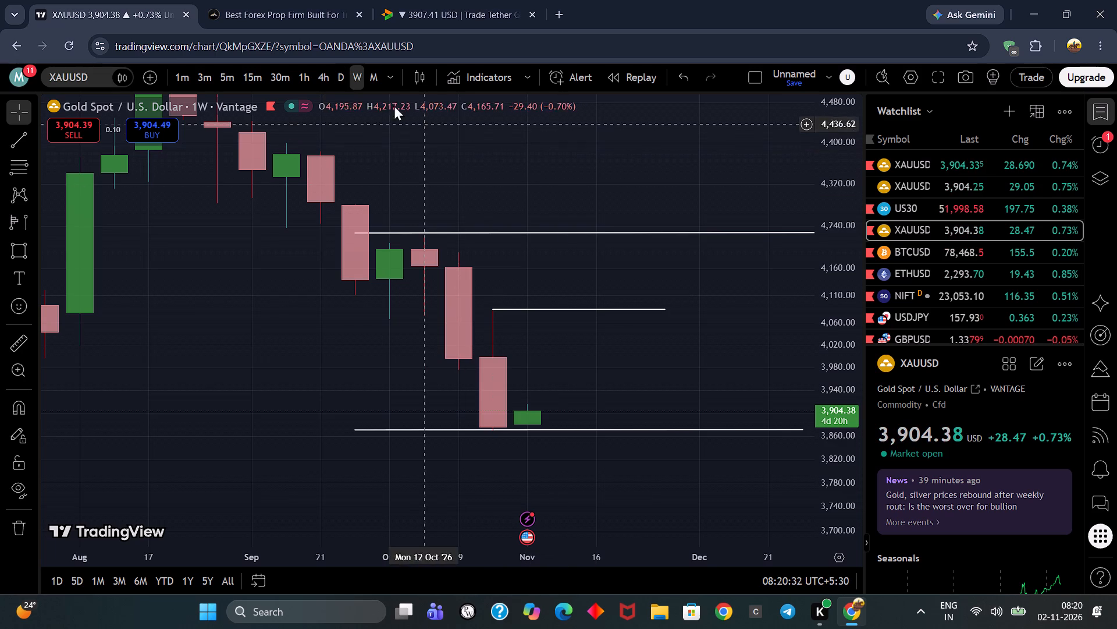
left_click(341, 75)
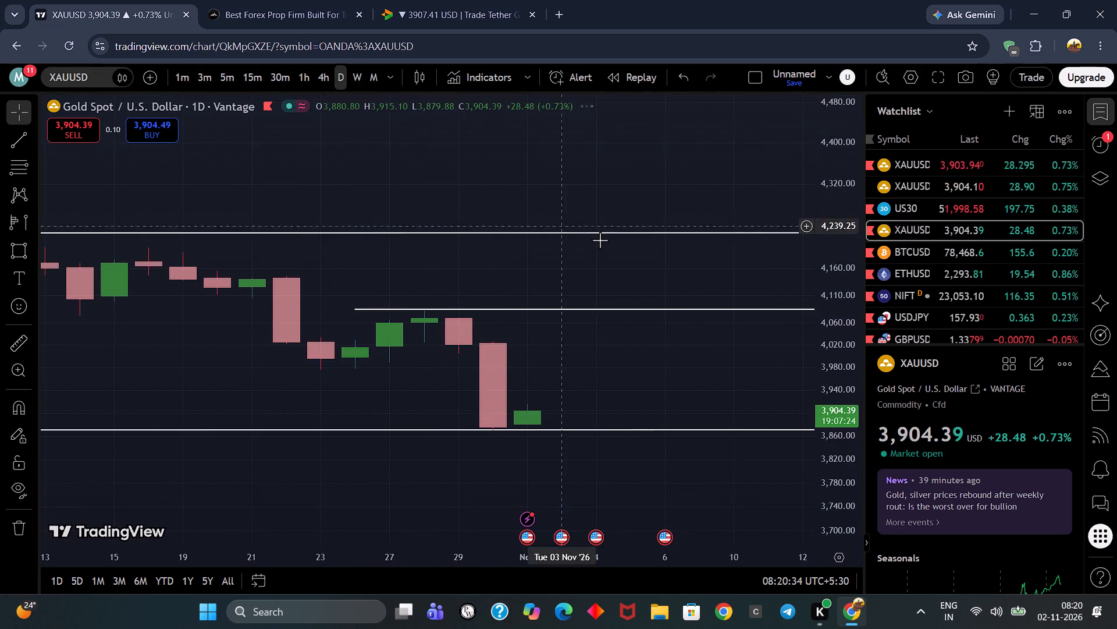
Examine the late-October and early-November daily candles against the drawn weekly high and monthly low levels.
scroll(688, 287, "down", 4)
scroll(841, 361, "up", 4)
scroll(666, 367, "up", 3)
left_click_drag(667, 403, 667, 338)
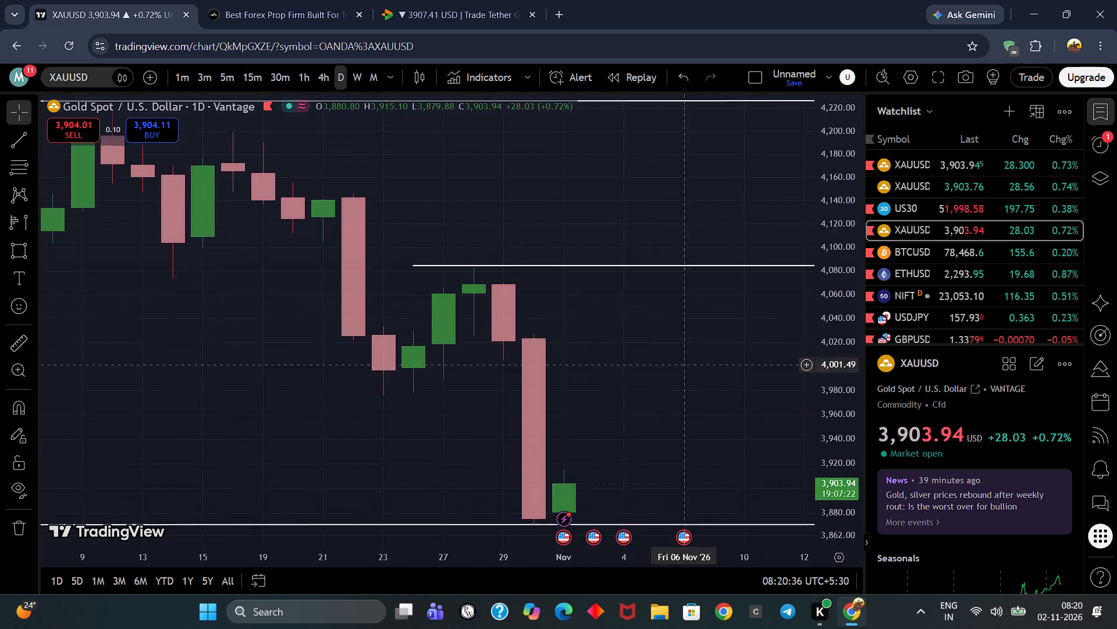
left_click_drag(667, 338, 648, 247)
scroll(821, 303, "down", 2)
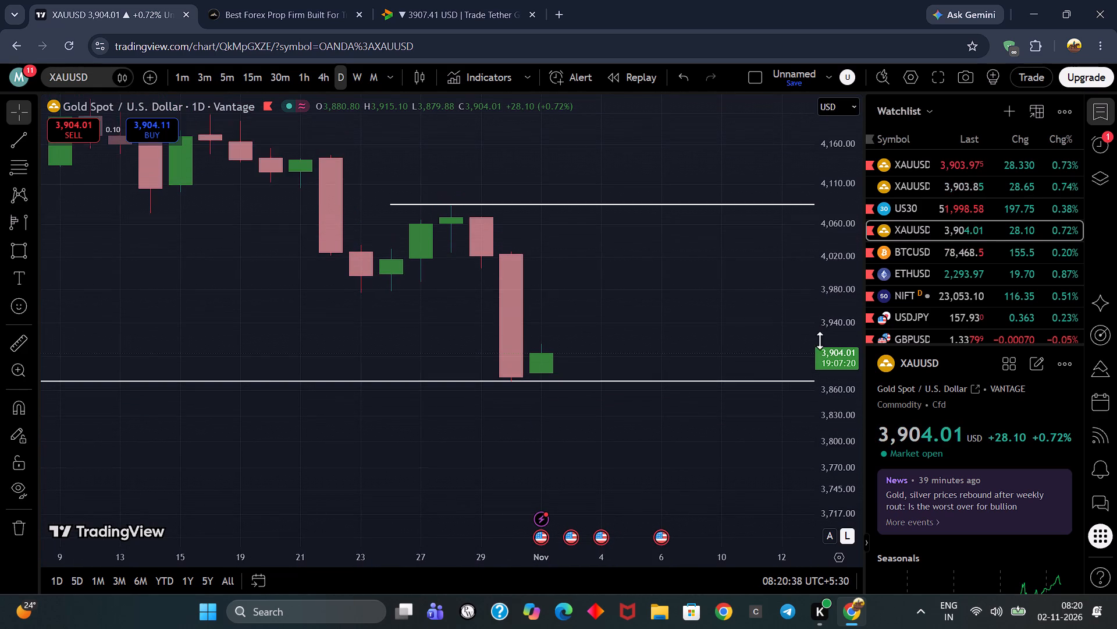
left_click_drag(819, 344, 792, 270)
left_click_drag(750, 314, 742, 285)
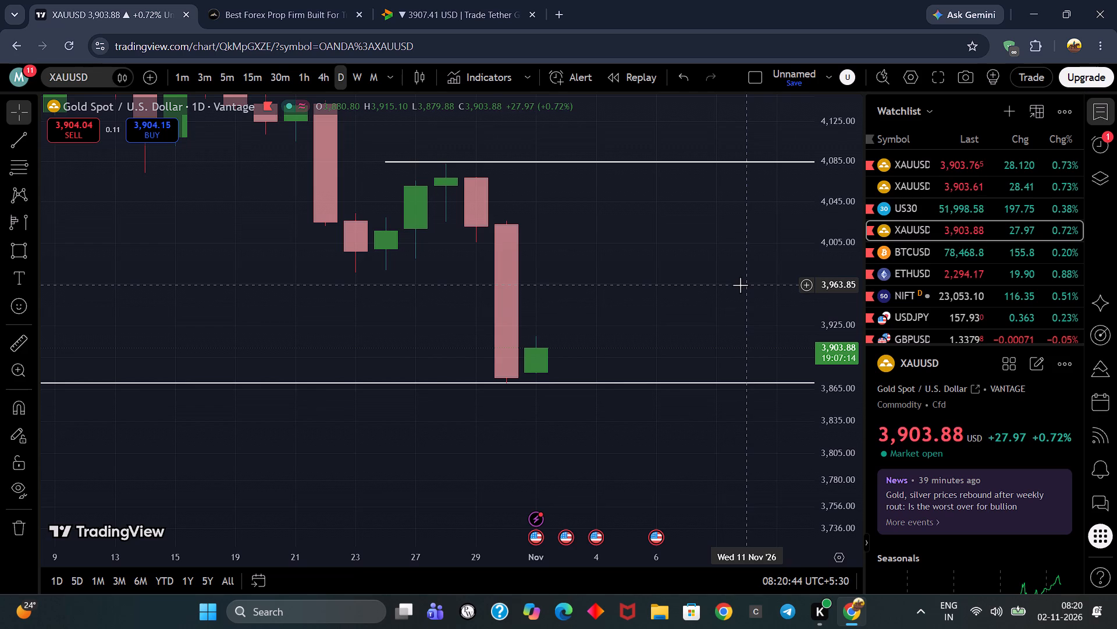
left_click_drag(734, 270, 731, 286)
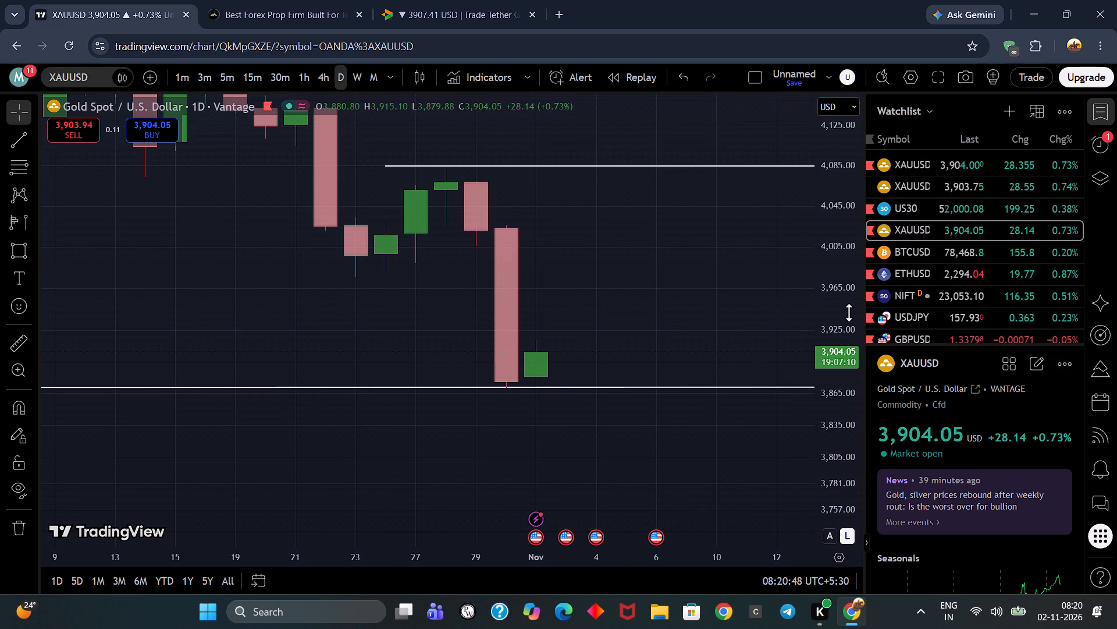
Examine the 29 and 30 October daily candles up close, focusing on the 30 October candle's upper wick and open.
left_click_drag(680, 250, 686, 387)
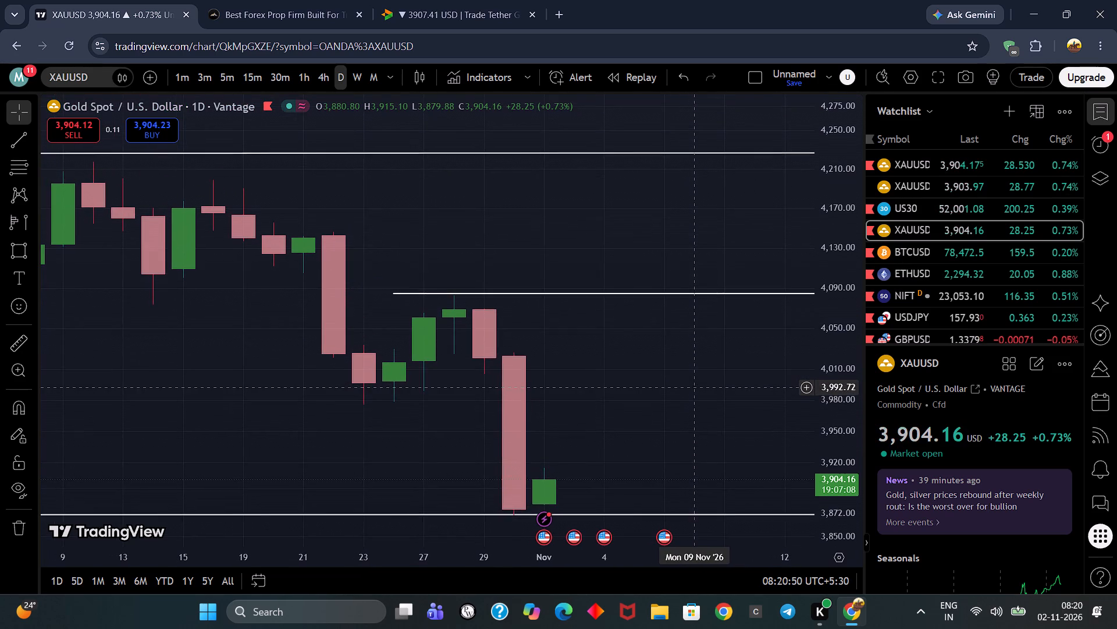
left_click_drag(686, 387, 680, 403)
scroll(856, 376, "up", 9)
left_click_drag(707, 434, 649, 225)
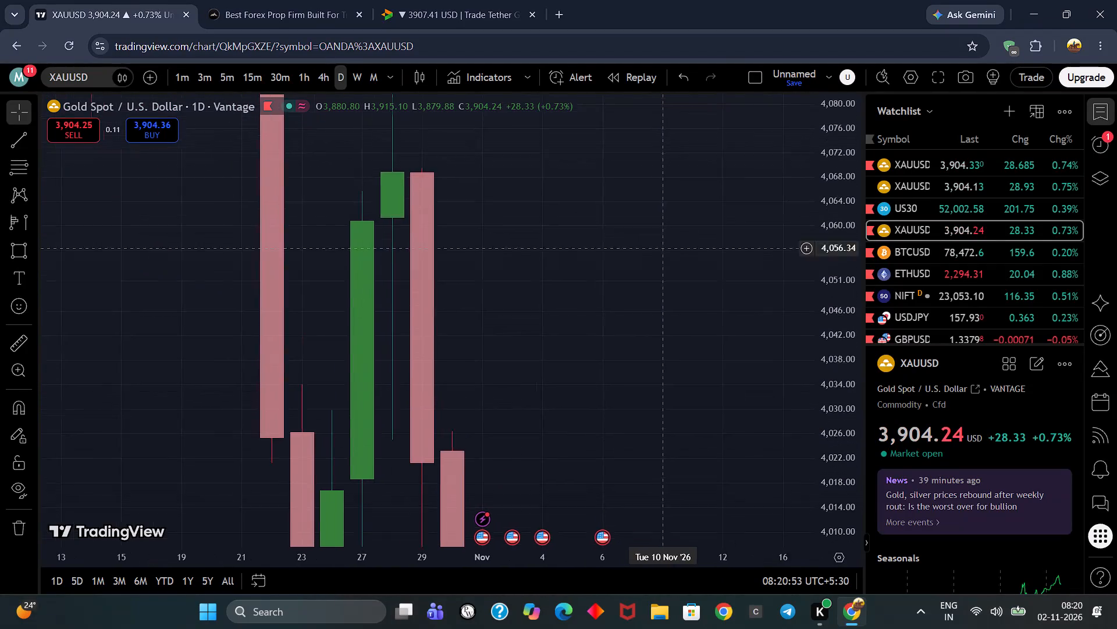
left_click_drag(649, 225, 647, 184)
scroll(838, 345, "up", 2)
left_click_drag(638, 393, 656, 270)
scroll(573, 380, "up", 3)
left_click_drag(510, 349, 670, 354)
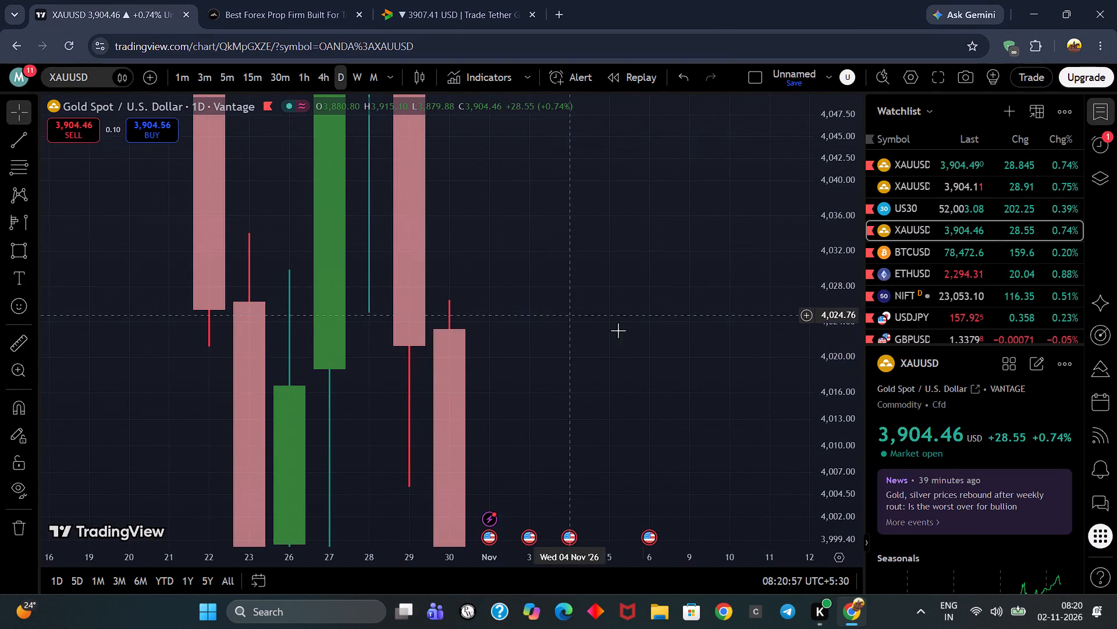
scroll(830, 315, "down", 1)
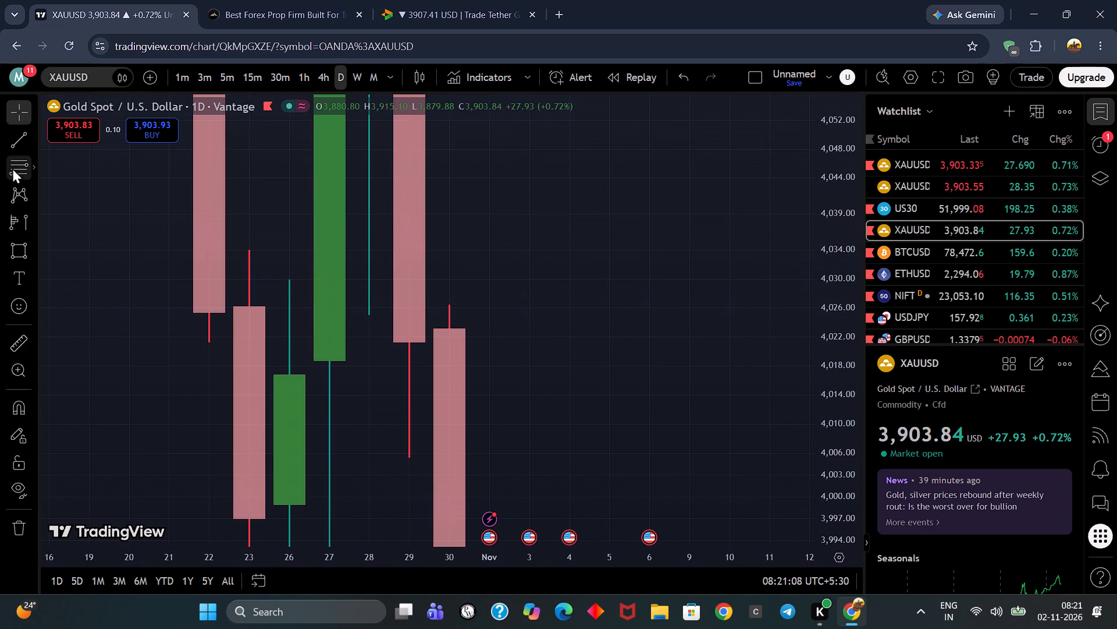
Draw a near-horizontal trend line from the high of the 30 October daily candle, at about 4,027, extending to 6 November 2026.
left_click(8, 146)
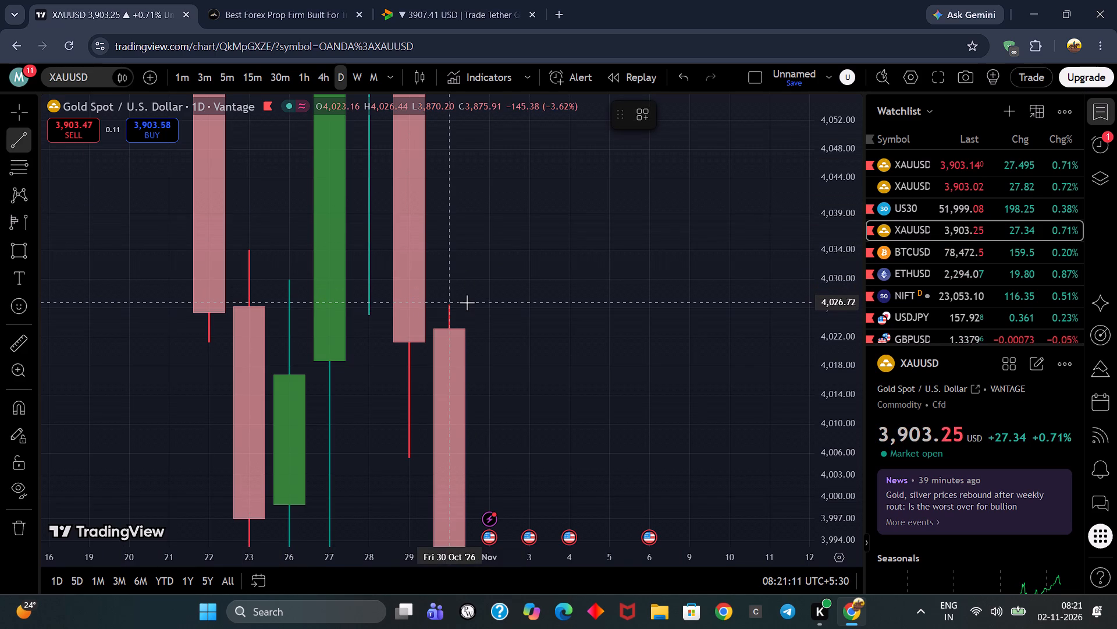
left_click(447, 303)
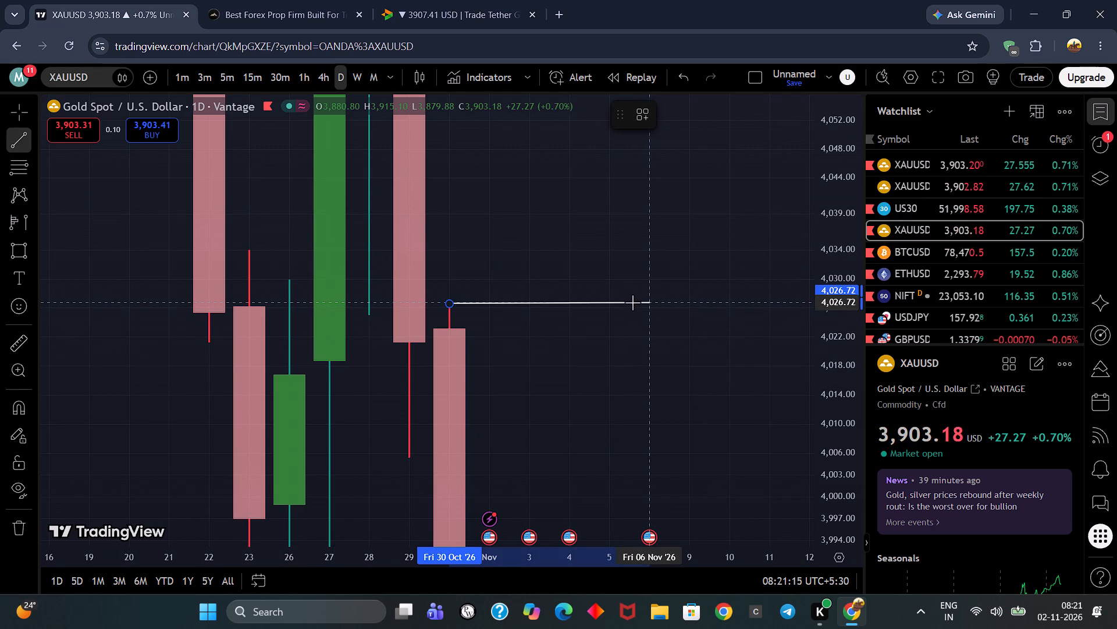
left_click(666, 303)
left_click(675, 258)
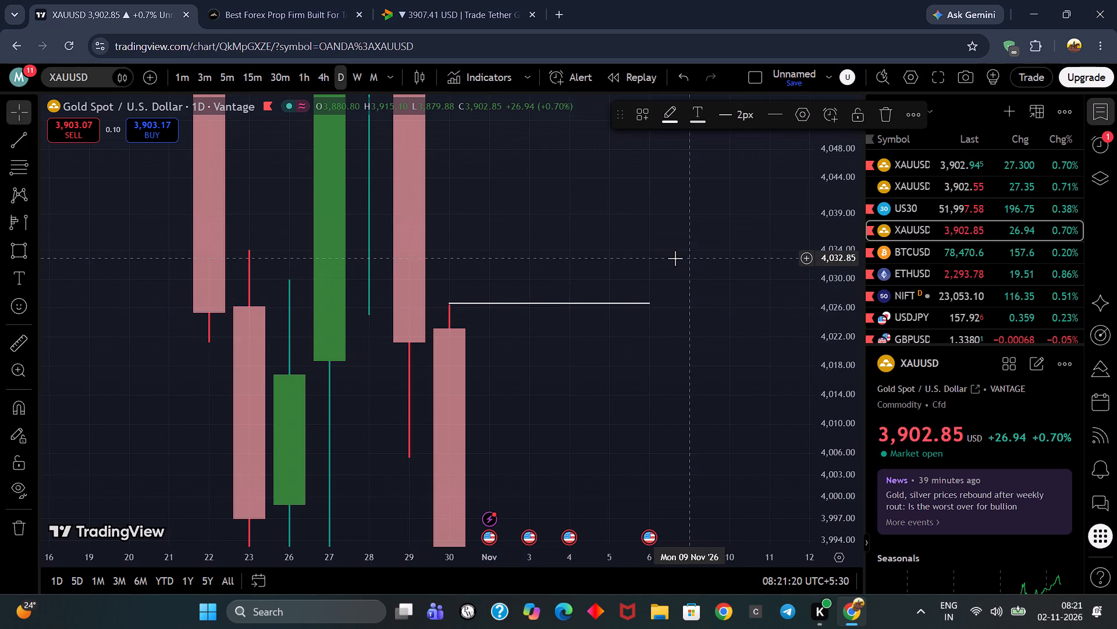
Switch the Vantage gold chart to the 4-hour timeframe.
scroll(839, 217, "down", 13)
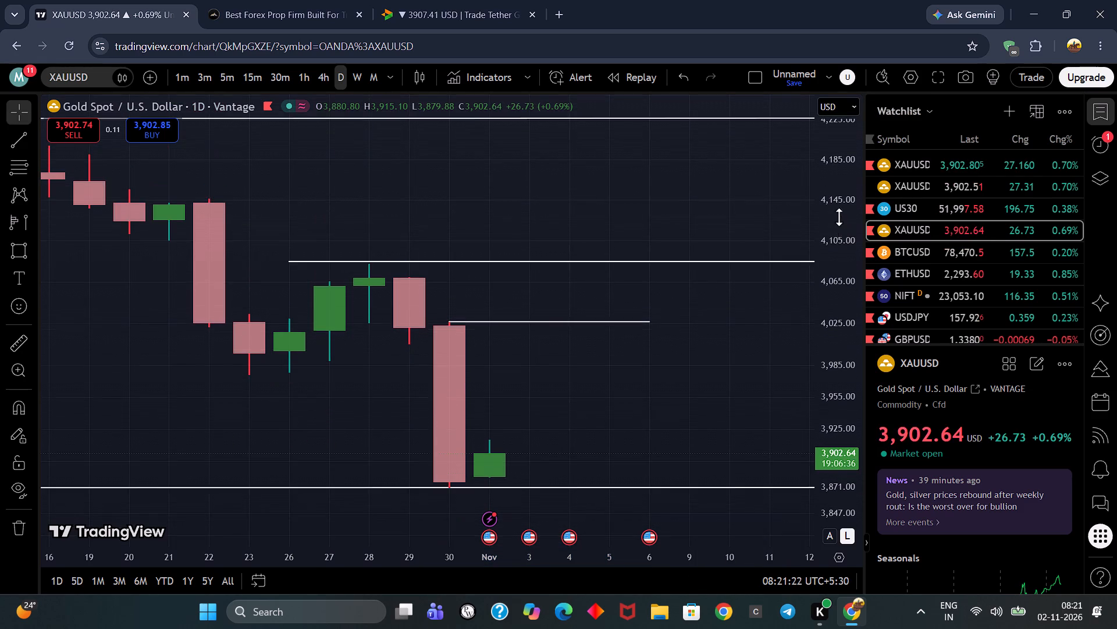
left_click_drag(788, 363, 796, 333)
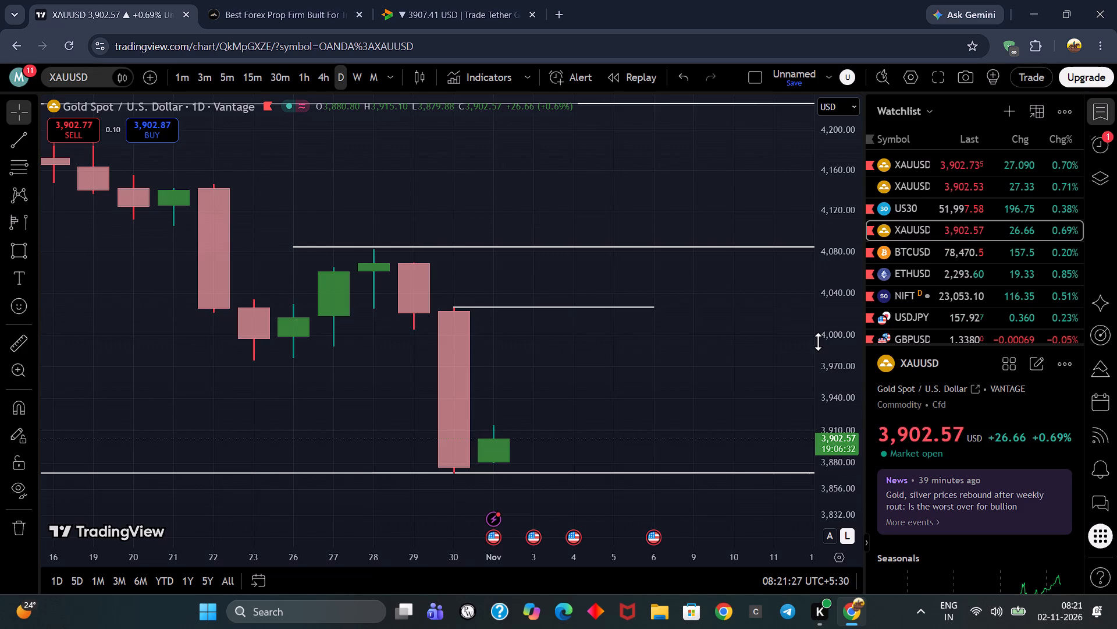
left_click_drag(792, 366, 795, 363)
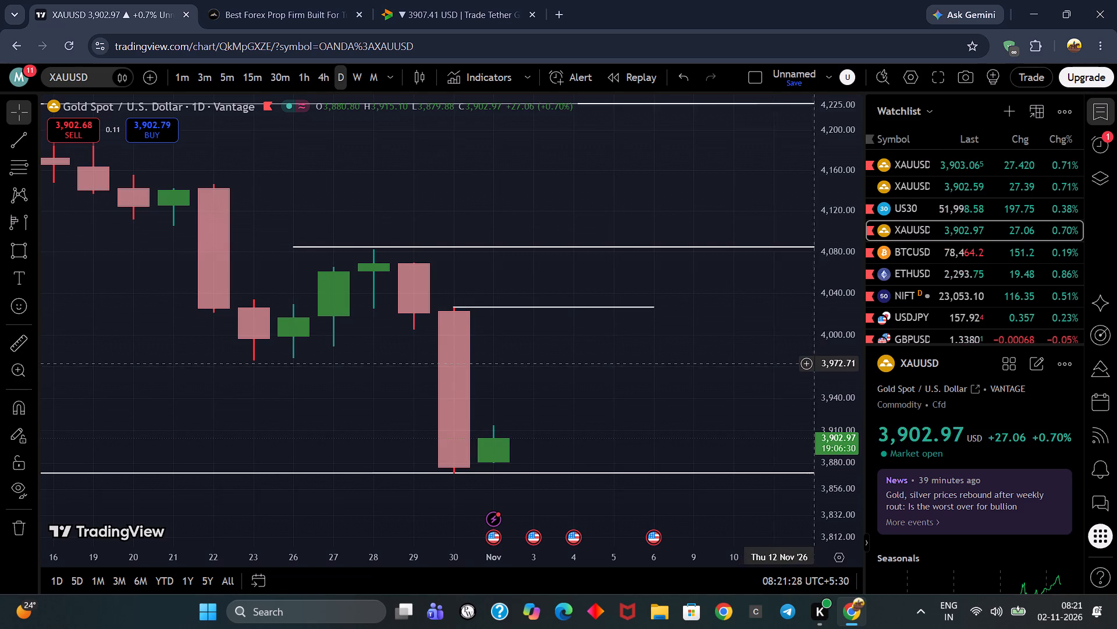
left_click_drag(795, 363, 797, 362)
left_click(325, 88)
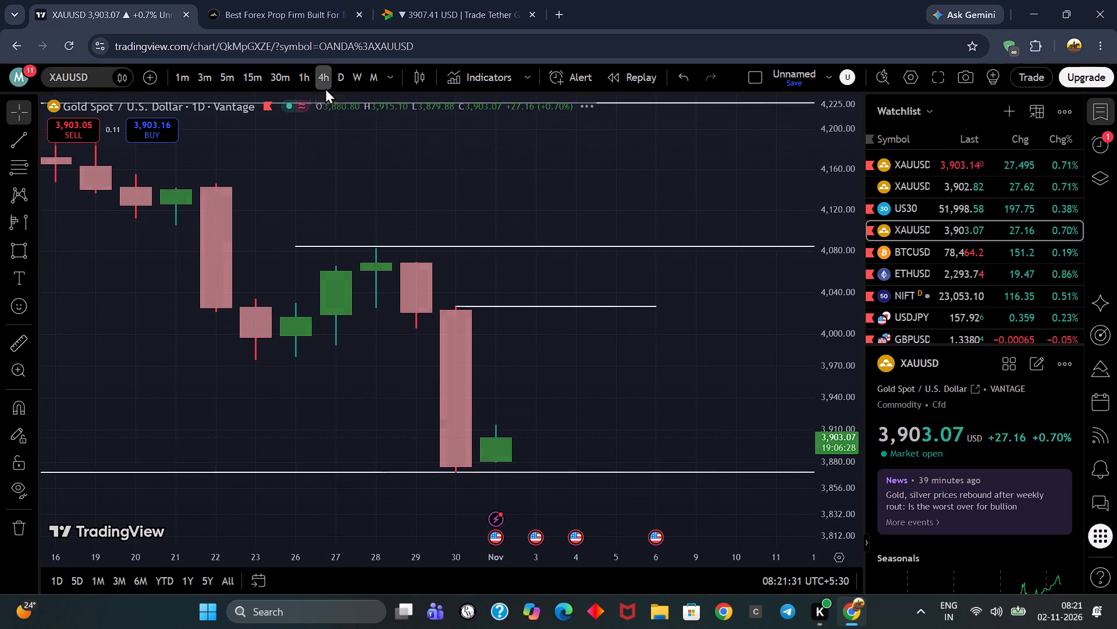
Examine the late-October 4-hour candles against the drawn levels, focusing on the sharp 30 October decline.
scroll(638, 318, "down", 4)
left_click_drag(729, 354, 643, 354)
scroll(767, 361, "down", 2)
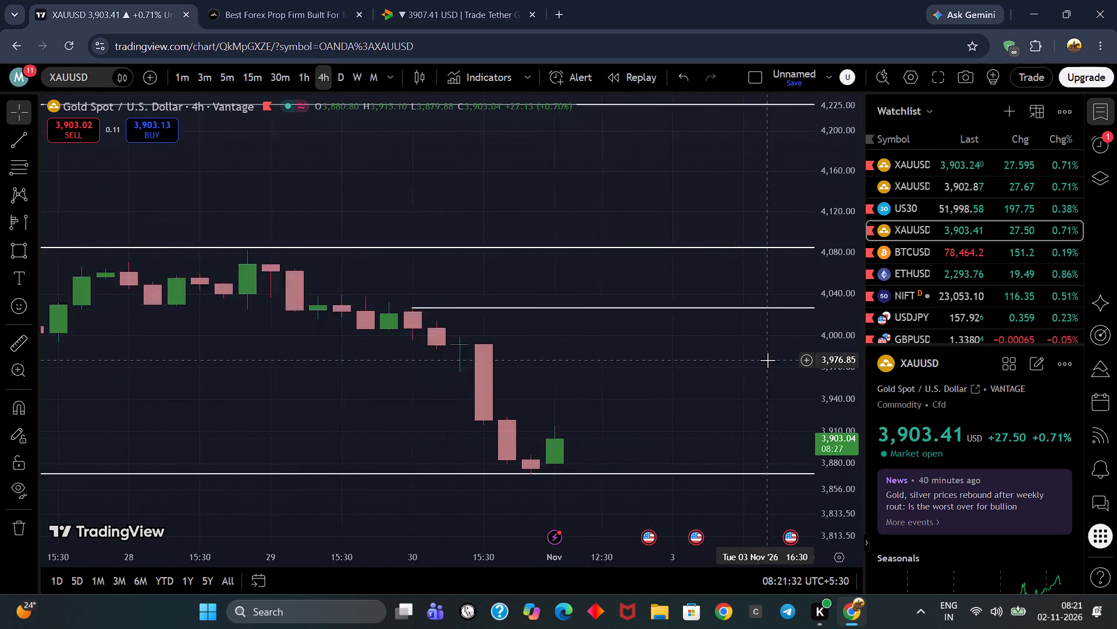
scroll(767, 360, "down", 2)
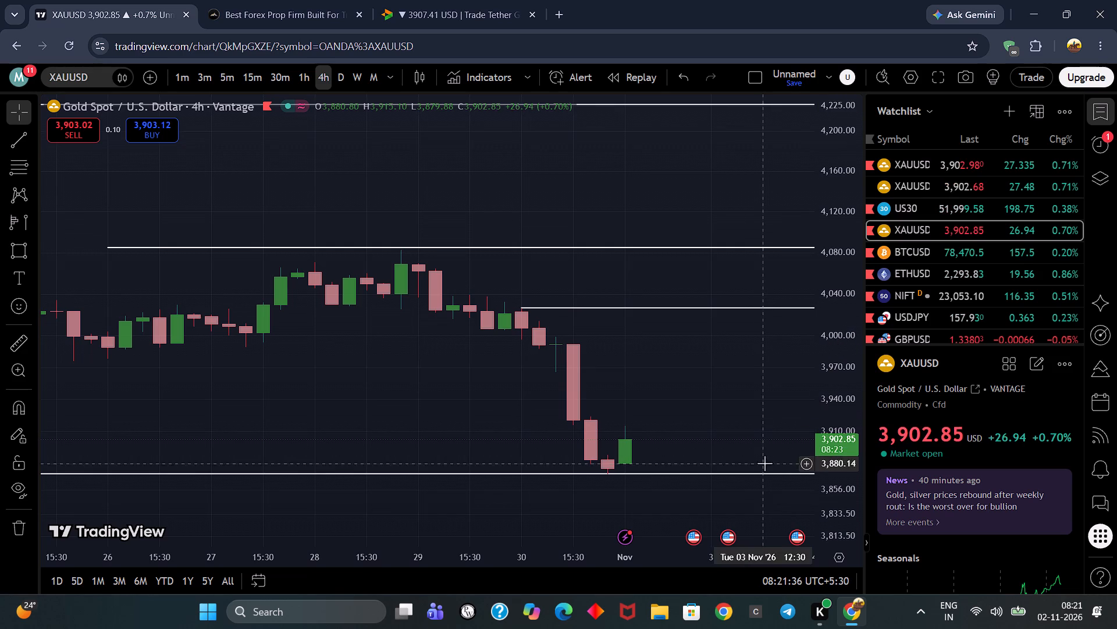
left_click_drag(758, 448, 529, 336)
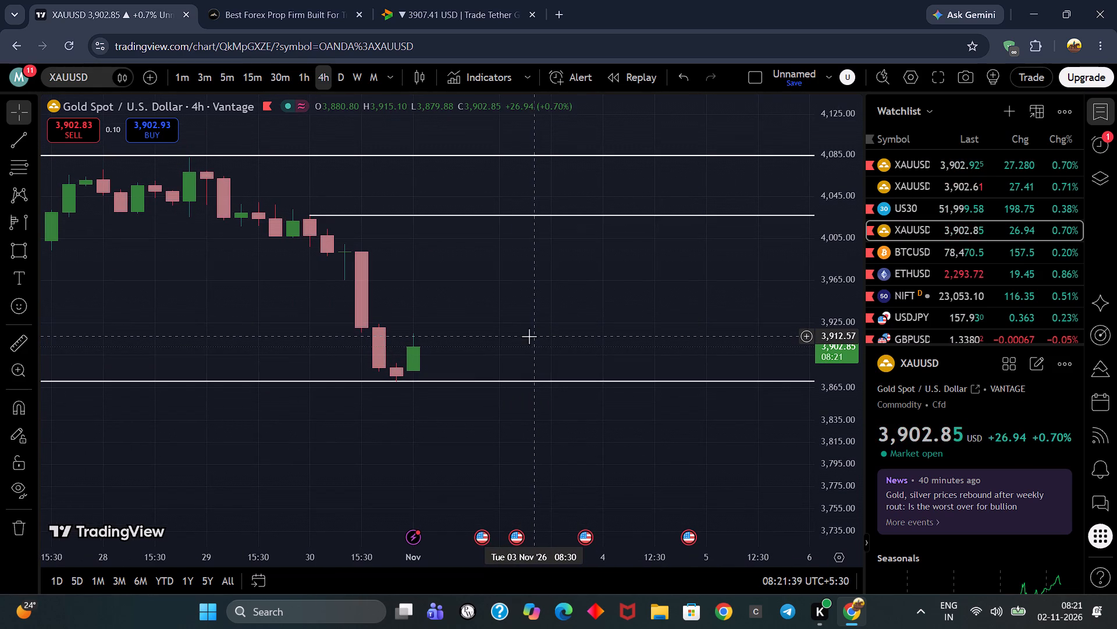
scroll(605, 292, "down", 6)
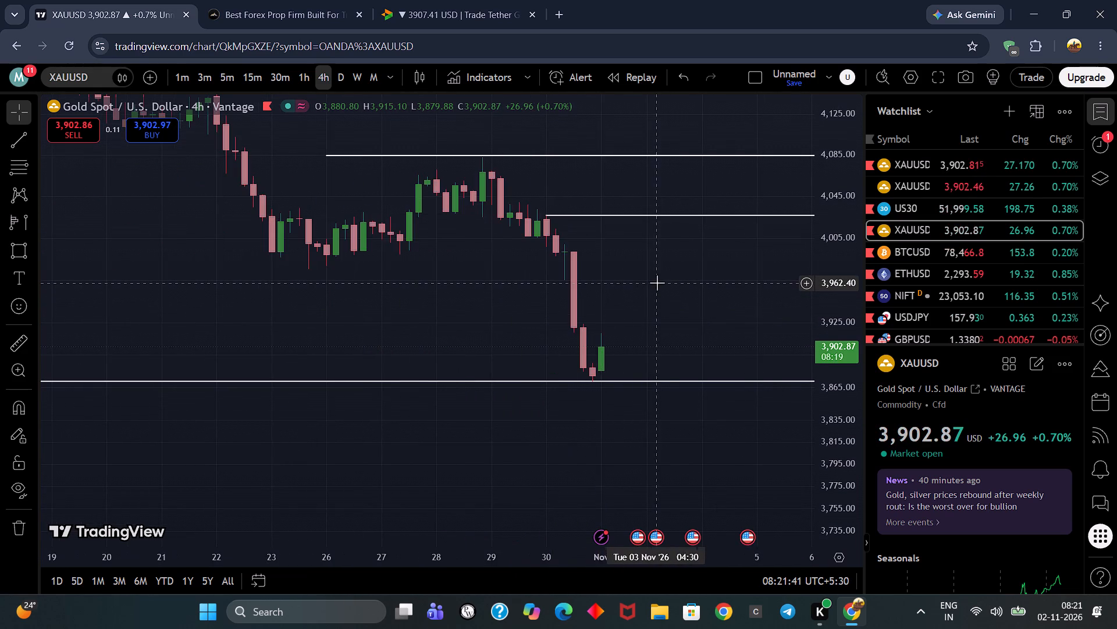
scroll(659, 282, "down", 4)
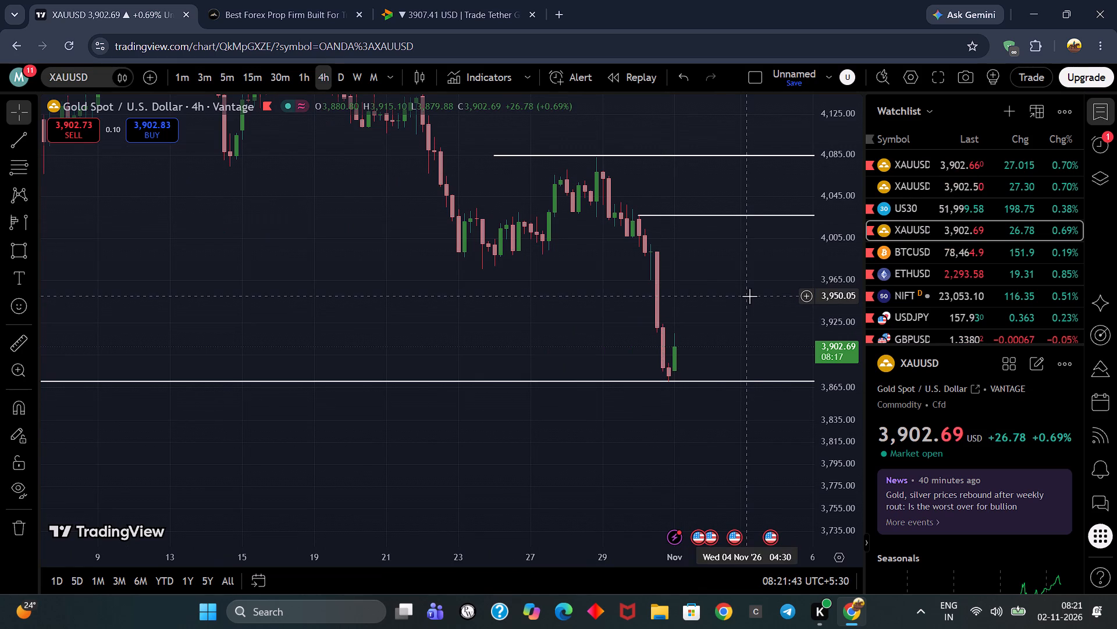
left_click_drag(750, 295, 464, 313)
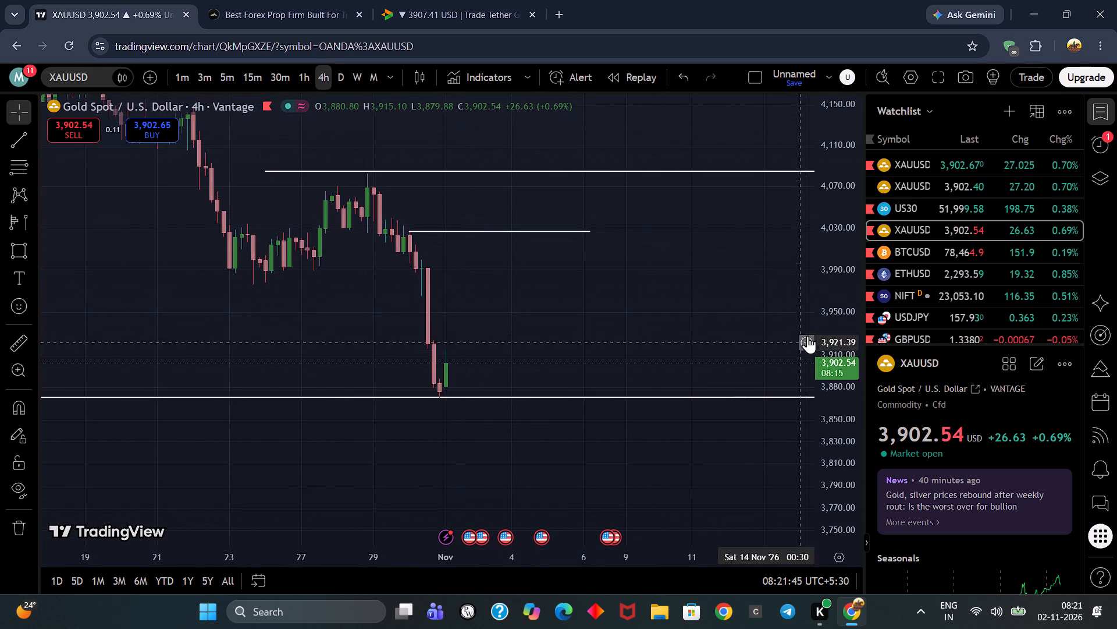
scroll(807, 333, "up", 2)
left_click_drag(762, 340, 867, 338)
scroll(437, 312, "up", 2)
left_click_drag(504, 287, 554, 305)
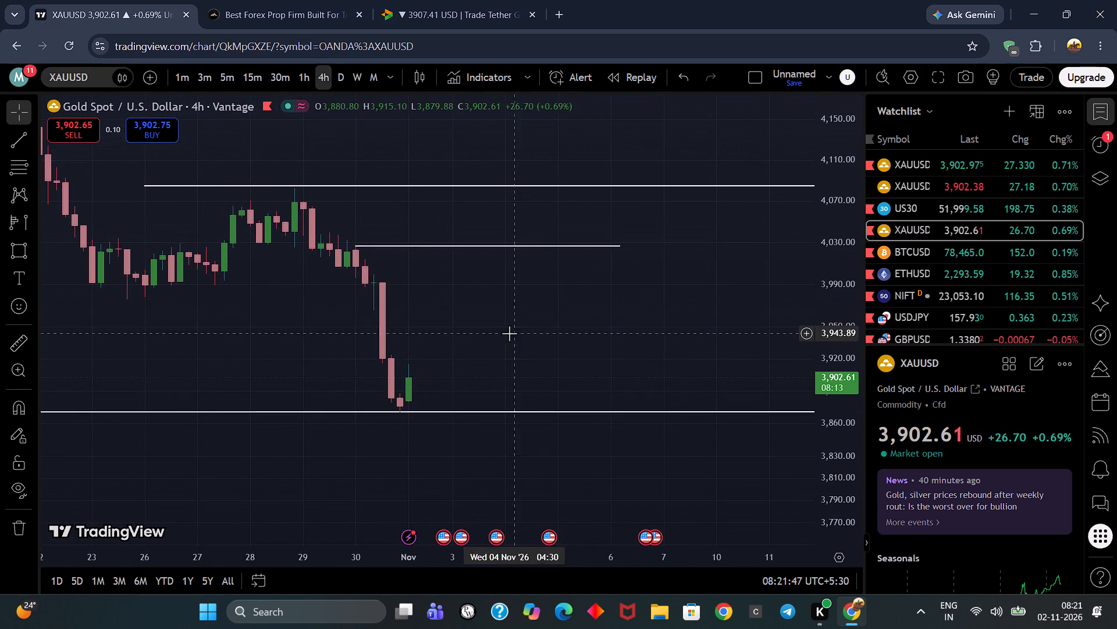
left_click_drag(467, 303, 560, 306)
left_click(558, 317)
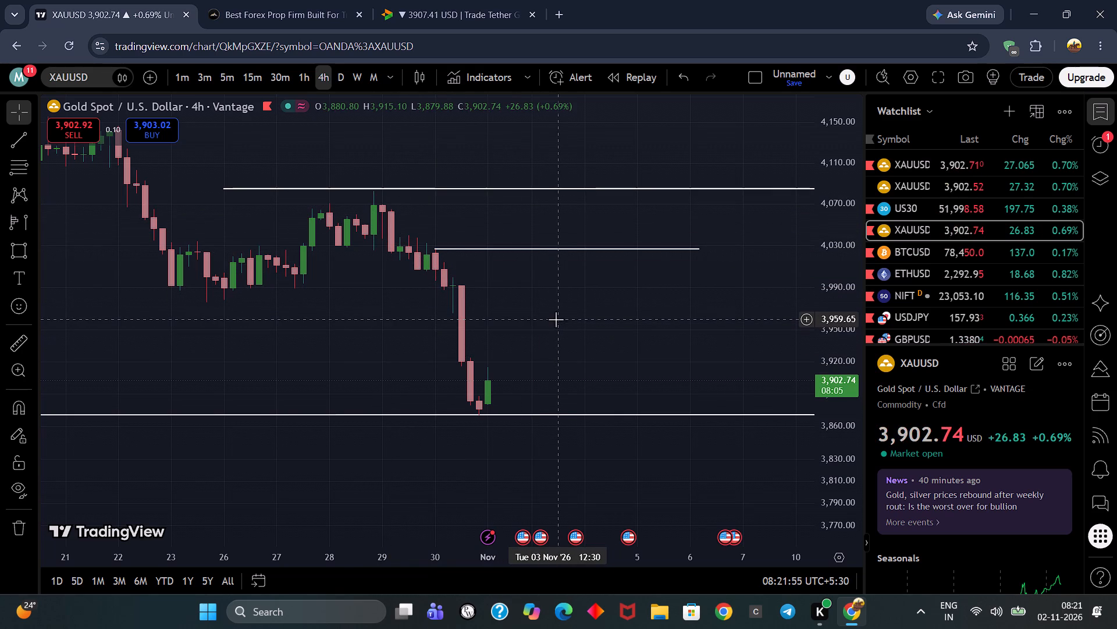
Draw a rectangle over the 30 October 4-hour drop, from about 3,966.5 down to 3,922, extending to 5 November 2026.
left_click(17, 239)
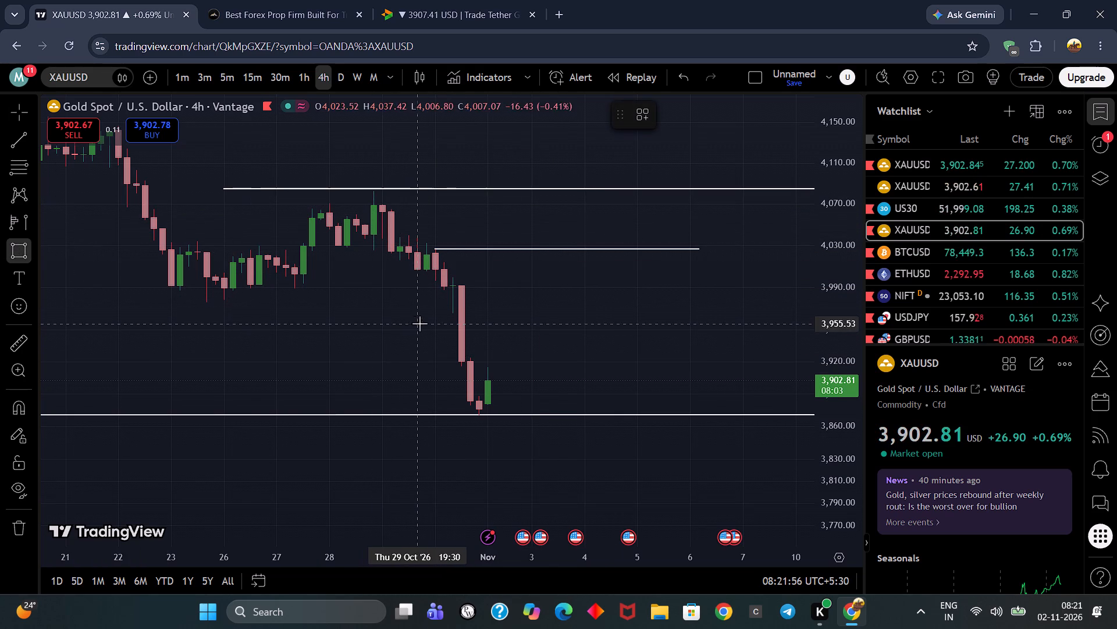
left_click(432, 312)
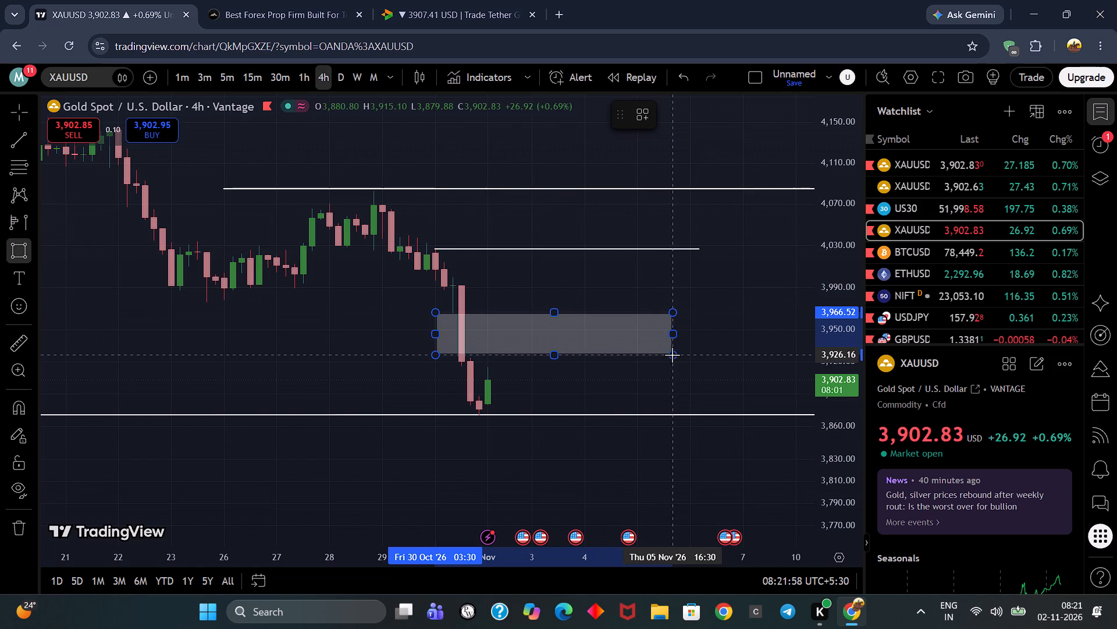
left_click(672, 359)
left_click(671, 397)
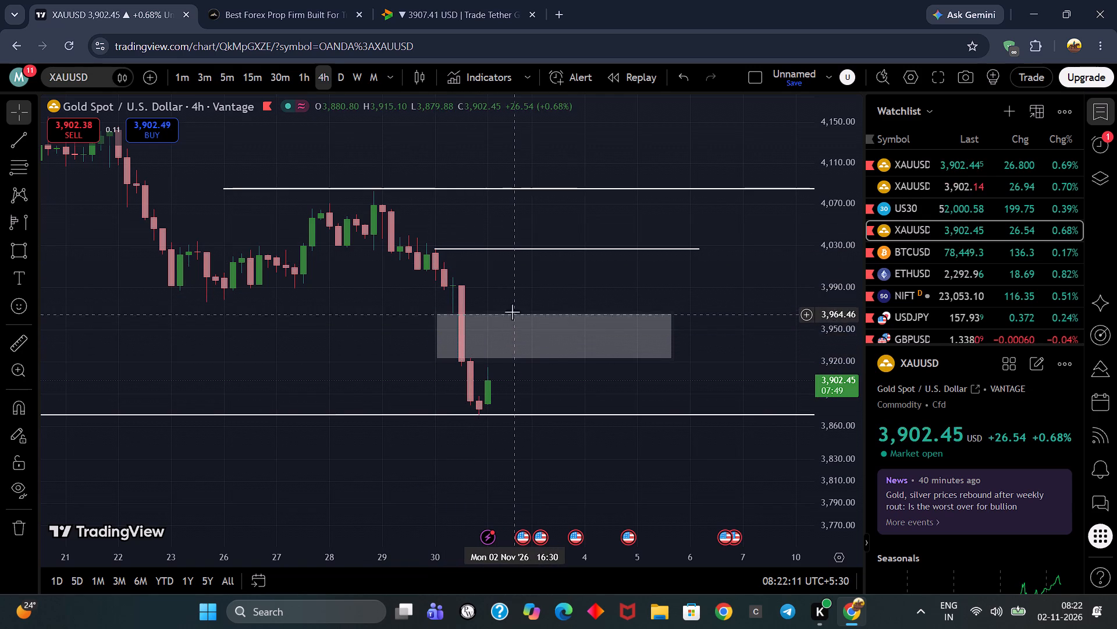
Label the rectangle over the 30 October drop with the text "fvg".
left_click(542, 359)
left_click(540, 330)
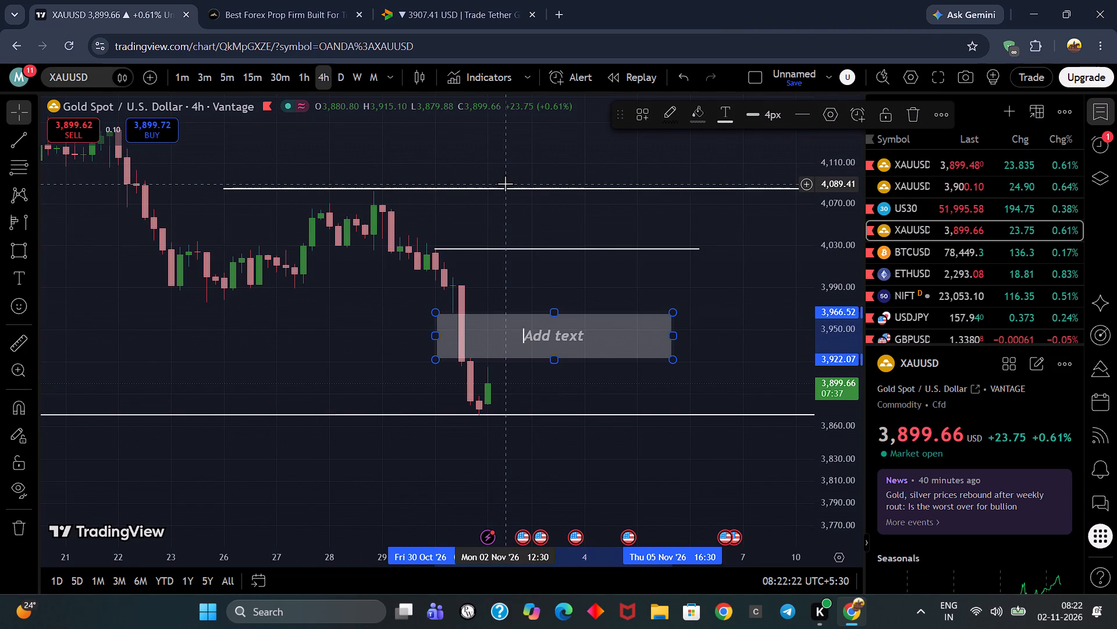
left_click(542, 334)
type("fv")
key("g")
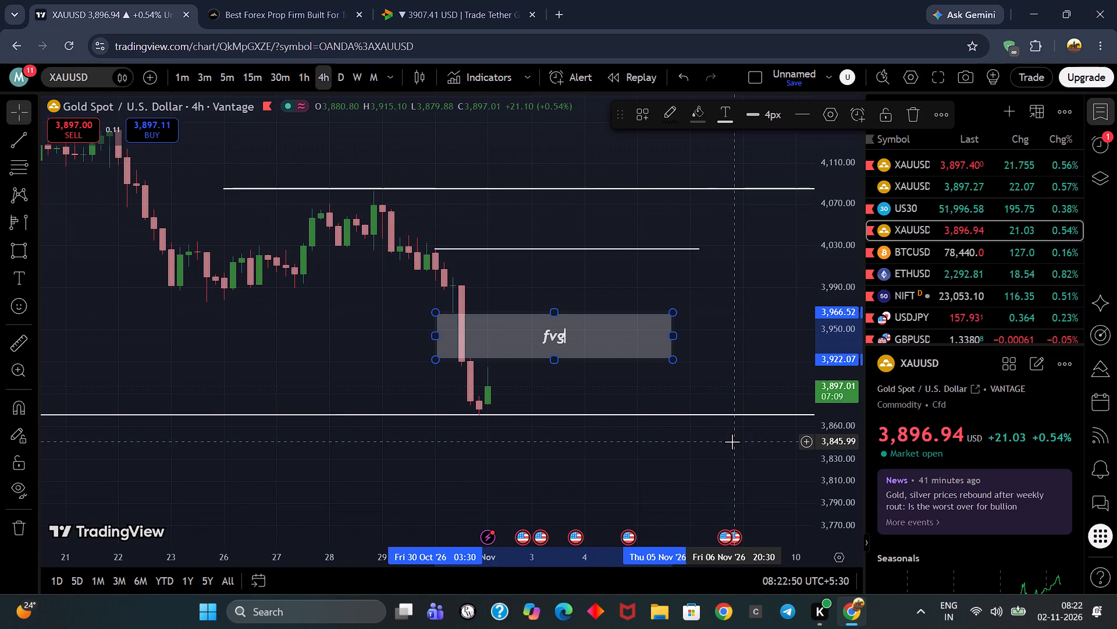
left_click(714, 295)
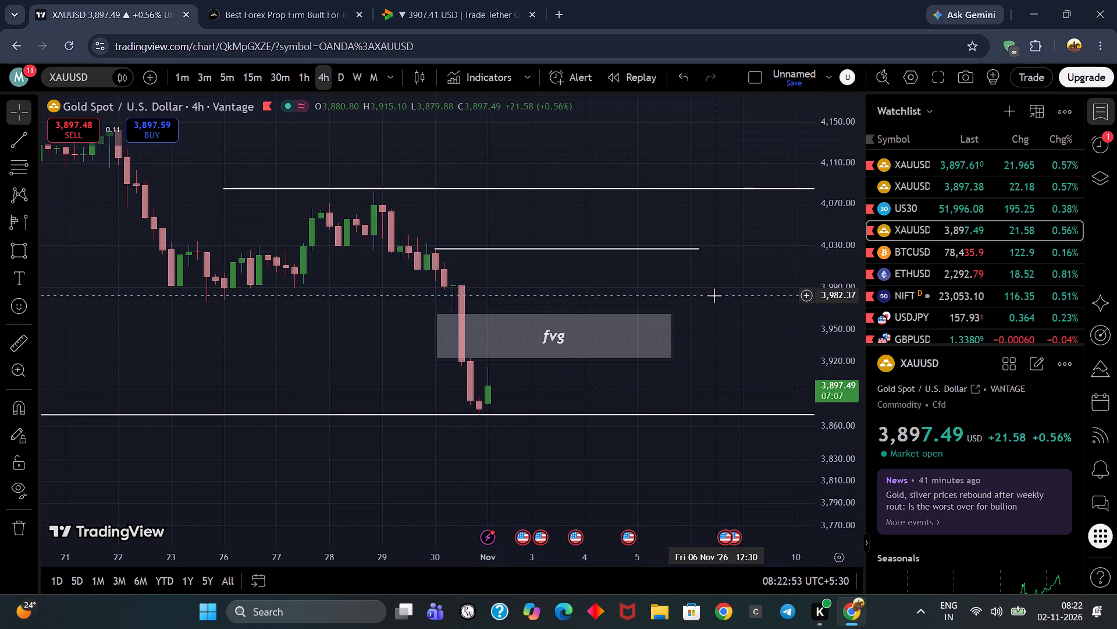
Select the fvg rectangle on the 4-hour chart.
left_click_drag(714, 295, 643, 295)
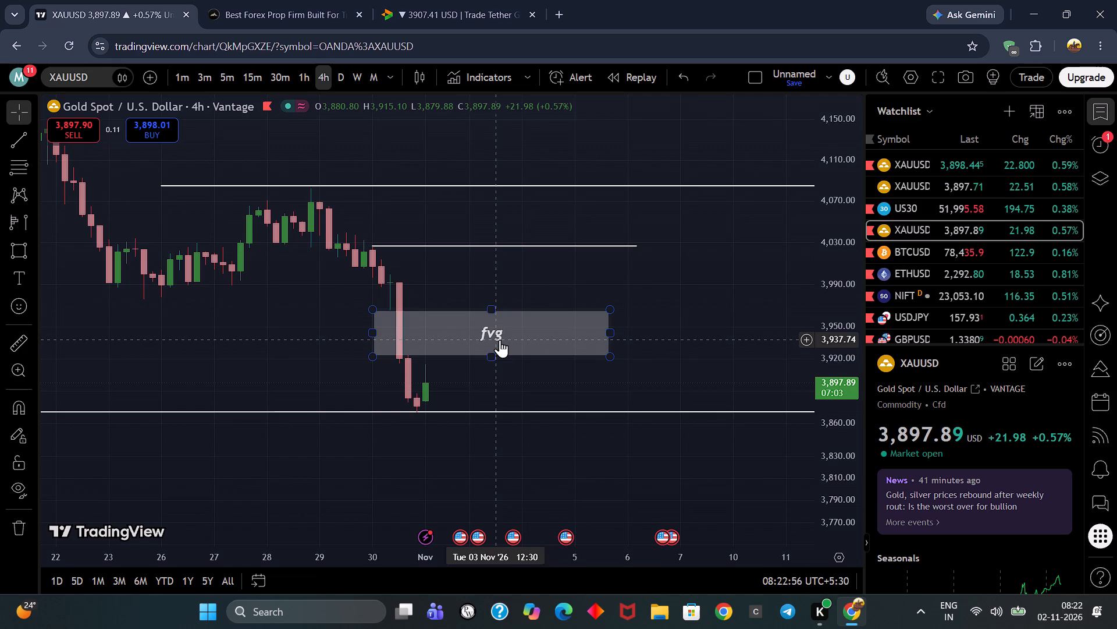
left_click(500, 340)
left_click(508, 332)
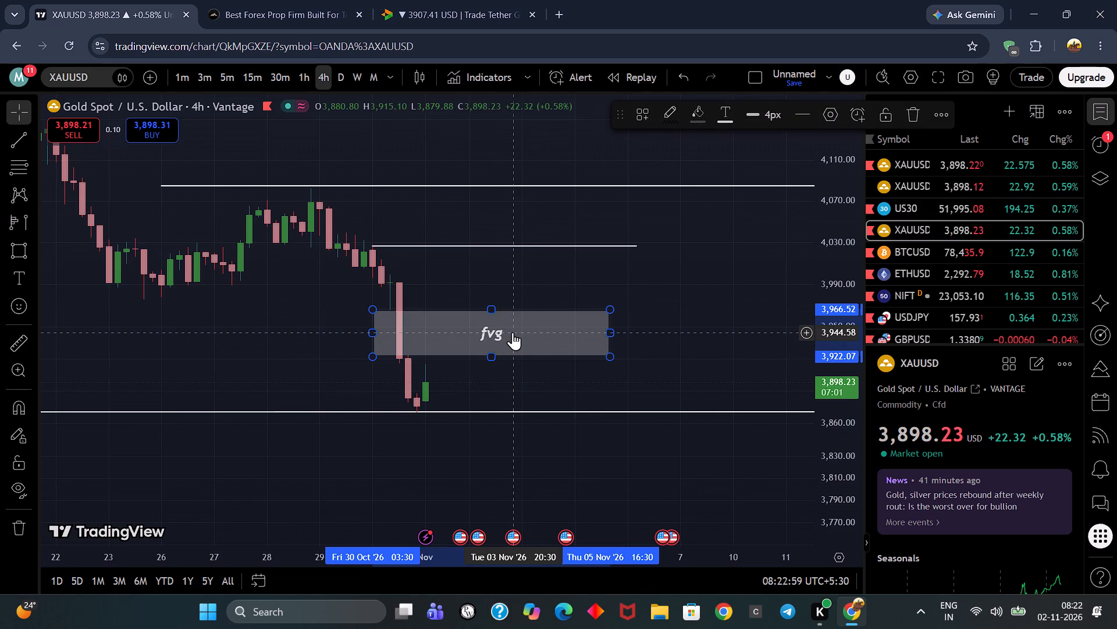
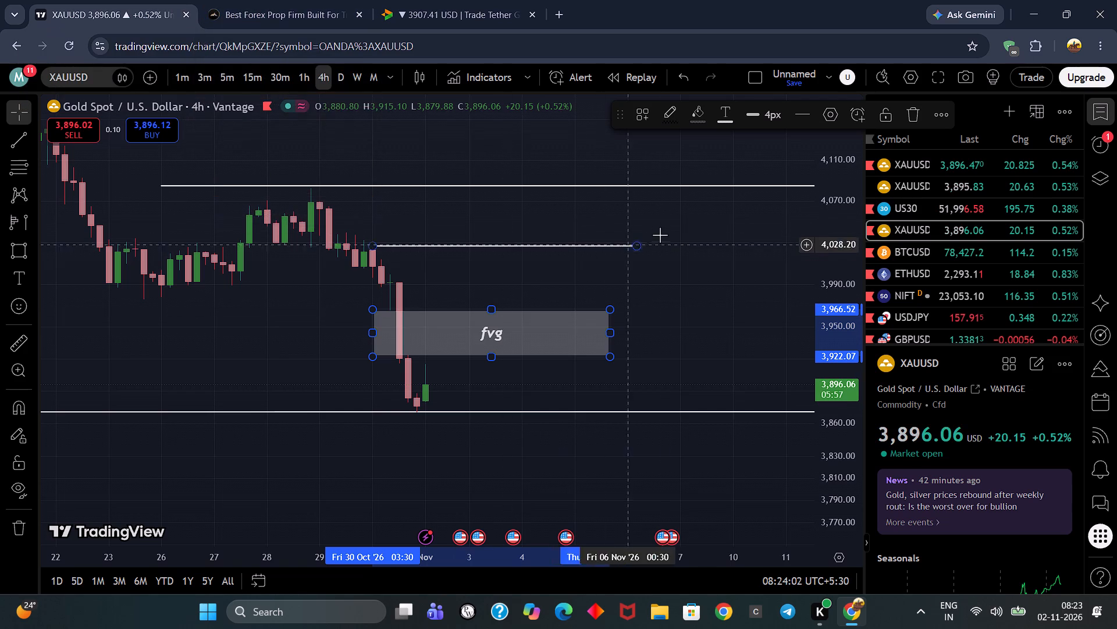
Draw a rectangle directly above the fvg zone, from about 3,965.4 up to 4,002.4, spanning 29 October to 9 November 2026.
left_click_drag(657, 235, 532, 211)
left_click_drag(559, 253, 586, 243)
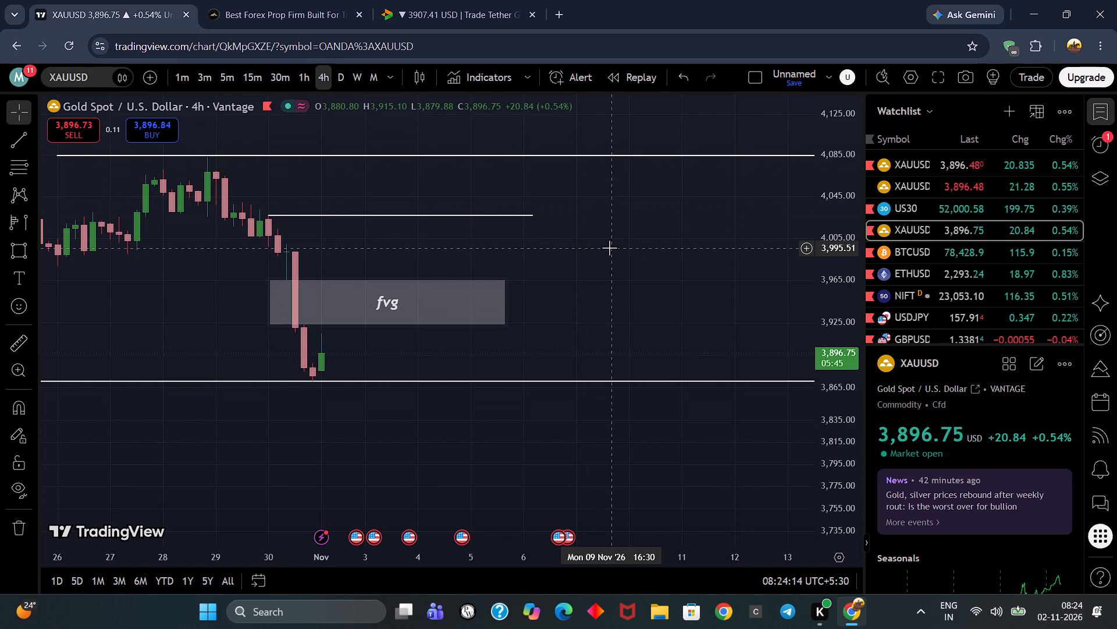
left_click_drag(643, 249, 679, 243)
left_click_drag(653, 234, 693, 252)
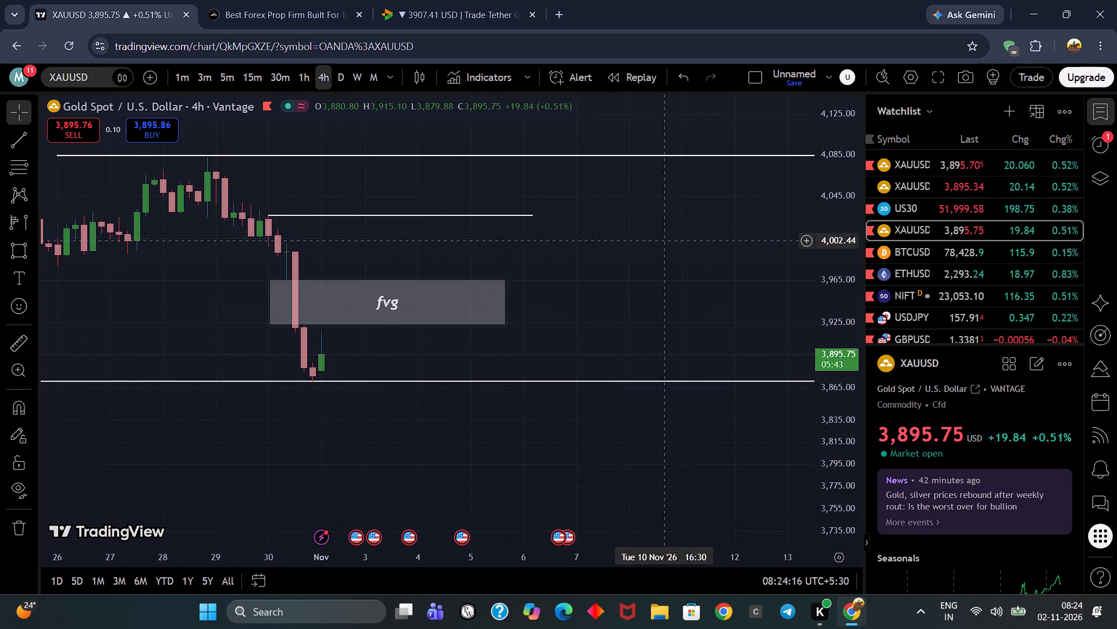
left_click_drag(693, 252, 721, 262)
scroll(842, 245, "down", 3)
scroll(660, 252, "down", 5)
left_click_drag(776, 282, 767, 282)
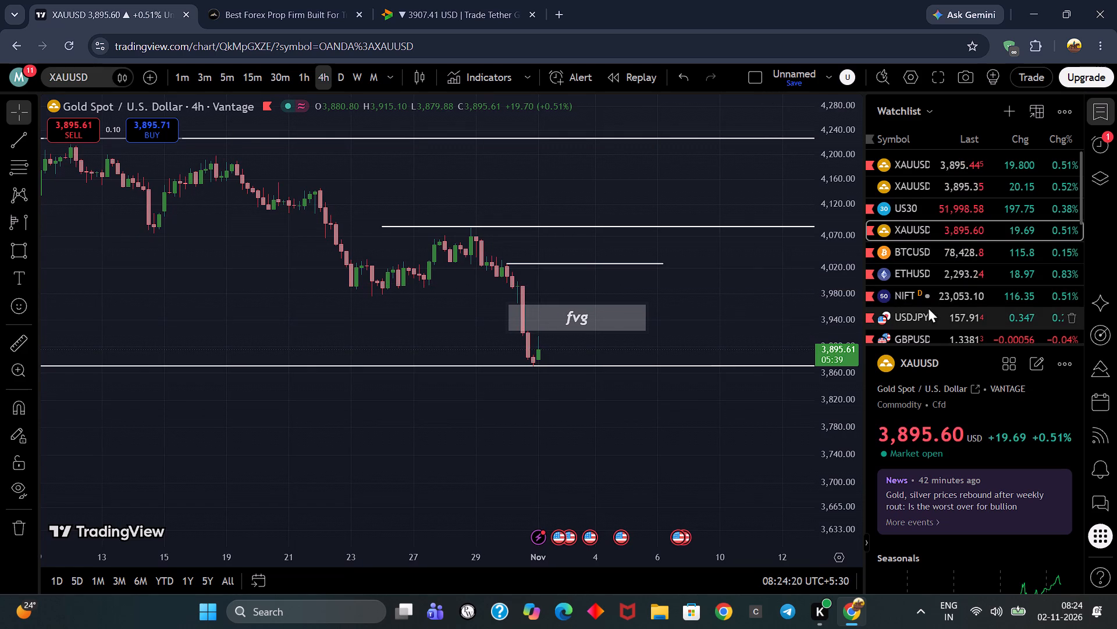
scroll(748, 302, "up", 2)
left_click(663, 266)
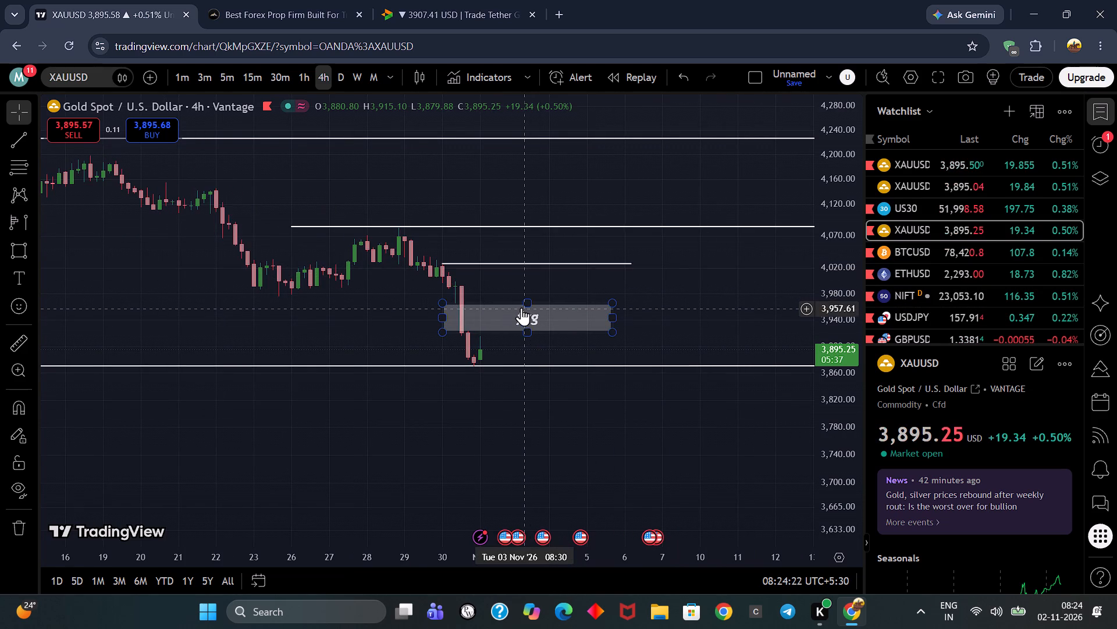
left_click(0, 241)
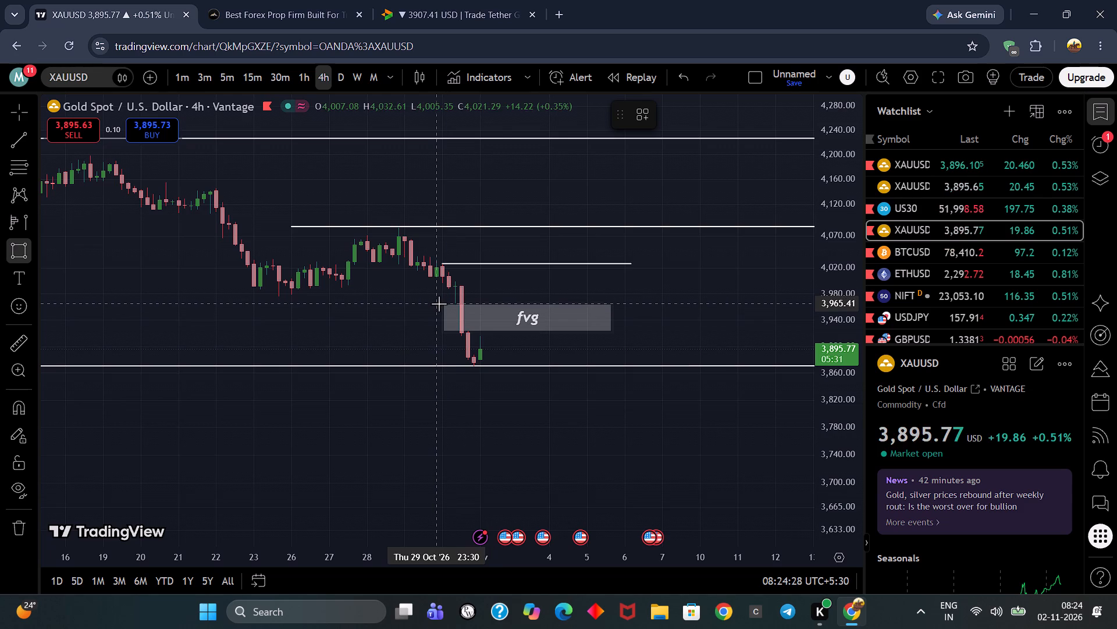
left_click_drag(439, 303, 444, 303)
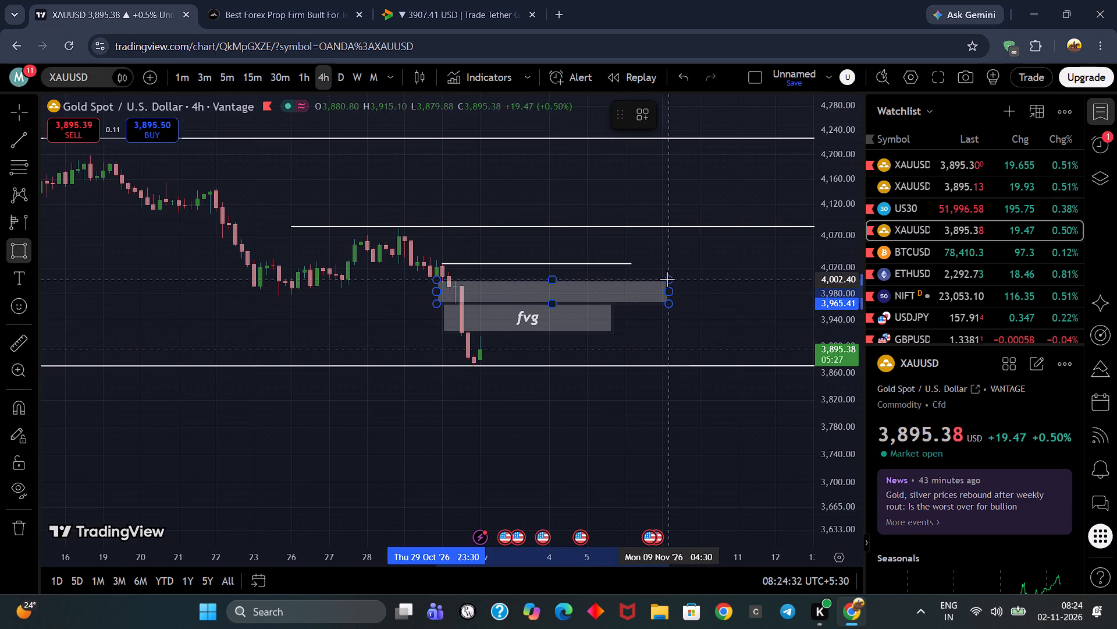
left_click(667, 279)
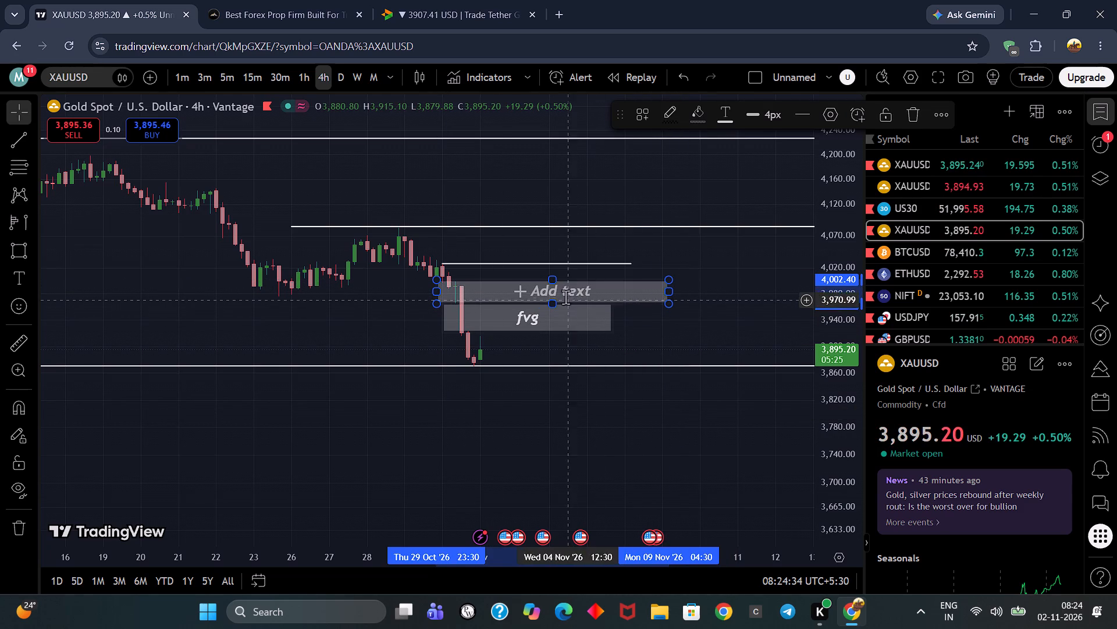
Label the new rectangle above the fvg zone with the text "order block".
left_click(560, 292)
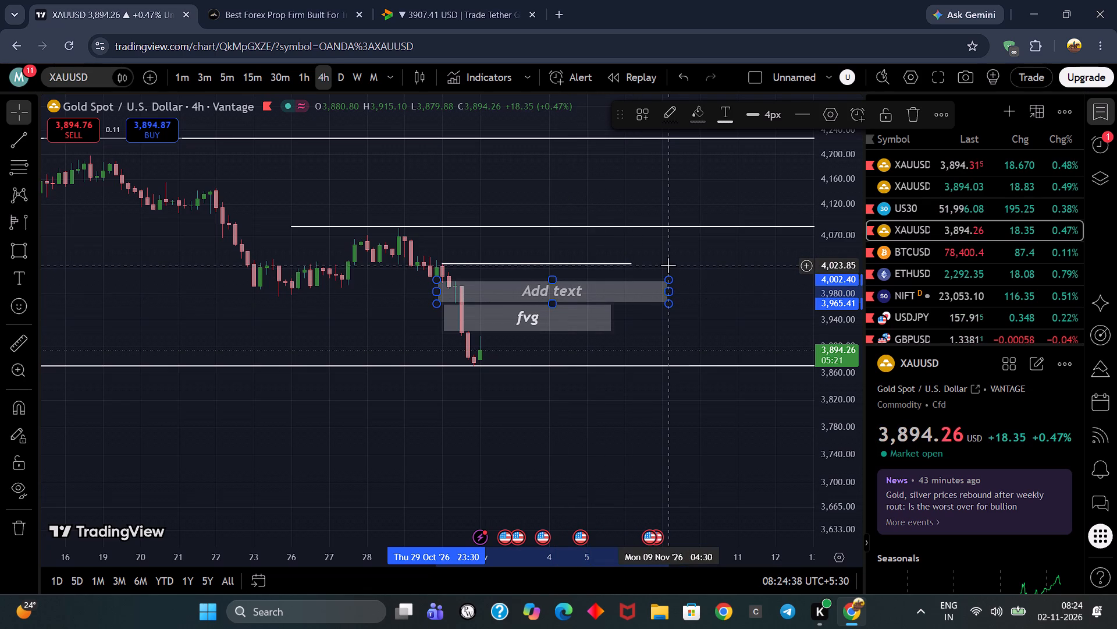
key("o")
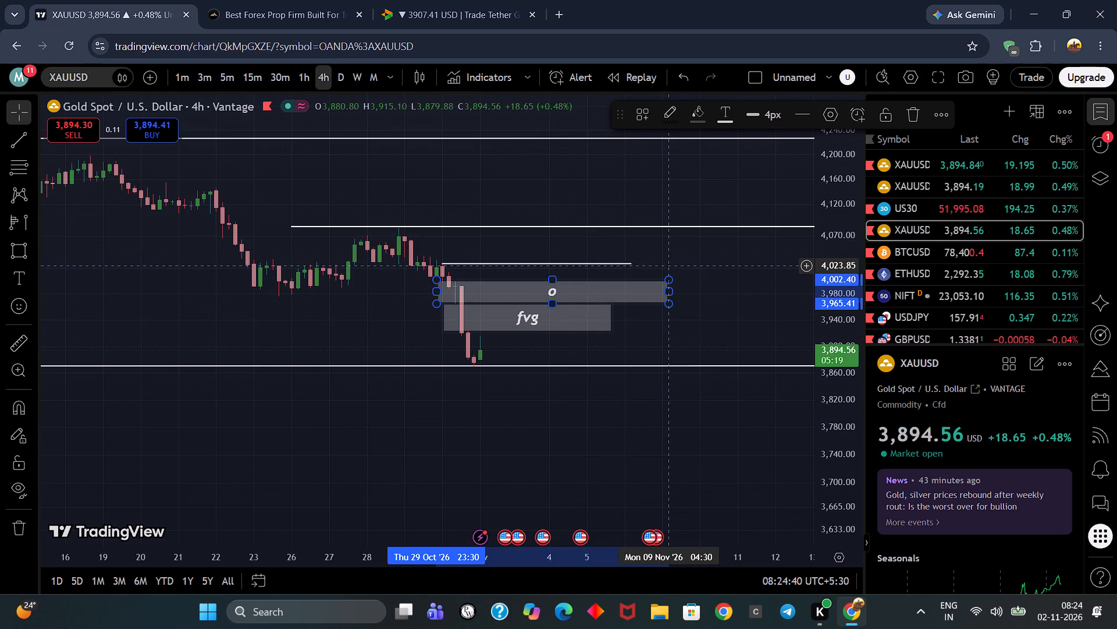
type("rder")
key("space")
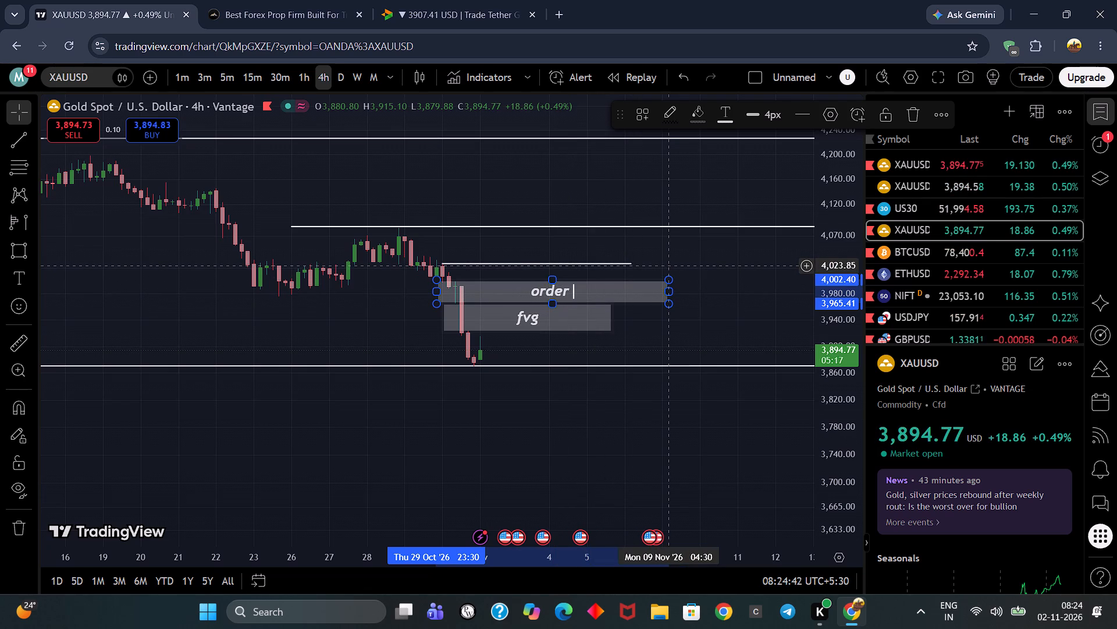
type("blo")
type("ck")
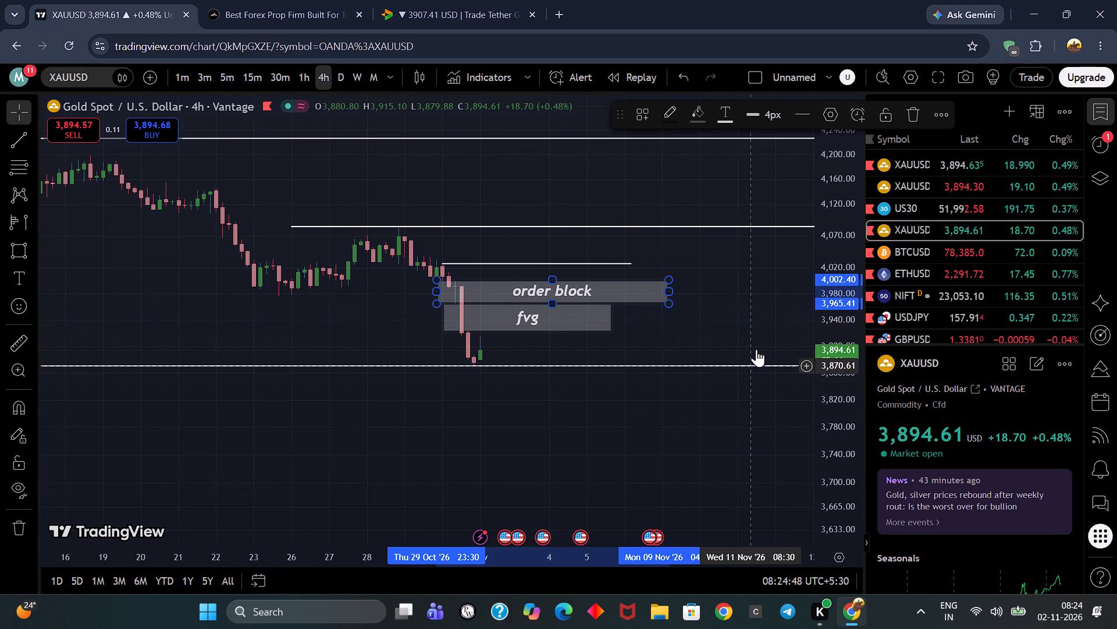
left_click(721, 306)
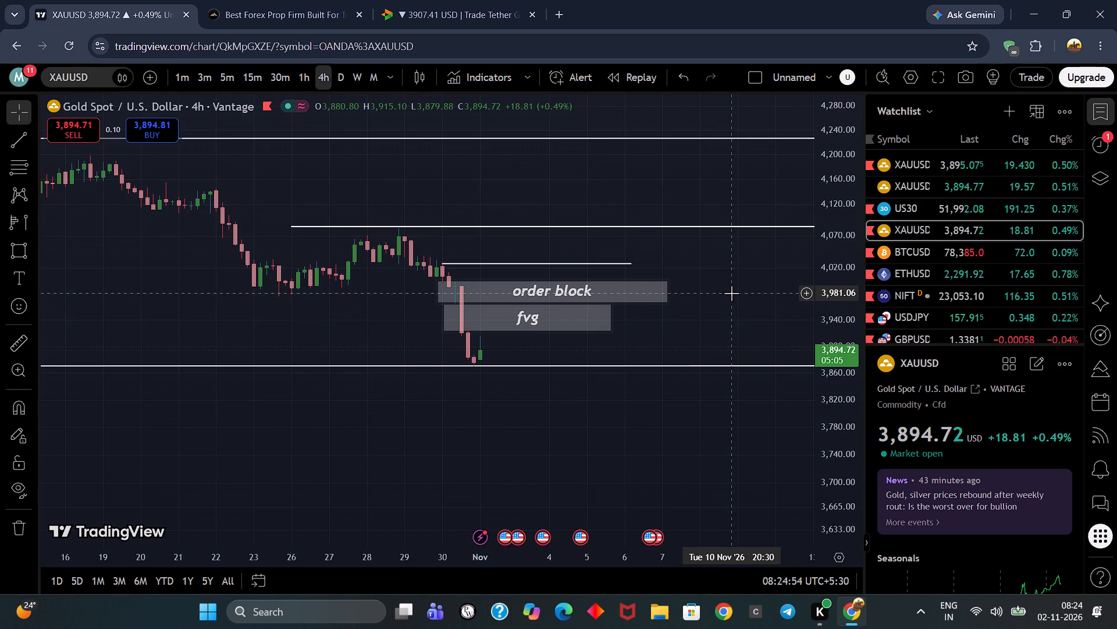
Switch to the OANDA gold chart and show it on the 5-minute timeframe.
scroll(740, 300, "down", 2)
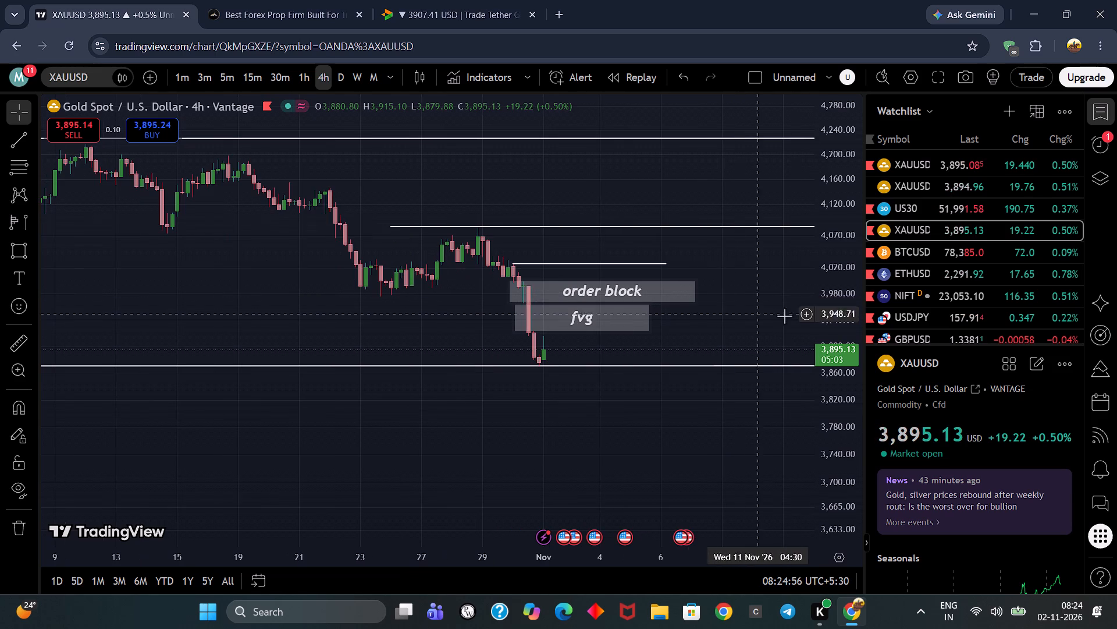
scroll(830, 295, "up", 2)
scroll(685, 327, "up", 2)
left_click_drag(709, 312, 737, 341)
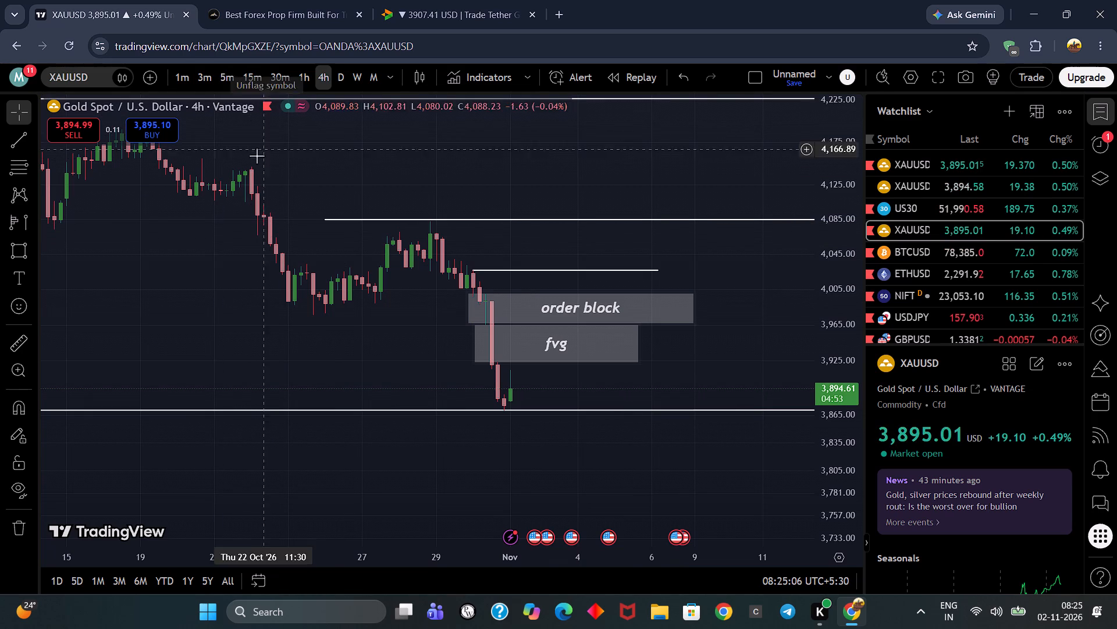
left_click(968, 165)
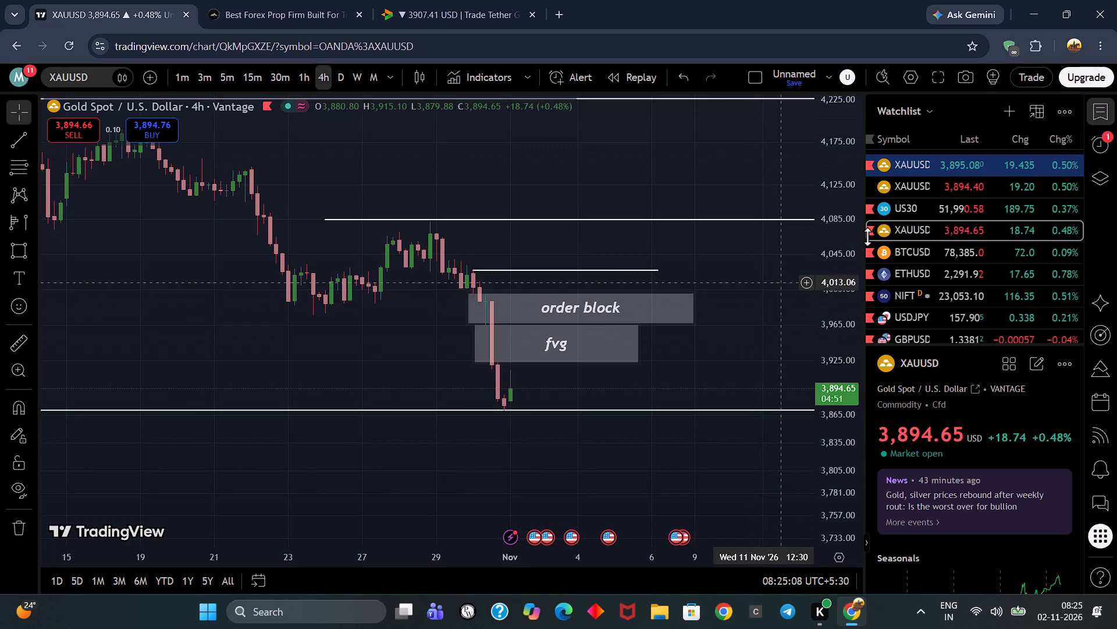
left_click(903, 166)
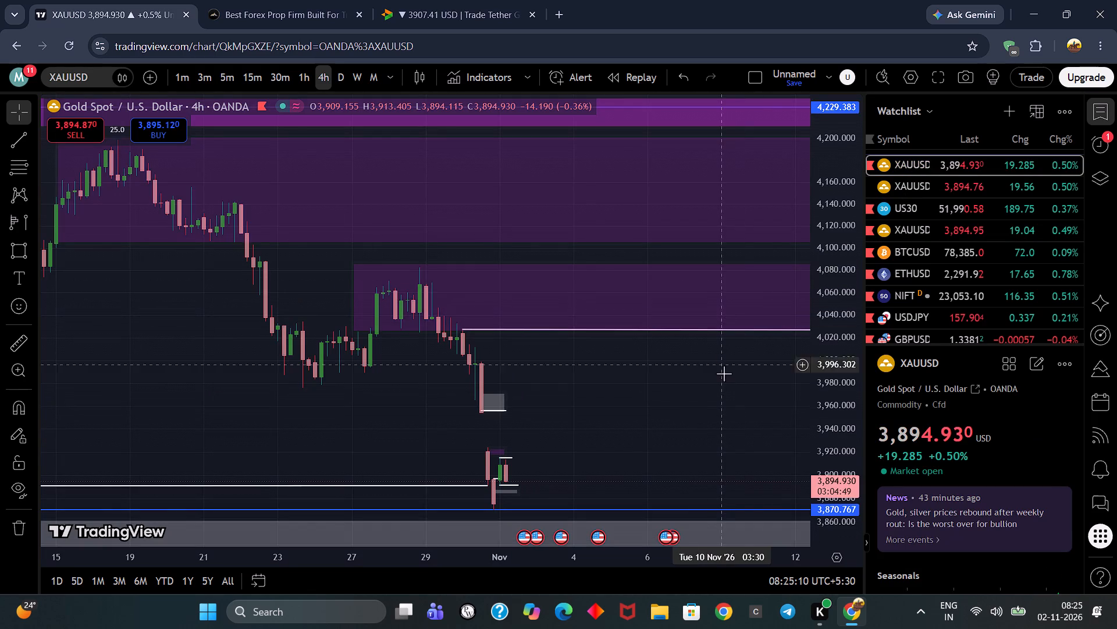
left_click_drag(718, 387, 710, 256)
scroll(653, 306, "up", 3)
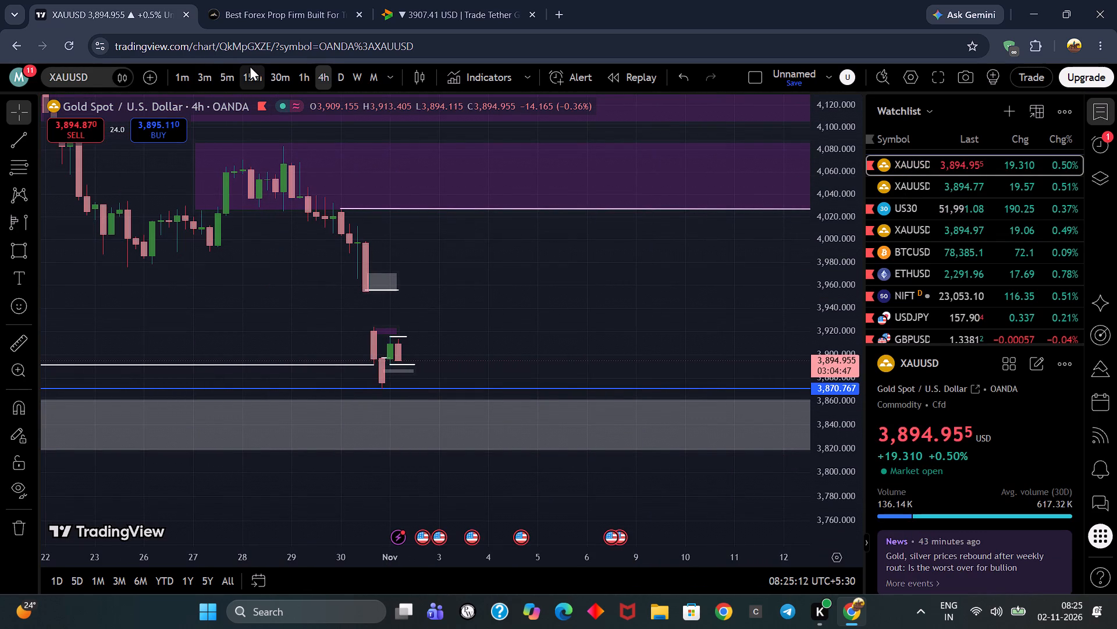
left_click(231, 81)
Examine the 2 November 5-minute OANDA candles against the marked zones and horizontal levels.
scroll(698, 312, "down", 4)
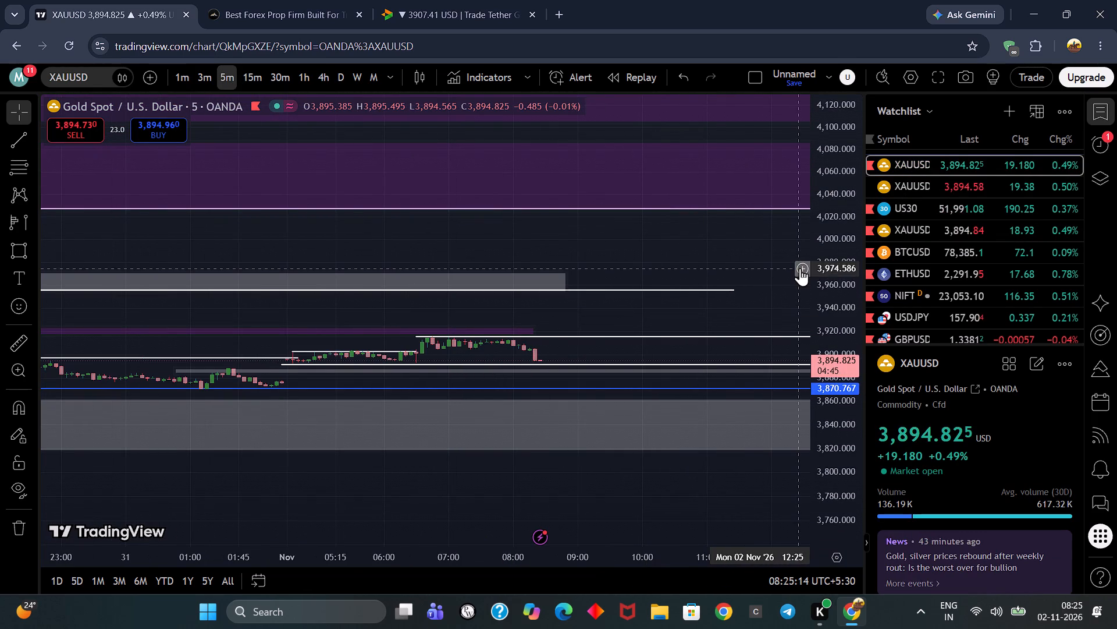
scroll(805, 271, "up", 14)
left_click_drag(678, 296, 666, 180)
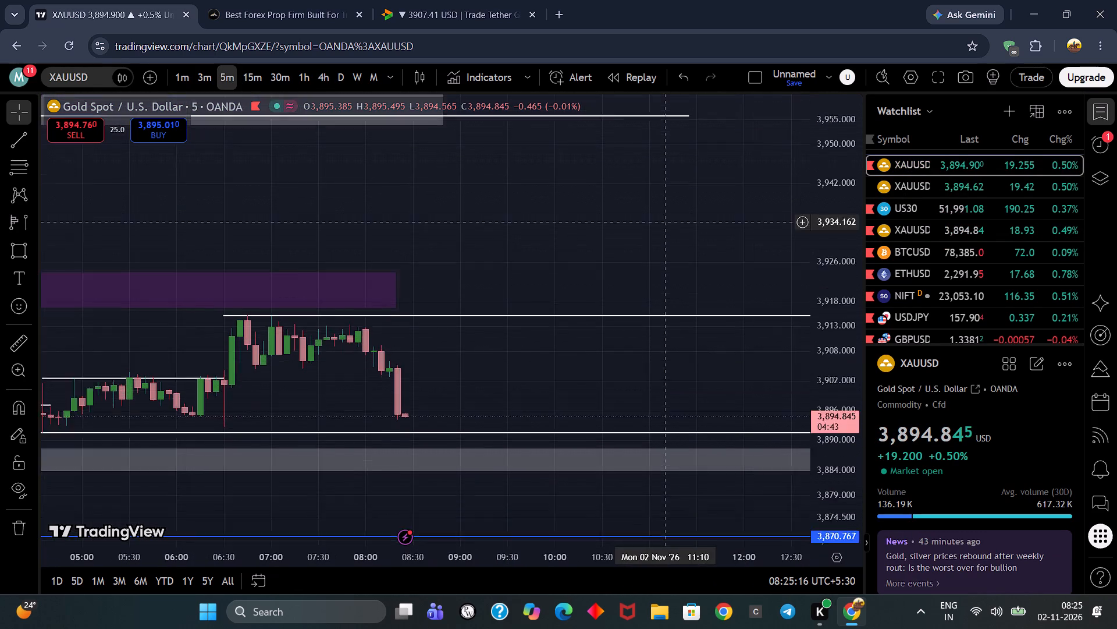
left_click_drag(666, 180, 670, 137)
scroll(668, 178, "down", 5)
left_click(671, 183)
scroll(671, 191, "up", 3)
left_click_drag(656, 202, 758, 203)
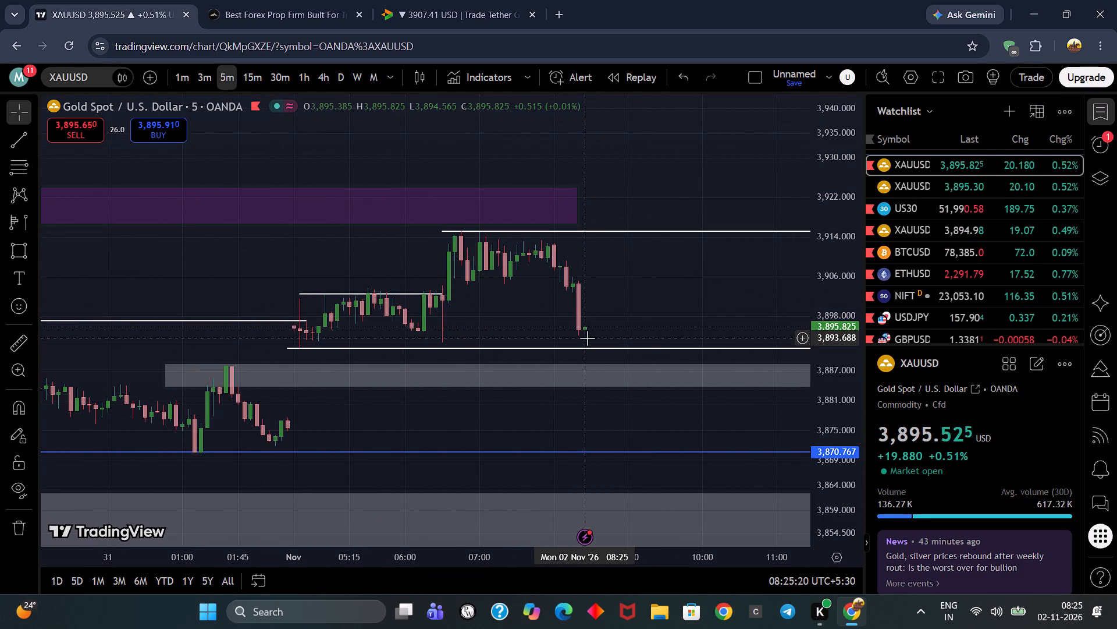
left_click_drag(661, 275, 543, 260)
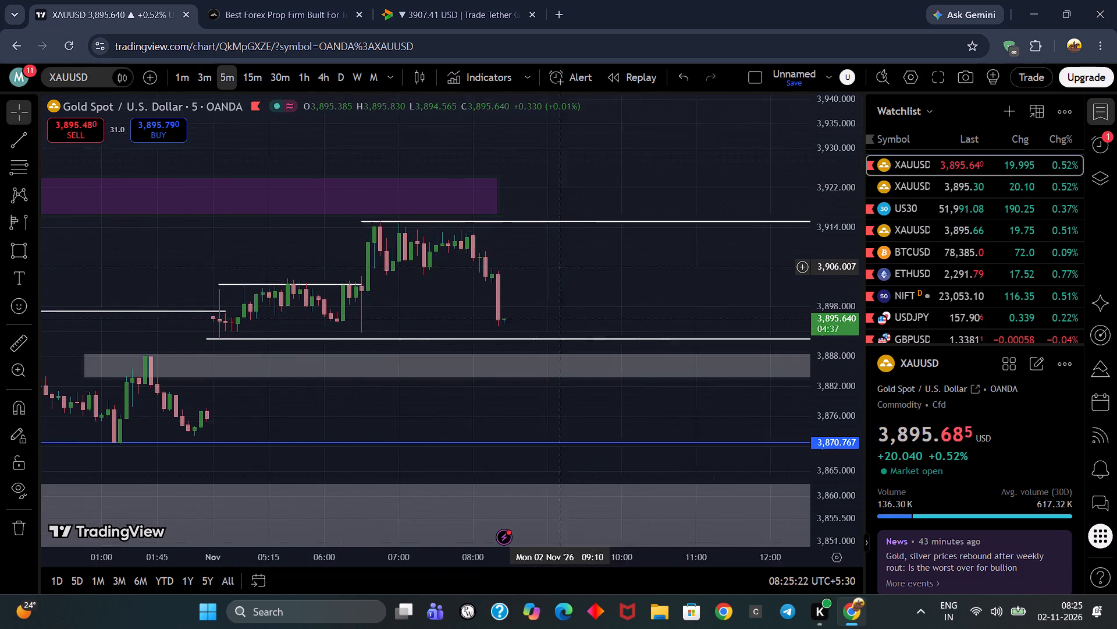
left_click_drag(543, 260, 540, 249)
scroll(702, 248, "down", 2)
left_click_drag(703, 252, 720, 282)
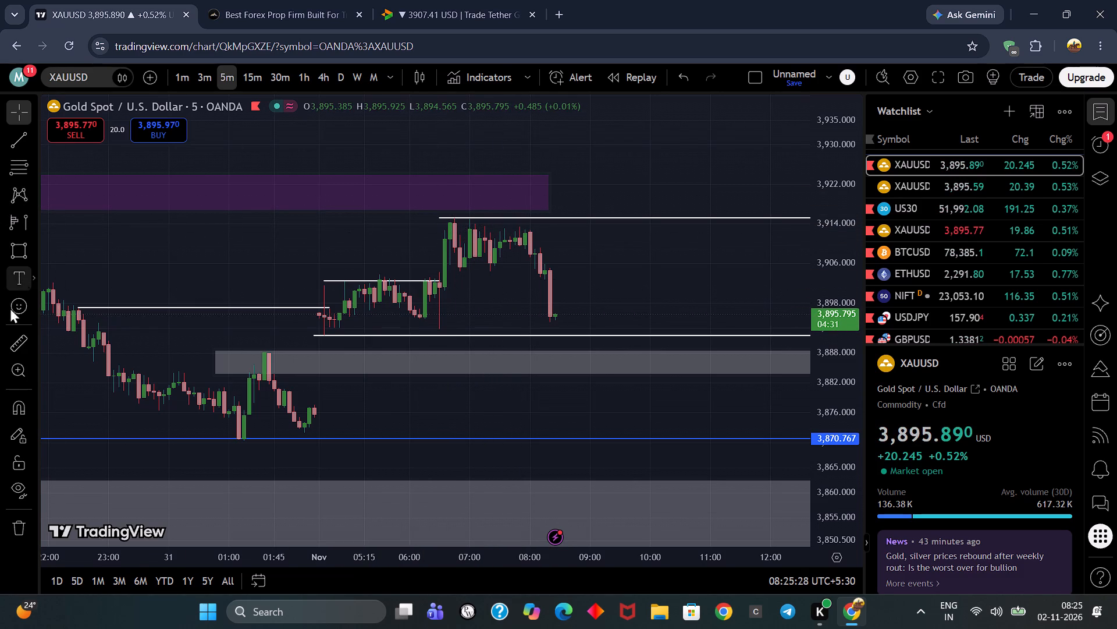
Measure the 2 November morning decline on the 5-minute chart, from about 3,911.3 down to 3,894.7.
left_click_drag(14, 338, 23, 337)
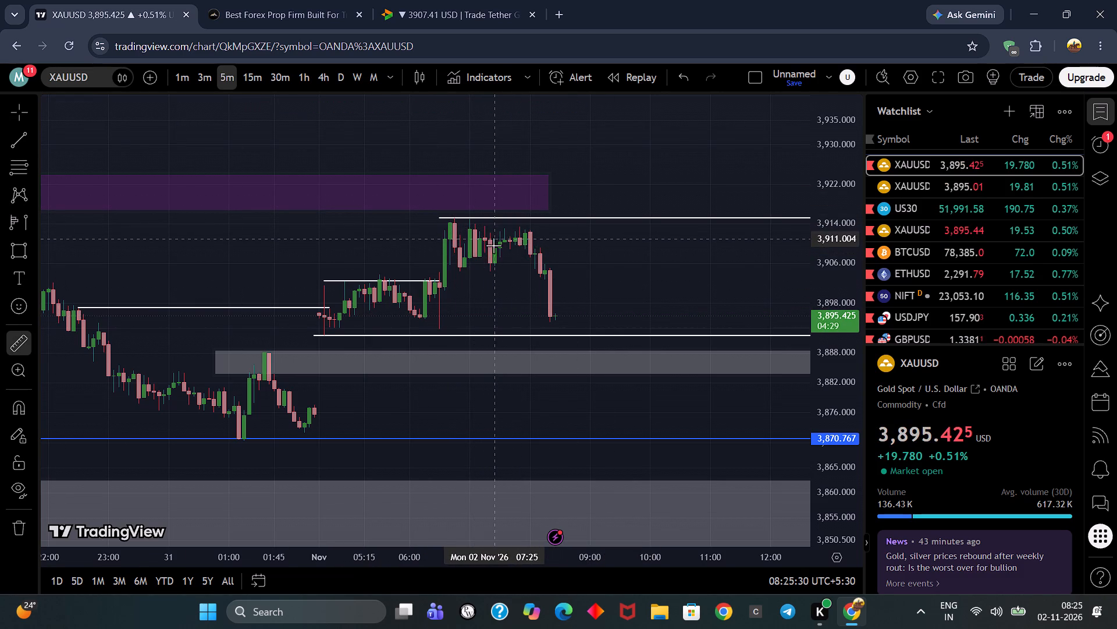
left_click(482, 237)
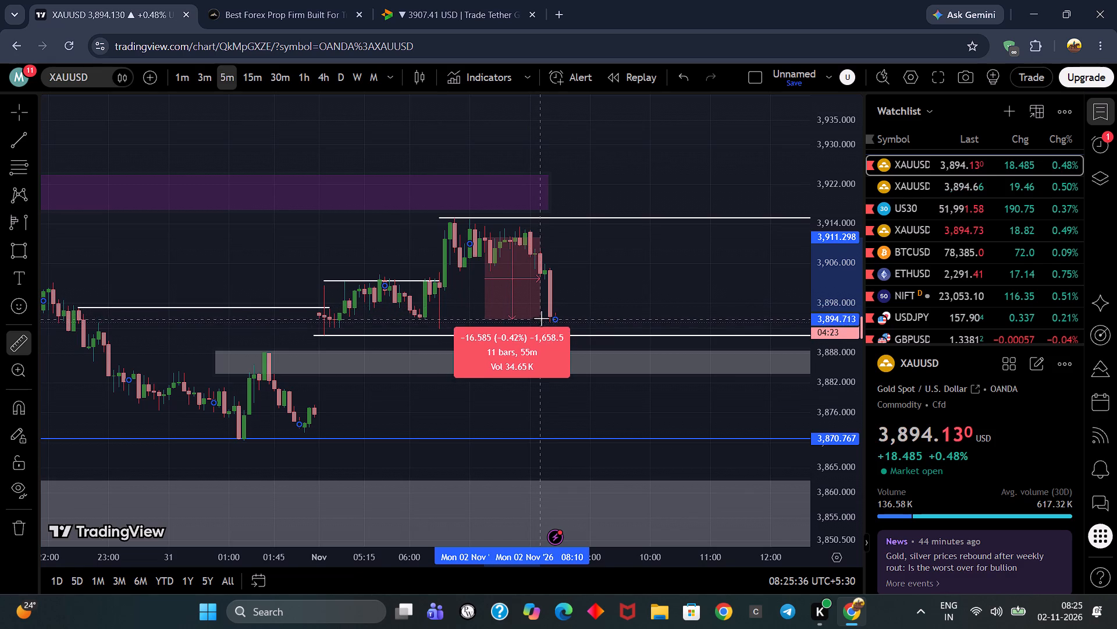
left_click(545, 321)
left_click(603, 269)
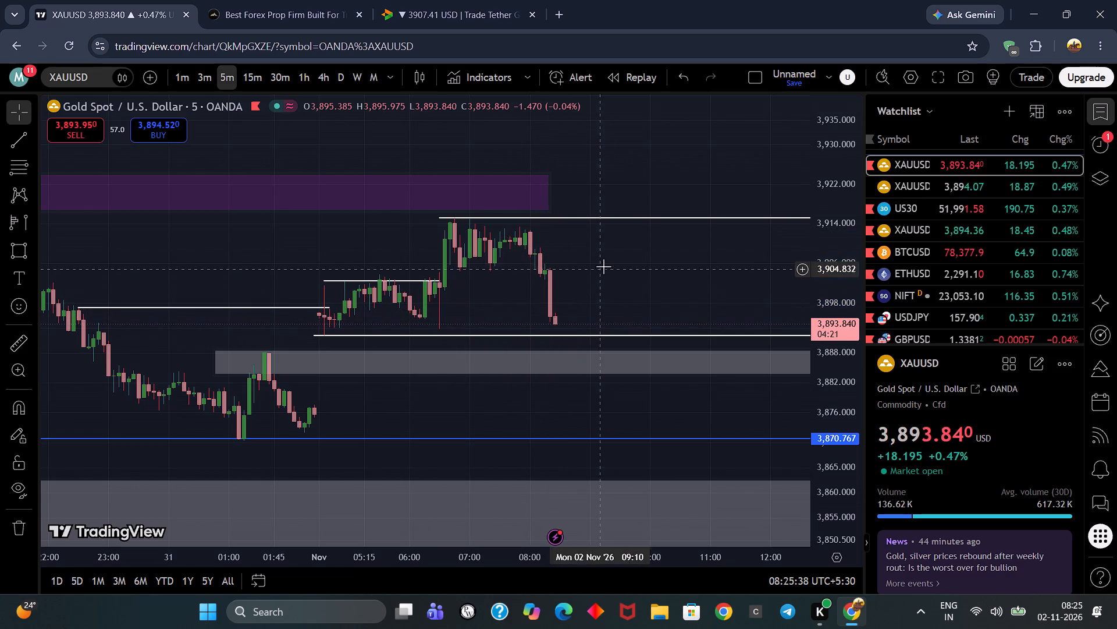
Switch back to the Vantage gold chart and return it to the 4-hour timeframe.
left_click_drag(625, 259, 648, 285)
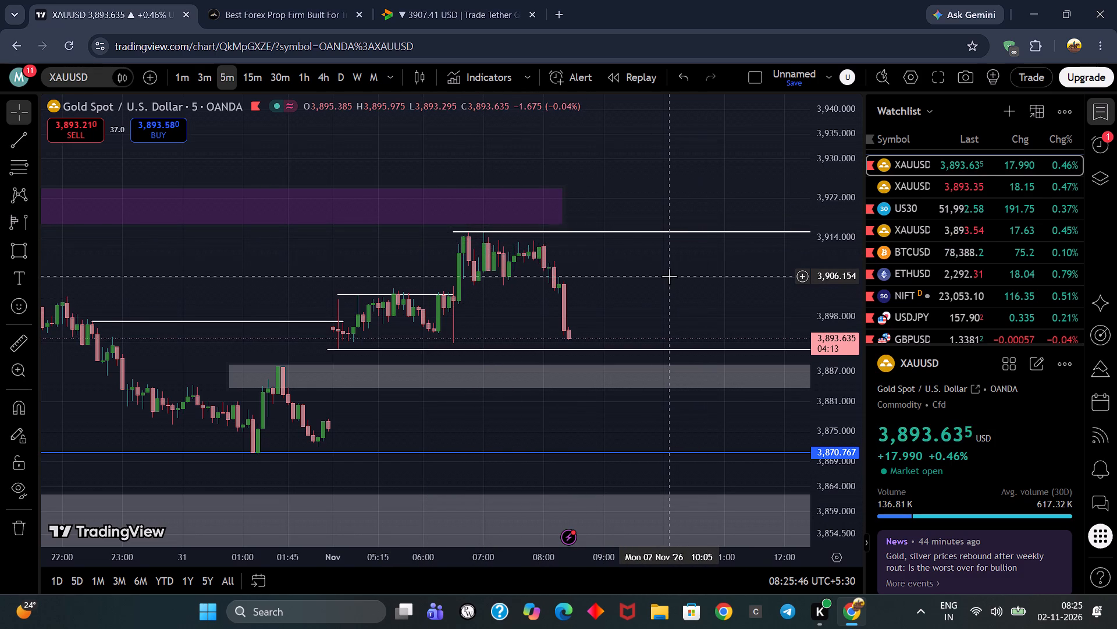
left_click_drag(668, 275, 642, 278)
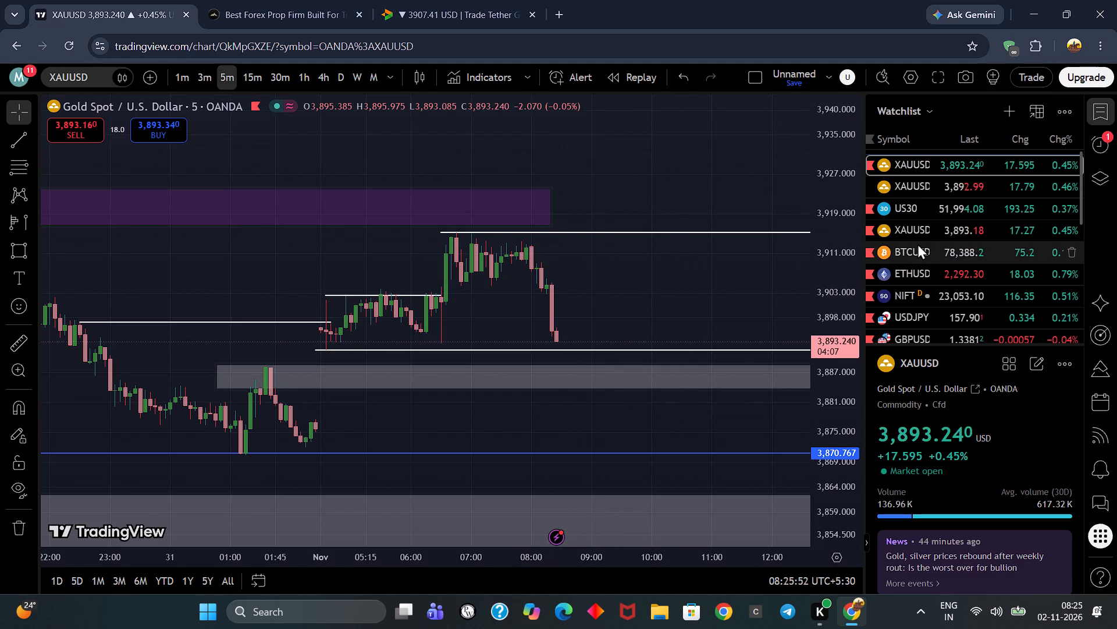
left_click(917, 228)
left_click_drag(668, 274, 628, 215)
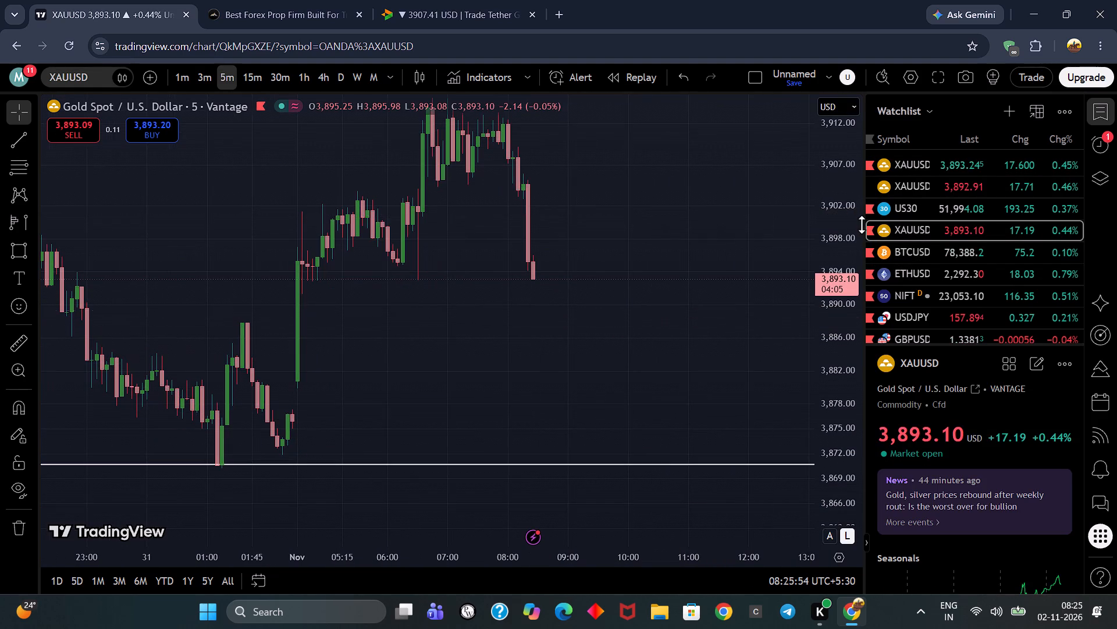
scroll(831, 246, "down", 9)
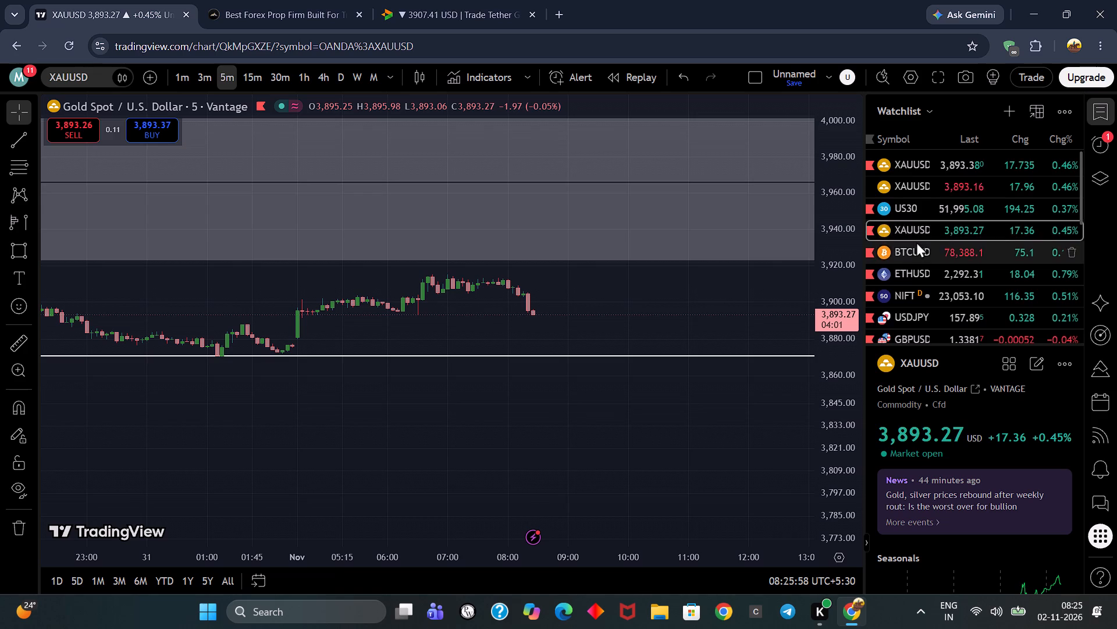
scroll(916, 242, "down", 1)
scroll(685, 266, "down", 9)
left_click_drag(759, 298, 714, 361)
left_click(323, 80)
scroll(544, 235, "up", 8)
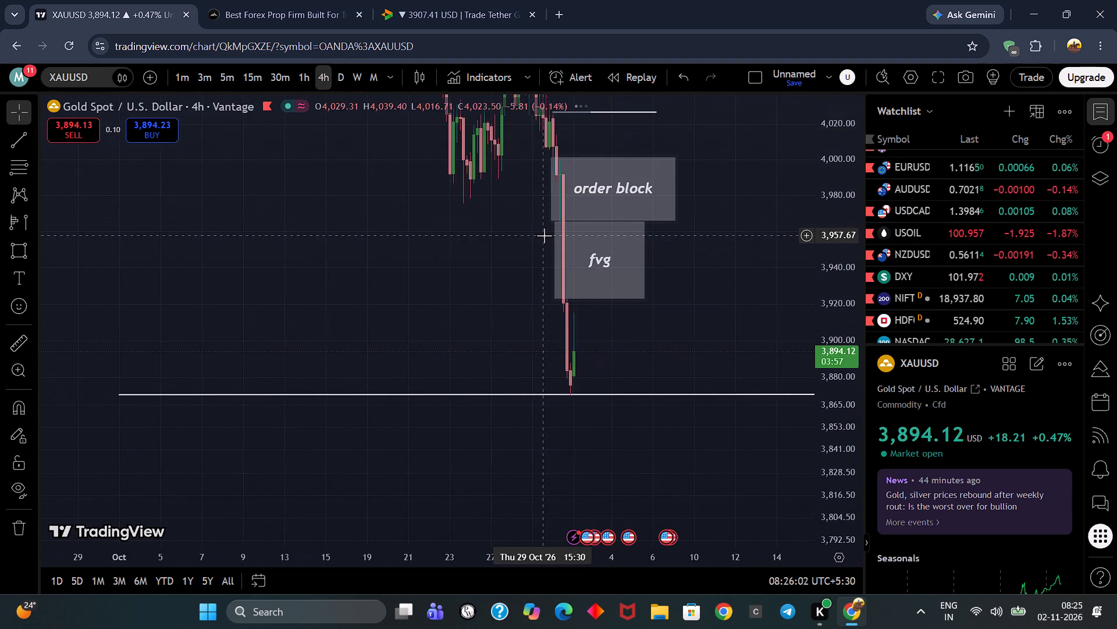
Delete the fvg rectangle below the order block on the 4-hour chart.
scroll(544, 235, "up", 2)
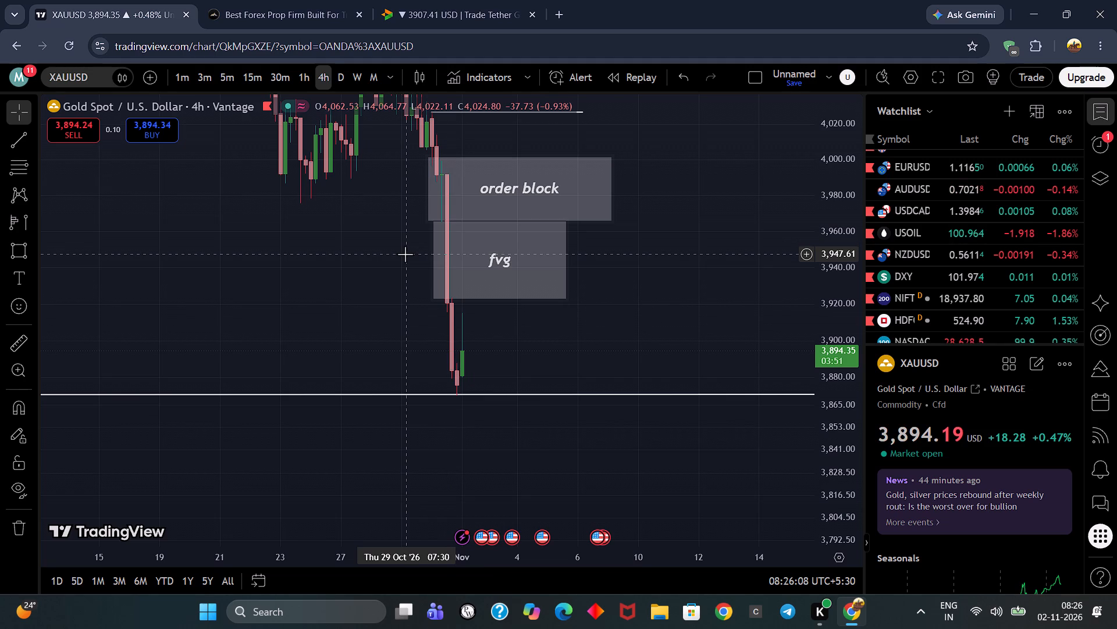
scroll(610, 261, "up", 3)
left_click_drag(607, 221, 632, 300)
scroll(829, 220, "down", 1)
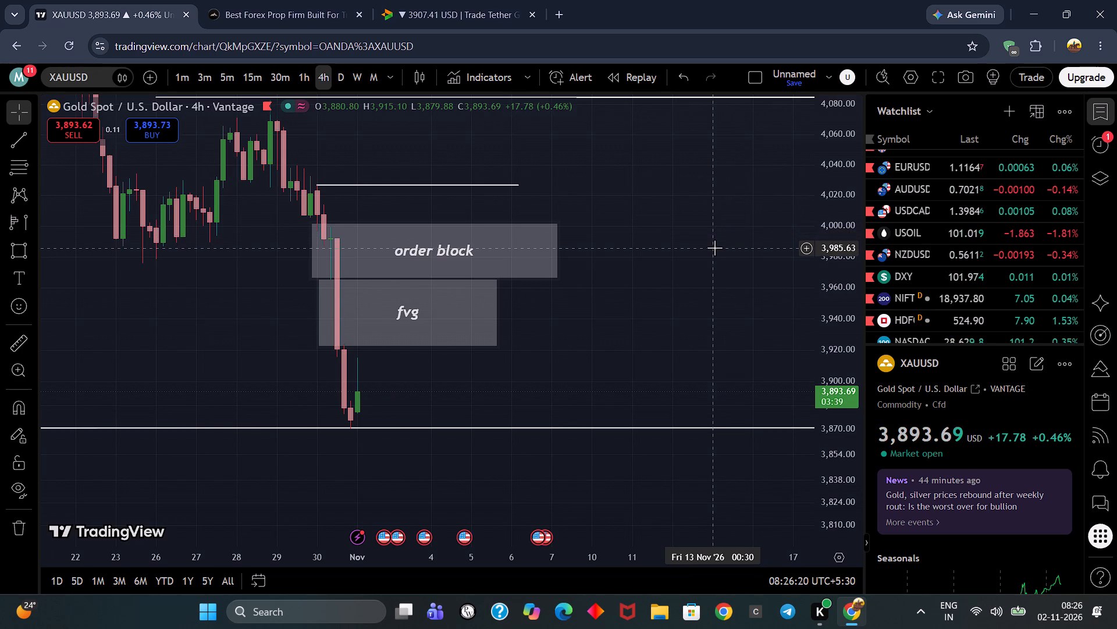
left_click(729, 256)
left_click_drag(723, 253, 738, 239)
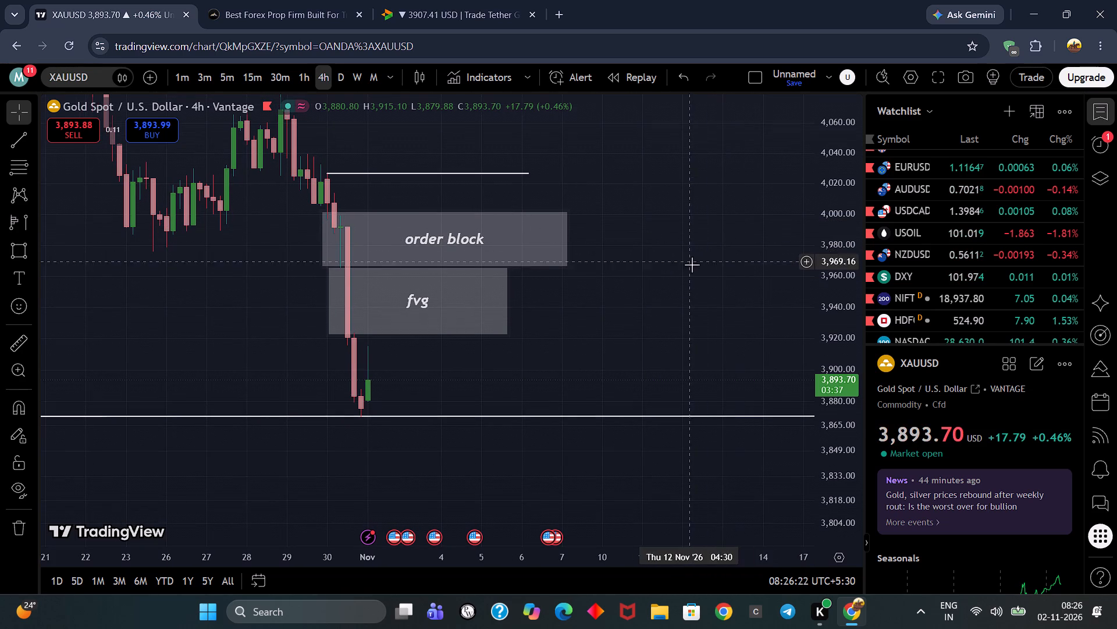
left_click_drag(745, 253, 757, 292)
left_click(513, 344)
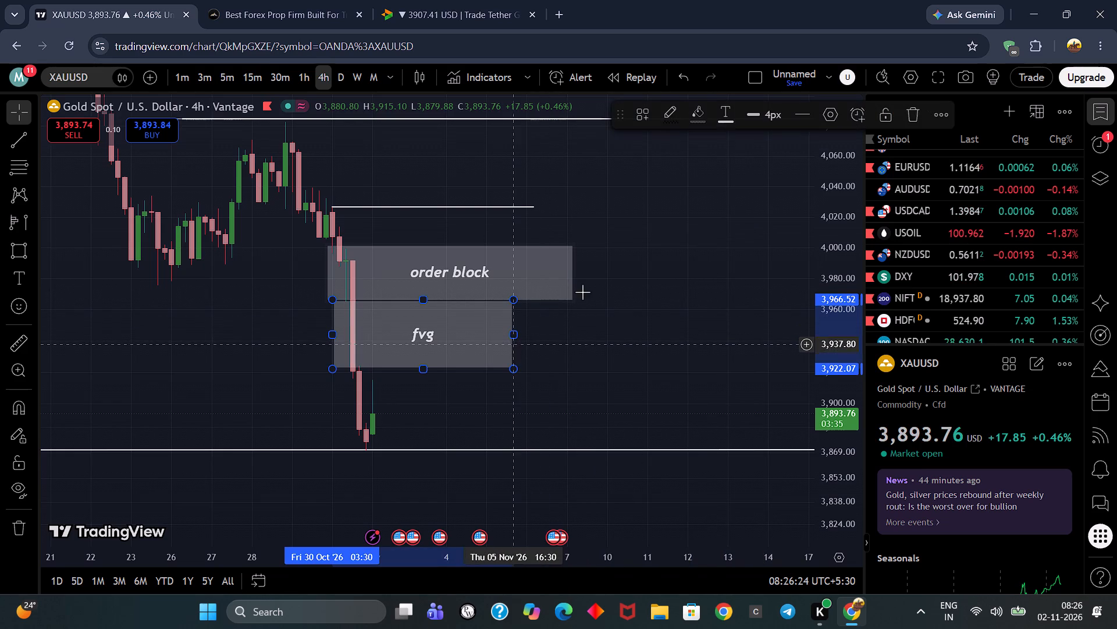
left_click(903, 111)
left_click_drag(647, 225, 768, 215)
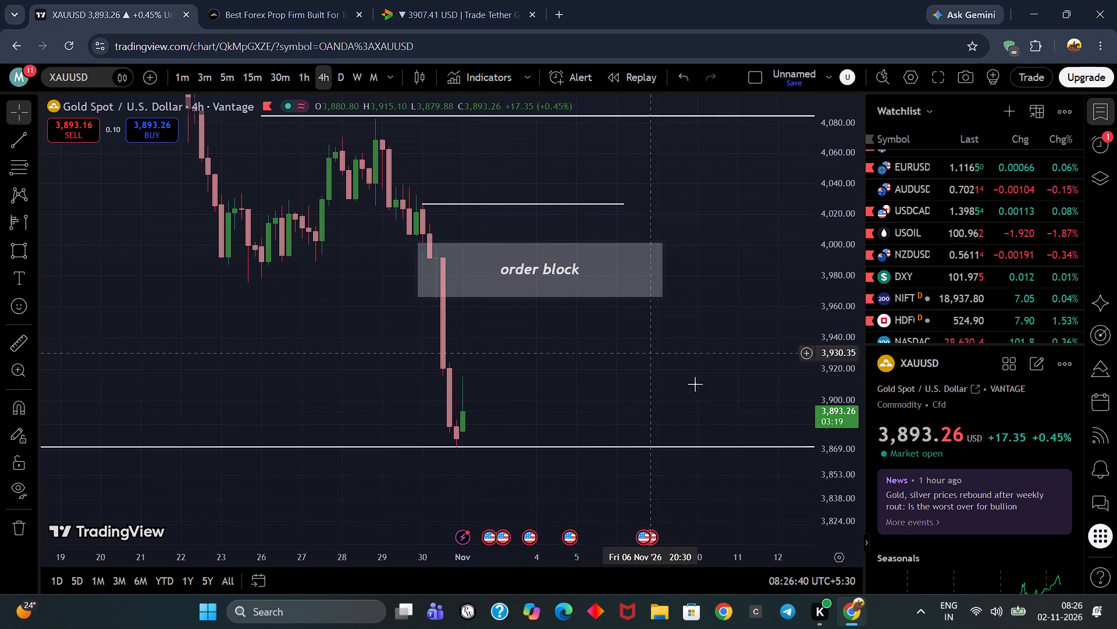
Extend the label of the order block rectangle on the 4-hour gold chart so it reads "order block 4h".
scroll(846, 253, "down", 2)
scroll(636, 263, "up", 2)
left_click_drag(691, 243, 779, 229)
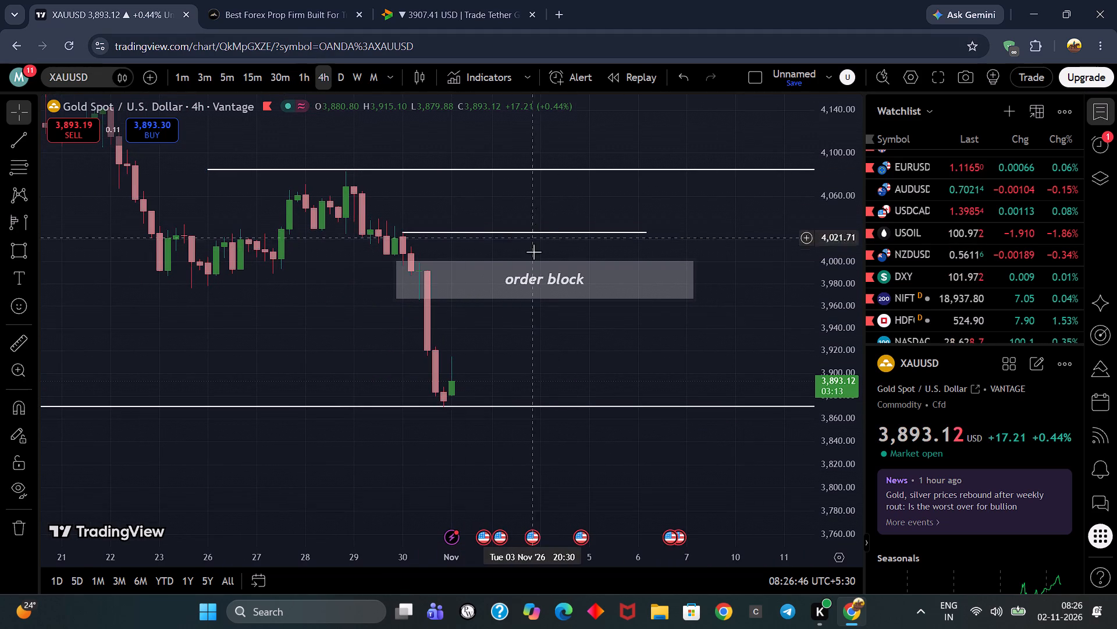
left_click(576, 299)
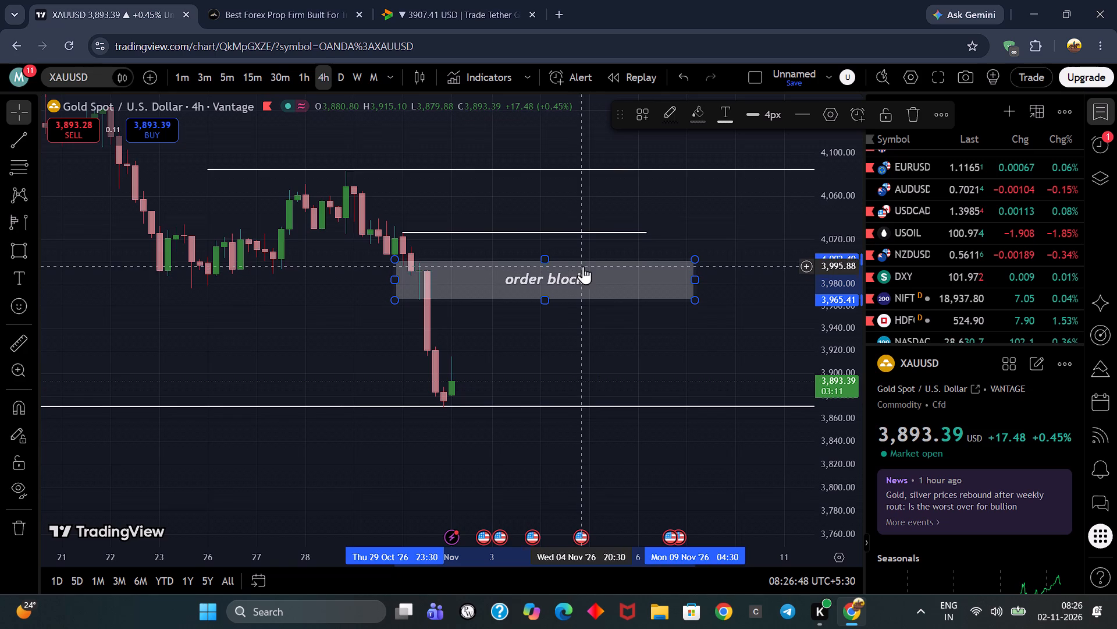
left_click(594, 285)
left_click(580, 276)
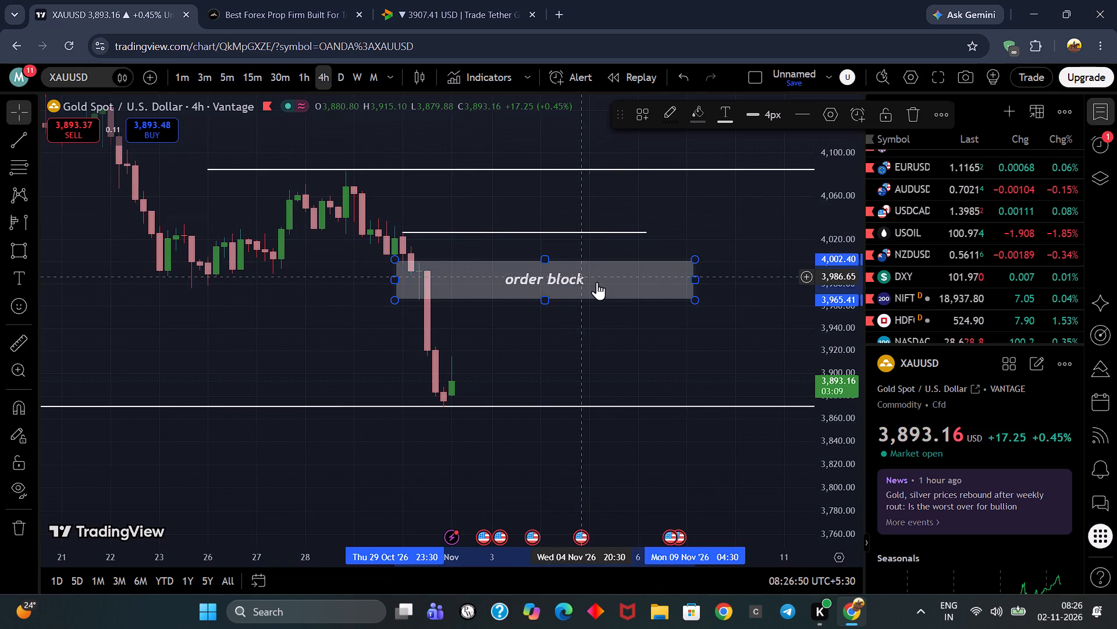
left_click_drag(581, 274, 586, 274)
left_click(592, 279)
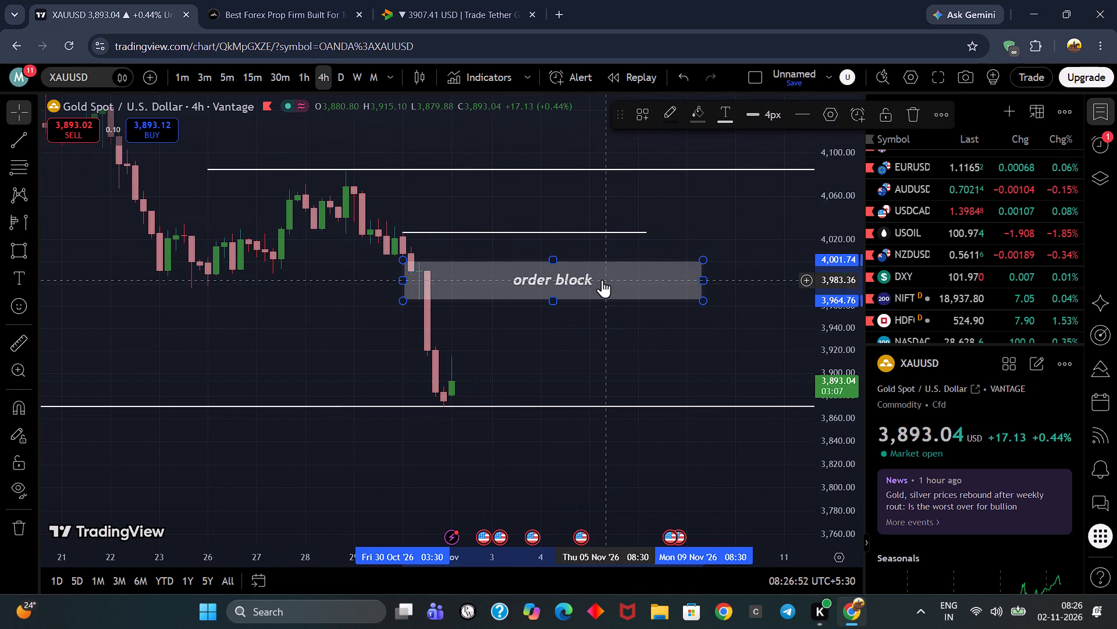
key("space")
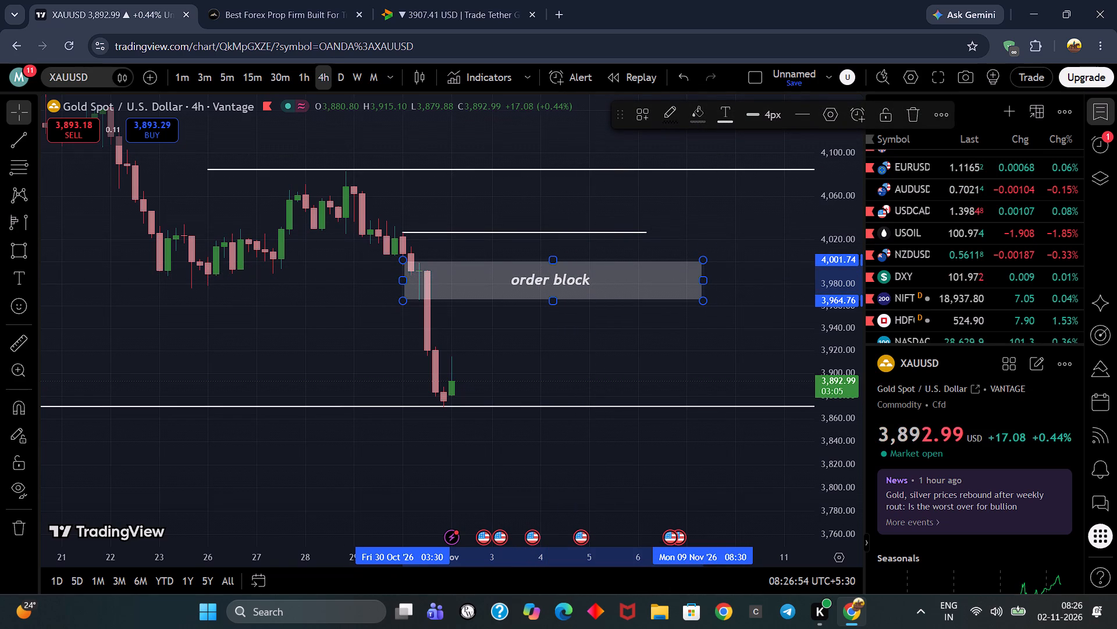
key("4")
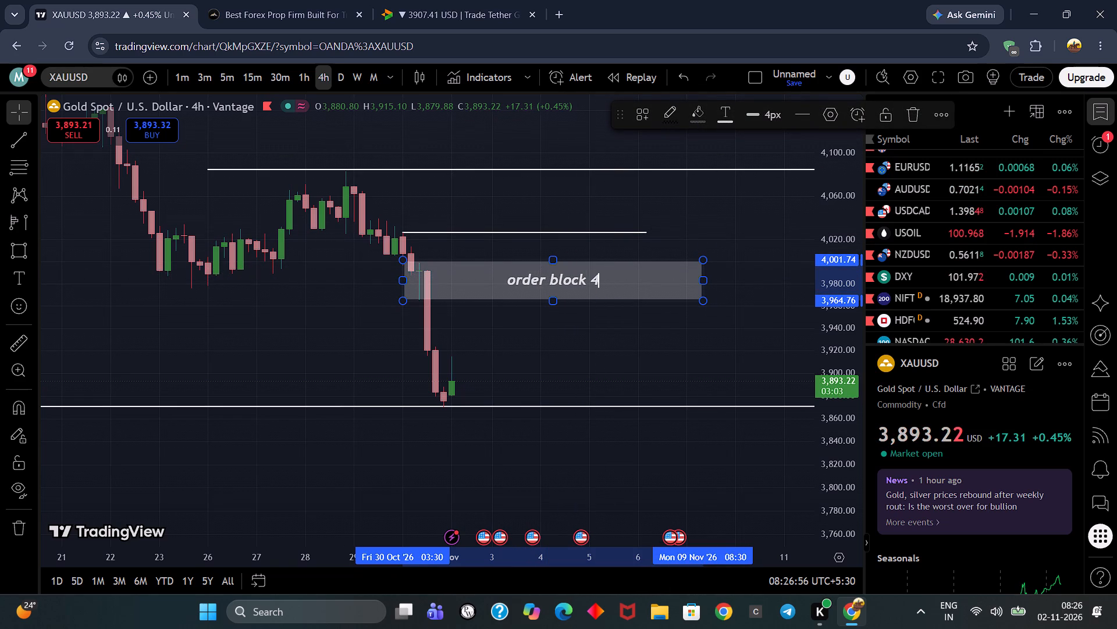
key("u")
key("BackSpace")
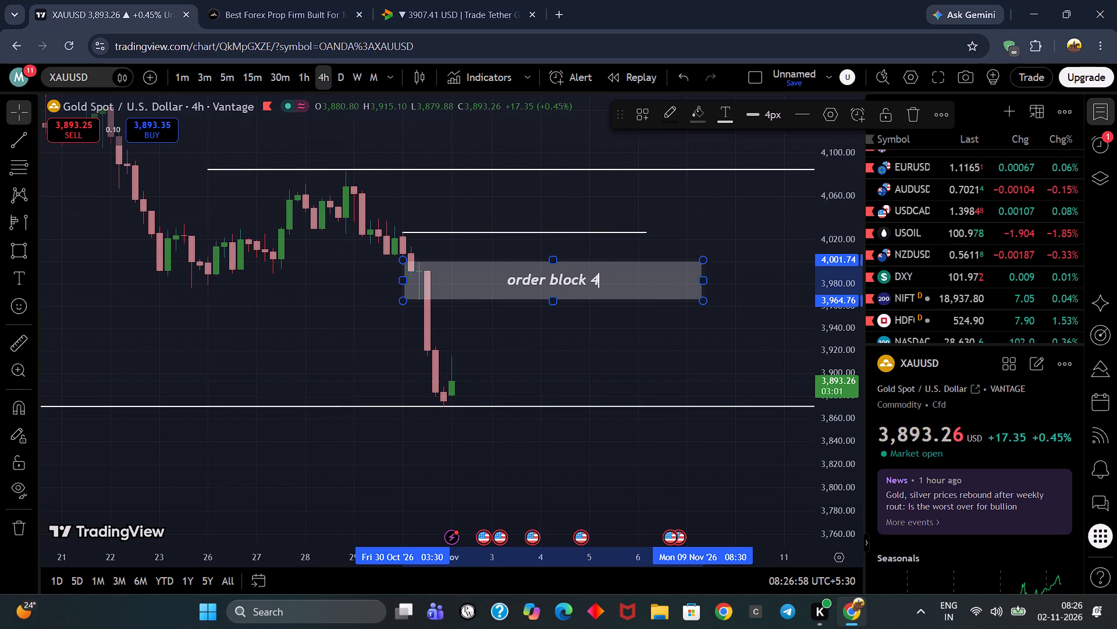
key("h")
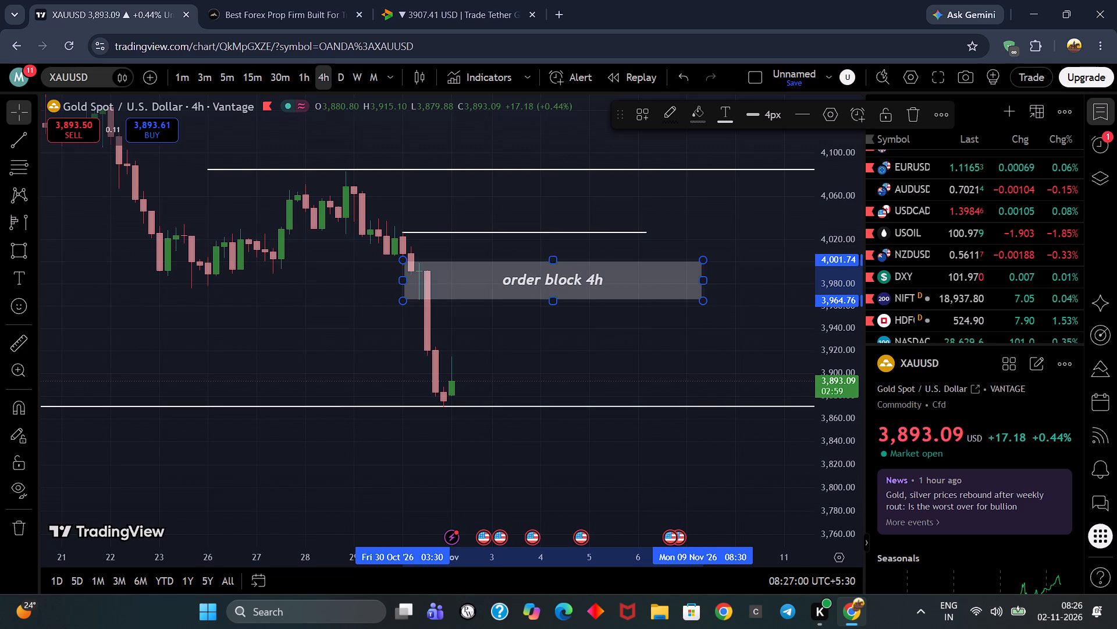
left_click(654, 361)
left_click_drag(701, 370, 678, 370)
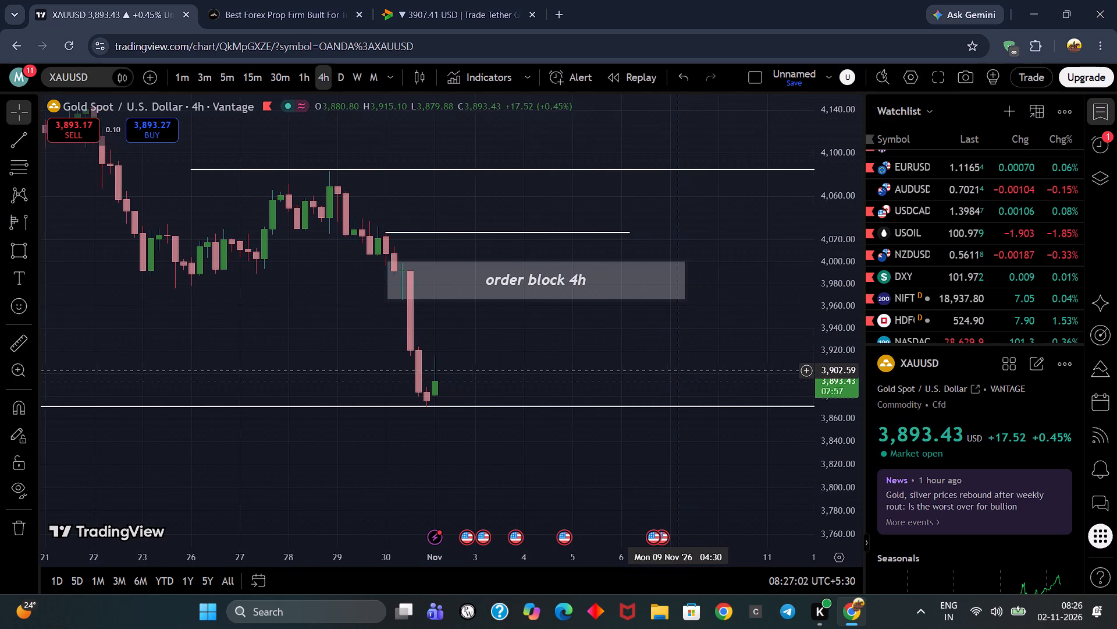
left_click_drag(678, 370, 675, 370)
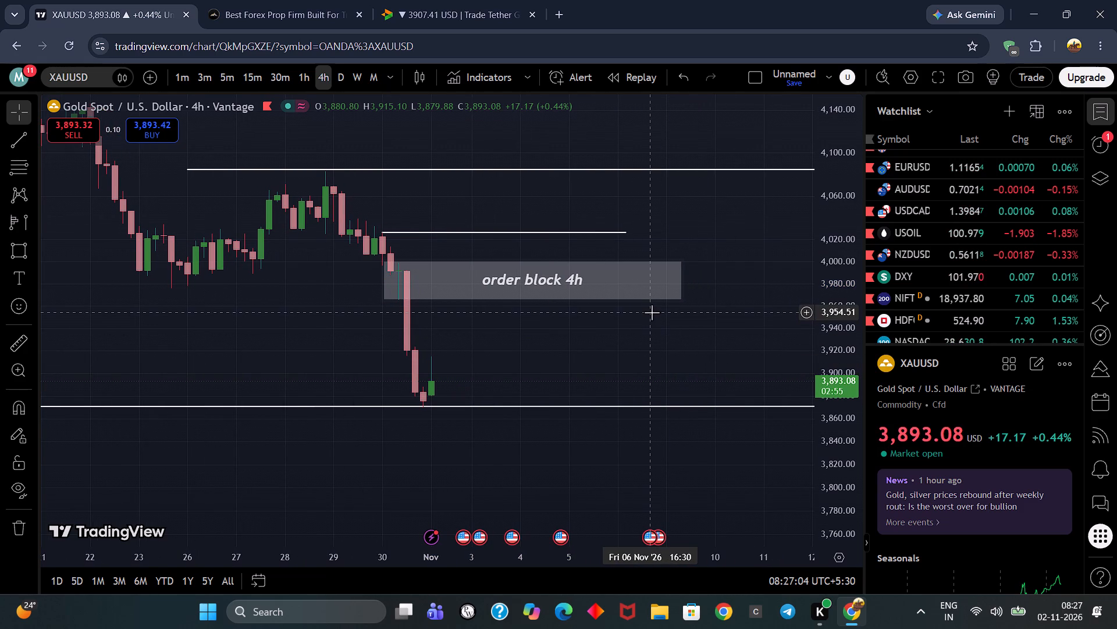
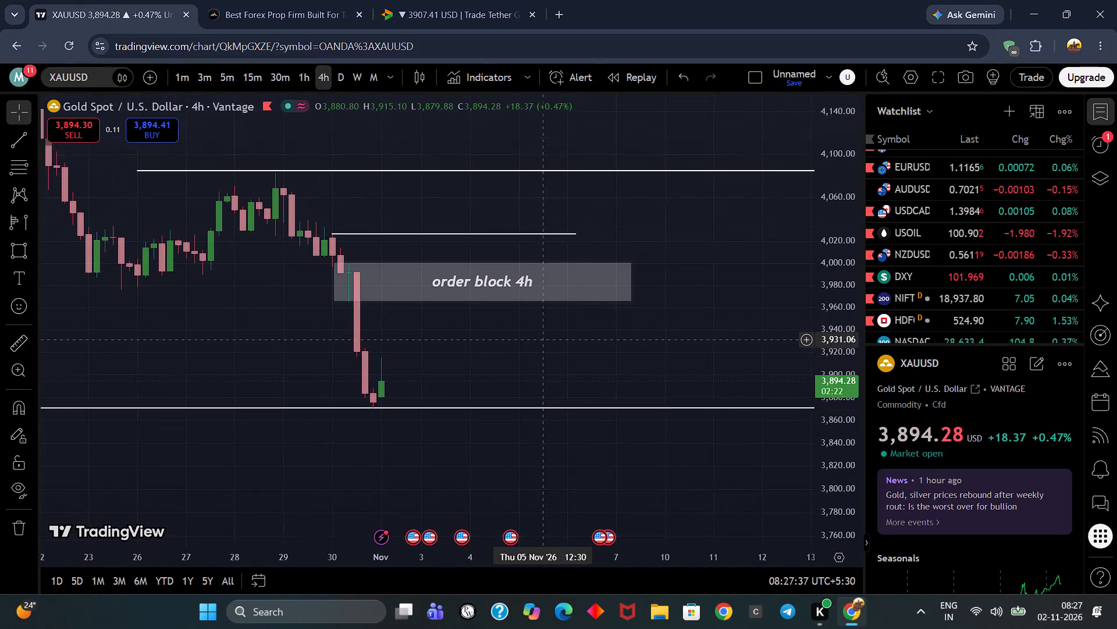
Switch the gold chart to the 1-hour timeframe.
left_click_drag(538, 344, 535, 345)
left_click_drag(568, 347, 508, 305)
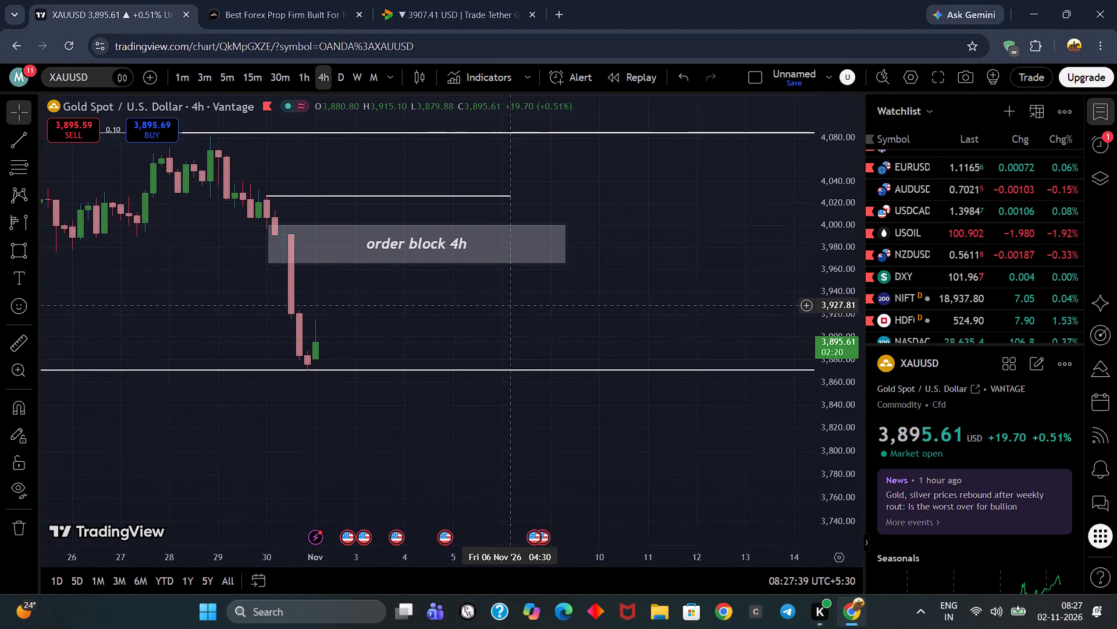
left_click_drag(508, 305, 523, 310)
left_click(307, 72)
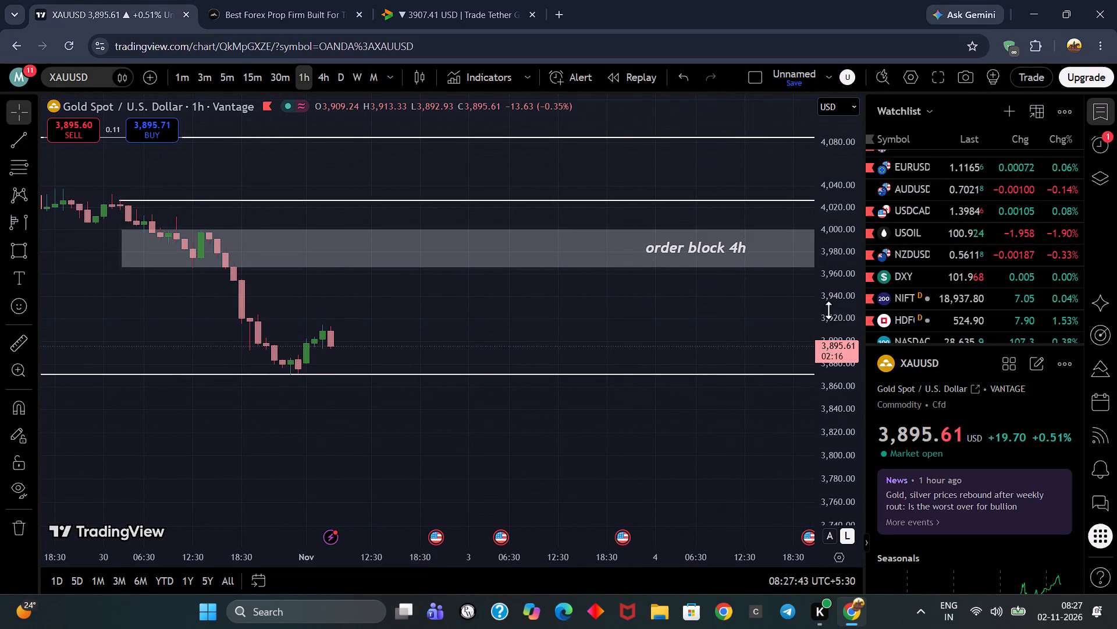
Draw a near-horizontal trend line at about 3,915.2 from the high of the 2 November 06:30 candle to 12:30.
scroll(829, 310, "up", 3)
scroll(278, 274, "up", 4)
left_click_drag(337, 316, 934, 192)
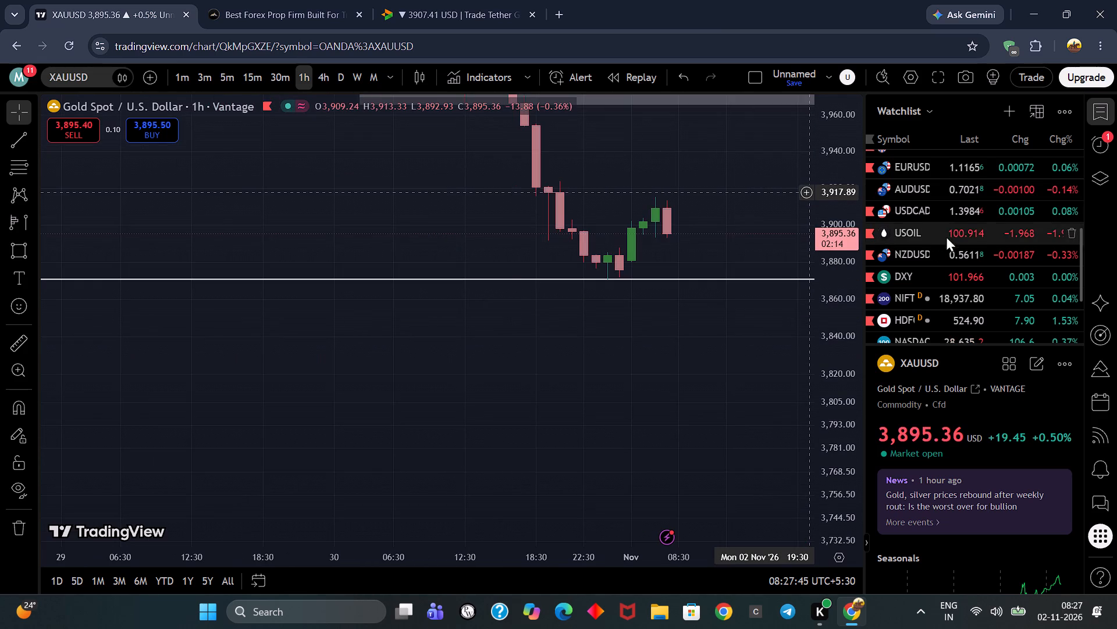
scroll(800, 195, "up", 4)
scroll(866, 189, "up", 6)
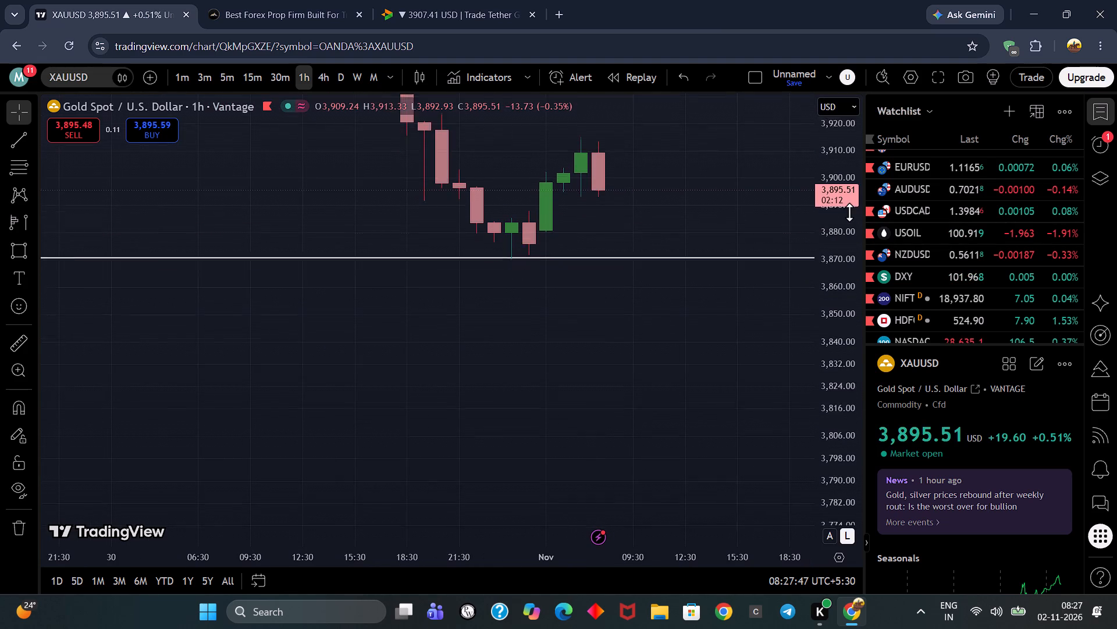
scroll(849, 212, "up", 5)
left_click_drag(632, 159, 632, 256)
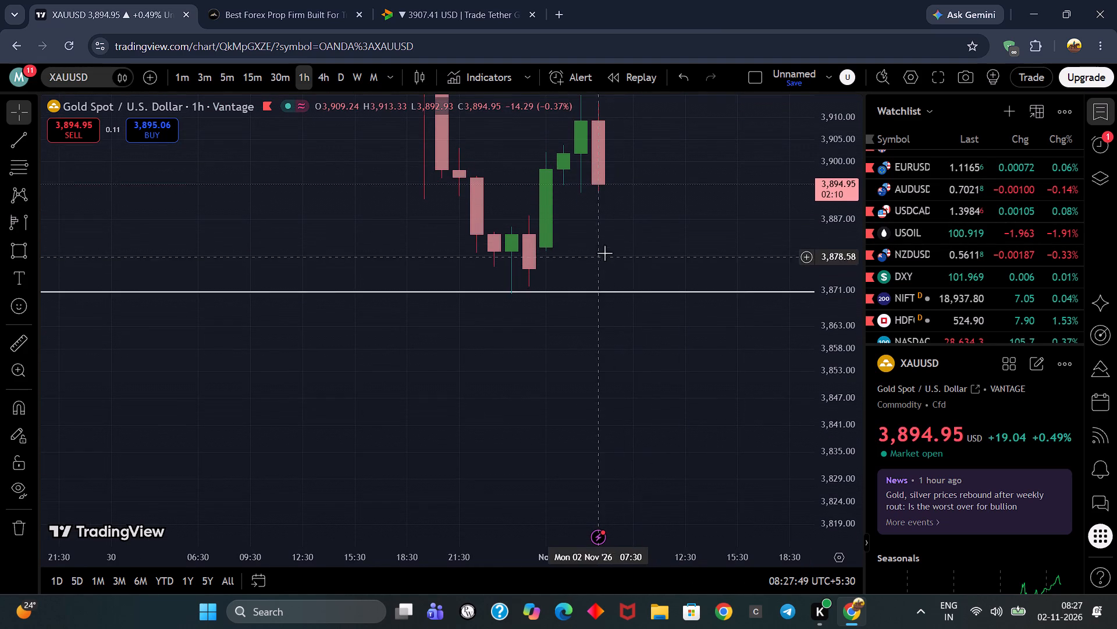
left_click_drag(644, 232, 607, 298)
scroll(825, 247, "up", 5)
left_click_drag(679, 163, 693, 221)
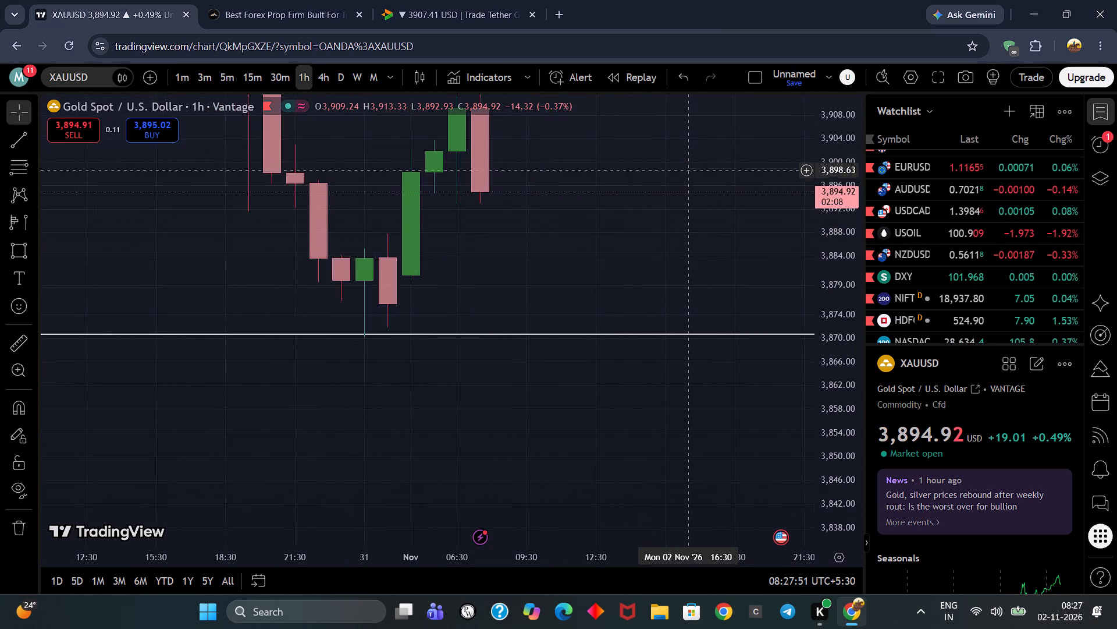
left_click_drag(693, 221, 716, 323)
scroll(588, 304, "up", 3)
left_click_drag(593, 232, 667, 272)
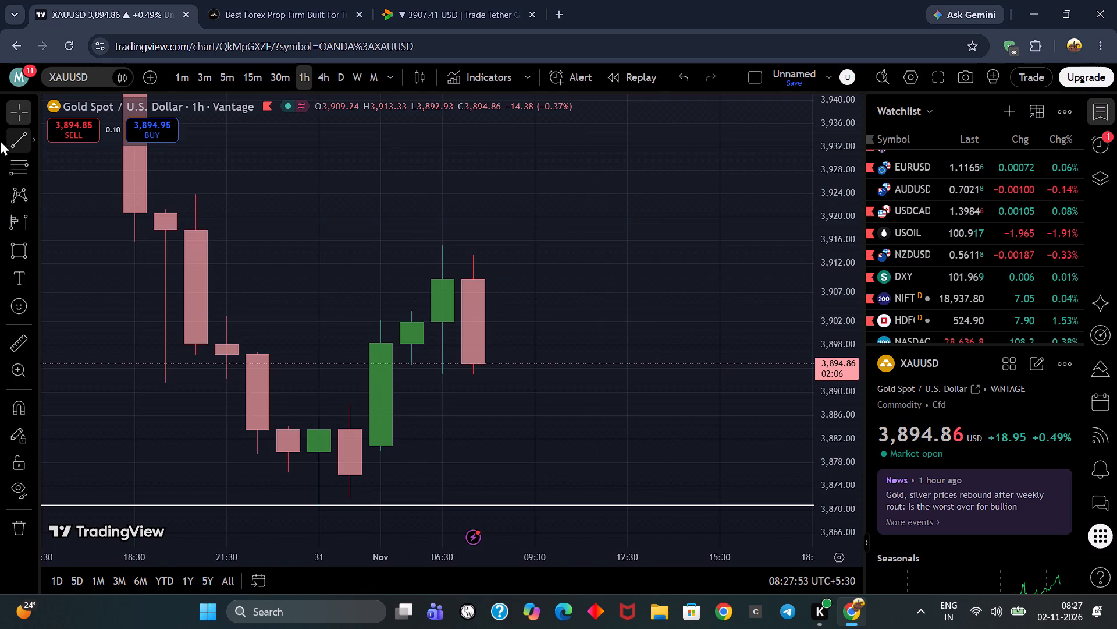
left_click(0, 140)
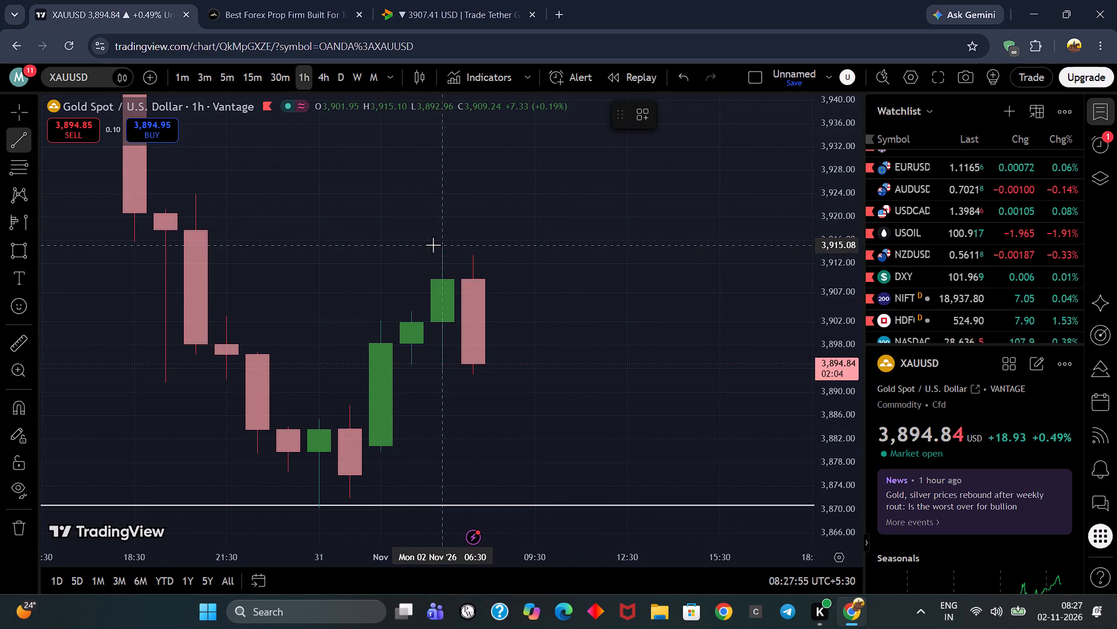
left_click(439, 245)
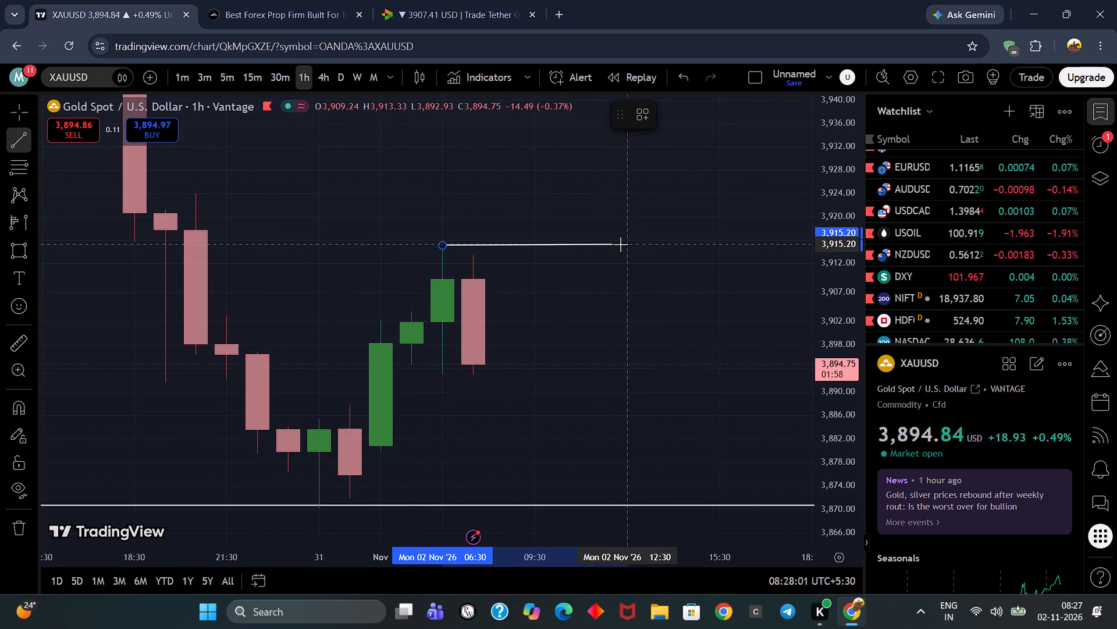
left_click(620, 244)
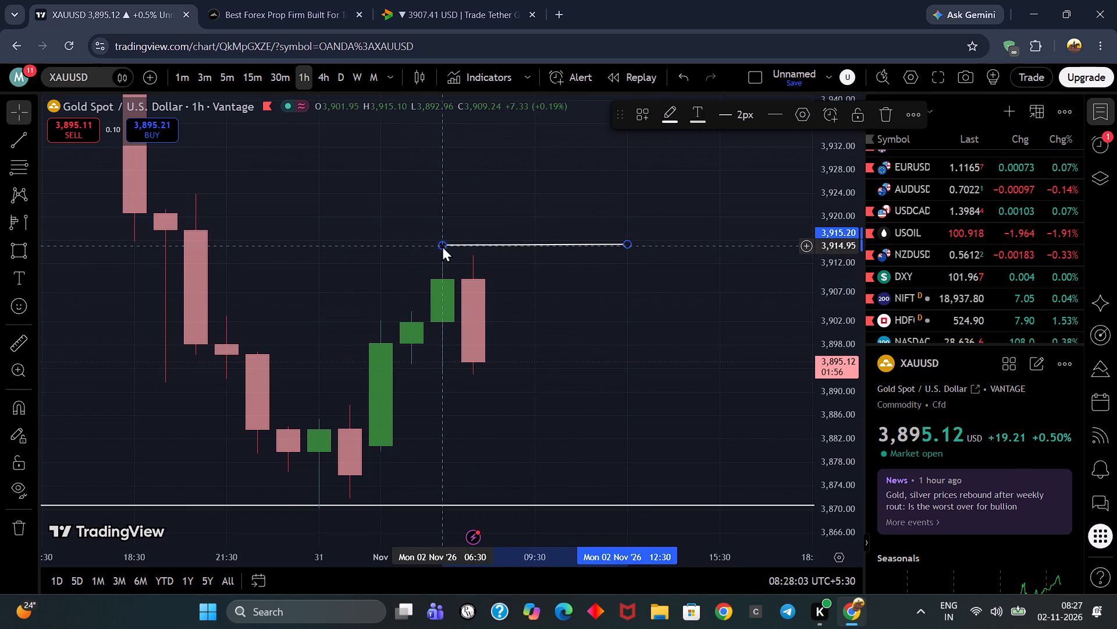
Draw a horizontal trend line at about 3,893.3 from the low of the 2 November 06:30 candle to 10:30.
left_click(11, 143)
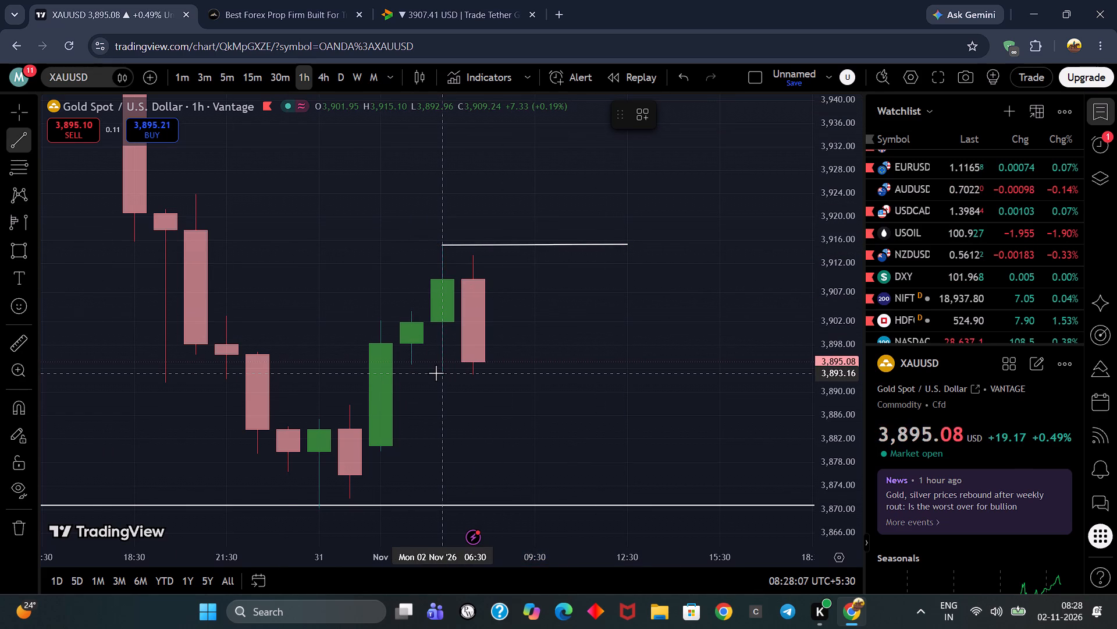
left_click(440, 372)
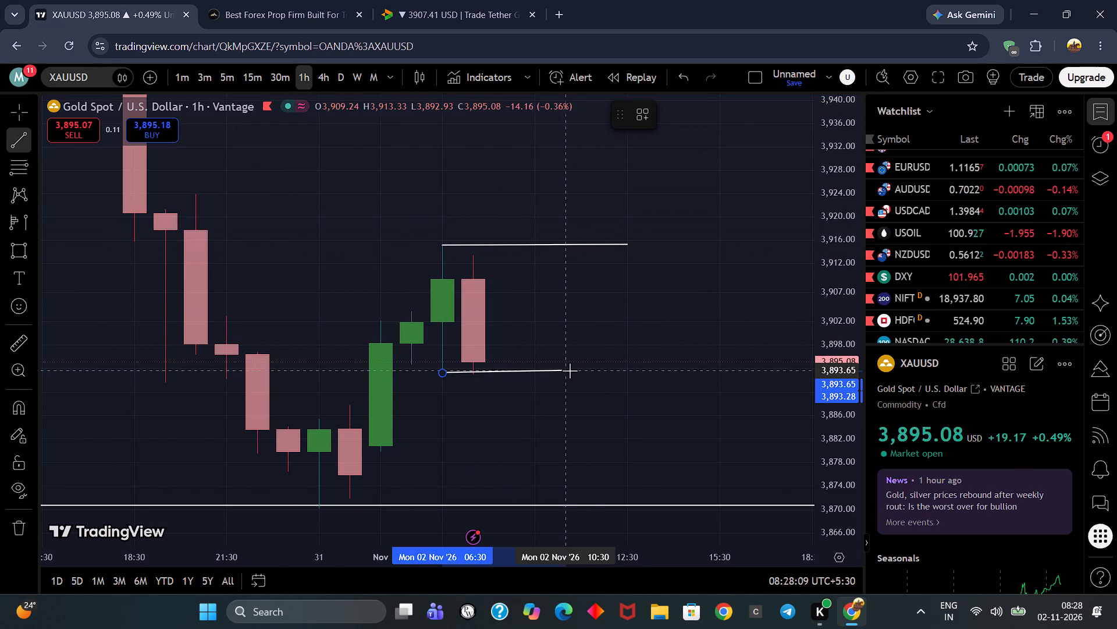
left_click(570, 370)
left_click(568, 369)
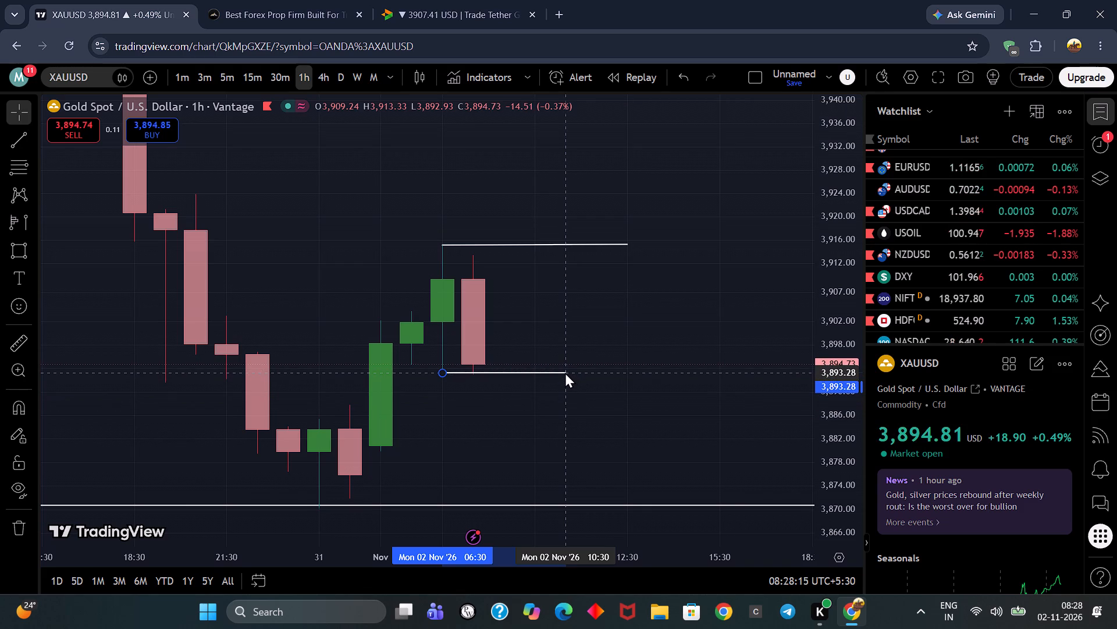
left_click(562, 395)
Draw a rectangle over the 31 October 01:30 candle's range, from about 3,888 down to 3,872, extending to 2 November 12:30.
left_click_drag(590, 436, 601, 435)
left_click_drag(642, 415, 689, 425)
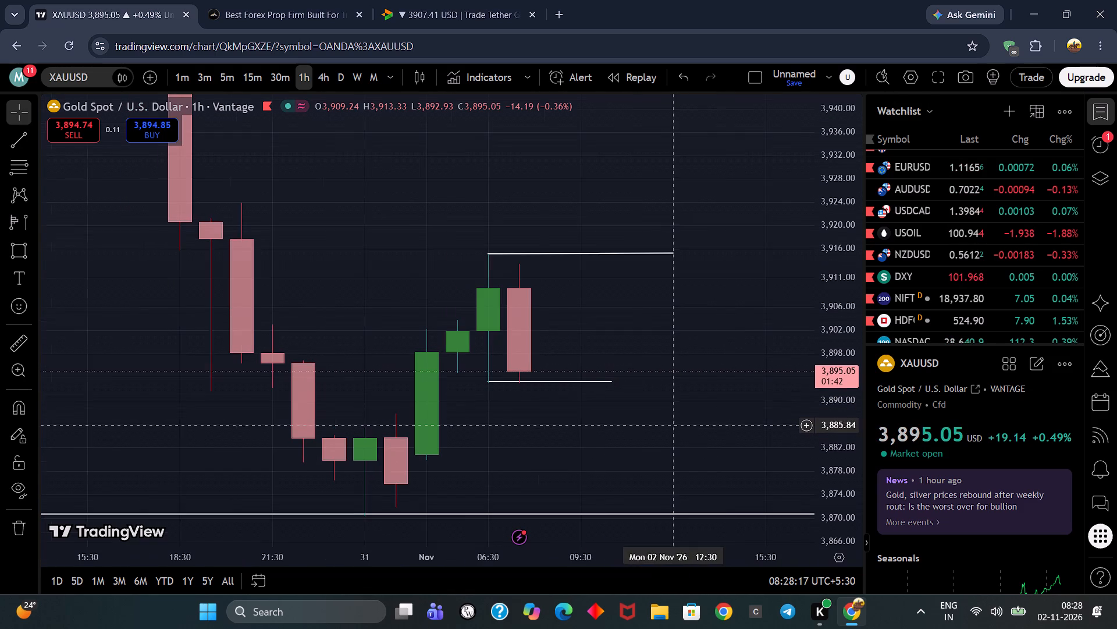
left_click_drag(689, 425, 689, 425)
left_click_drag(717, 397, 614, 367)
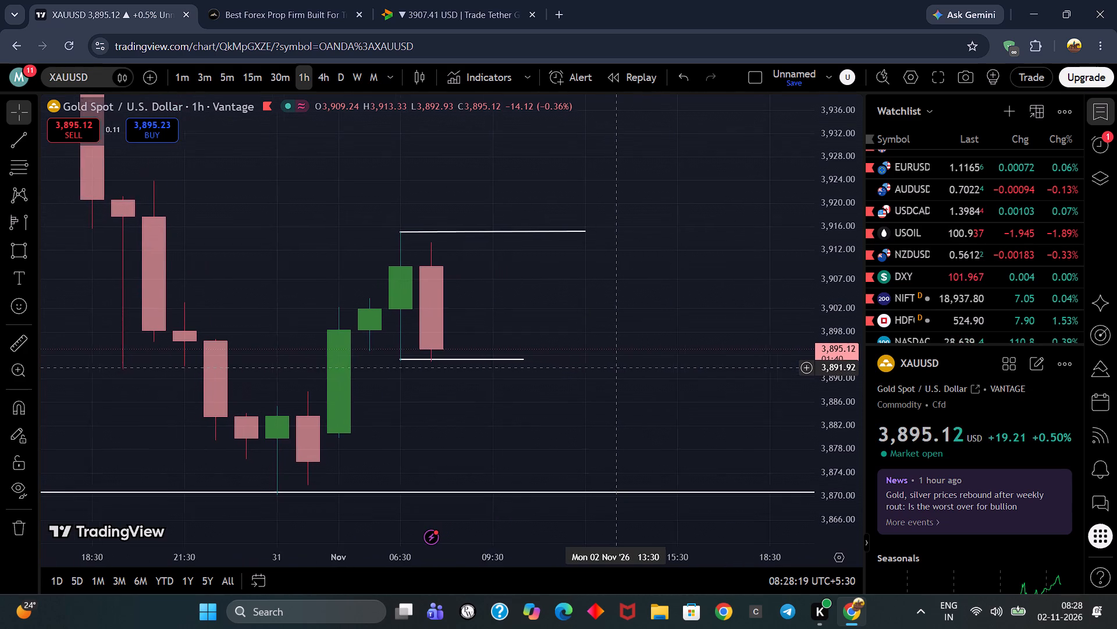
left_click_drag(614, 367, 597, 367)
left_click(5, 248)
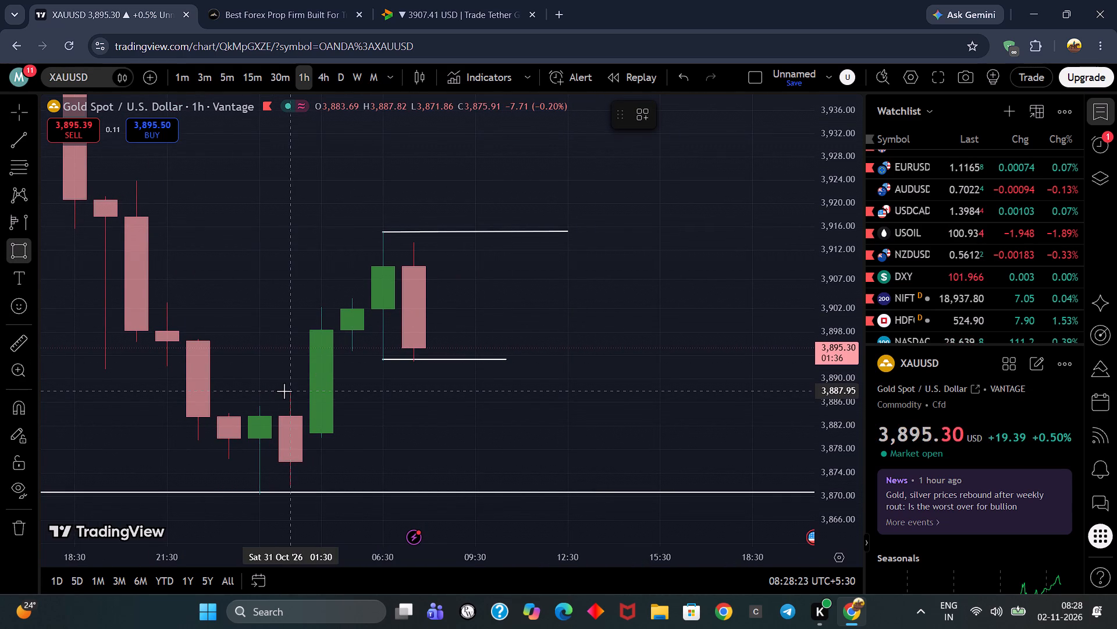
left_click(284, 390)
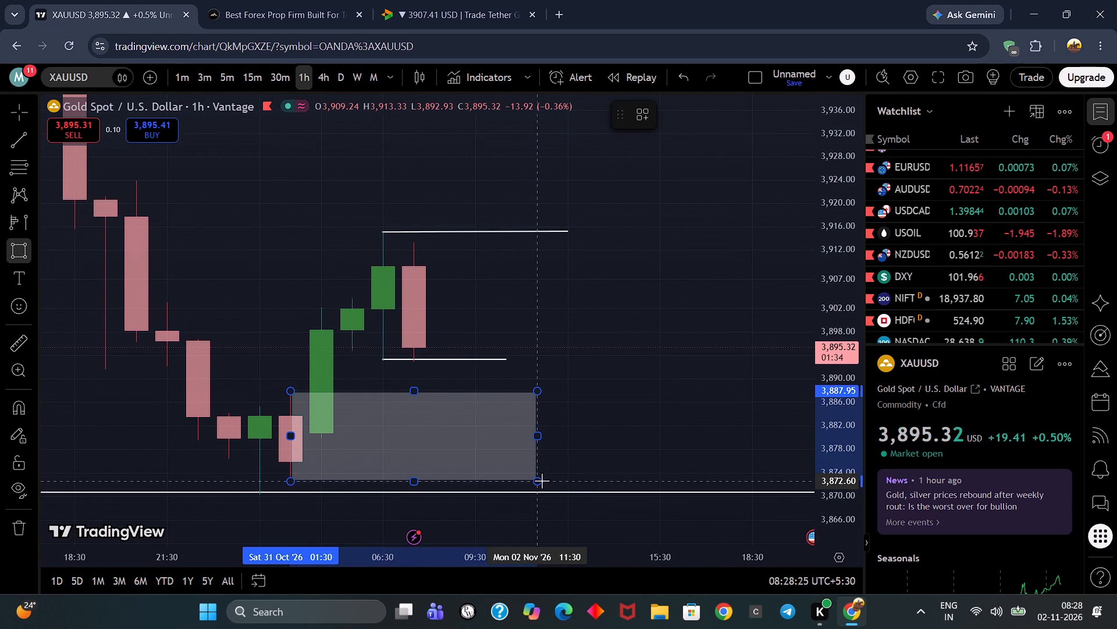
left_click(544, 484)
left_click_drag(539, 391, 554, 390)
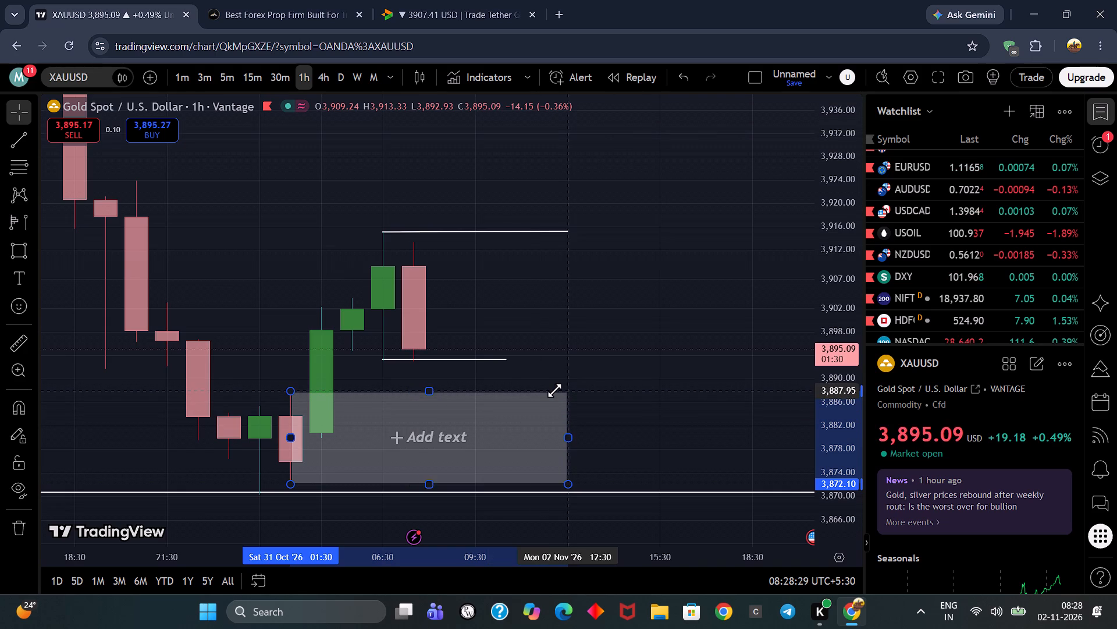
left_click_drag(554, 390, 554, 391)
left_click(631, 324)
Label the new rectangle "1h ob".
left_click(429, 393)
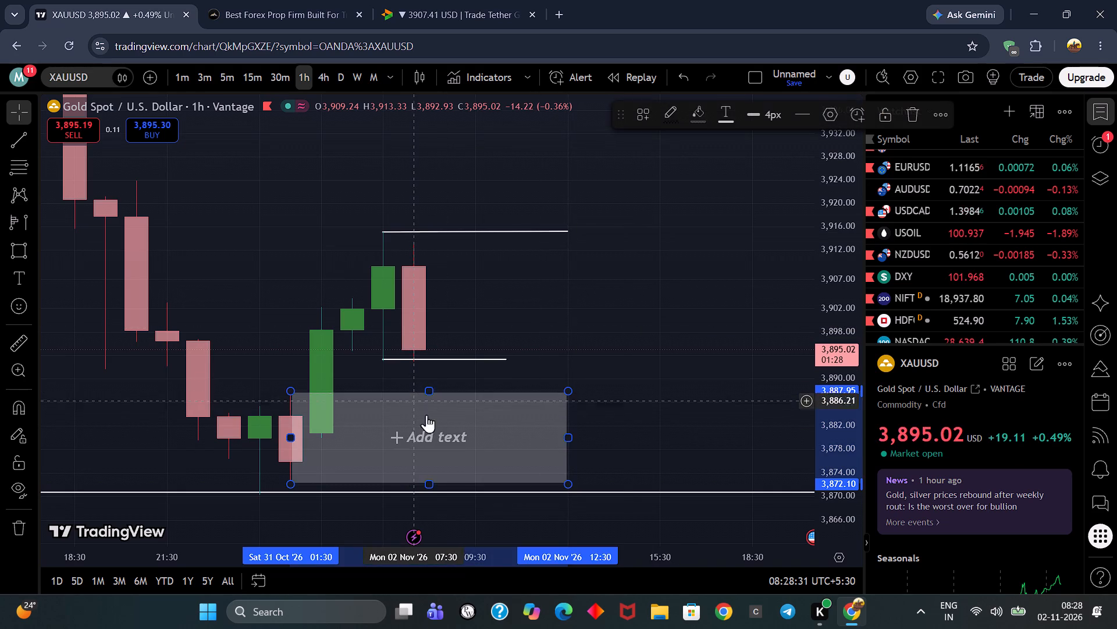
left_click(417, 432)
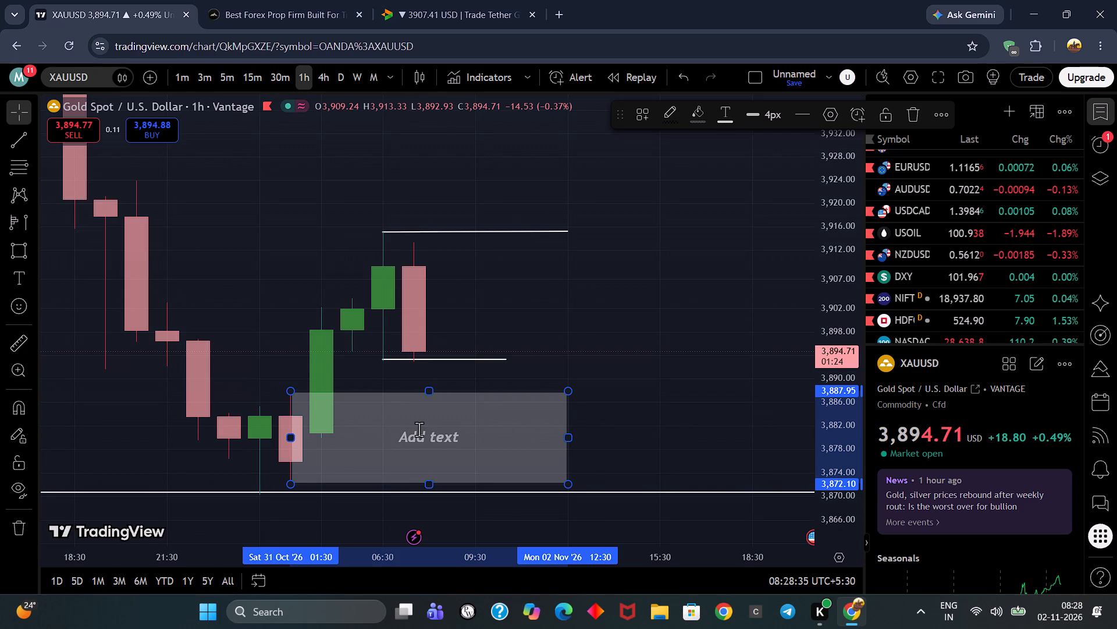
key("1")
type("h")
key("space")
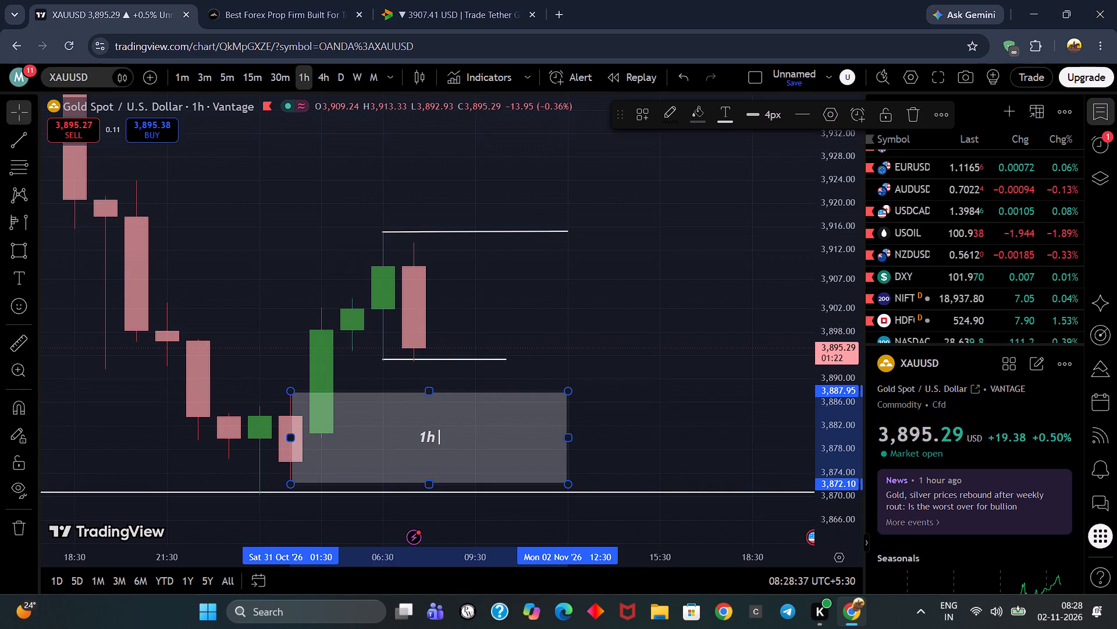
type("ob")
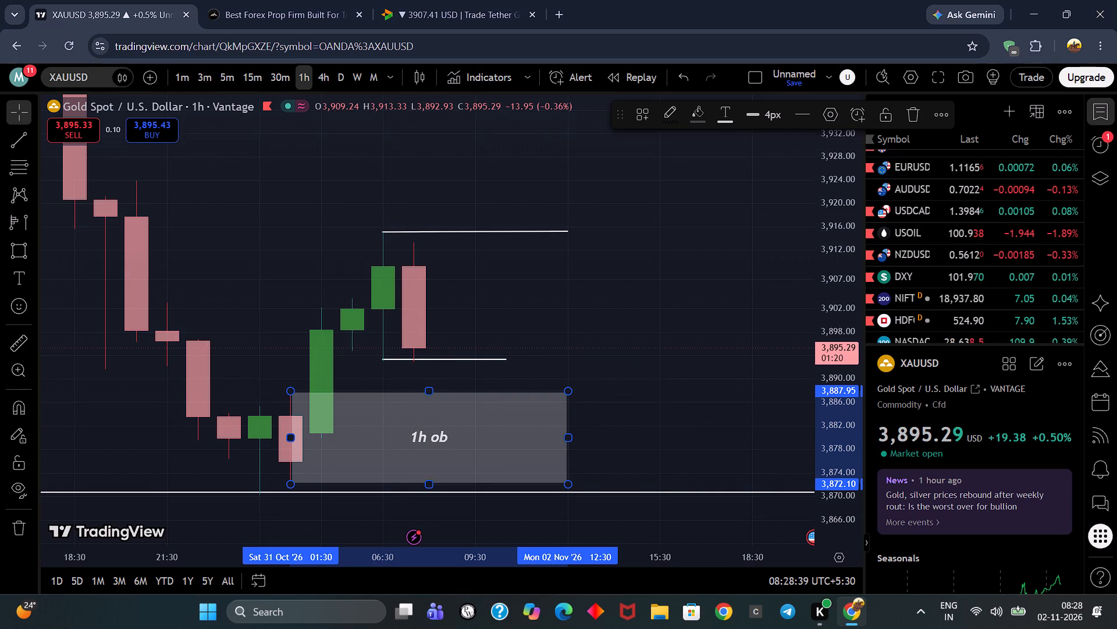
left_click(671, 278)
Fine-tune the upper edge of the "1h ob" rectangle to about 3,888.
left_click_drag(686, 281, 705, 283)
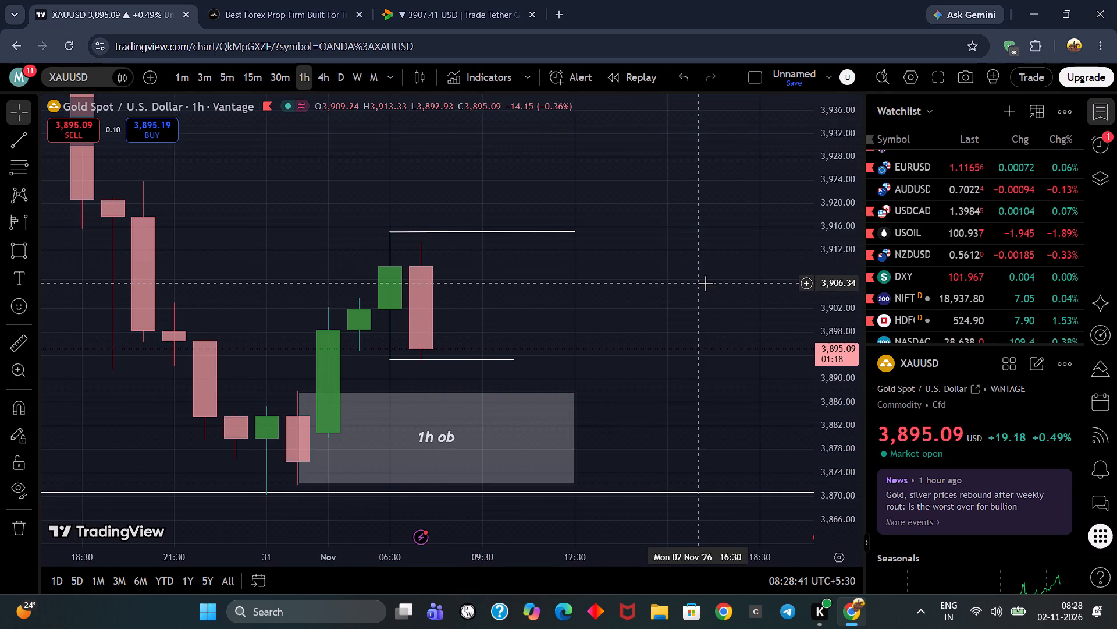
left_click_drag(581, 392, 581, 388)
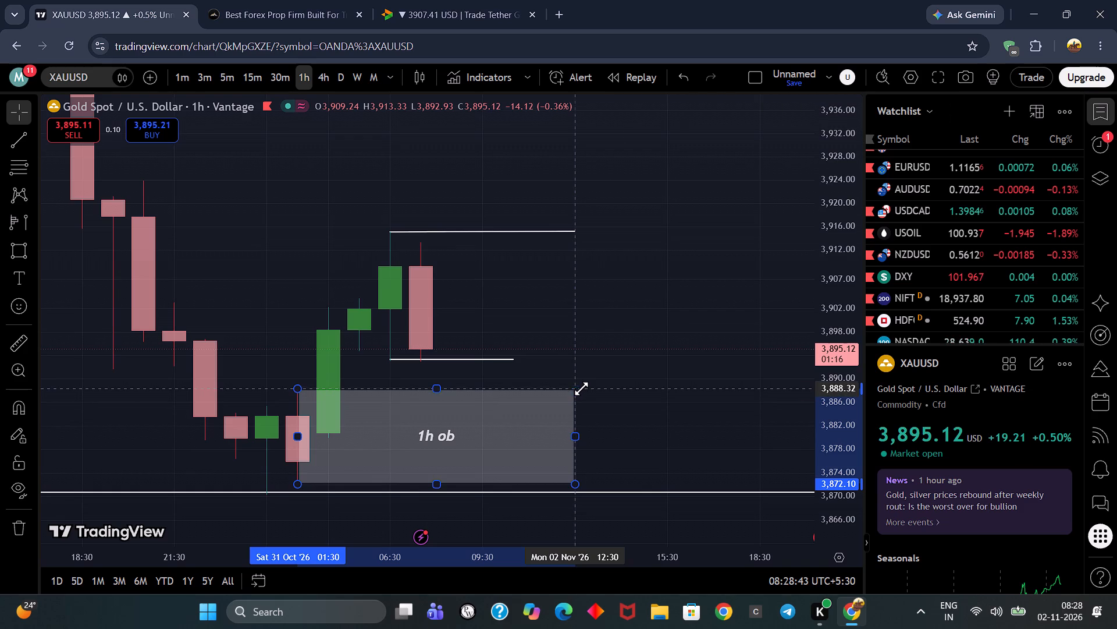
left_click_drag(581, 388, 589, 390)
left_click(628, 354)
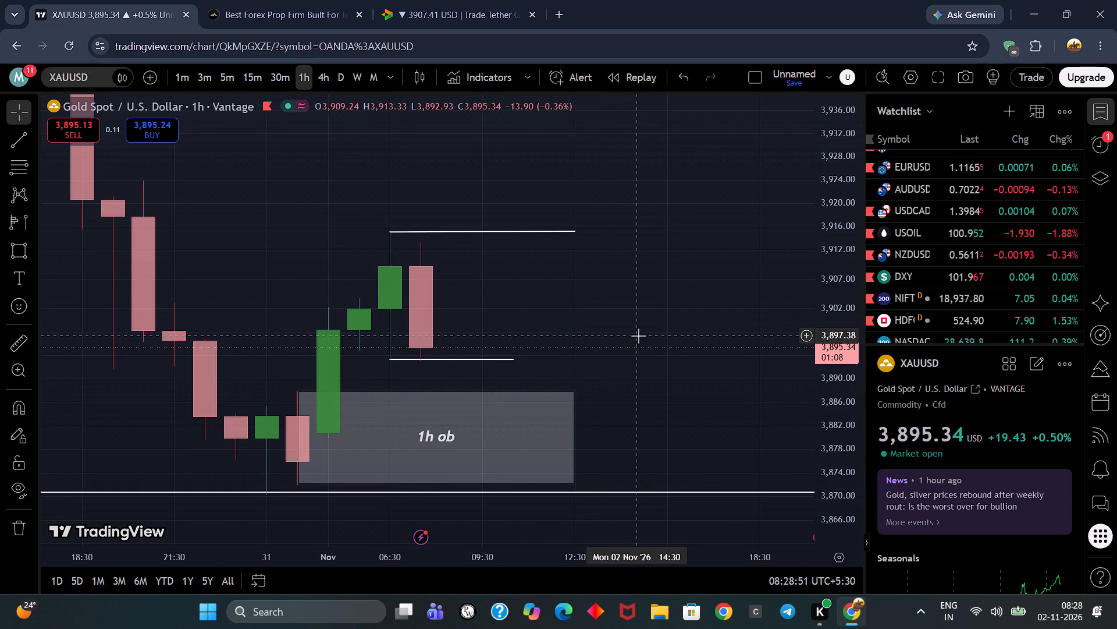
Examine the 1-hour order block and the two short levels in relation to the 4-hour order block above.
scroll(638, 335, "down", 4)
left_click_drag(656, 336, 652, 214)
scroll(652, 214, "down", 6)
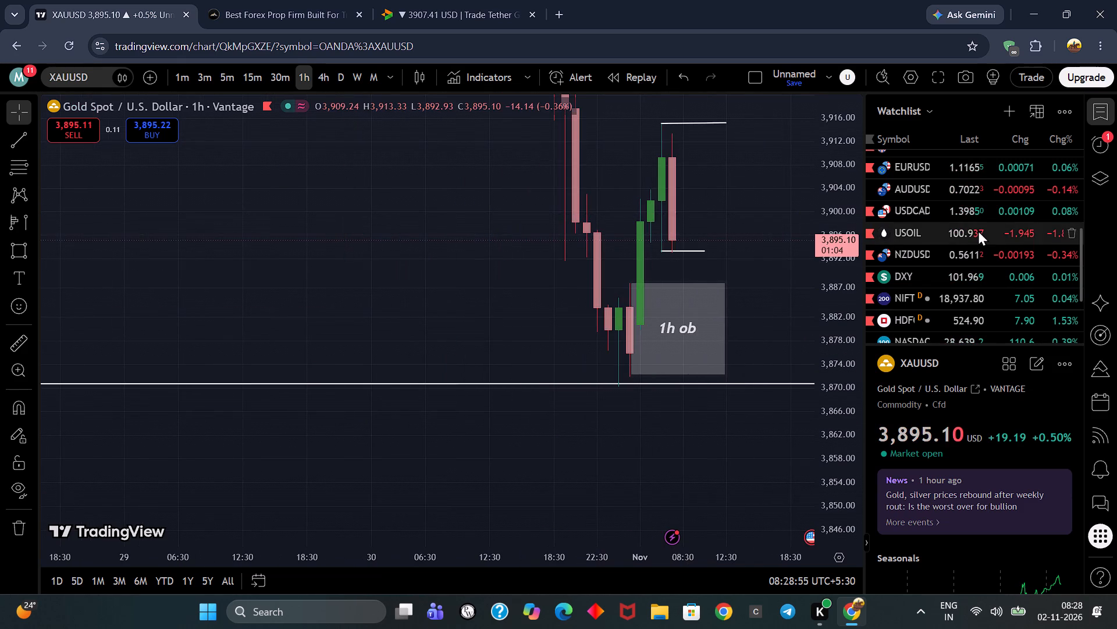
scroll(851, 263, "down", 8)
left_click_drag(791, 230, 605, 226)
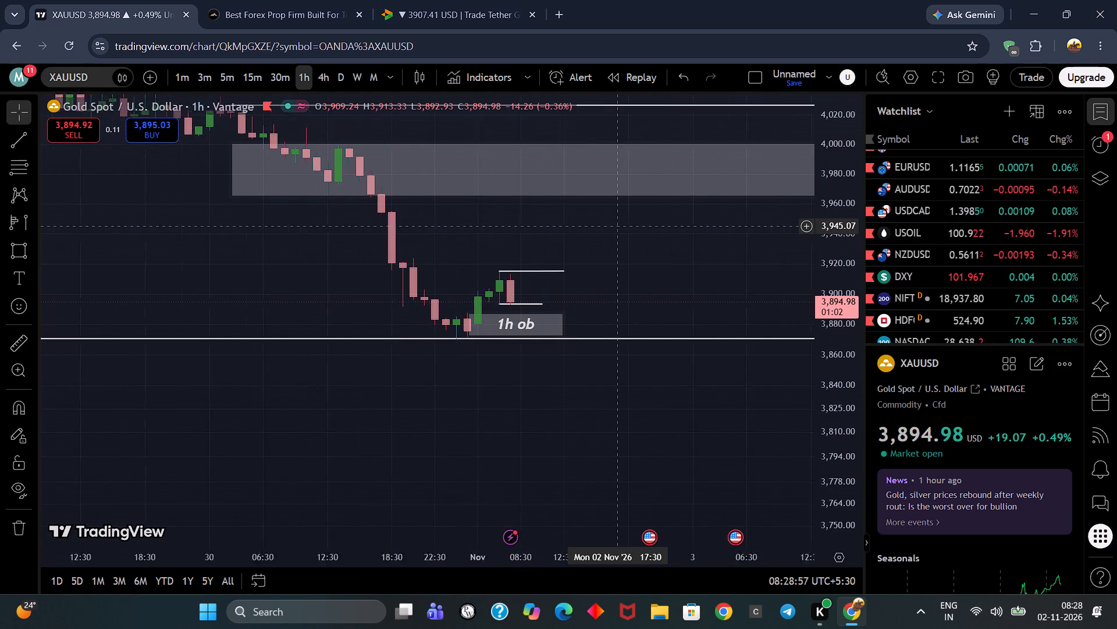
left_click_drag(605, 226, 542, 226)
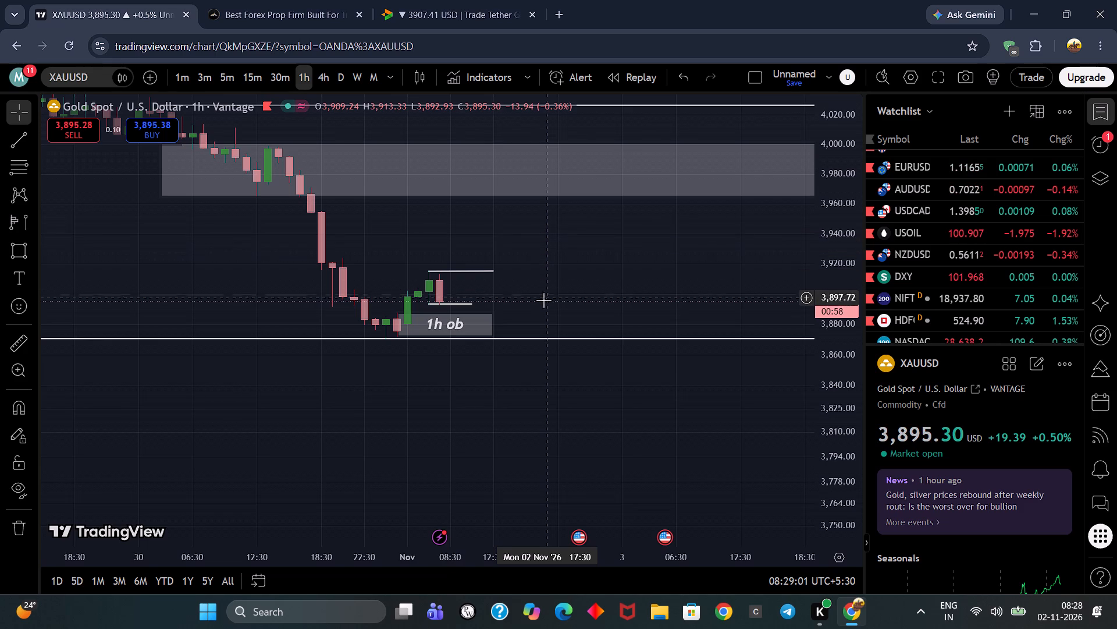
scroll(543, 303, "up", 1)
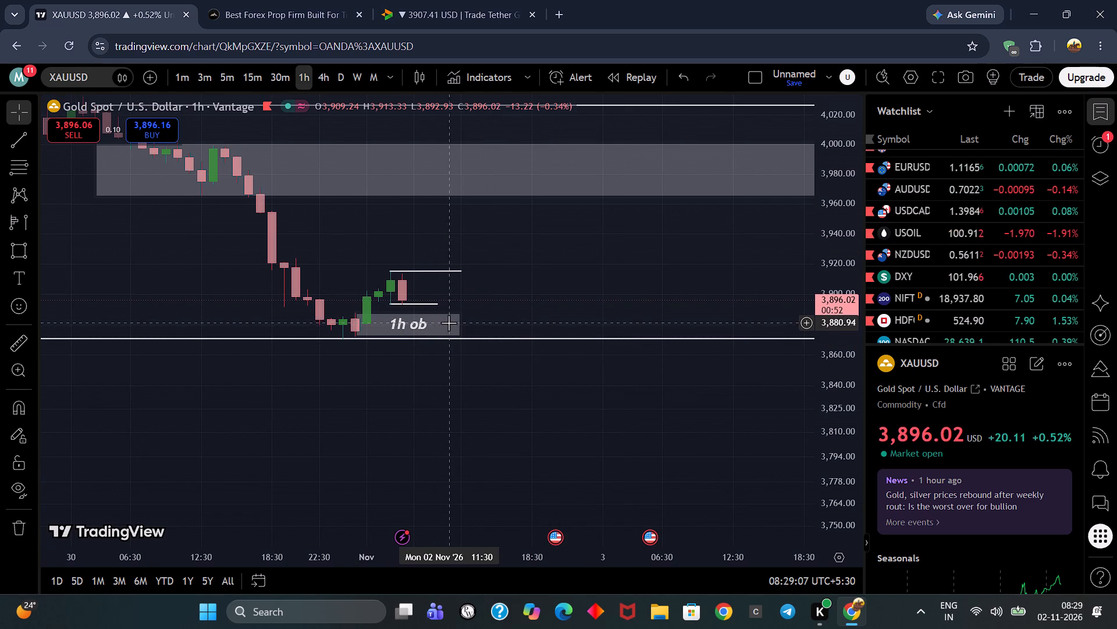
left_click_drag(583, 289, 687, 291)
scroll(824, 314, "up", 5)
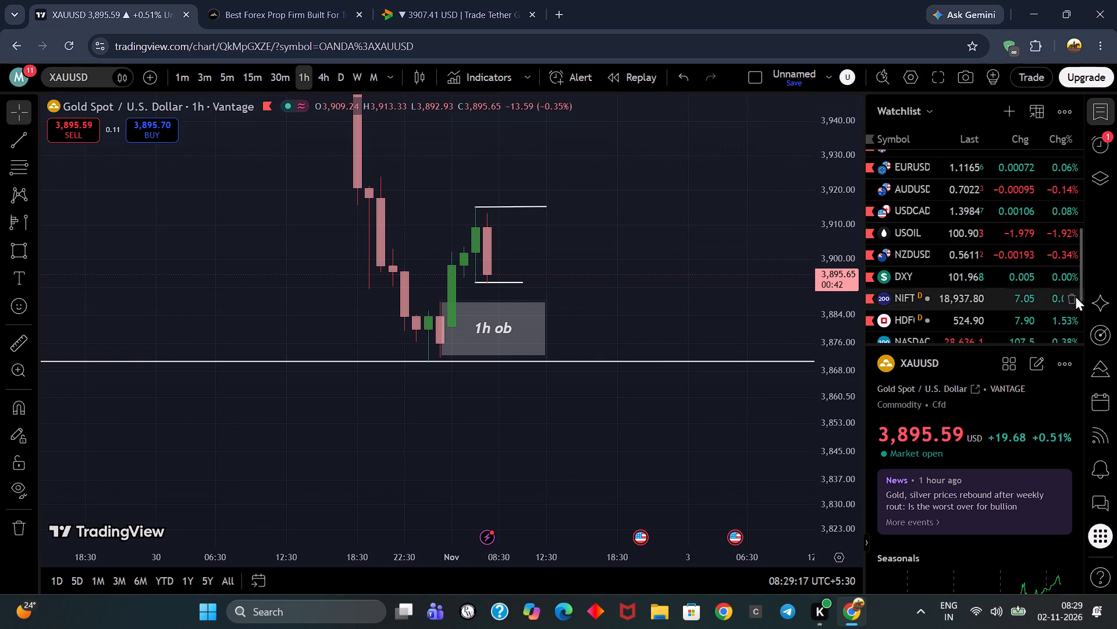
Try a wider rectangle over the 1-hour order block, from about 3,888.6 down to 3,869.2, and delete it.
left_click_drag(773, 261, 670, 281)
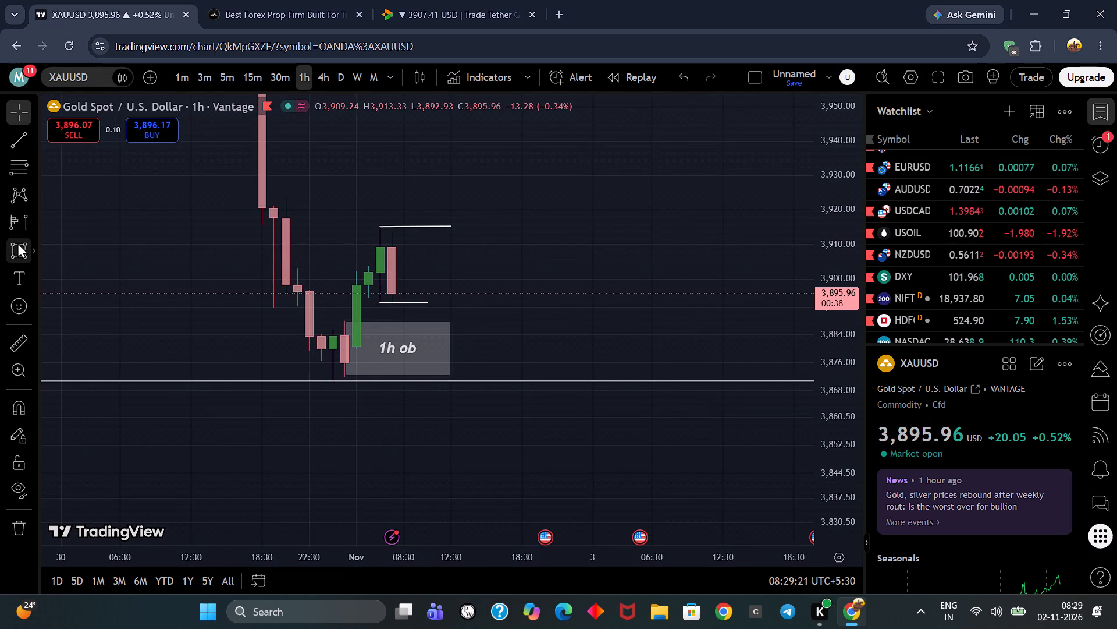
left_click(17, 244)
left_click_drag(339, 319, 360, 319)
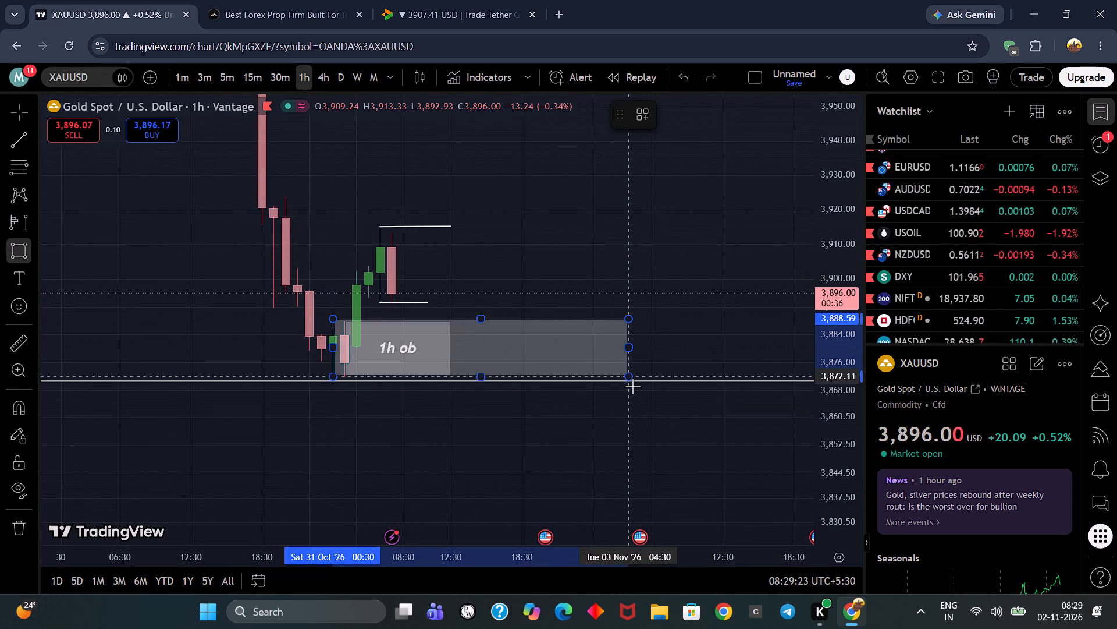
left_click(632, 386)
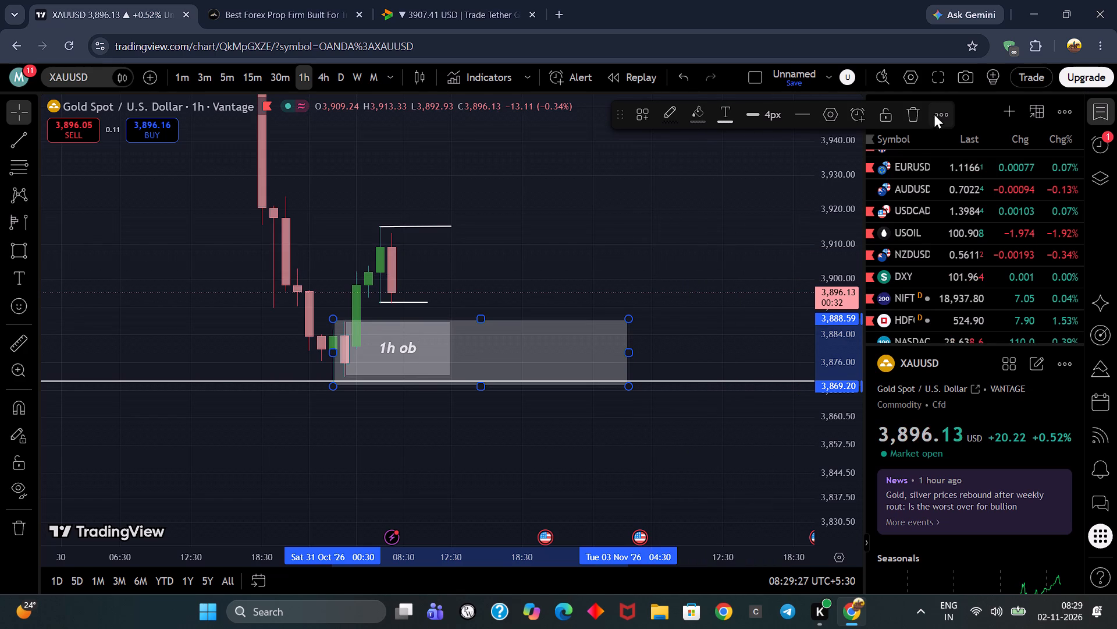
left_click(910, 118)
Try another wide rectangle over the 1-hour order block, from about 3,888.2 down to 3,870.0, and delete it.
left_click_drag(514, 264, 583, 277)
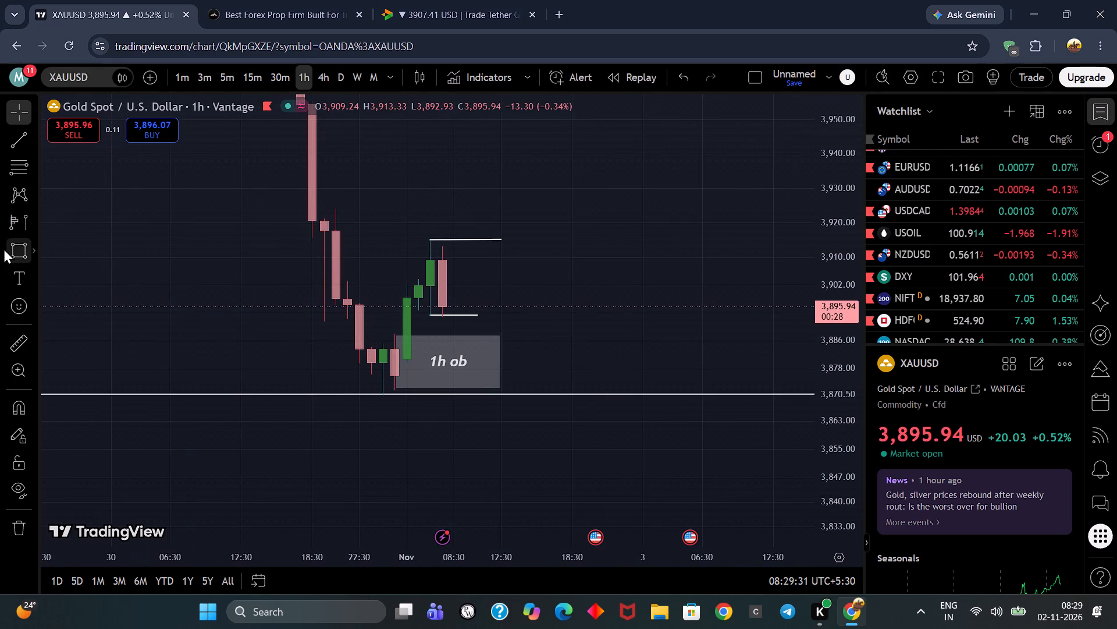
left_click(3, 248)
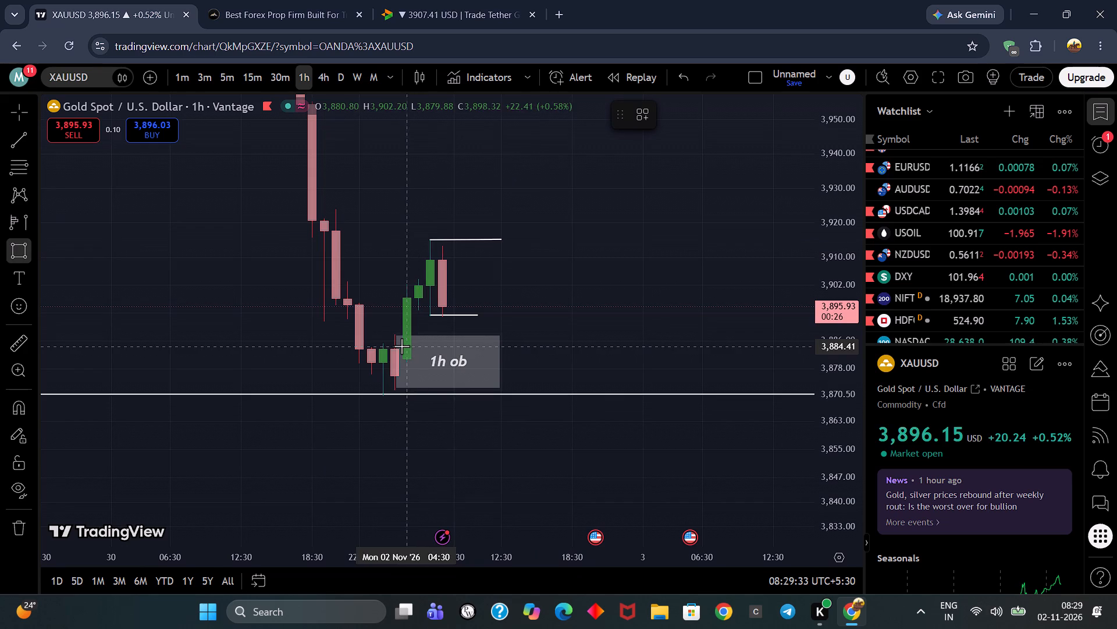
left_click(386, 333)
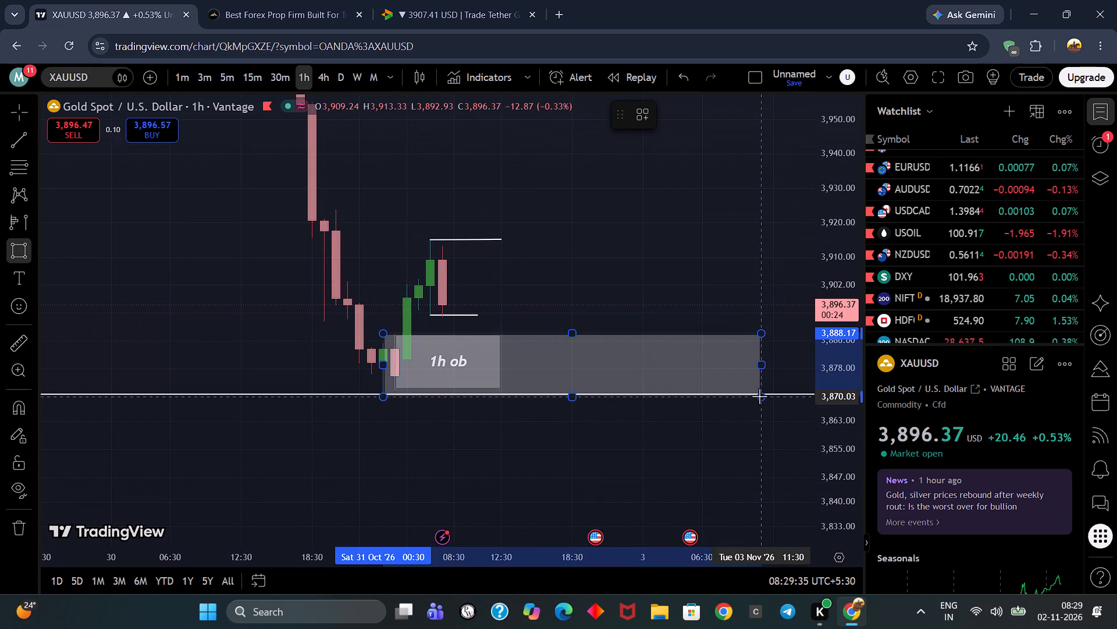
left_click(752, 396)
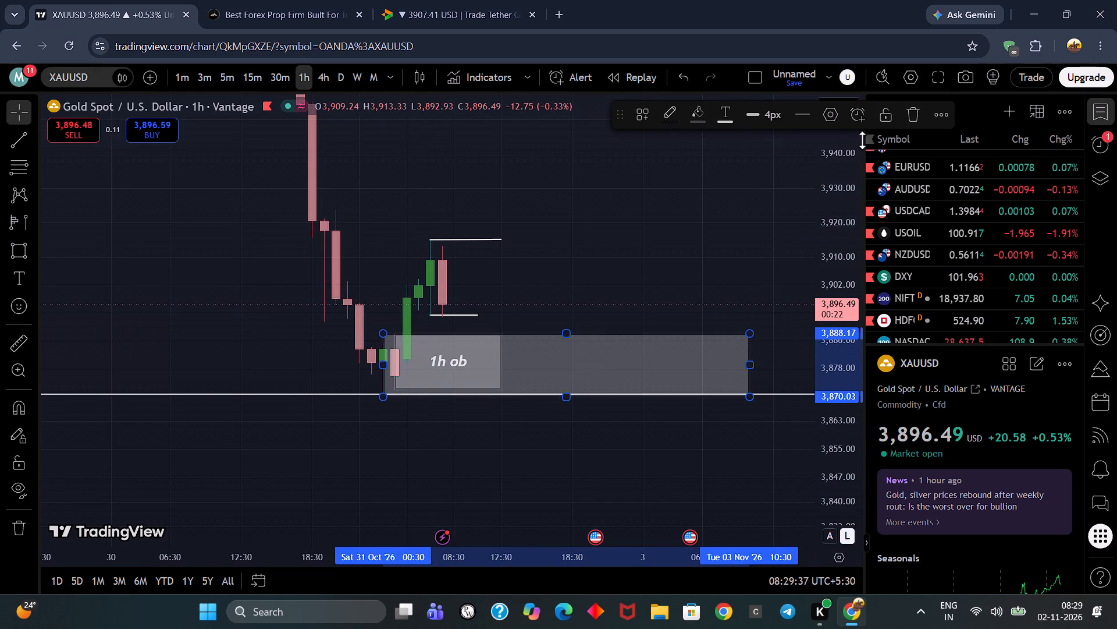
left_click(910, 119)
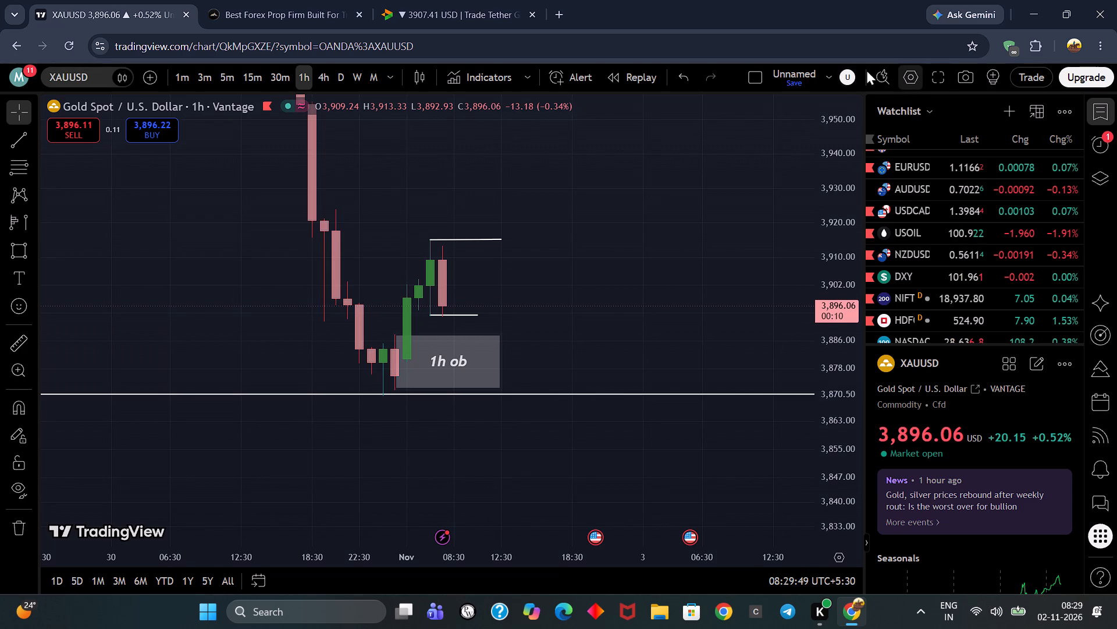
Examine the labelled 1-hour order block and the short levels above it on the 1-hour and 15-minute Vantage charts.
left_click_drag(683, 222, 682, 255)
left_click_drag(560, 268, 611, 268)
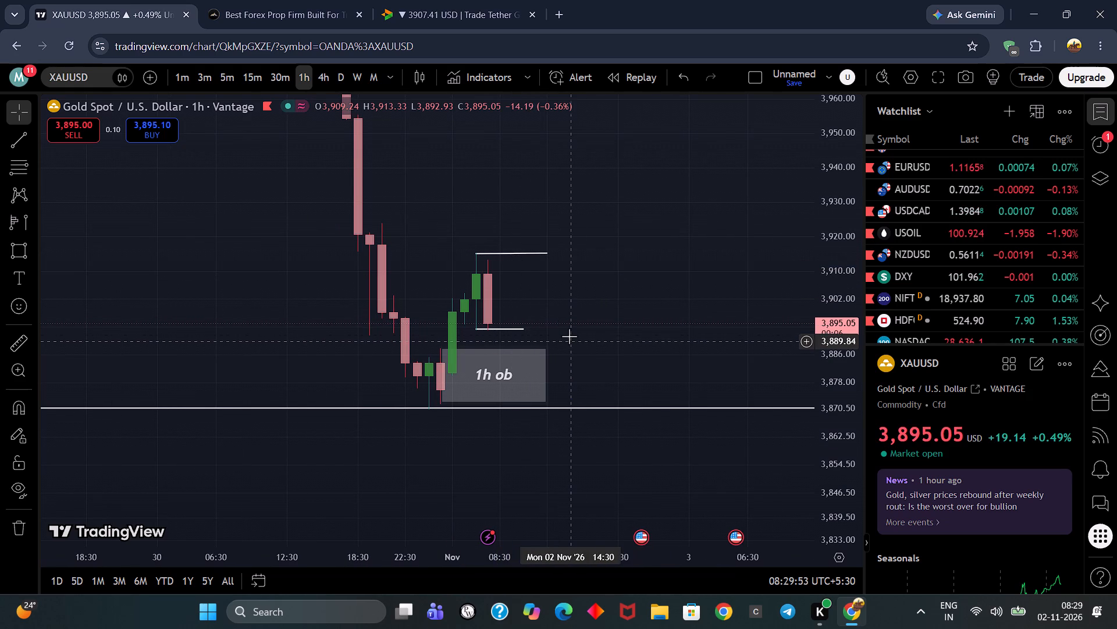
left_click(653, 337)
left_click(500, 372)
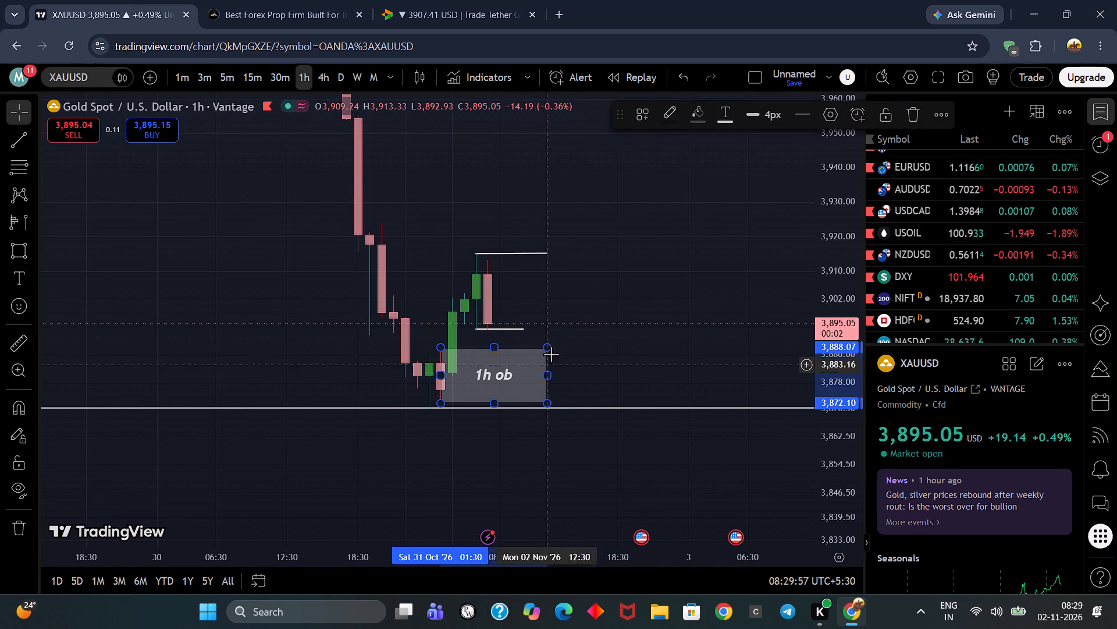
left_click(654, 310)
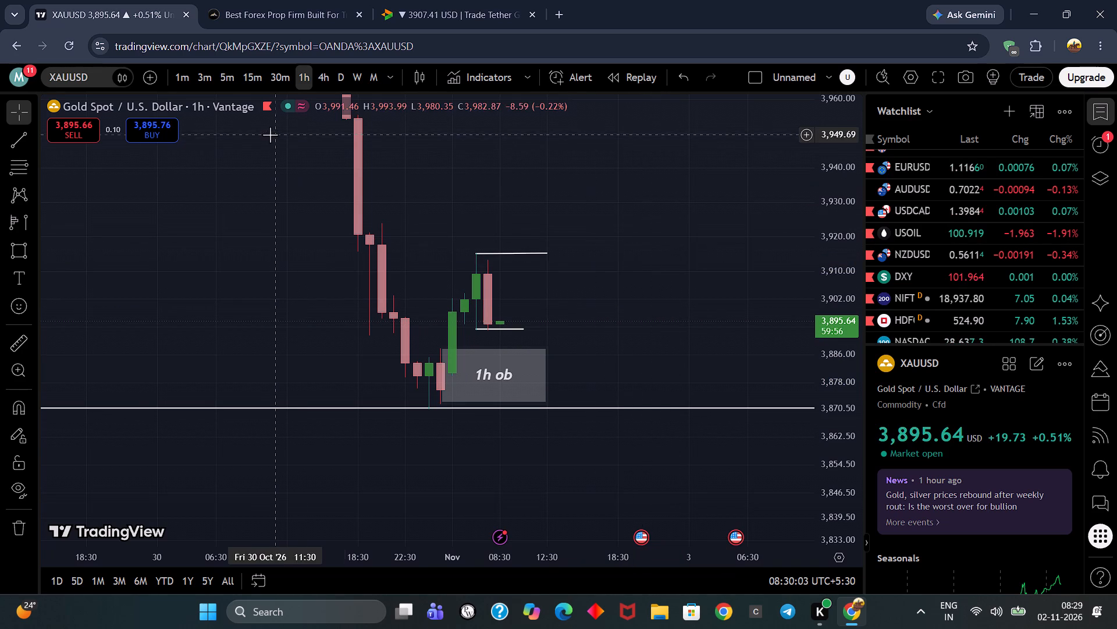
left_click(625, 200)
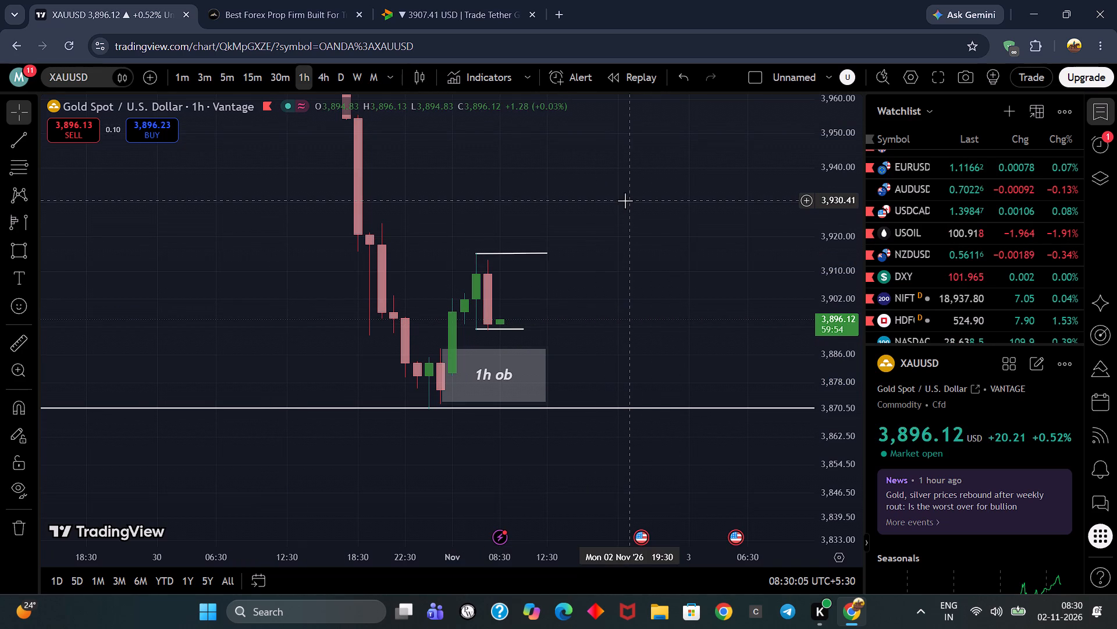
left_click(597, 199)
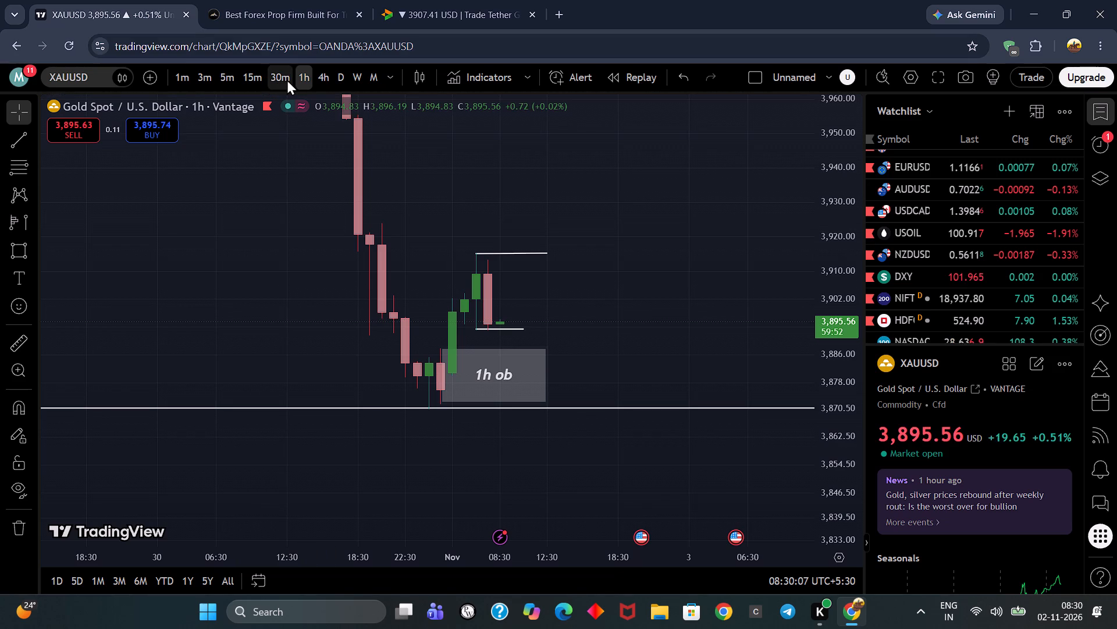
left_click(287, 79)
left_click(259, 78)
left_click_drag(742, 242, 723, 234)
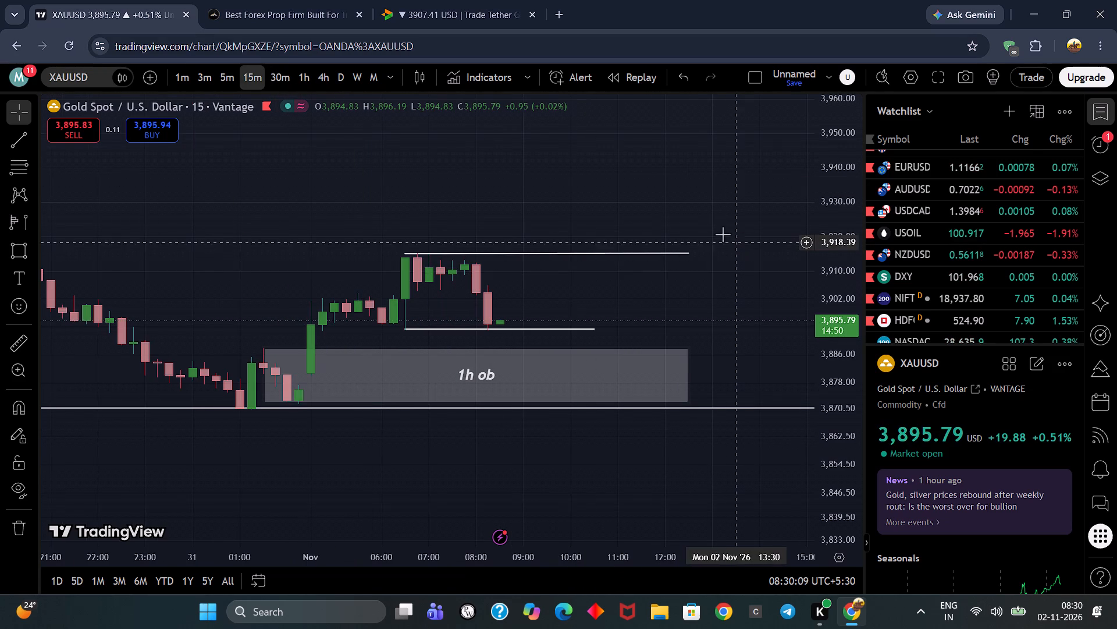
left_click_drag(723, 234, 712, 234)
Switch from the Vantage gold chart to the OANDA XAUUSD chart and set it to the 1-hour timeframe.
scroll(1024, 270, "up", 7)
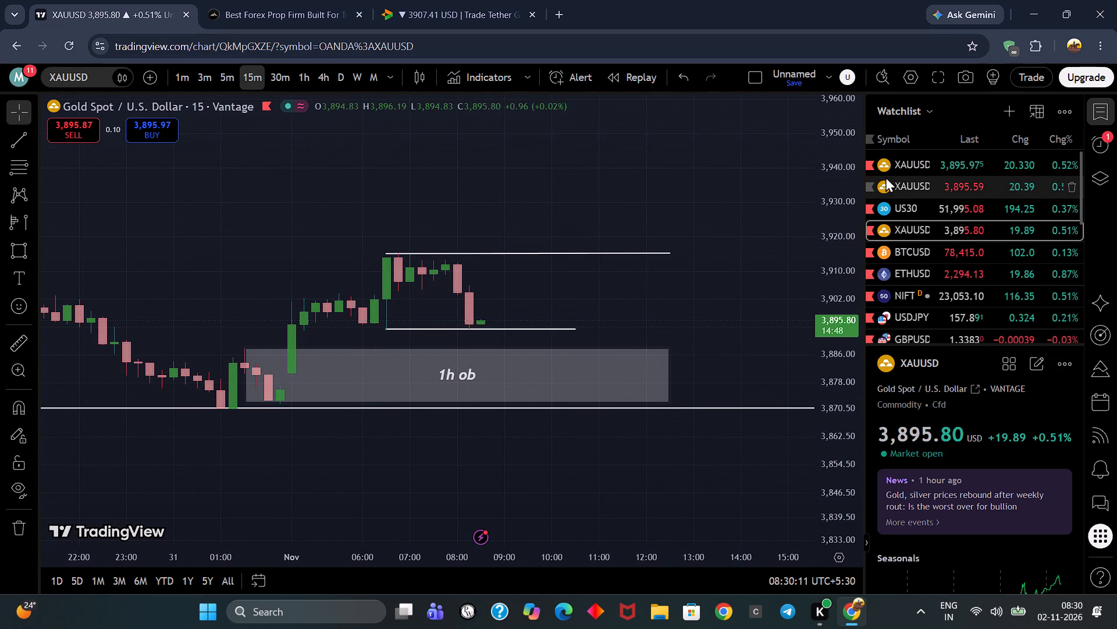
left_click(902, 168)
scroll(695, 257, "down", 4)
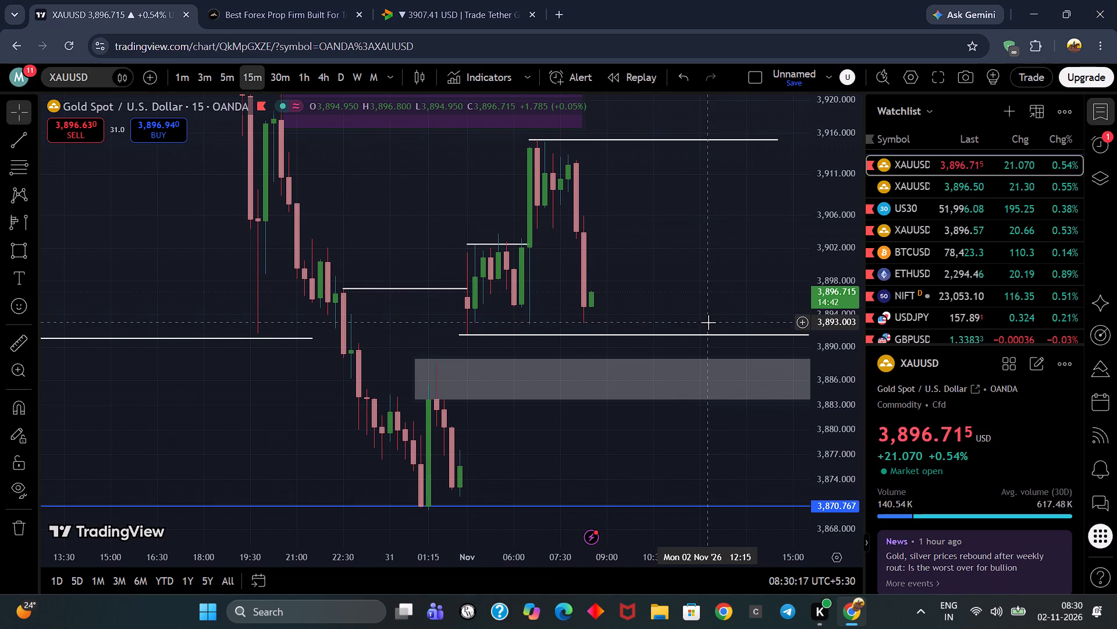
scroll(708, 322, "up", 4)
left_click_drag(699, 294, 659, 244)
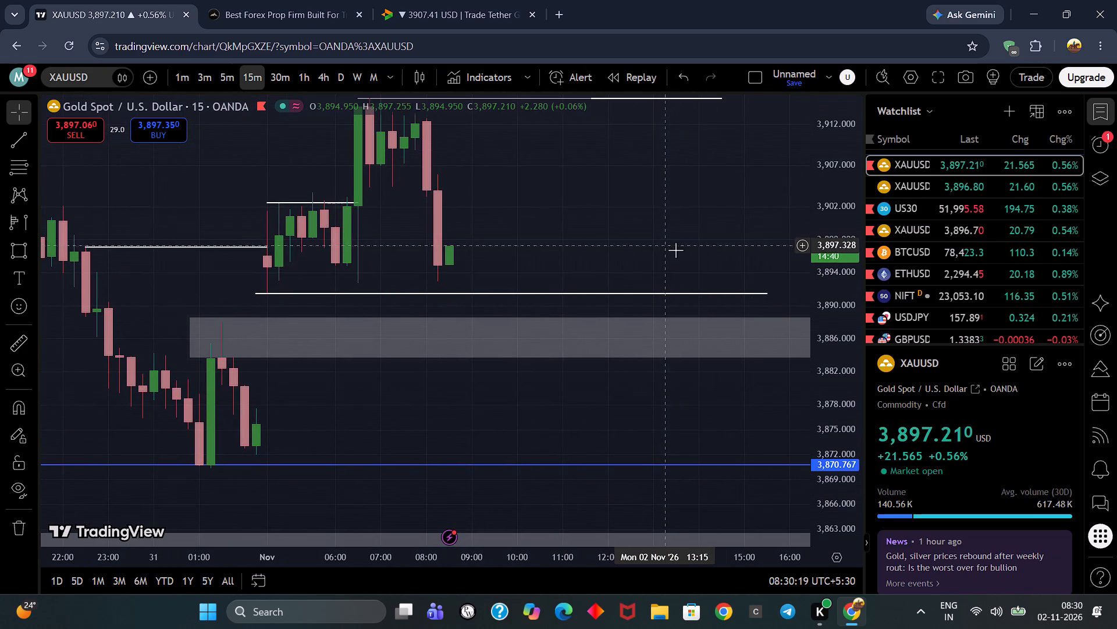
left_click(297, 79)
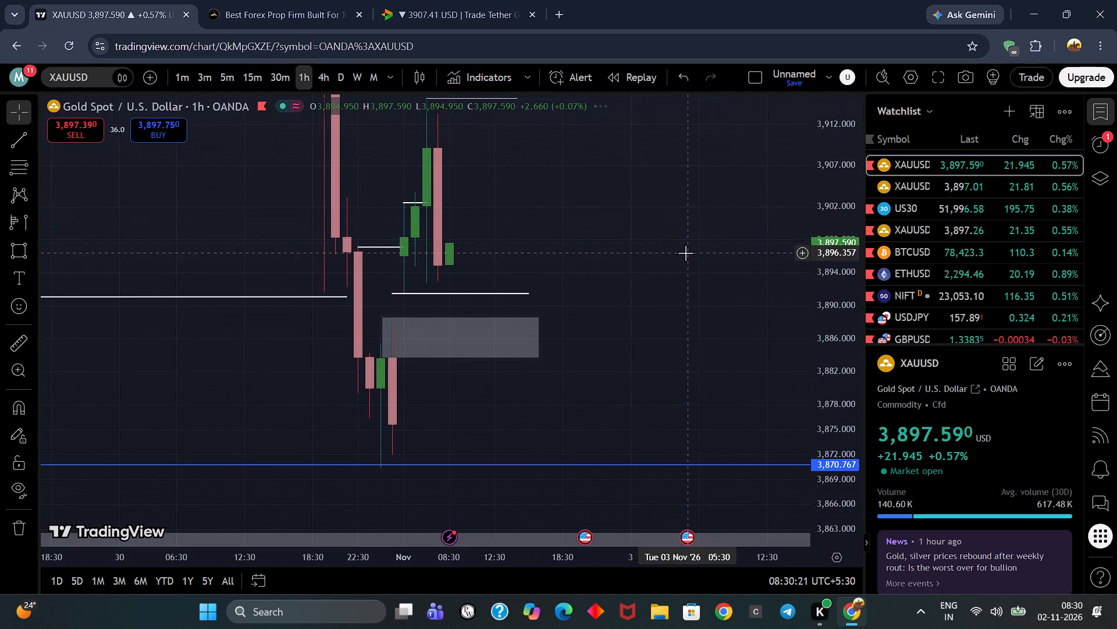
Draw a short level trend line at about 3,893 from the 06:30 candle's low to 11:30 on 2 November.
scroll(839, 251, "down", 3)
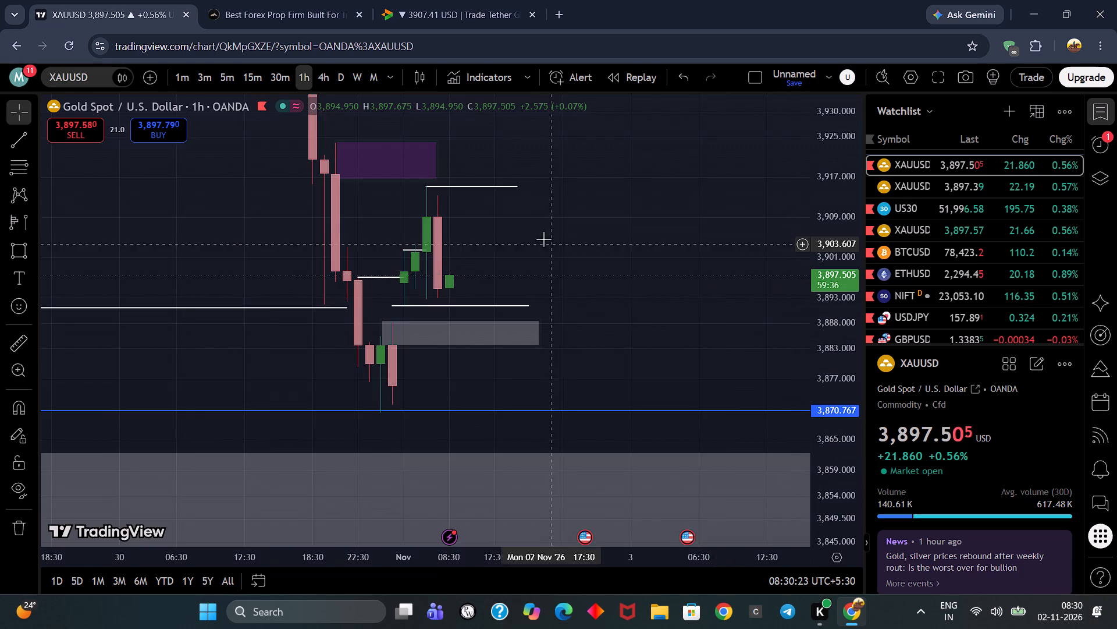
scroll(543, 239, "up", 3)
left_click_drag(518, 226, 673, 212)
left_click(23, 139)
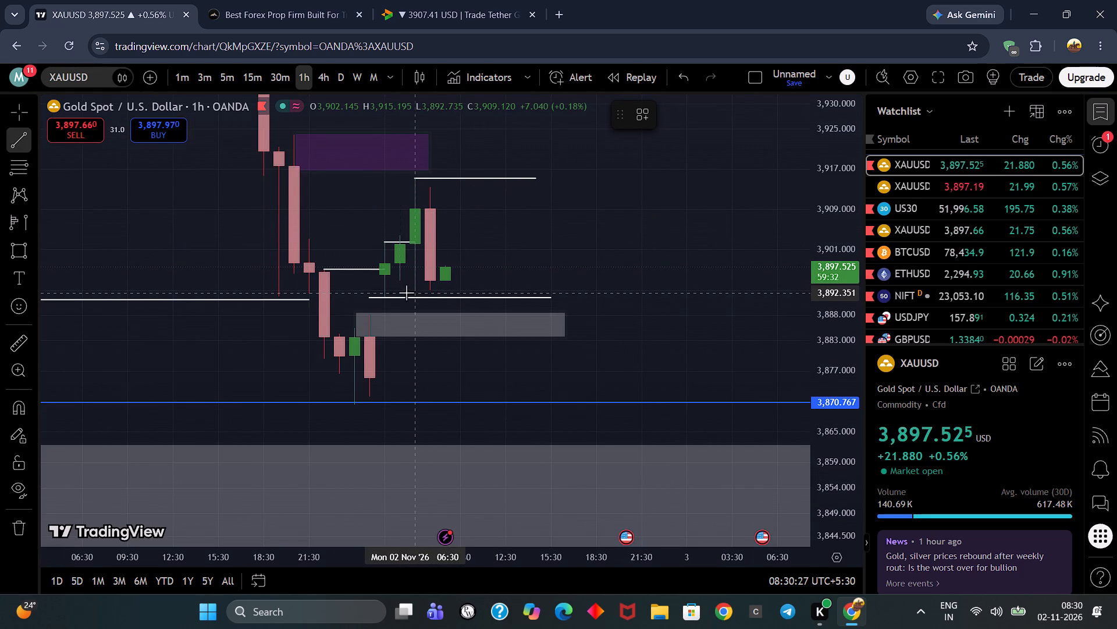
left_click(408, 290)
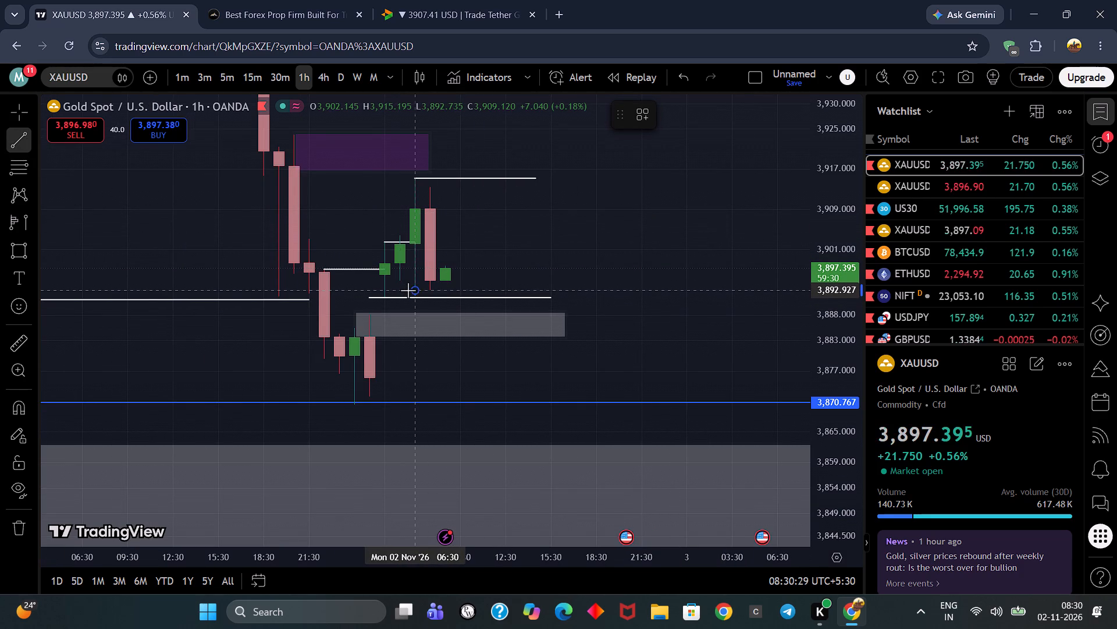
left_click(488, 289)
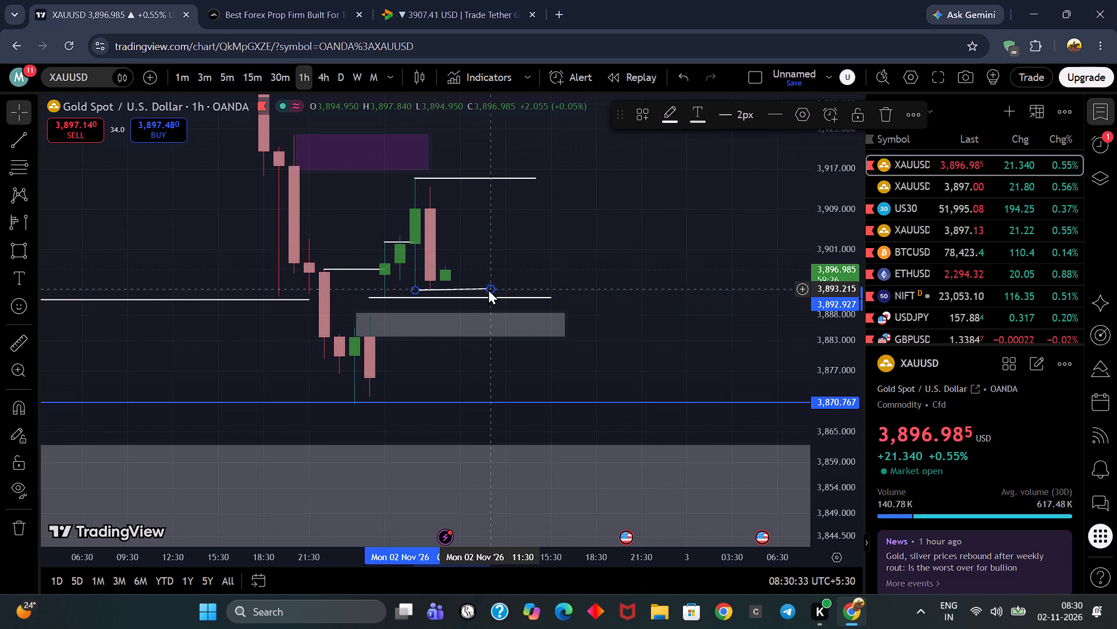
left_click_drag(488, 289, 493, 289)
left_click(567, 250)
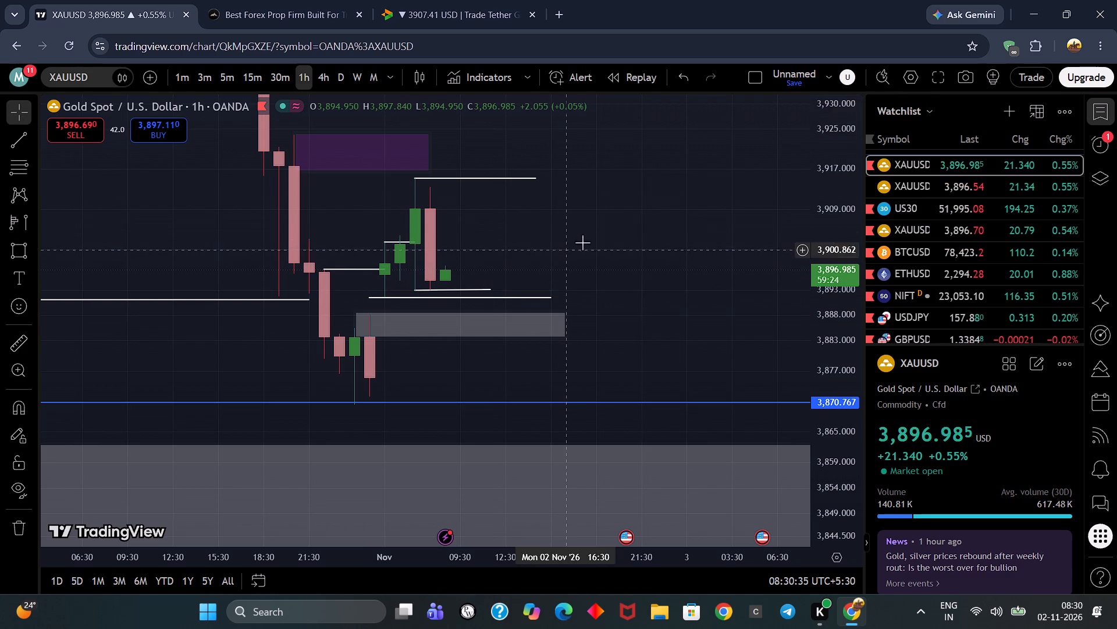
left_click(592, 235)
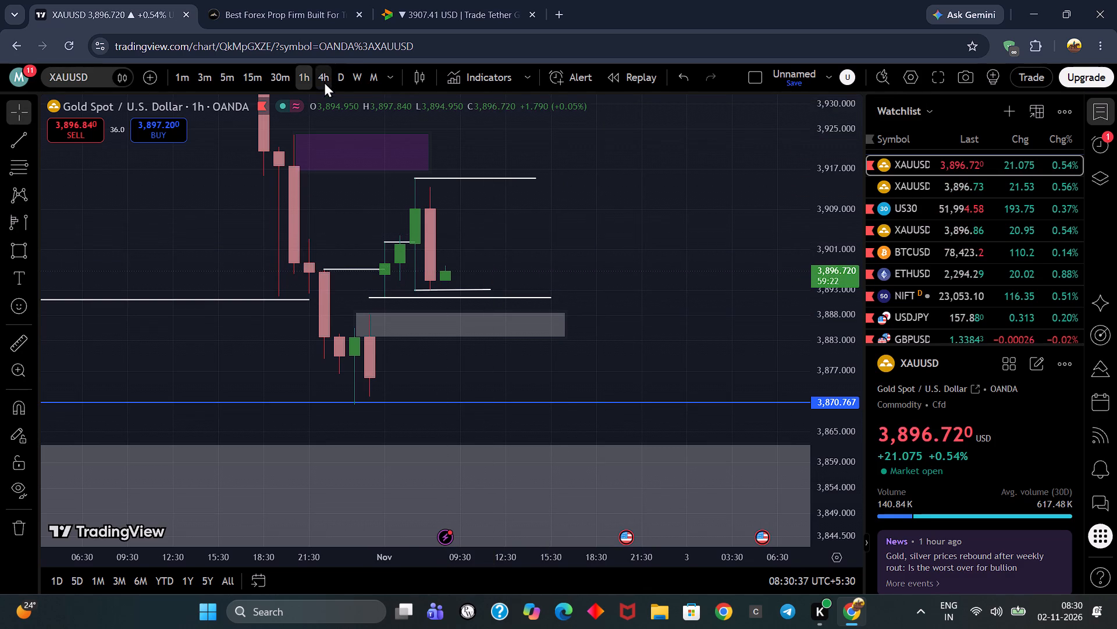
On the 4-hour chart, draw a roughly level trend line at about 3,913.6 forward from the latest candle's upper wick.
left_click(324, 82)
scroll(487, 222, "up", 2)
left_click_drag(487, 222, 544, 221)
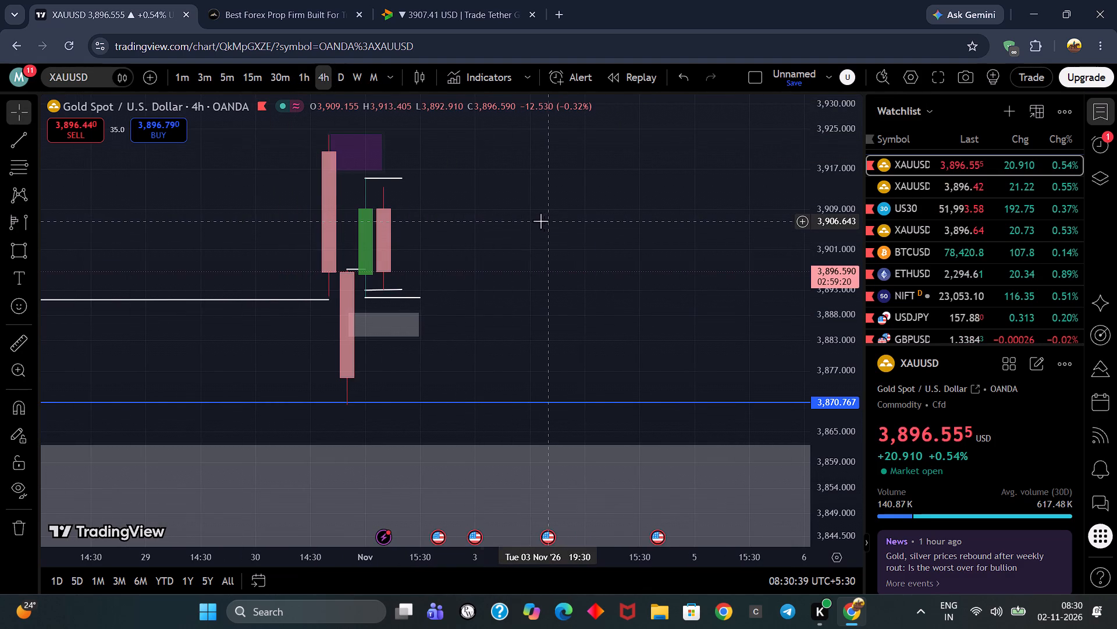
left_click(13, 146)
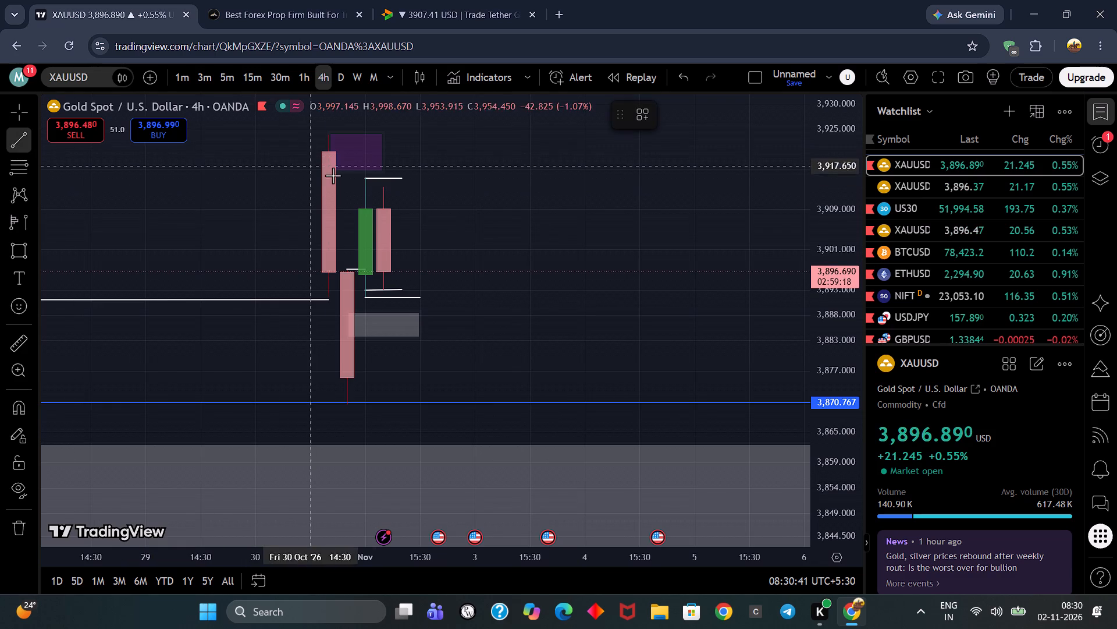
left_click(380, 186)
left_click(485, 188)
left_click(519, 267)
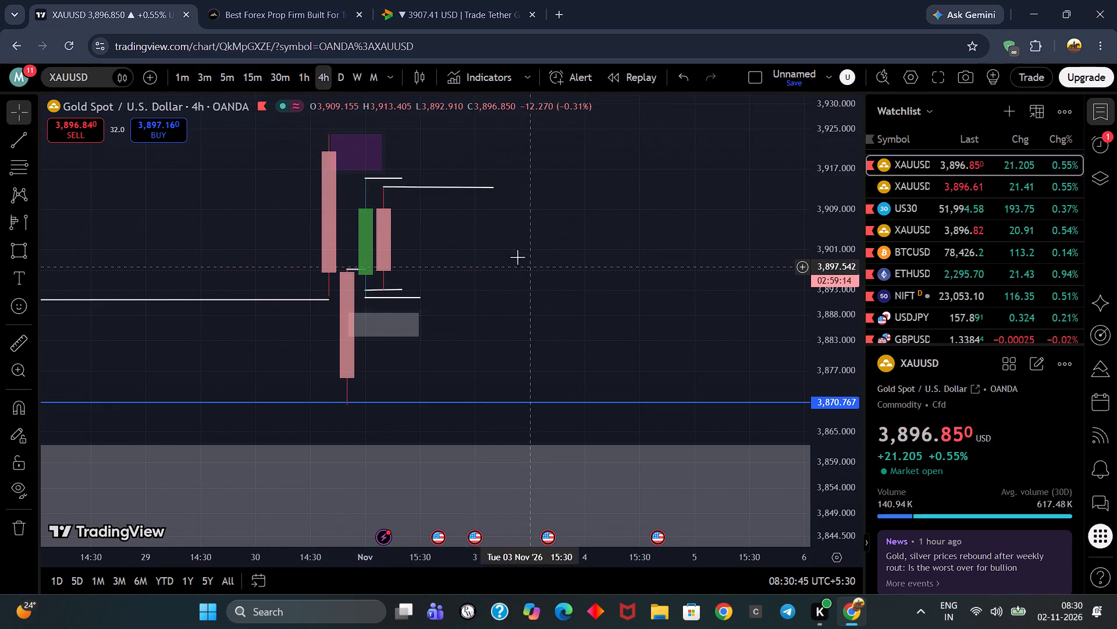
Extend the short trend line at about 3,893 to 15:30, matching the end of the level just below it.
left_click_drag(517, 255, 532, 245)
left_click_drag(413, 284, 419, 282)
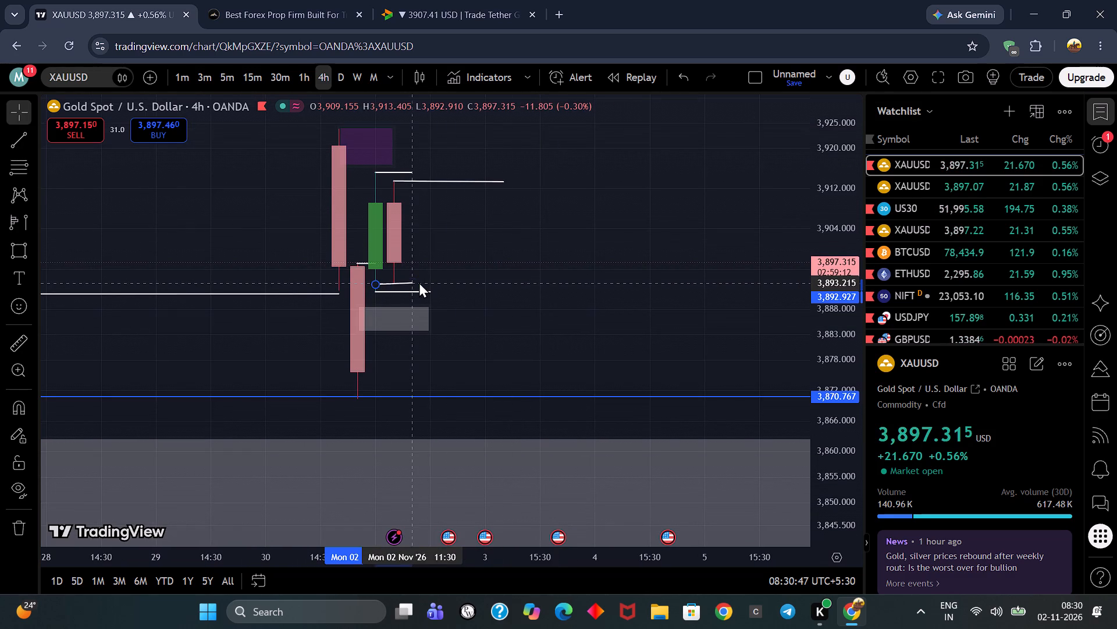
left_click_drag(419, 282, 425, 284)
left_click(522, 257)
Examine gold price against the marked levels and zones on the OANDA 1-hour, 30-minute, 15-minute and 4-hour charts.
left_click_drag(536, 239, 549, 245)
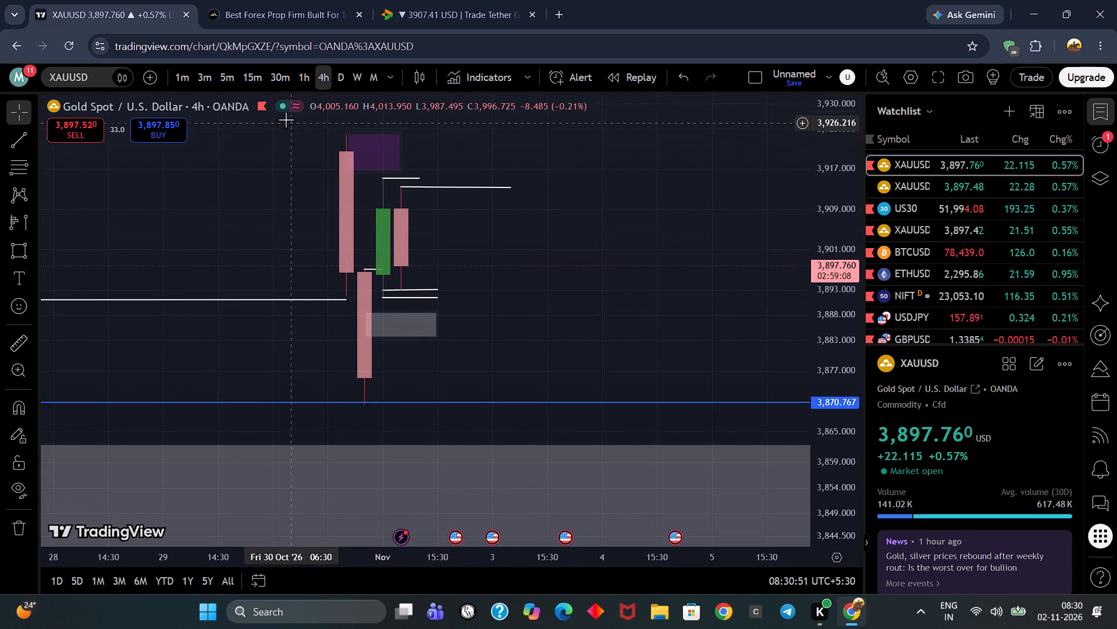
left_click(308, 76)
left_click_drag(654, 239, 639, 267)
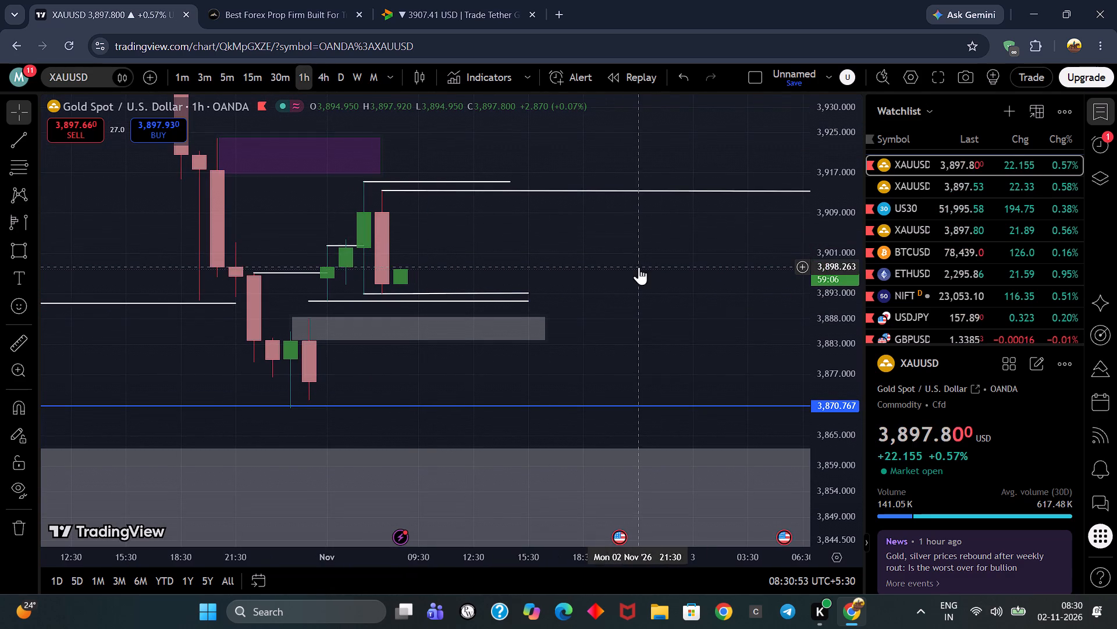
left_click_drag(607, 235, 553, 249)
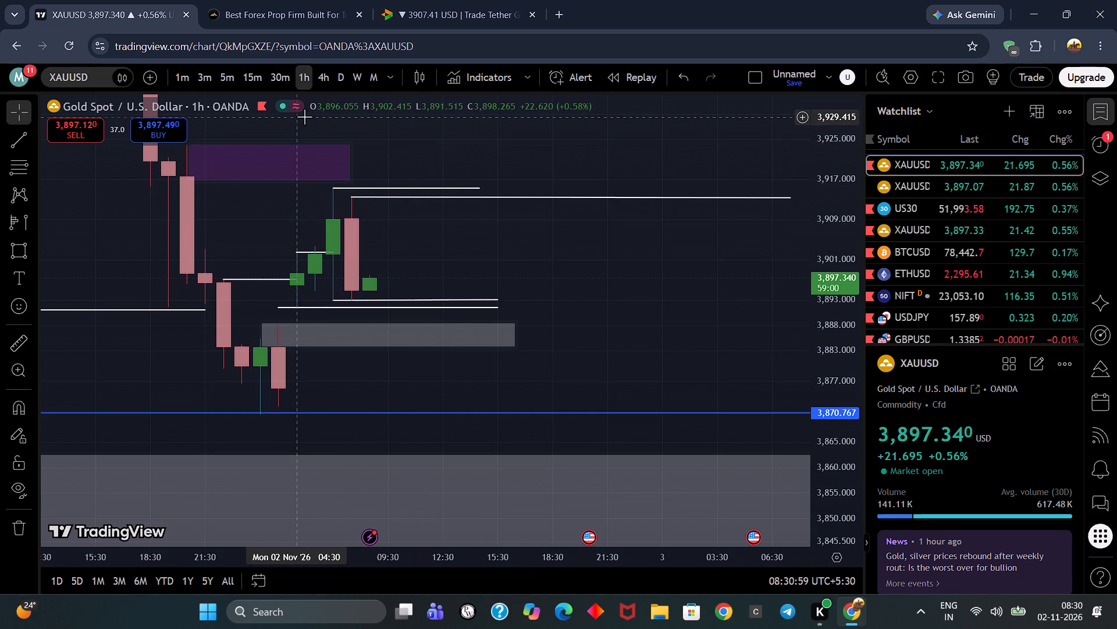
left_click(276, 71)
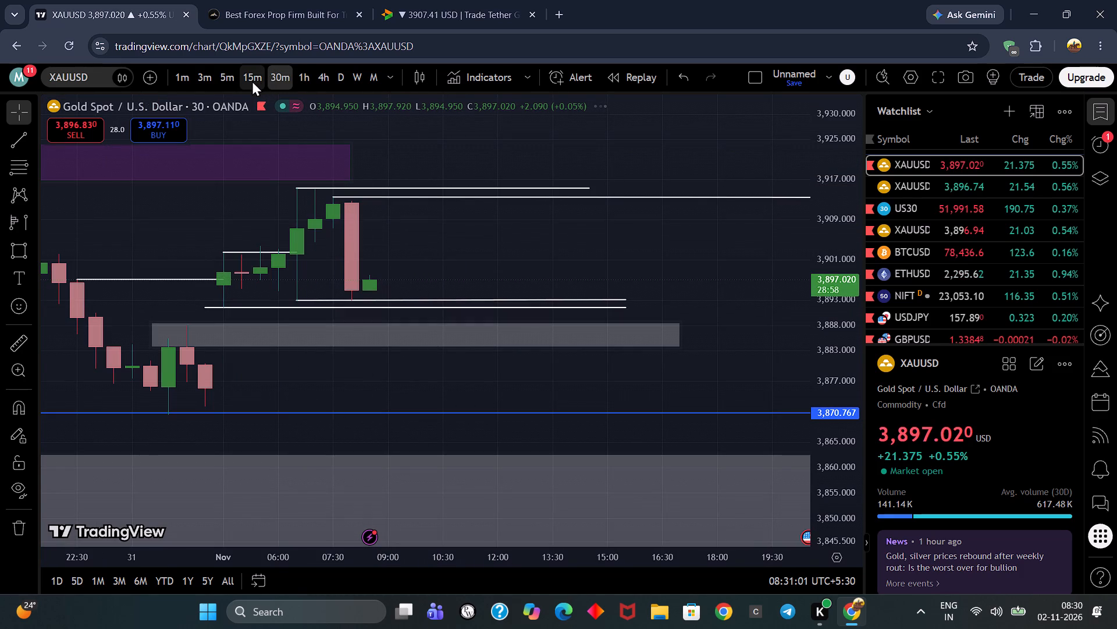
scroll(252, 80, "down", 4)
scroll(523, 275, "down", 4)
left_click_drag(578, 253, 517, 253)
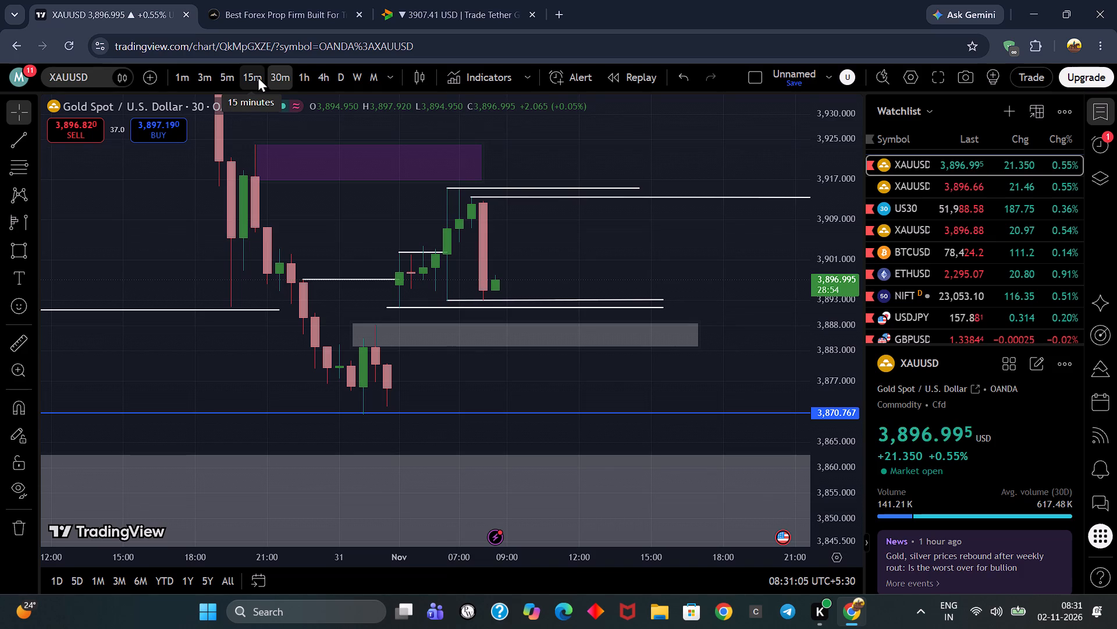
left_click(258, 76)
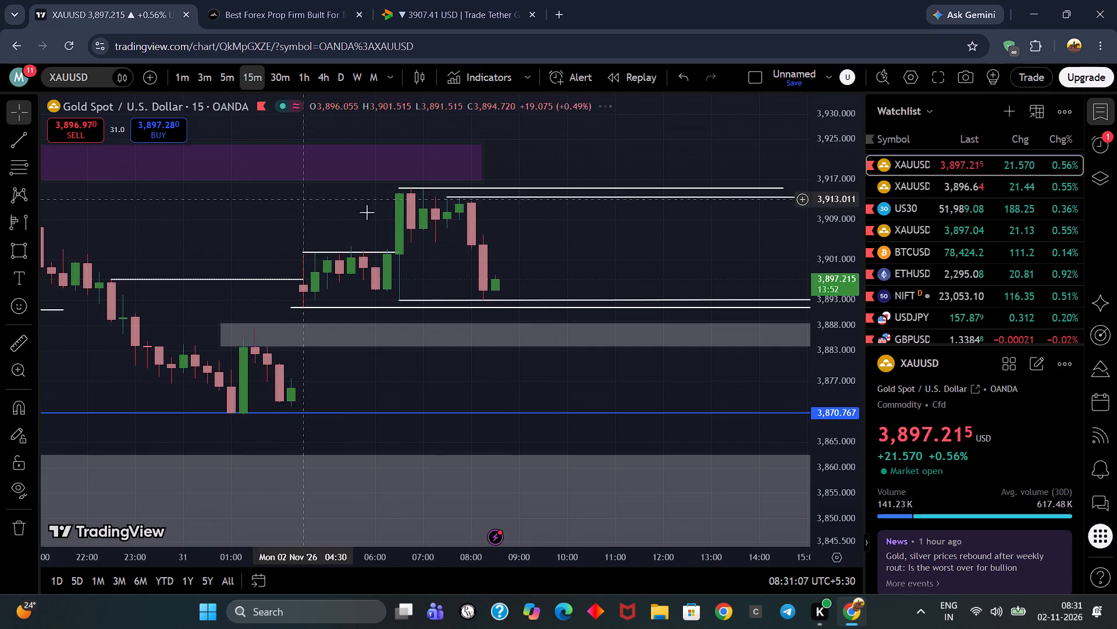
scroll(453, 214, "down", 2)
left_click_drag(666, 217, 536, 162)
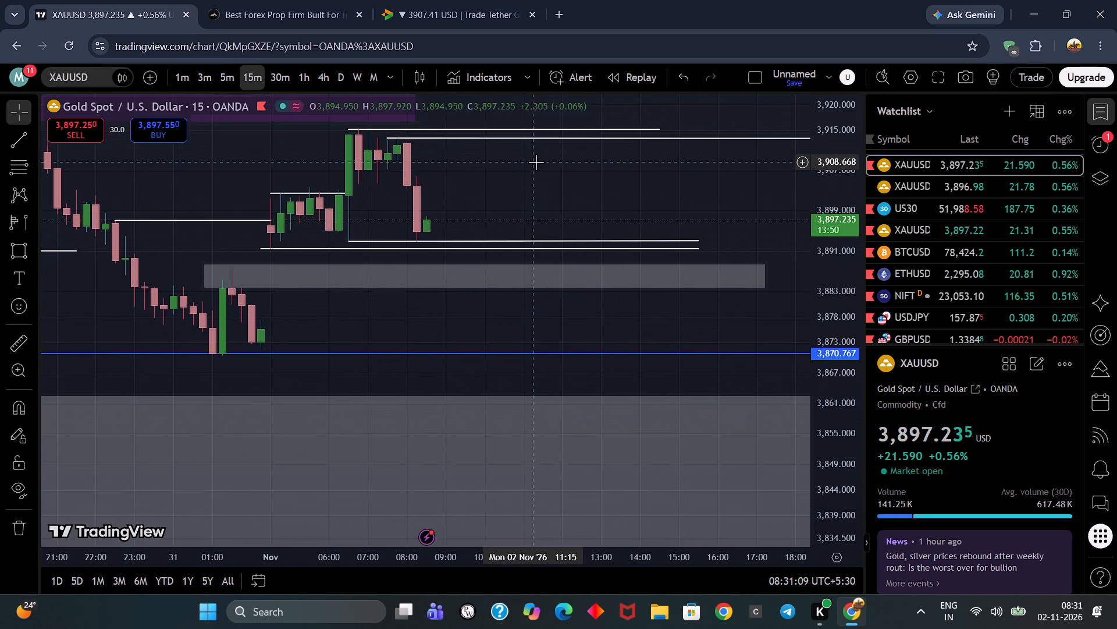
left_click_drag(562, 183, 596, 210)
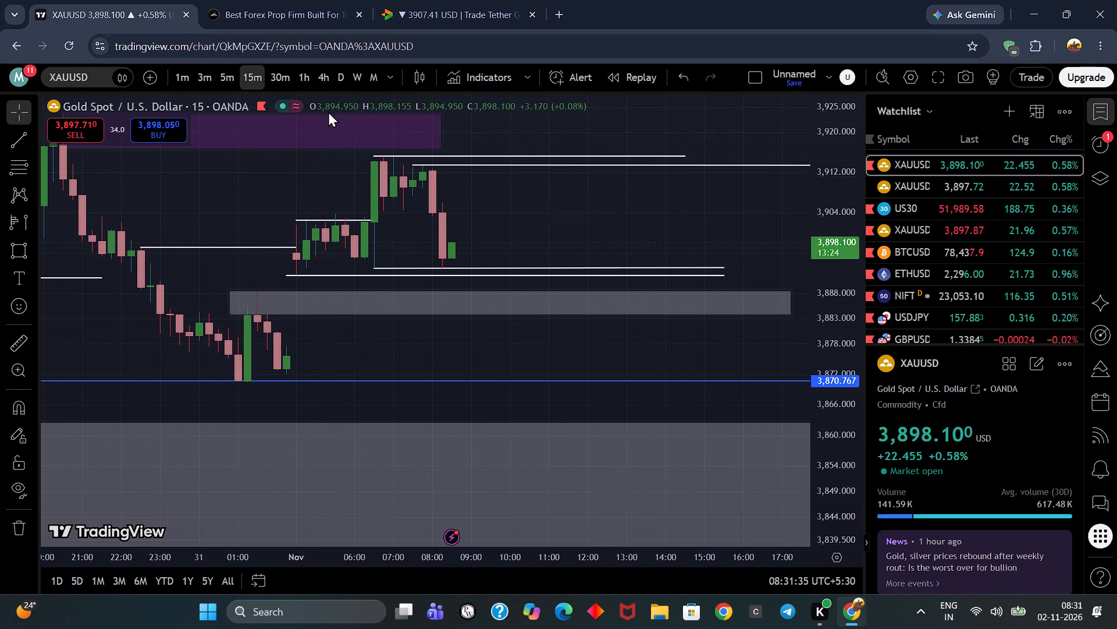
left_click(324, 77)
scroll(540, 232, "up", 6)
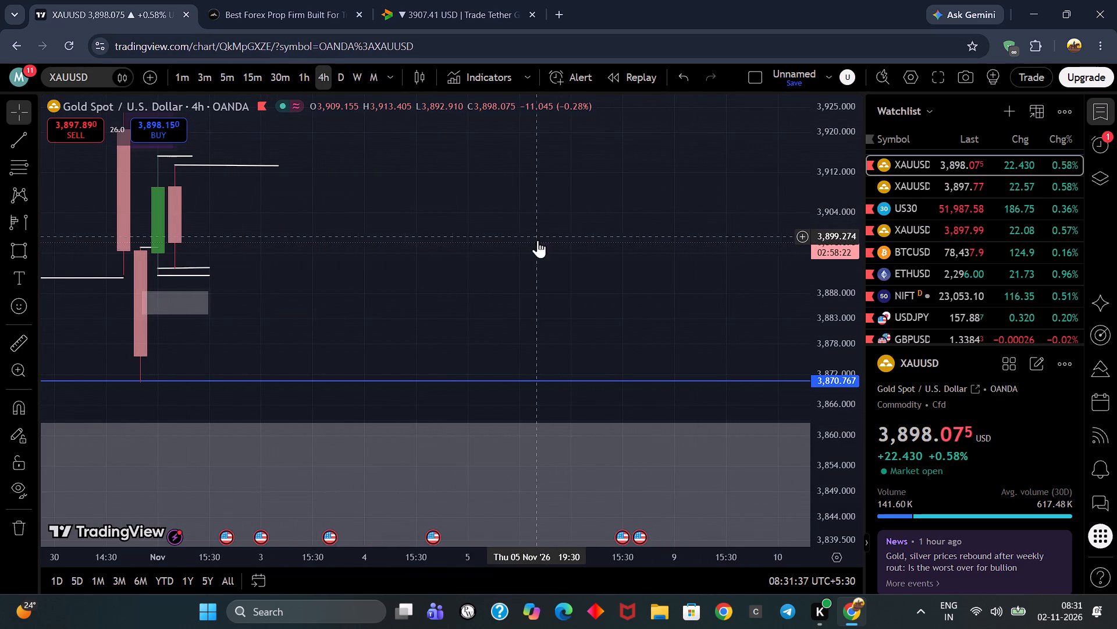
left_click_drag(475, 312, 601, 322)
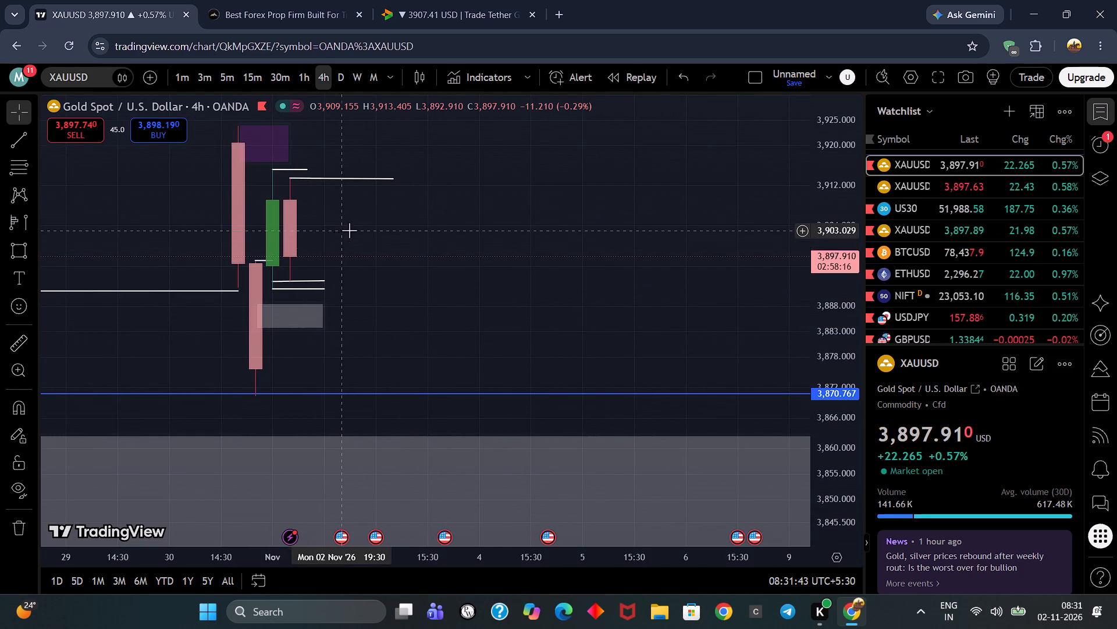
Delete the roughly level trend line at about 3,913 drawn forward from the latest 4-hour candle's upper wick.
left_click(374, 181)
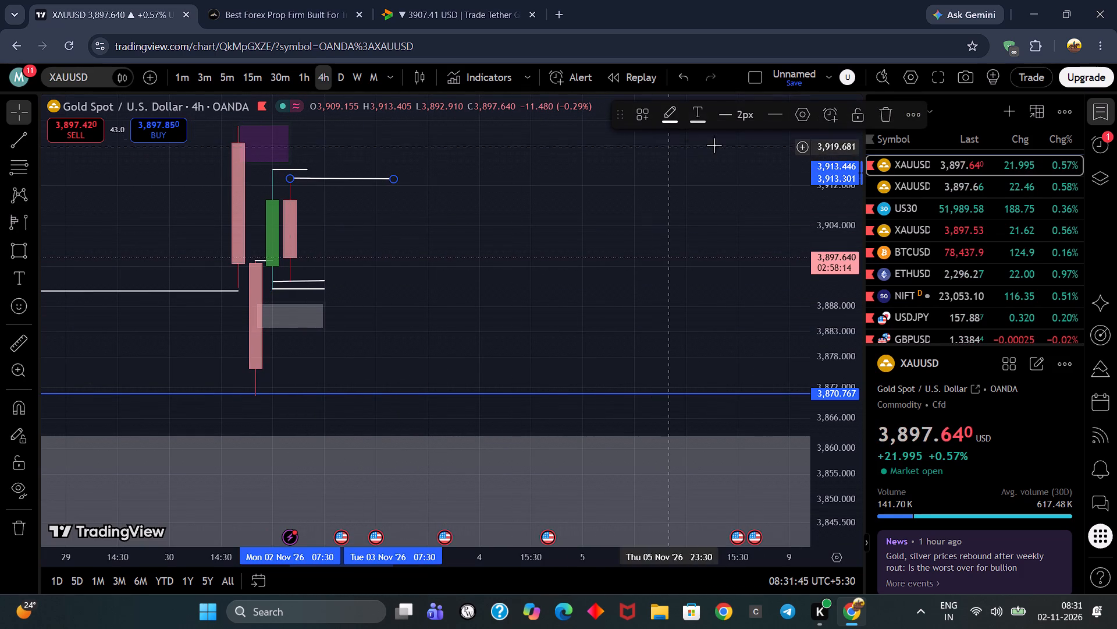
left_click(887, 112)
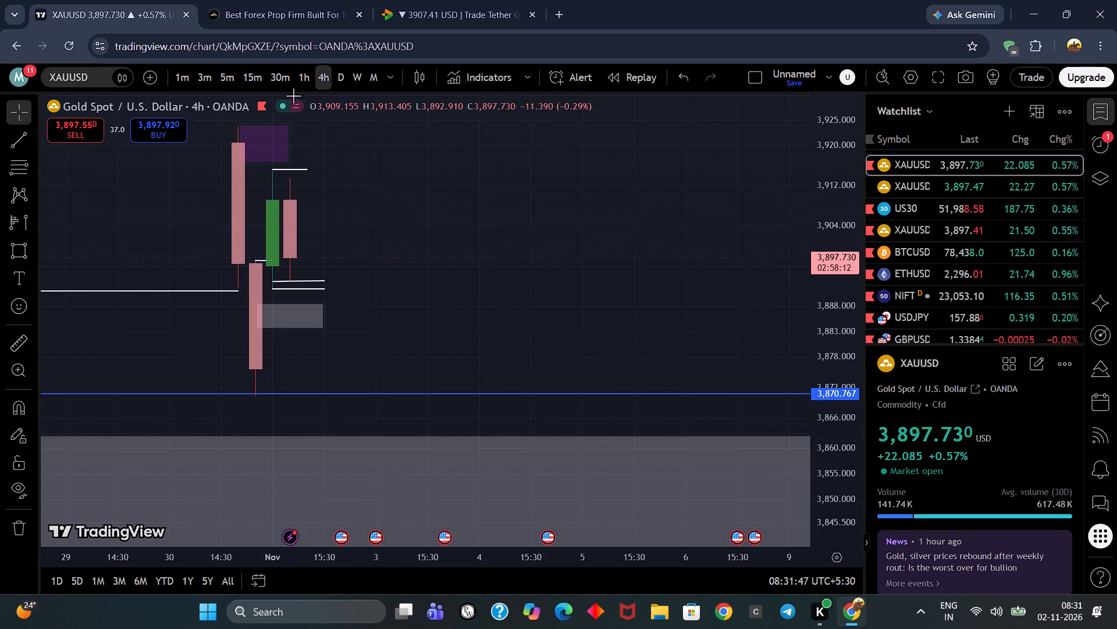
Examine gold price against the marked levels, order blocks and large lower zone on the 1-hour and 4-hour charts.
left_click(306, 80)
scroll(551, 234, "down", 2)
left_click_drag(556, 228, 575, 235)
left_click(575, 235)
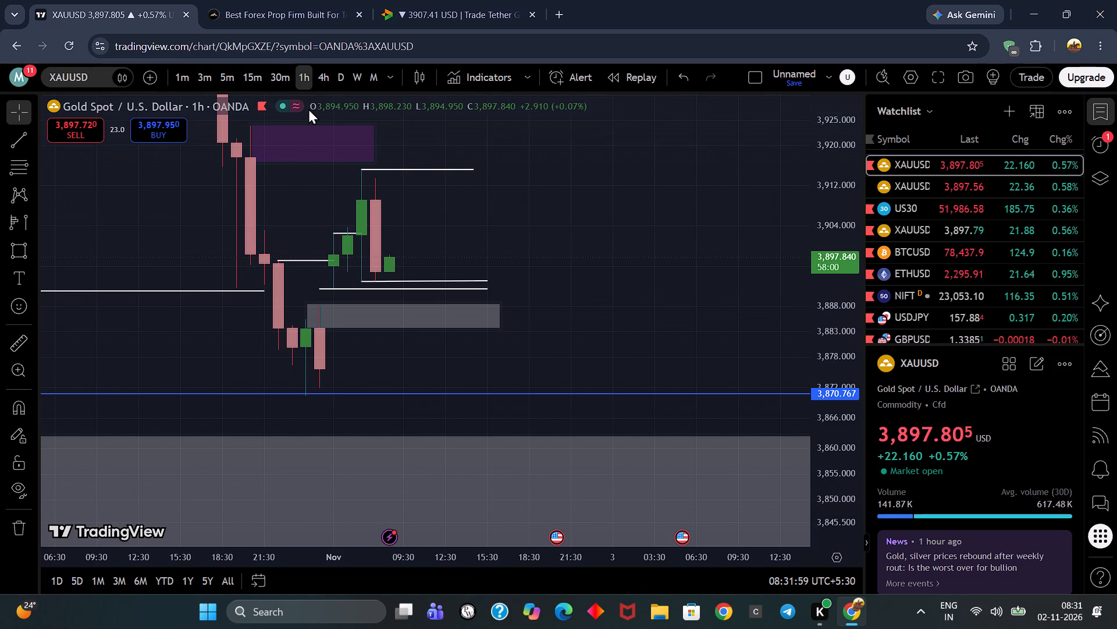
left_click(323, 76)
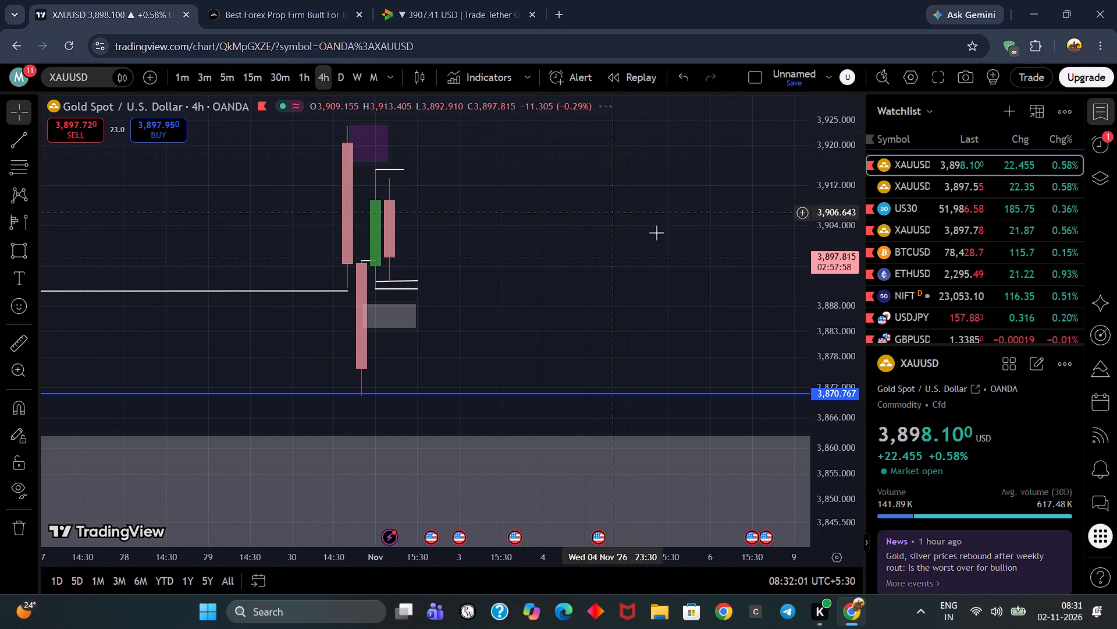
scroll(827, 207, "down", 2)
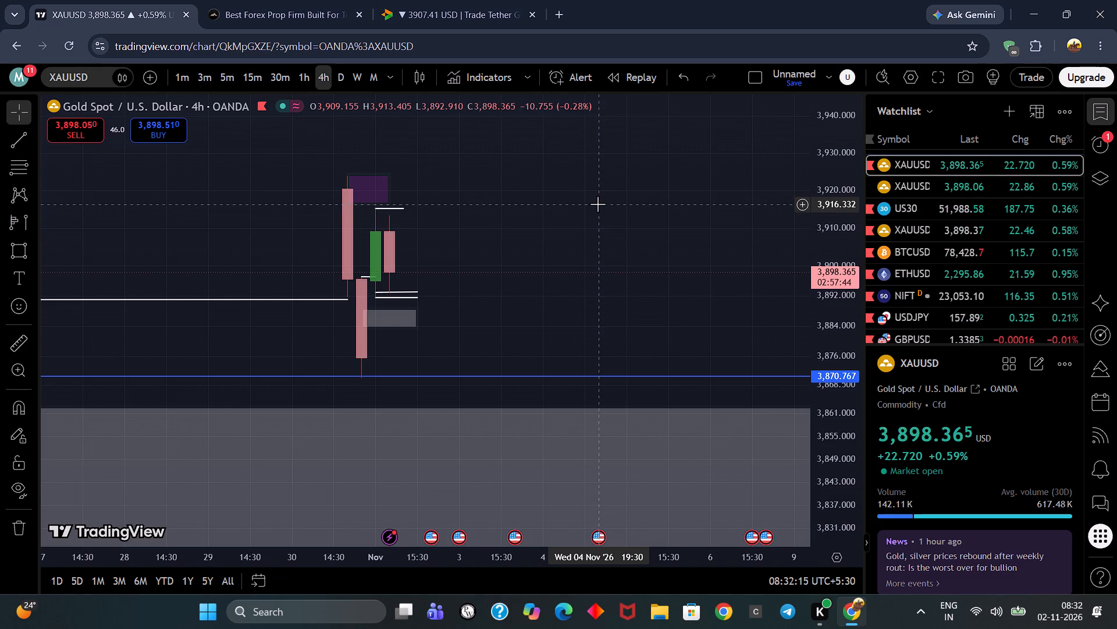
left_click_drag(628, 208, 675, 240)
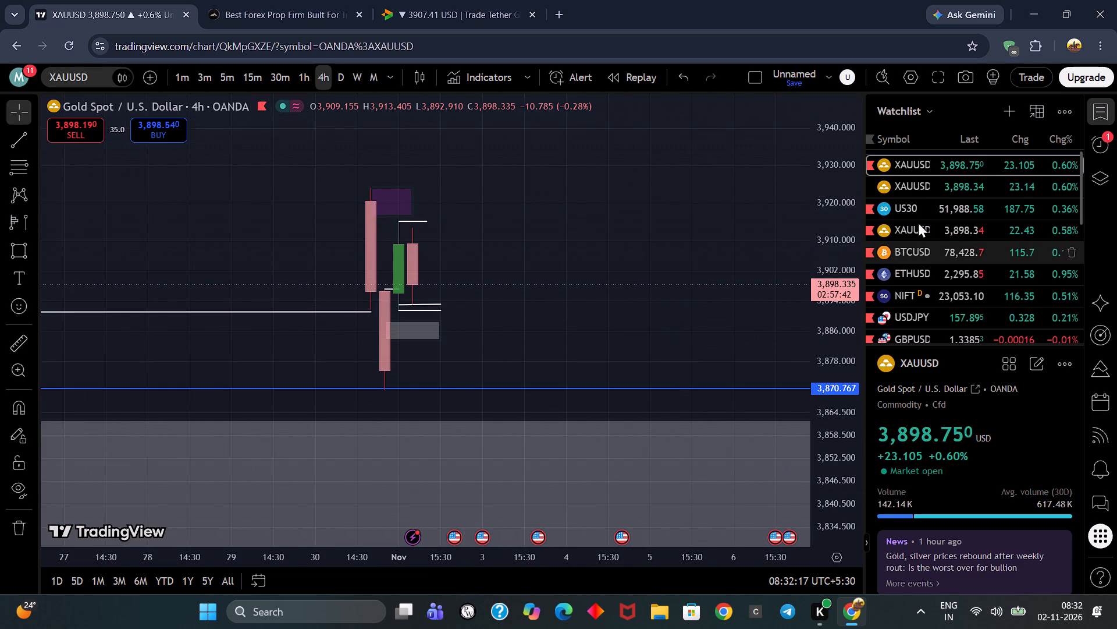
scroll(832, 243, "down", 3)
scroll(802, 239, "up", 3)
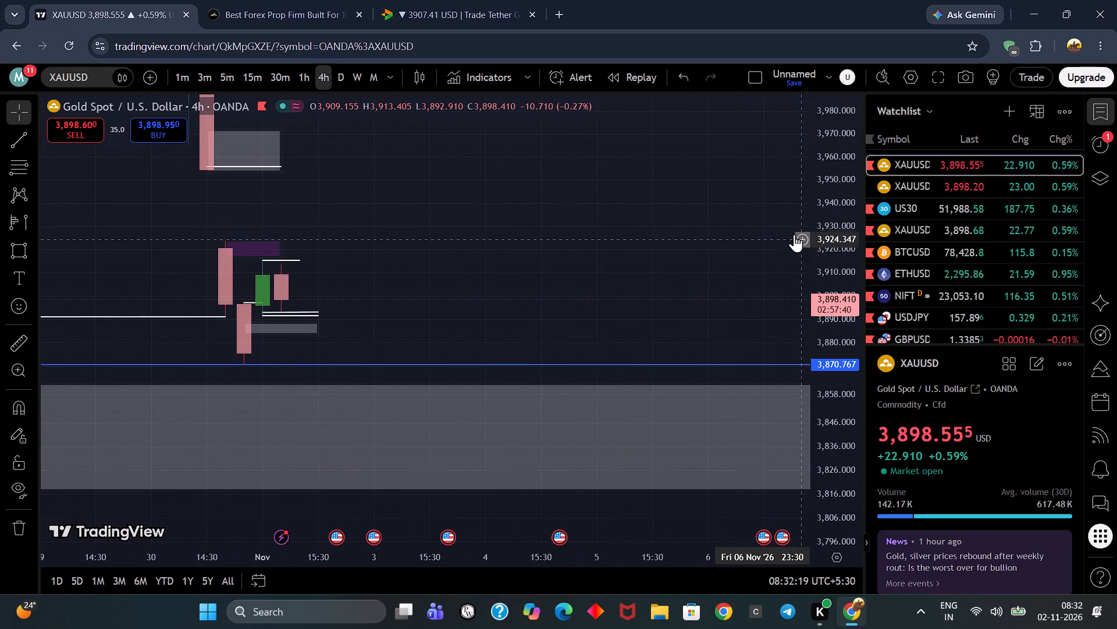
left_click_drag(447, 204, 664, 166)
left_click_drag(639, 225, 731, 172)
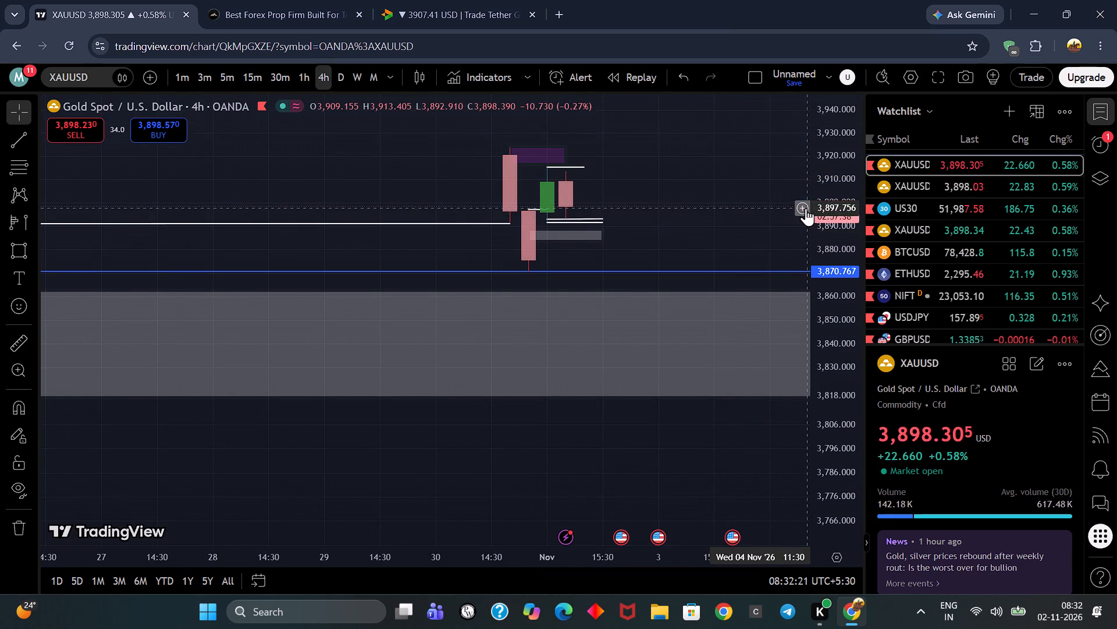
scroll(861, 215, "up", 3)
left_click_drag(669, 166, 669, 167)
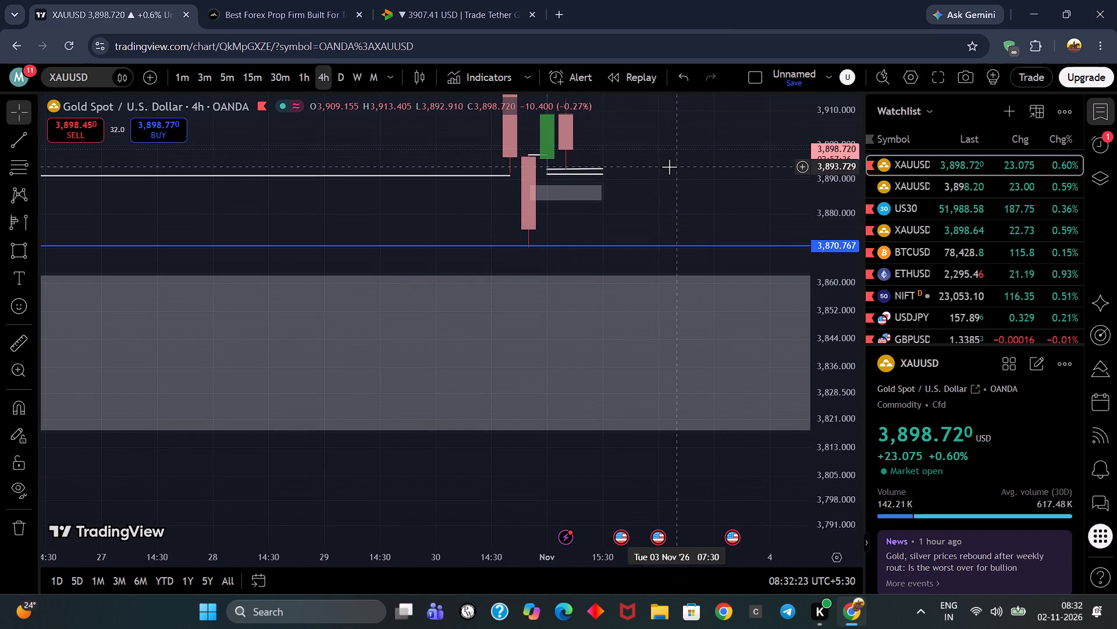
left_click_drag(669, 167, 659, 309)
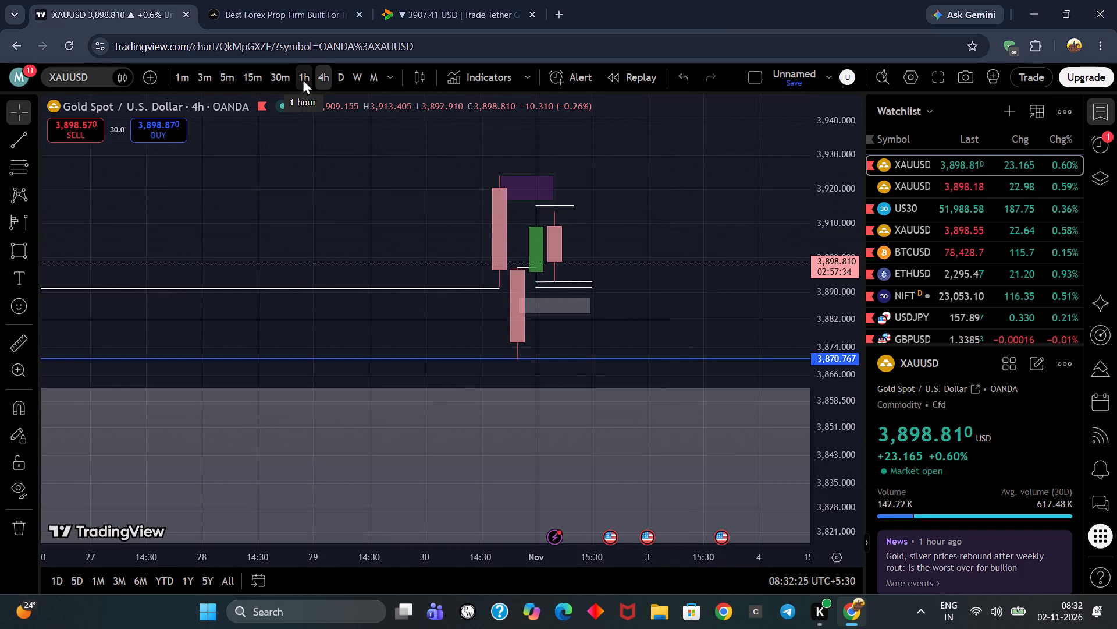
Examine the latest gold candles between the marked short-term high and low levels on the 15-minute and 5-minute charts.
left_click(250, 74)
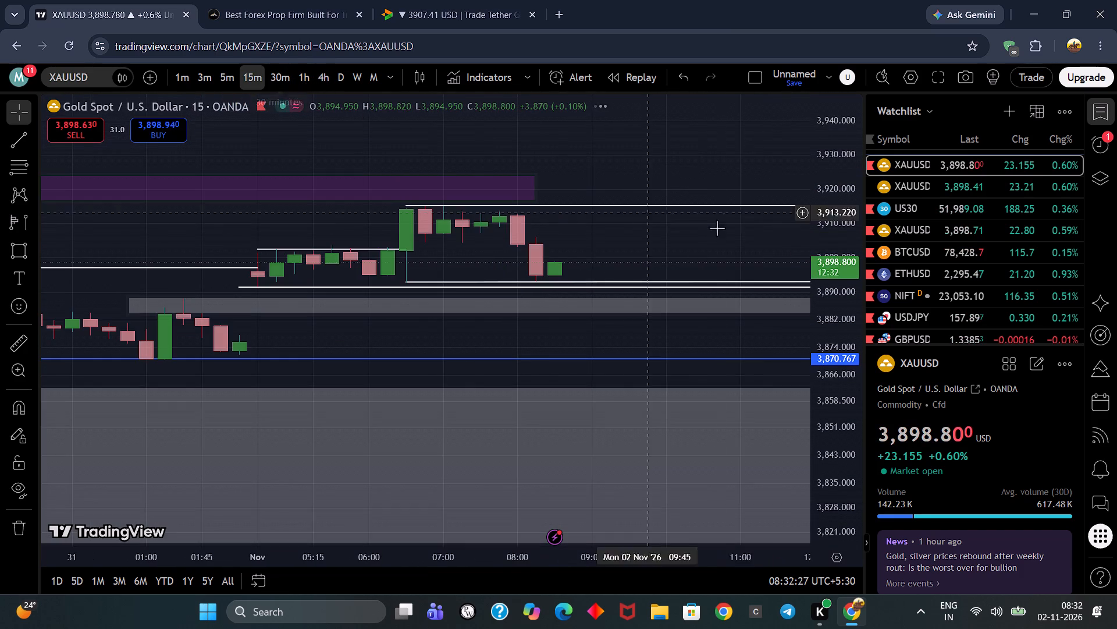
left_click_drag(737, 214, 575, 204)
scroll(611, 221, "down", 3)
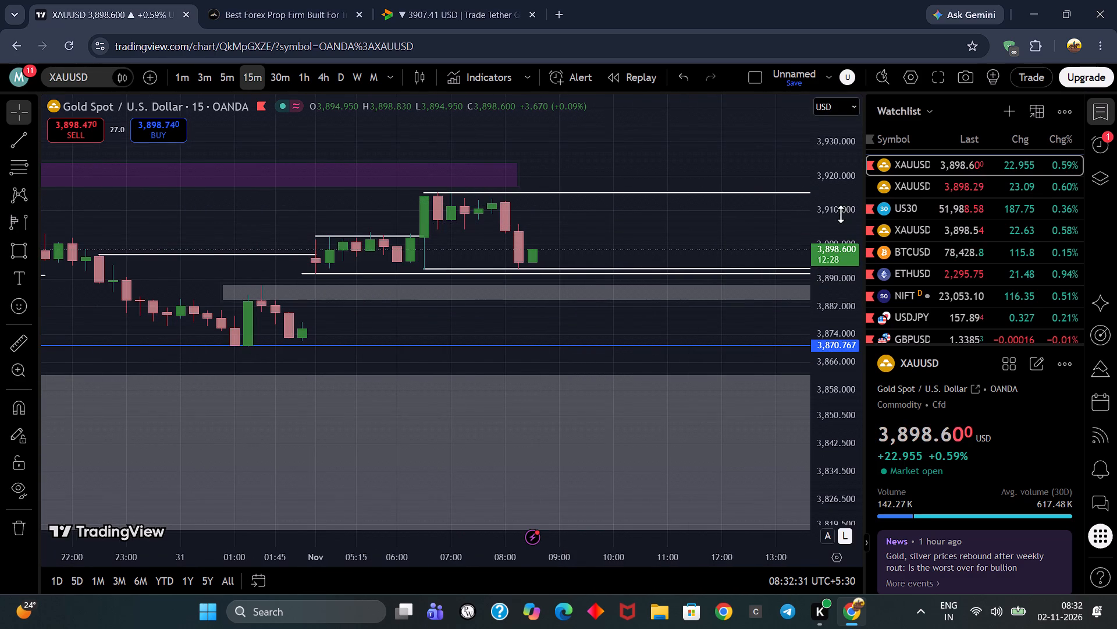
scroll(729, 225, "down", 4)
left_click_drag(746, 217, 607, 224)
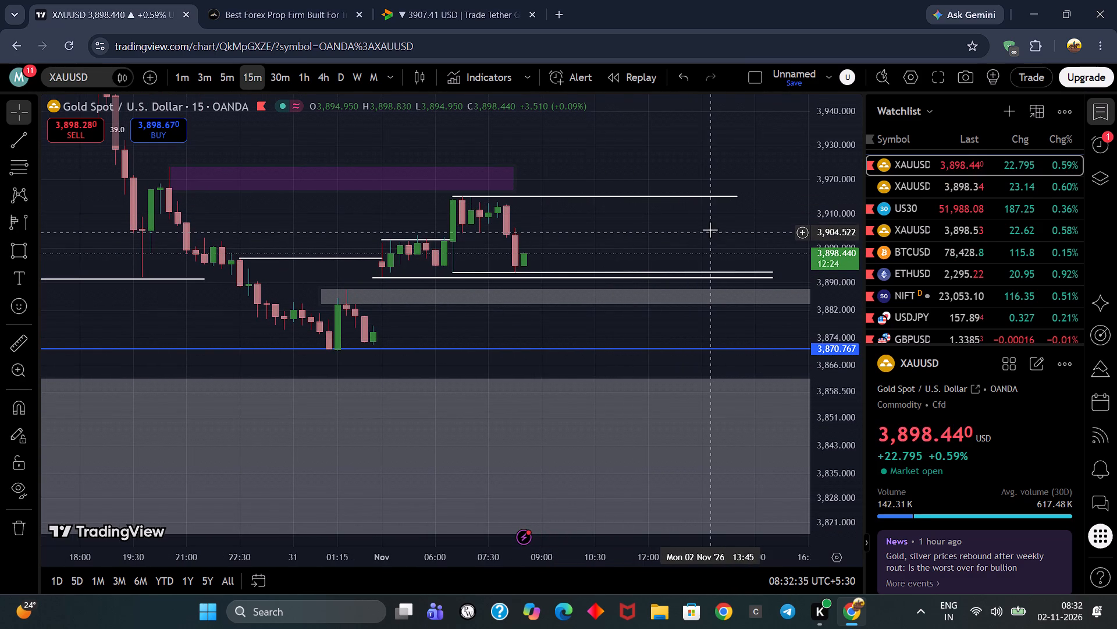
left_click_drag(710, 229, 702, 231)
scroll(705, 227, "down", 1)
left_click_drag(705, 227, 699, 227)
left_click(220, 76)
scroll(766, 246, "down", 2)
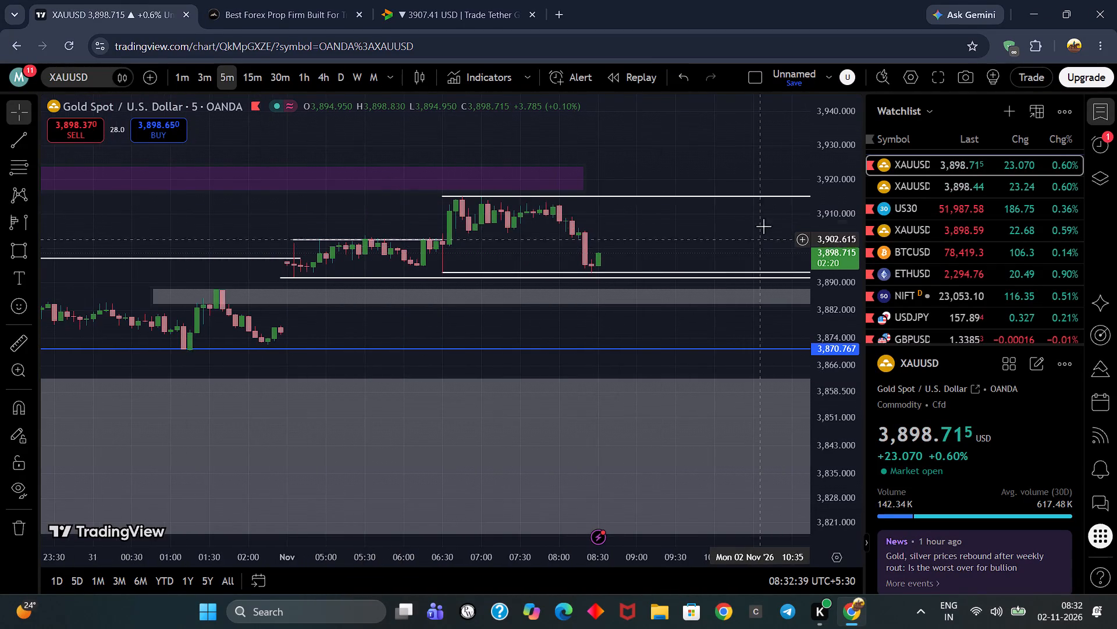
left_click_drag(763, 221, 733, 213)
scroll(867, 227, "up", 6)
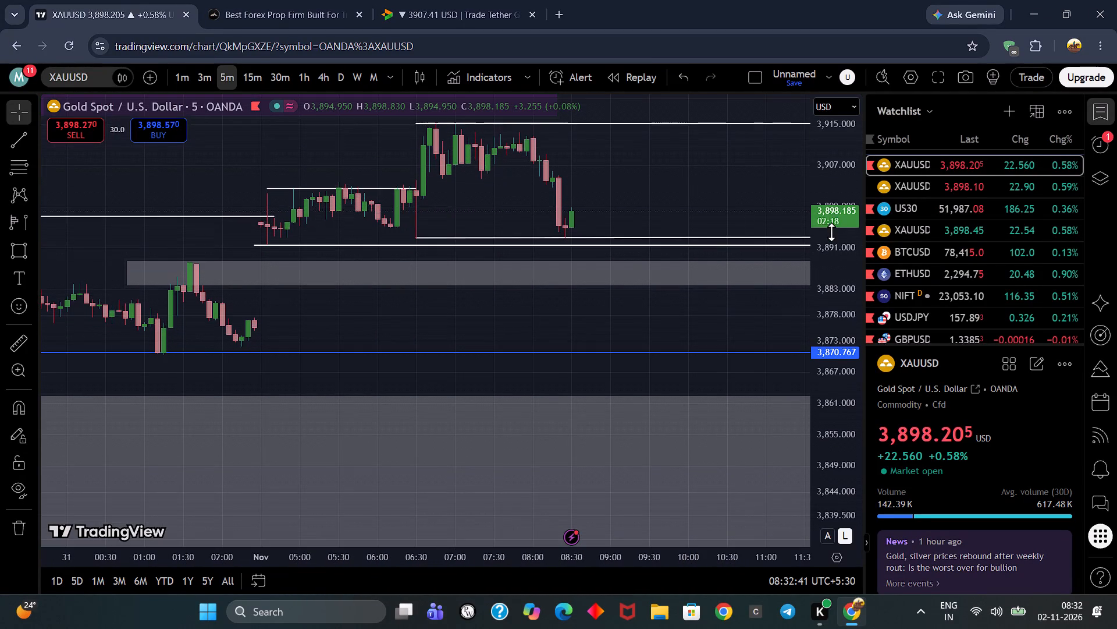
left_click_drag(694, 179, 579, 179)
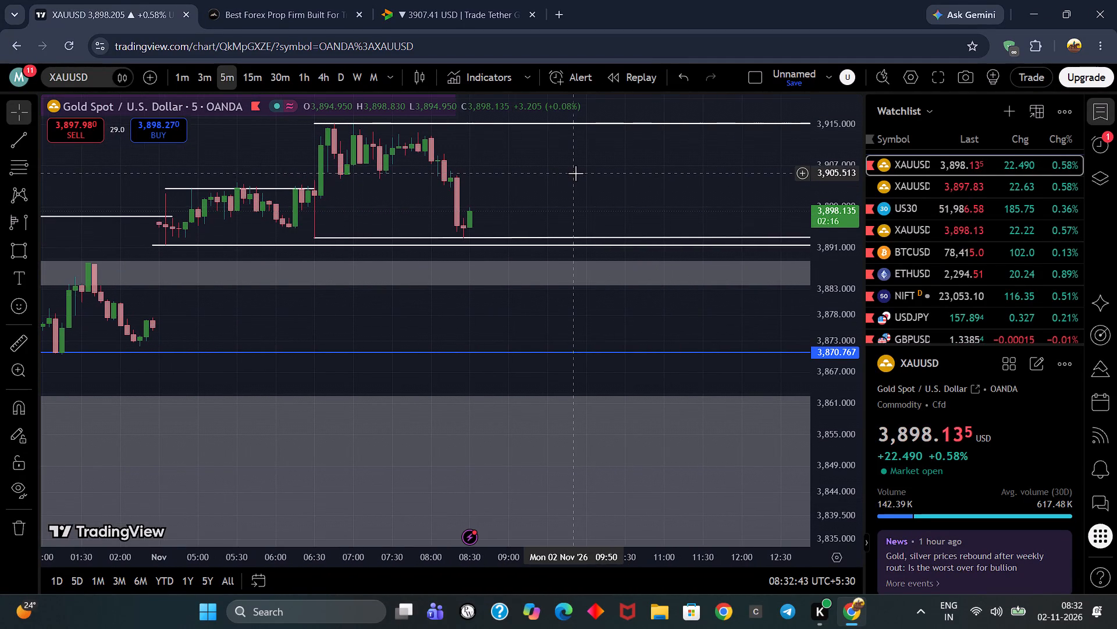
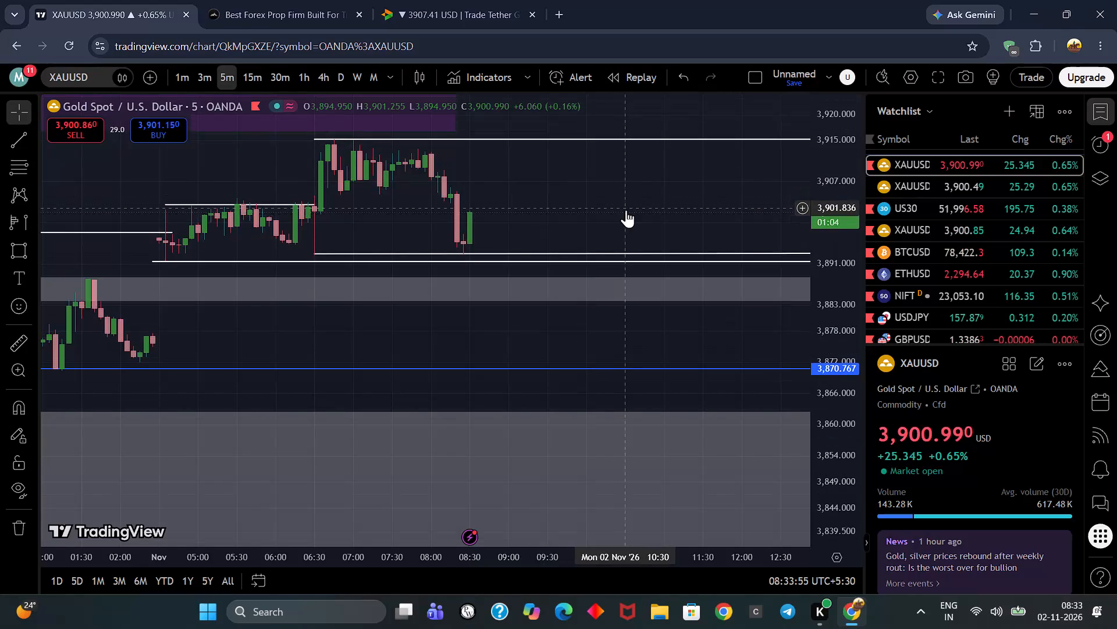
Compare the latest 5-minute gold candles against the marked levels and order blocks on the OANDA, Vantage and Capital.com charts.
scroll(625, 209, "down", 3)
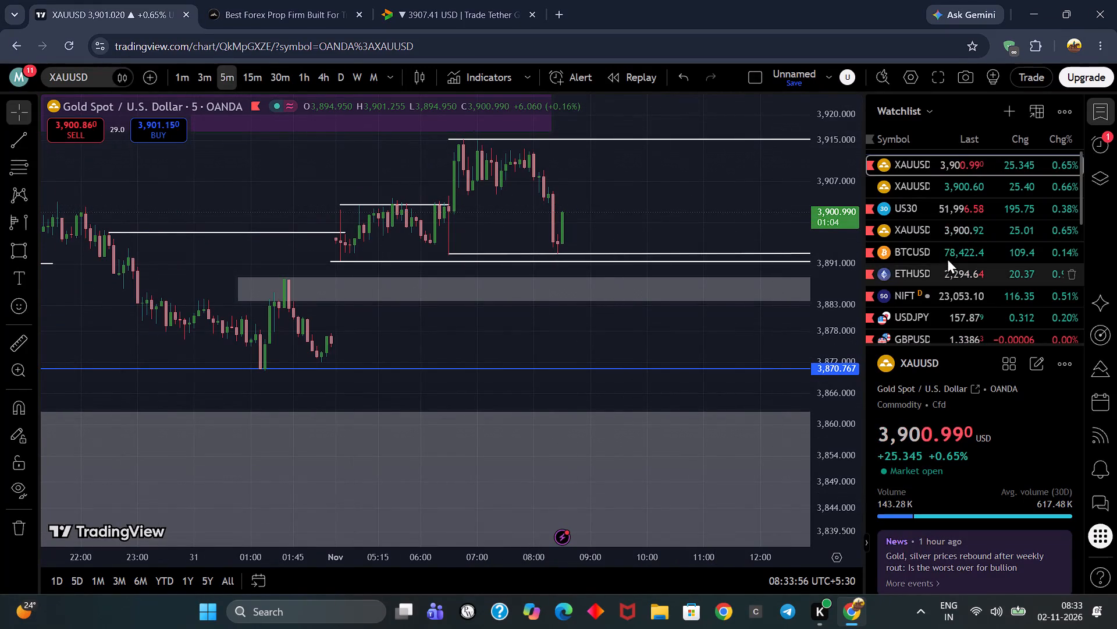
left_click(935, 223)
scroll(839, 224, "down", 4)
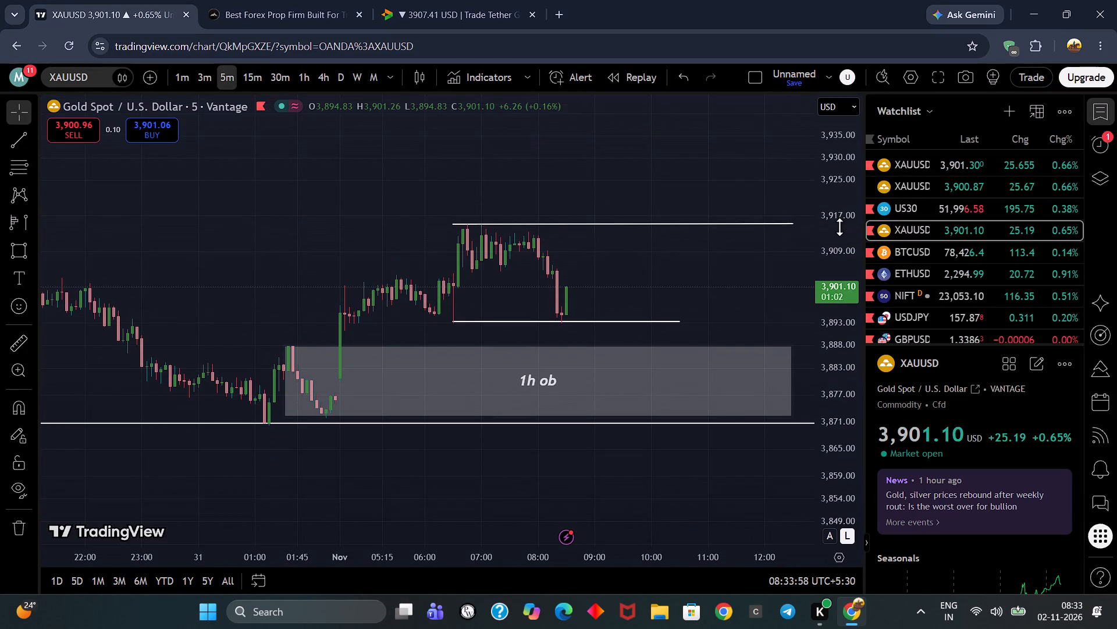
left_click(900, 186)
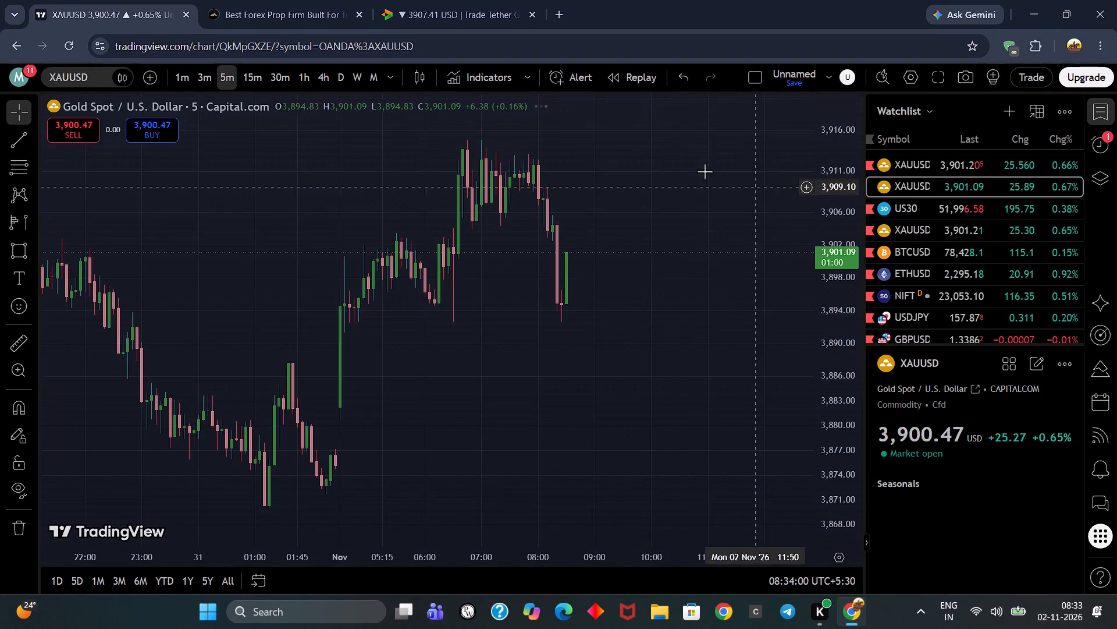
scroll(851, 201, "down", 4)
scroll(729, 251, "down", 4)
left_click_drag(729, 251, 686, 250)
scroll(766, 311, "up", 1)
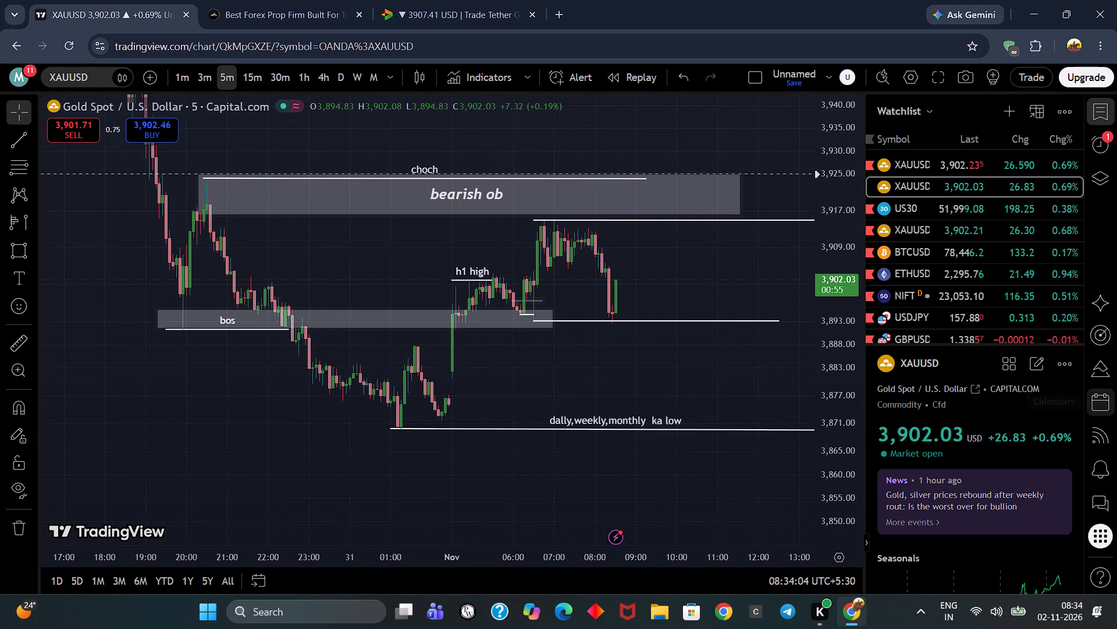
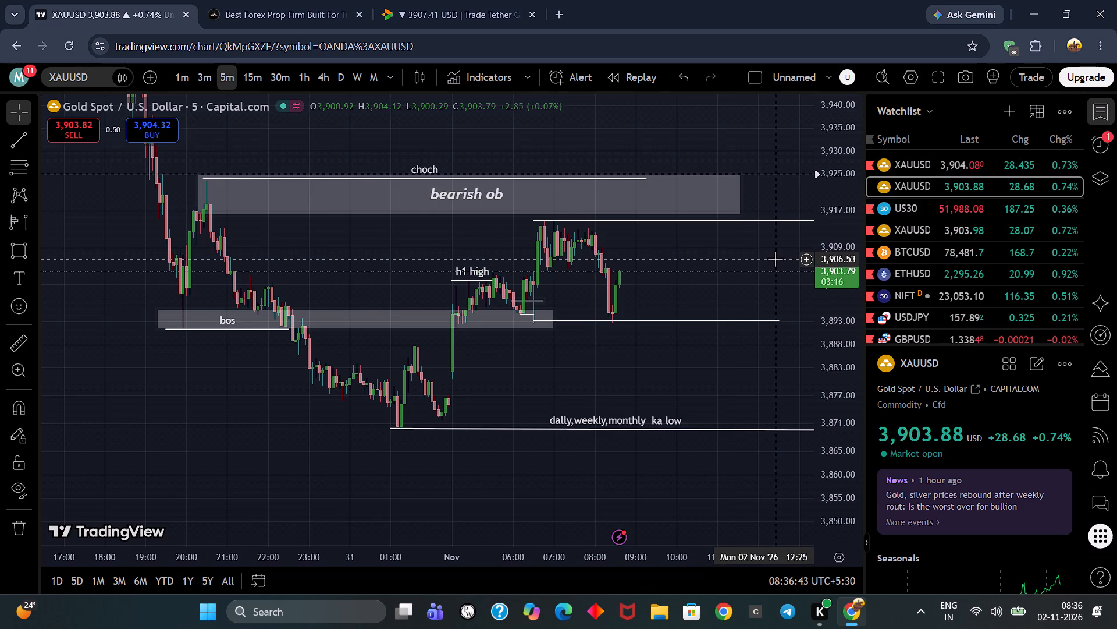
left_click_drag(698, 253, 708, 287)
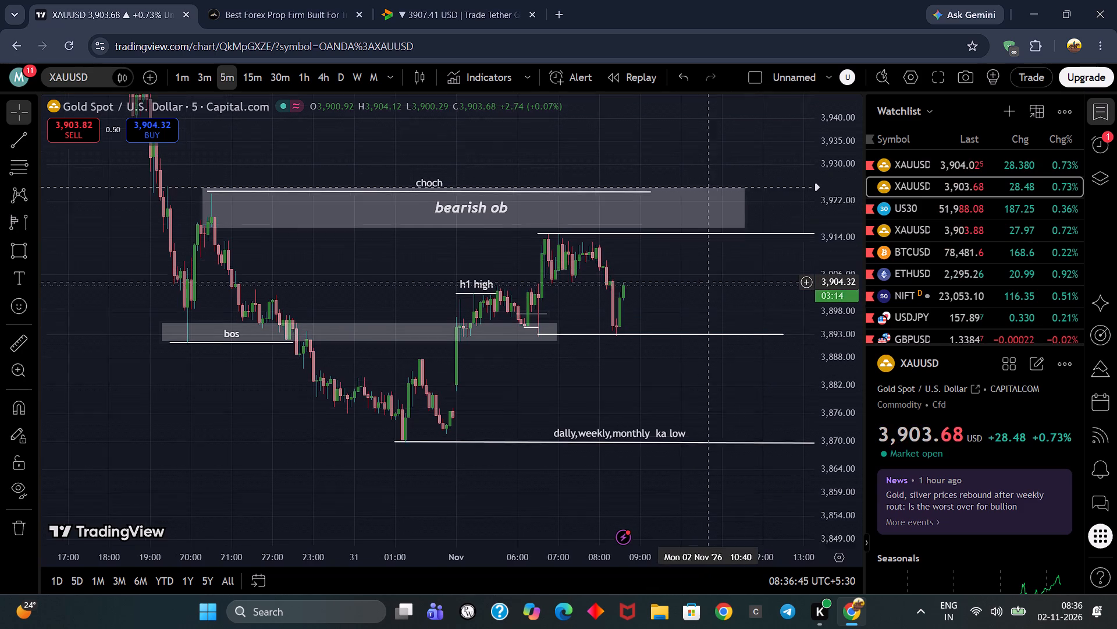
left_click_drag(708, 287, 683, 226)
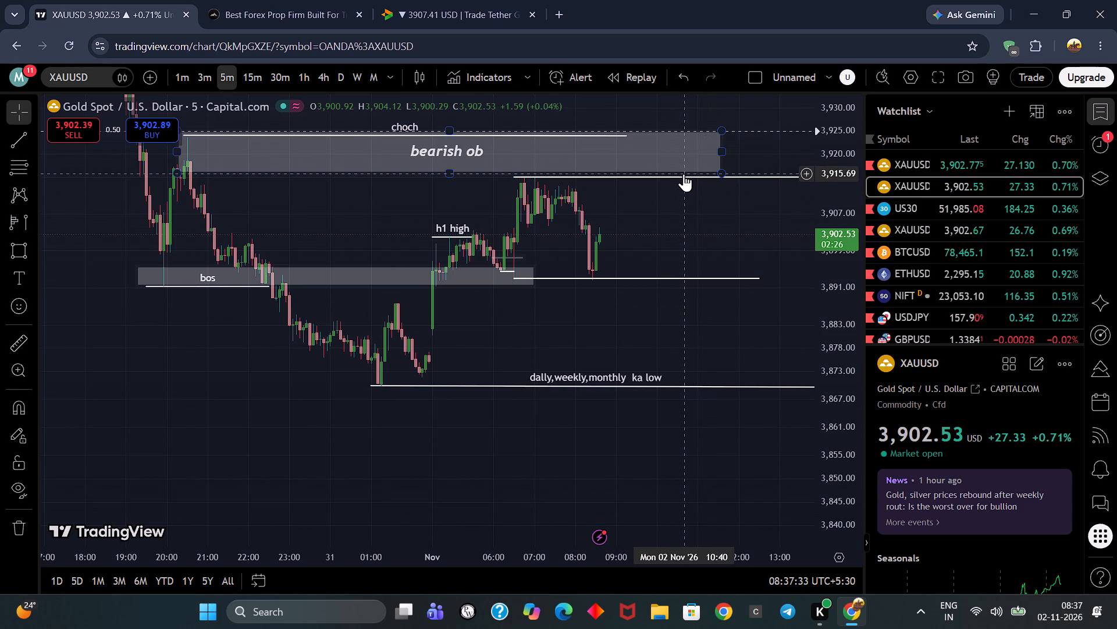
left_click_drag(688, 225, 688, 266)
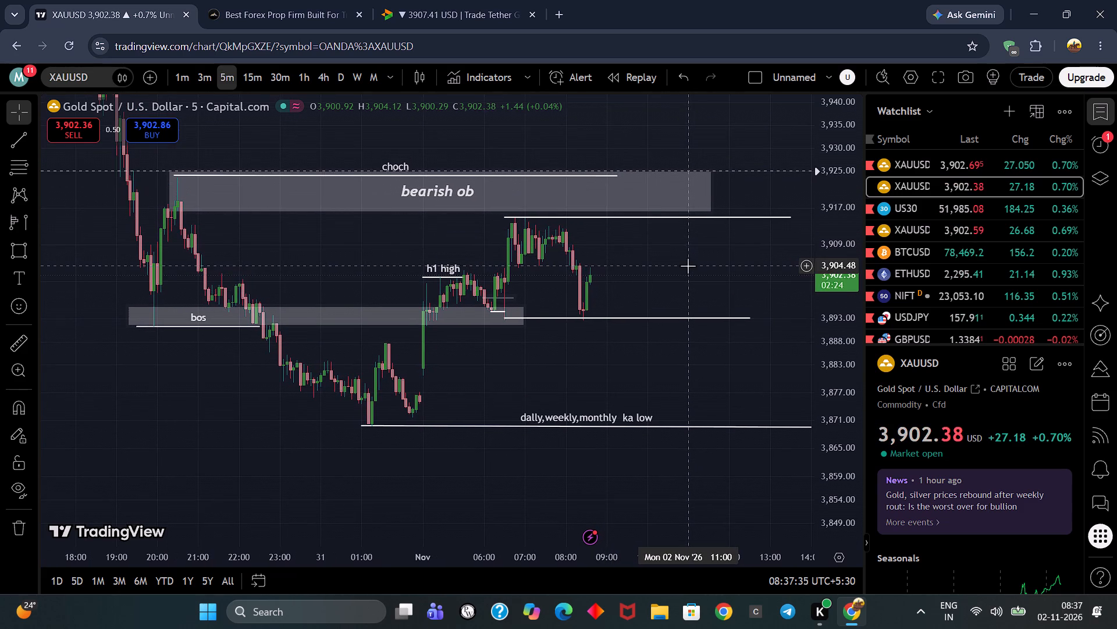
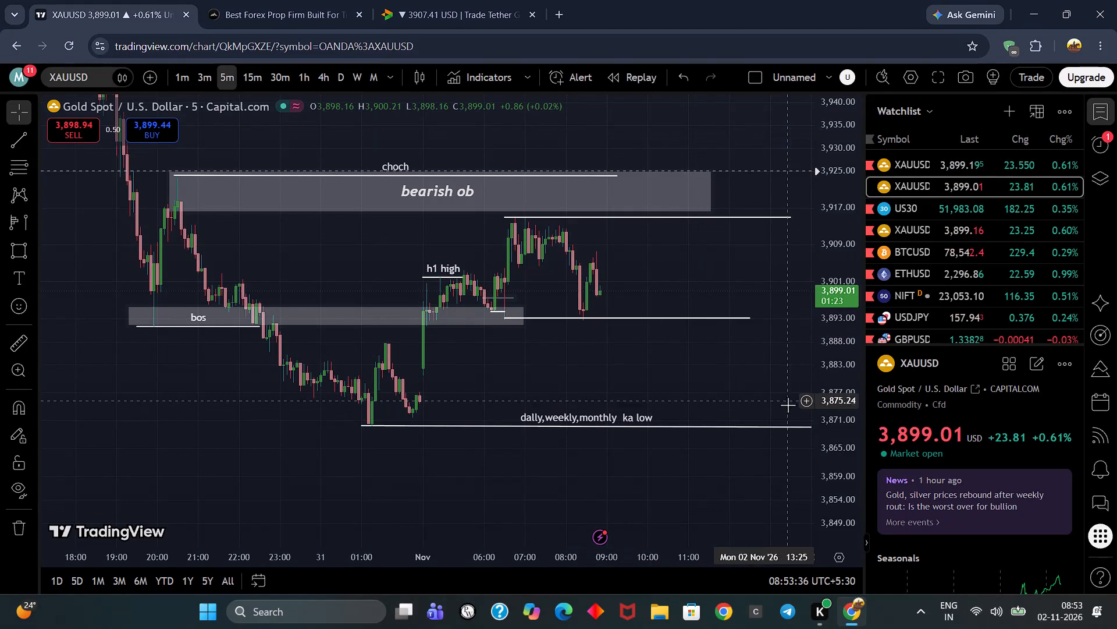
Examine the latest 5-minute gold candles between the marked short-term high and low lines beneath the bearish order block.
scroll(812, 407, "down", 2)
scroll(812, 407, "up", 2)
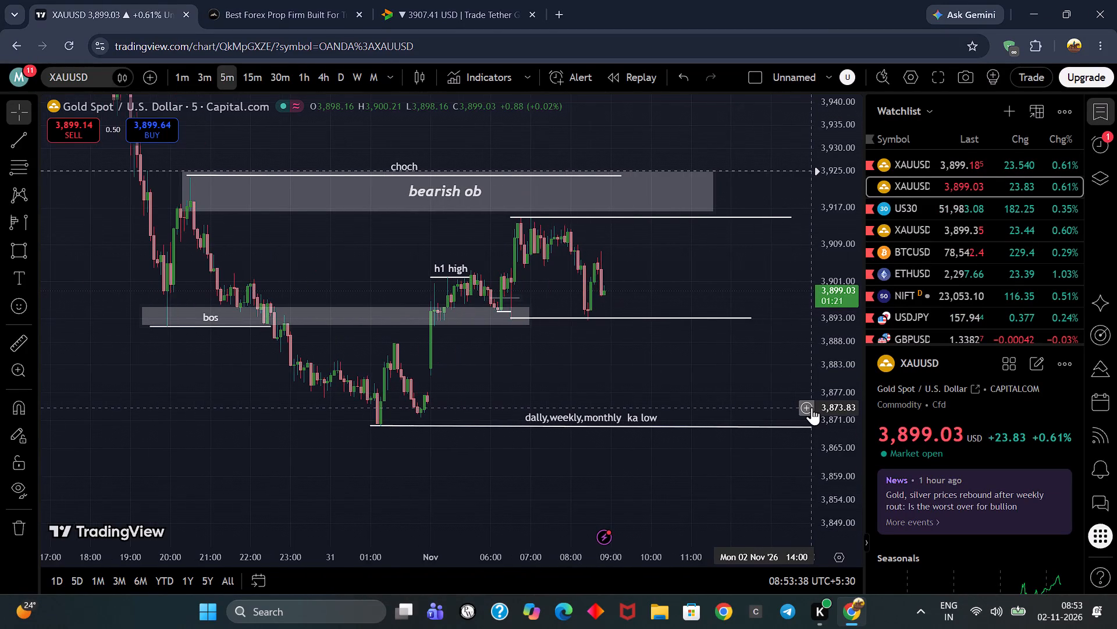
scroll(812, 407, "up", 8)
scroll(812, 407, "down", 2)
scroll(809, 412, "up", 2)
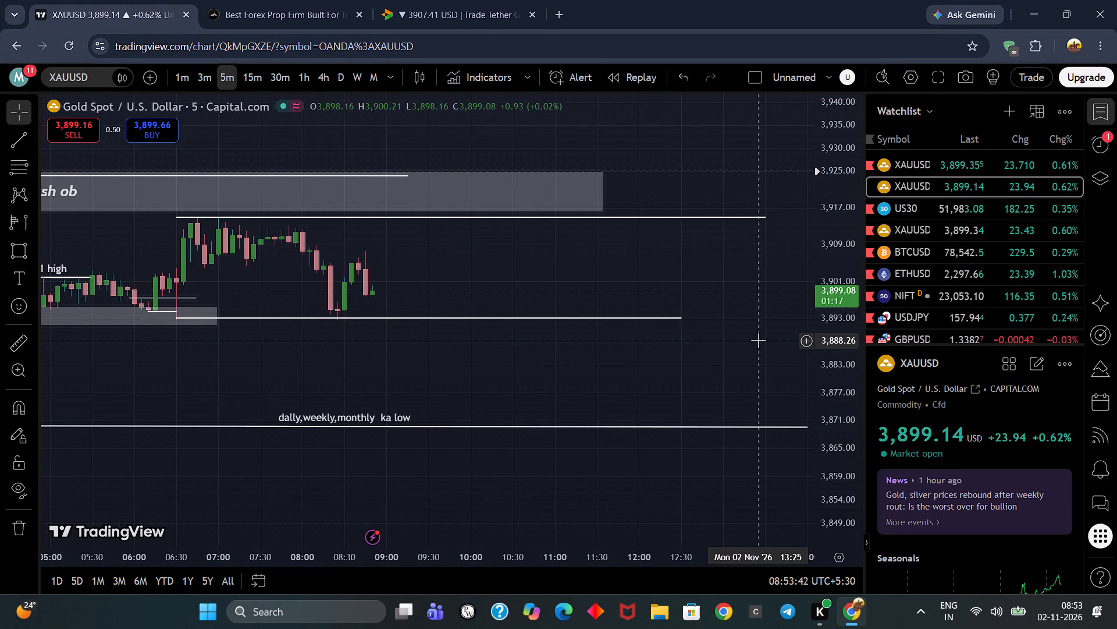
left_click_drag(758, 340, 755, 365)
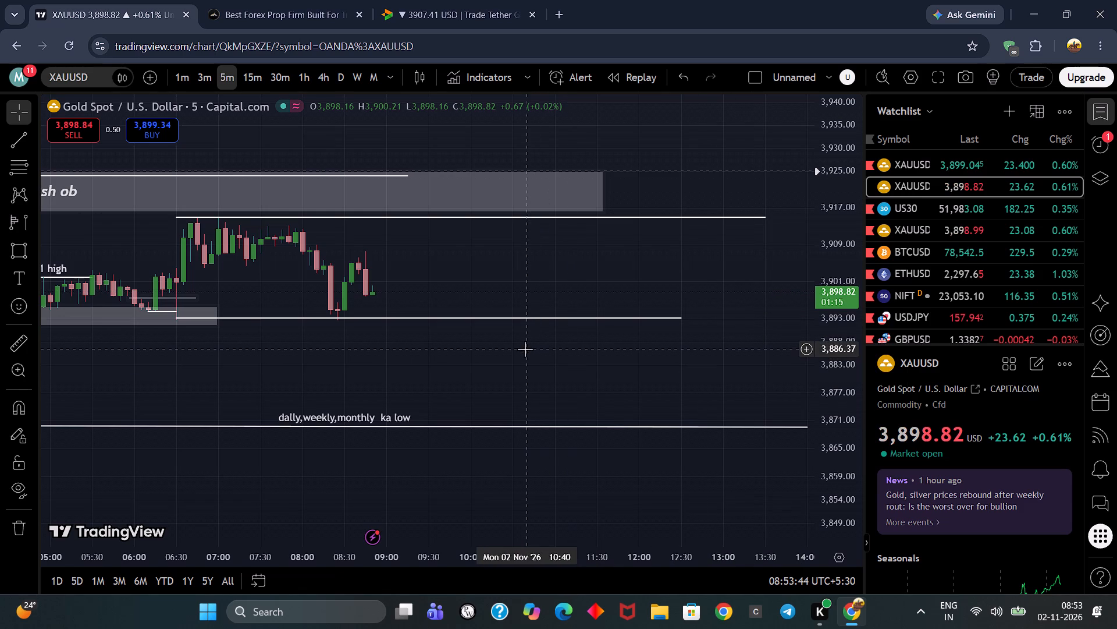
left_click_drag(525, 349, 783, 369)
scroll(744, 363, "up", 2)
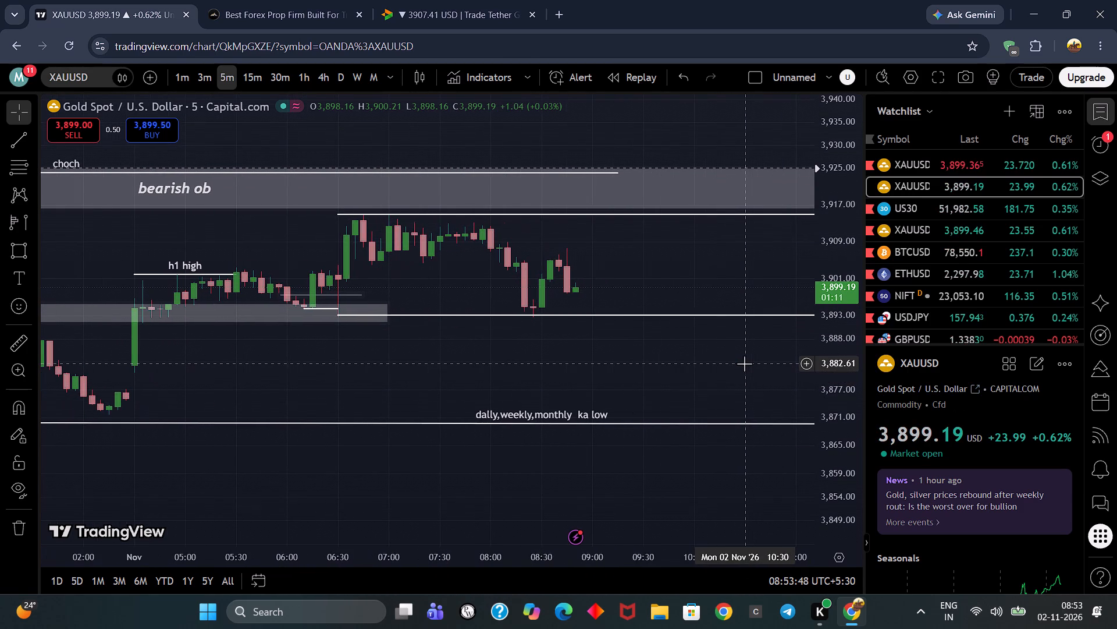
scroll(744, 363, "up", 3)
scroll(744, 363, "down", 2)
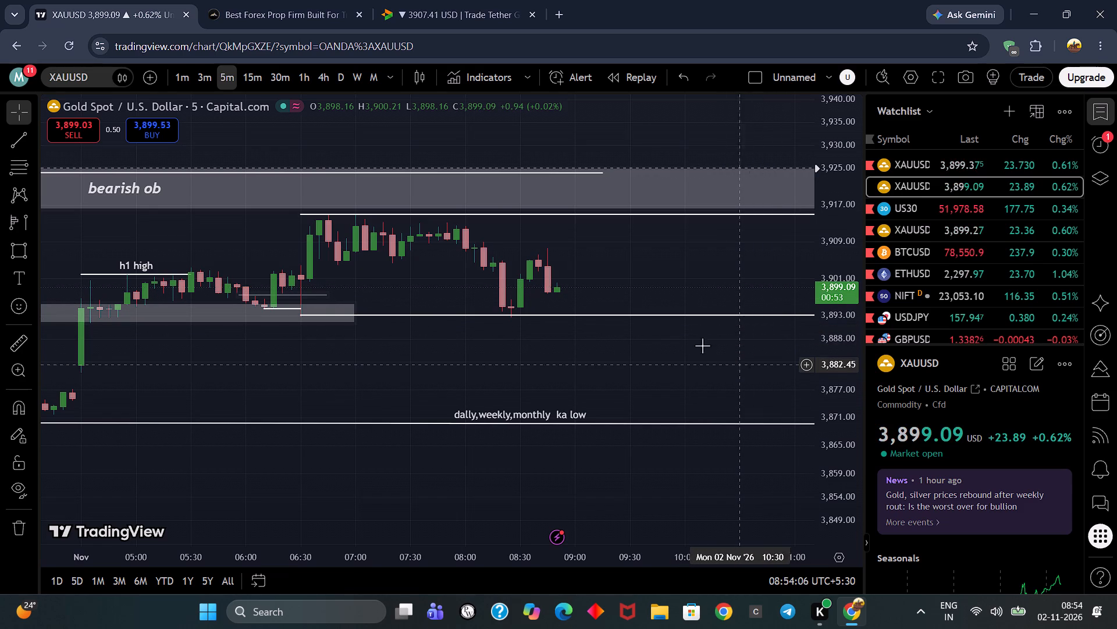
scroll(511, 338, "up", 1)
scroll(511, 338, "down", 1)
scroll(511, 338, "up", 1)
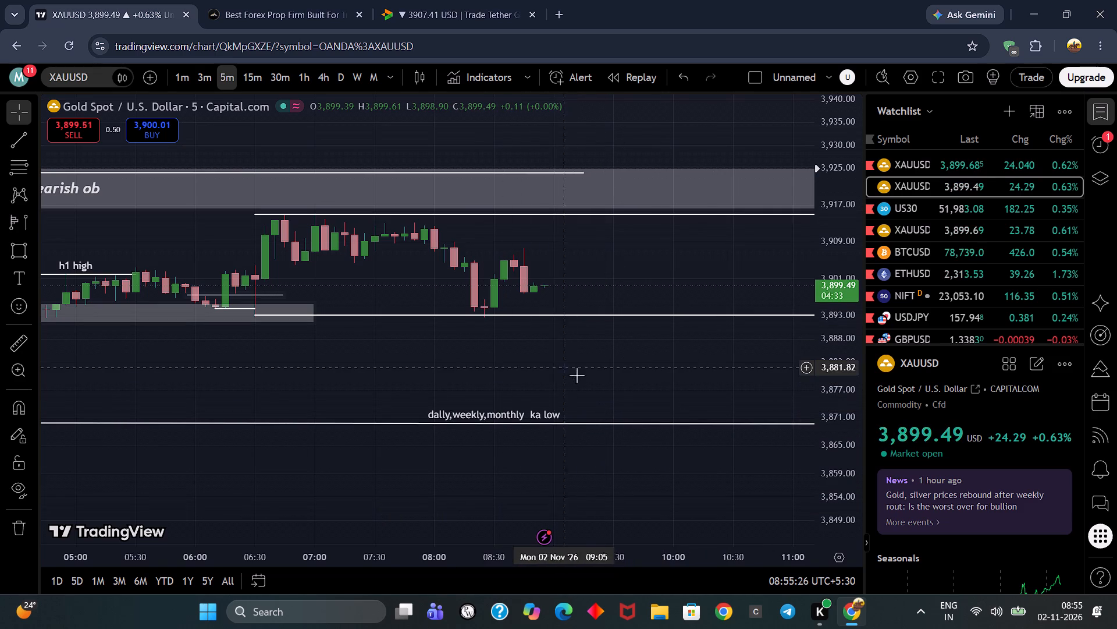
Review the 5-minute move from the marked daily, weekly and monthly low through the h1 high to the bearish order block.
left_click_drag(513, 383, 730, 478)
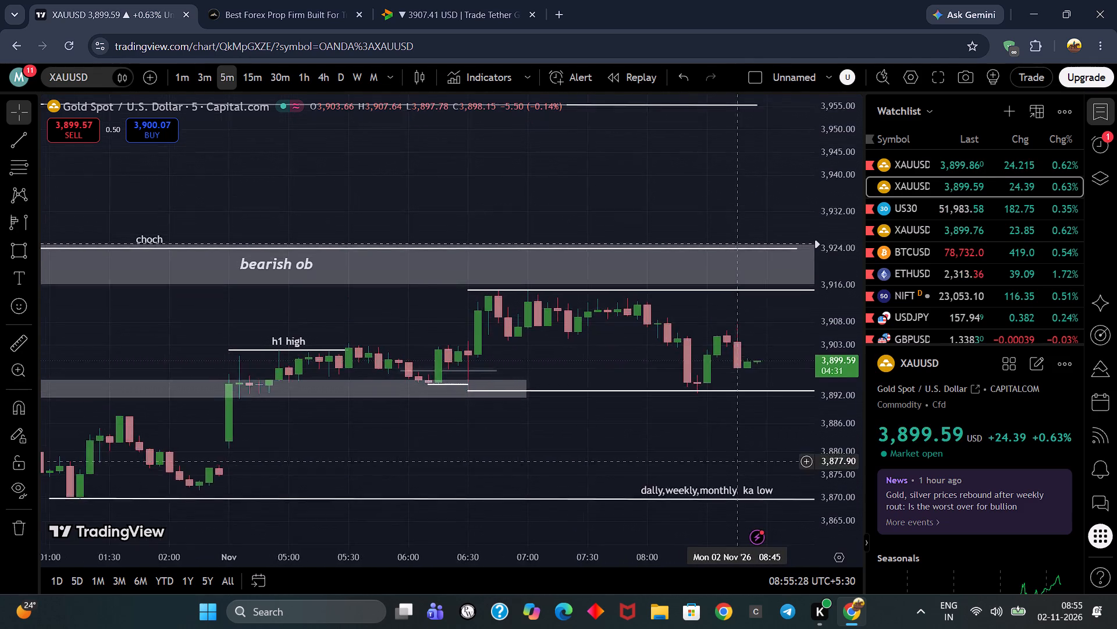
left_click_drag(730, 478, 856, 268)
left_click_drag(392, 341, 443, 517)
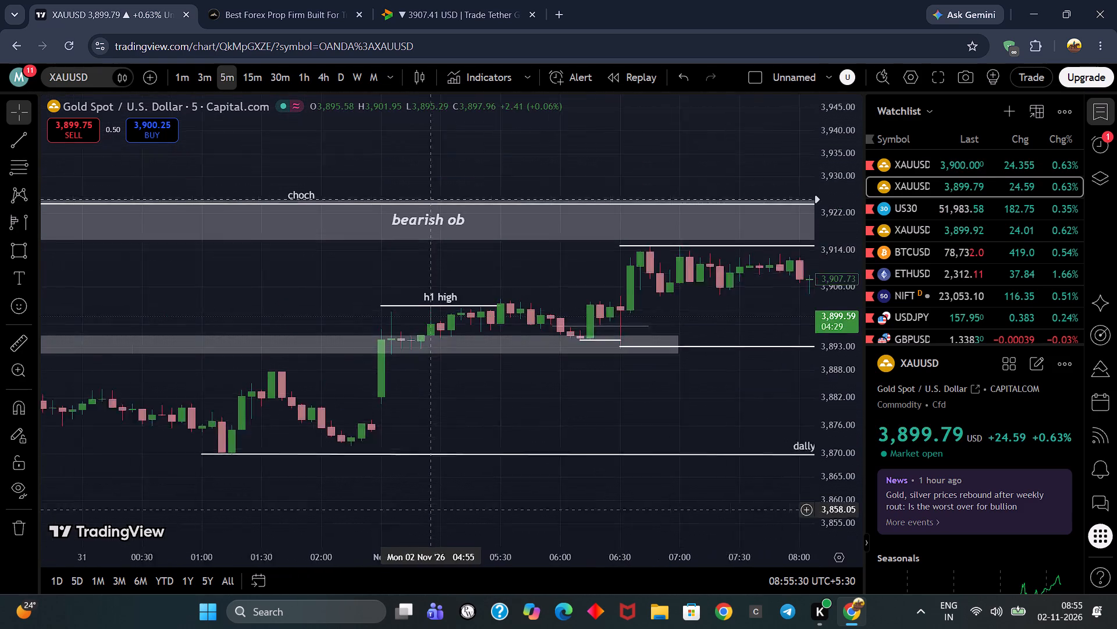
left_click_drag(443, 517, 667, 411)
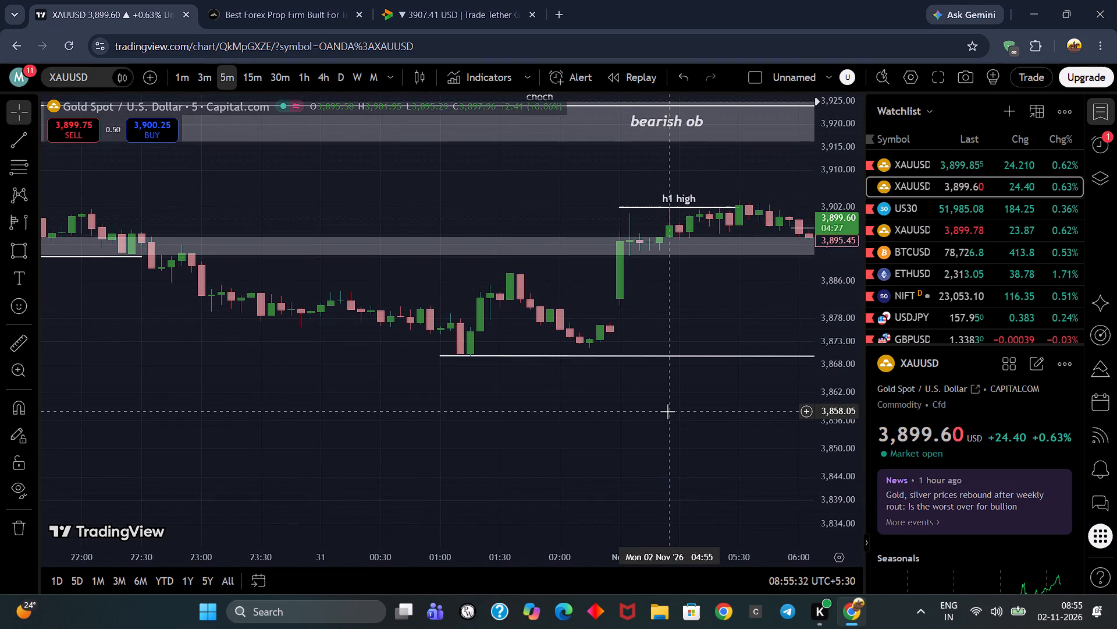
left_click_drag(706, 319, 834, 628)
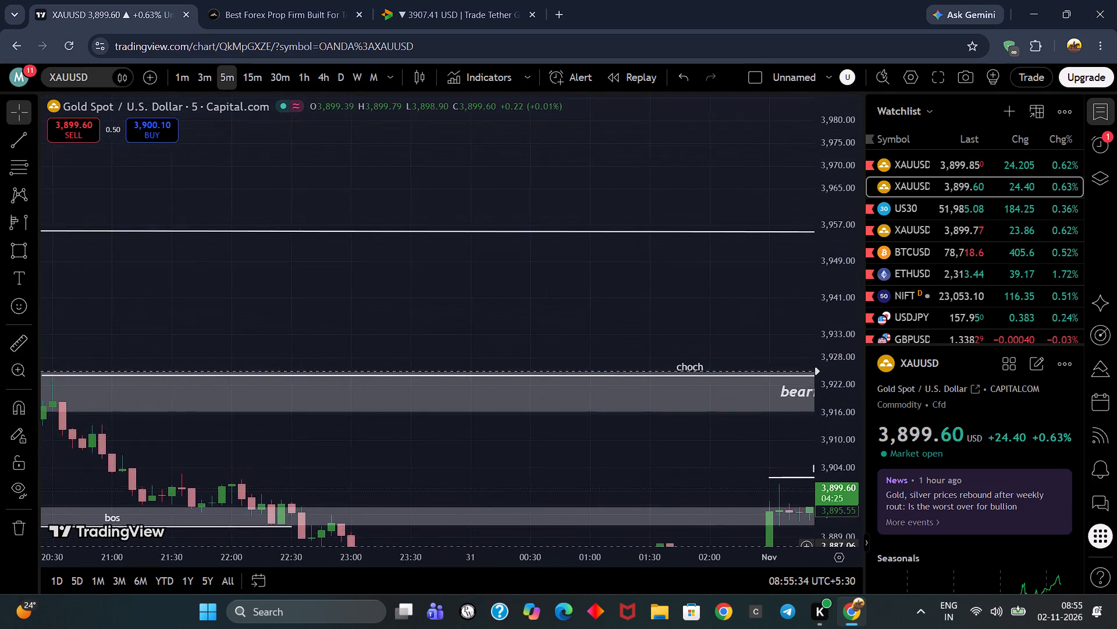
left_click_drag(834, 628, 425, 359)
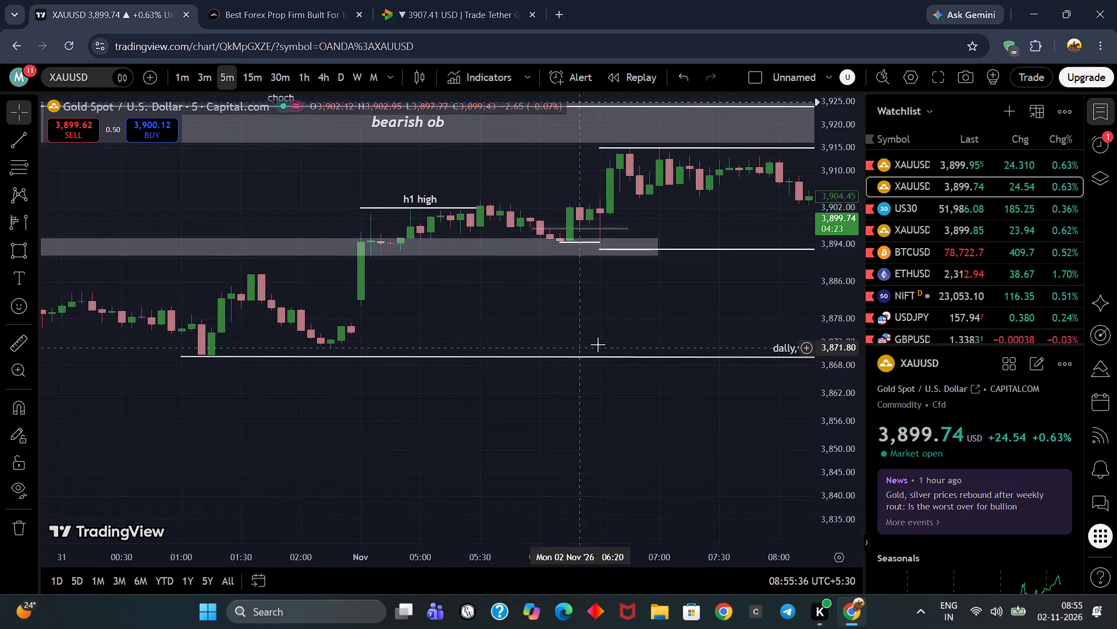
left_click_drag(598, 344, 8, 454)
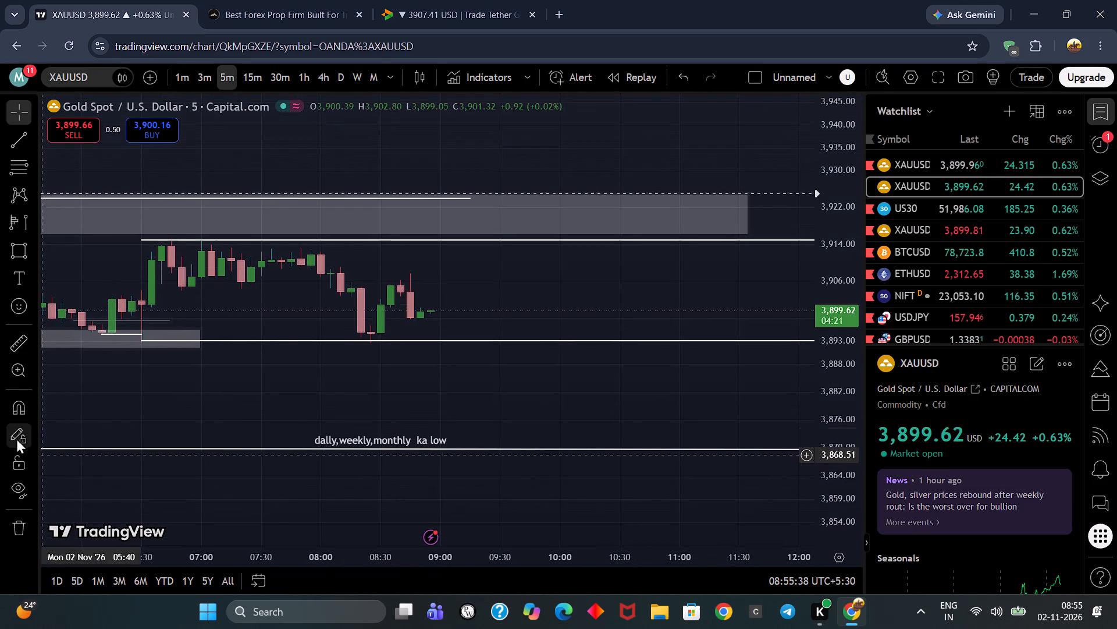
left_click_drag(455, 373, 328, 426)
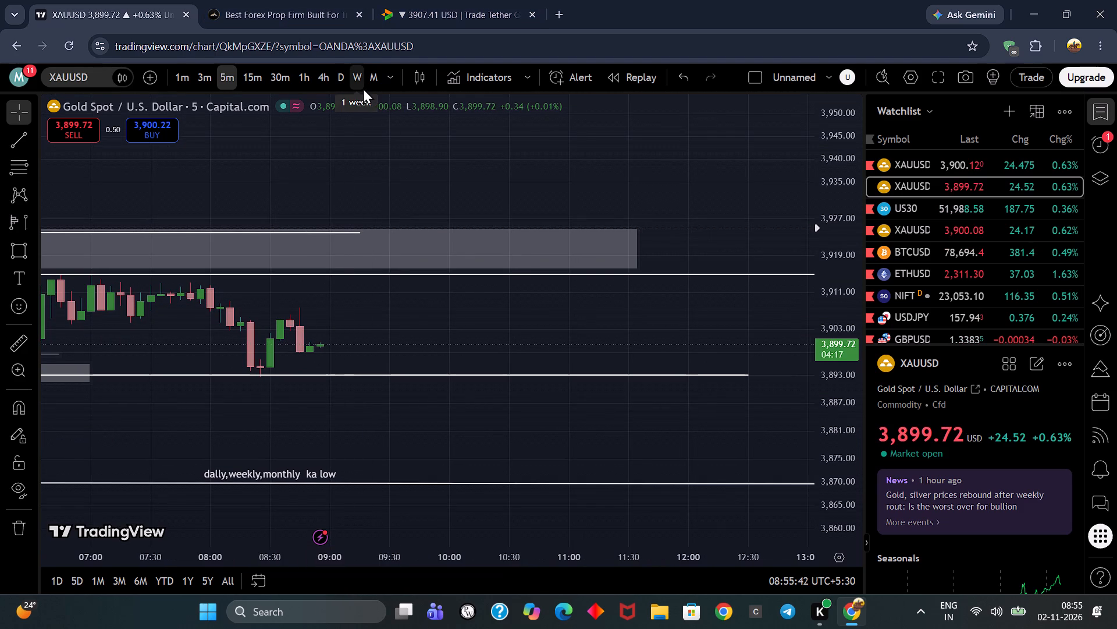
Switch the gold chart to the monthly timeframe and examine the decline from the peak to the marked monthly low.
left_click(375, 84)
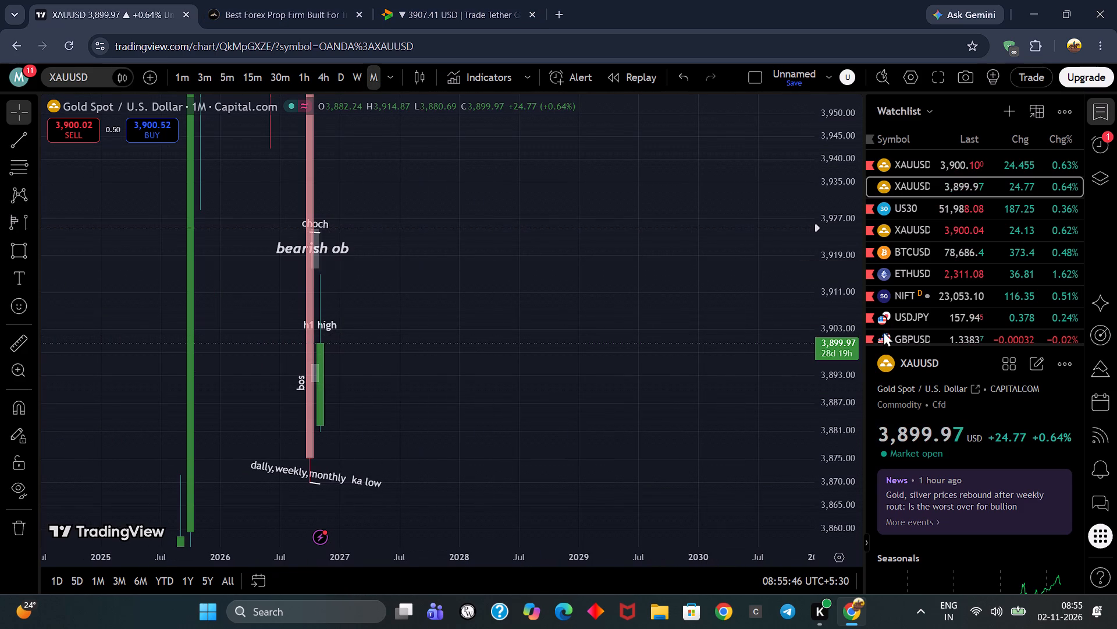
scroll(820, 334, "down", 10)
scroll(819, 335, "up", 2)
scroll(819, 335, "down", 2)
scroll(819, 335, "up", 1)
scroll(819, 335, "down", 4)
scroll(819, 335, "up", 1)
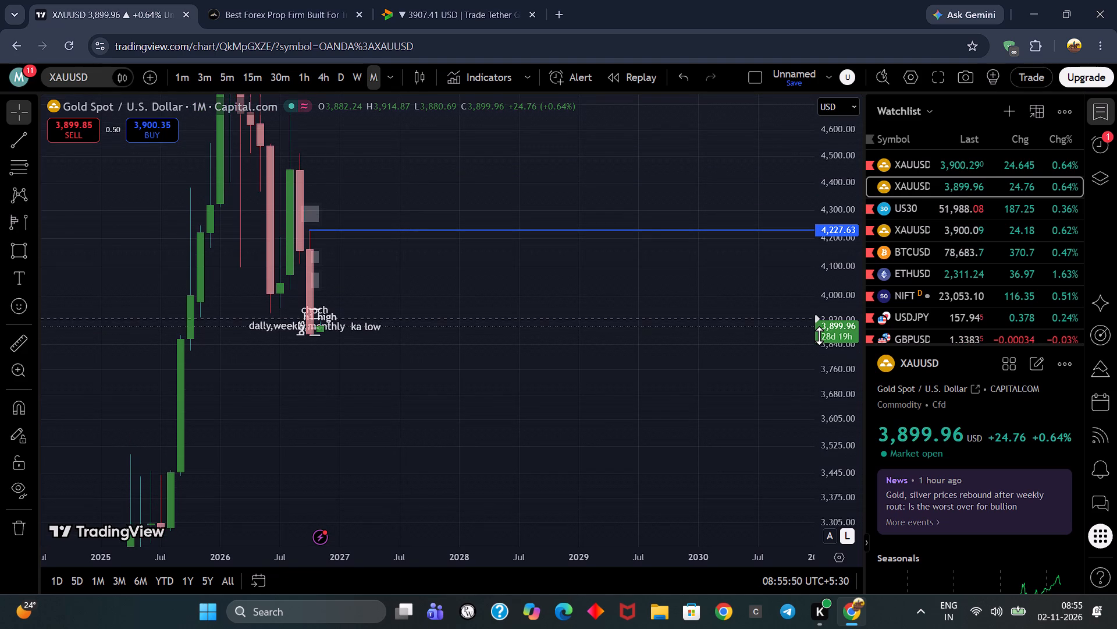
left_click_drag(757, 257, 881, 310)
left_click_drag(544, 306, 639, 284)
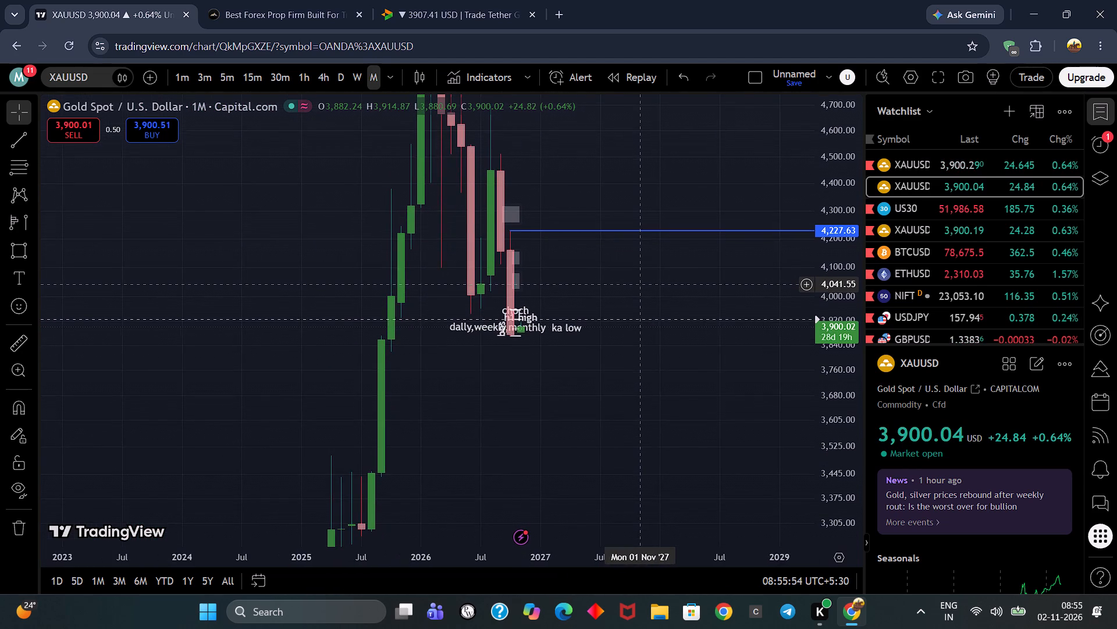
left_click_drag(639, 284, 638, 287)
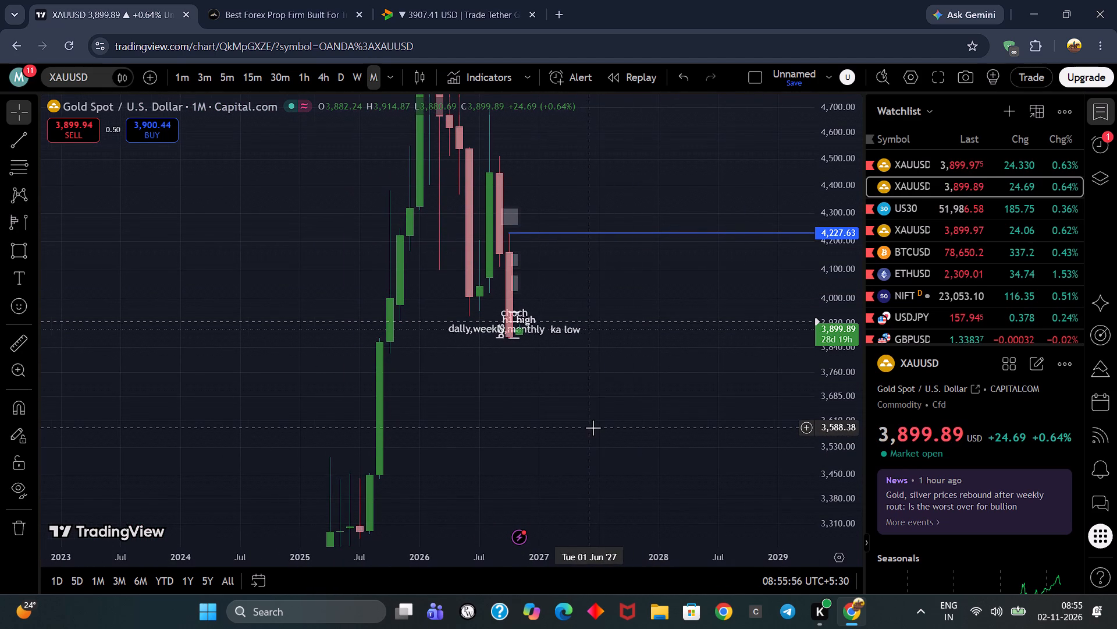
scroll(593, 427, "up", 3)
scroll(593, 427, "down", 1)
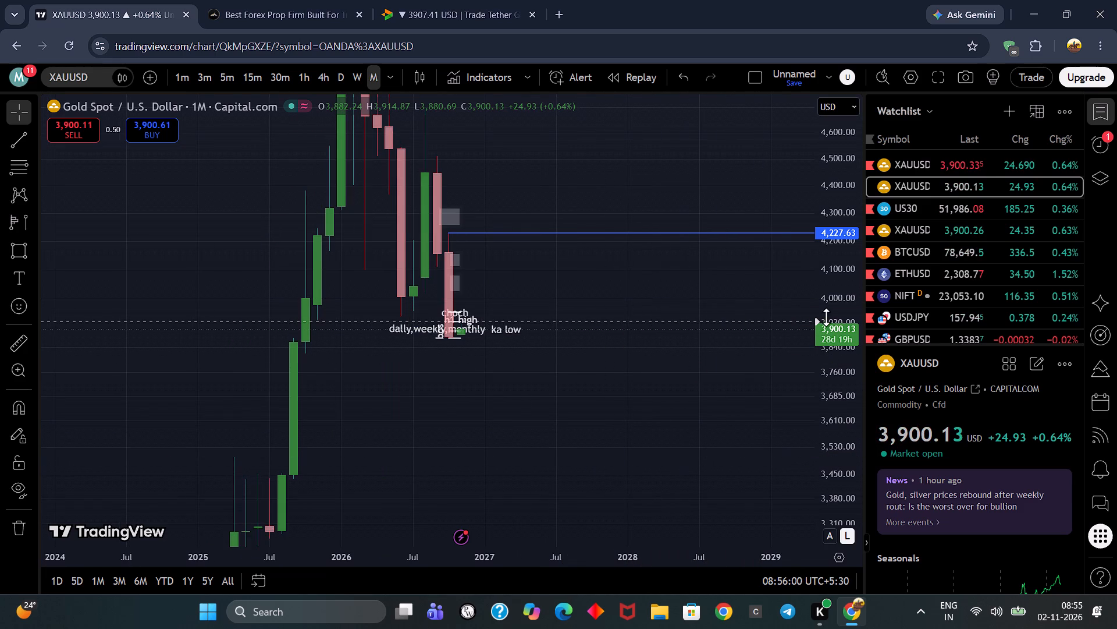
scroll(835, 306, "down", 2)
scroll(835, 306, "up", 5)
scroll(824, 354, "down", 2)
scroll(824, 358, "up", 7)
scroll(824, 361, "down", 3)
scroll(824, 362, "up", 3)
scroll(824, 365, "down", 3)
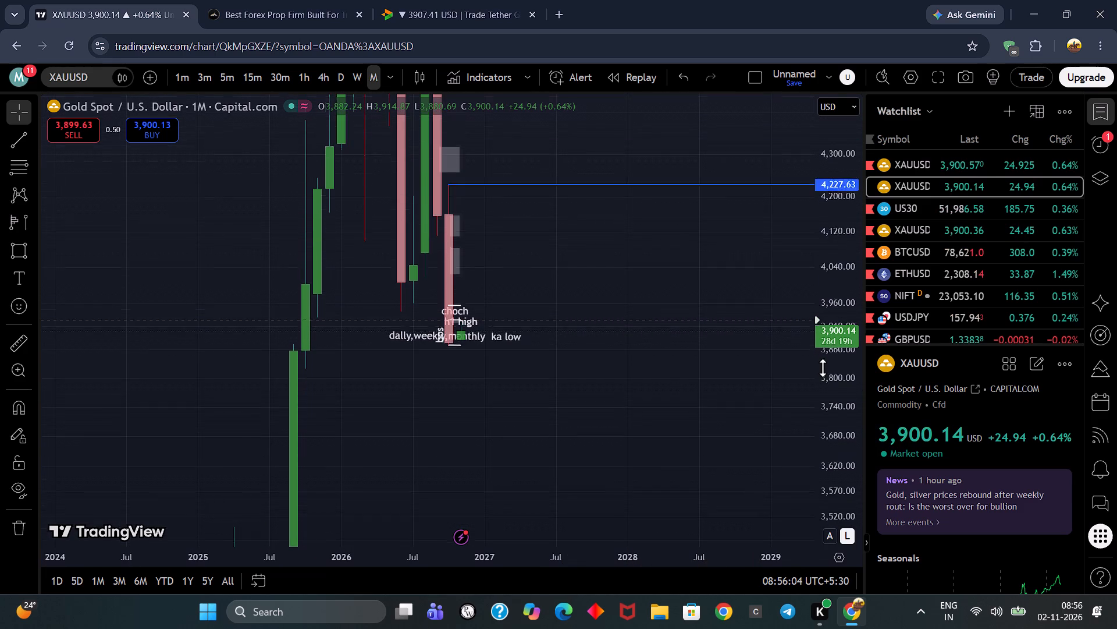
scroll(823, 367, "down", 5)
scroll(819, 373, "up", 1)
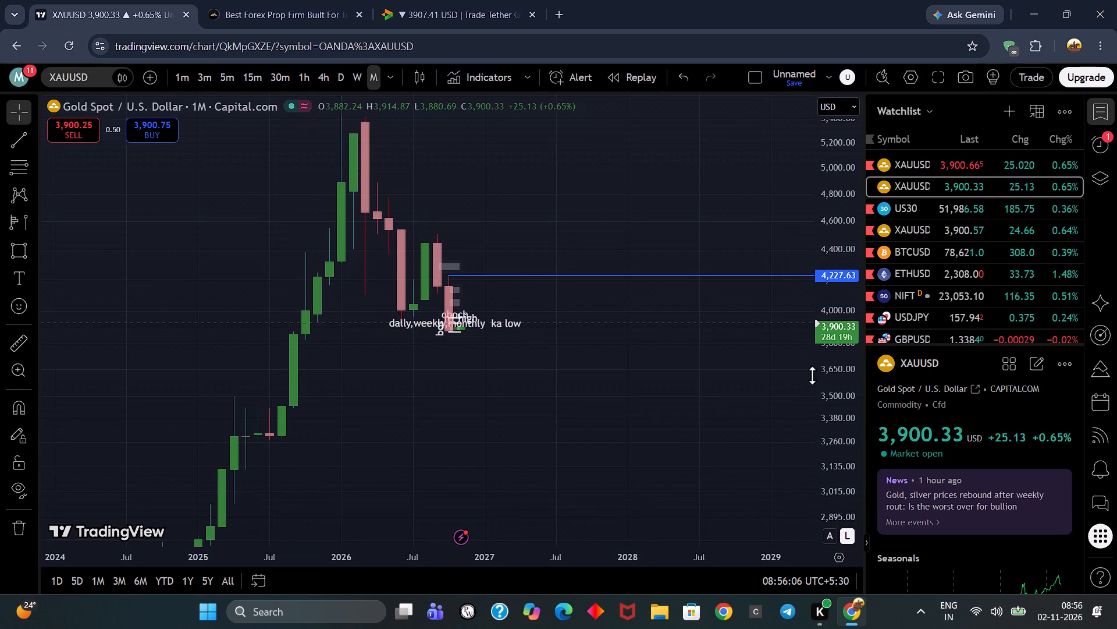
Switch the gold chart to the weekly timeframe and examine the latest candles around the marked choch, bos and low levels.
left_click(353, 77)
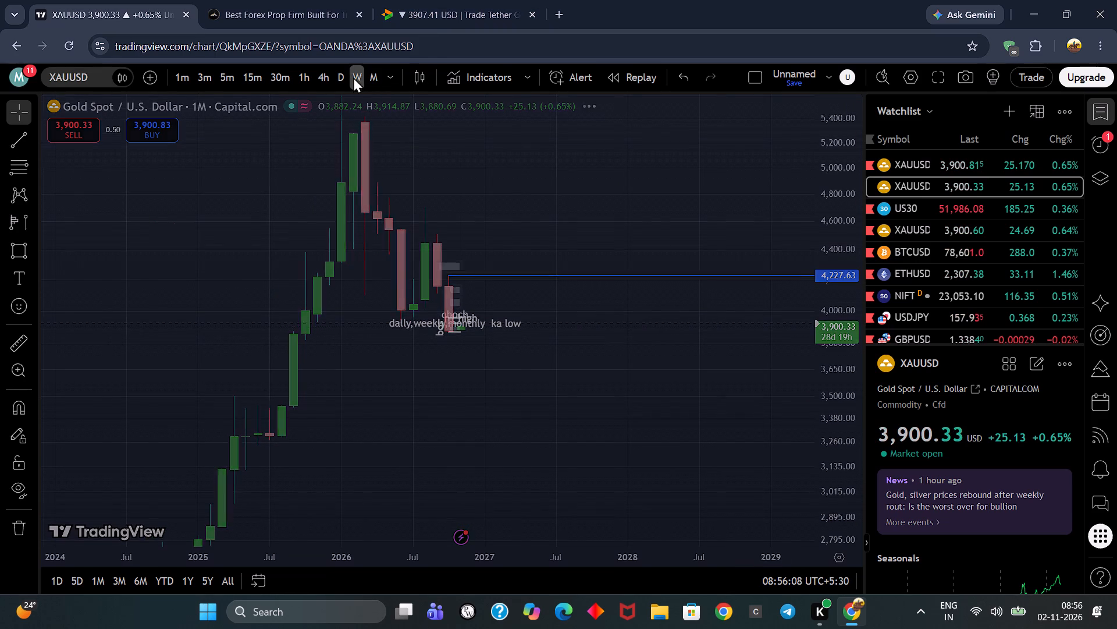
scroll(579, 331, "up", 5)
scroll(578, 332, "down", 1)
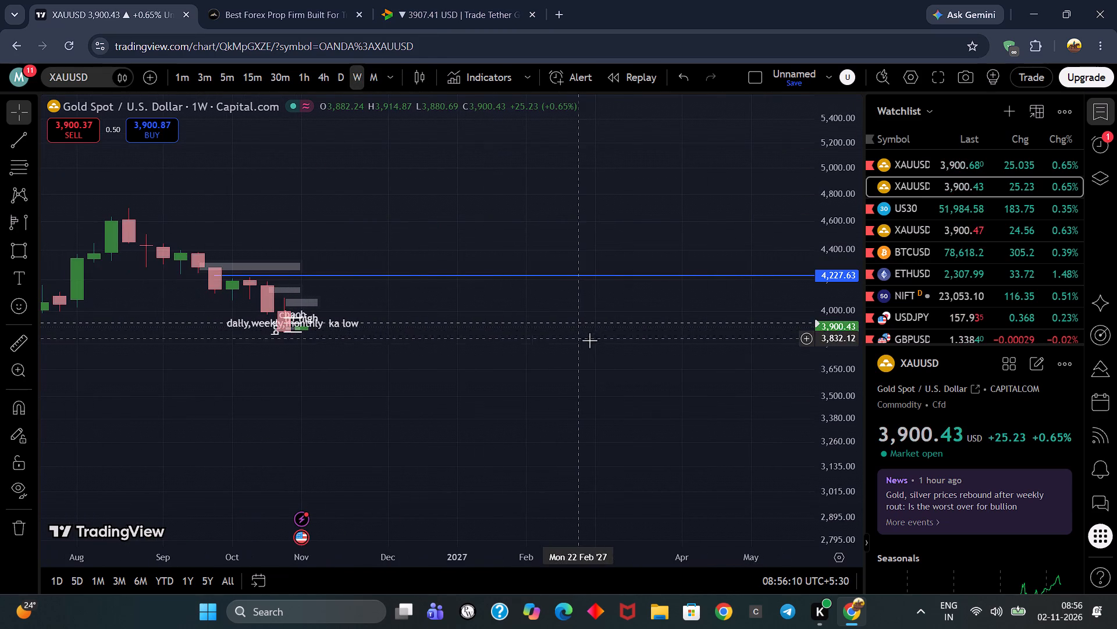
scroll(826, 310, "up", 13)
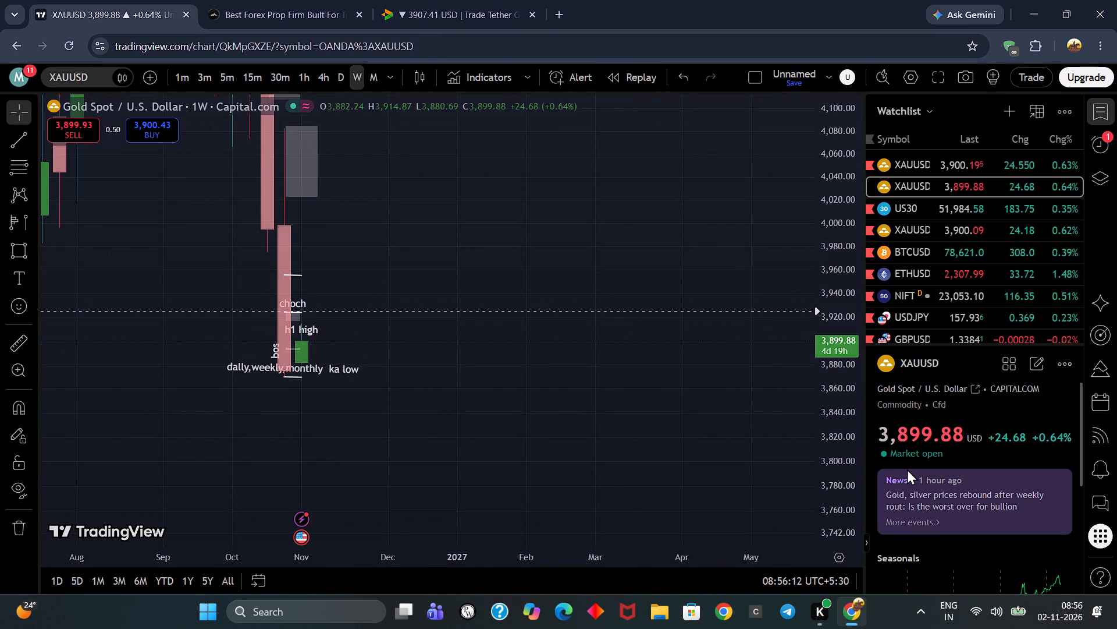
scroll(843, 378, "up", 4)
scroll(843, 379, "down", 1)
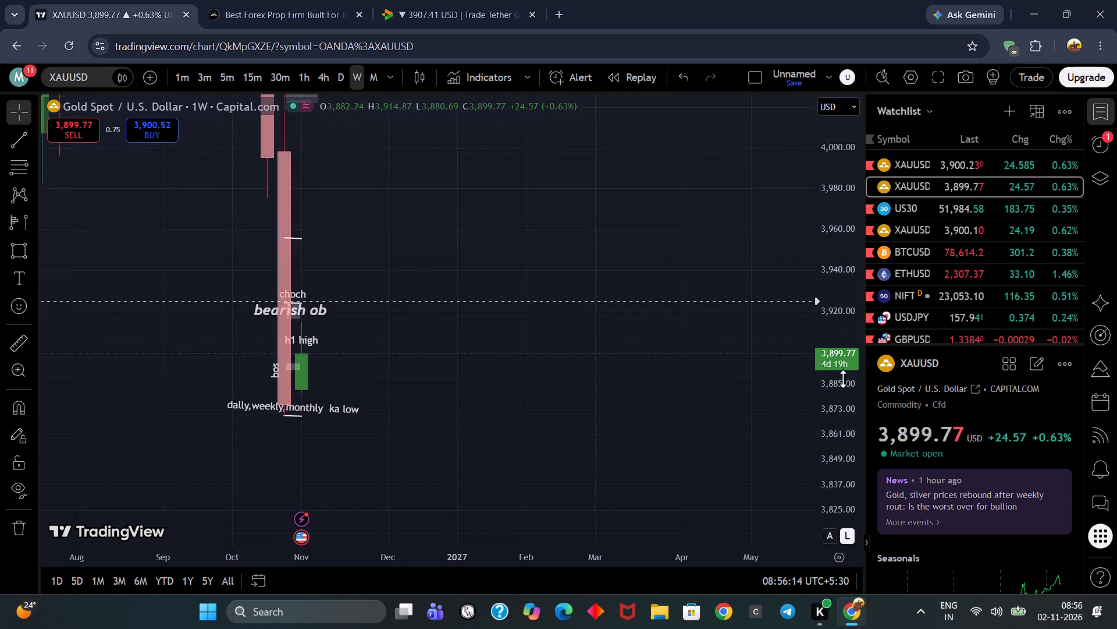
scroll(843, 379, "down", 3)
scroll(843, 380, "up", 1)
left_click_drag(468, 347, 501, 368)
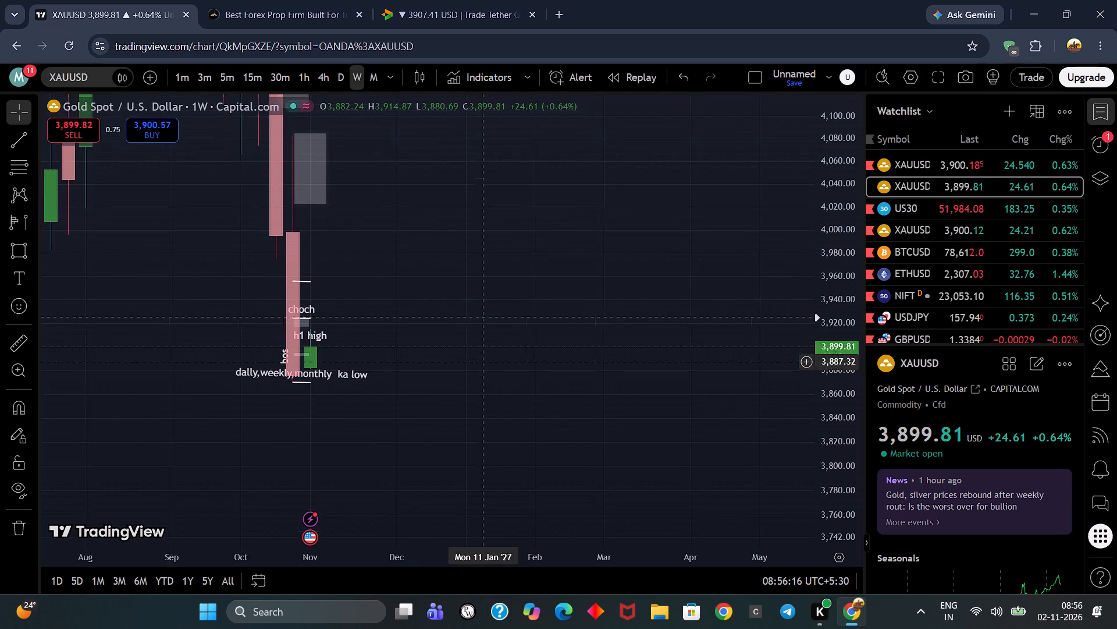
left_click_drag(501, 368, 673, 444)
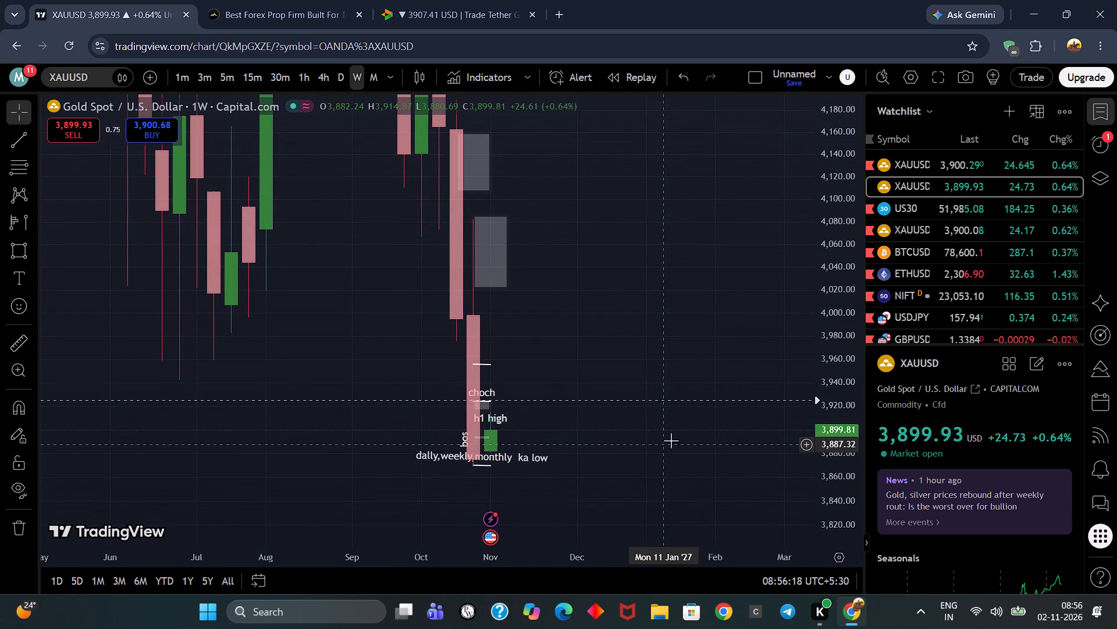
scroll(665, 334, "down", 2)
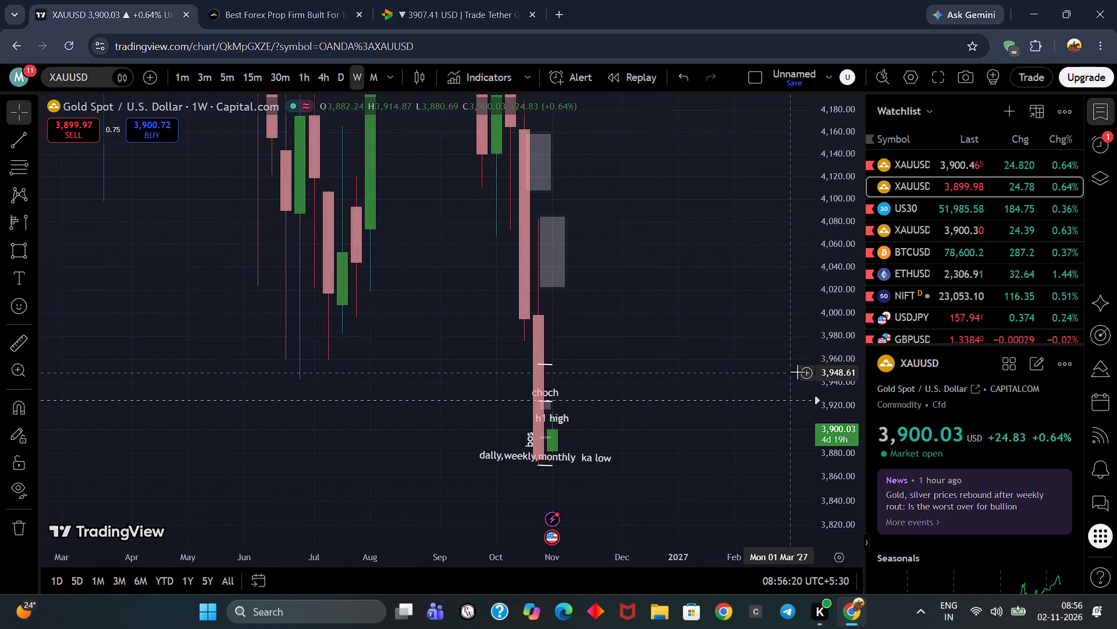
scroll(834, 367, "up", 5)
scroll(834, 367, "down", 3)
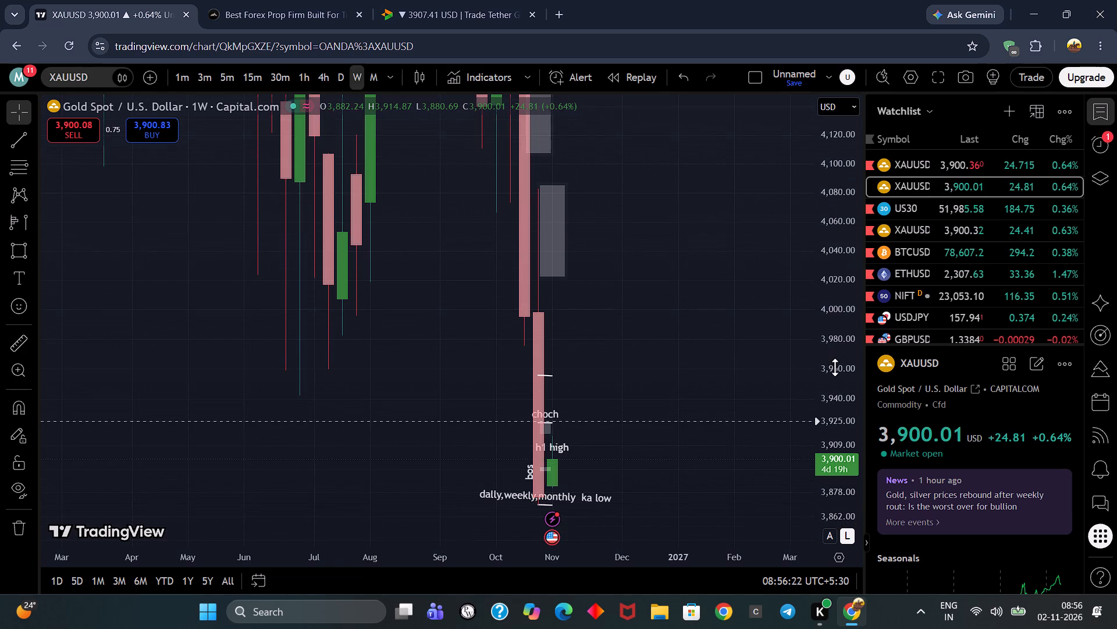
left_click_drag(654, 375, 616, 415)
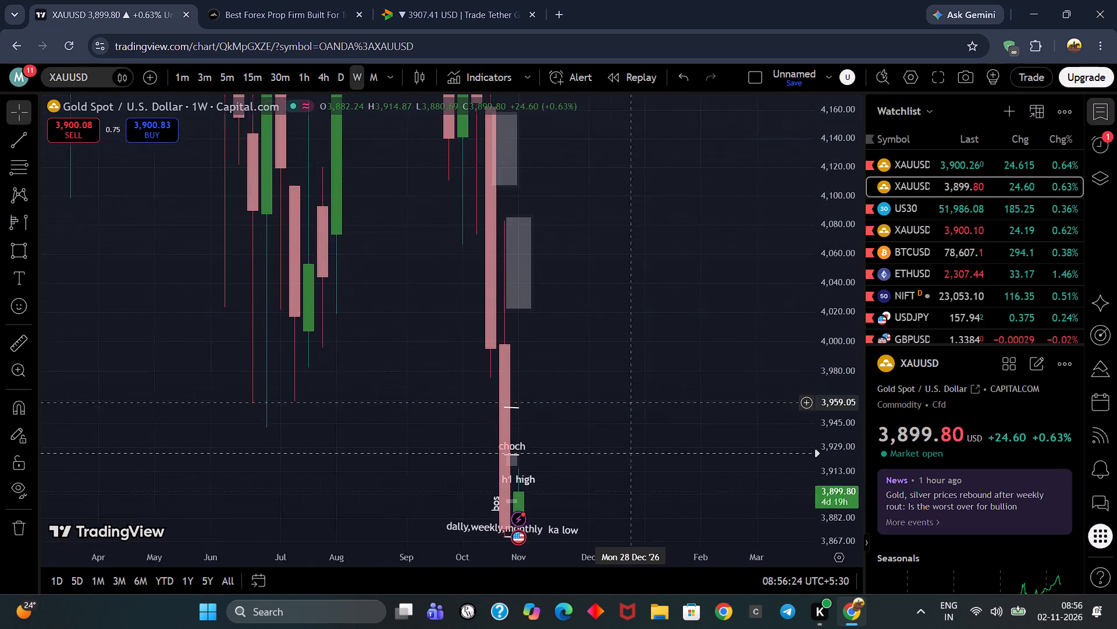
left_click_drag(616, 415, 741, 284)
left_click(744, 255)
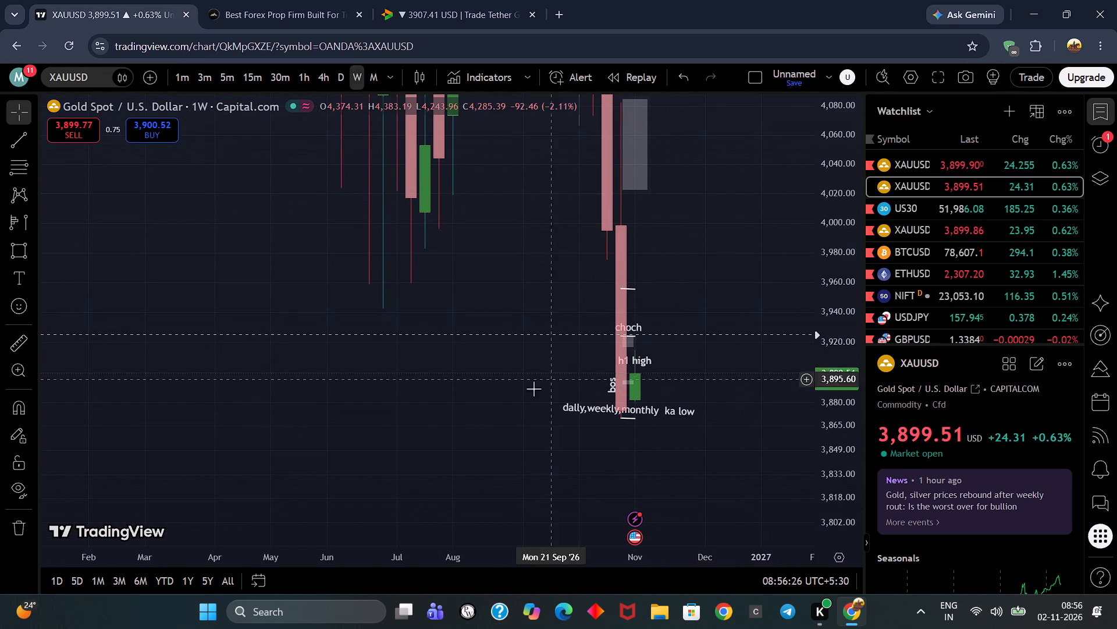
left_click_drag(489, 388, 304, 405)
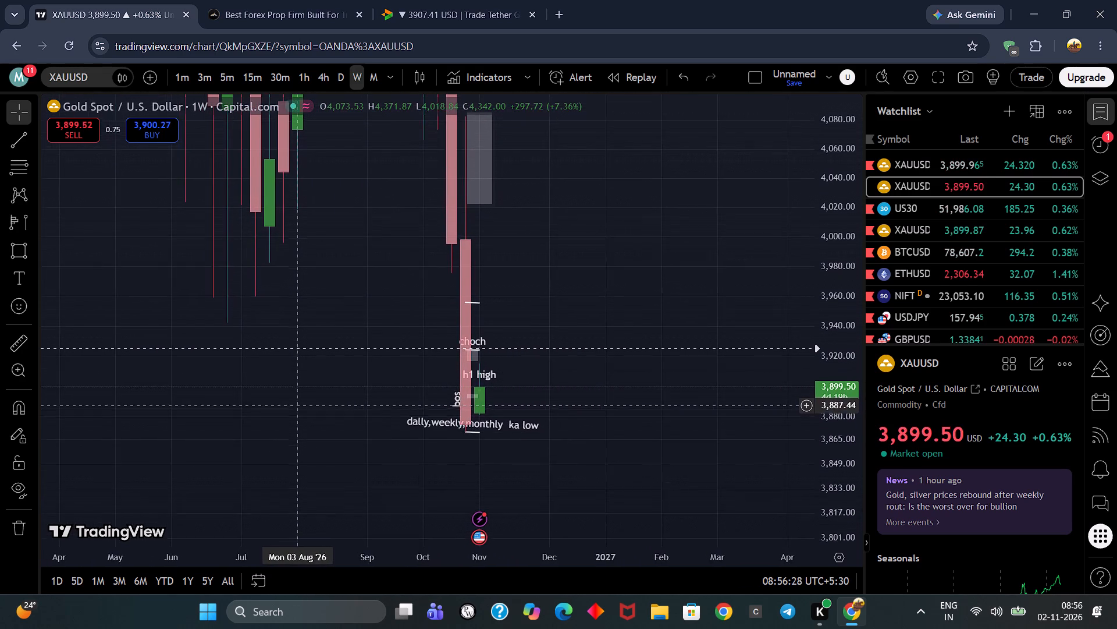
left_click_drag(304, 405, 289, 437)
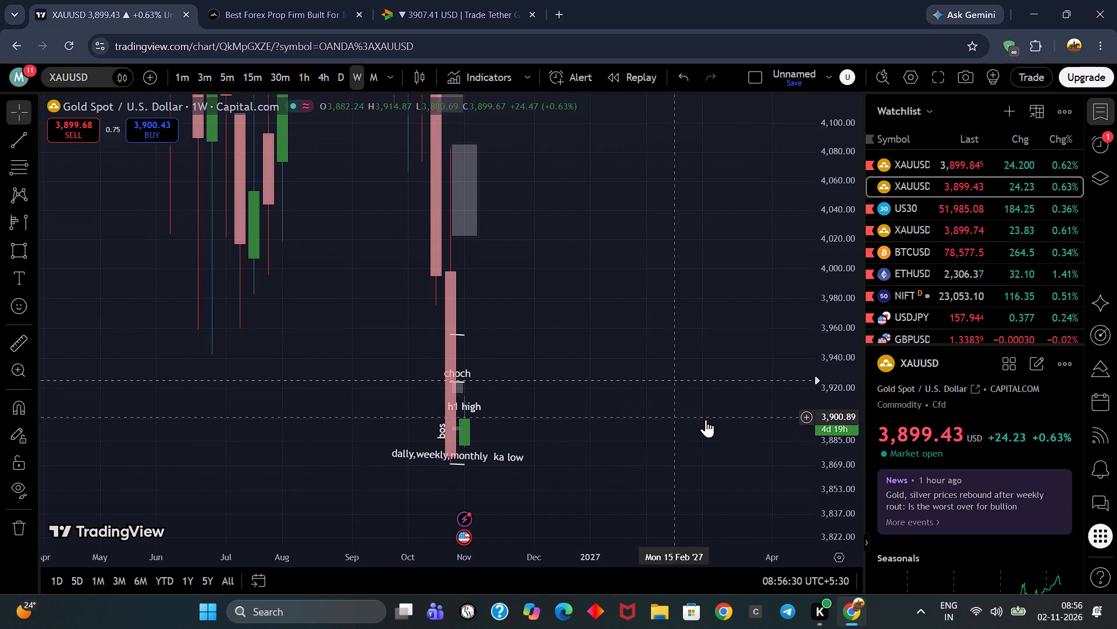
Review the weekly decline through the marked order-block zones and the blue 4,227.63 line down to the current candle.
scroll(828, 367, "down", 4)
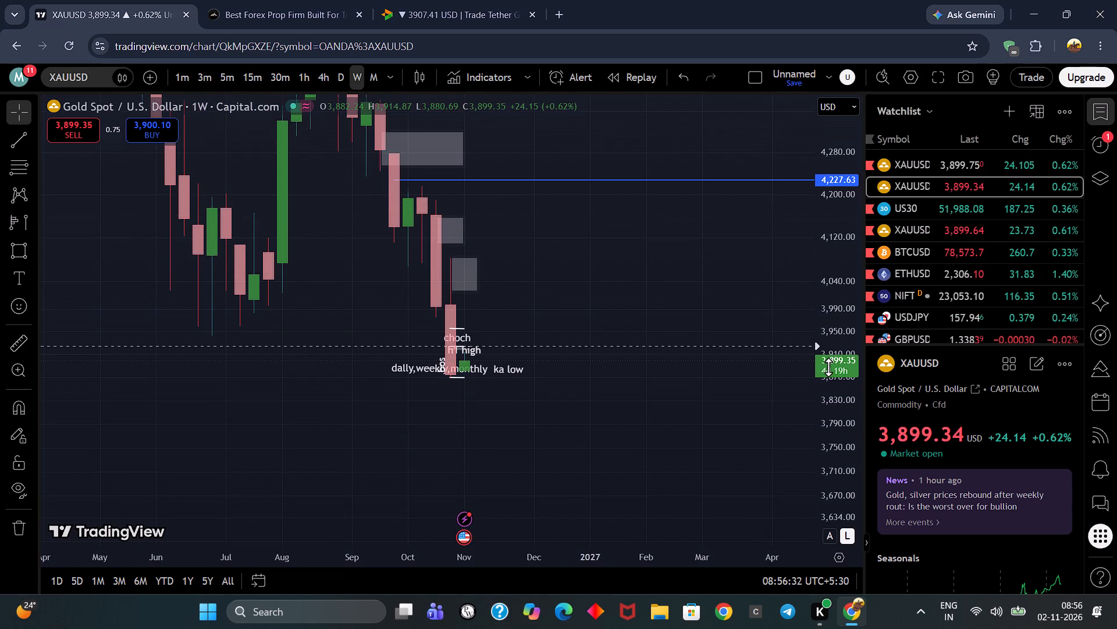
scroll(828, 367, "up", 2)
scroll(828, 367, "down", 2)
scroll(828, 367, "up", 2)
scroll(828, 367, "down", 2)
scroll(828, 367, "up", 1)
scroll(828, 367, "down", 2)
scroll(828, 367, "up", 2)
scroll(828, 367, "down", 1)
scroll(828, 367, "up", 2)
scroll(828, 367, "down", 3)
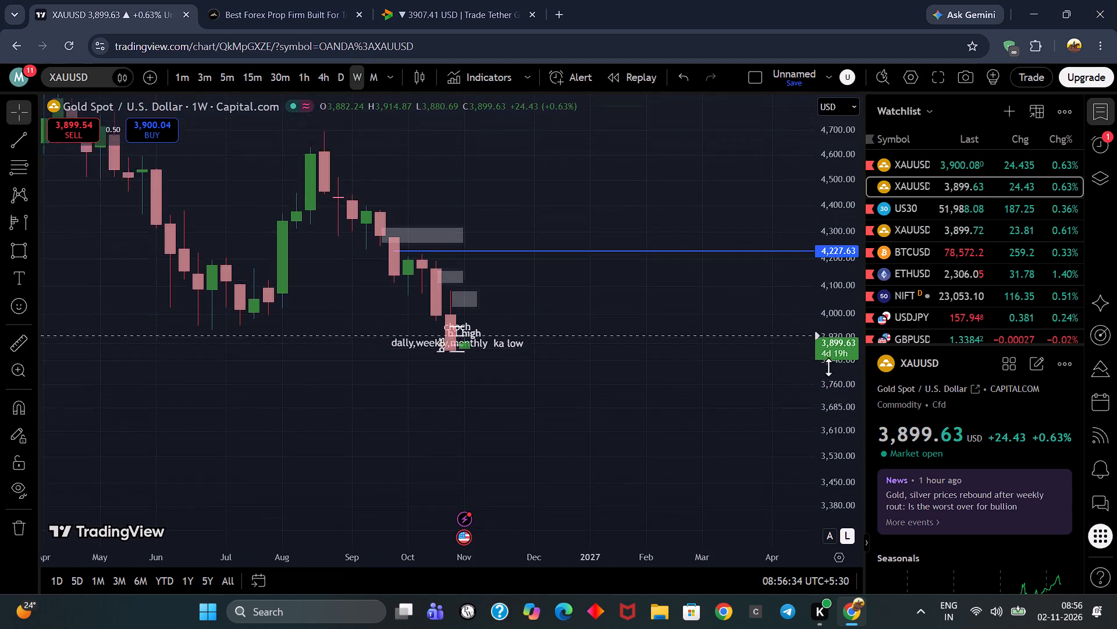
scroll(828, 367, "up", 2)
scroll(828, 367, "down", 1)
scroll(828, 367, "up", 4)
scroll(824, 367, "down", 1)
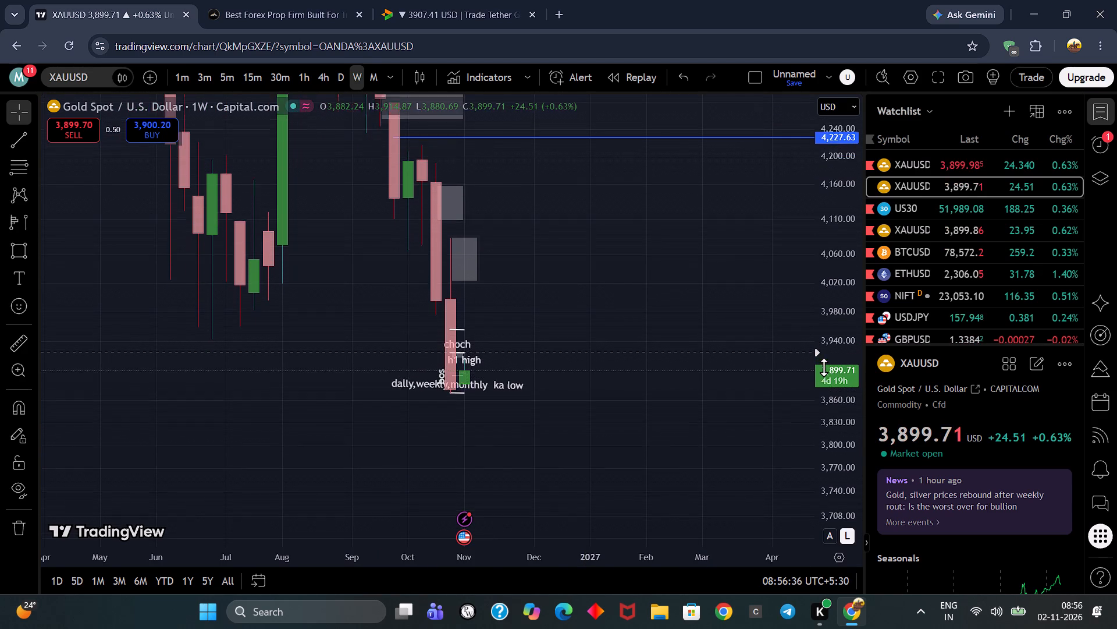
Examine the latest weekly candles between the 4,227.63 line, the order-block zones below it and the marked daily, weekly and monthly low.
scroll(823, 367, "up", 2)
scroll(820, 367, "down", 3)
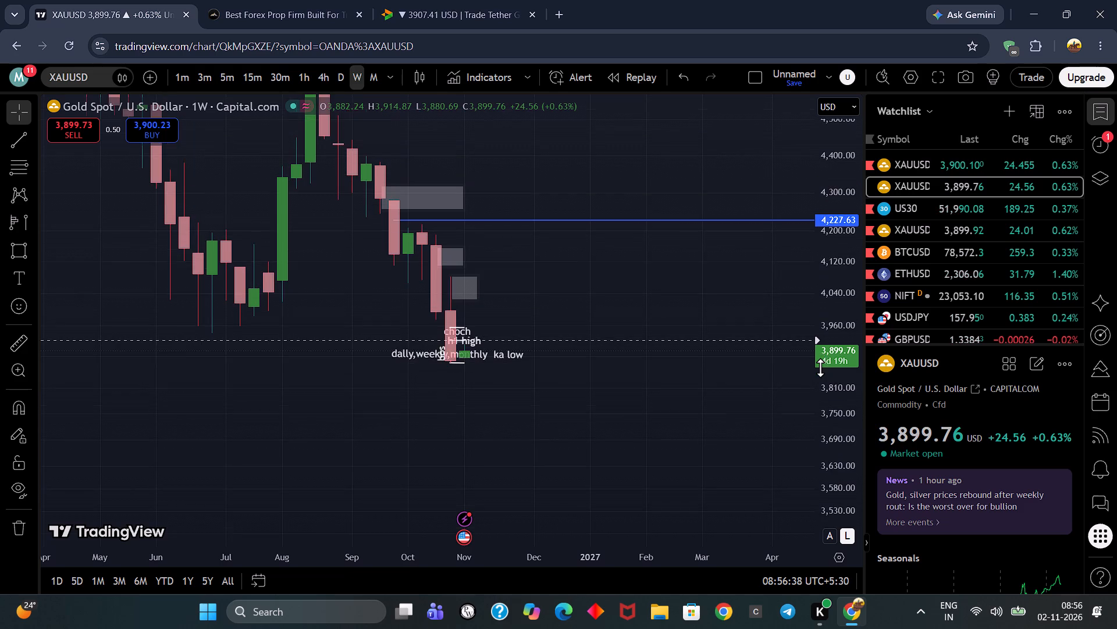
scroll(820, 367, "up", 2)
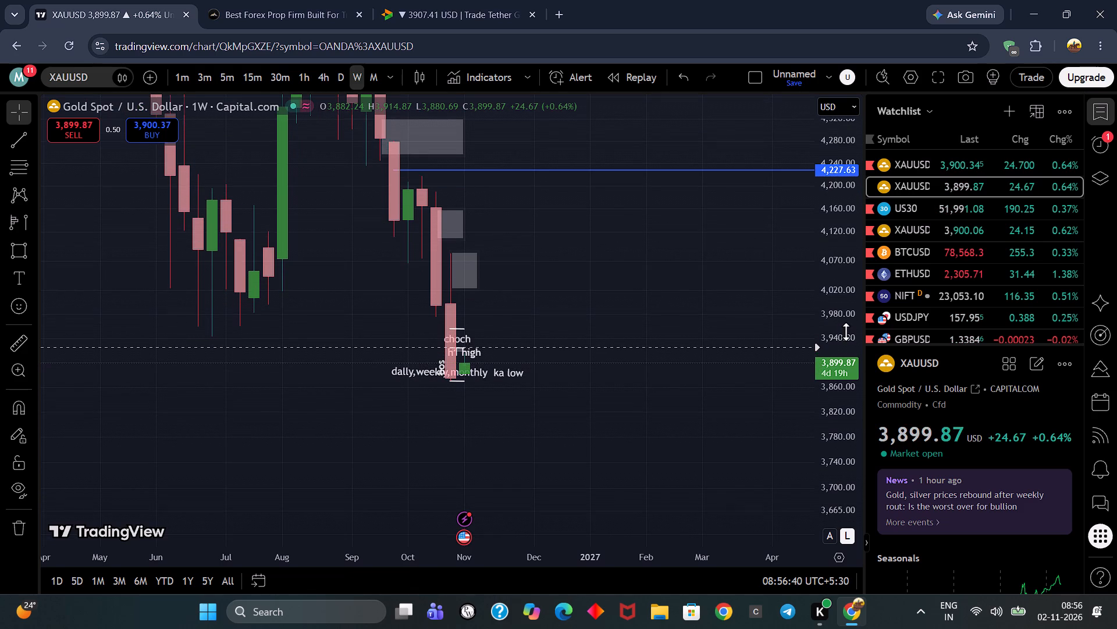
scroll(846, 331, "down", 2)
scroll(846, 331, "up", 7)
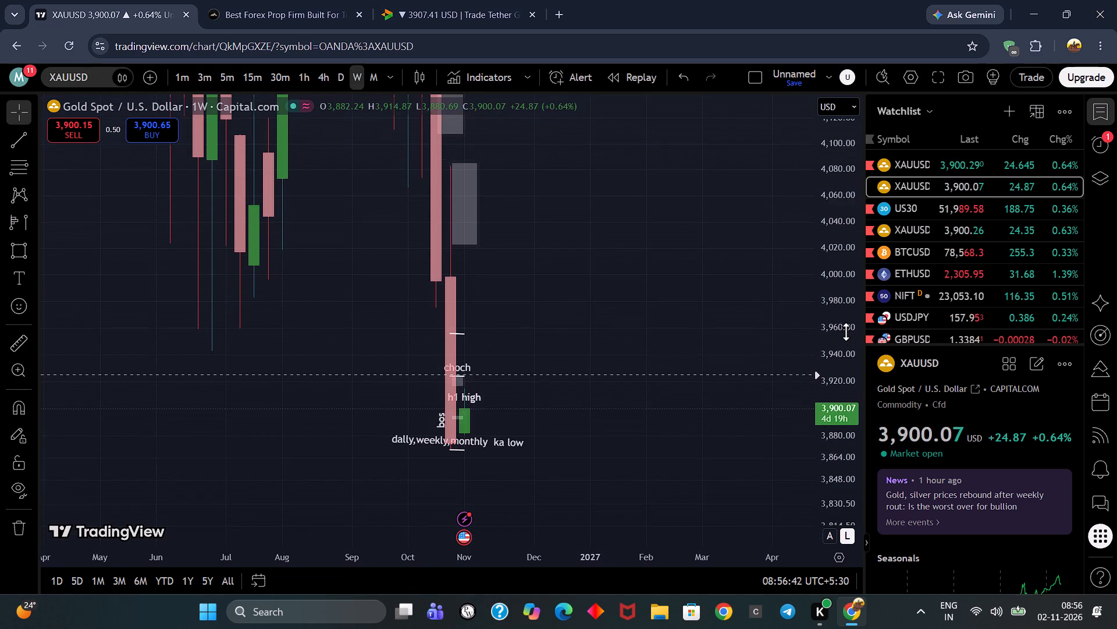
scroll(844, 346, "down", 6)
scroll(843, 347, "up", 2)
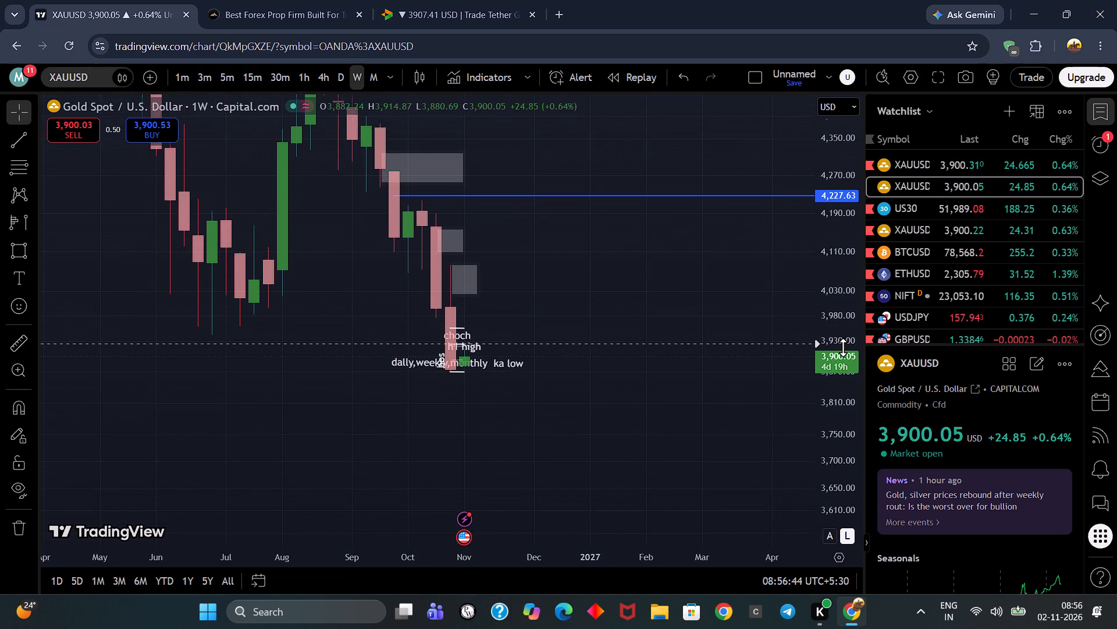
scroll(843, 347, "up", 1)
scroll(843, 347, "down", 1)
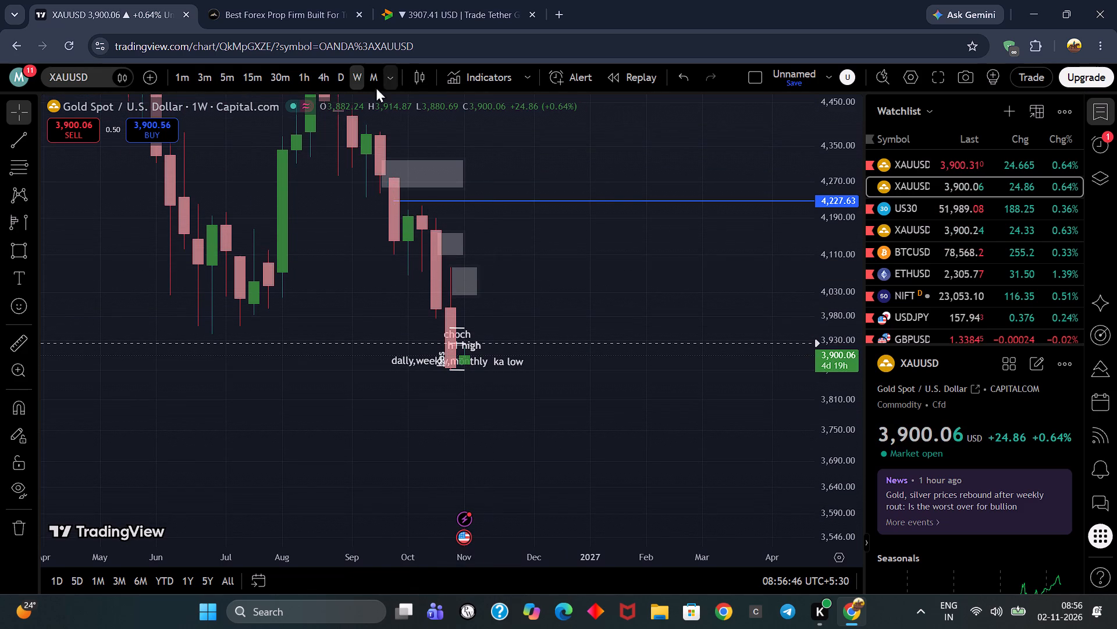
Switch the gold chart to the daily timeframe and examine the decline from the 4,227.63 line through the grey order-block zones.
left_click(339, 79)
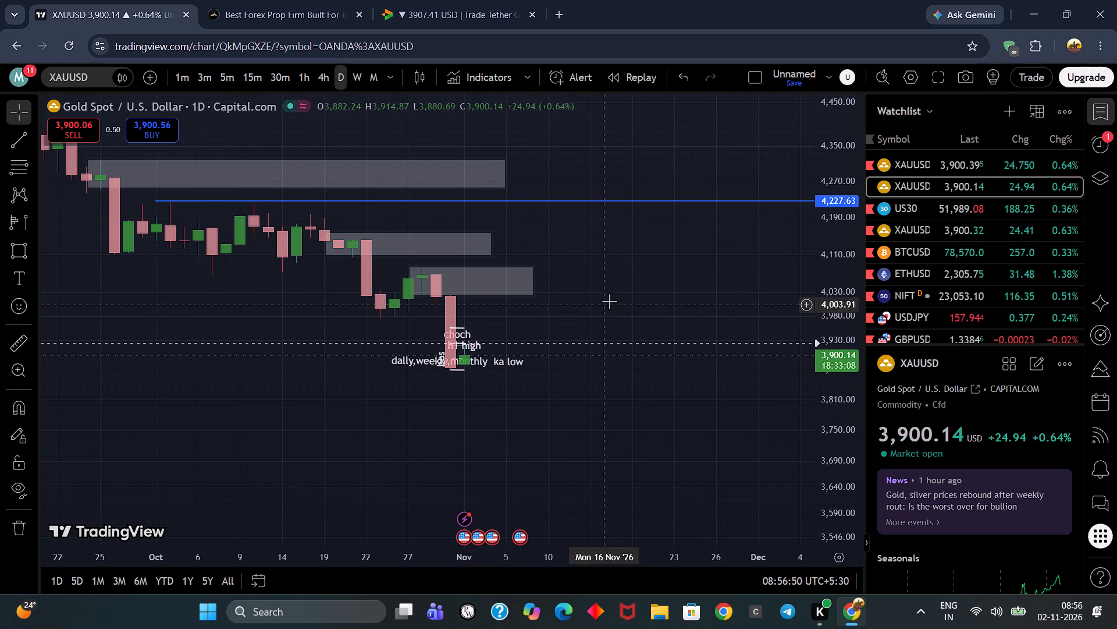
scroll(821, 317, "down", 1)
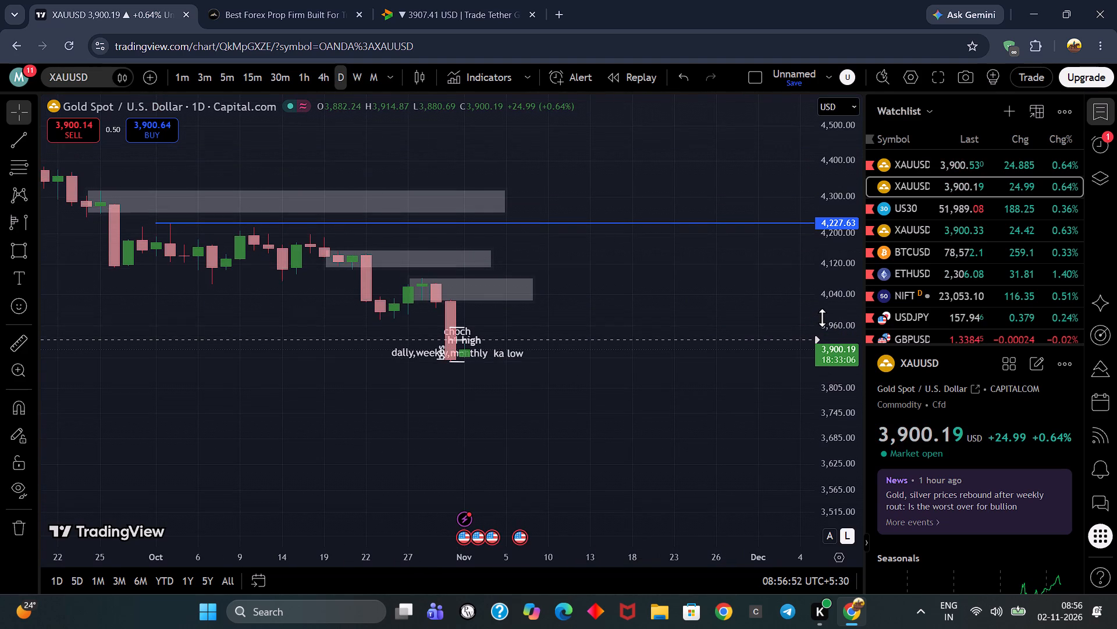
scroll(822, 317, "down", 1)
scroll(822, 317, "up", 8)
scroll(822, 317, "down", 1)
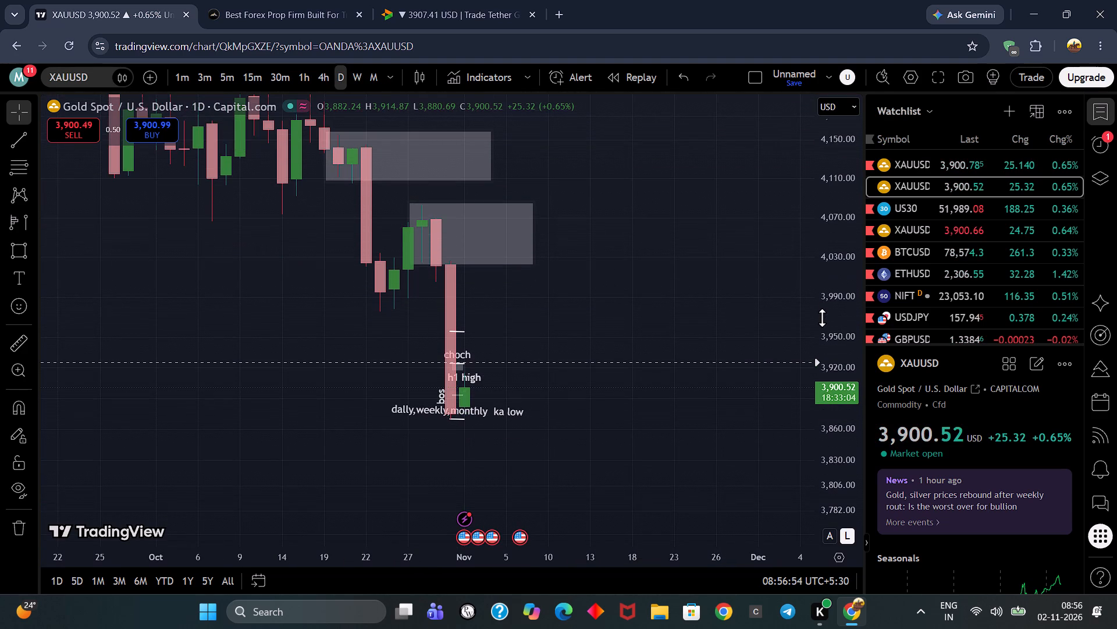
left_click_drag(506, 298, 631, 539)
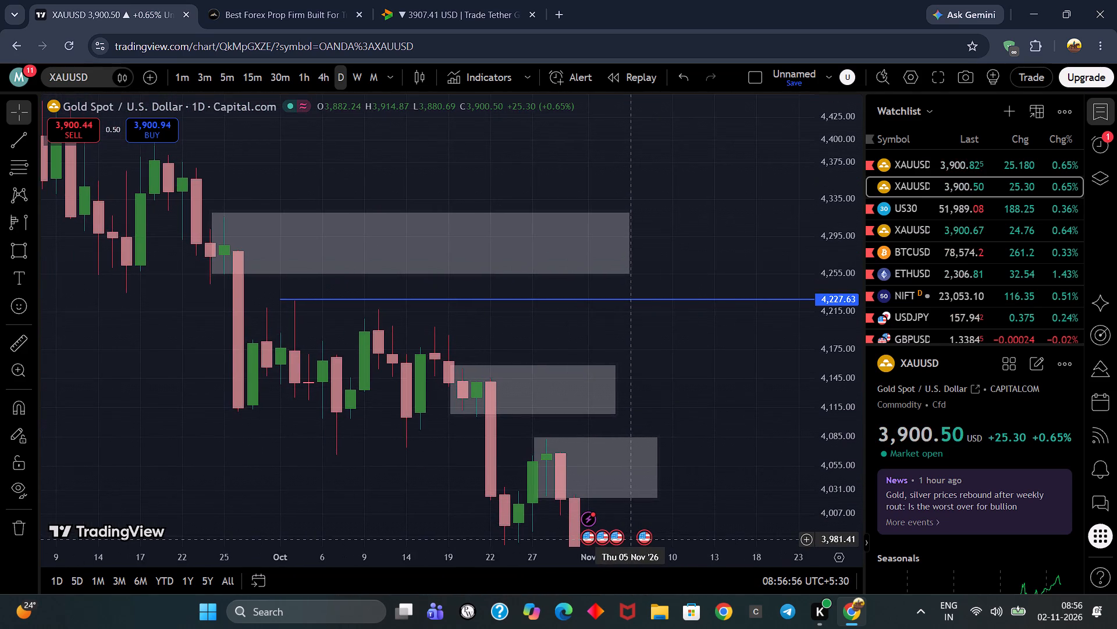
left_click_drag(631, 539, 656, 415)
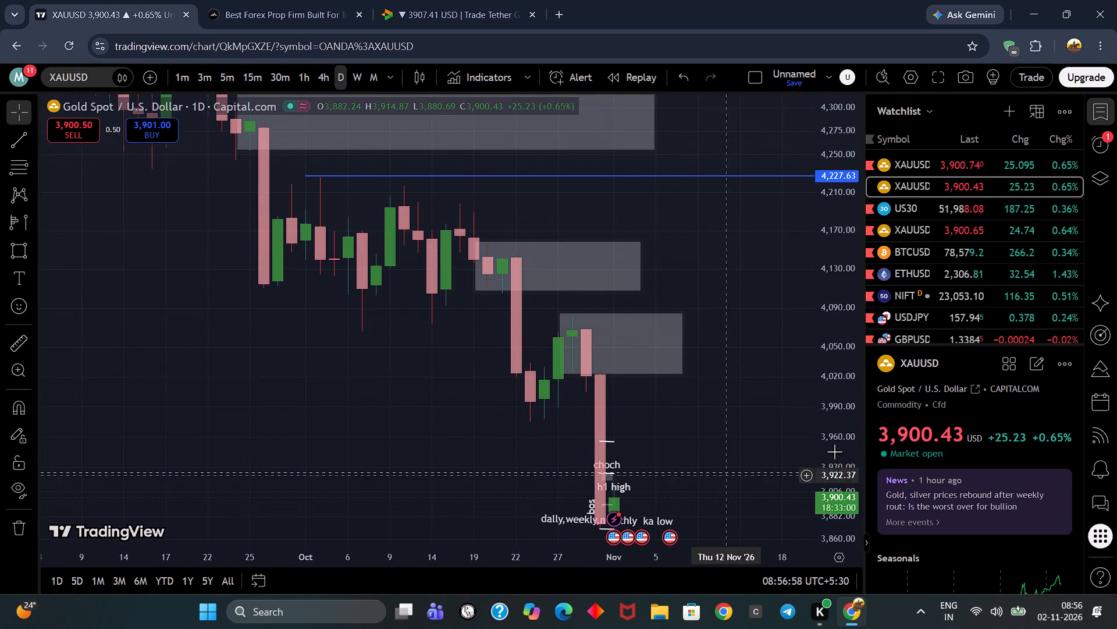
left_click_drag(610, 306, 708, 303)
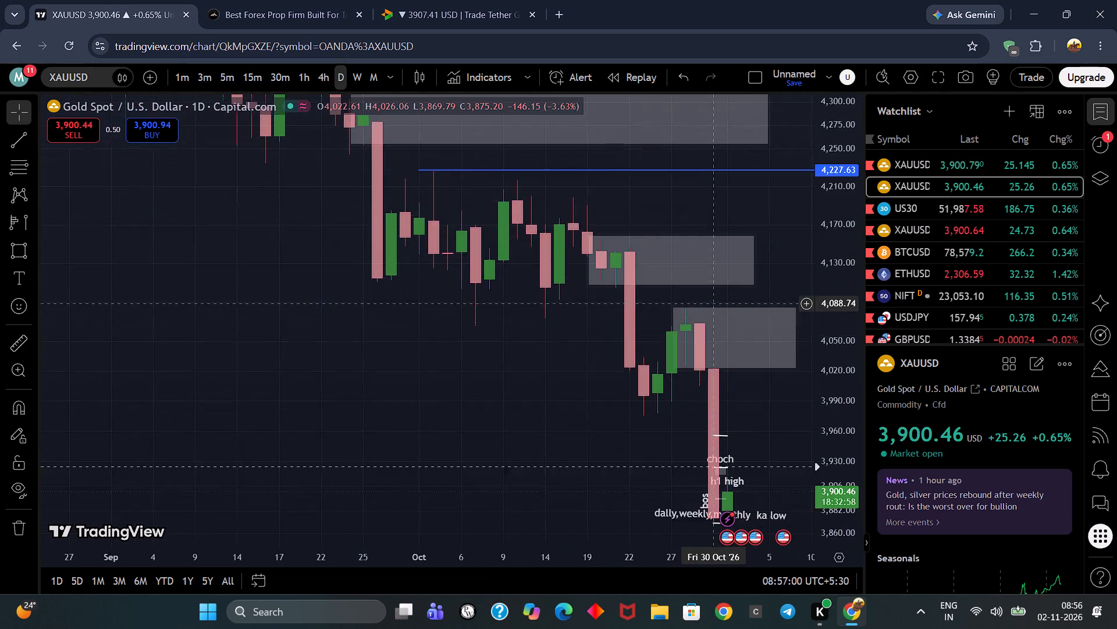
left_click_drag(708, 303, 560, 302)
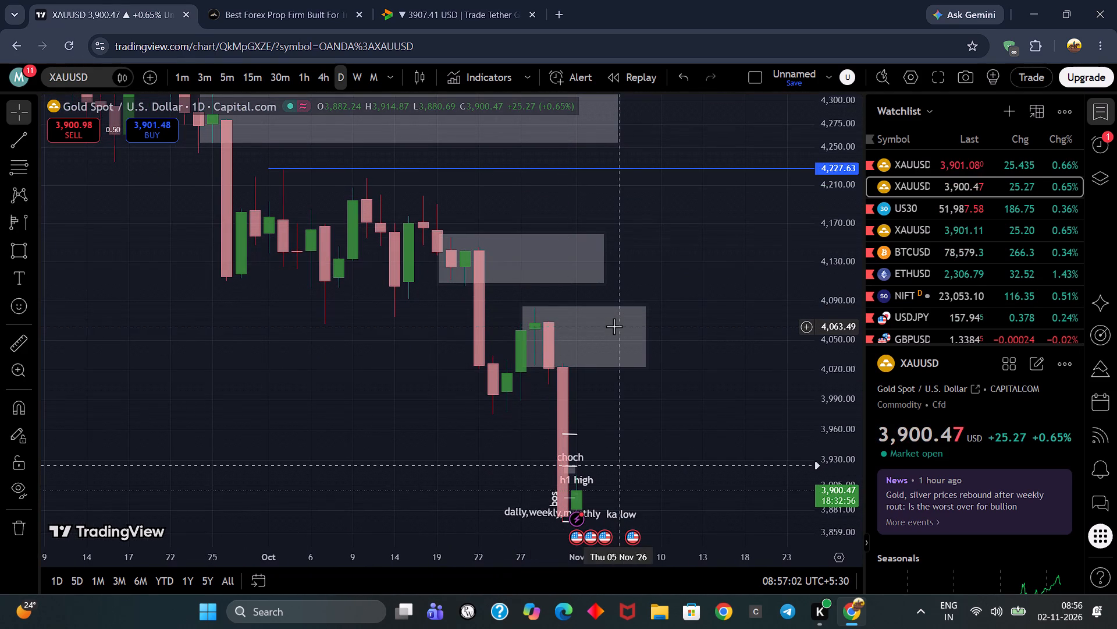
left_click_drag(690, 338, 565, 347)
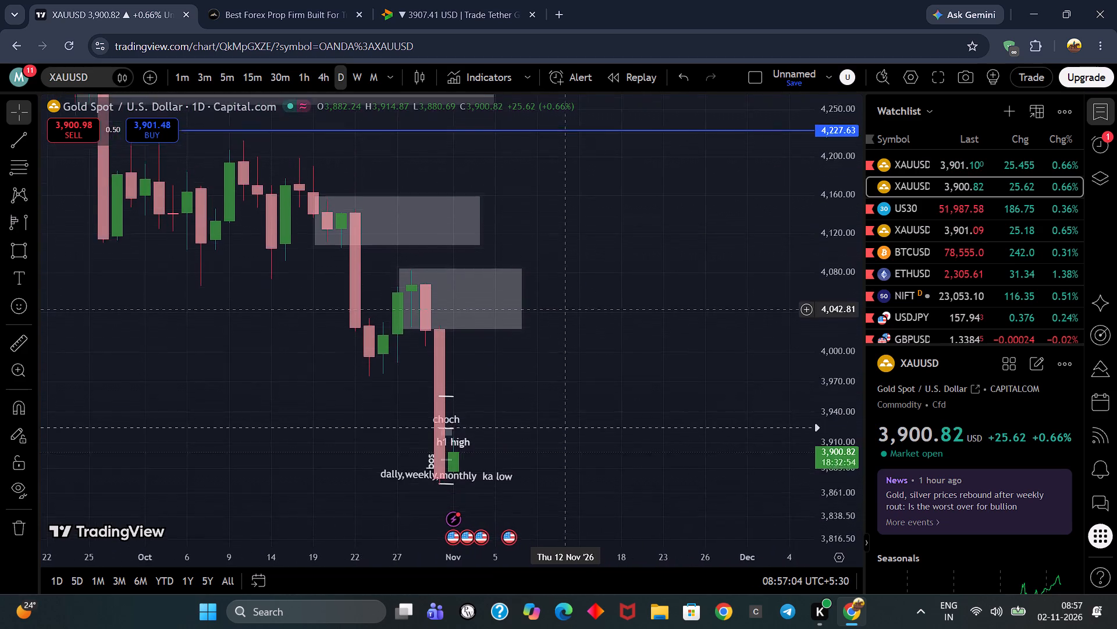
left_click_drag(565, 347, 728, 305)
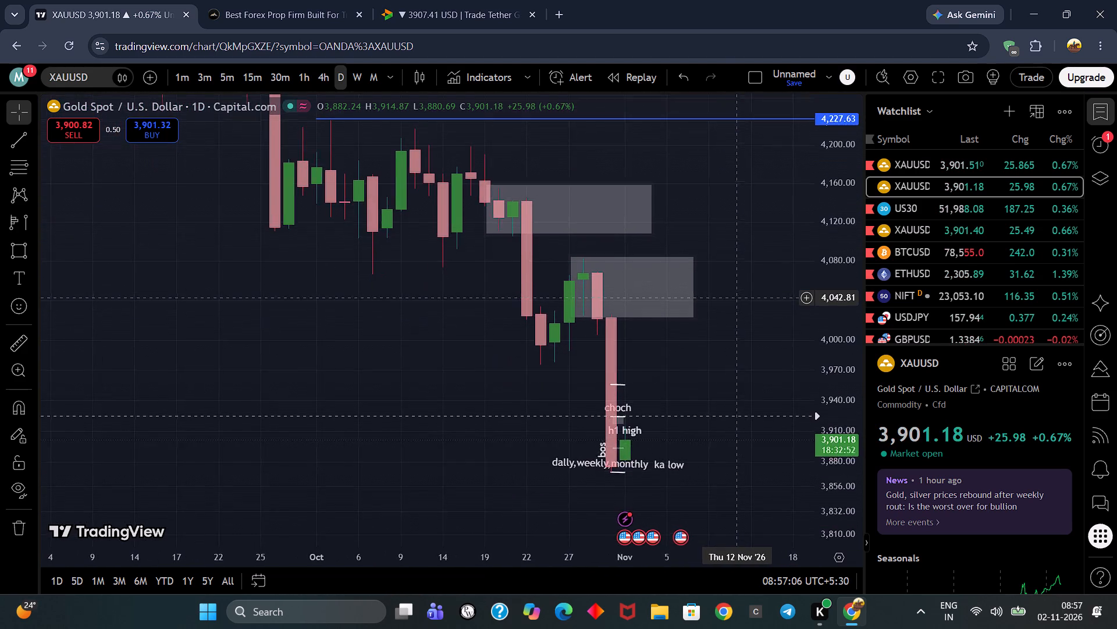
left_click_drag(728, 305, 690, 342)
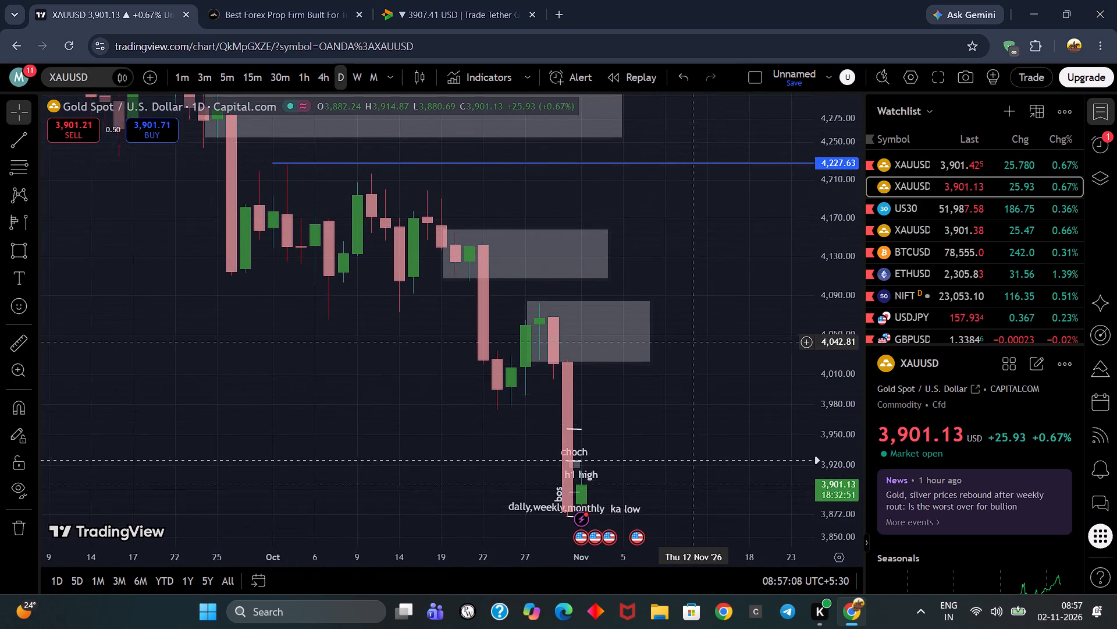
left_click_drag(690, 342, 620, 319)
Examine the latest daily candles below the lowest large order-block zone, around the choch, h1 high and low marks.
scroll(662, 378, "up", 3)
scroll(662, 378, "down", 1)
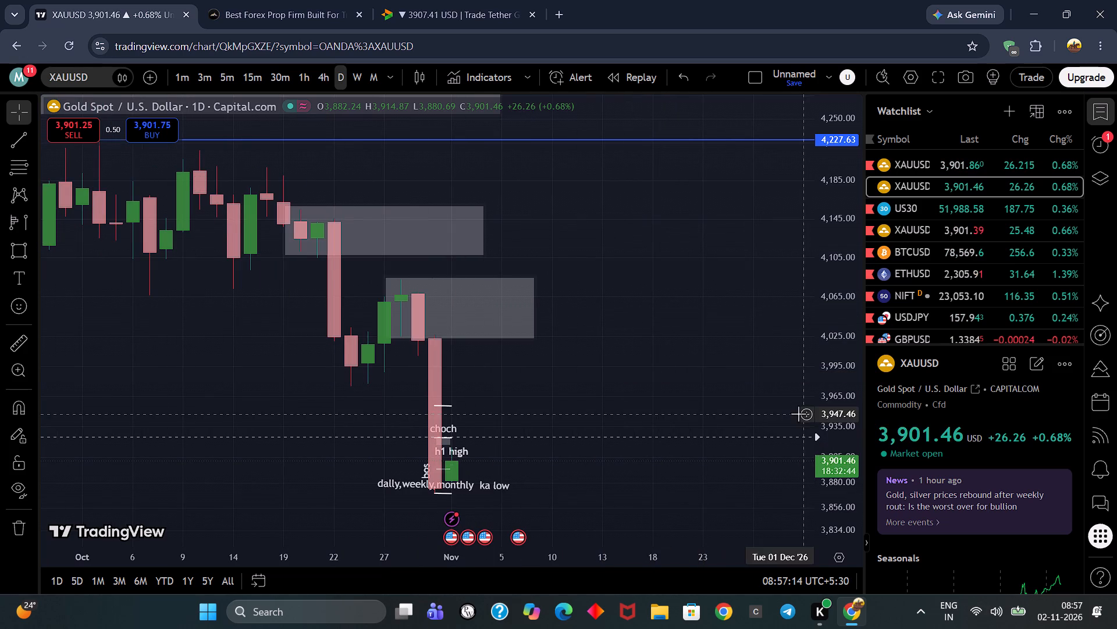
scroll(835, 404, "down", 2)
scroll(833, 405, "up", 3)
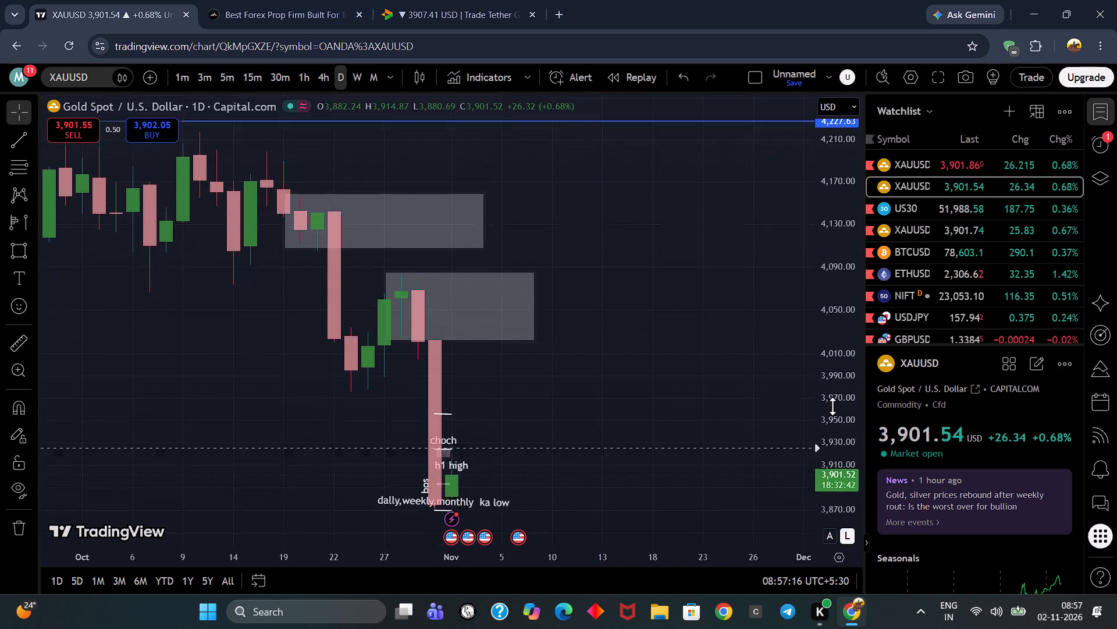
scroll(833, 406, "up", 1)
scroll(833, 406, "down", 2)
left_click_drag(624, 397, 624, 411)
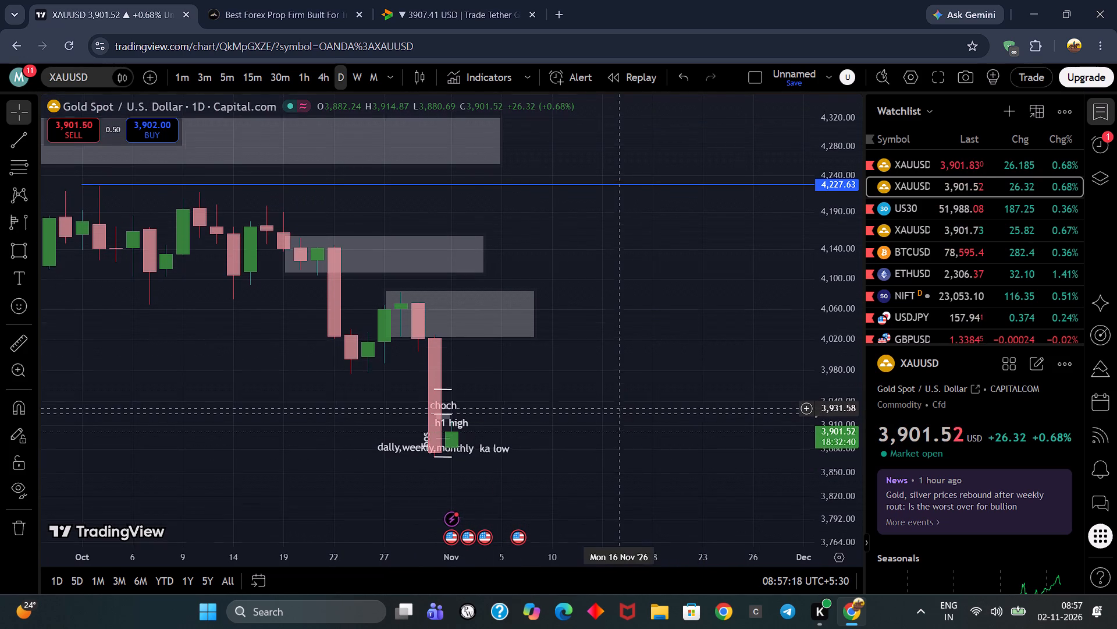
left_click_drag(624, 411, 754, 379)
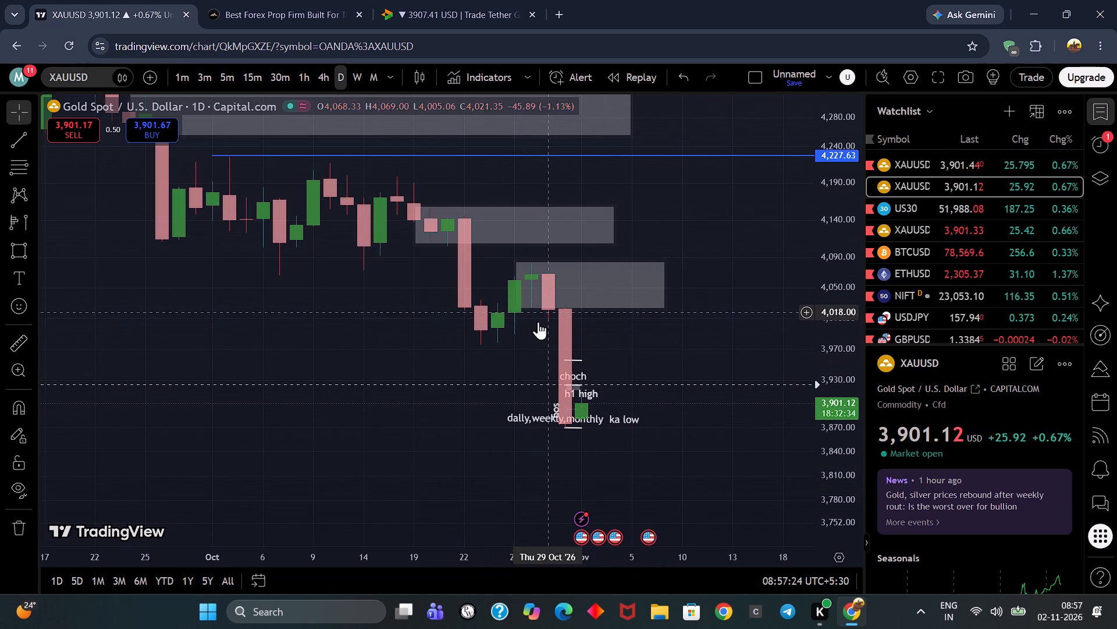
Compare the current daily candle with the order-block zones above it and the marked daily, weekly and monthly low.
scroll(838, 337, "down", 1)
scroll(838, 337, "up", 1)
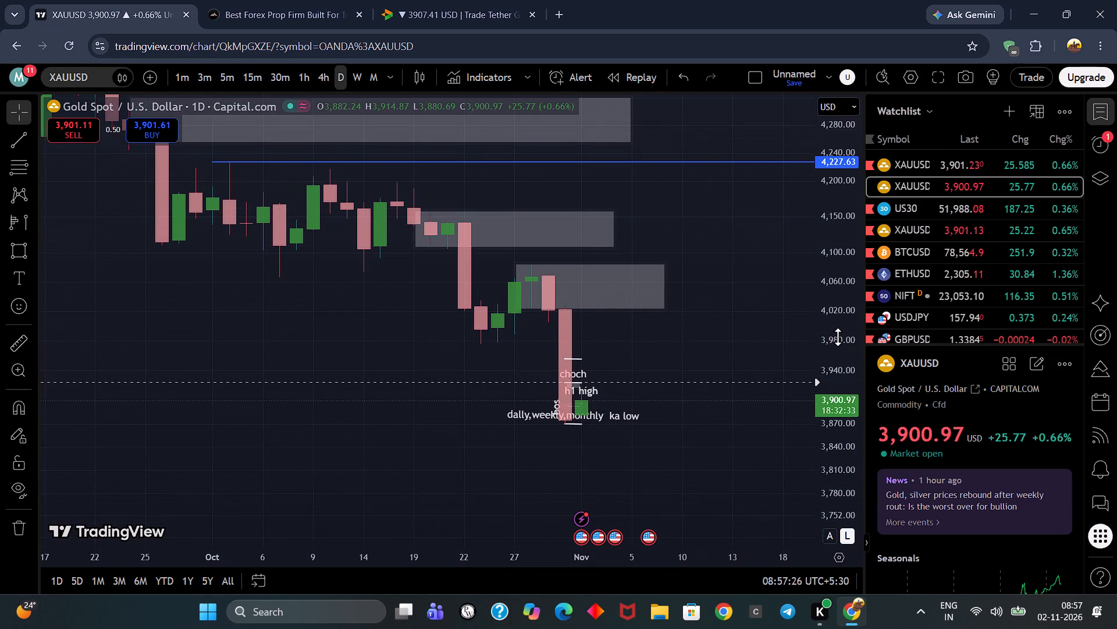
scroll(838, 337, "up", 3)
scroll(837, 345, "down", 2)
scroll(837, 345, "up", 2)
scroll(837, 345, "down", 2)
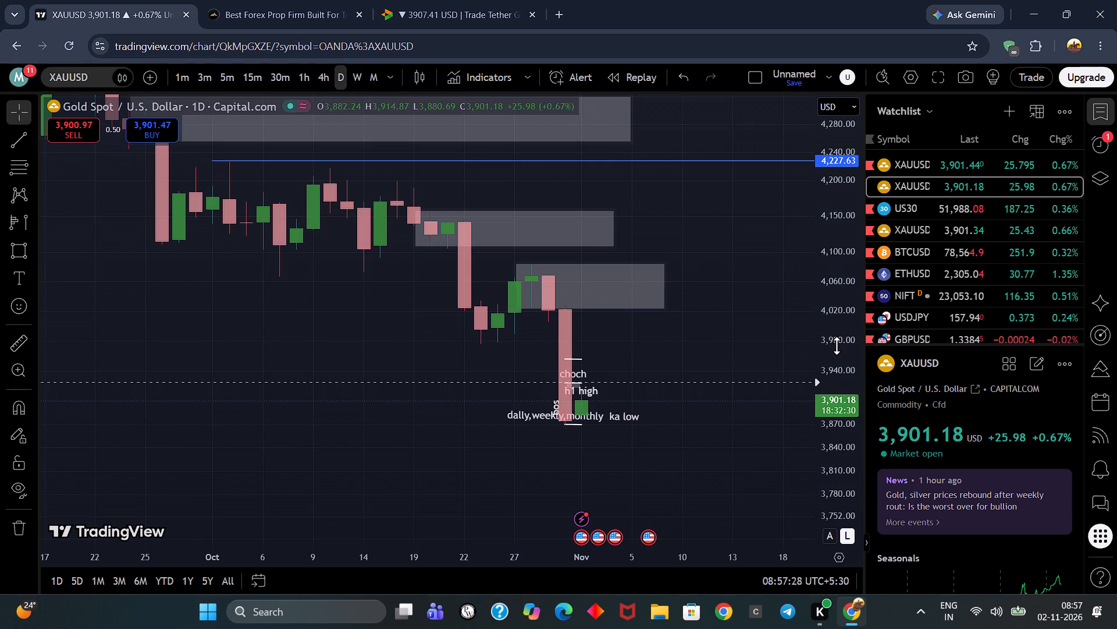
scroll(837, 345, "up", 3)
scroll(837, 345, "down", 5)
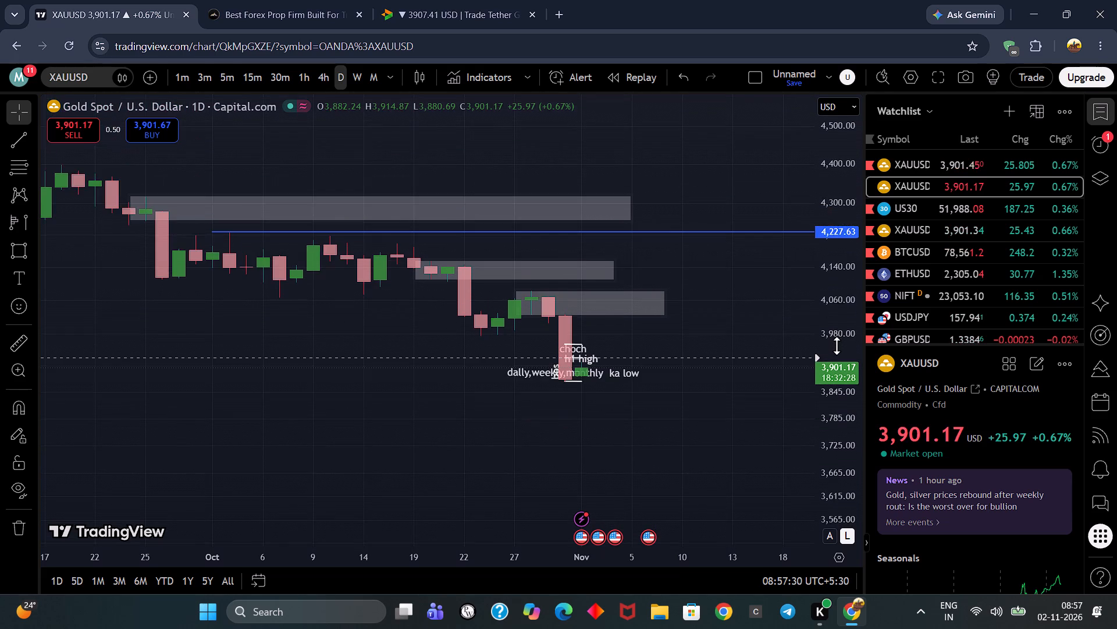
scroll(837, 345, "up", 6)
scroll(837, 345, "down", 1)
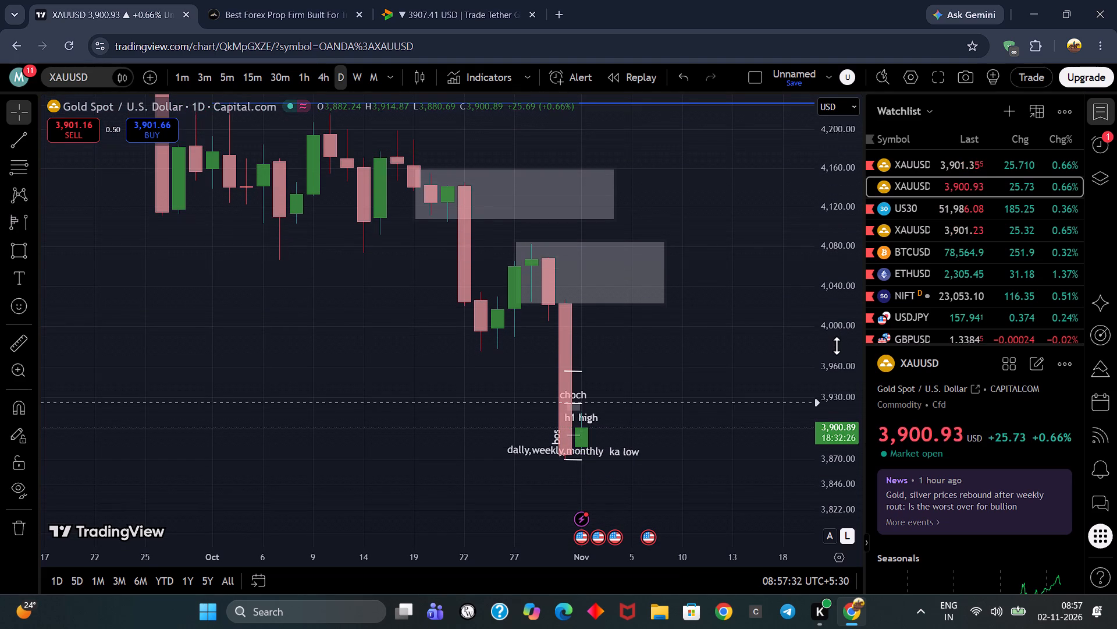
scroll(845, 341, "down", 1)
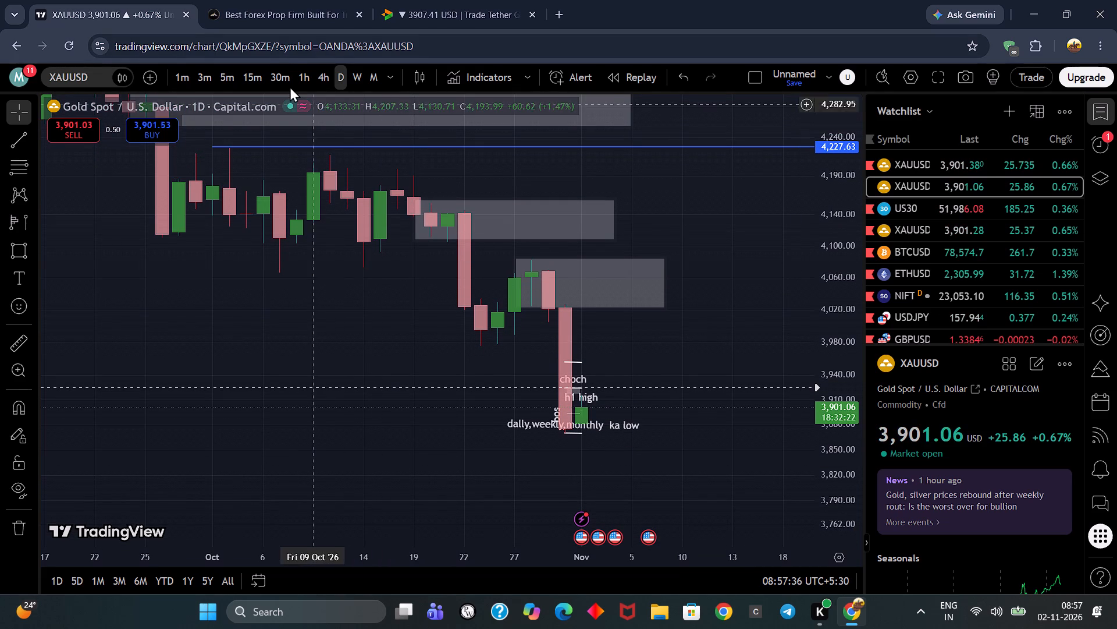
Switch the gold chart to the 4-hour timeframe and examine the candles between the bearish order block, h1 high and marked low.
left_click(314, 82)
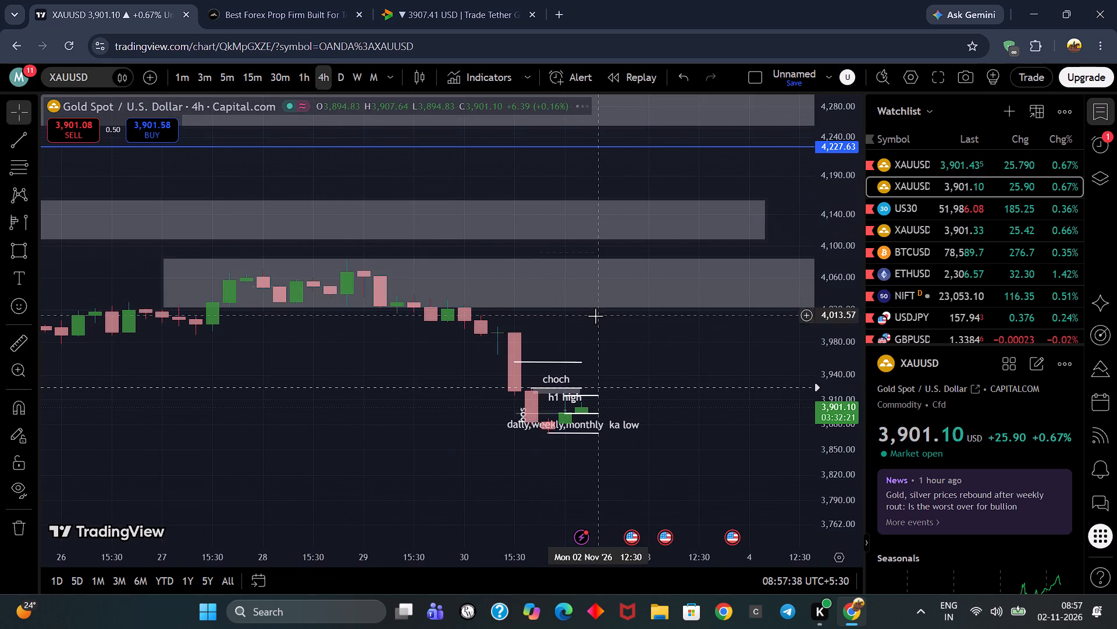
scroll(601, 356, "up", 6)
scroll(609, 349, "down", 1)
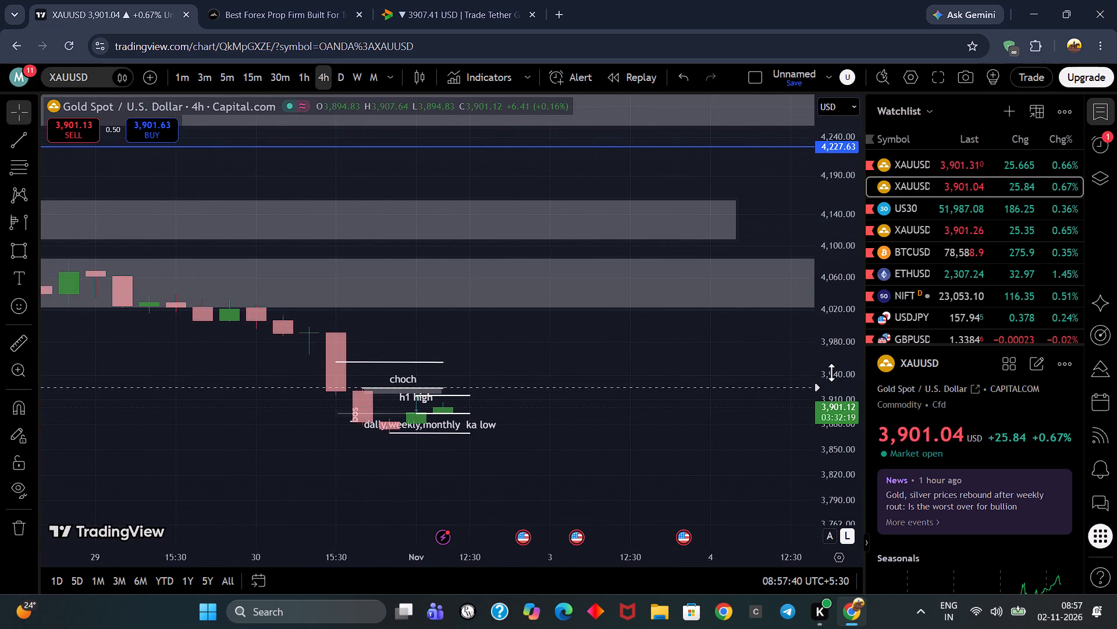
scroll(831, 372, "up", 7)
left_click_drag(802, 331, 710, 396)
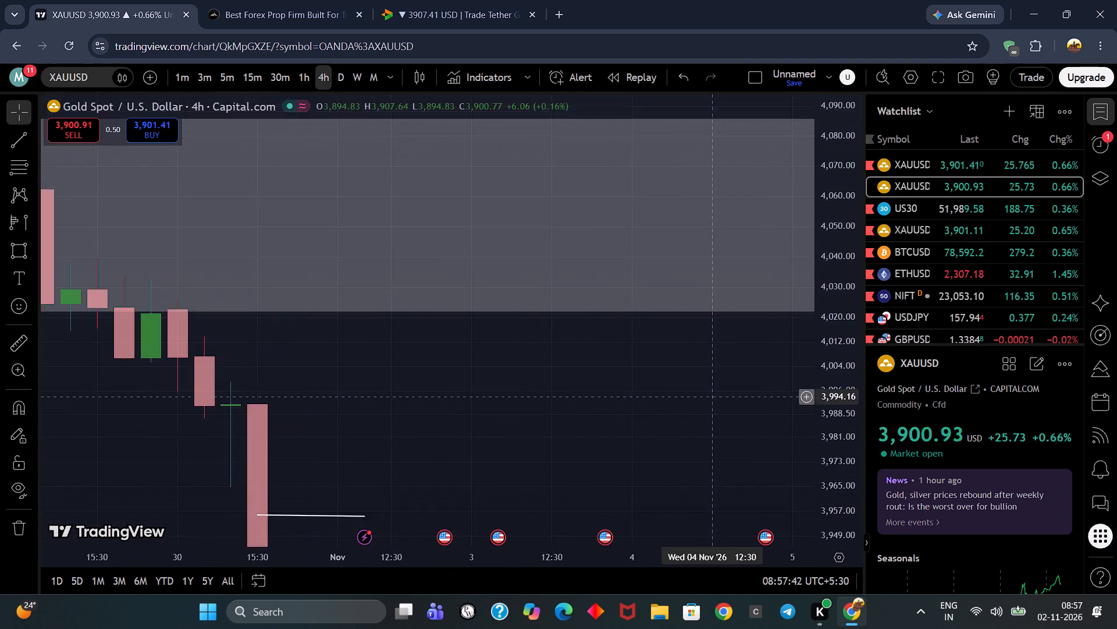
left_click_drag(710, 396, 825, 105)
left_click_drag(595, 345, 645, 236)
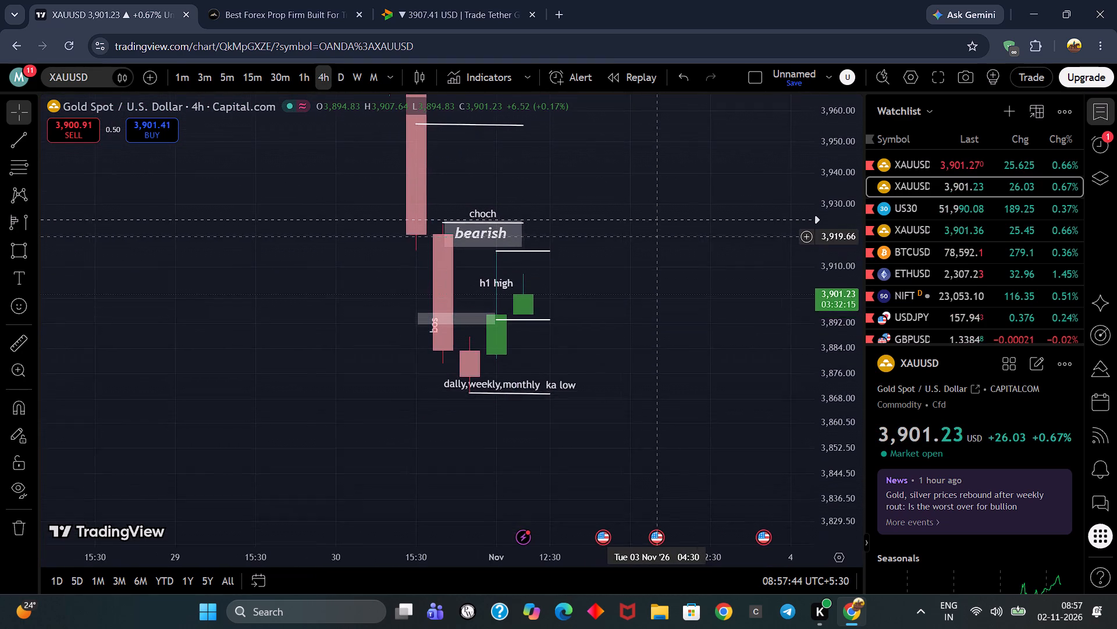
left_click_drag(645, 236, 656, 185)
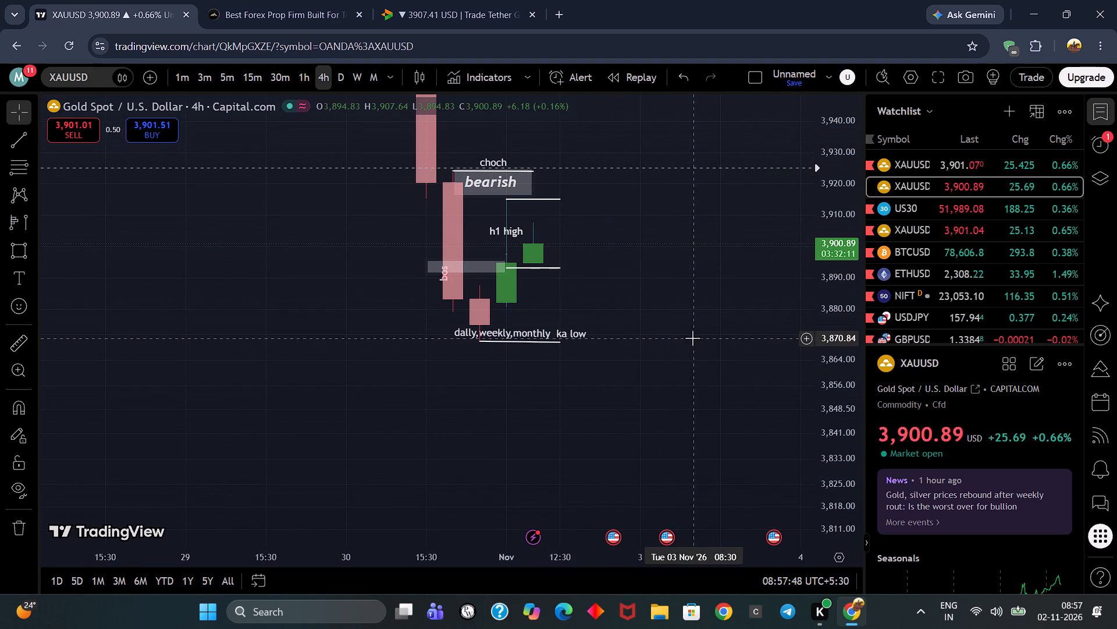
Switch the gold chart back to the monthly timeframe and examine the current candle against the previous monthly candle and marked low.
left_click(375, 79)
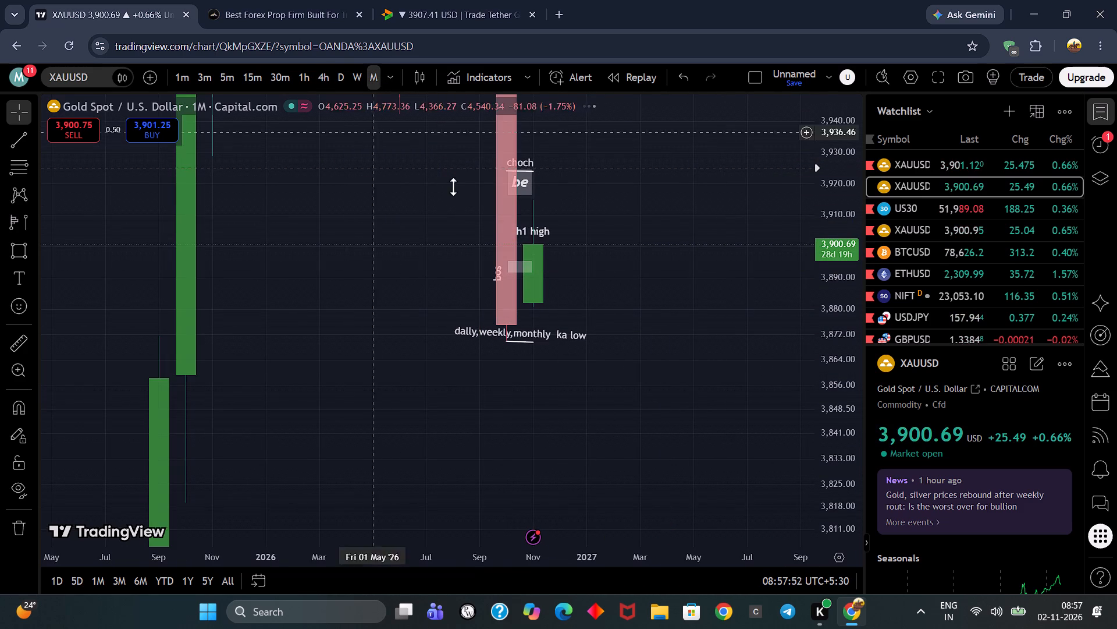
scroll(834, 284, "down", 3)
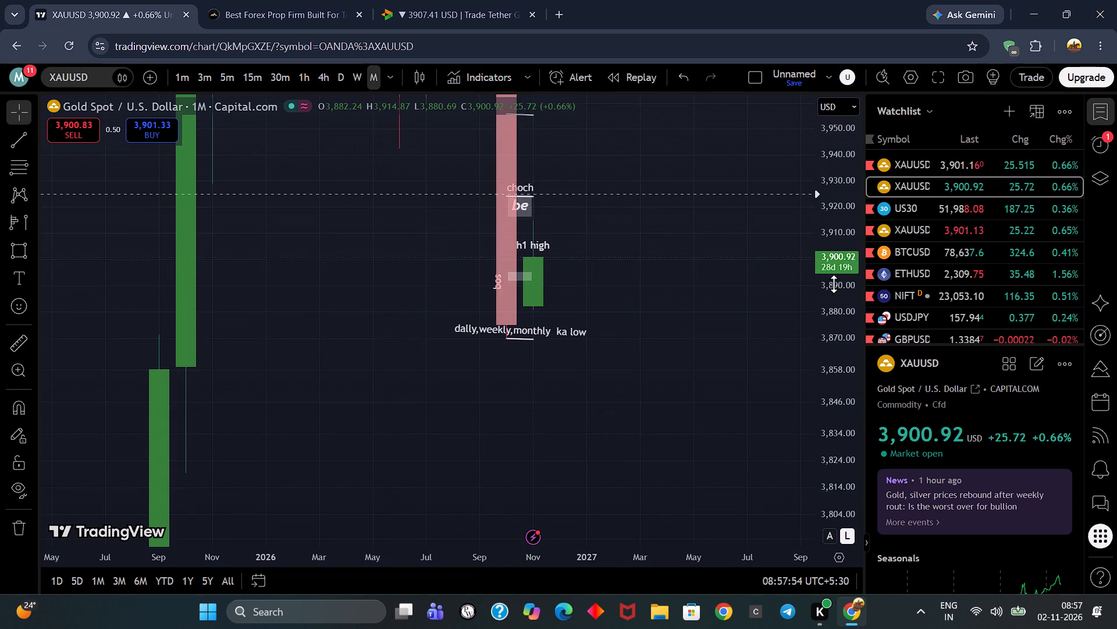
scroll(834, 284, "down", 9)
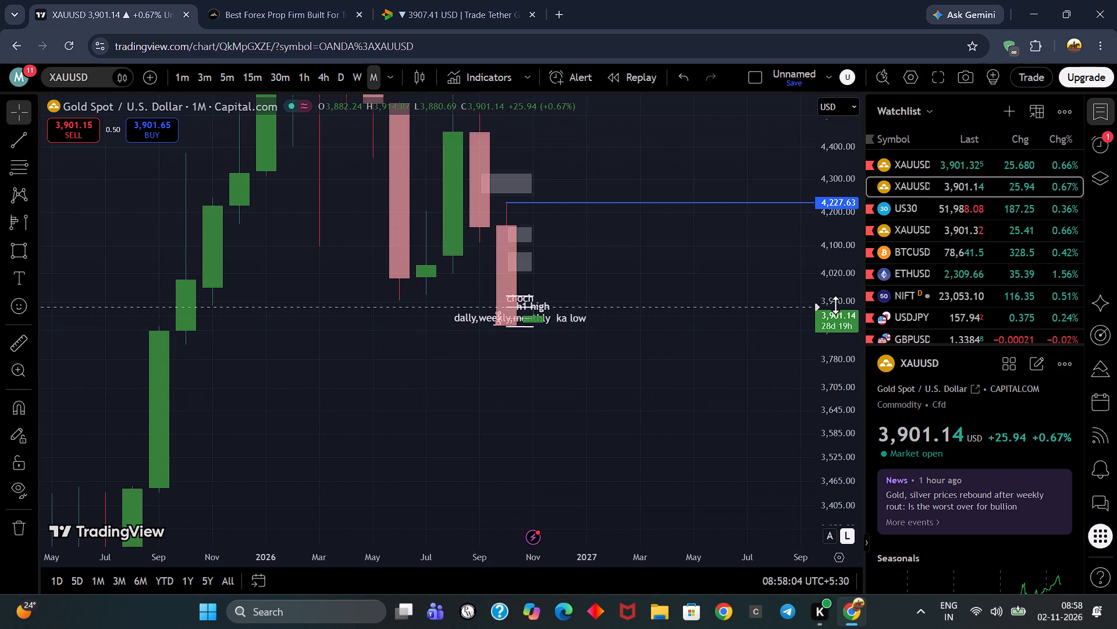
scroll(835, 305, "up", 10)
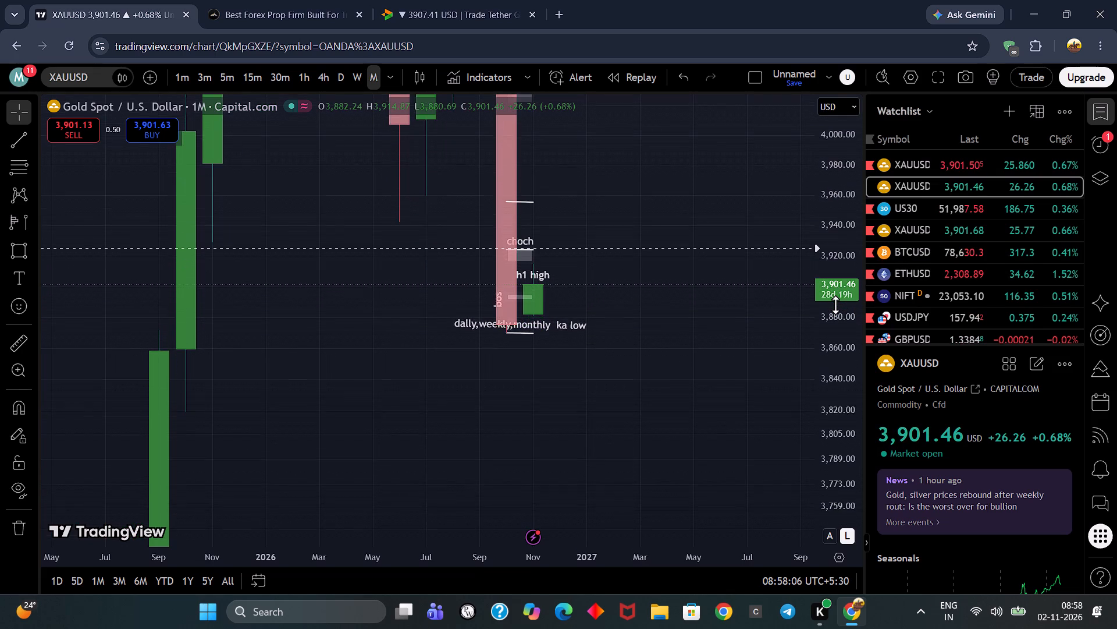
scroll(835, 305, "up", 1)
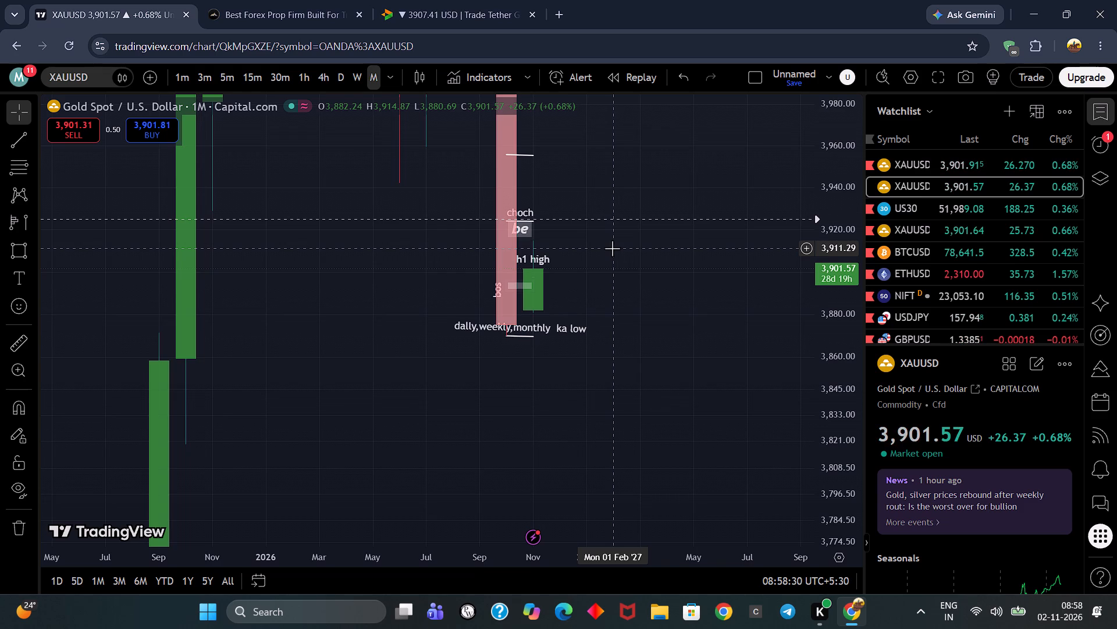
scroll(838, 268, "down", 2)
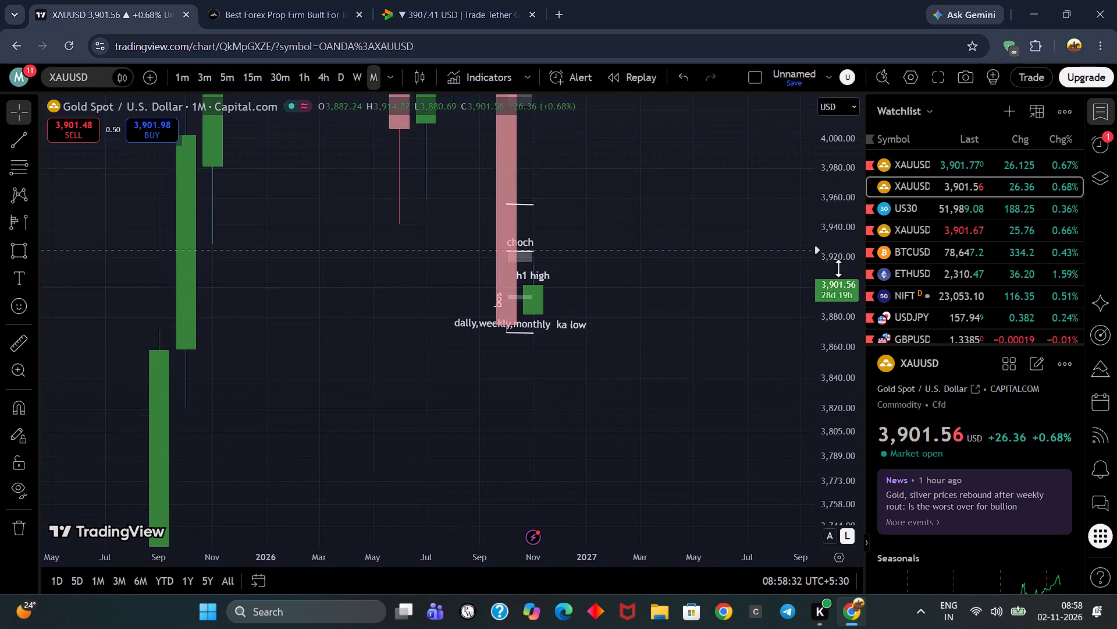
Examine the latest monthly gold candles against the order-block zones, the blue 4,227.63 line and the marked low.
scroll(838, 268, "down", 9)
scroll(838, 268, "up", 2)
scroll(838, 268, "down", 1)
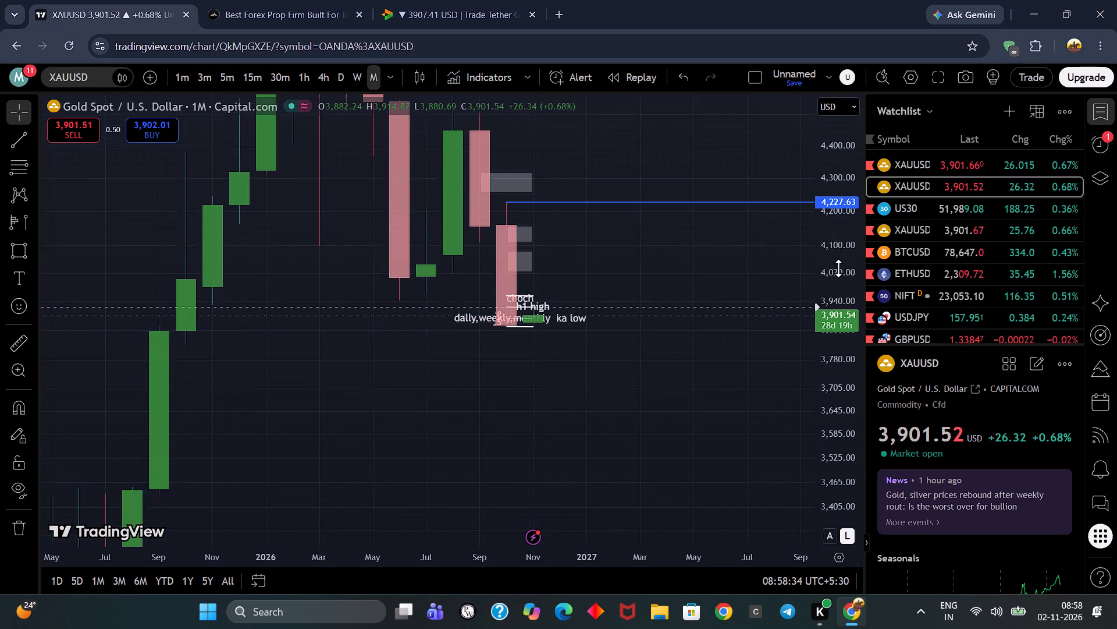
scroll(838, 268, "up", 2)
scroll(838, 268, "down", 3)
scroll(838, 268, "up", 1)
scroll(838, 268, "down", 2)
scroll(838, 267, "up", 8)
scroll(838, 264, "down", 1)
scroll(838, 264, "up", 1)
scroll(838, 264, "down", 1)
scroll(838, 264, "up", 7)
scroll(838, 260, "down", 6)
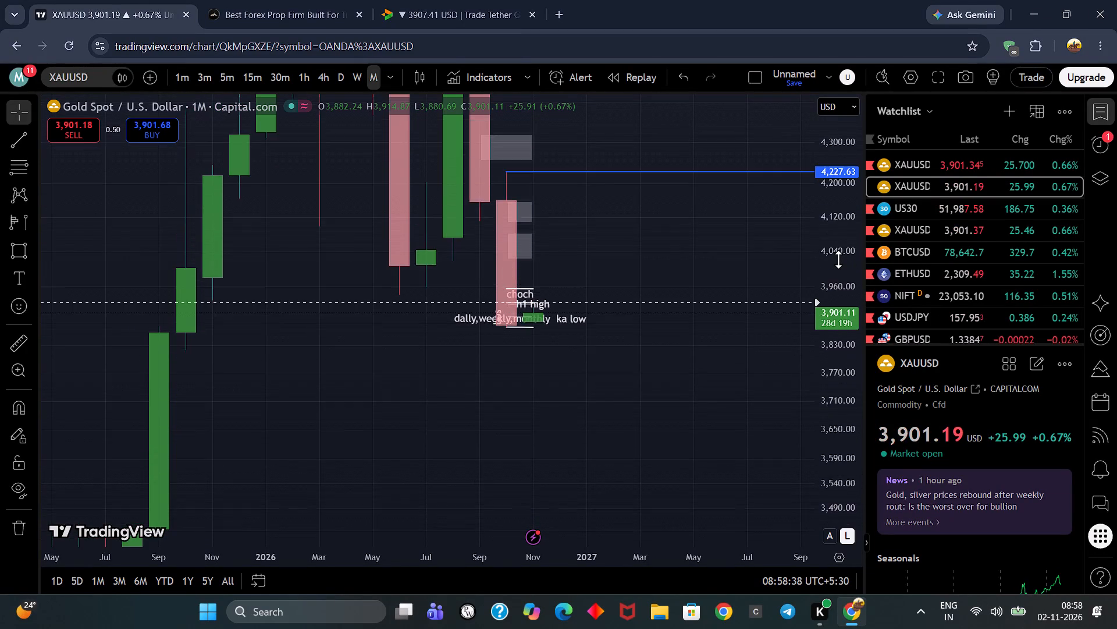
scroll(838, 259, "down", 7)
scroll(838, 259, "up", 3)
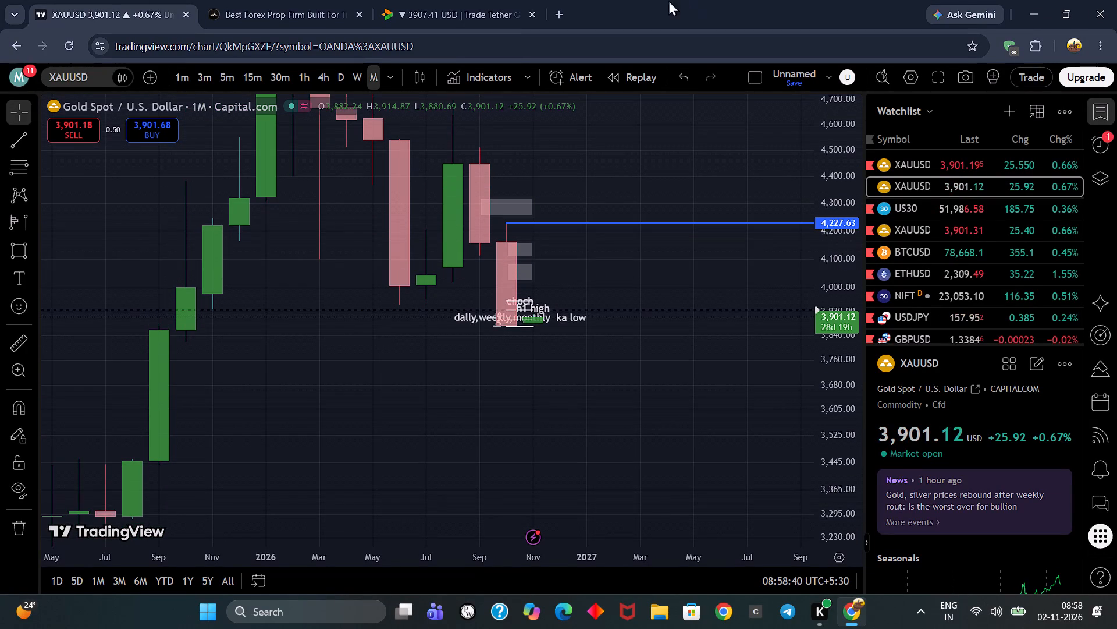
Switch the gold chart to the weekly timeframe and examine the current candle around the choch, h1 high and marked low.
left_click(361, 73)
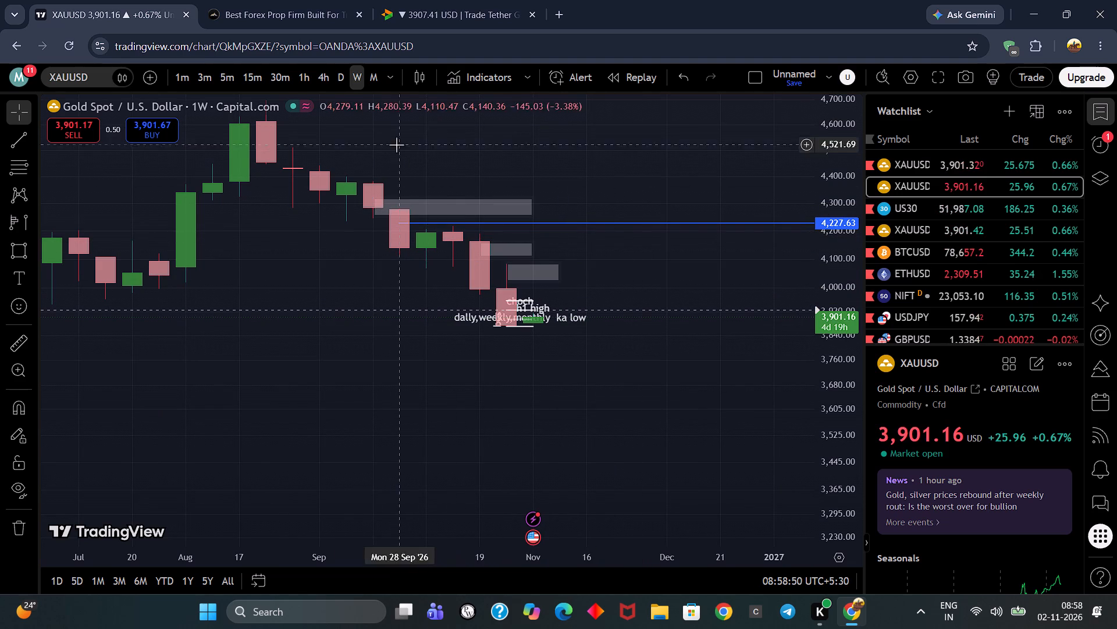
scroll(518, 264, "up", 4)
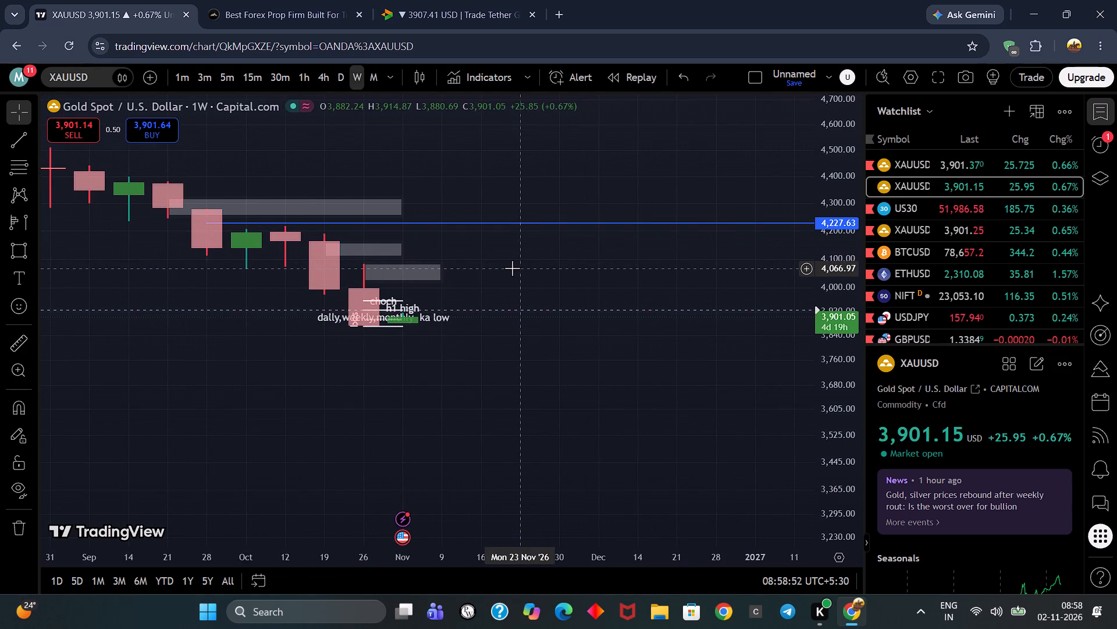
scroll(511, 273, "down", 1)
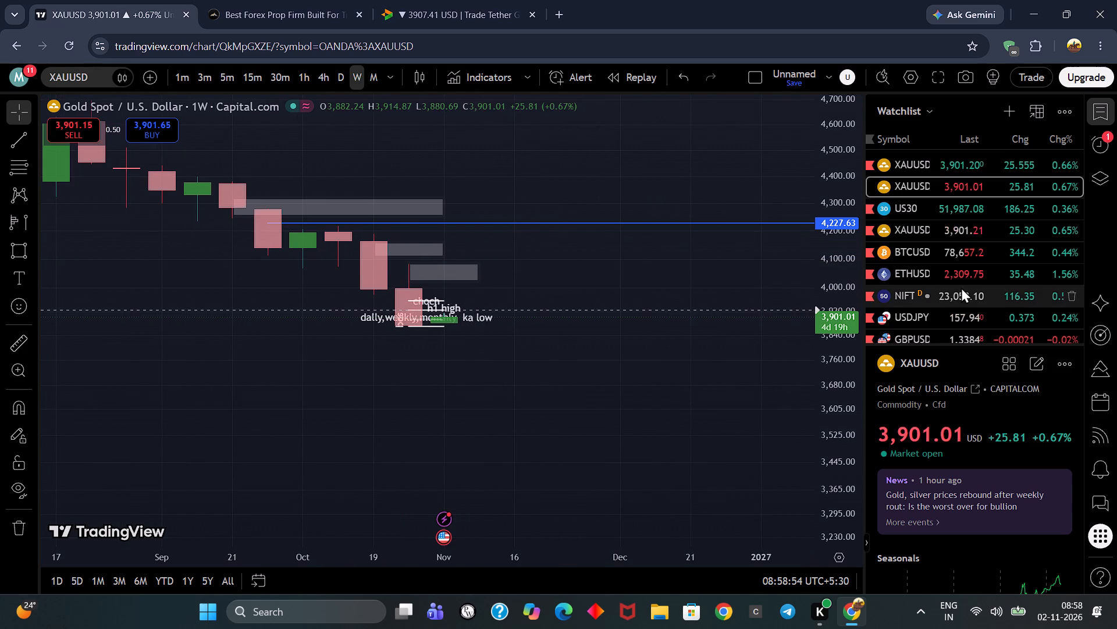
scroll(853, 258, "down", 3)
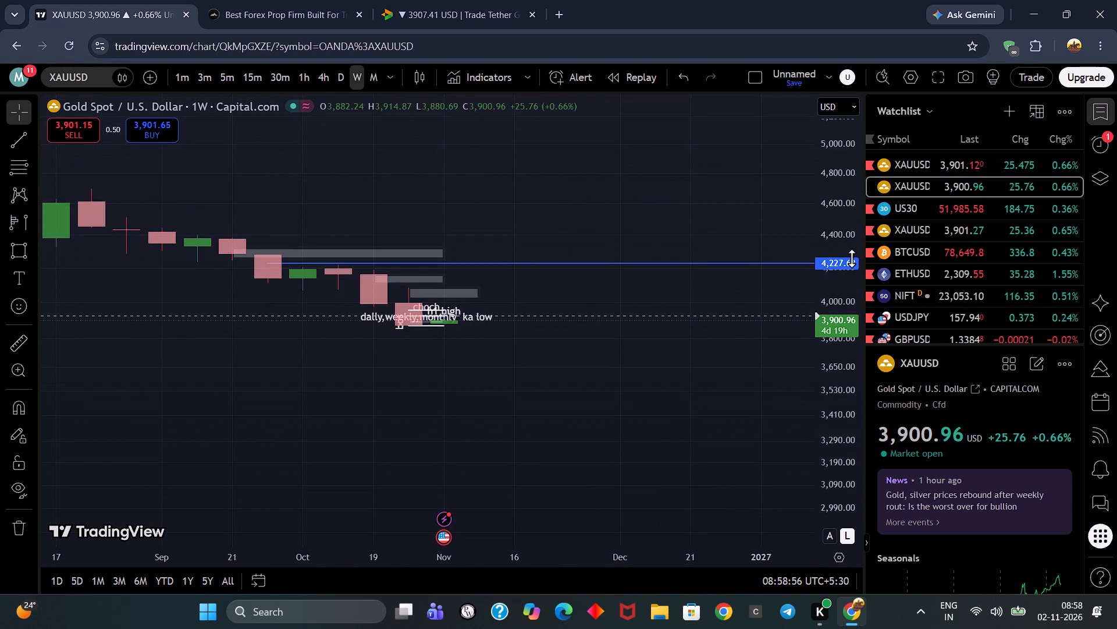
scroll(851, 258, "up", 19)
scroll(851, 258, "down", 2)
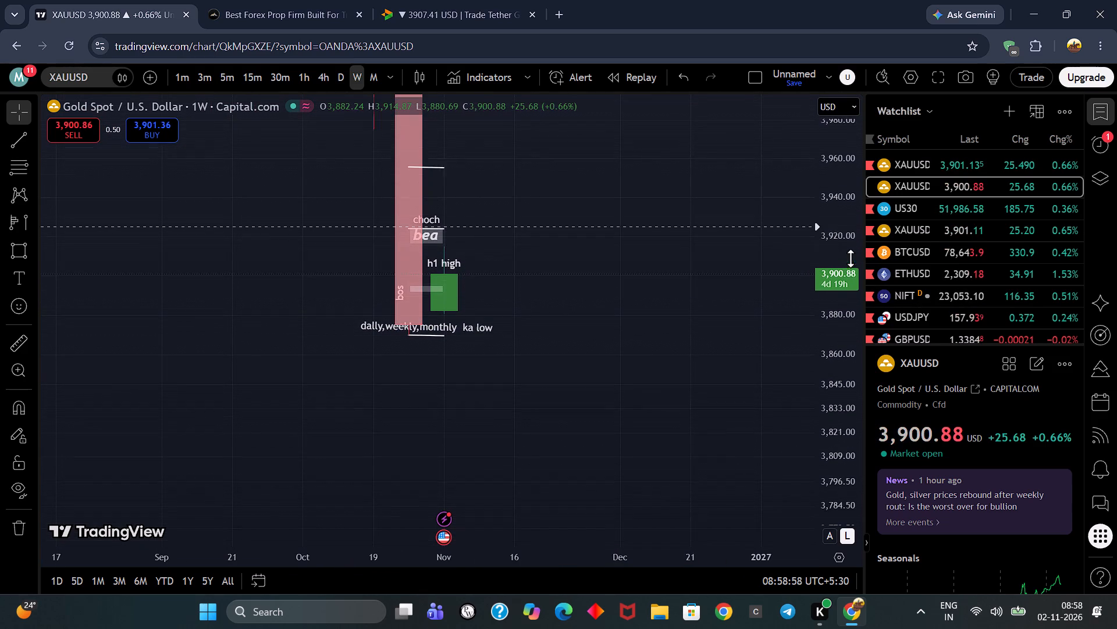
scroll(851, 258, "up", 1)
left_click_drag(741, 181, 740, 270)
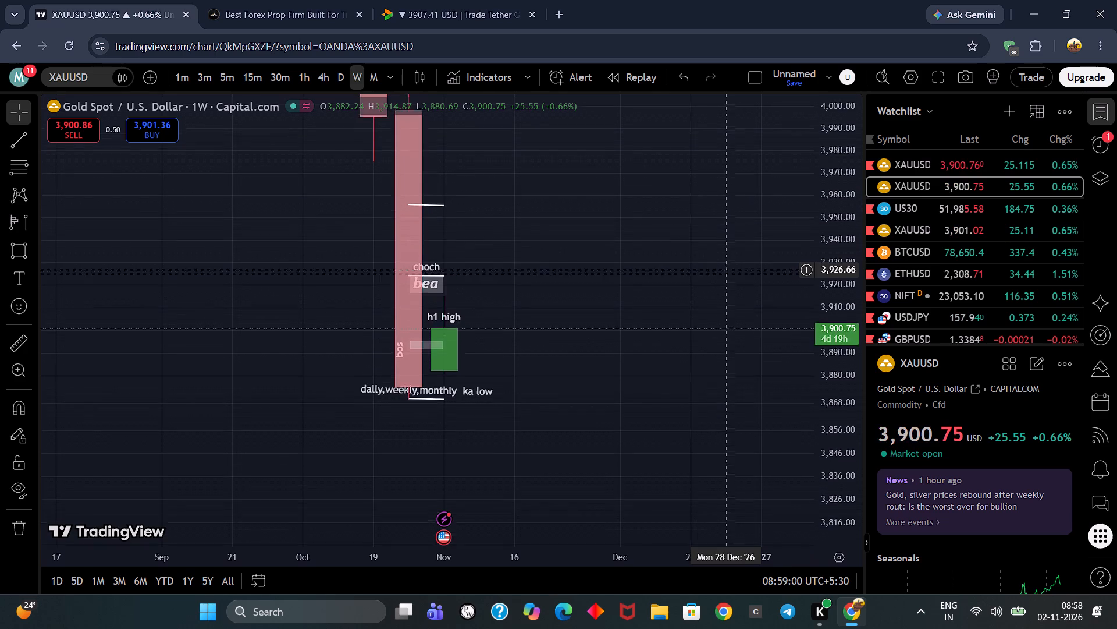
left_click_drag(740, 270, 798, 316)
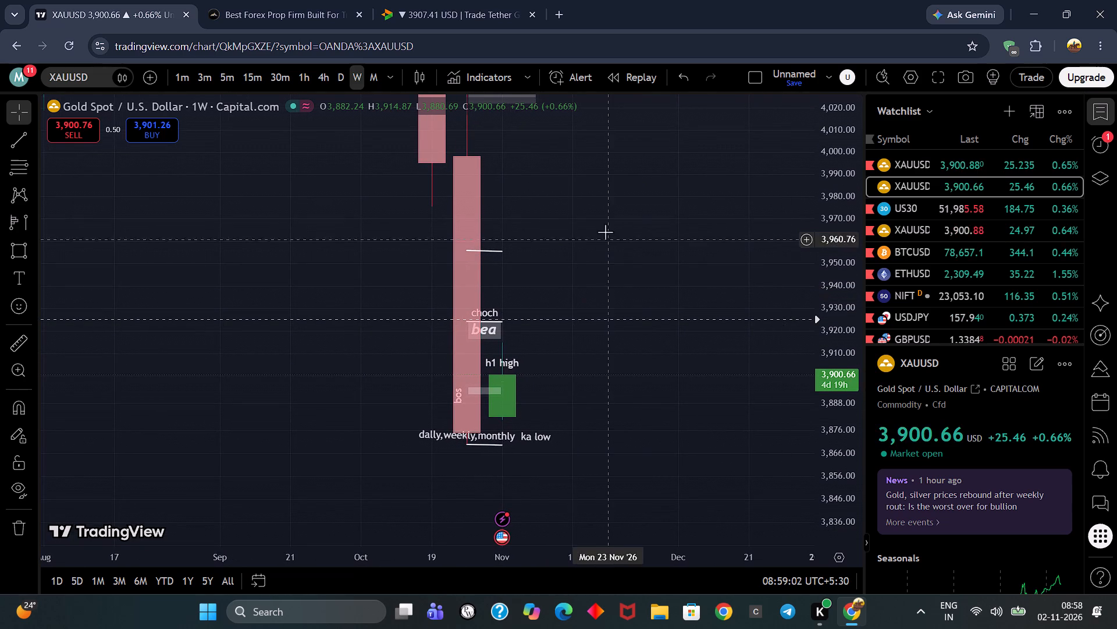
Examine the order-block zones above the current weekly candle and the recent weekly candles leading down from them.
left_click_drag(503, 271, 485, 478)
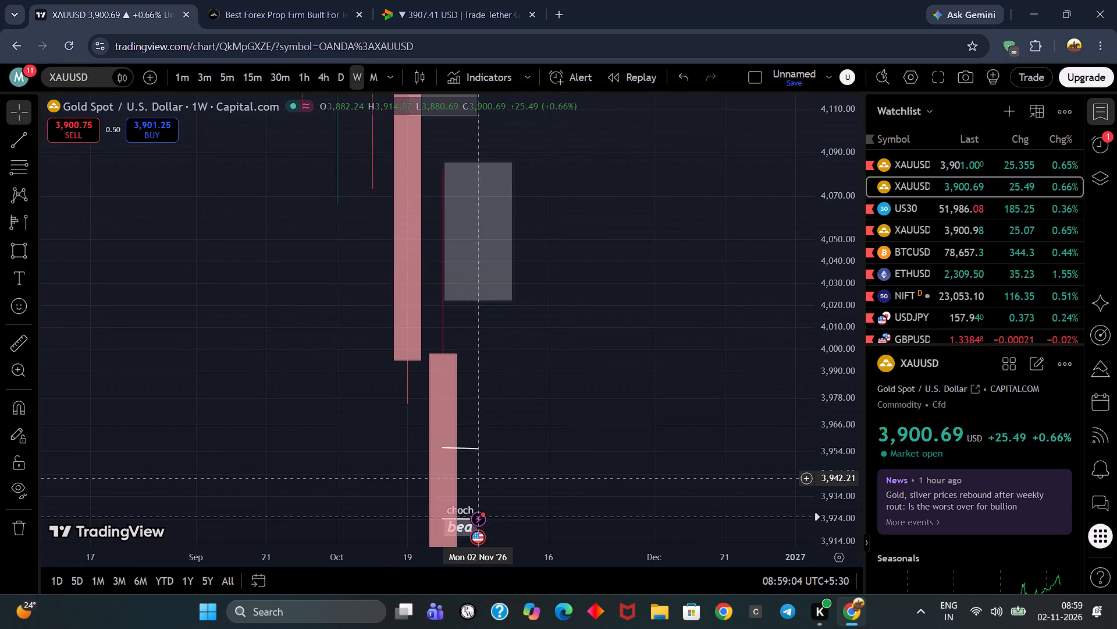
left_click_drag(485, 478, 500, 468)
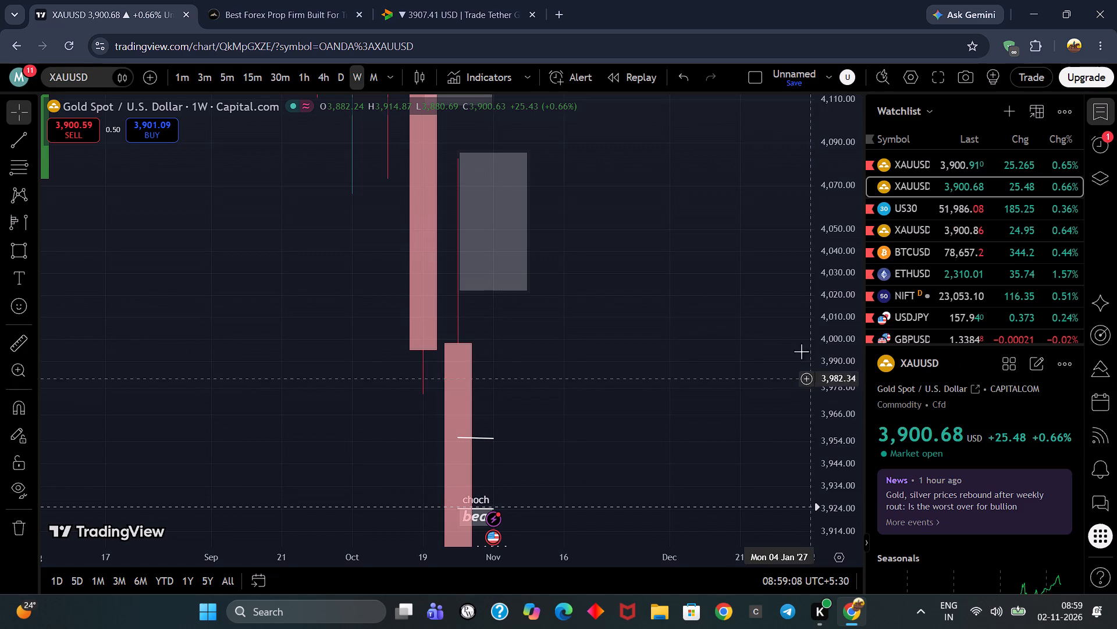
scroll(831, 350, "down", 5)
scroll(831, 350, "up", 1)
scroll(831, 350, "down", 1)
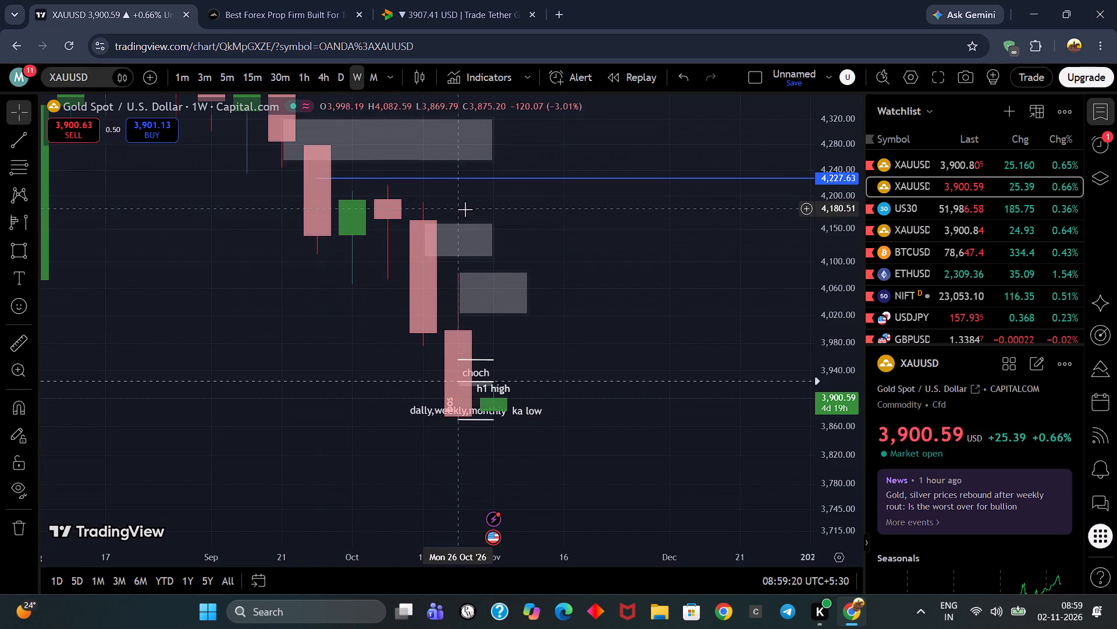
scroll(842, 309, "up", 2)
scroll(841, 313, "down", 2)
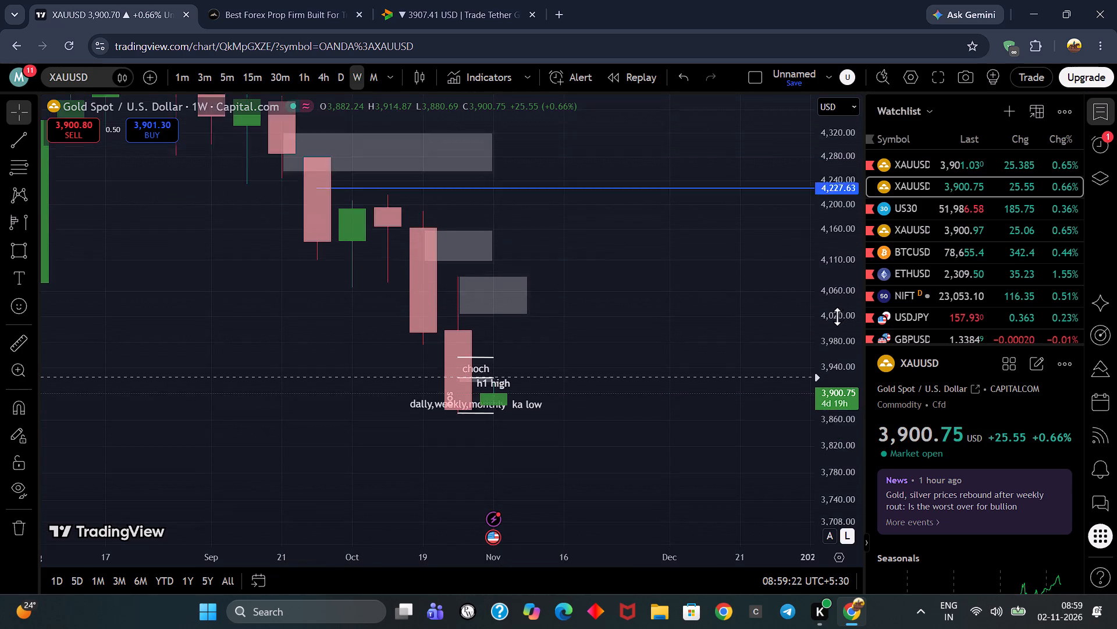
scroll(837, 316, "down", 3)
scroll(826, 317, "up", 1)
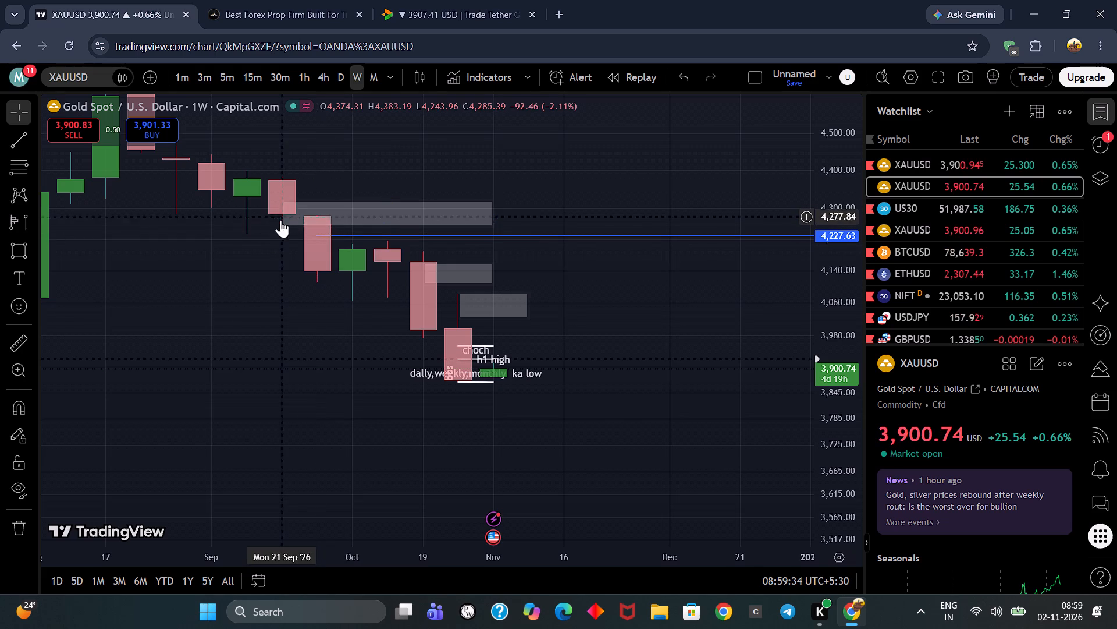
Switch the gold chart to the daily timeframe and examine the recent candles around the two lower order-block zones.
left_click(340, 78)
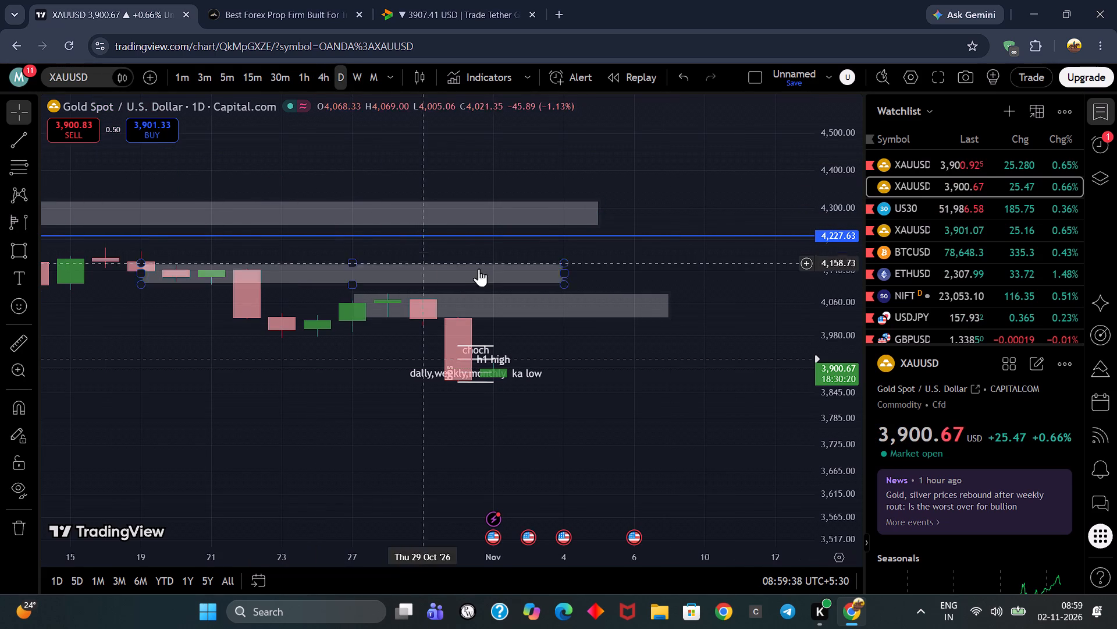
scroll(832, 277, "down", 3)
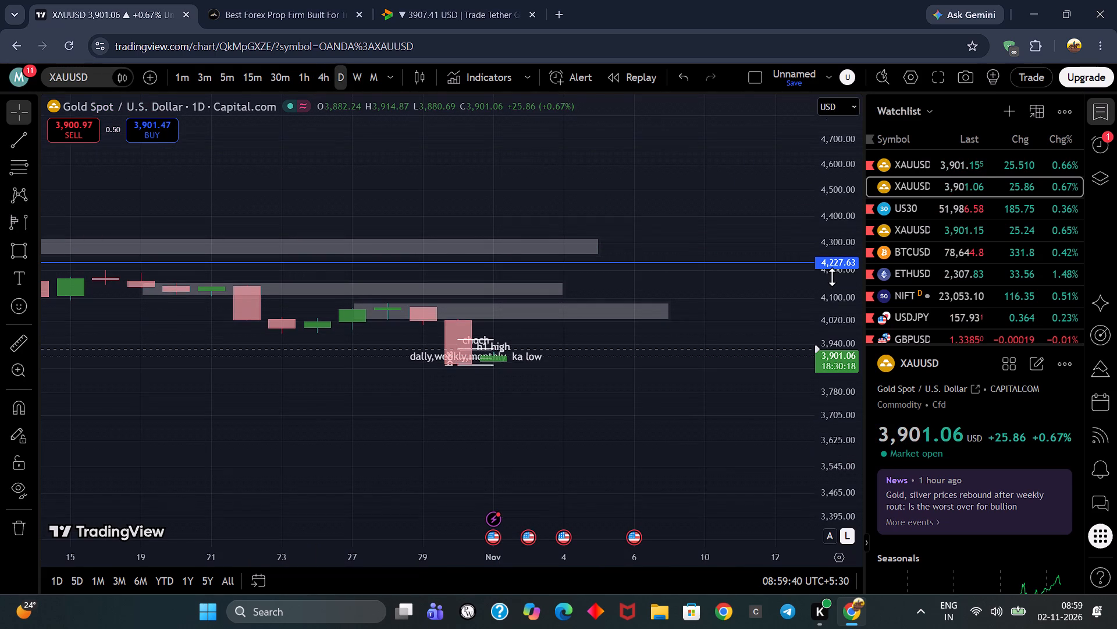
scroll(832, 277, "up", 10)
scroll(832, 277, "down", 1)
scroll(832, 277, "up", 3)
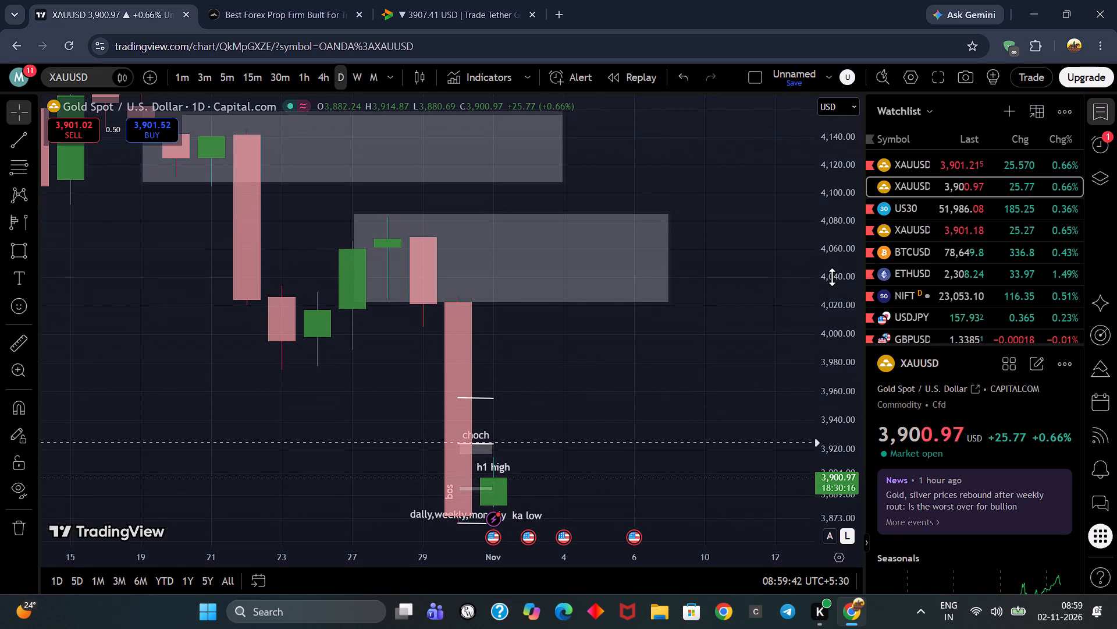
scroll(832, 277, "down", 2)
left_click_drag(651, 305, 828, 331)
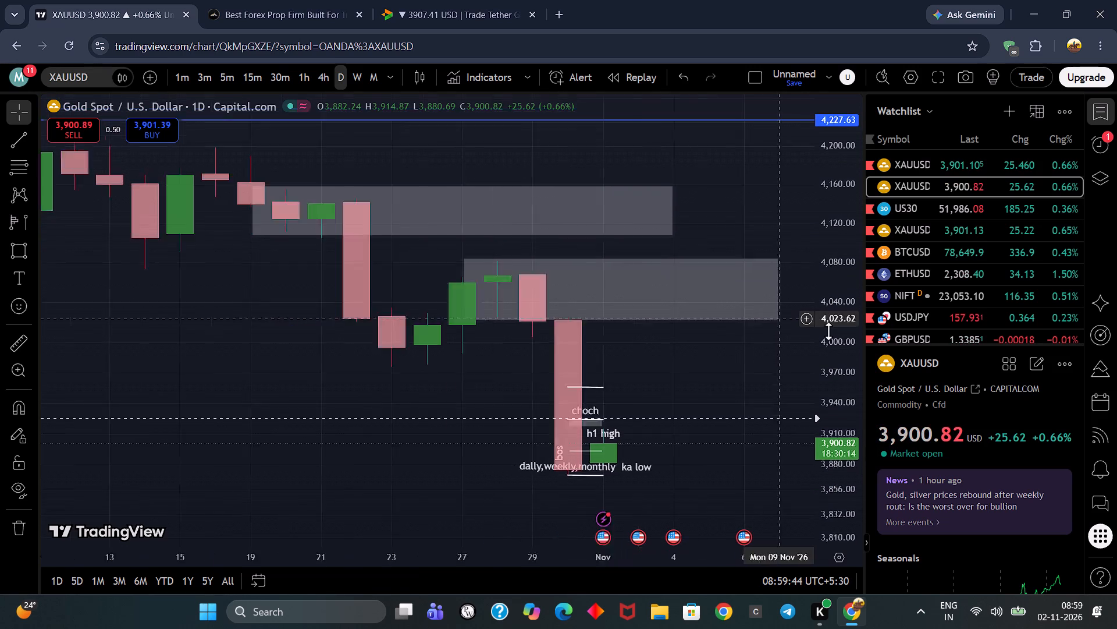
left_click_drag(828, 331, 862, 411)
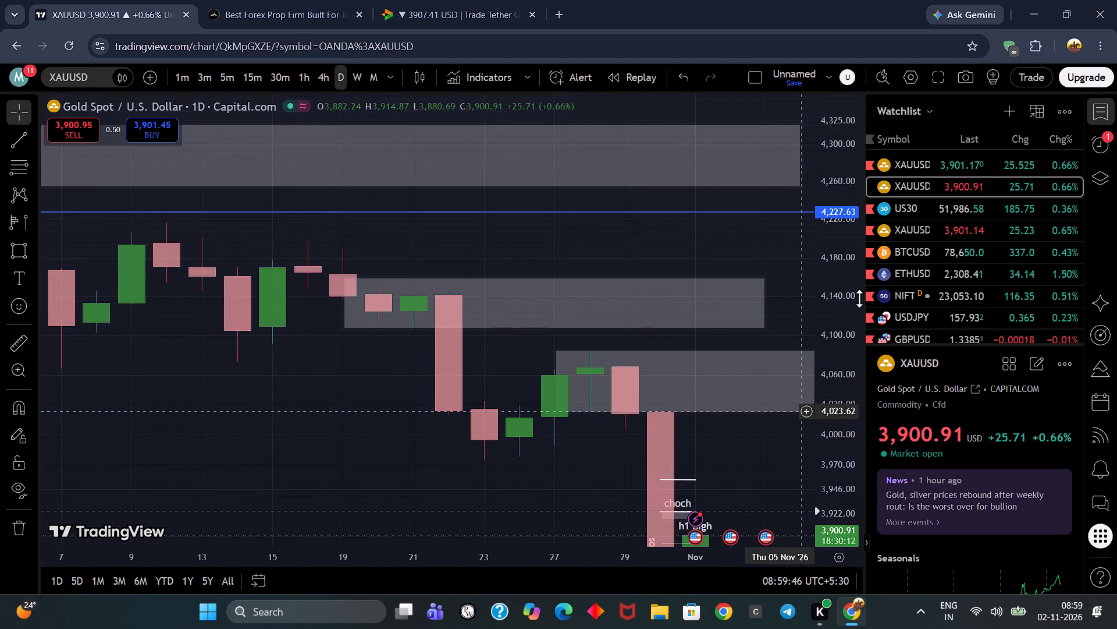
Compare the latest daily candles with the order-block zones, the blue 4,227.63 line and the marked daily, weekly and monthly low.
scroll(852, 299, "down", 5)
scroll(850, 299, "up", 5)
scroll(850, 299, "down", 1)
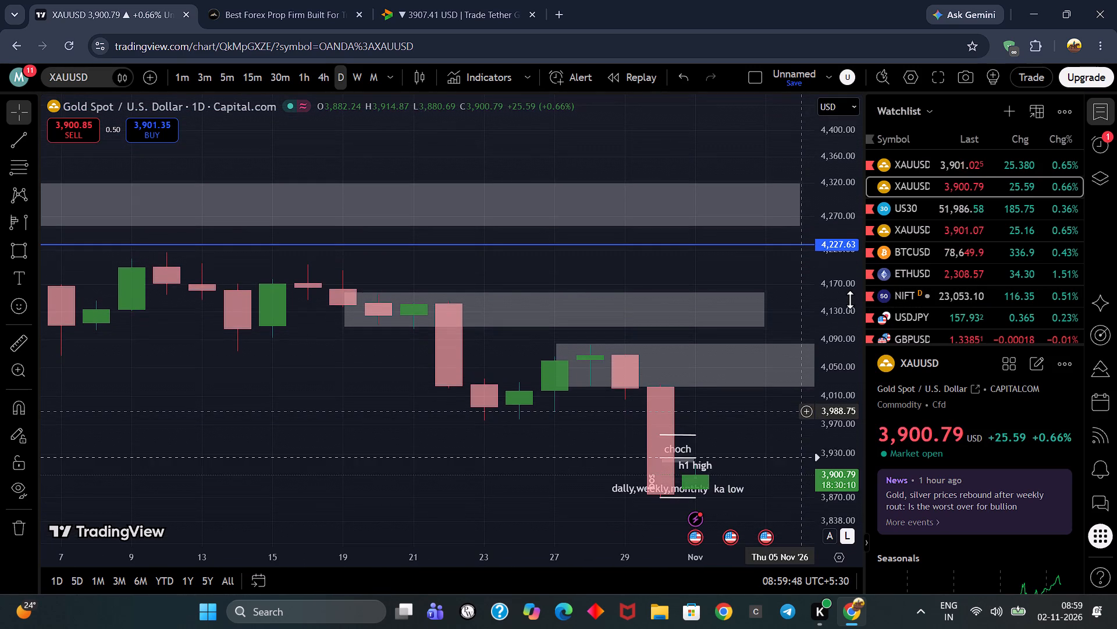
scroll(850, 299, "down", 1)
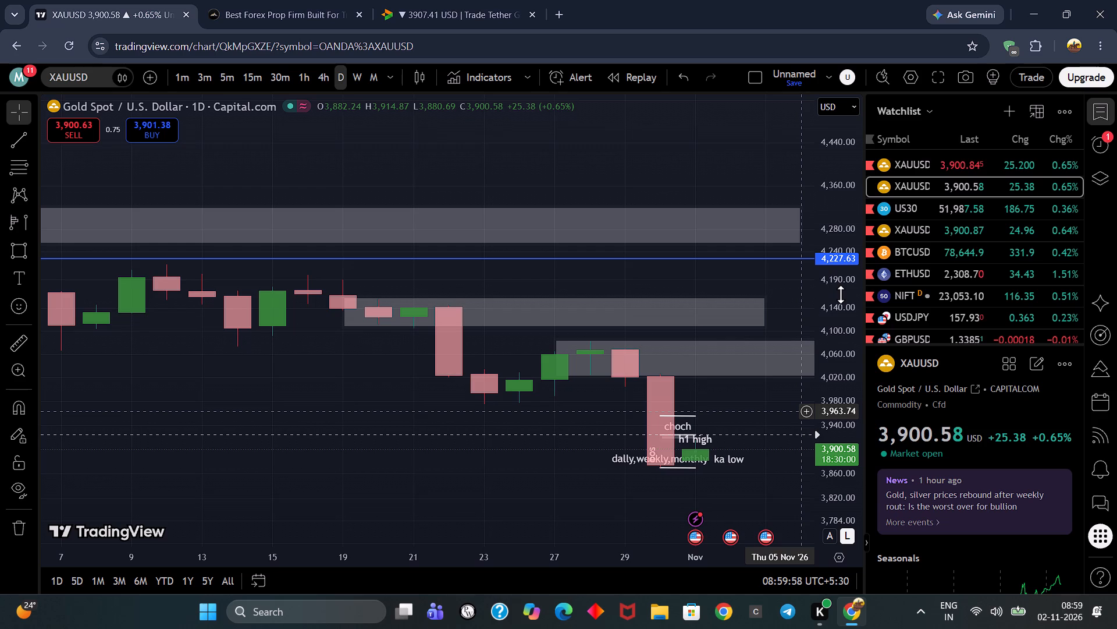
scroll(841, 296, "down", 2)
scroll(841, 297, "up", 5)
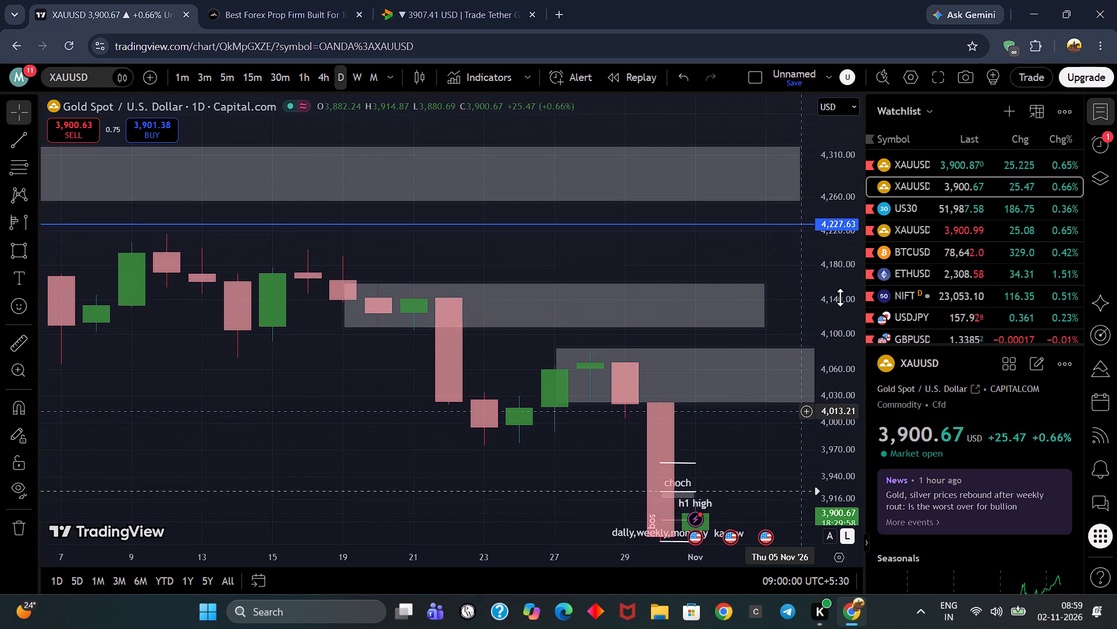
scroll(840, 297, "down", 2)
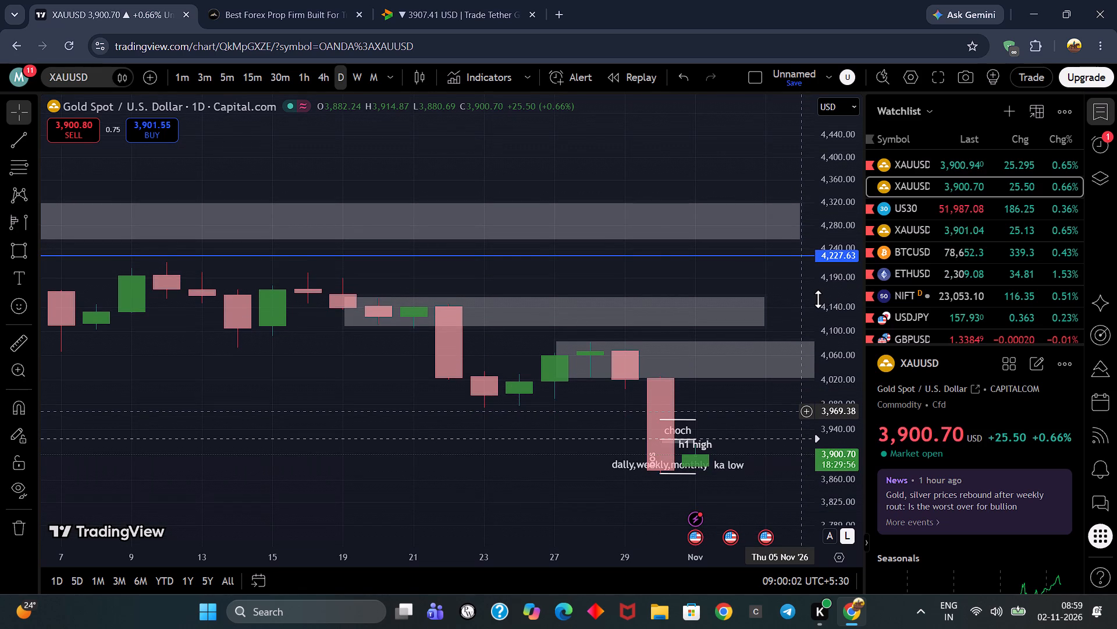
left_click_drag(624, 268, 522, 175)
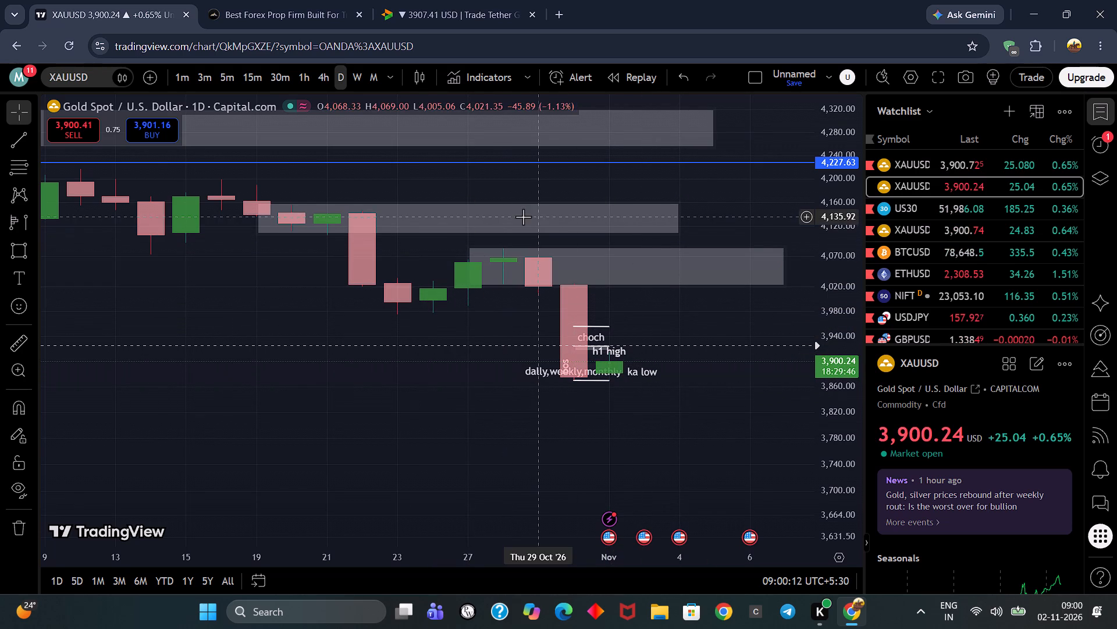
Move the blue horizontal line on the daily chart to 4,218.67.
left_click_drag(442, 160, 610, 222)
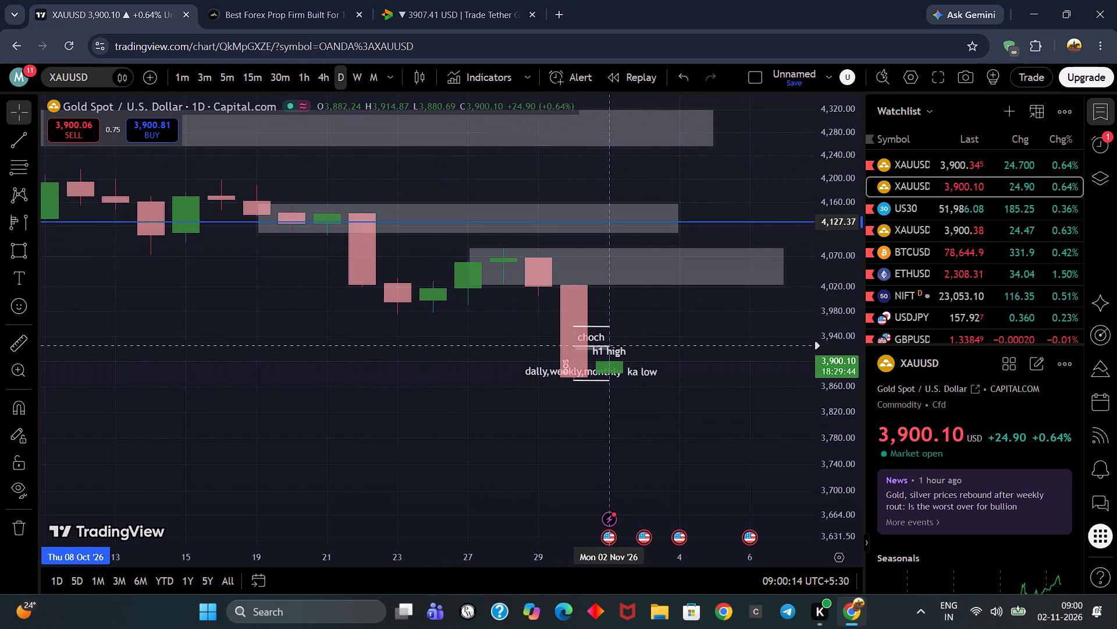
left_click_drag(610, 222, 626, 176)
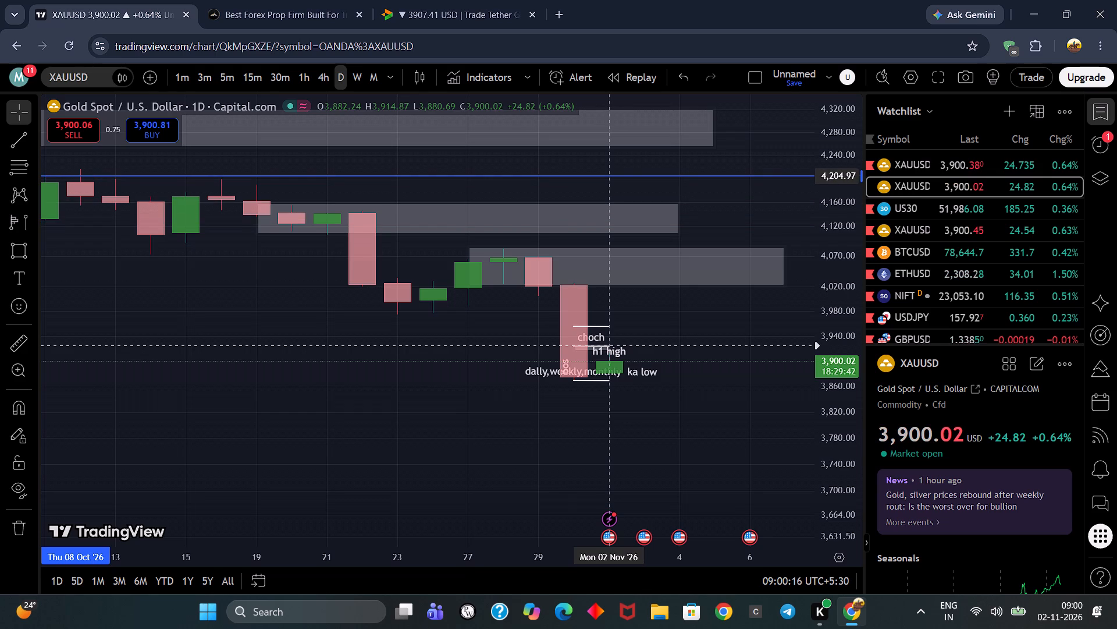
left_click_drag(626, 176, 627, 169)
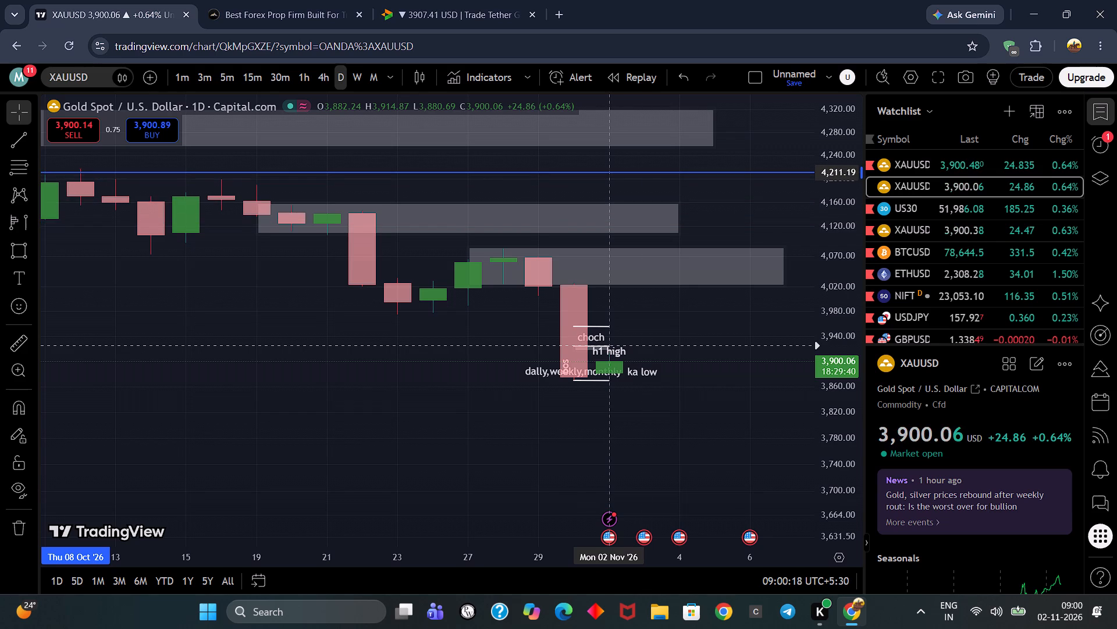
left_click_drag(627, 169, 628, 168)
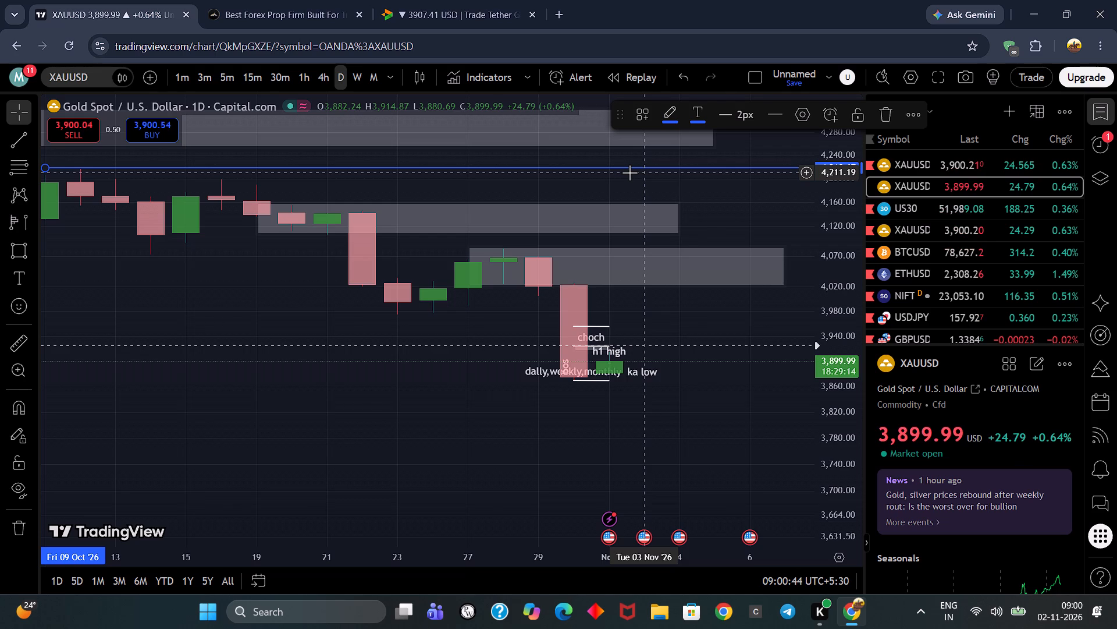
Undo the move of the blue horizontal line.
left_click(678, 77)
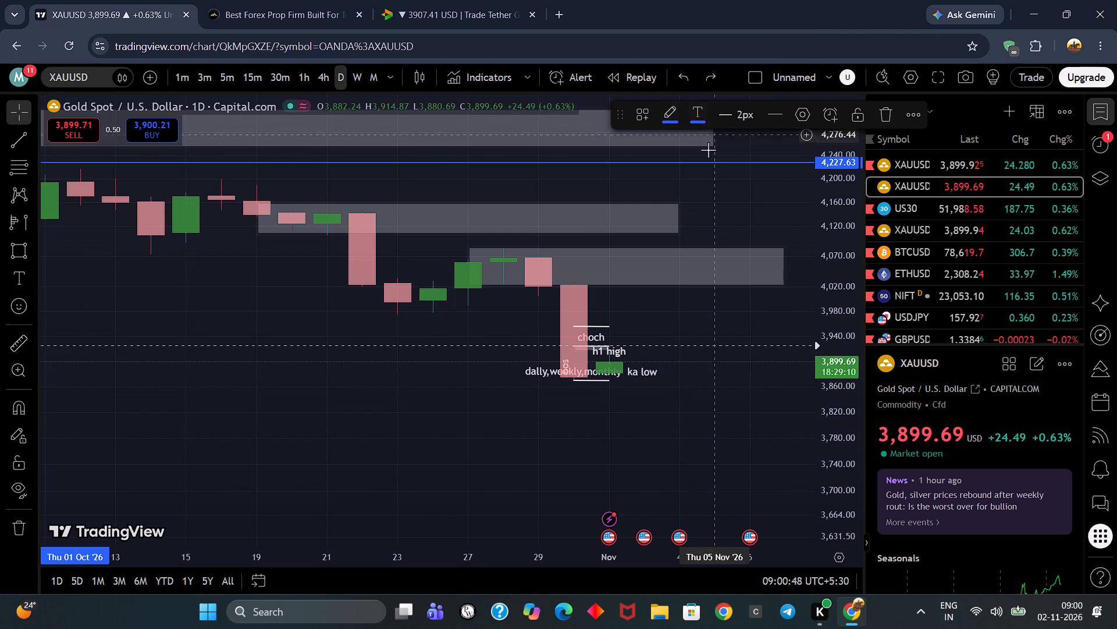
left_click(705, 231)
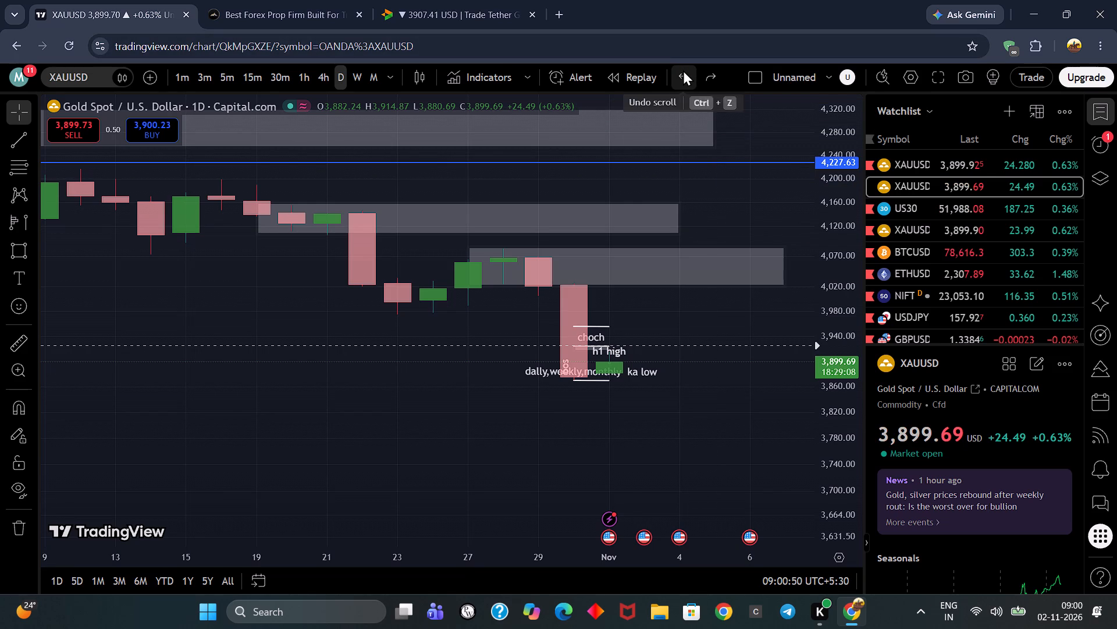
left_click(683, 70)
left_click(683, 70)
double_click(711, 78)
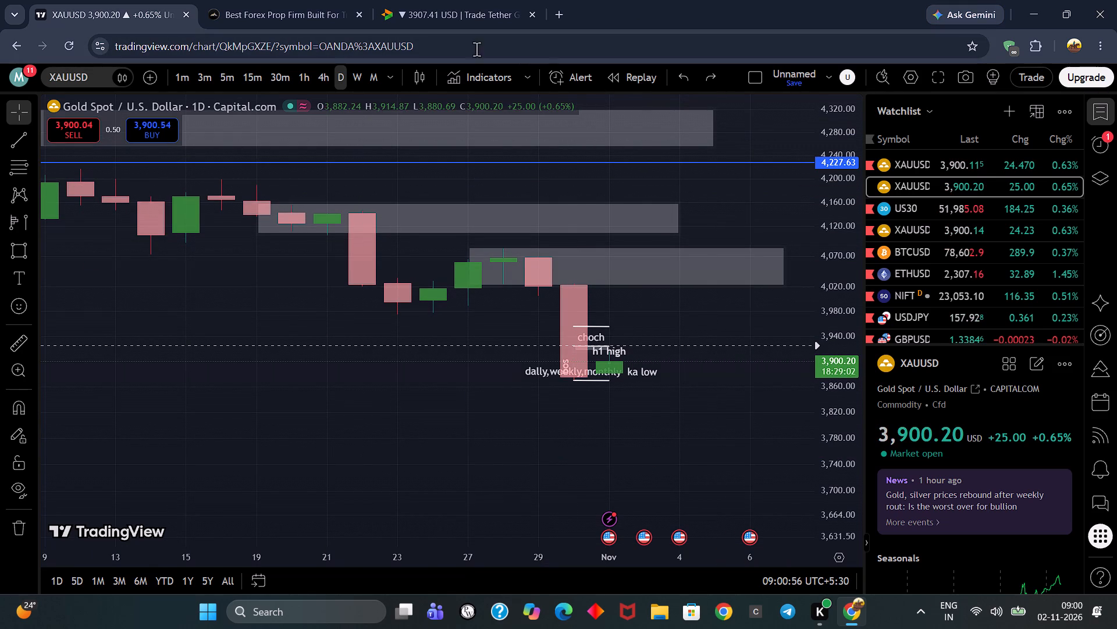
Review the recent daily candles relative to the three order-block zones, choch, h1 high and marked low.
scroll(430, 156, "down", 3)
scroll(430, 156, "up", 4)
scroll(1010, 399, "up", 1)
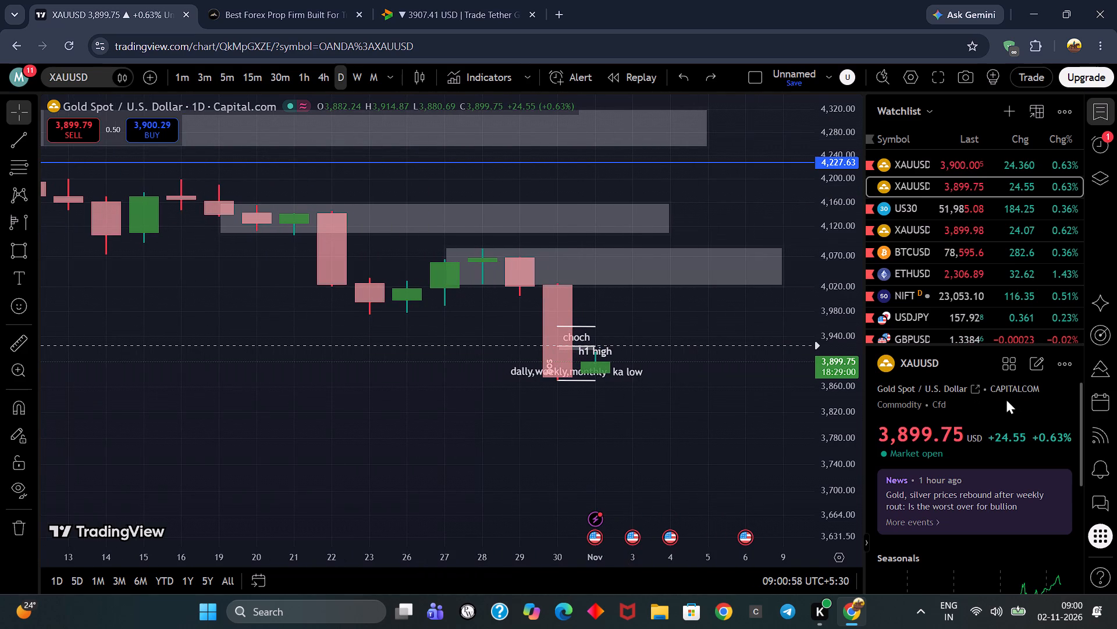
scroll(837, 326, "down", 5)
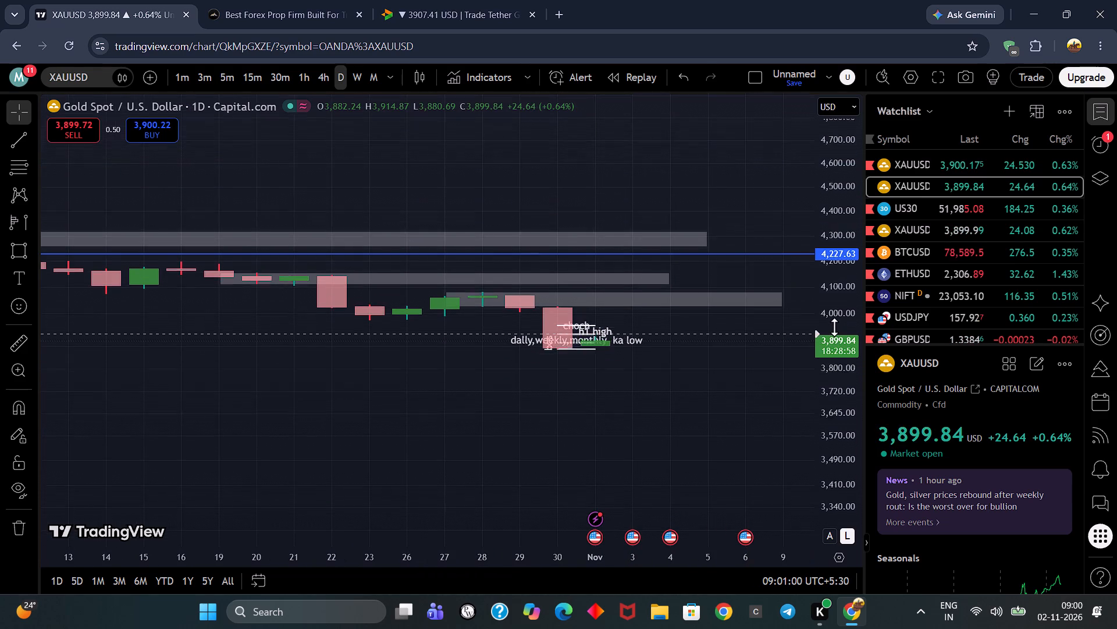
scroll(834, 327, "up", 4)
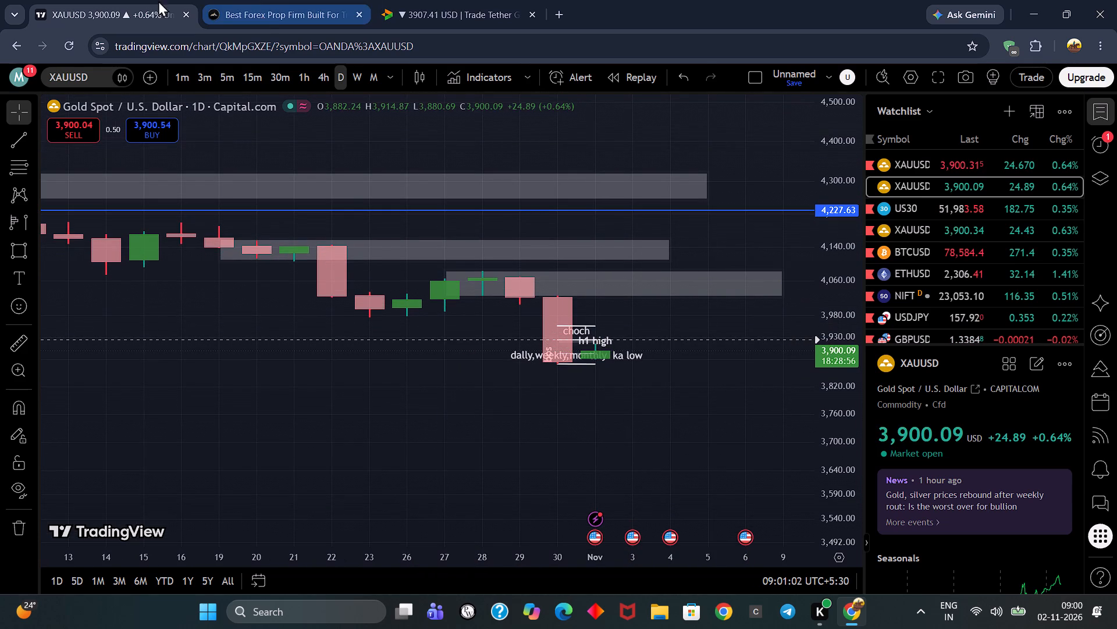
Switch the gold chart to the 4-hour timeframe and inspect the latest candles around the choch, h1 high and bos levels.
left_click(323, 74)
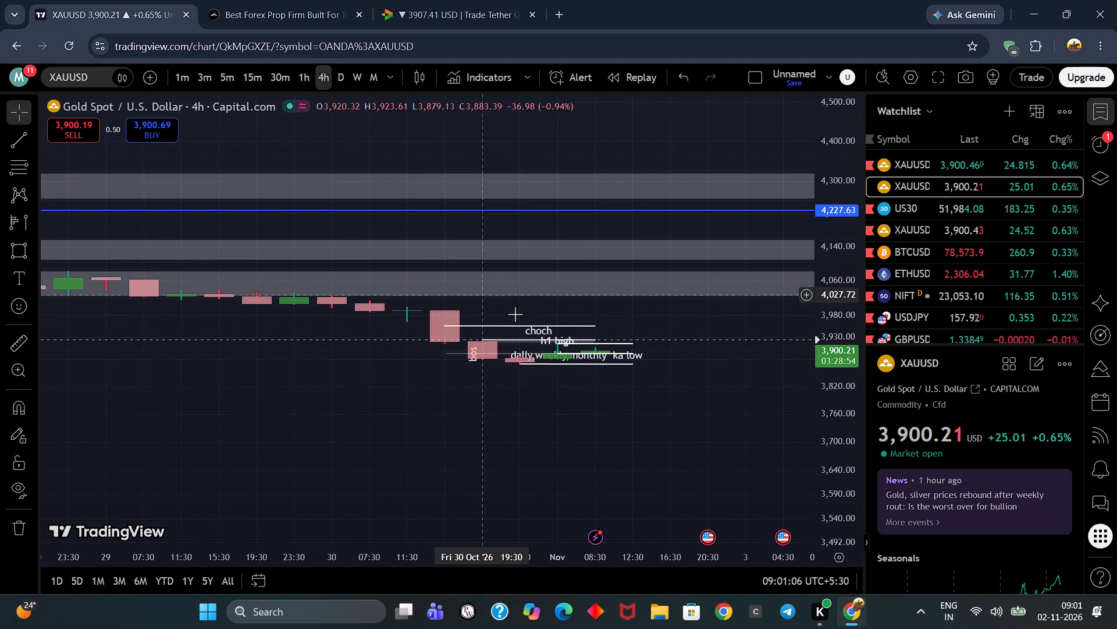
scroll(518, 302, "down", 3)
scroll(521, 307, "up", 10)
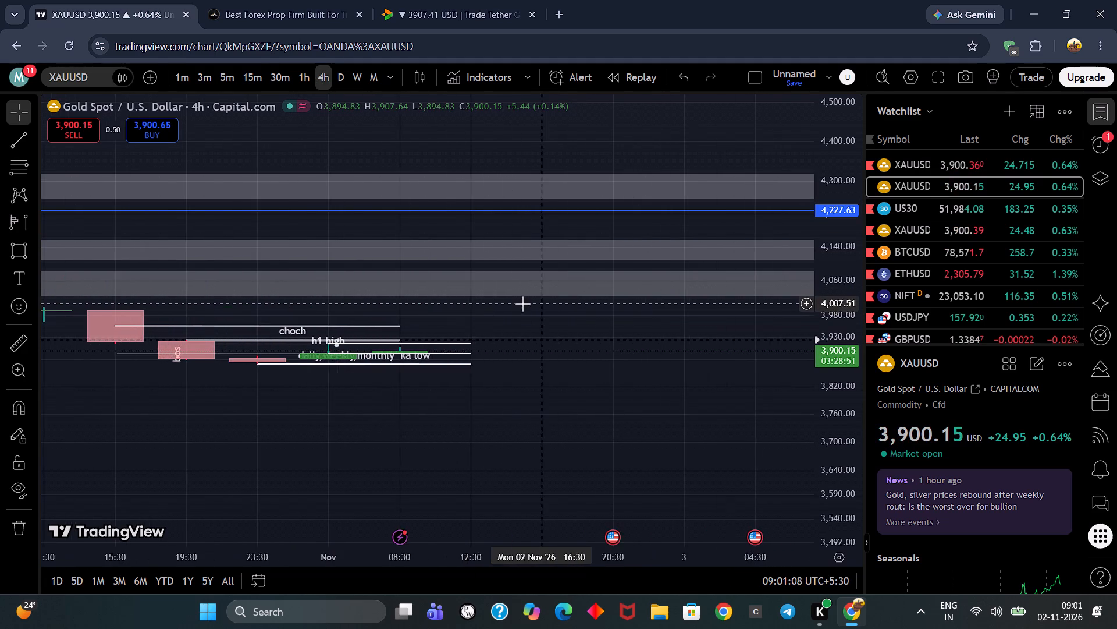
scroll(521, 315, "down", 3)
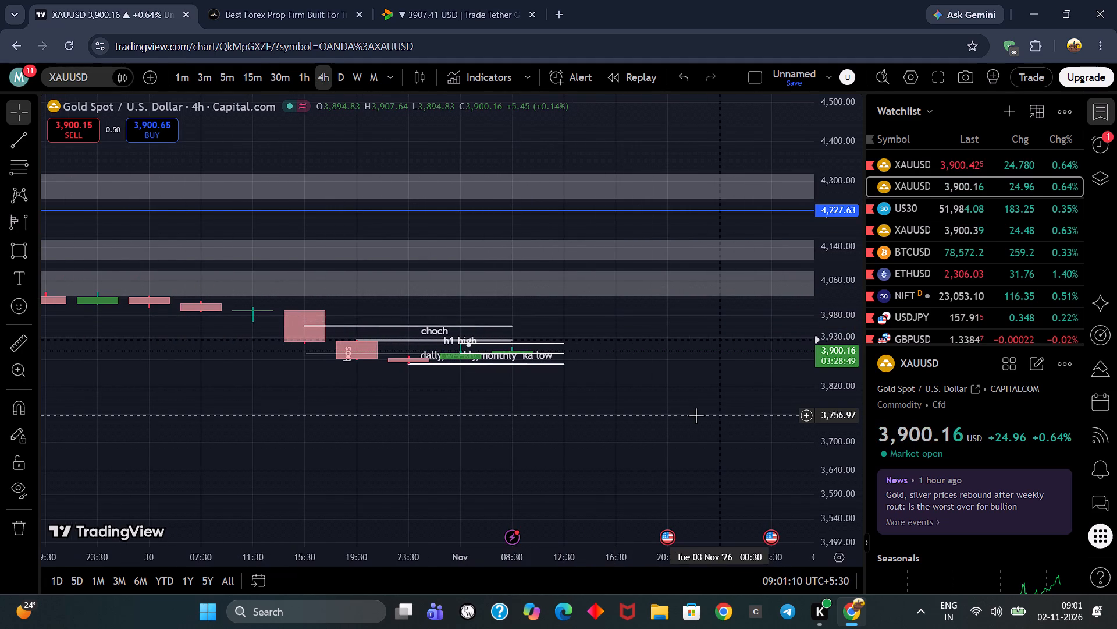
scroll(848, 342, "up", 3)
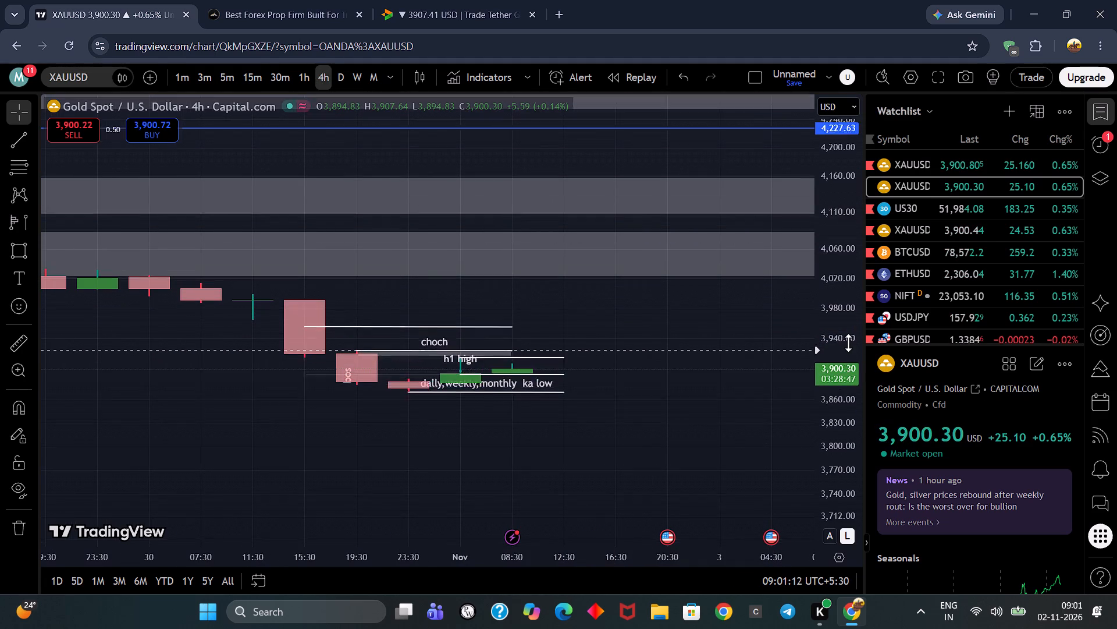
scroll(848, 342, "up", 8)
scroll(848, 342, "down", 3)
scroll(848, 342, "up", 1)
scroll(848, 342, "down", 2)
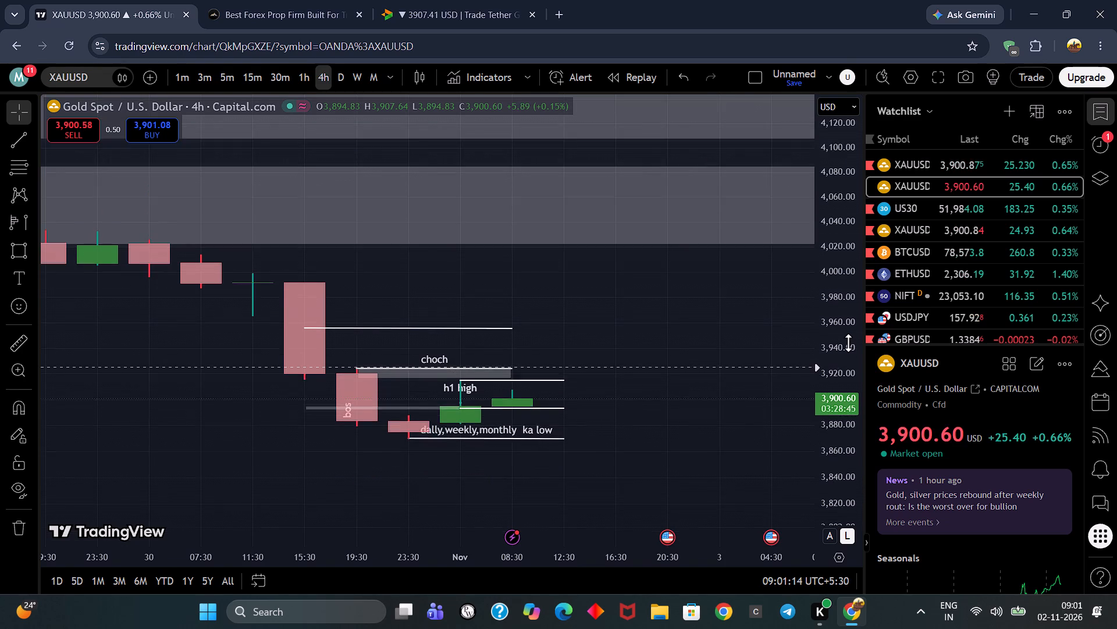
scroll(848, 342, "up", 2)
scroll(848, 342, "down", 1)
Examine the 4-hour decline from the lowest large order-block zone down to the marked daily, weekly and monthly low.
left_click_drag(666, 336, 742, 340)
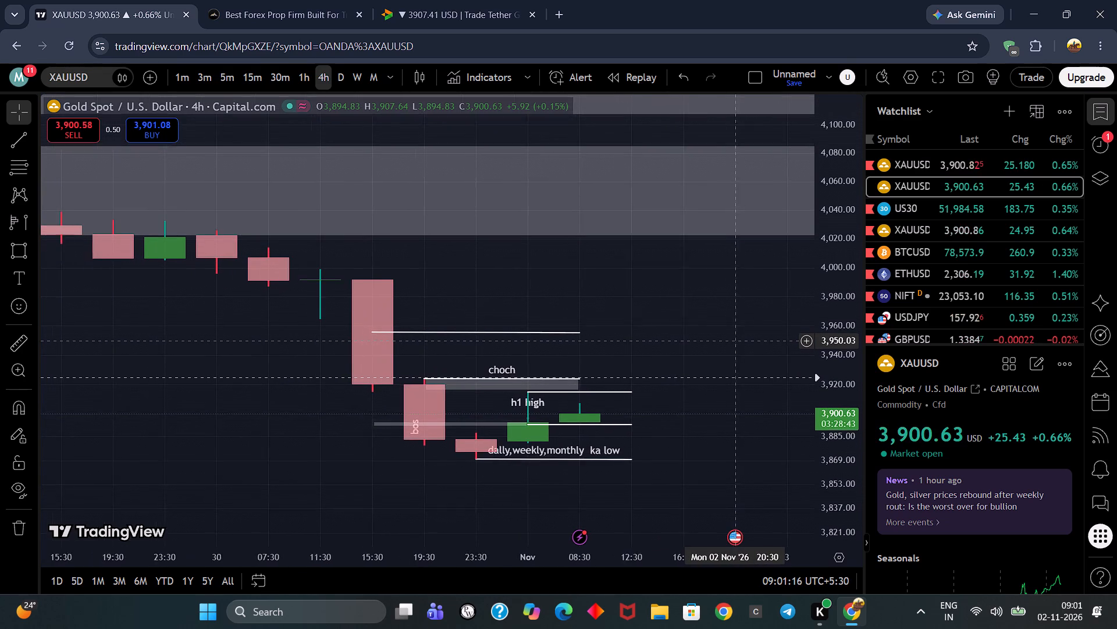
left_click_drag(742, 340, 811, 343)
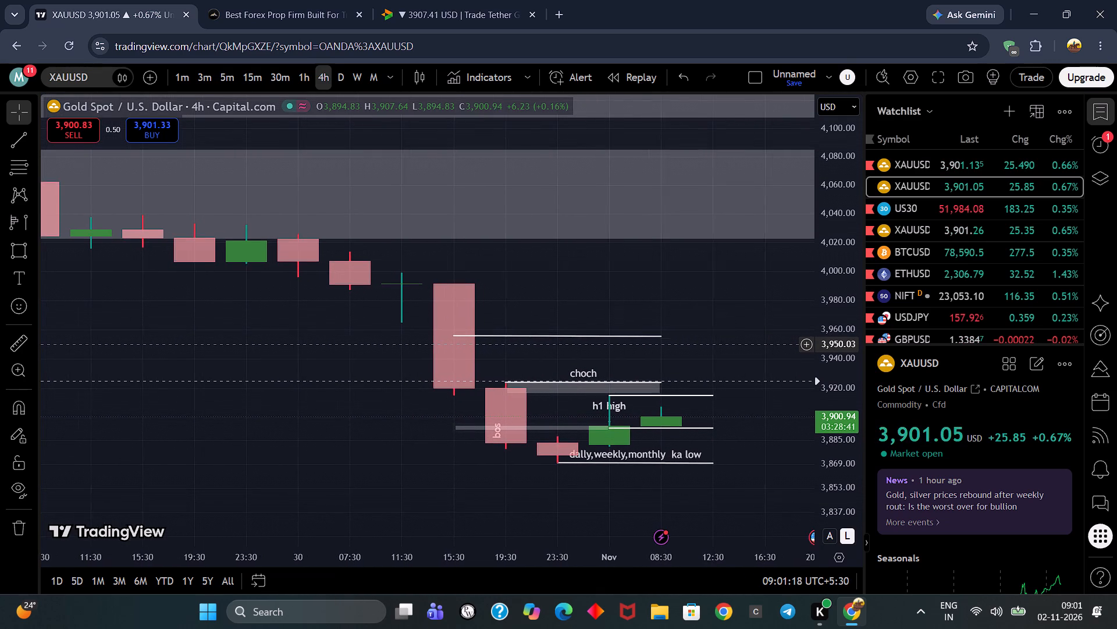
left_click_drag(811, 343, 790, 253)
left_click_drag(381, 384, 439, 429)
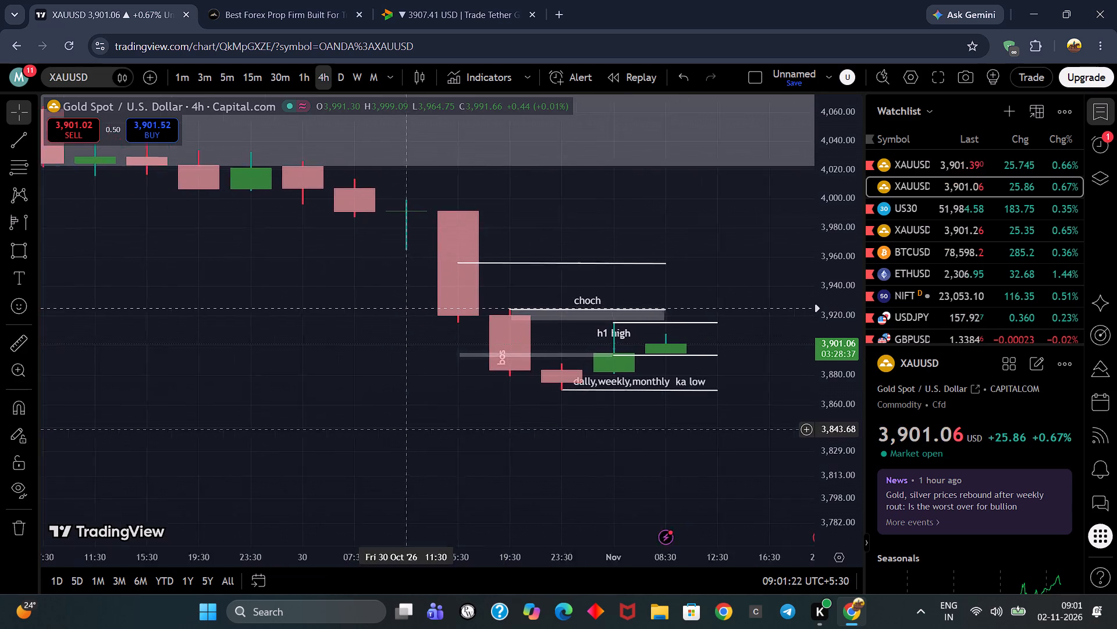
left_click_drag(439, 429, 529, 384)
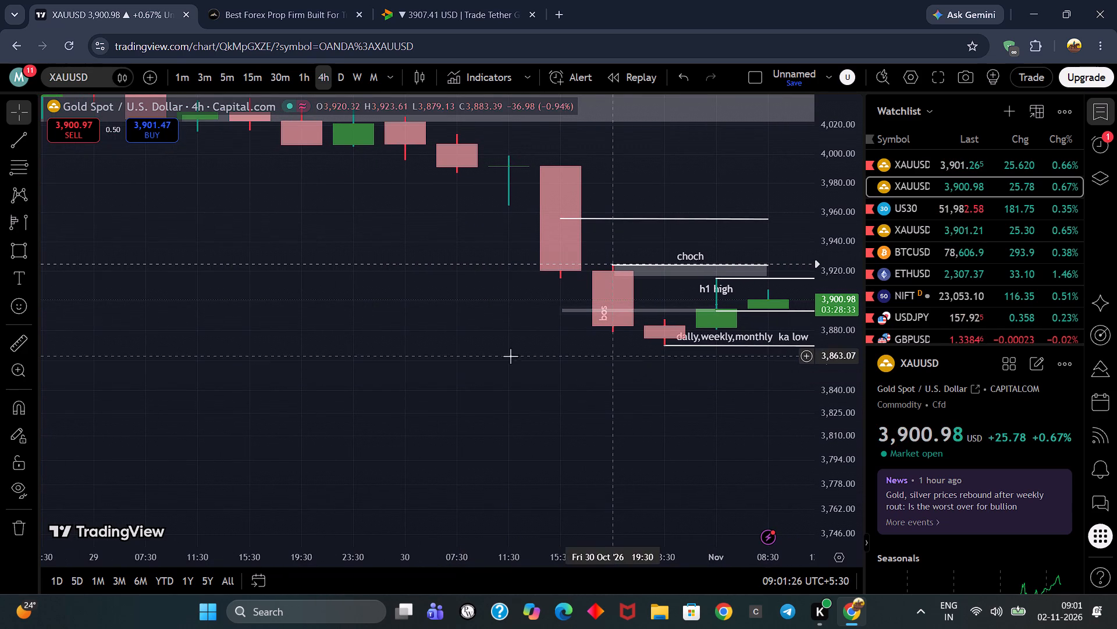
left_click_drag(422, 335, 259, 429)
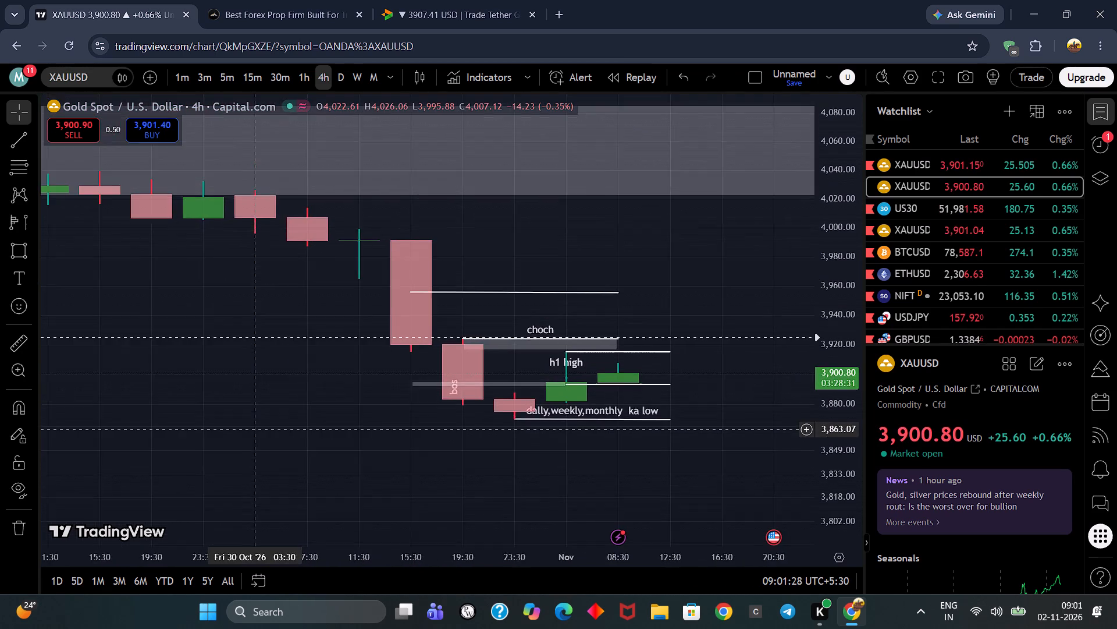
left_click_drag(259, 429, 361, 328)
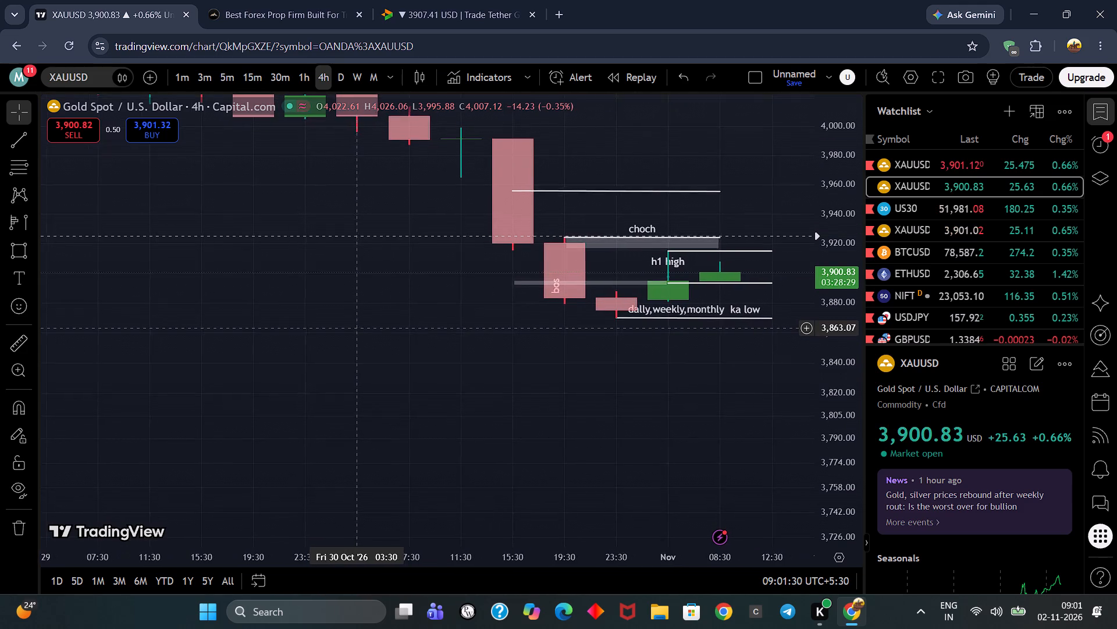
left_click_drag(361, 328, 386, 494)
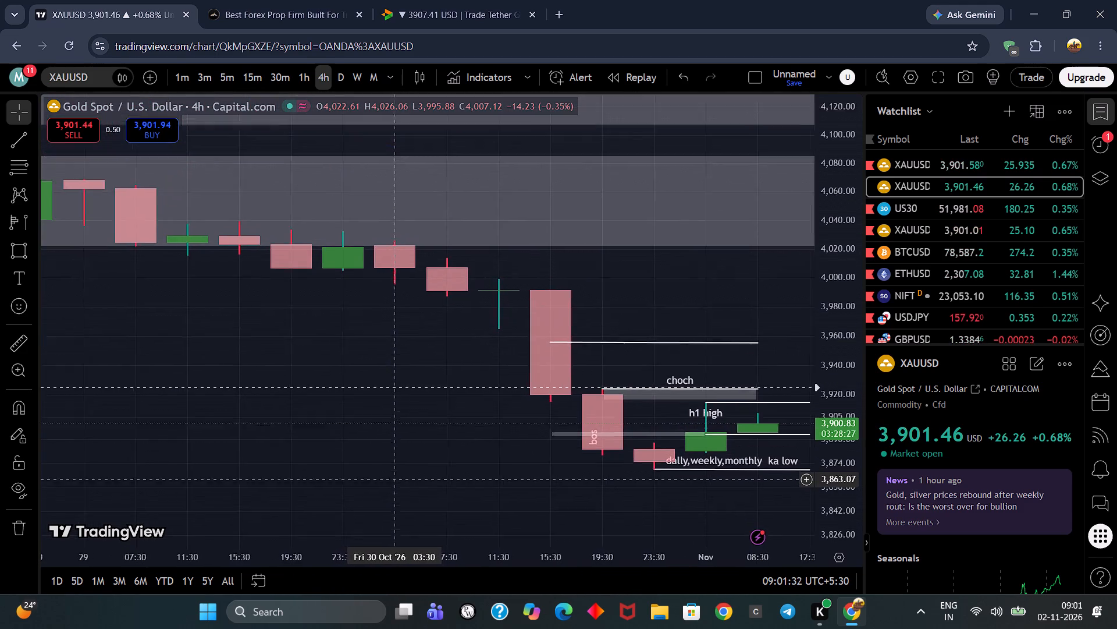
left_click_drag(386, 494, 275, 460)
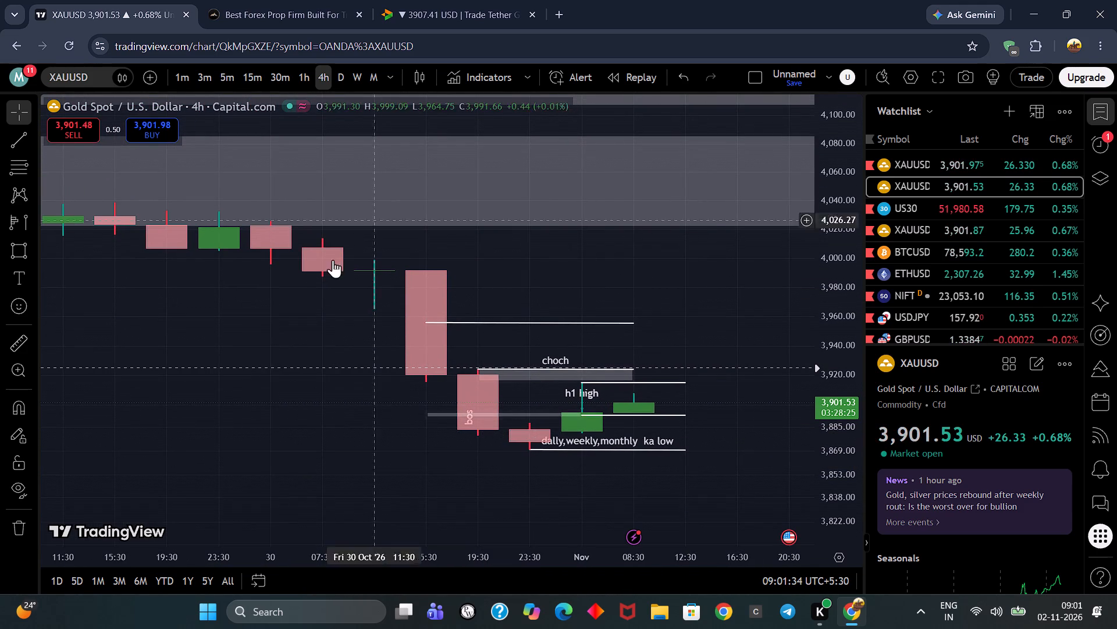
Switch to the 1-hour timeframe and examine the candles between the bearish ob zone, h1 high, bos and the marked low.
left_click(301, 90)
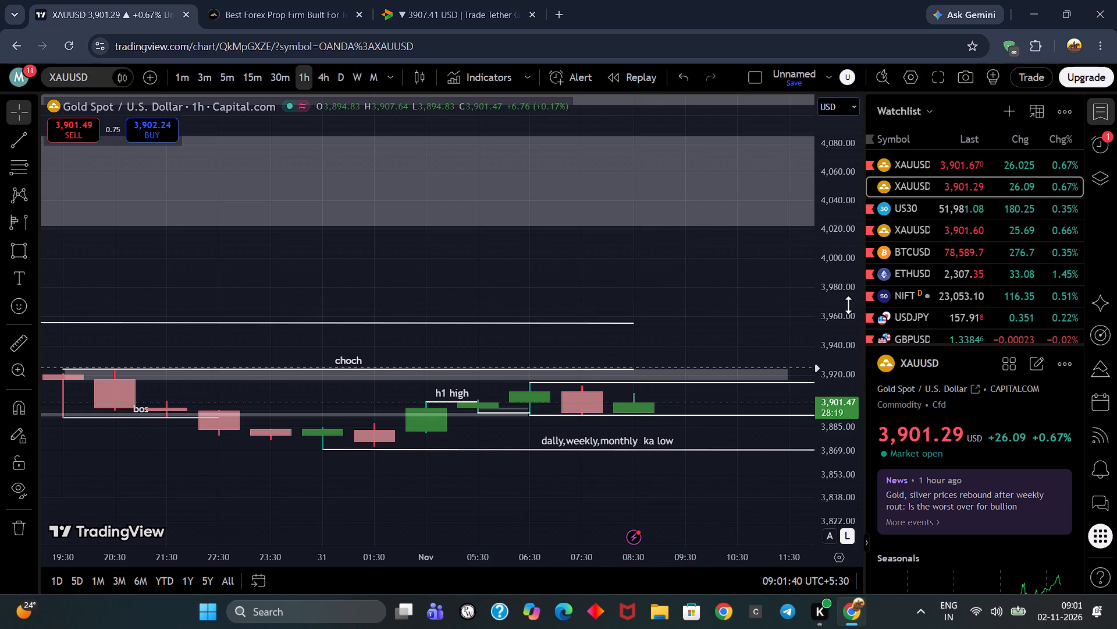
scroll(848, 305, "up", 6)
scroll(848, 305, "down", 3)
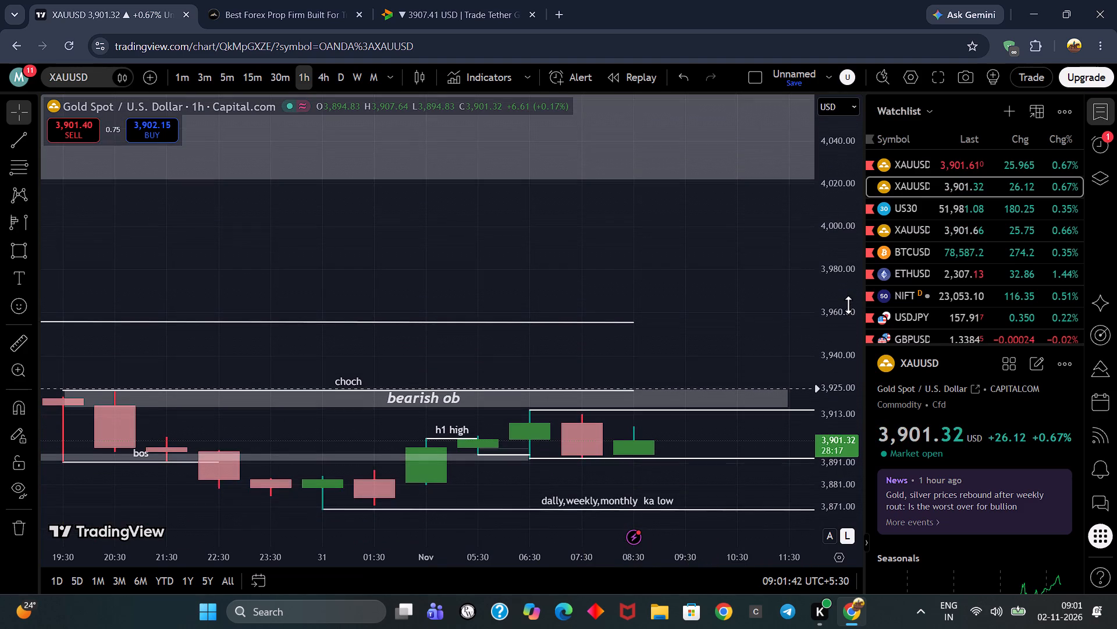
scroll(848, 305, "up", 1)
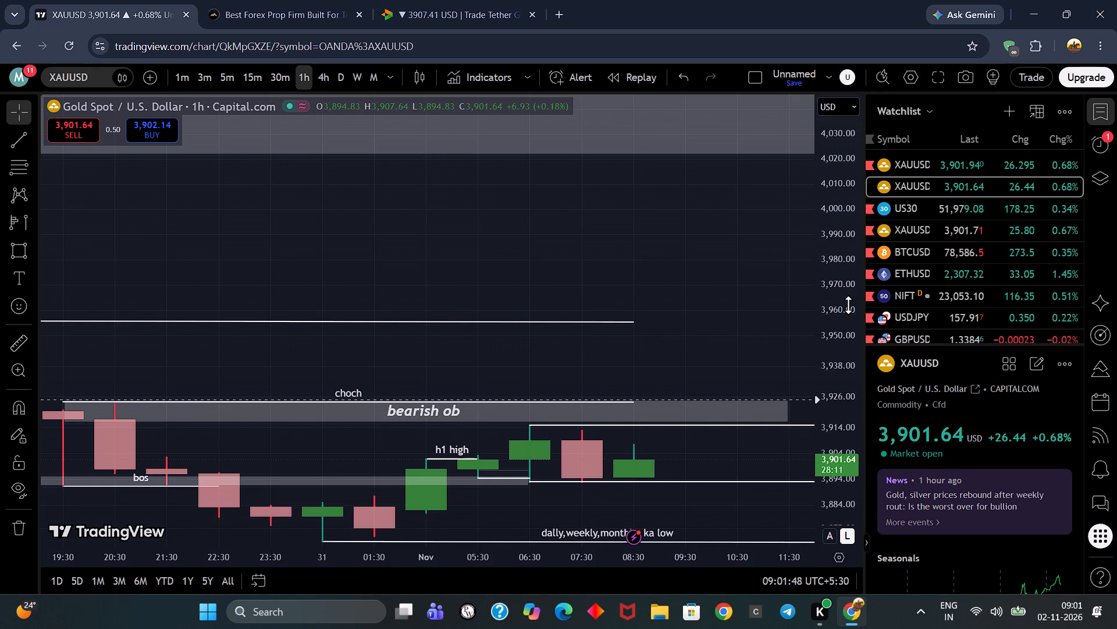
scroll(848, 305, "down", 1)
scroll(848, 305, "up", 4)
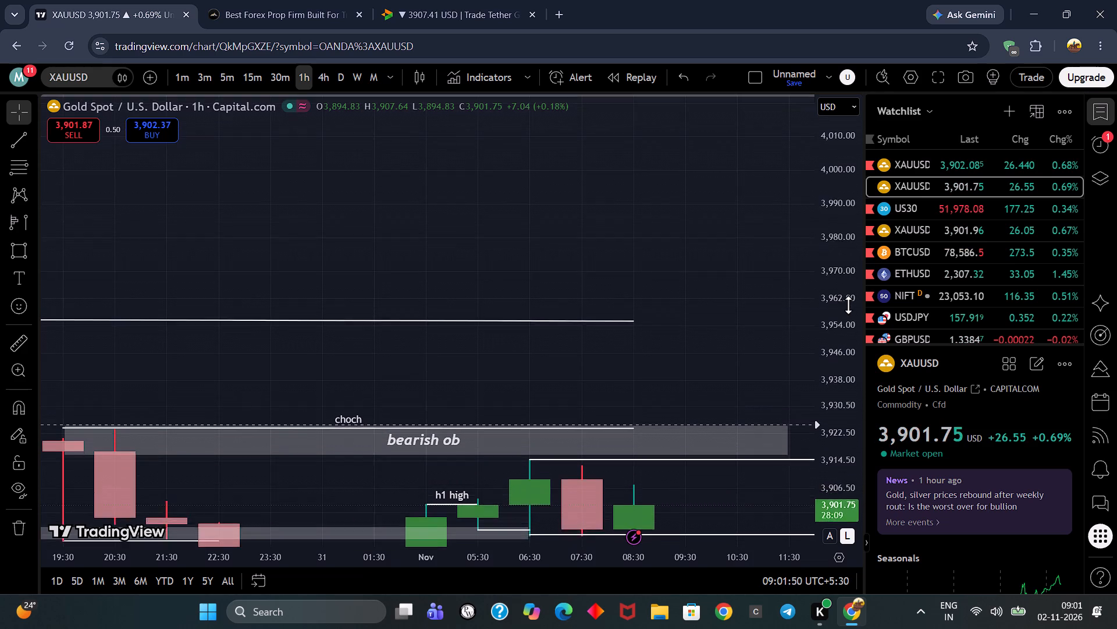
left_click_drag(609, 343, 607, 53)
left_click_drag(549, 316, 476, 292)
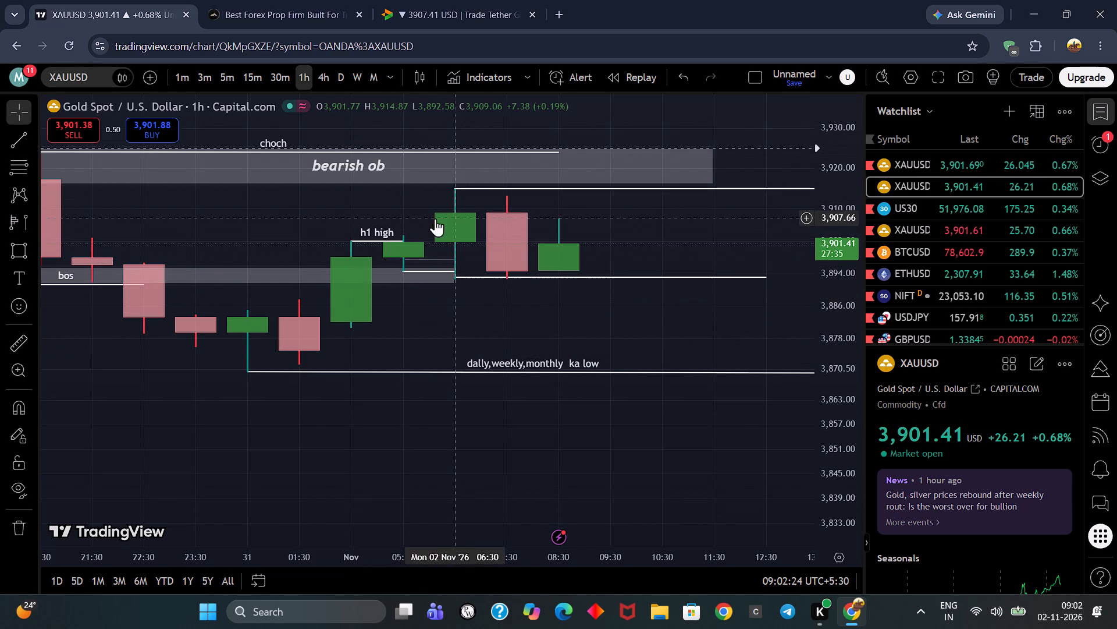
left_click_drag(504, 314, 544, 326)
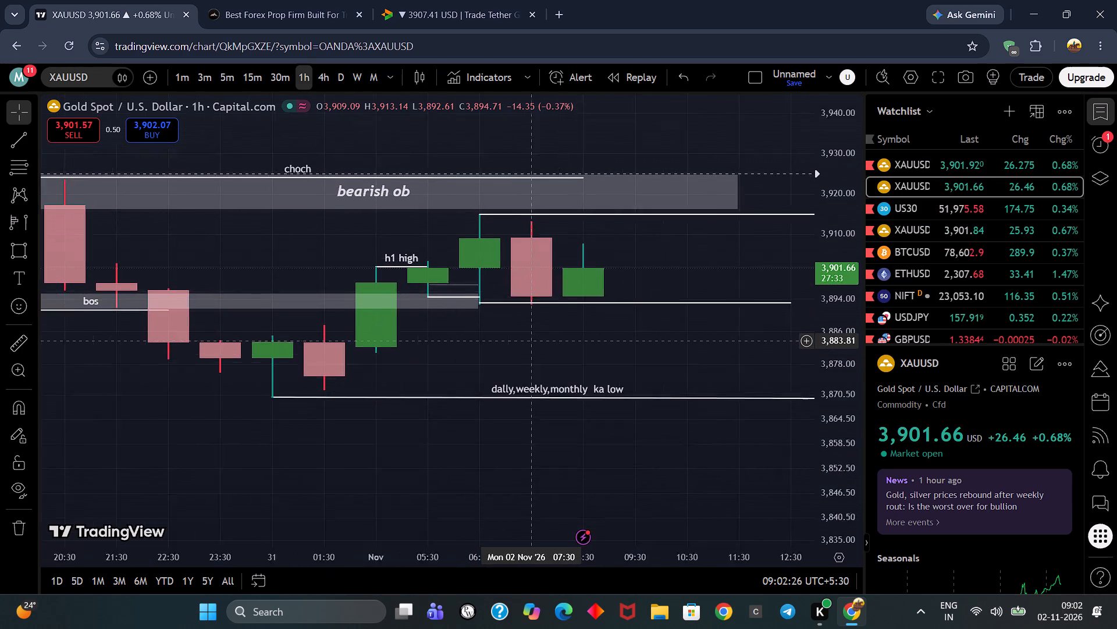
left_click_drag(544, 326, 482, 345)
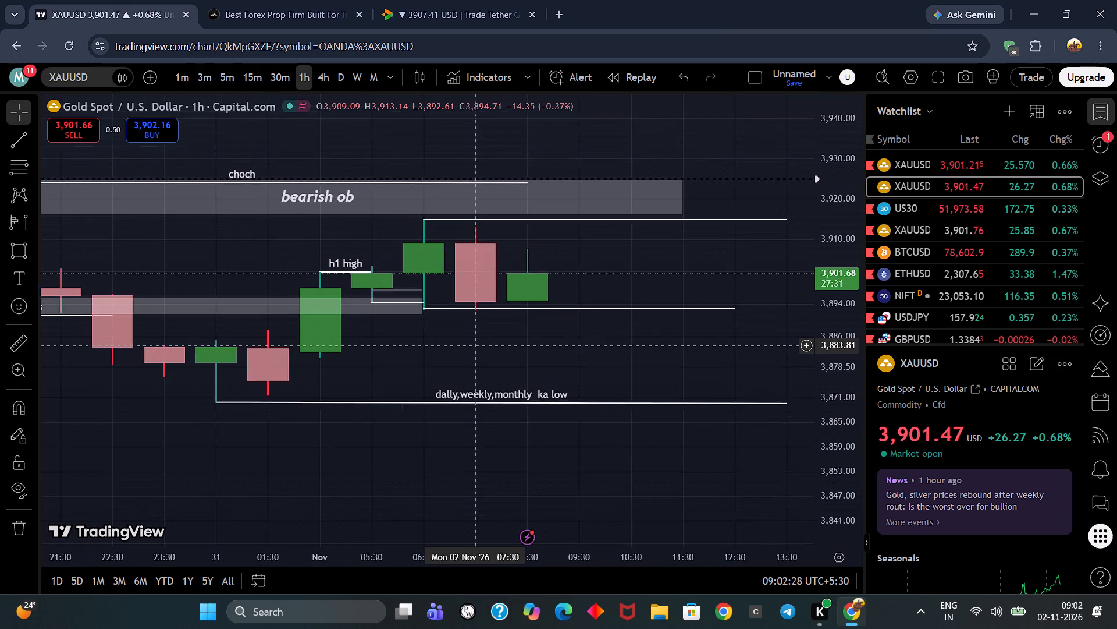
left_click_drag(482, 345, 500, 323)
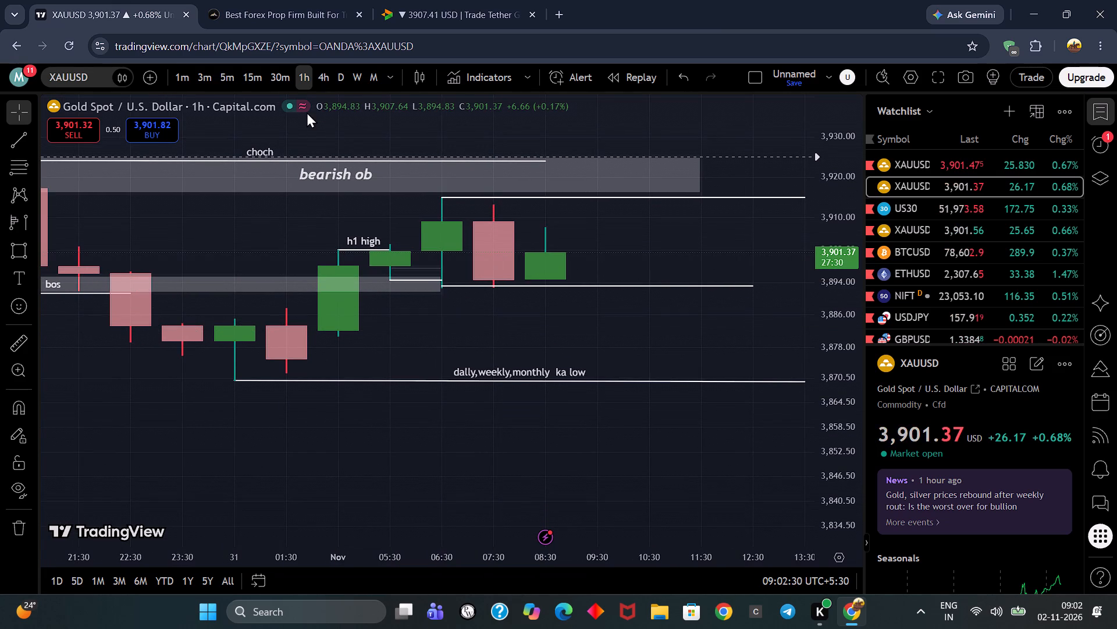
Switch to the 30-minute timeframe and examine the recent range between the bearish ob, h1 high and the grey zone below.
left_click(273, 77)
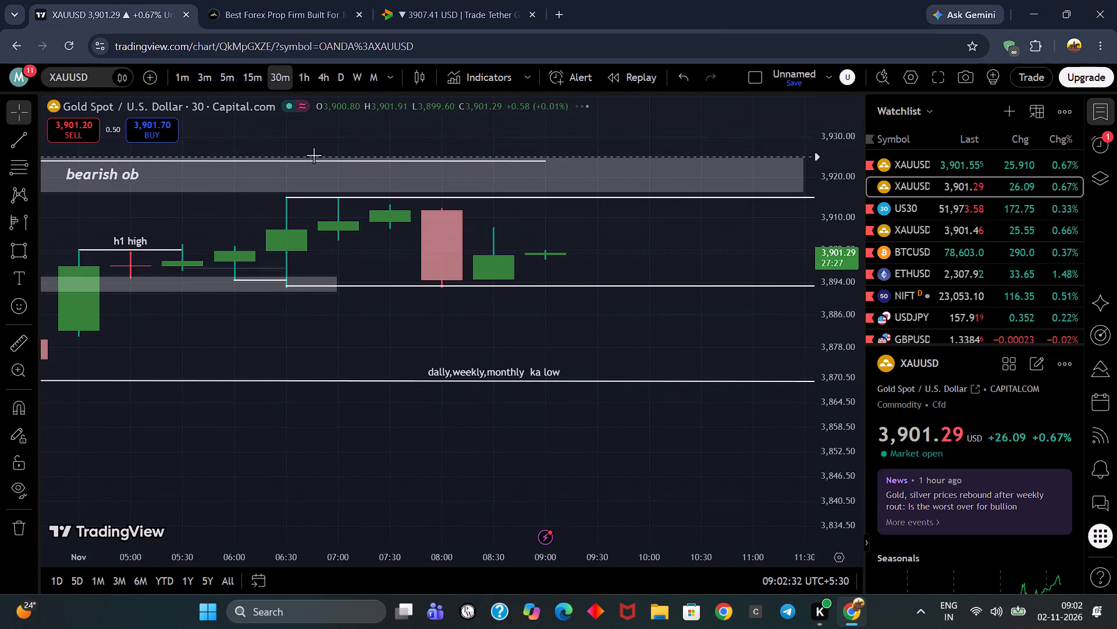
left_click_drag(558, 253, 650, 299)
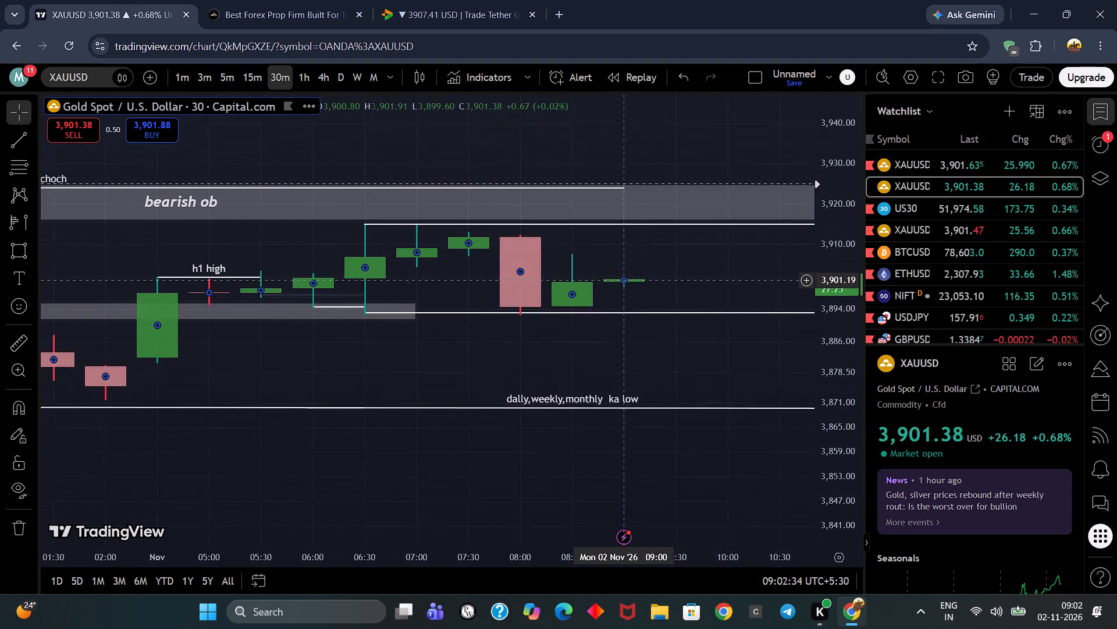
left_click_drag(650, 299, 663, 280)
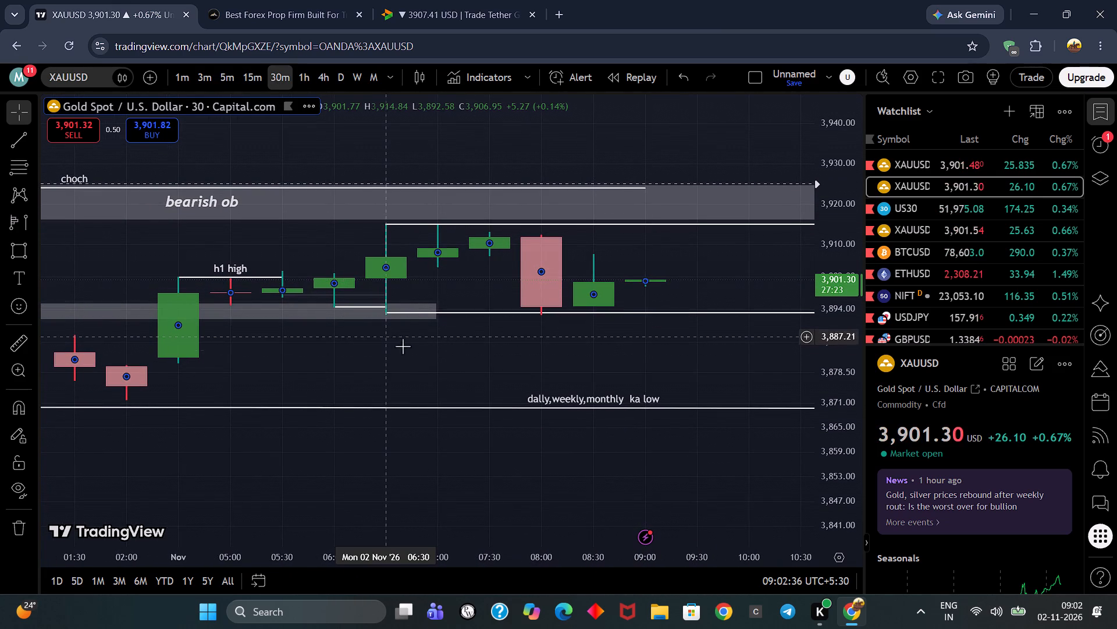
left_click(405, 369)
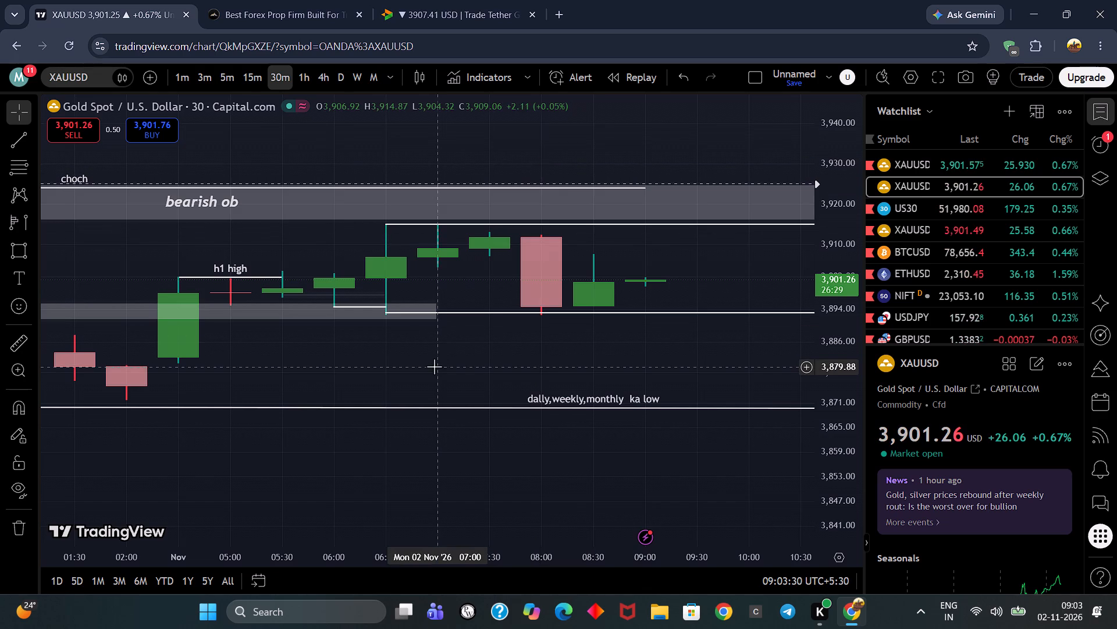
left_click_drag(417, 363, 471, 287)
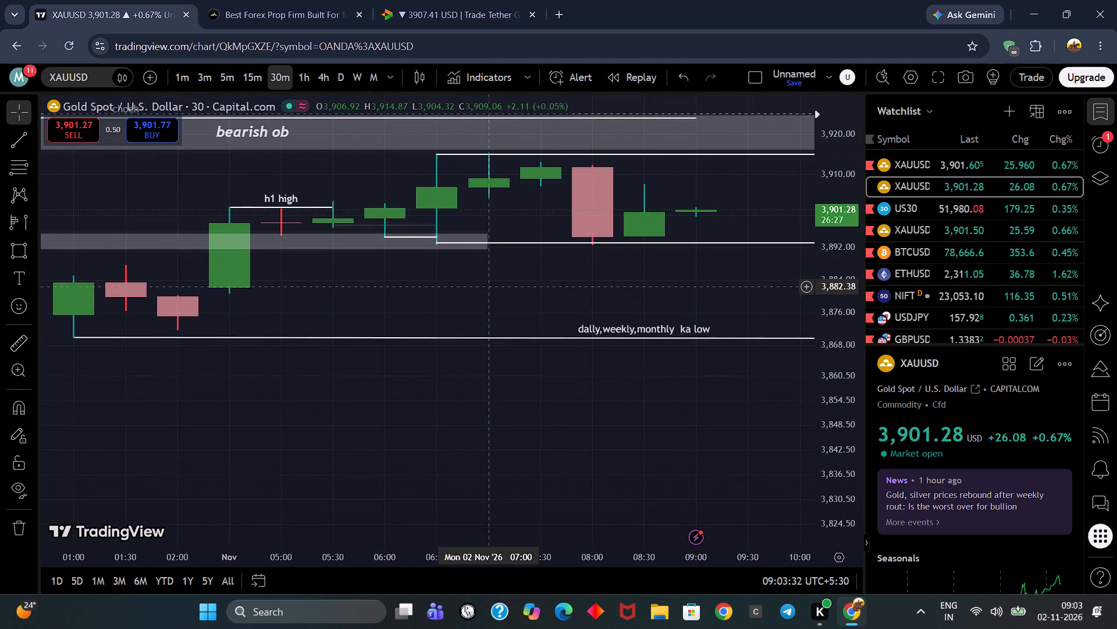
left_click_drag(471, 287, 410, 311)
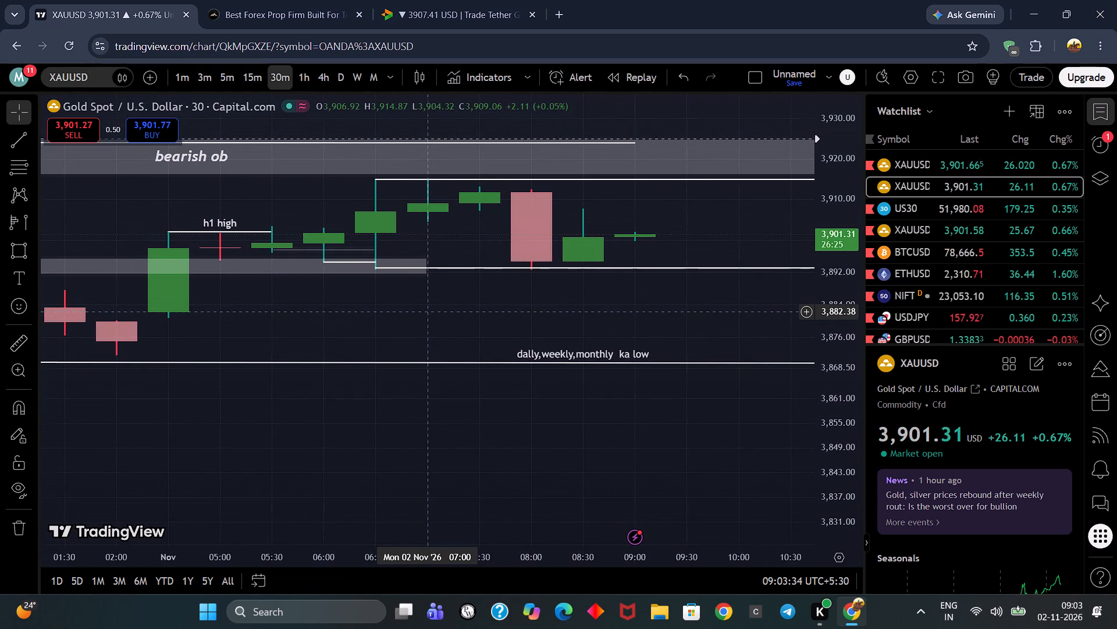
left_click_drag(410, 311, 431, 319)
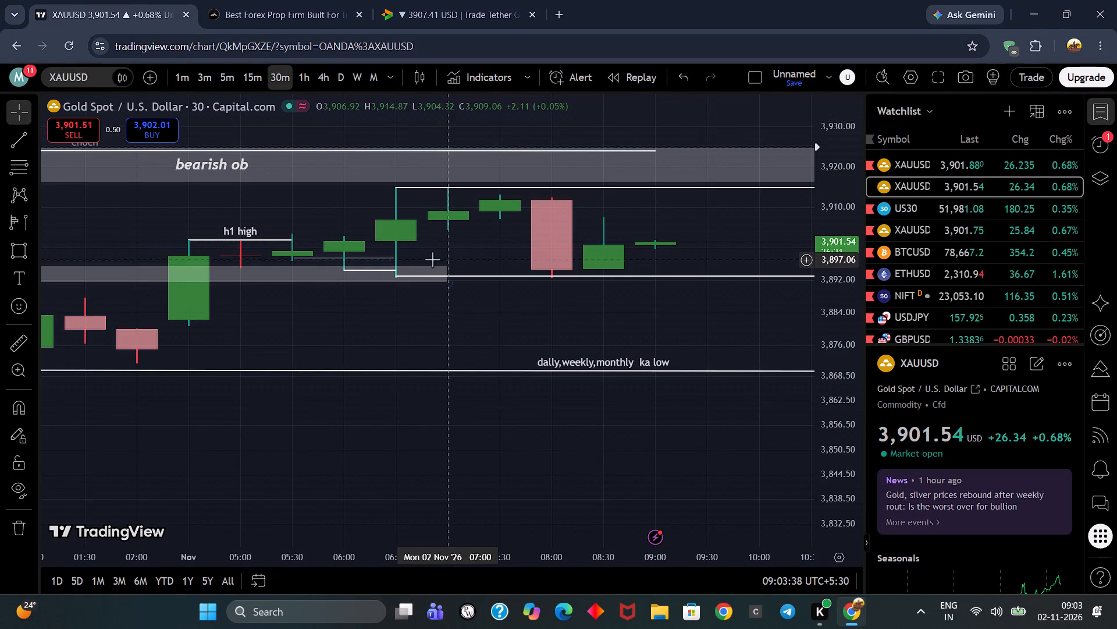
left_click_drag(305, 316, 375, 326)
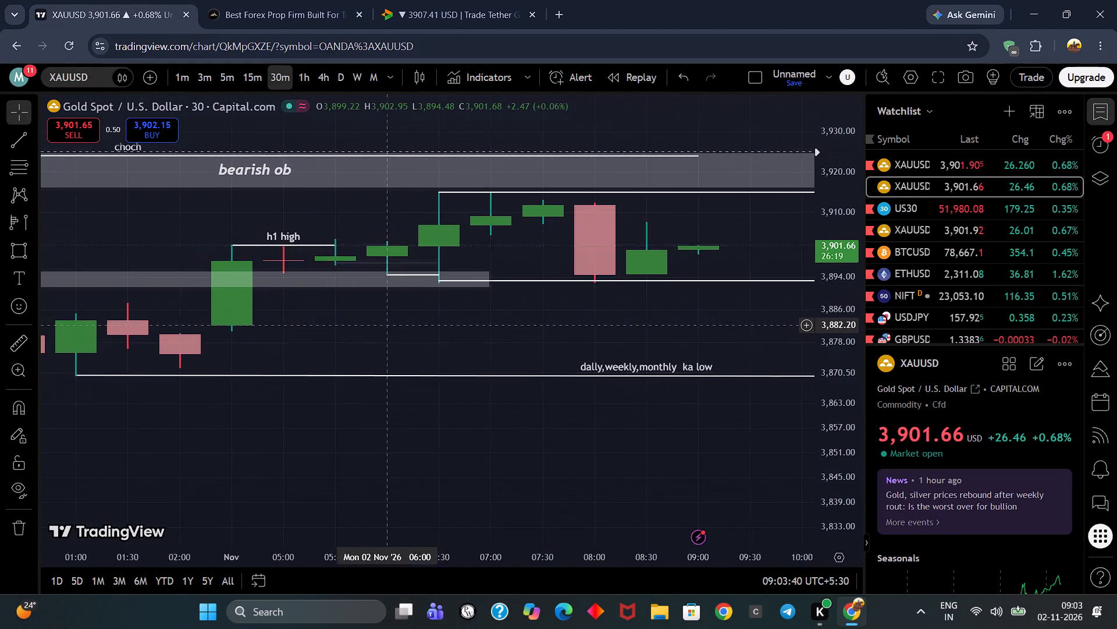
left_click_drag(375, 326, 346, 354)
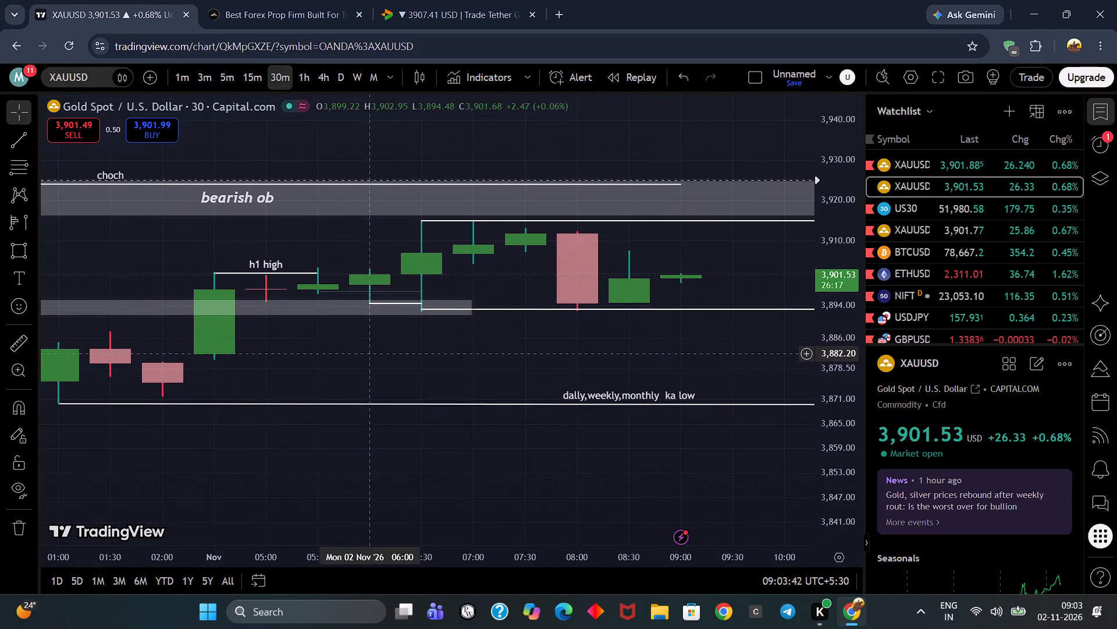
left_click_drag(346, 354, 361, 341)
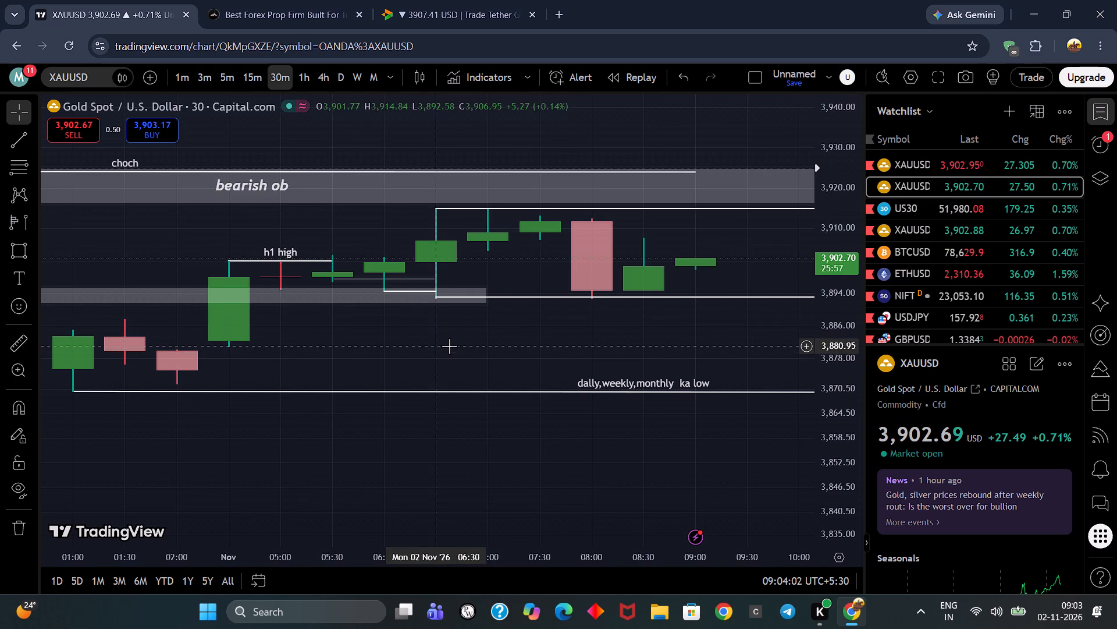
Switch to the 15-minute timeframe and examine the latest candles against the range lines, order-block zones and the marked low.
left_click(251, 78)
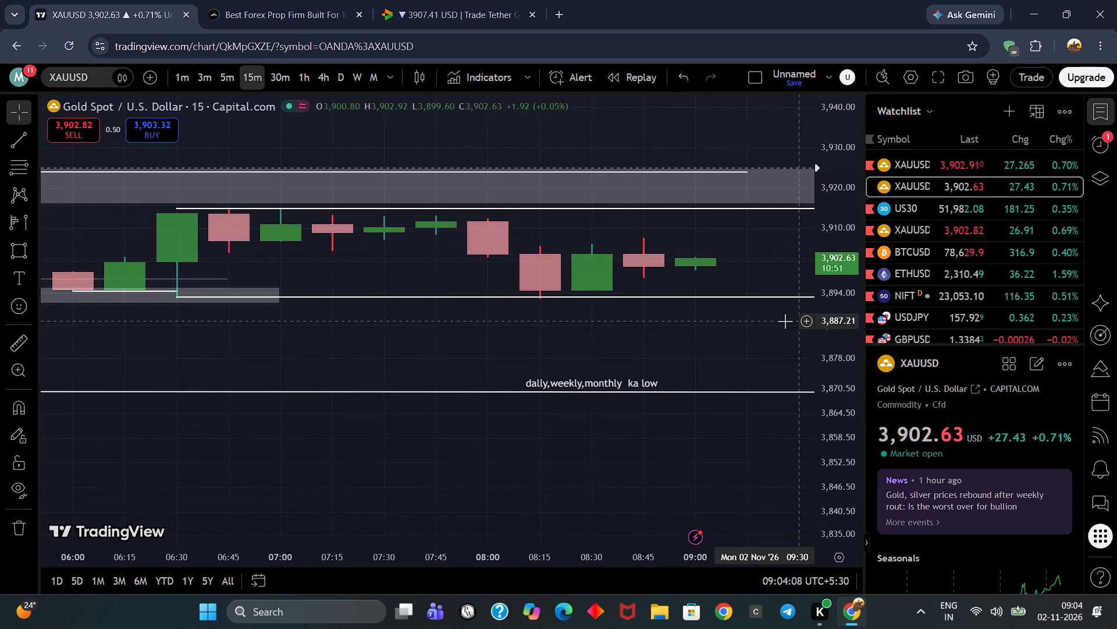
scroll(846, 323, "up", 4)
scroll(846, 323, "down", 6)
scroll(845, 326, "up", 6)
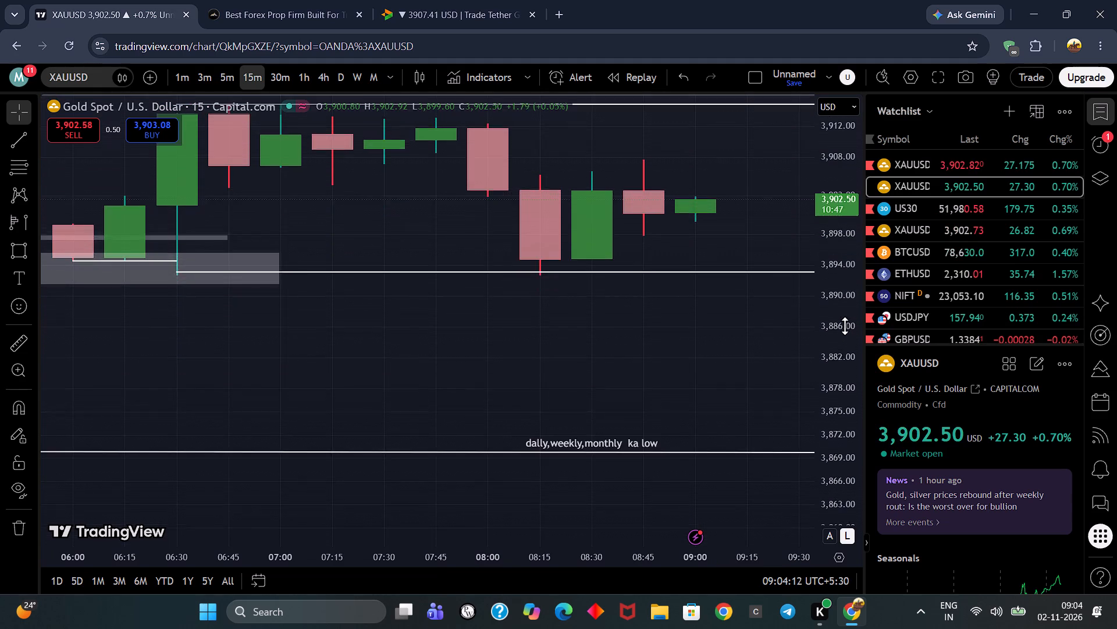
scroll(845, 326, "up", 6)
scroll(845, 326, "down", 3)
scroll(845, 326, "up", 2)
scroll(845, 326, "down", 1)
scroll(845, 326, "up", 1)
scroll(845, 326, "down", 2)
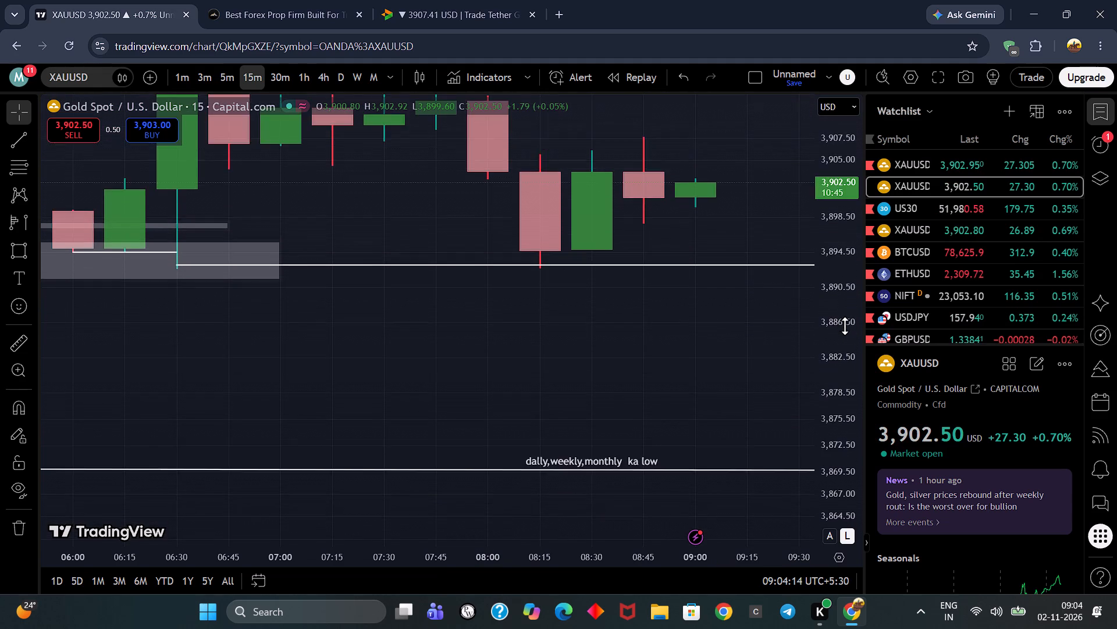
scroll(845, 326, "down", 3)
scroll(845, 326, "up", 2)
scroll(845, 326, "down", 4)
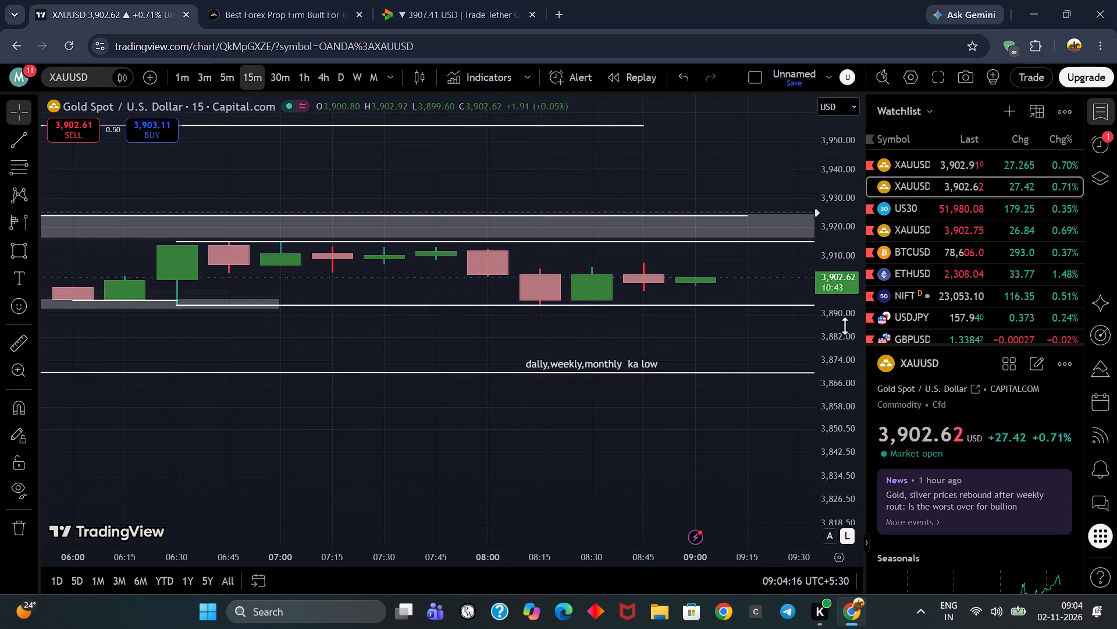
Switch to the 5-minute timeframe and examine the latest candles between the grey zone, the lower range line and the marked daily, weekly and monthly low.
scroll(845, 326, "up", 1)
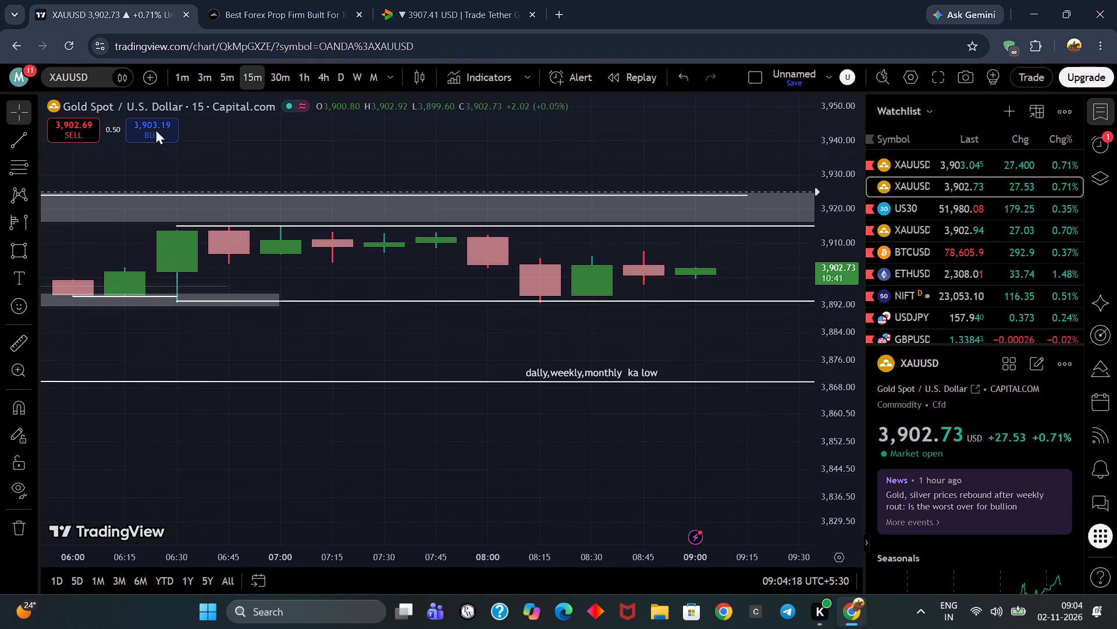
left_click(231, 71)
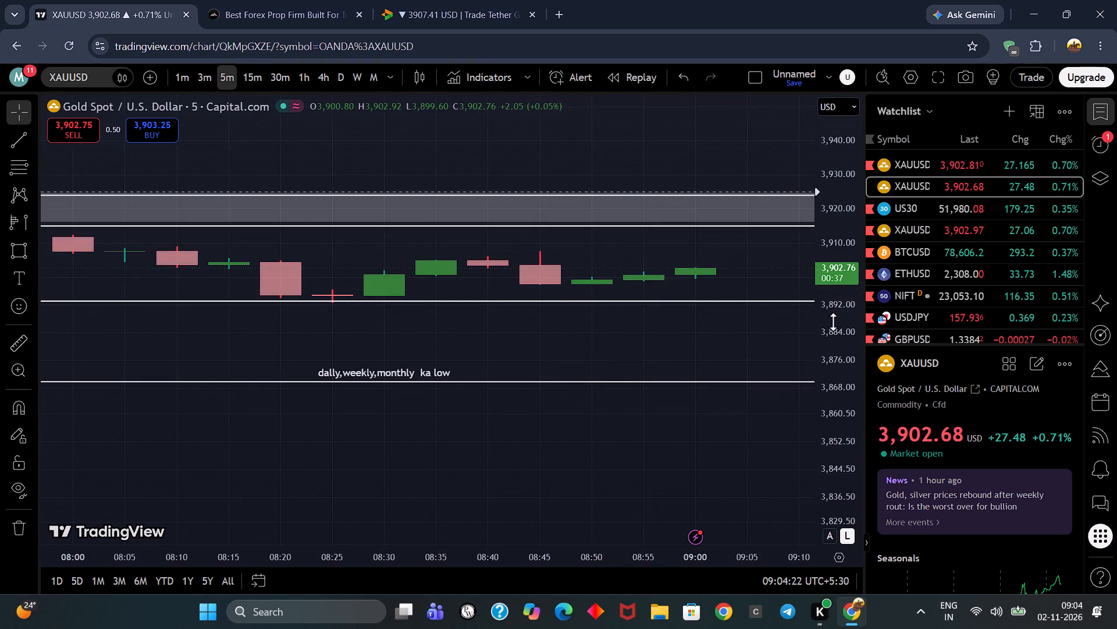
scroll(833, 321, "up", 7)
scroll(833, 321, "down", 2)
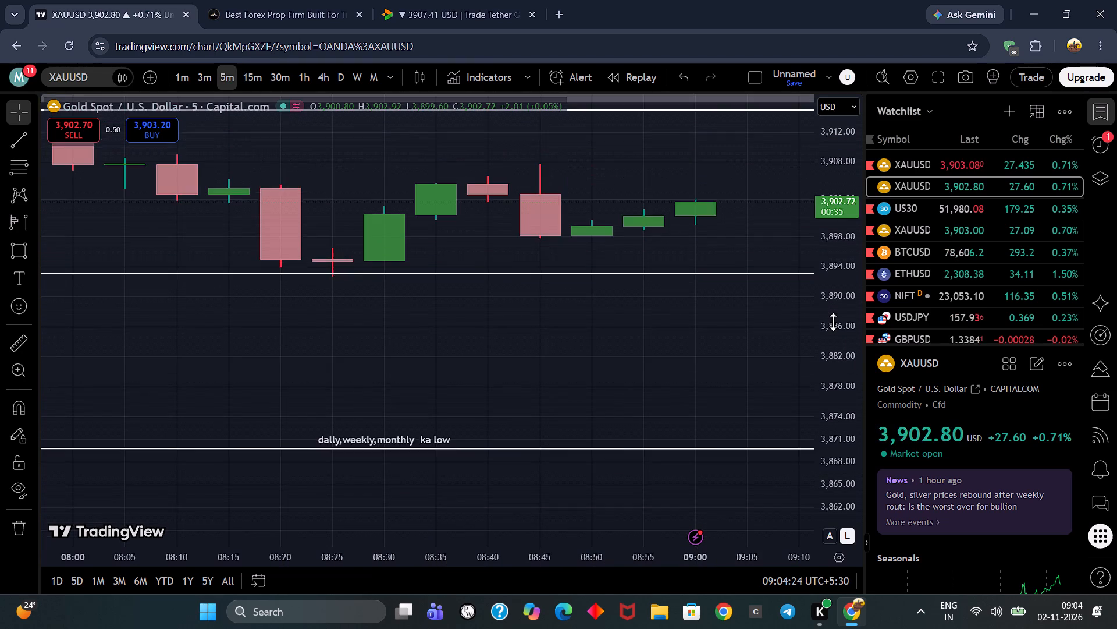
scroll(833, 321, "down", 2)
scroll(833, 321, "up", 1)
scroll(833, 321, "down", 2)
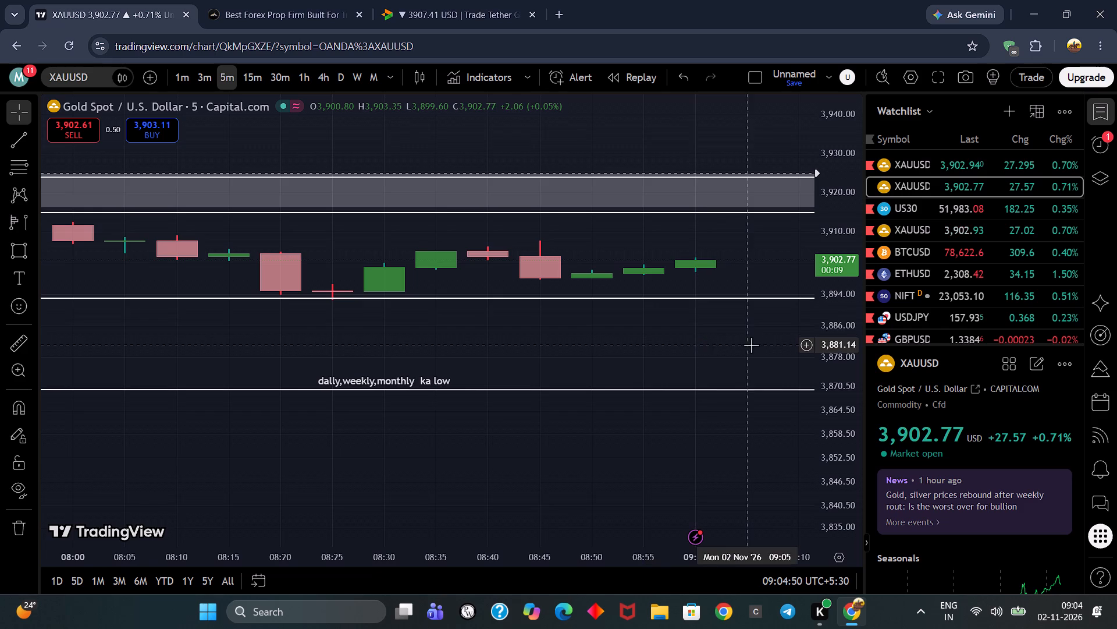
scroll(829, 309, "up", 6)
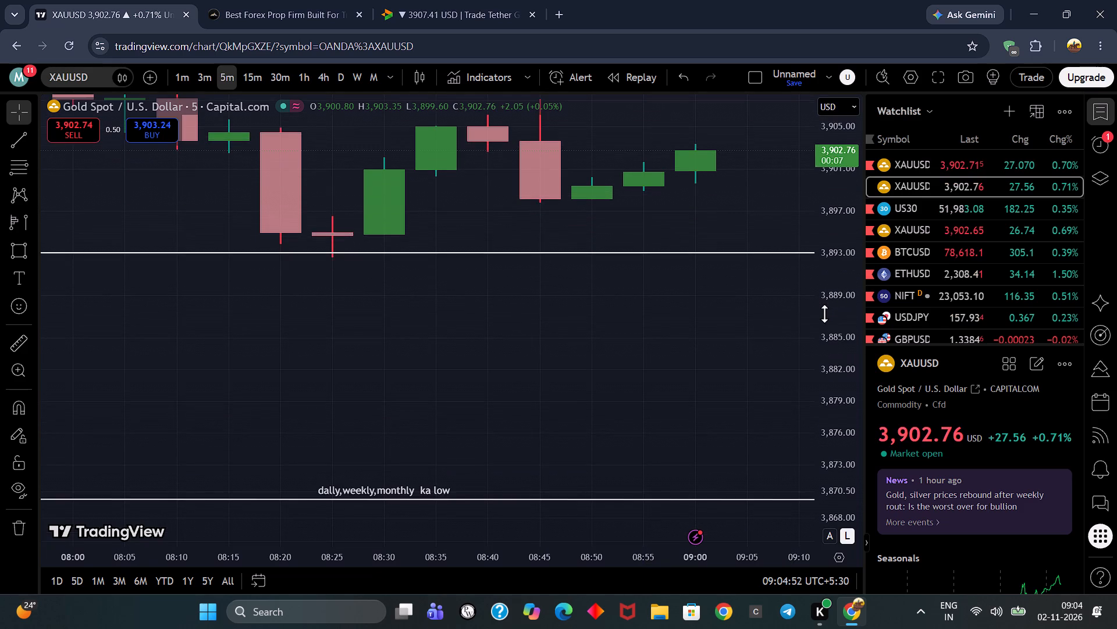
scroll(824, 313, "down", 2)
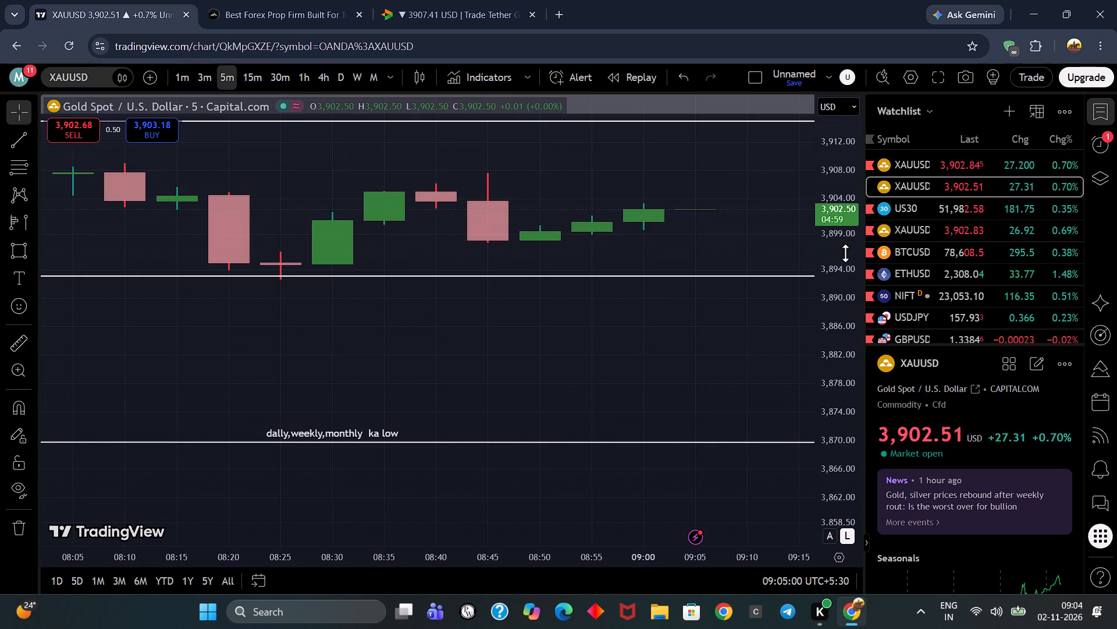
scroll(848, 280, "up", 3)
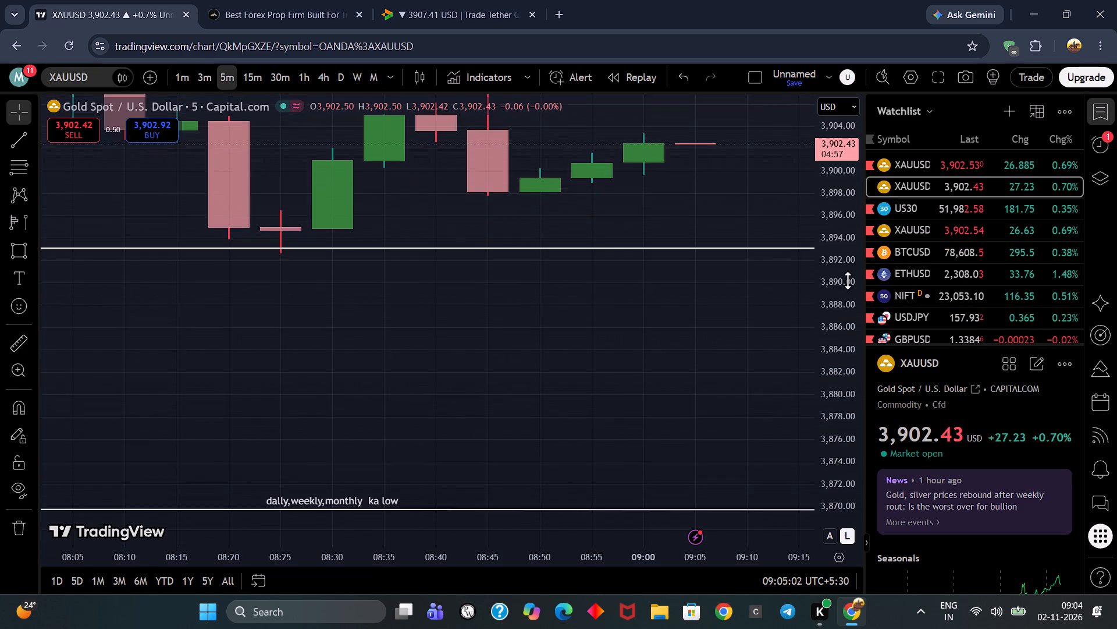
scroll(848, 280, "down", 2)
scroll(848, 280, "up", 1)
scroll(848, 280, "down", 1)
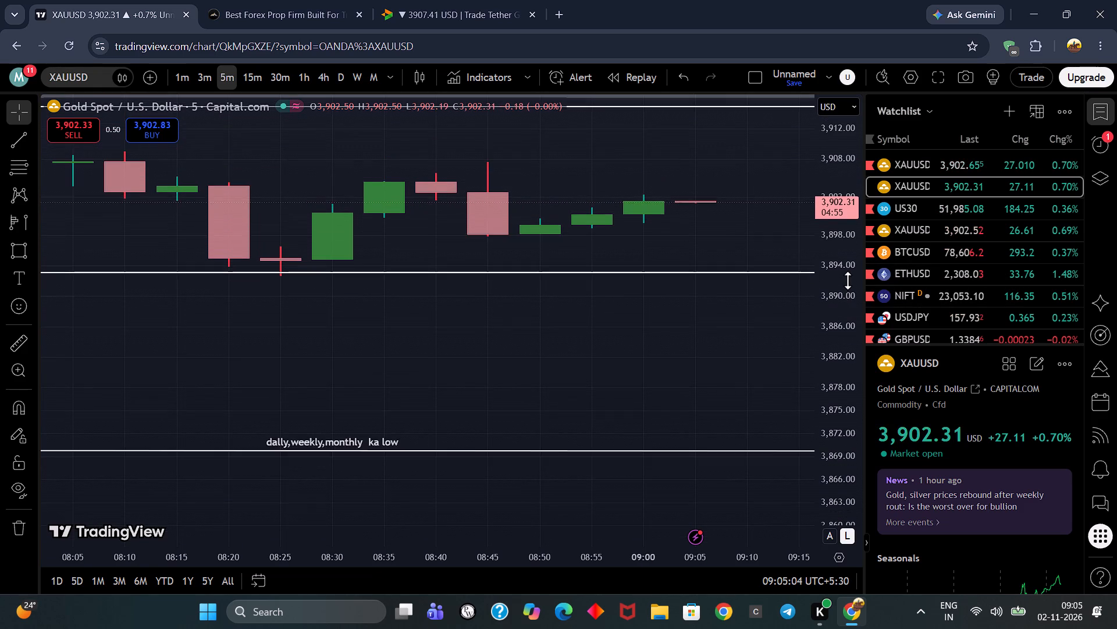
scroll(848, 280, "down", 1)
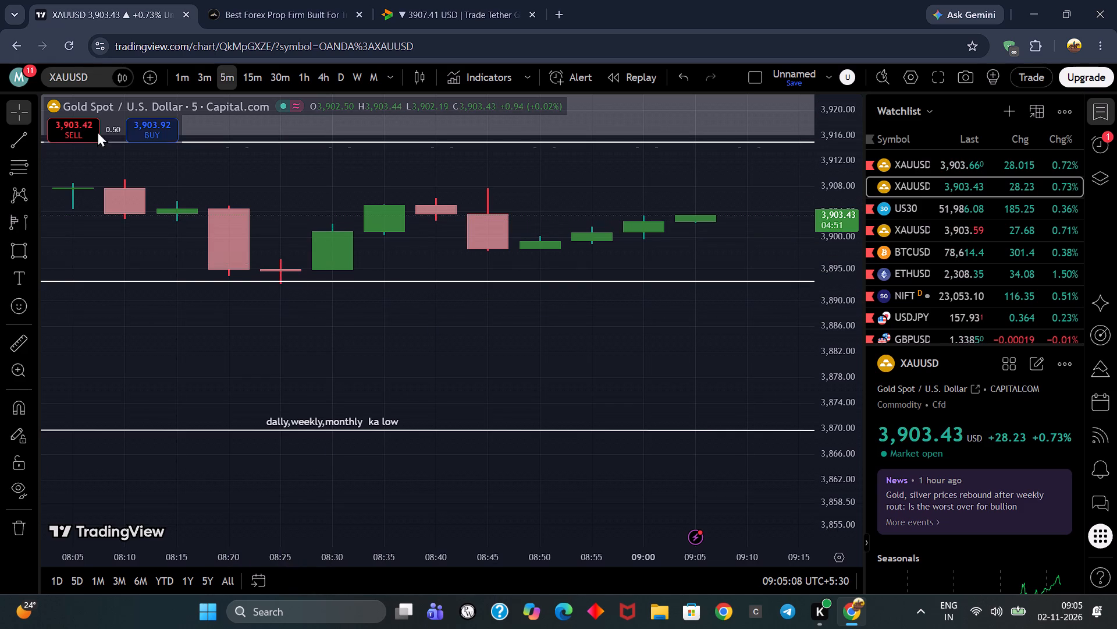
Switch to the 3-minute timeframe and examine the swings since 08:27 above the lower range line.
left_click(199, 82)
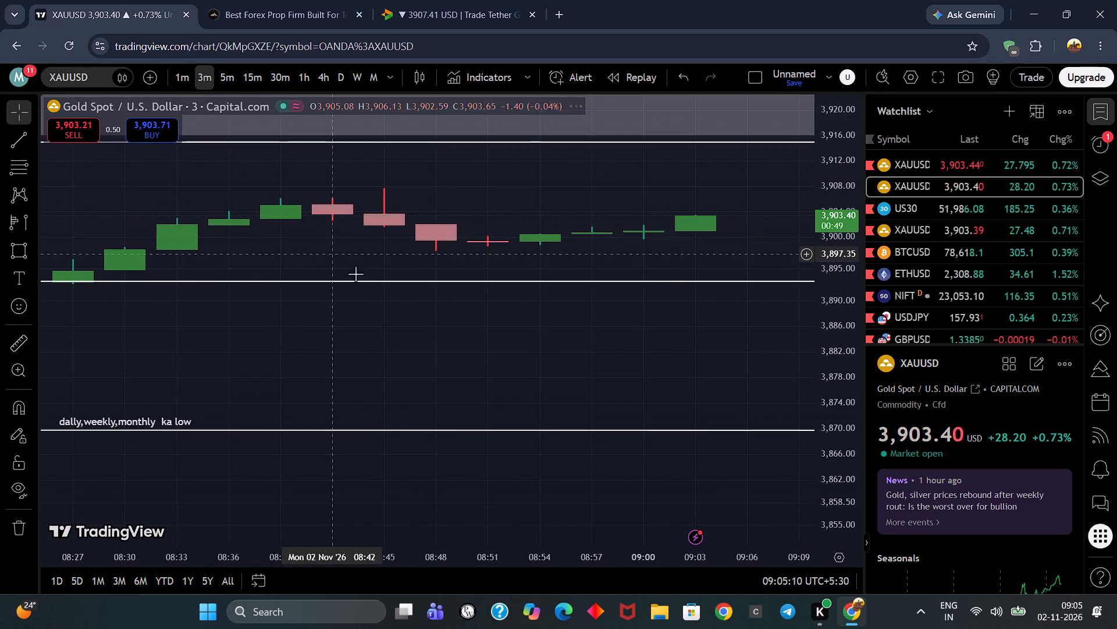
scroll(824, 284, "up", 4)
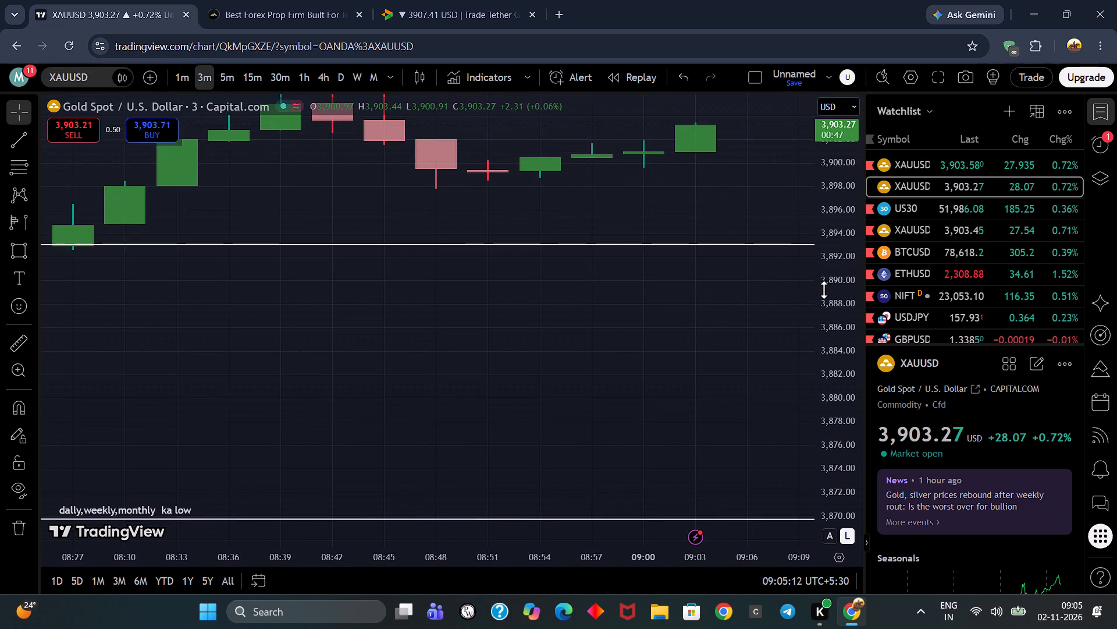
scroll(825, 295, "down", 3)
scroll(832, 299, "up", 8)
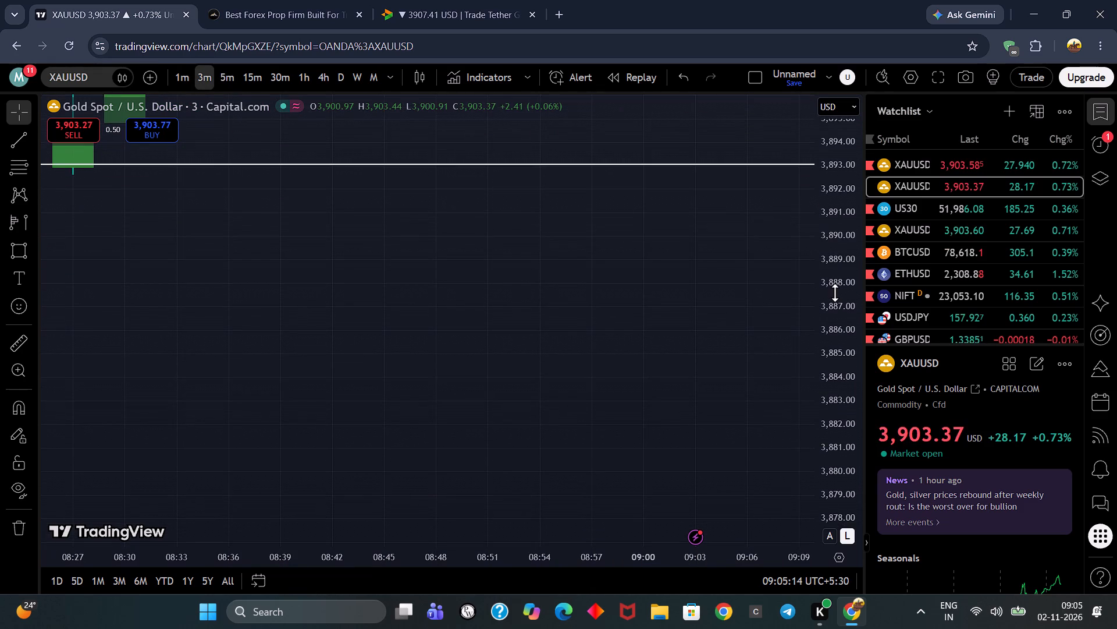
left_click_drag(703, 302, 678, 577)
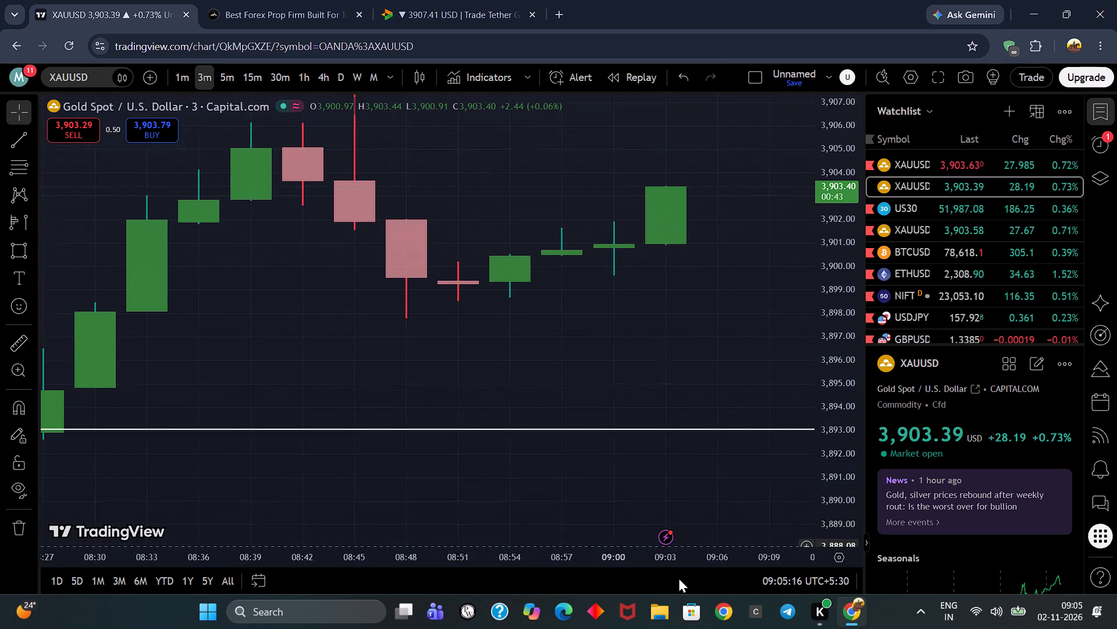
left_click_drag(678, 577, 678, 581)
left_click_drag(628, 317, 650, 415)
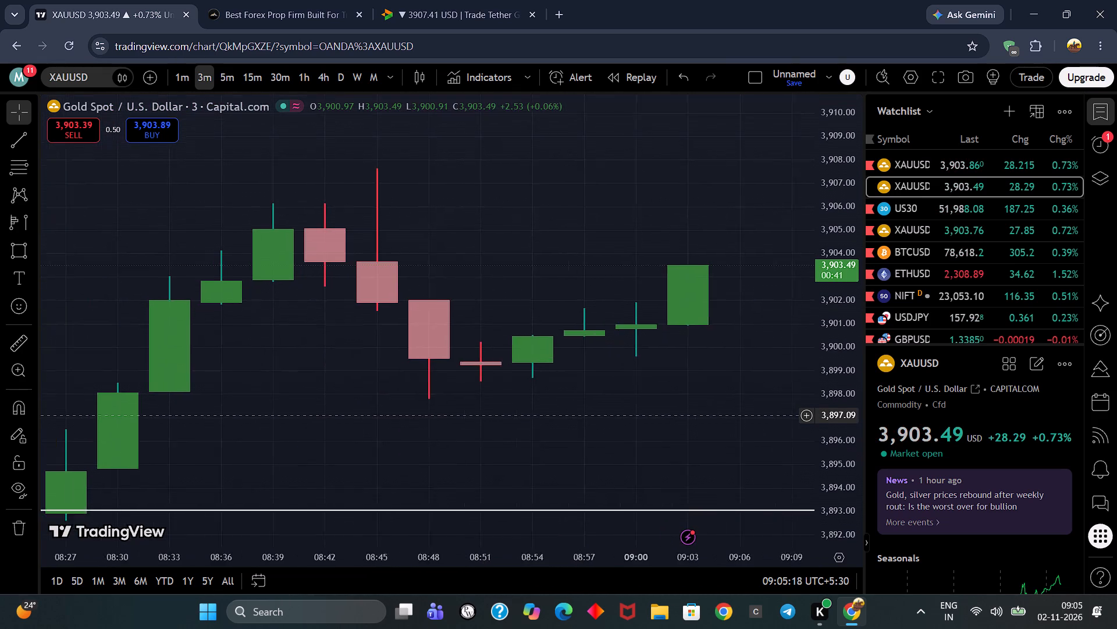
left_click_drag(650, 415, 660, 386)
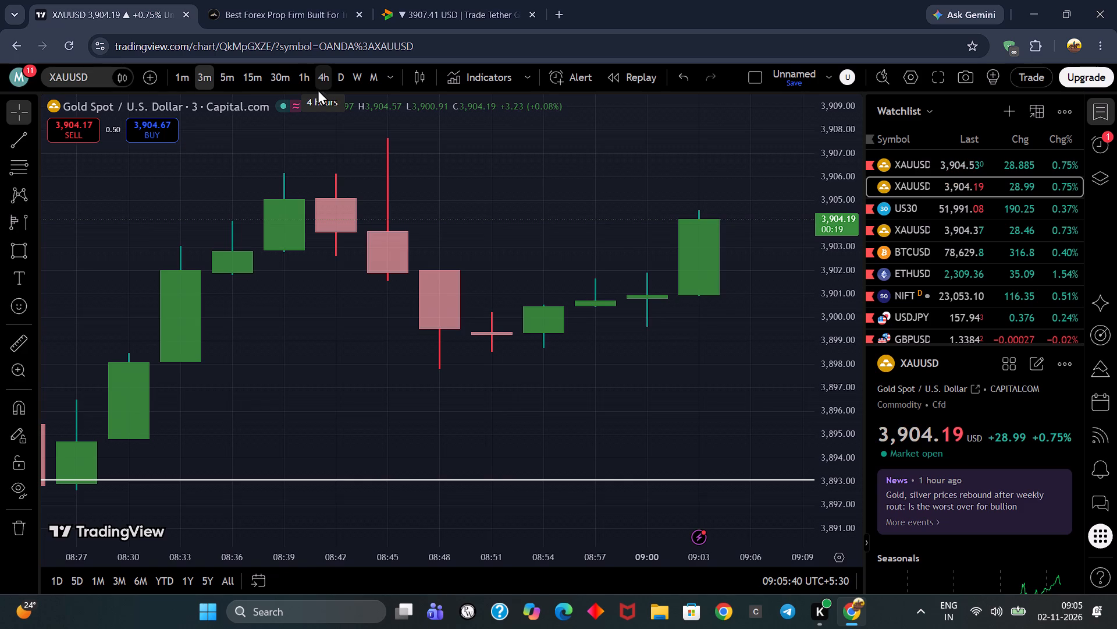
Switch to the daily timeframe and examine the decline through the grey order-block zones to the marked daily, weekly and monthly low.
left_click(340, 87)
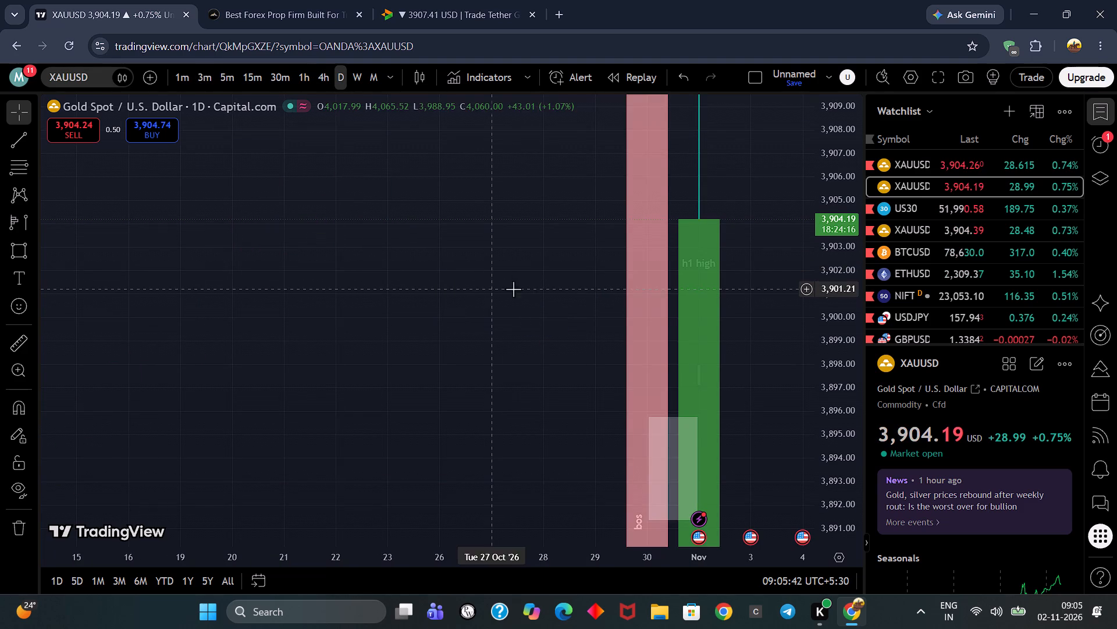
scroll(493, 276, "down", 5)
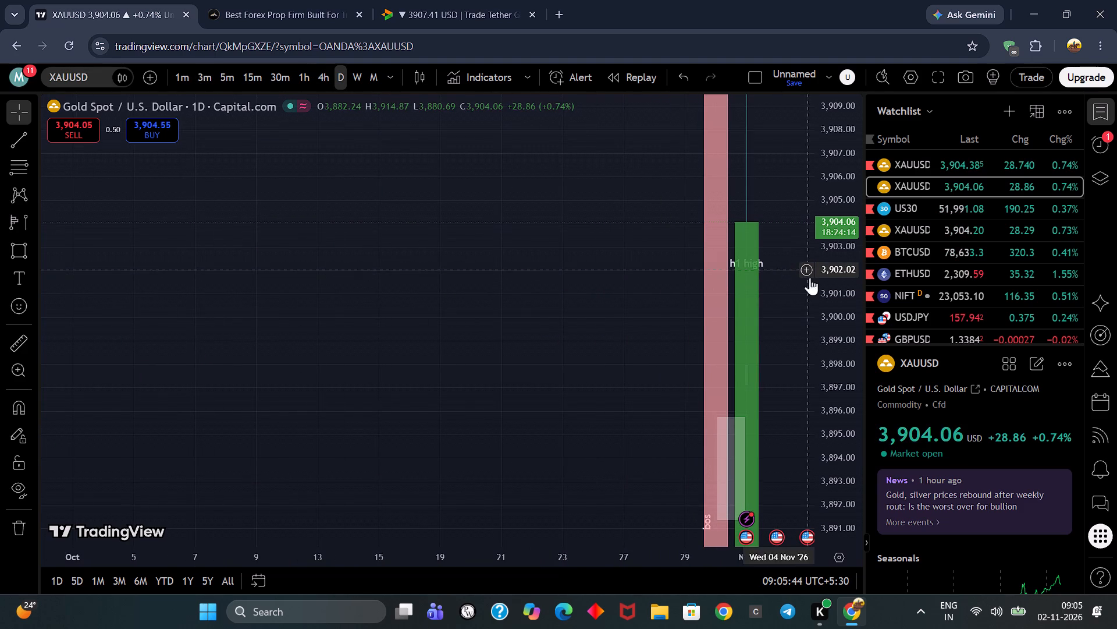
scroll(819, 284, "down", 16)
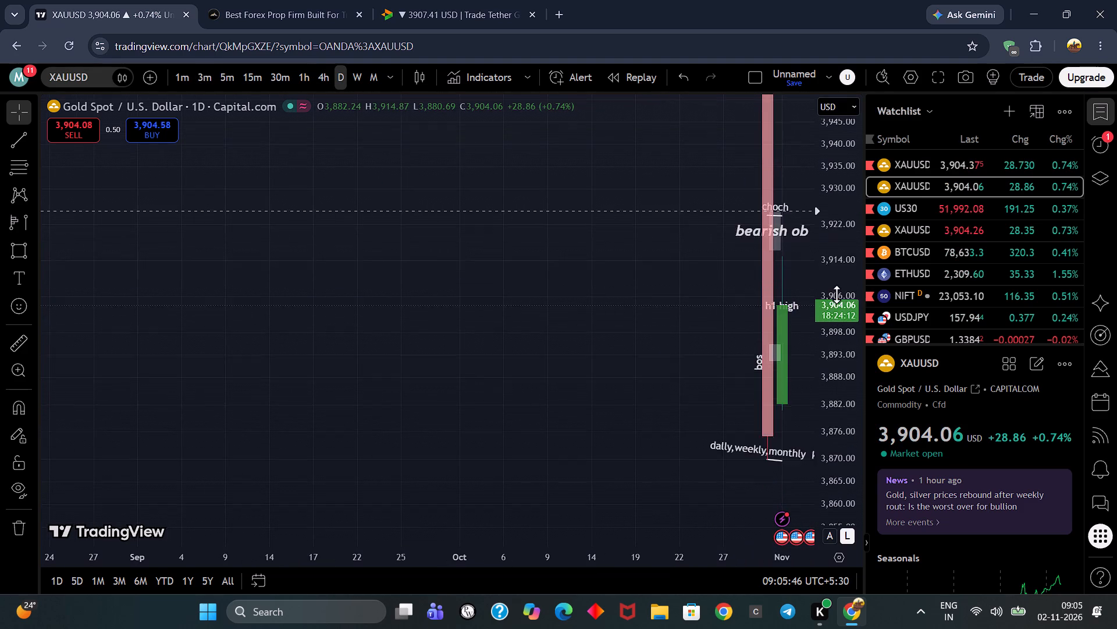
scroll(837, 294, "down", 4)
left_click_drag(620, 312, 269, 422)
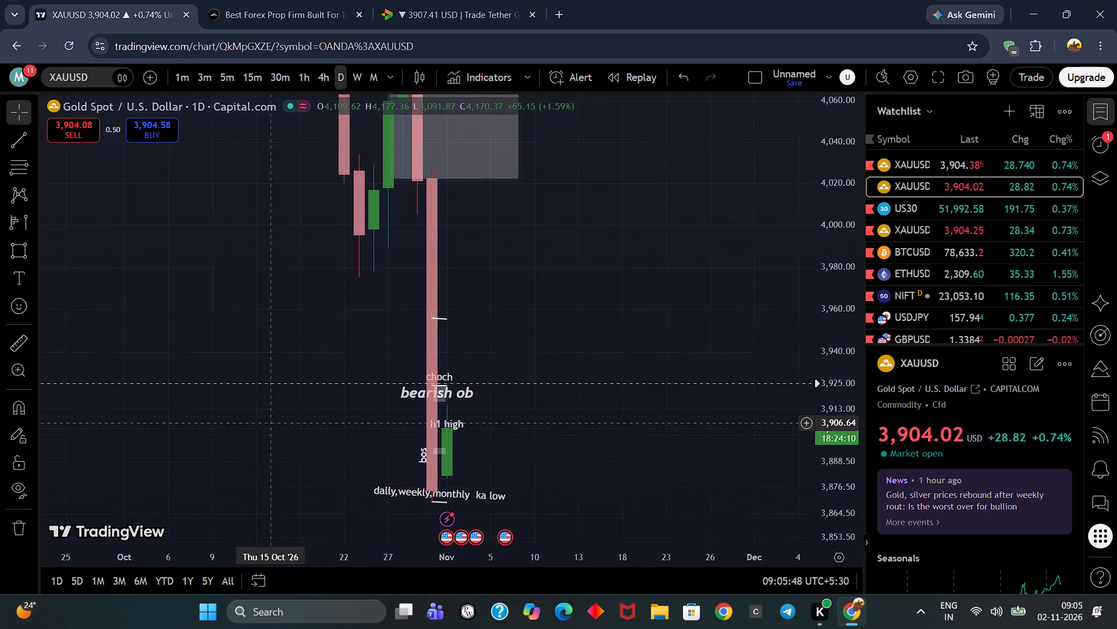
left_click_drag(269, 422, 271, 422)
scroll(842, 345, "down", 7)
scroll(842, 345, "up", 1)
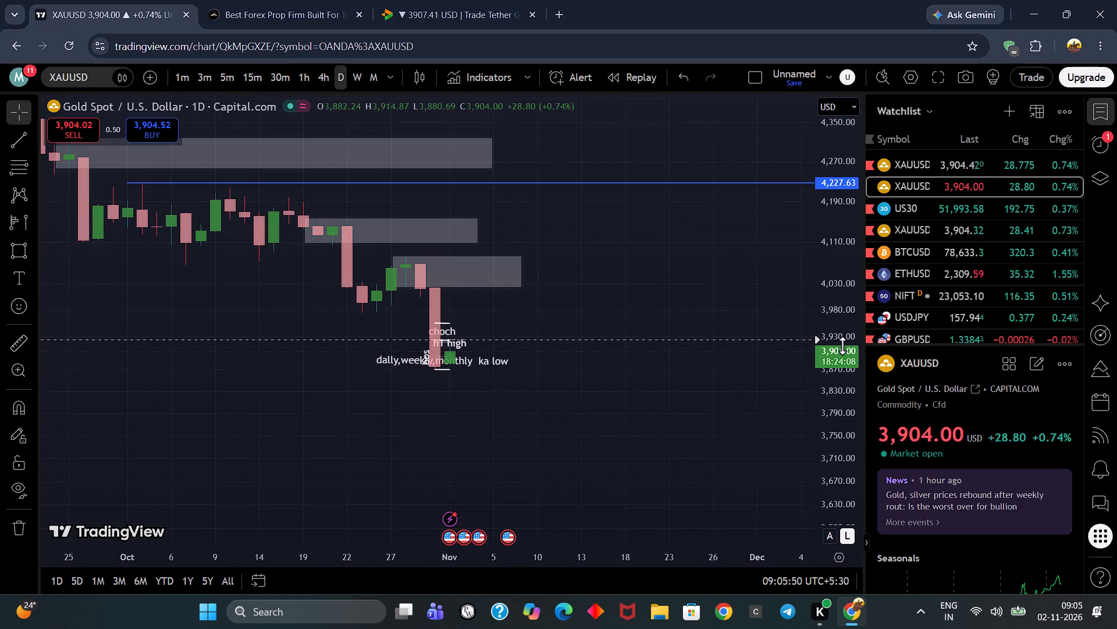
scroll(842, 345, "up", 1)
left_click_drag(682, 288, 773, 369)
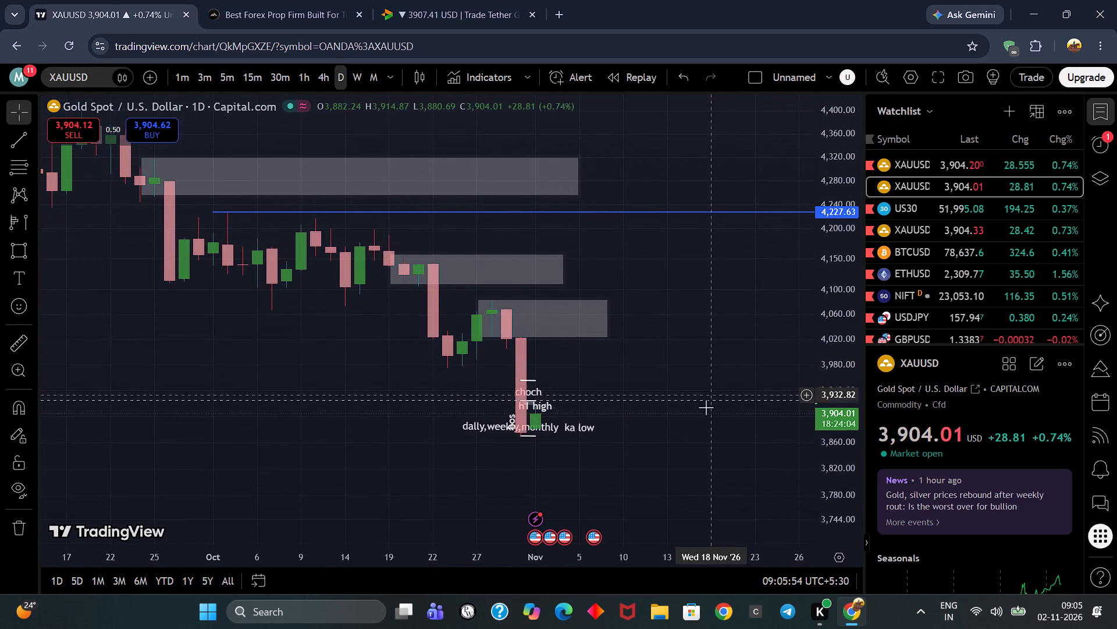
left_click_drag(685, 267, 735, 317)
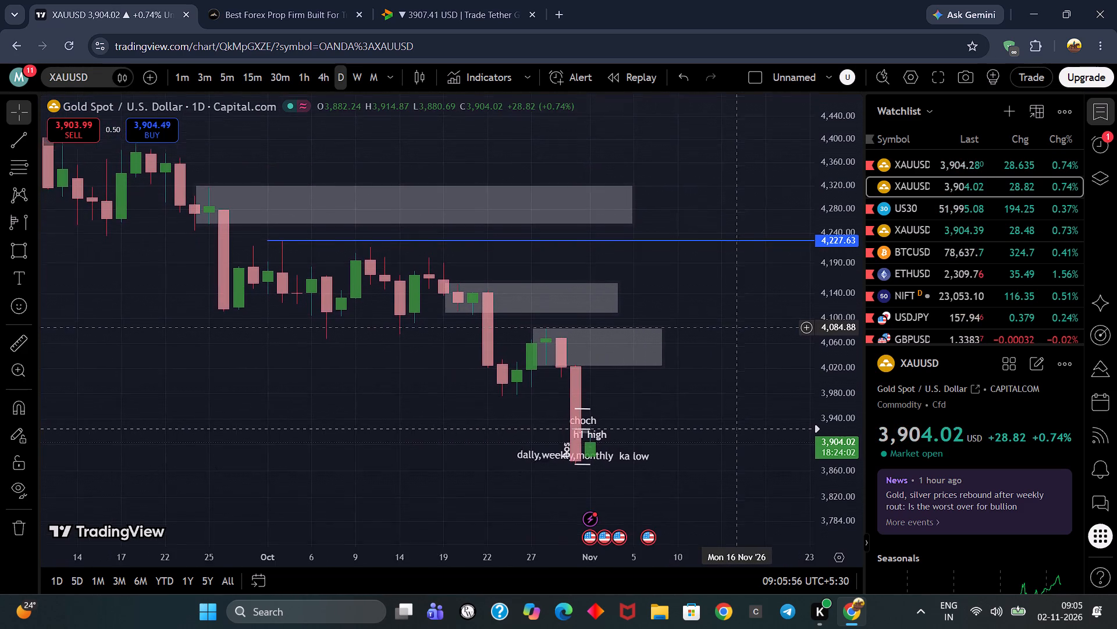
left_click_drag(735, 317, 720, 306)
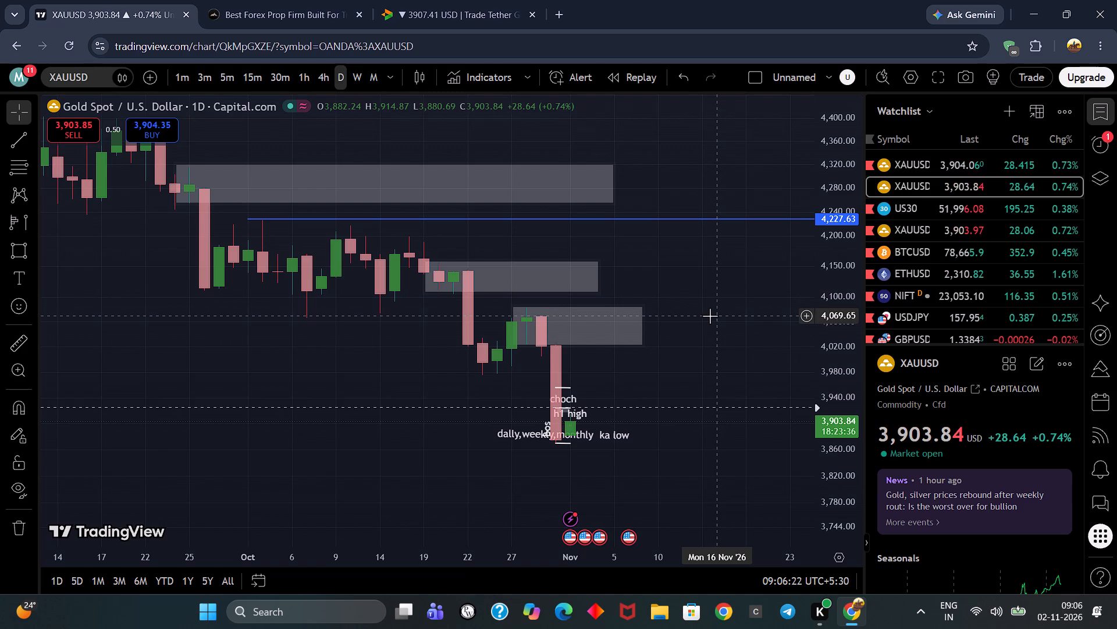
scroll(710, 316, "down", 1)
scroll(710, 316, "up", 1)
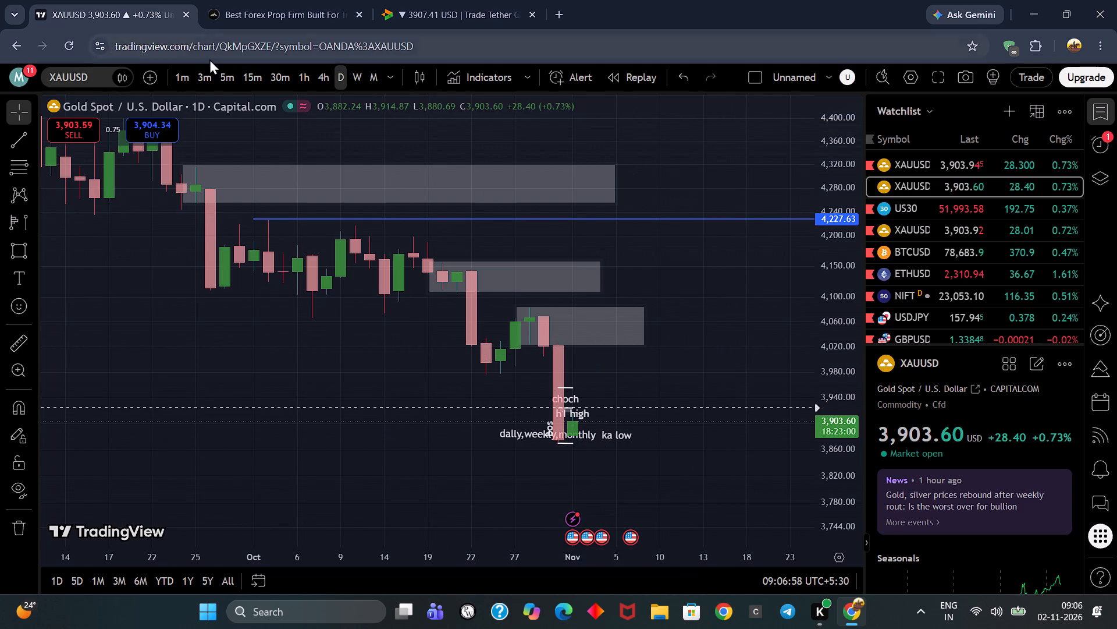
Switch to the 1-minute timeframe and examine the latest candles between the grey zone and the lower range line.
left_click(180, 76)
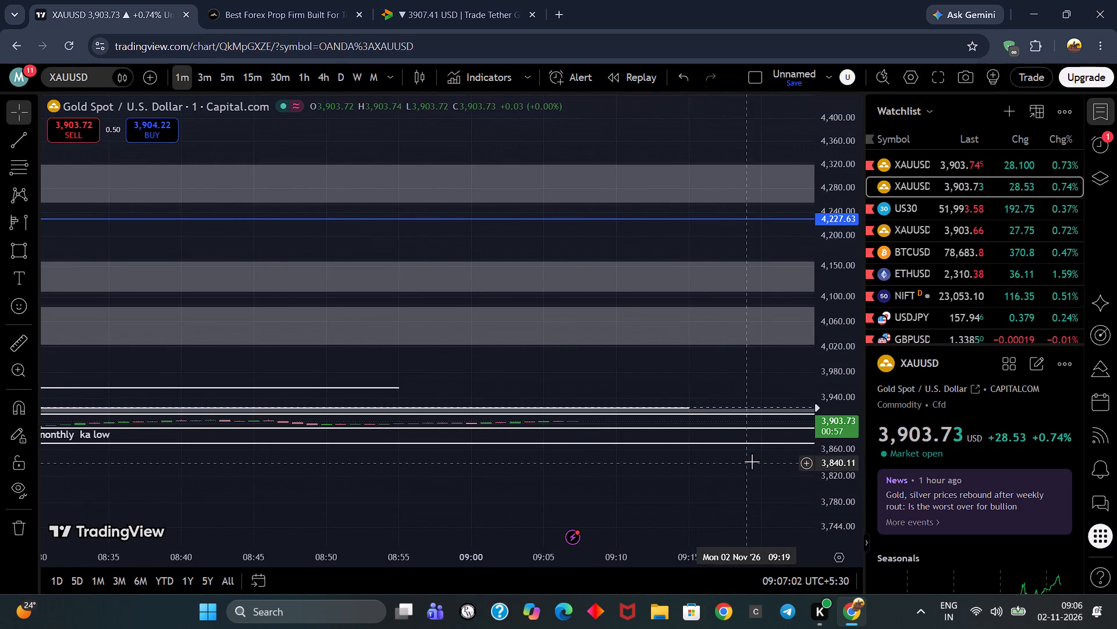
scroll(848, 413, "up", 5)
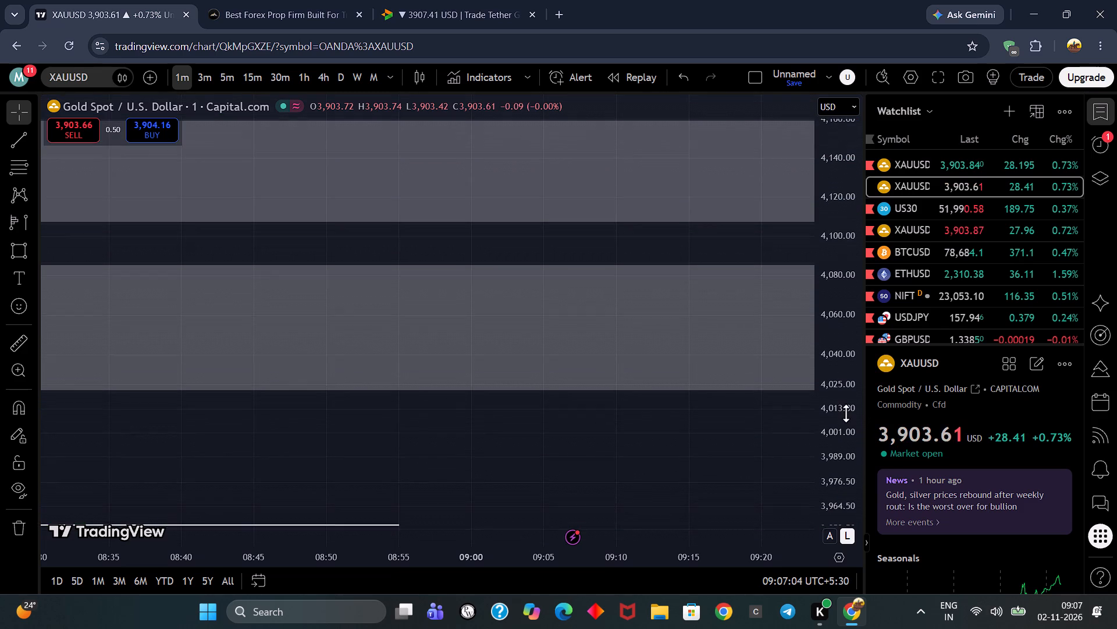
scroll(845, 414, "down", 2)
scroll(845, 414, "up", 1)
left_click_drag(579, 397, 663, 151)
scroll(854, 323, "up", 5)
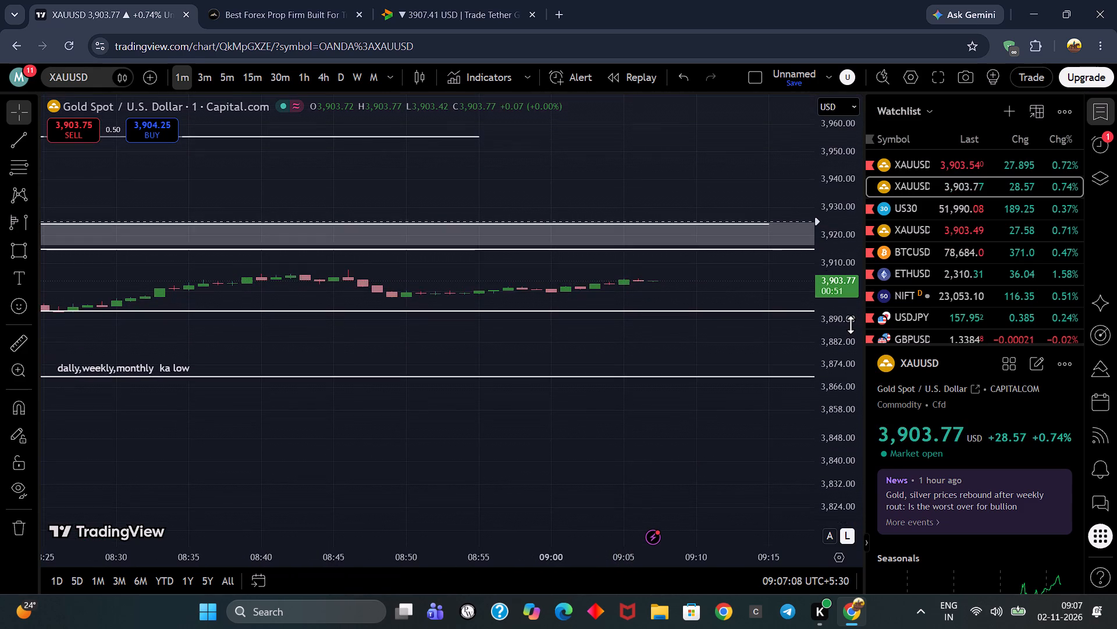
scroll(851, 324, "up", 11)
scroll(843, 374, "up", 2)
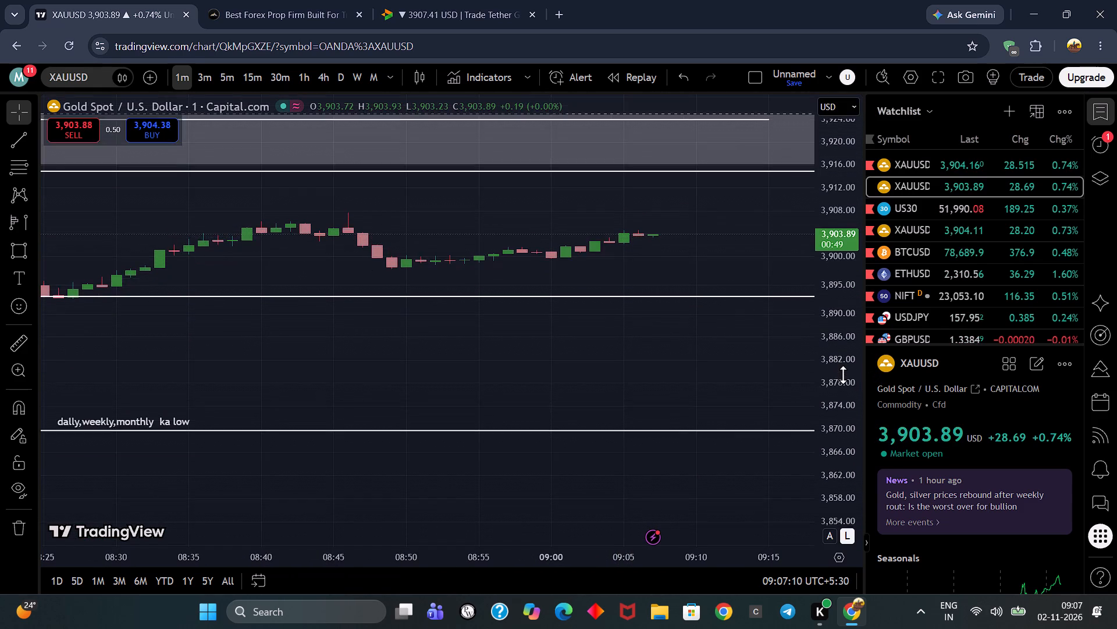
scroll(843, 374, "up", 3)
left_click_drag(660, 279, 652, 432)
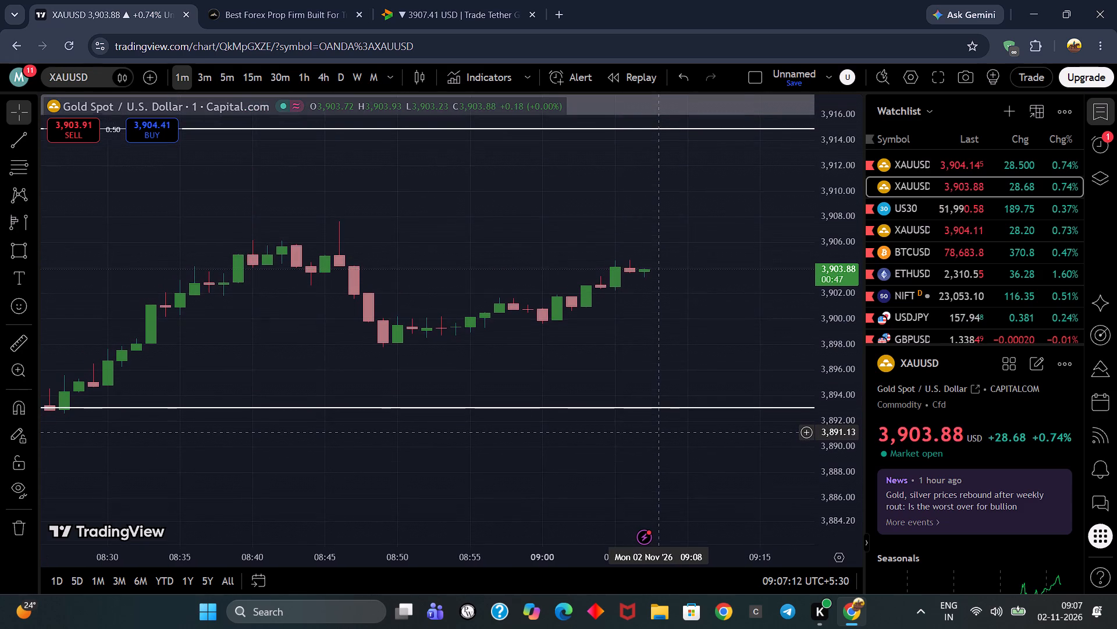
left_click_drag(652, 432, 644, 437)
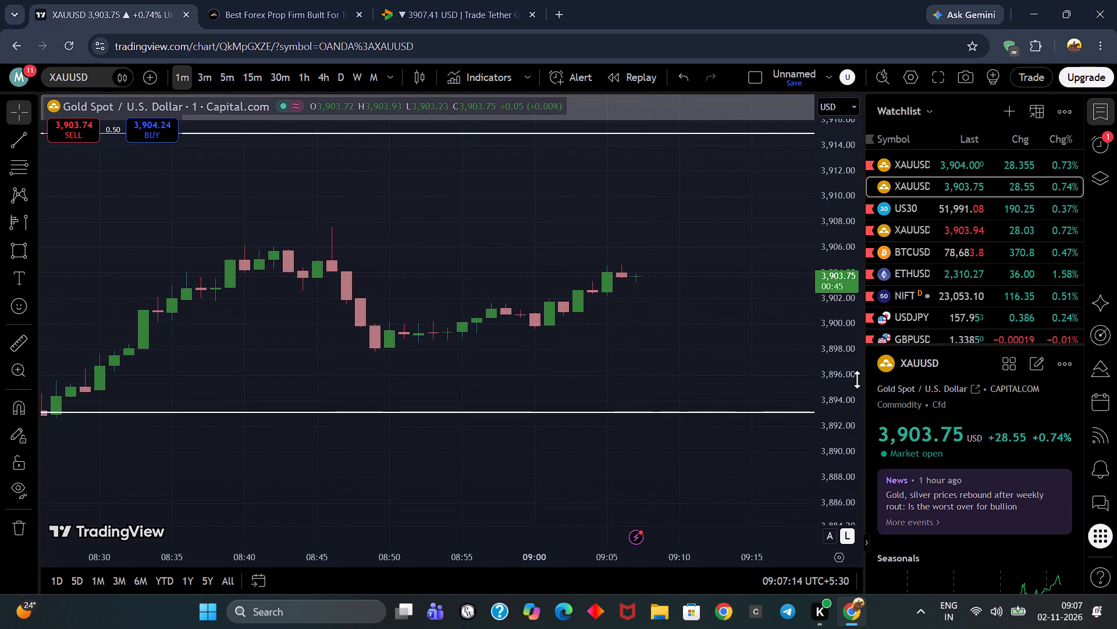
scroll(857, 379, "up", 5)
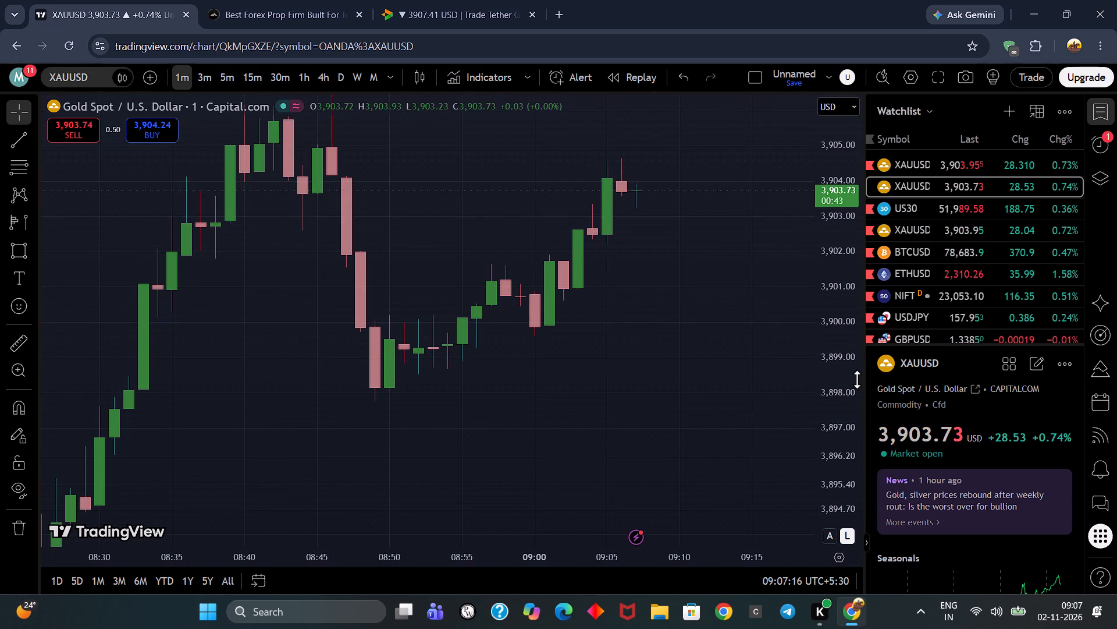
left_click_drag(745, 345, 725, 428)
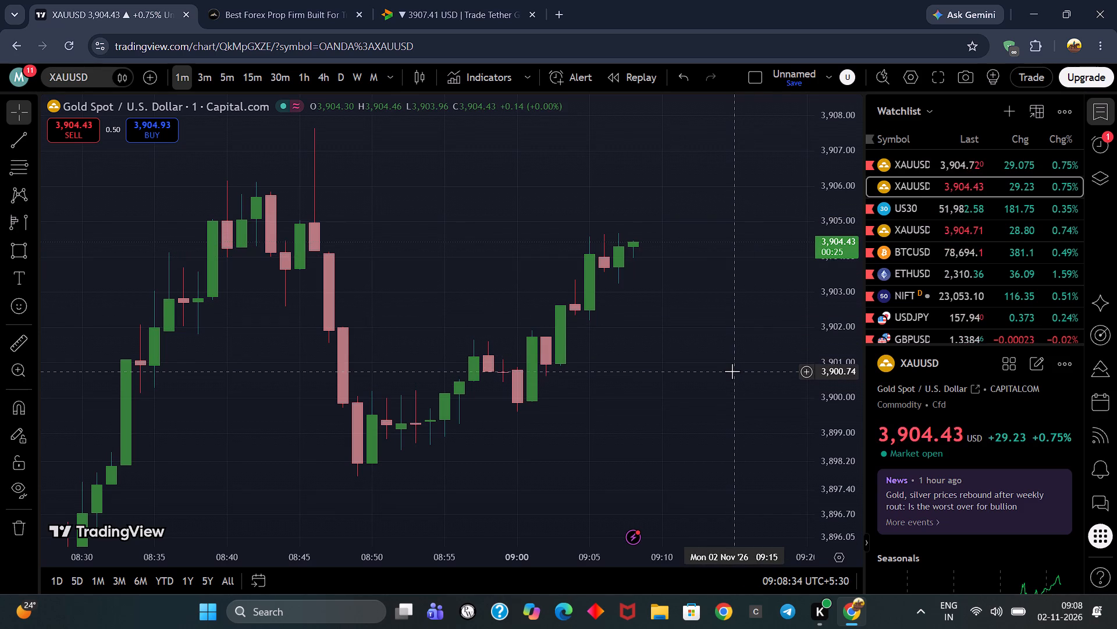
Examine the 1-minute swing highs and lows between 08:20 and the latest candle.
scroll(732, 371, "down", 2)
scroll(732, 371, "up", 5)
scroll(732, 371, "down", 2)
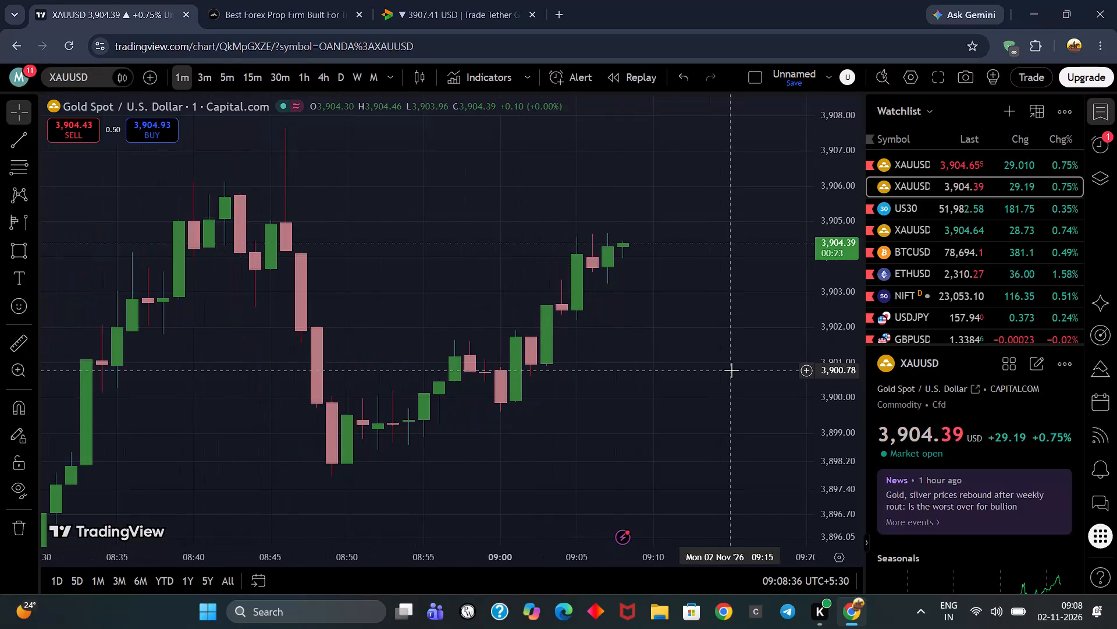
scroll(731, 370, "down", 1)
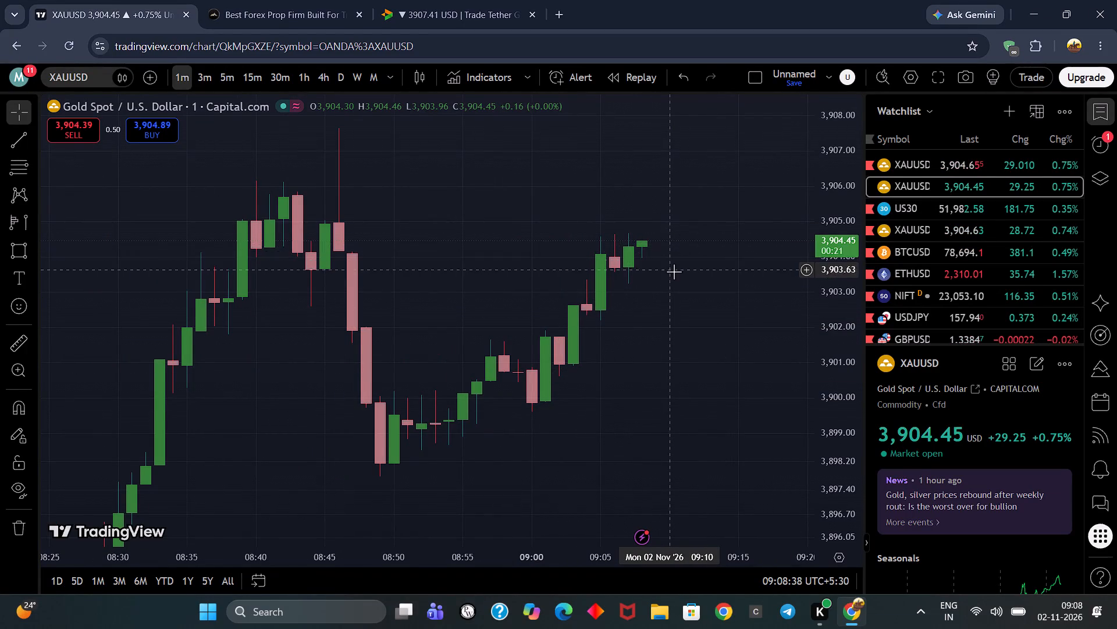
left_click_drag(674, 275, 749, 219)
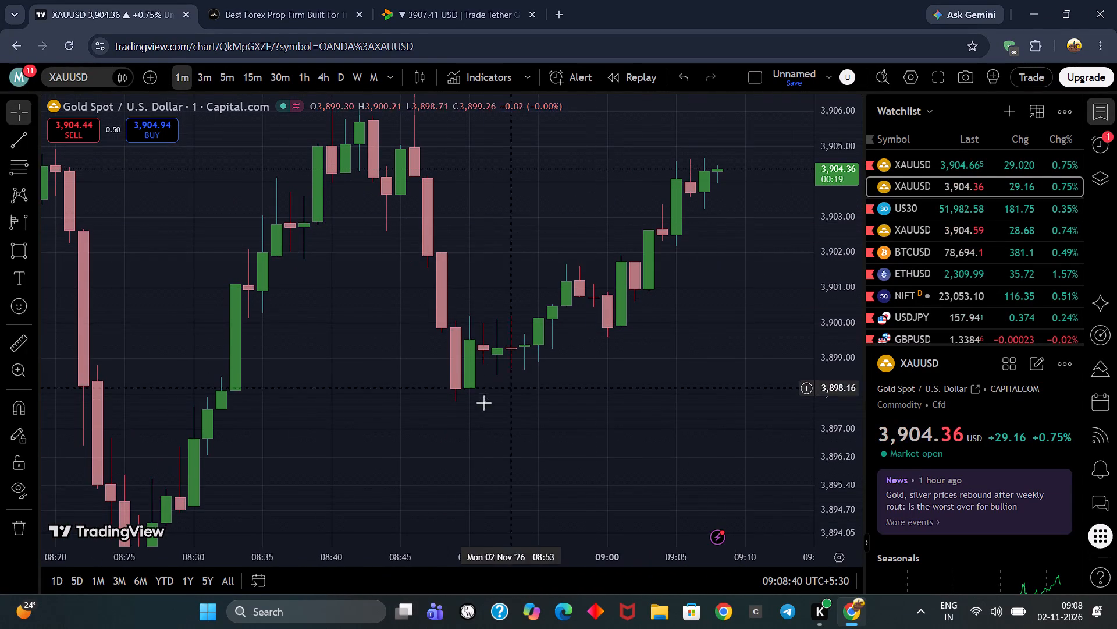
Examine the 1-minute price recovery from the 08:49 swing low to the latest candles, relative to the 08:46 wick high.
scroll(474, 407, "down", 1)
scroll(474, 407, "up", 2)
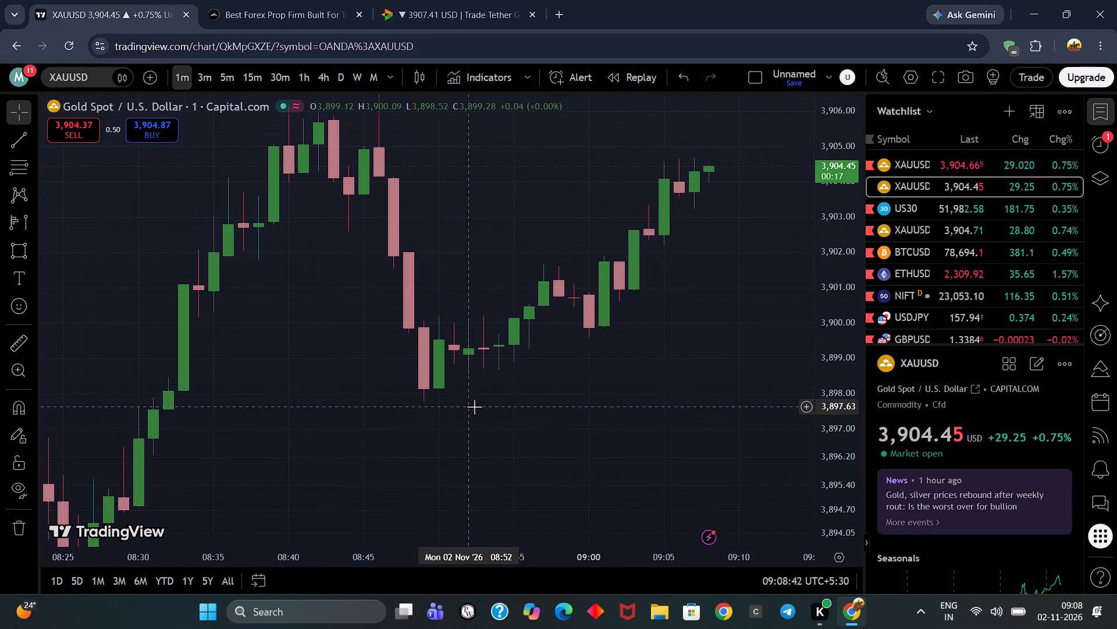
scroll(425, 412, "down", 1)
left_click_drag(394, 409, 326, 443)
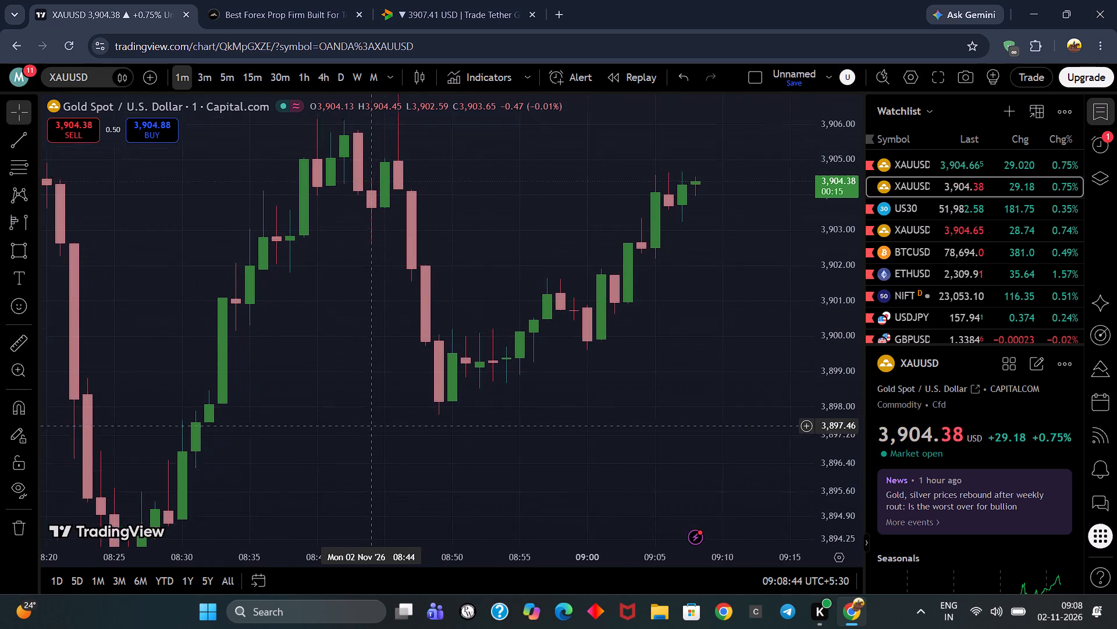
left_click_drag(326, 443, 224, 487)
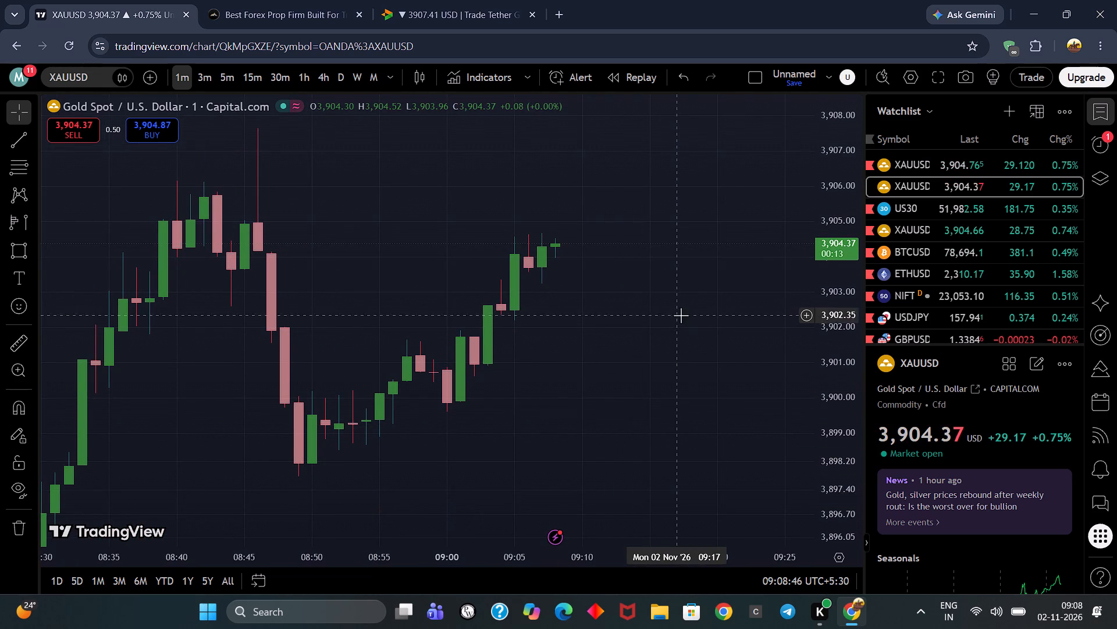
left_click_drag(684, 264, 668, 319)
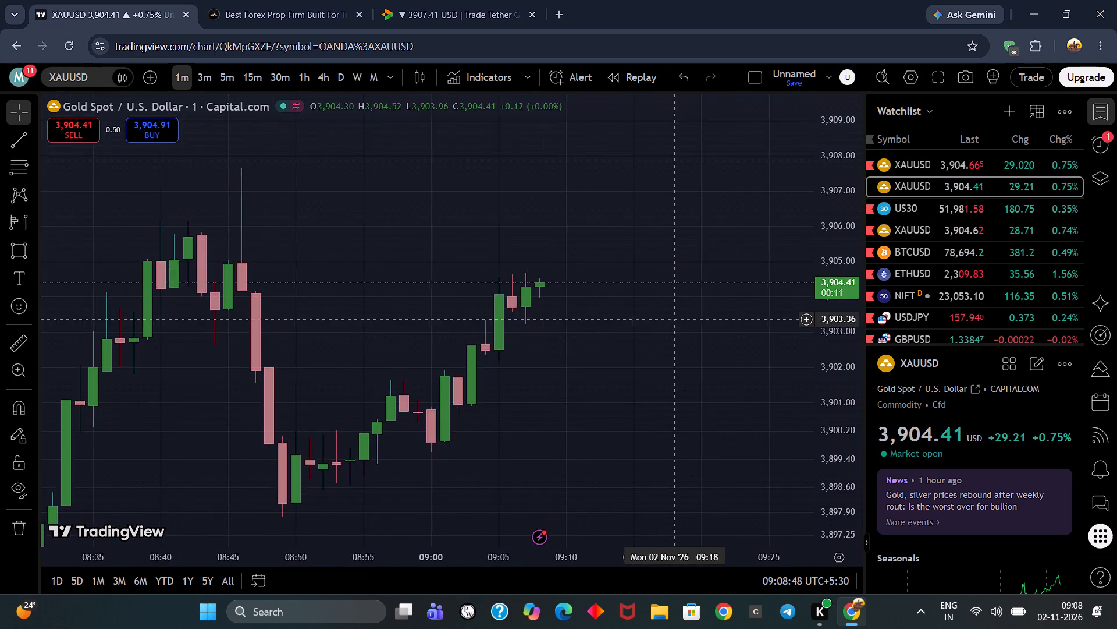
left_click_drag(668, 319, 668, 274)
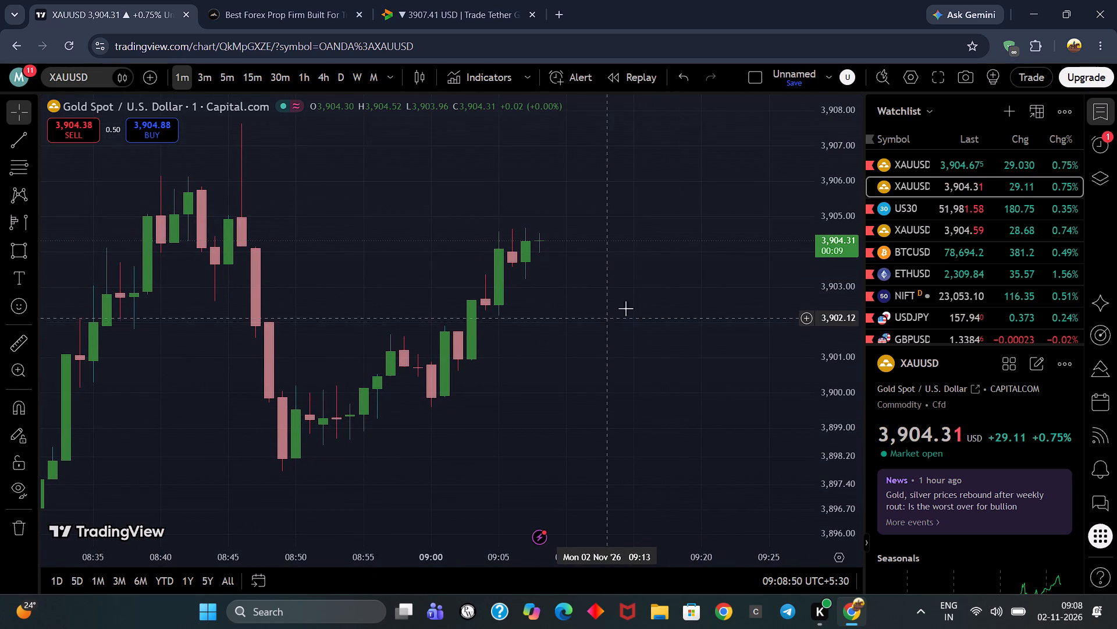
left_click_drag(648, 282, 634, 337)
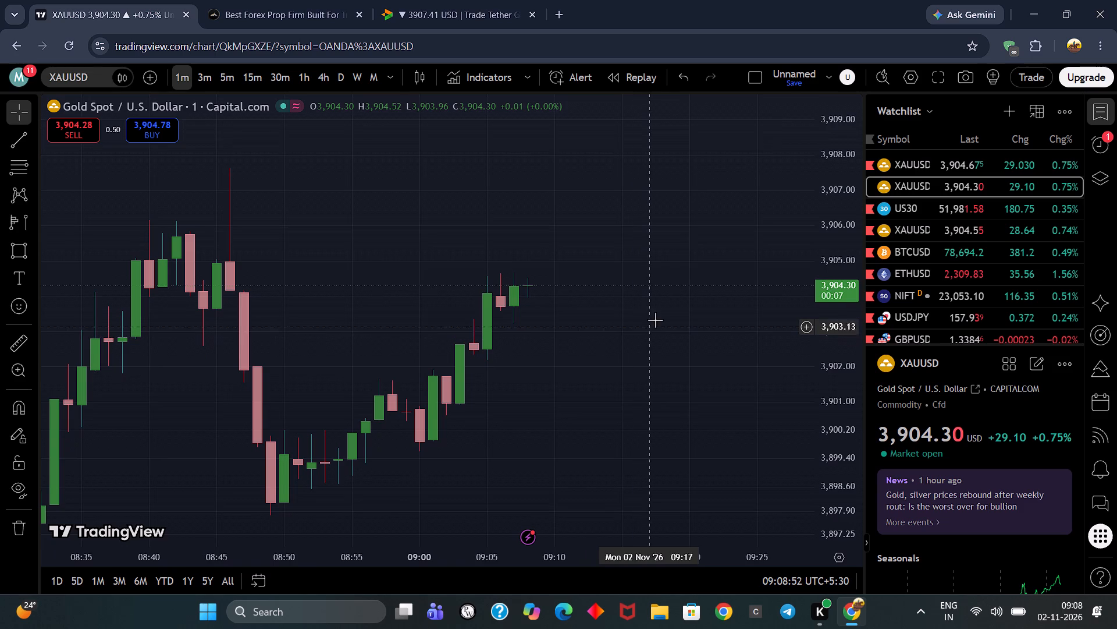
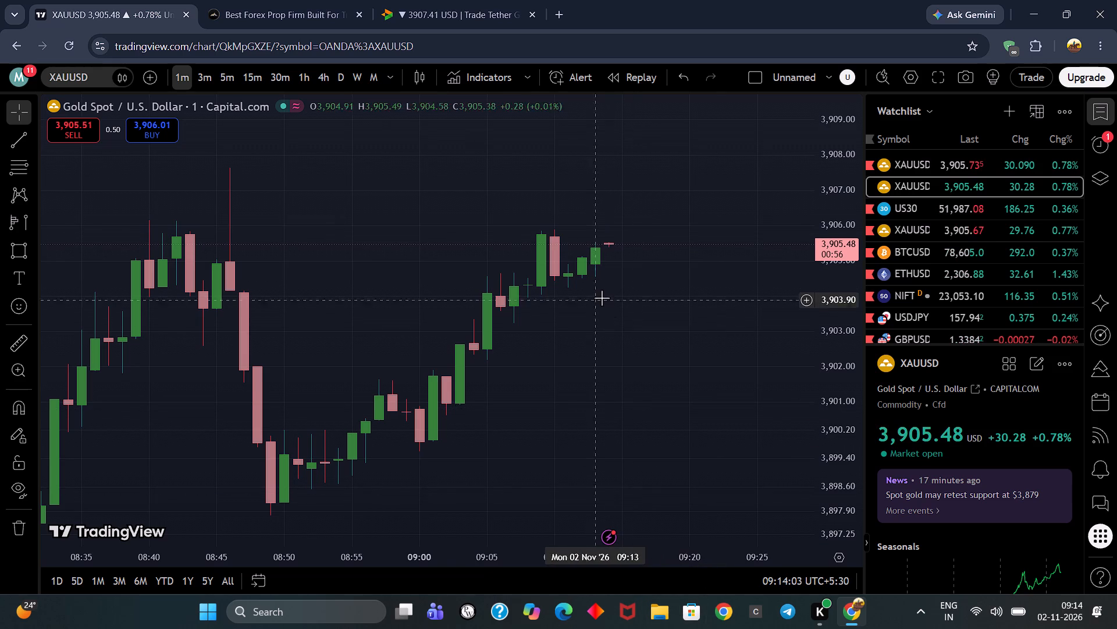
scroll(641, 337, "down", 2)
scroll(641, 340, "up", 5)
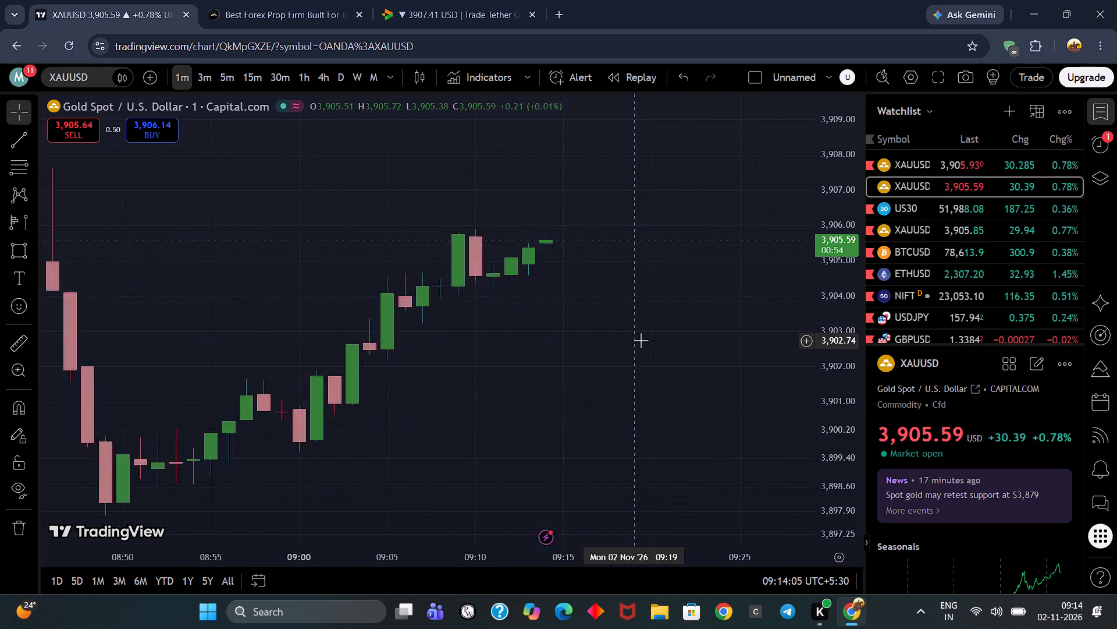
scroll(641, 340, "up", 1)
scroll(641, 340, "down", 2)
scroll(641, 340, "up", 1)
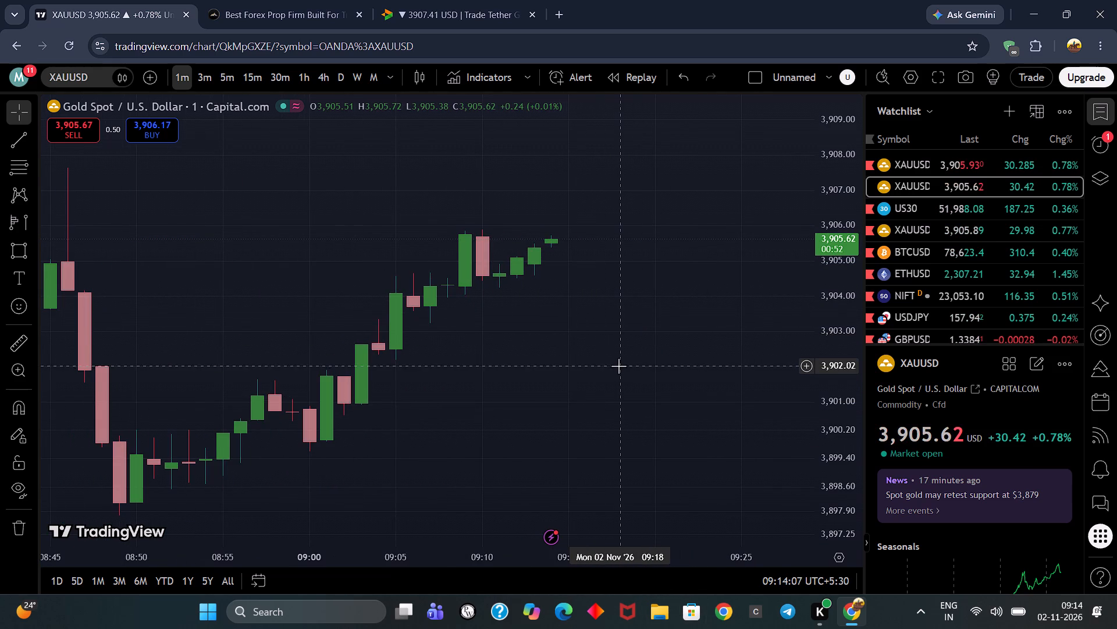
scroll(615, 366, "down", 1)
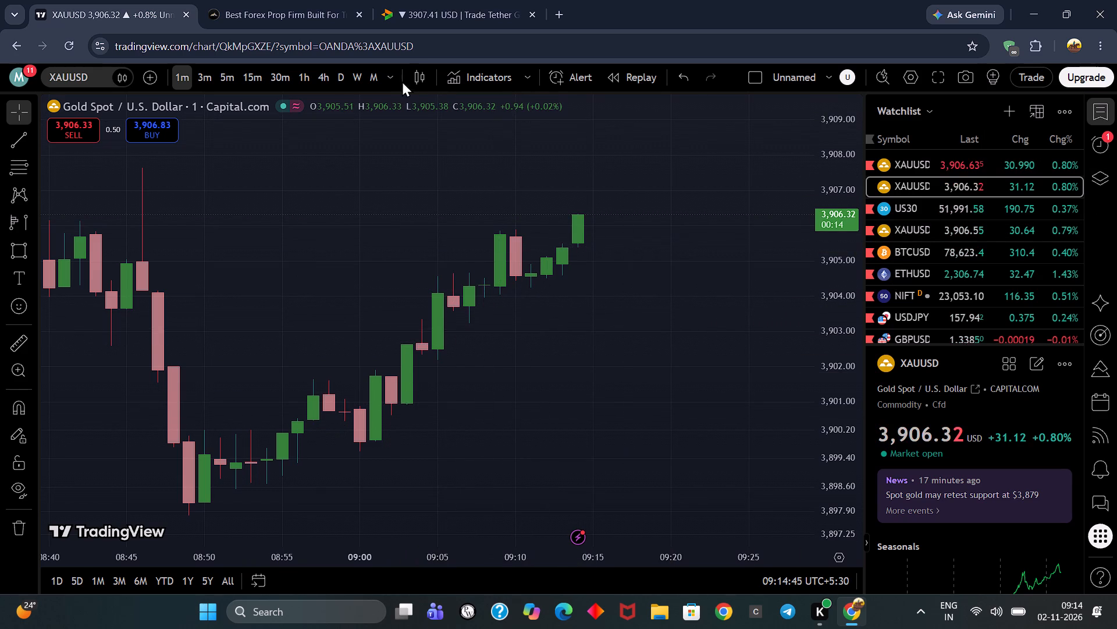
Switch the XAUUSD chart to the 3-minute timeframe and examine recent candles against the drawn horizontal levels and the shaded zone.
left_click(201, 80)
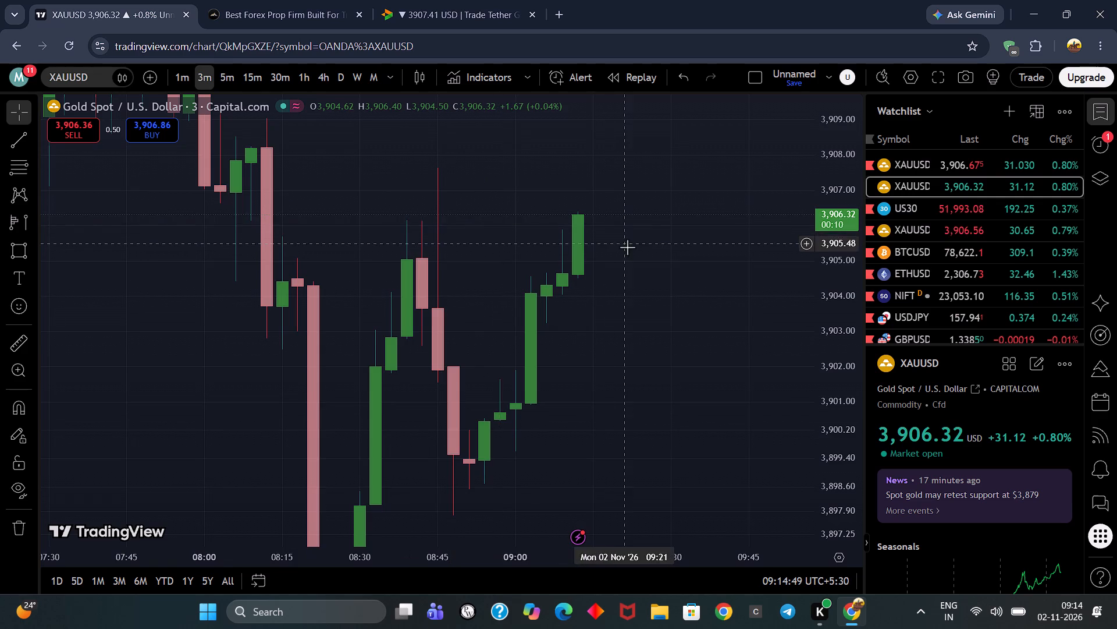
scroll(622, 251, "down", 2)
scroll(622, 251, "up", 2)
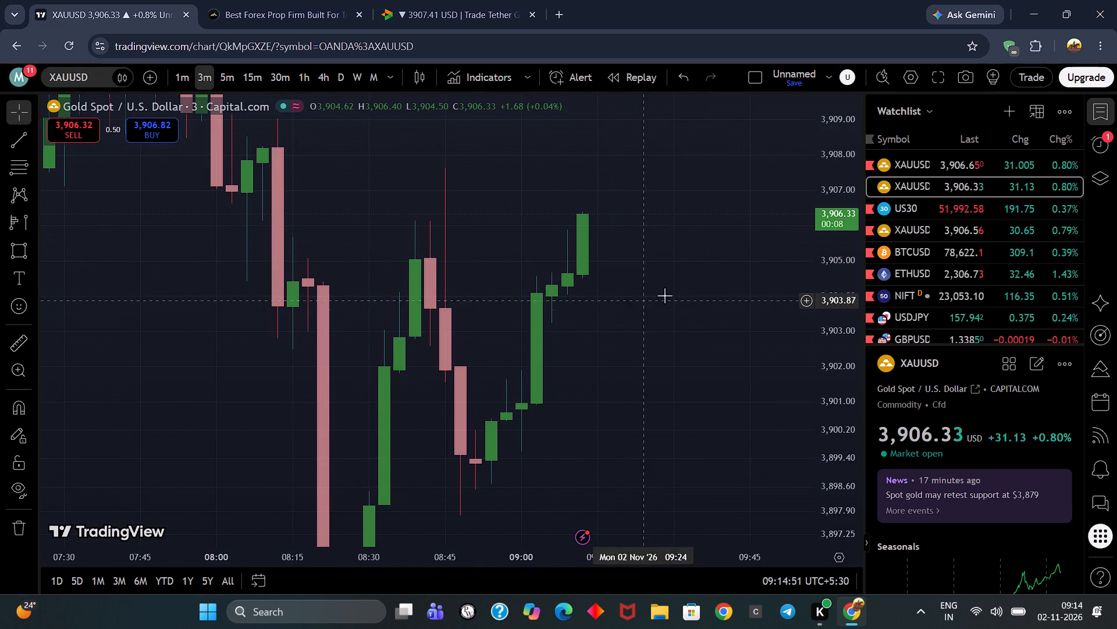
scroll(852, 294, "down", 3)
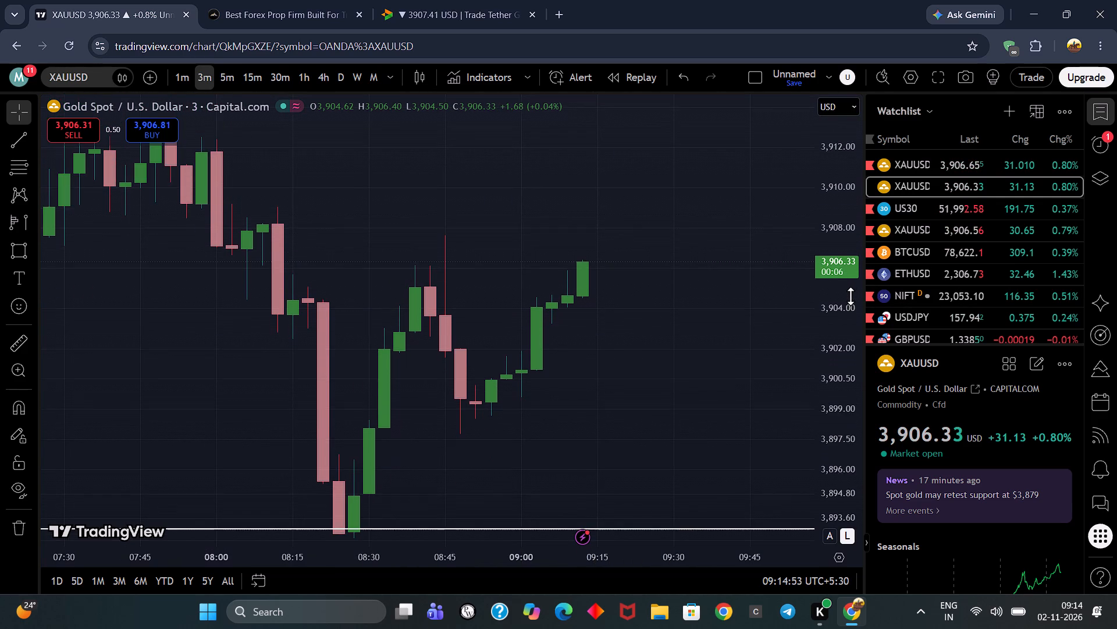
scroll(851, 296, "down", 2)
left_click_drag(681, 340, 699, 340)
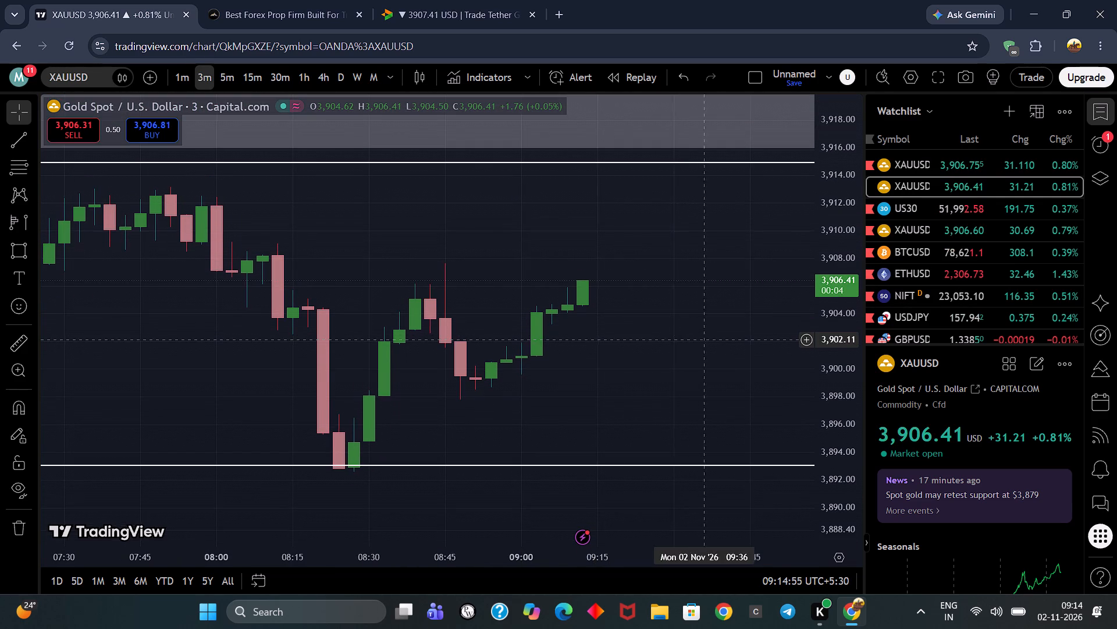
left_click_drag(699, 340, 769, 295)
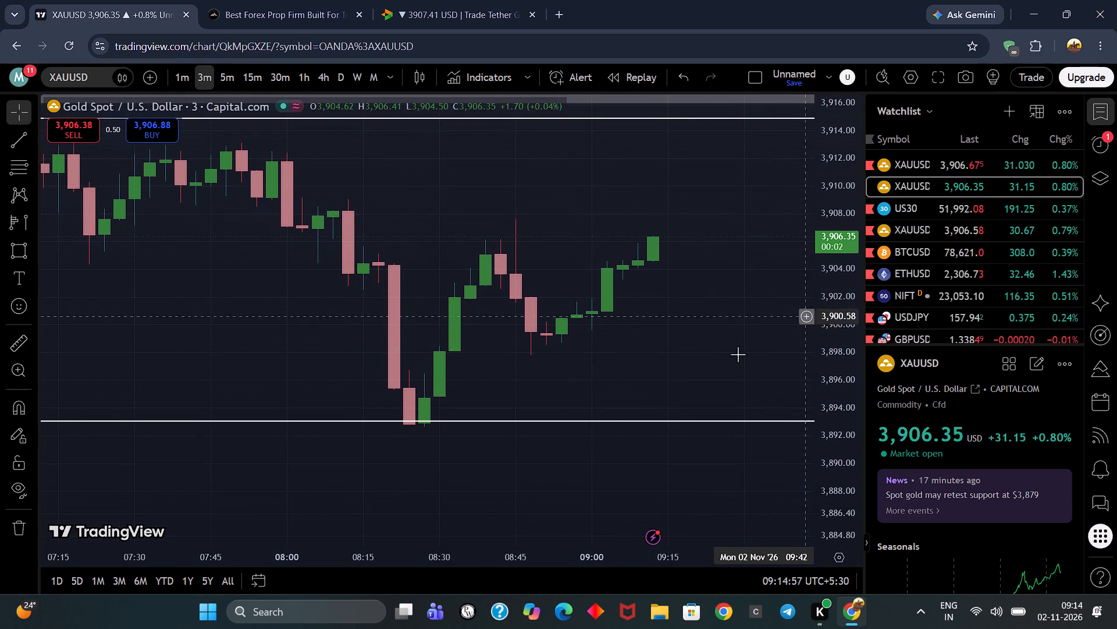
left_click_drag(719, 334, 728, 427)
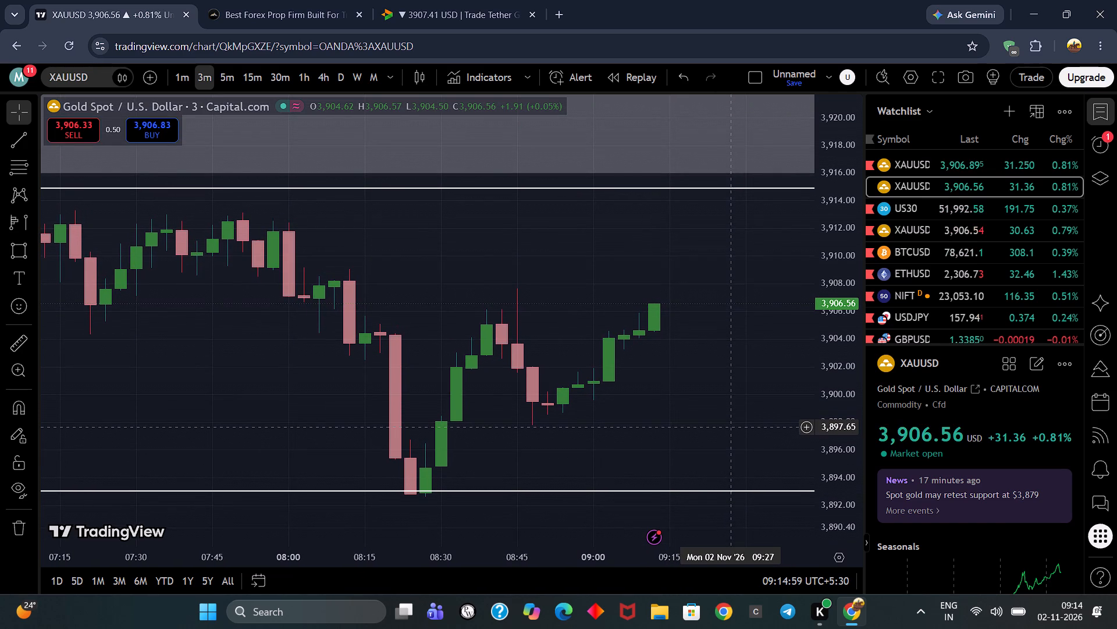
left_click_drag(728, 427, 731, 411)
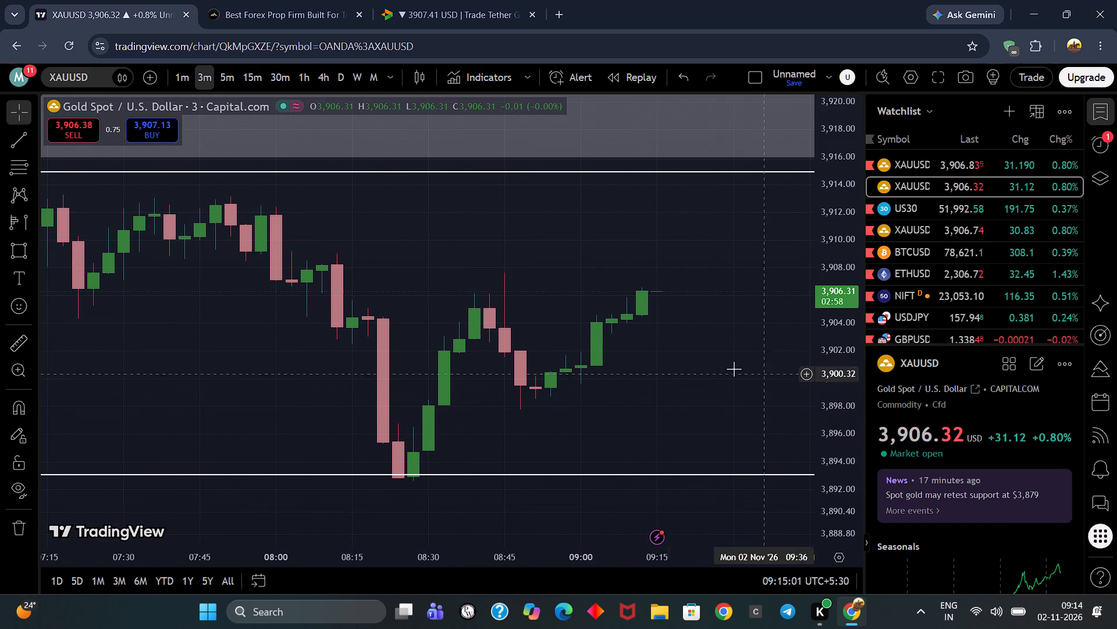
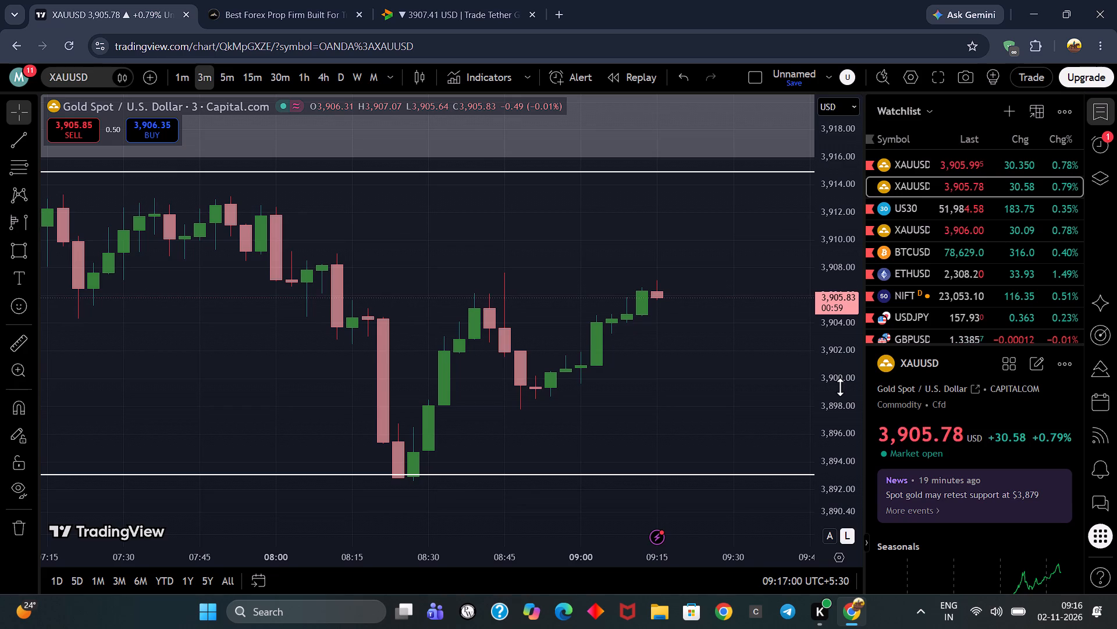
Examine the recent 3-minute XAUUSD candles between the two white horizontal levels and below the shaded zone.
scroll(728, 320, "down", 2)
scroll(728, 320, "up", 2)
scroll(728, 320, "down", 1)
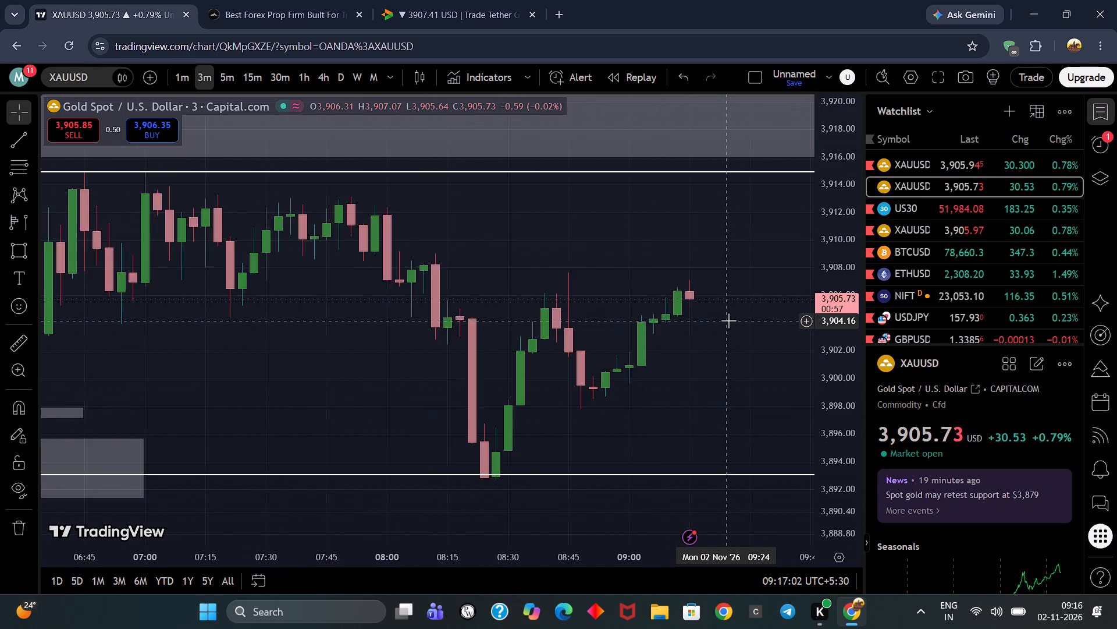
scroll(728, 320, "down", 2)
scroll(728, 320, "up", 6)
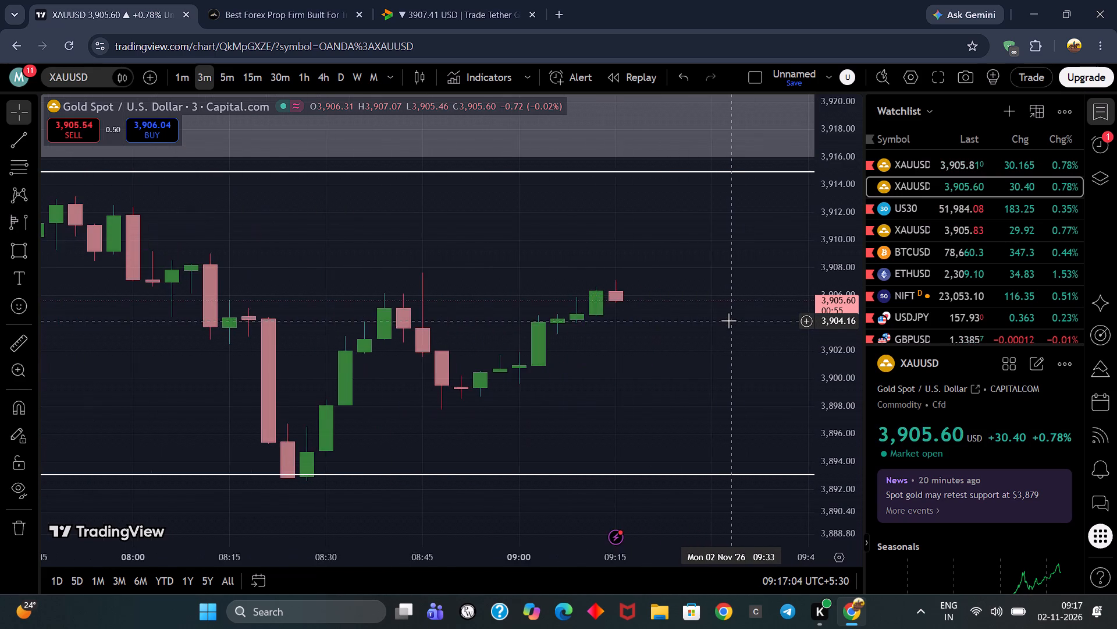
scroll(728, 320, "down", 2)
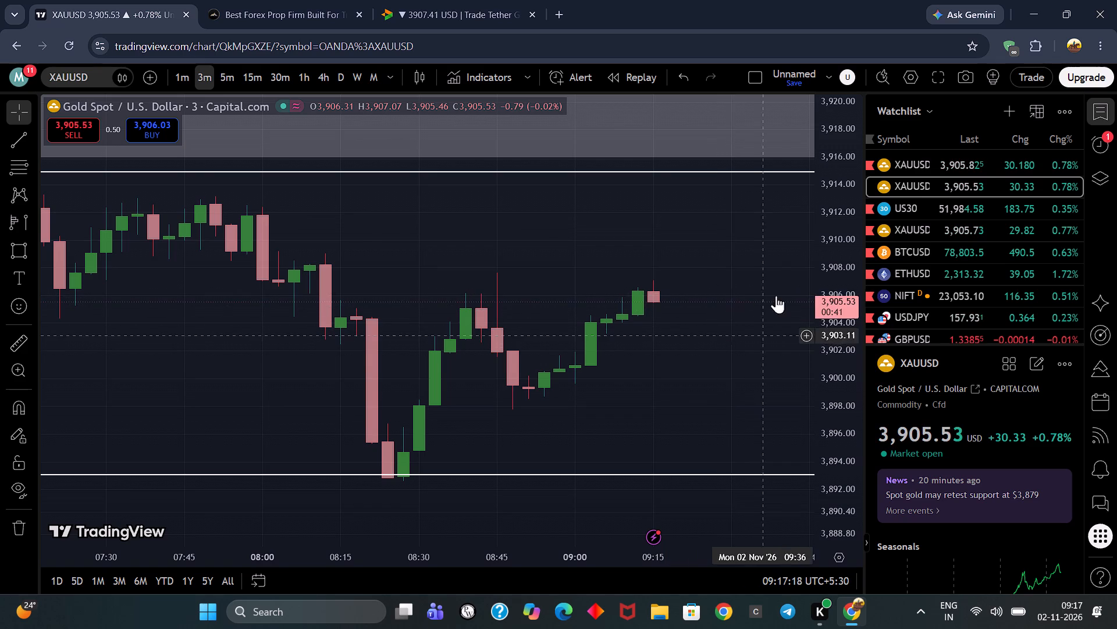
scroll(849, 298, "down", 2)
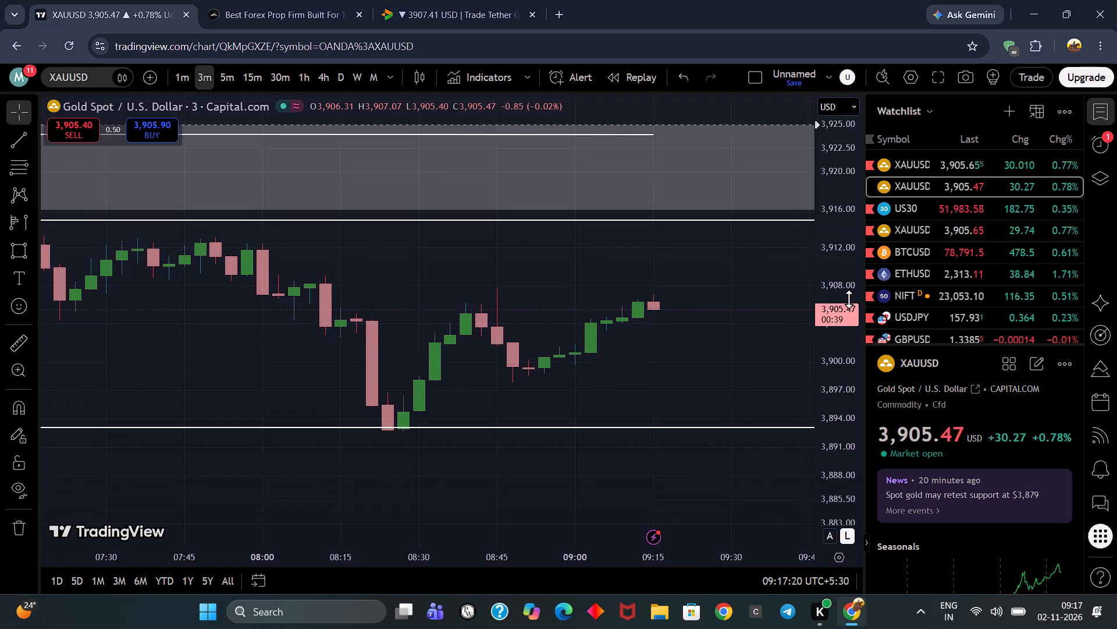
scroll(849, 299, "up", 4)
scroll(846, 299, "down", 1)
scroll(846, 299, "up", 1)
scroll(846, 299, "down", 1)
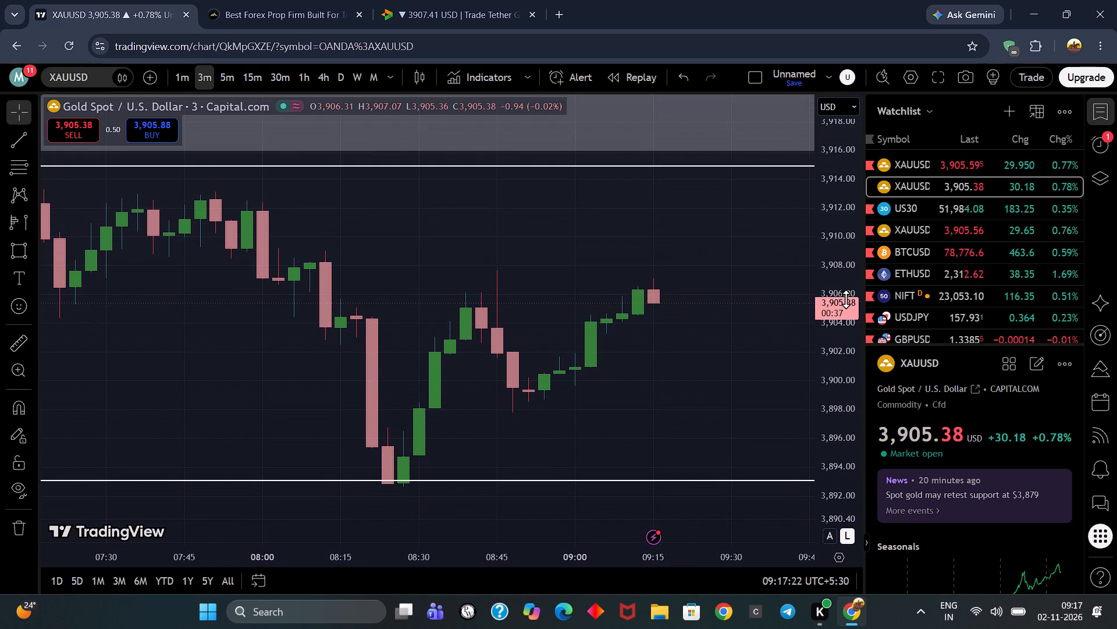
scroll(844, 299, "down", 1)
scroll(844, 299, "up", 1)
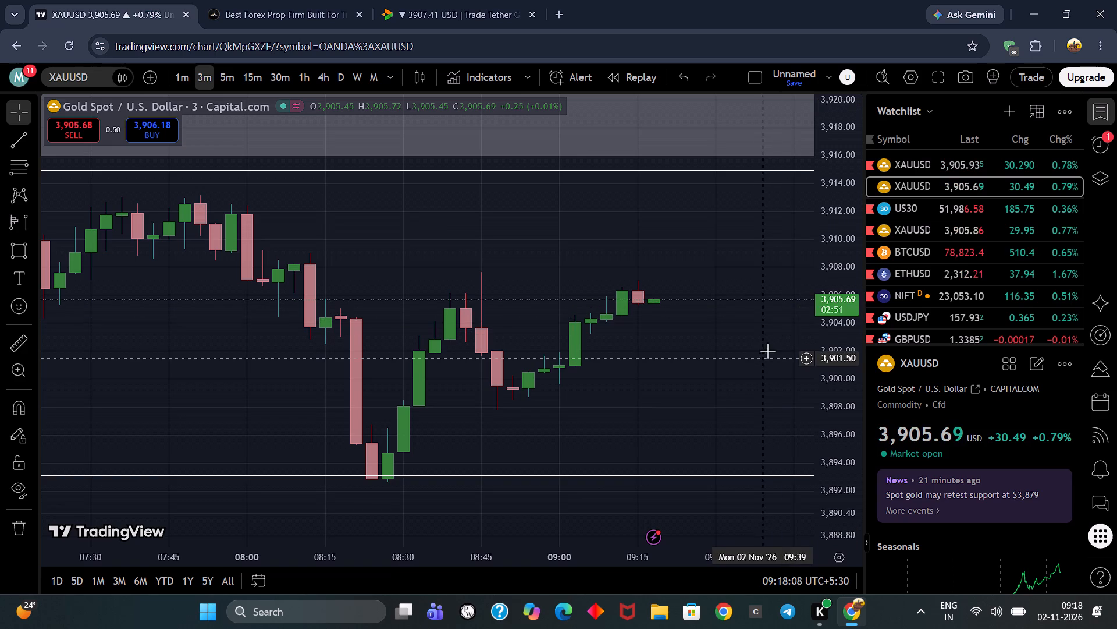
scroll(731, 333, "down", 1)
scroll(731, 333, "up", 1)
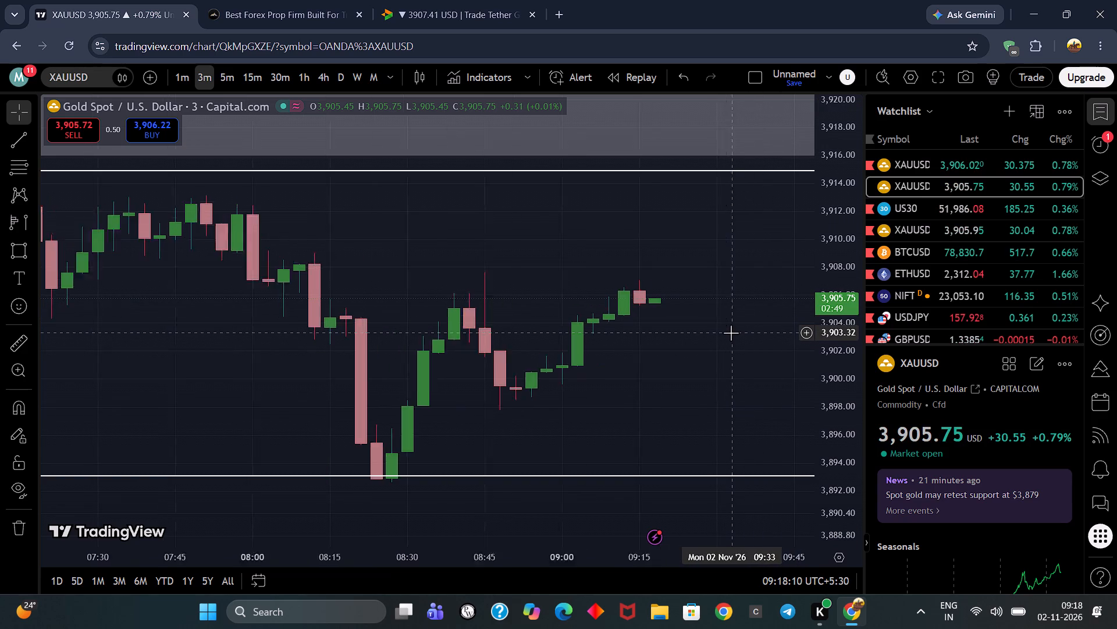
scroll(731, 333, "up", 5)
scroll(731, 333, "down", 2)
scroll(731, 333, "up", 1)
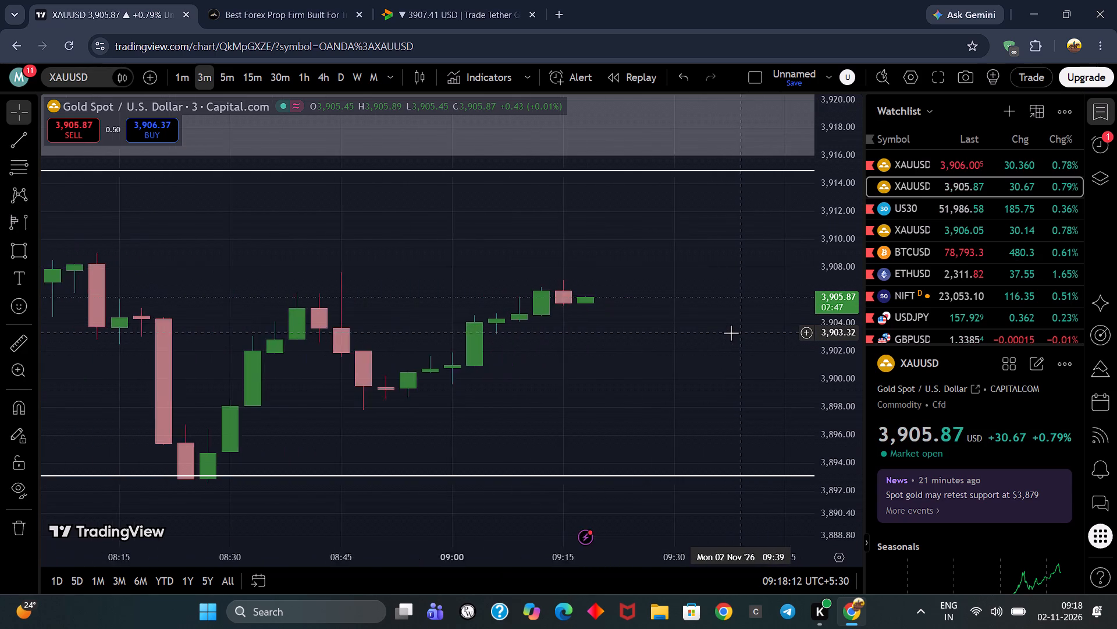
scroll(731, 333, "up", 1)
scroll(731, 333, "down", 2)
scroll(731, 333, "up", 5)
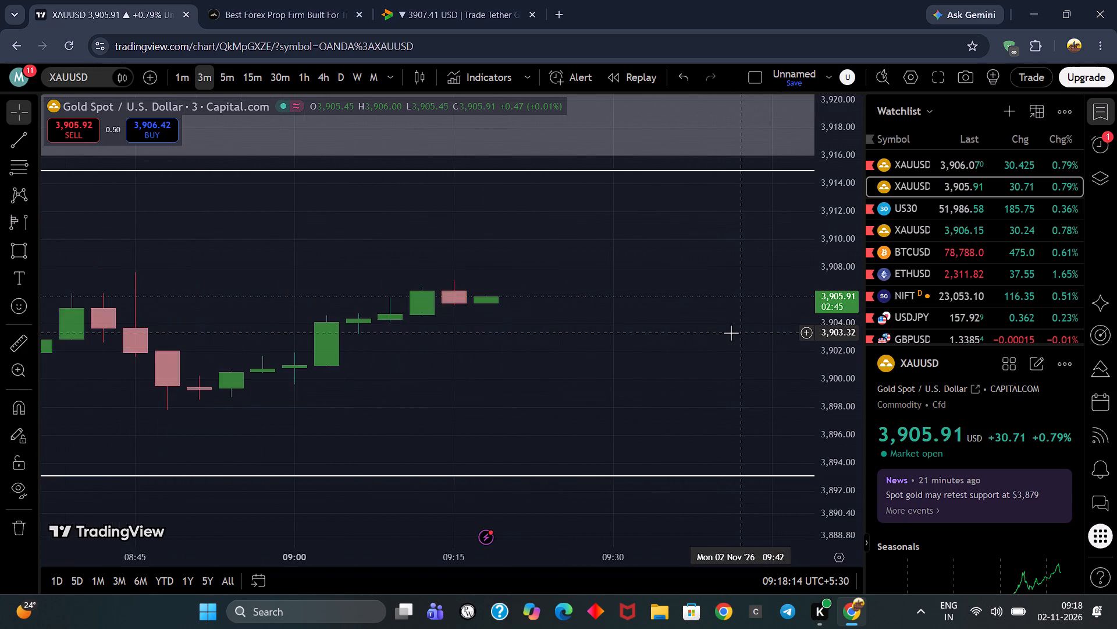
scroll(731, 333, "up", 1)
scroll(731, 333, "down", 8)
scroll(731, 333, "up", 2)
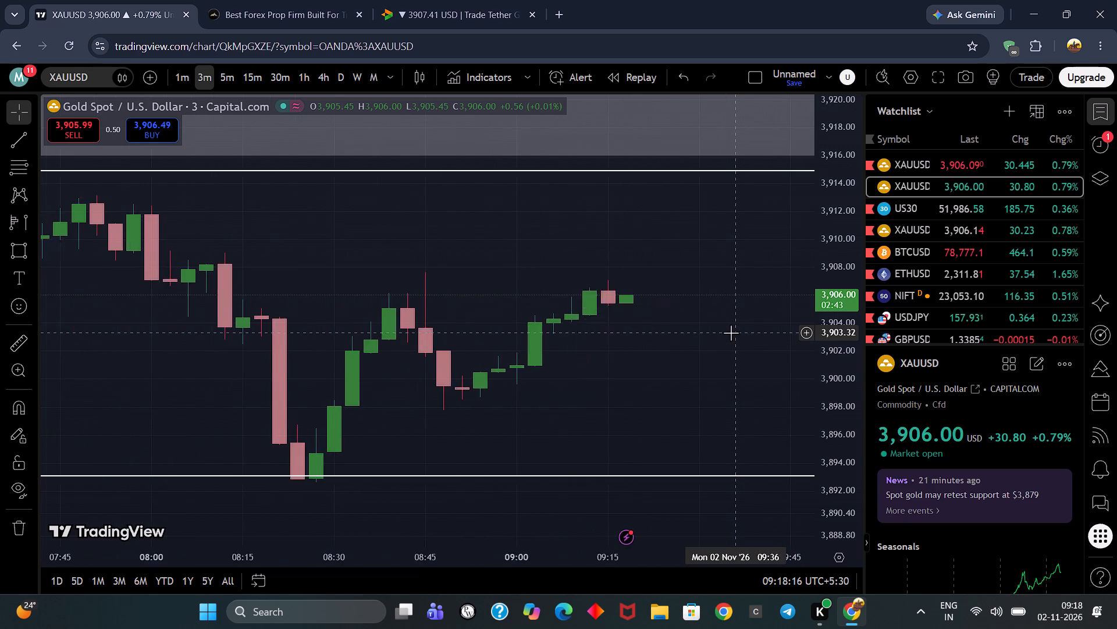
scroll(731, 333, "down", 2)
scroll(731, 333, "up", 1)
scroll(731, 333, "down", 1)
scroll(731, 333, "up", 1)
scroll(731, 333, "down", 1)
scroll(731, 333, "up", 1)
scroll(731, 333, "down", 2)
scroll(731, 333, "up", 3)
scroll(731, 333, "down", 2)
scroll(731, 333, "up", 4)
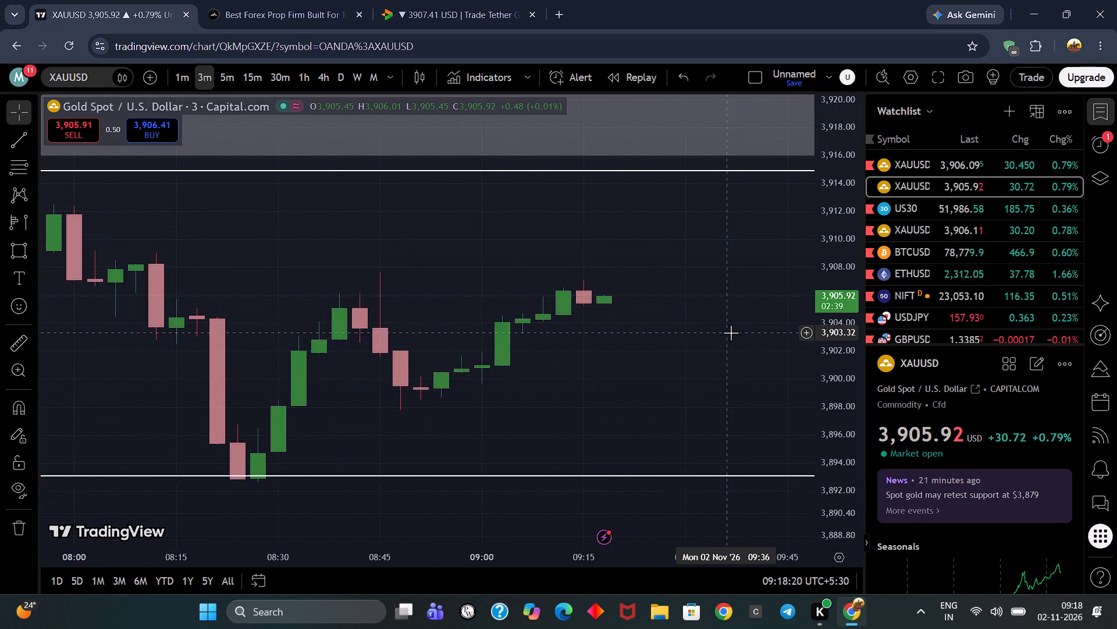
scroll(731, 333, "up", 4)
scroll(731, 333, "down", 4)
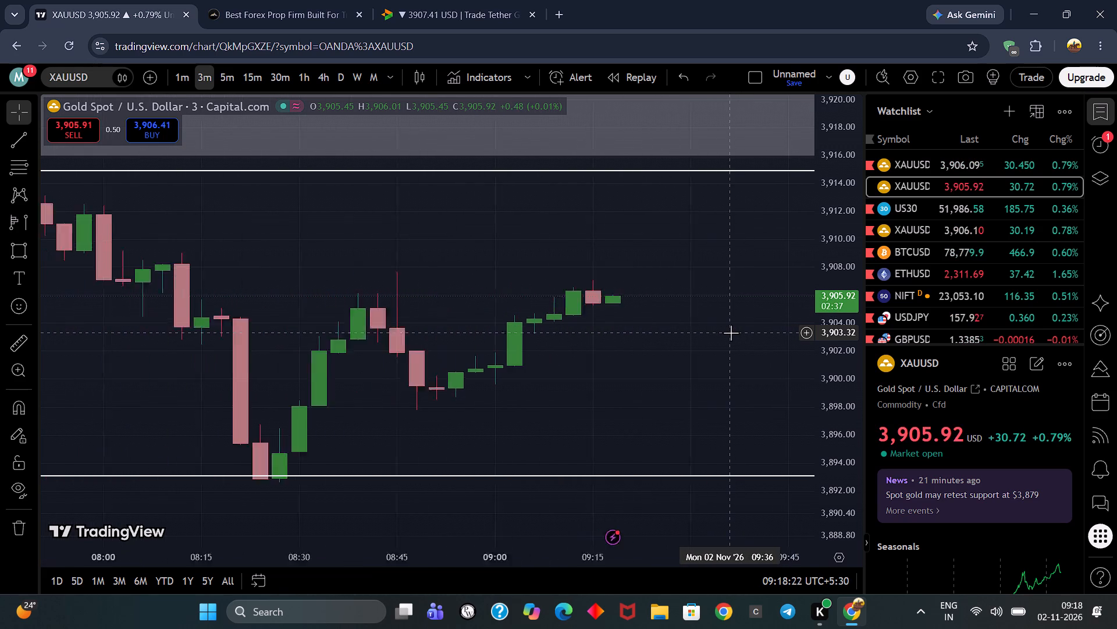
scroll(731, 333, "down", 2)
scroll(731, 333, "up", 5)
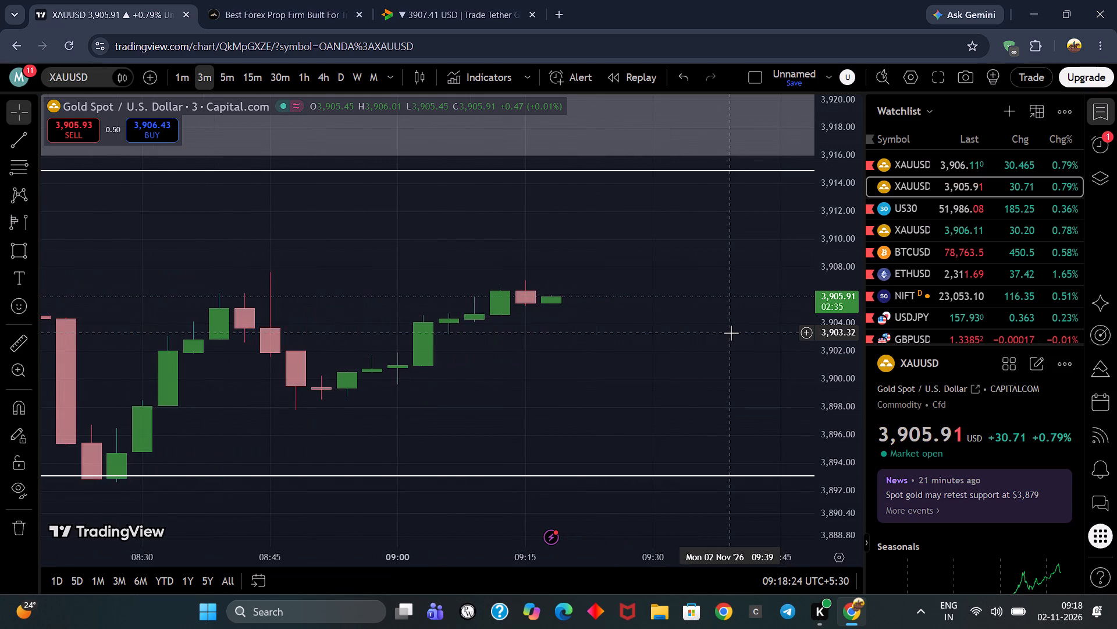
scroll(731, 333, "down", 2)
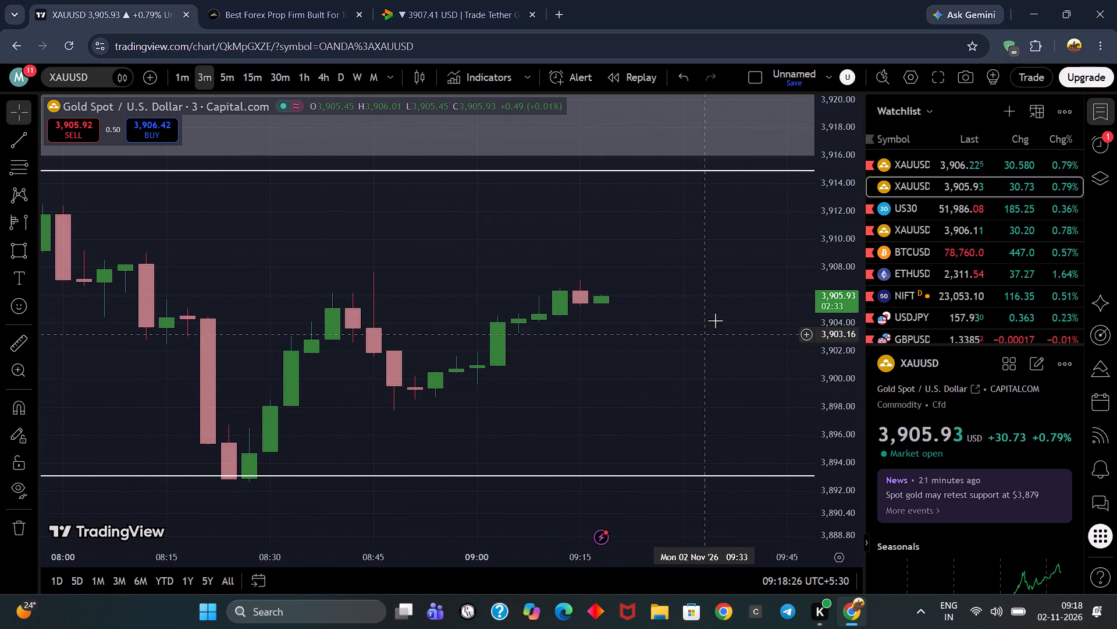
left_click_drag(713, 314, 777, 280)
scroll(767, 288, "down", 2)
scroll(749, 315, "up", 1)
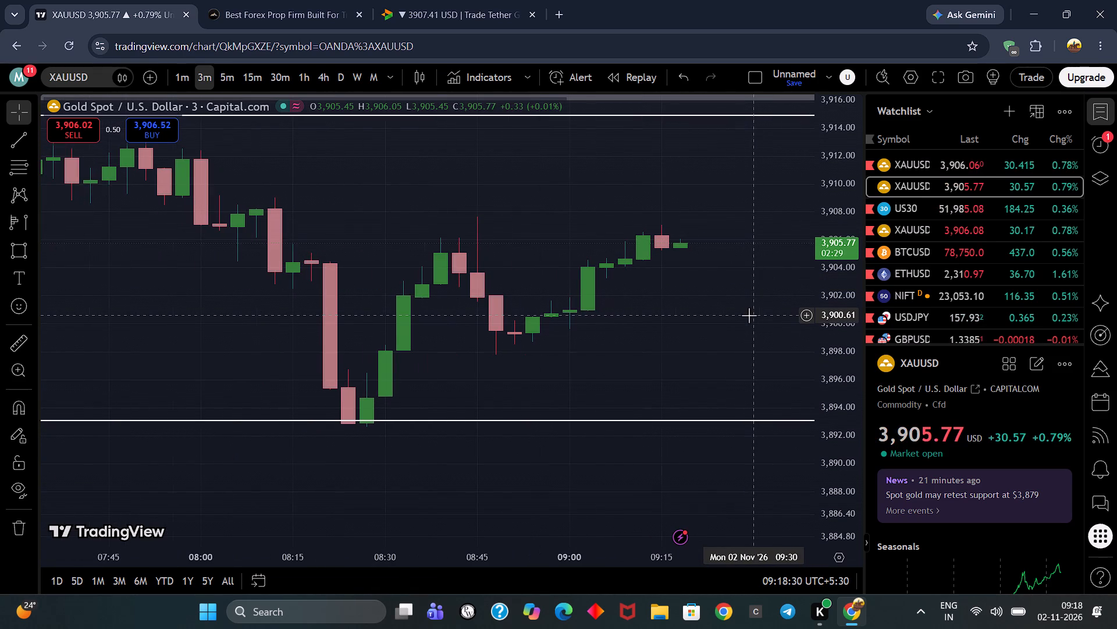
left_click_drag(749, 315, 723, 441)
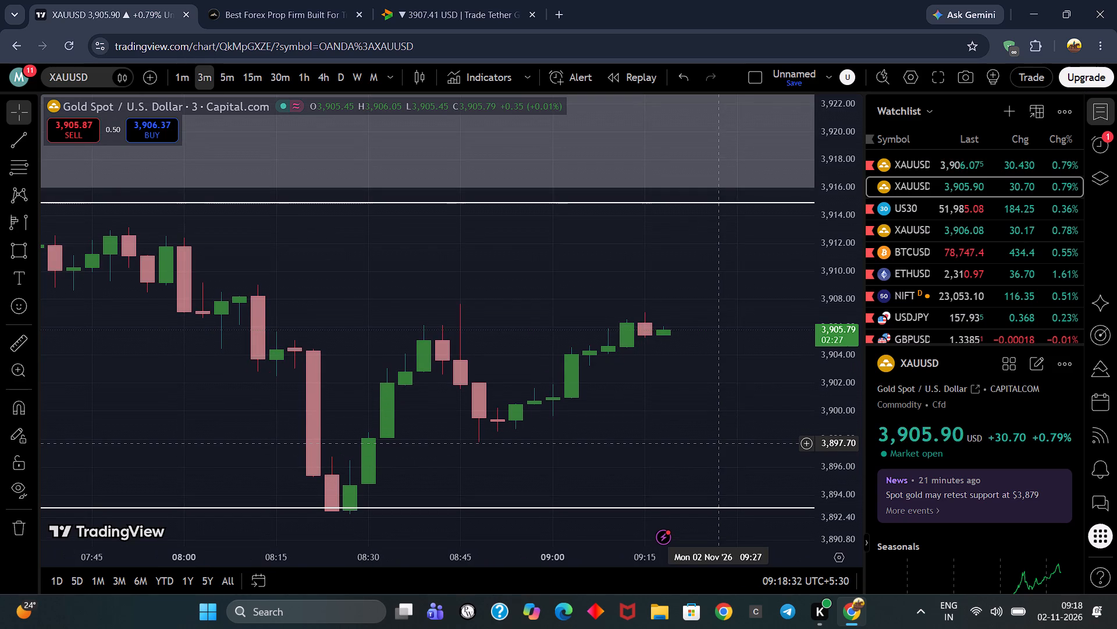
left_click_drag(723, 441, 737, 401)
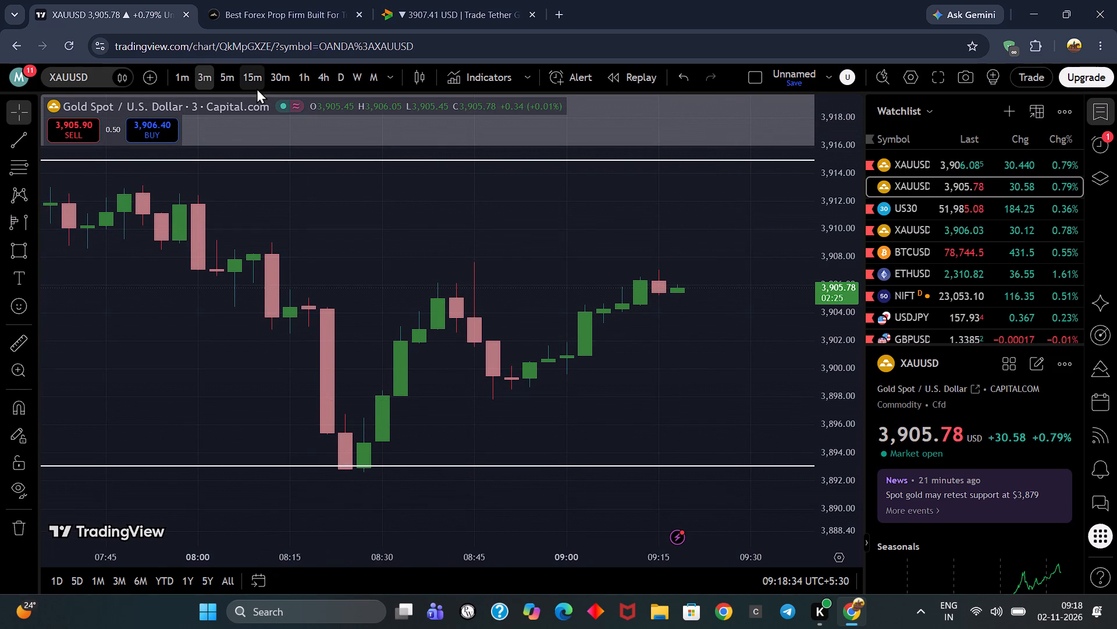
Switch the XAUUSD chart to the 5-minute timeframe and examine the latest candles against the horizontal levels and shaded zones.
left_click(225, 82)
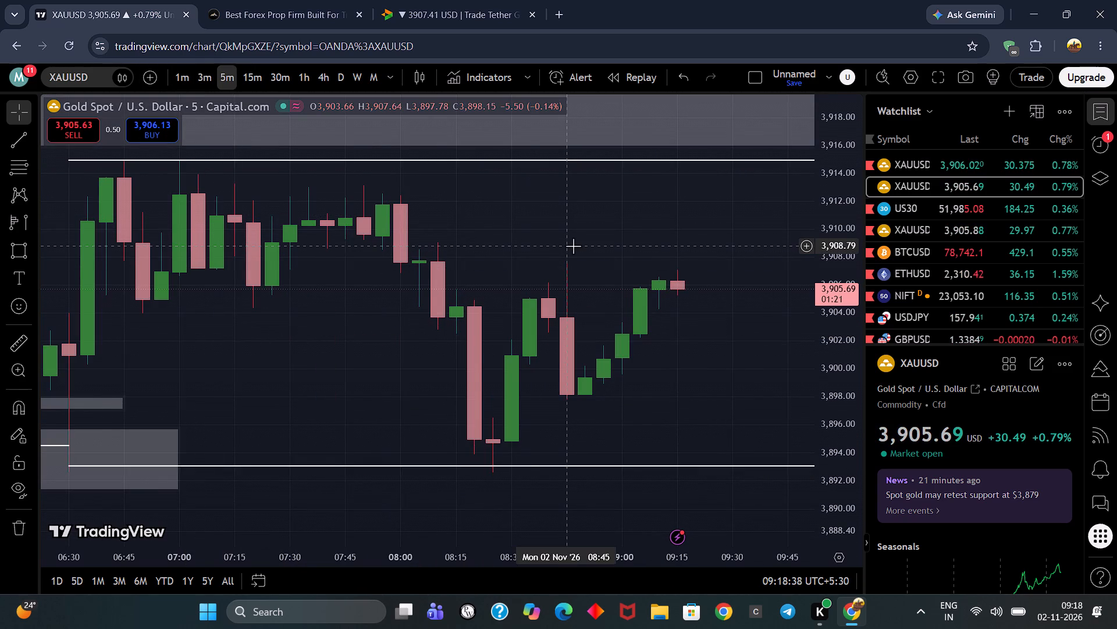
scroll(572, 248, "down", 1)
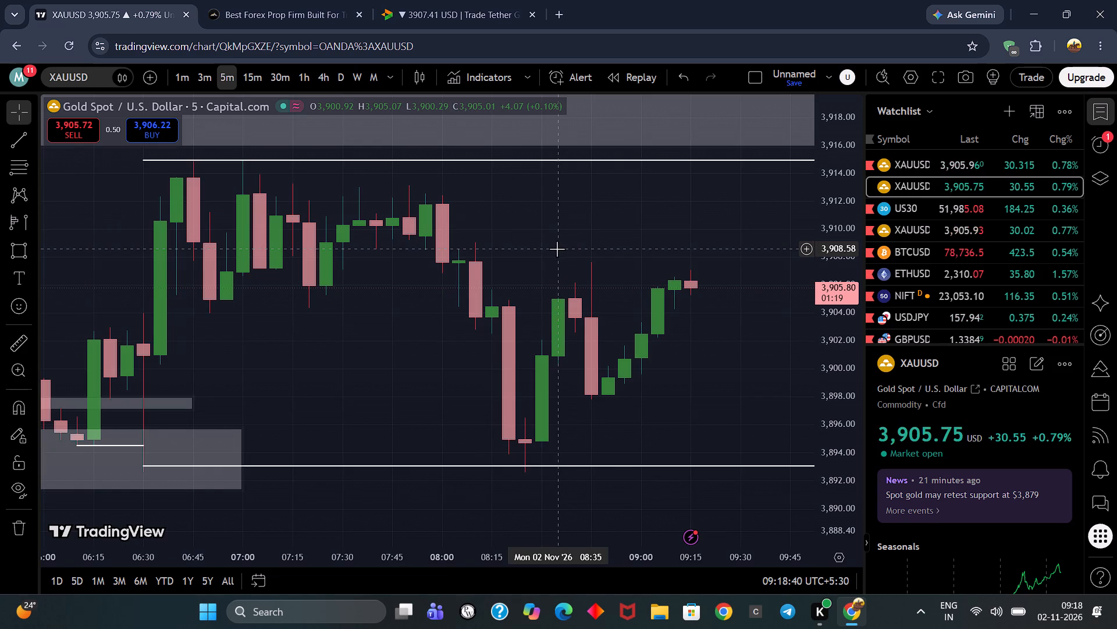
left_click_drag(557, 249, 380, 245)
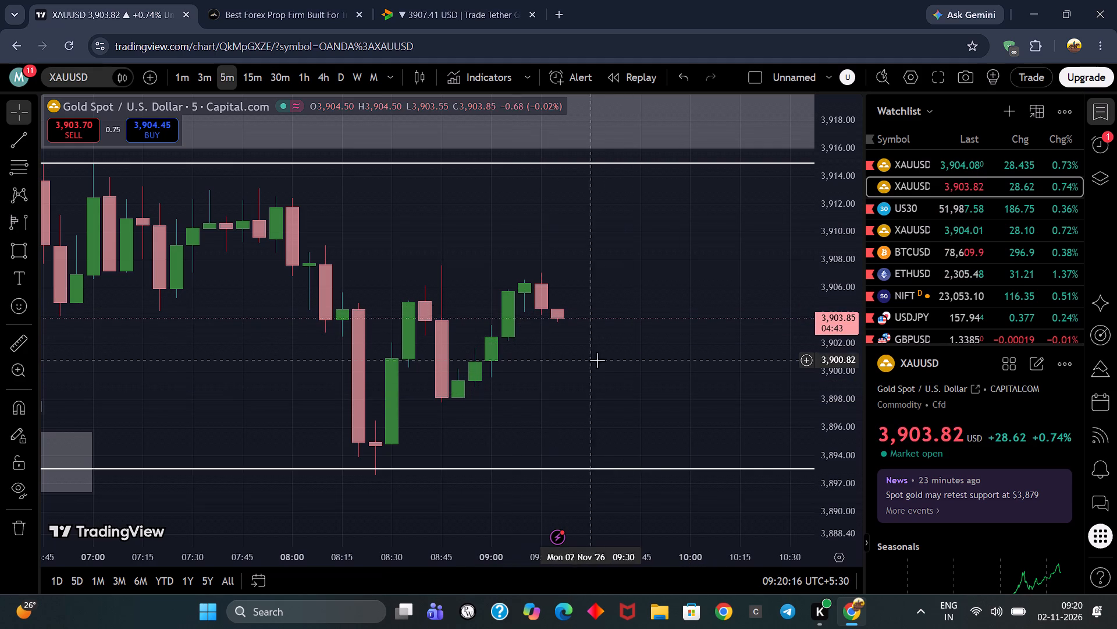
left_click_drag(630, 338, 645, 301)
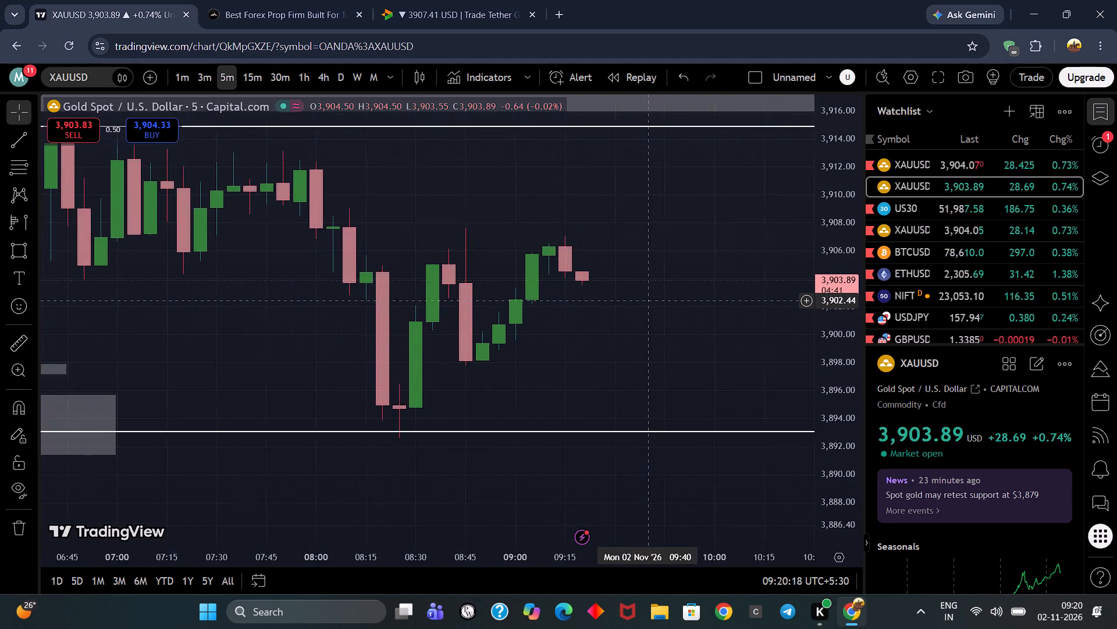
left_click_drag(645, 301, 707, 305)
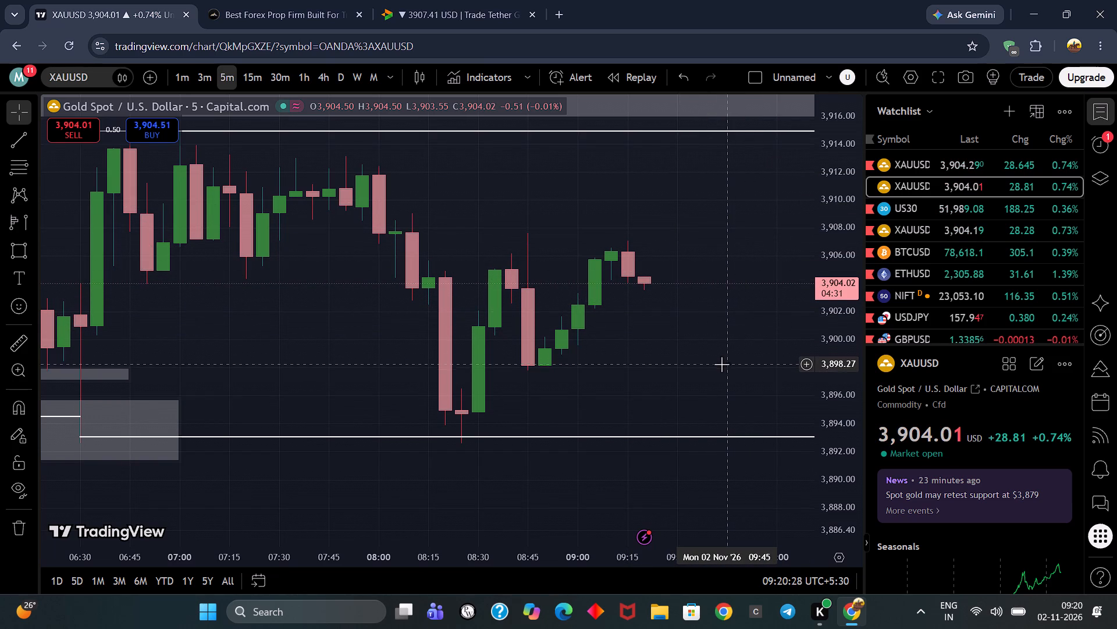
left_click_drag(713, 291, 703, 305)
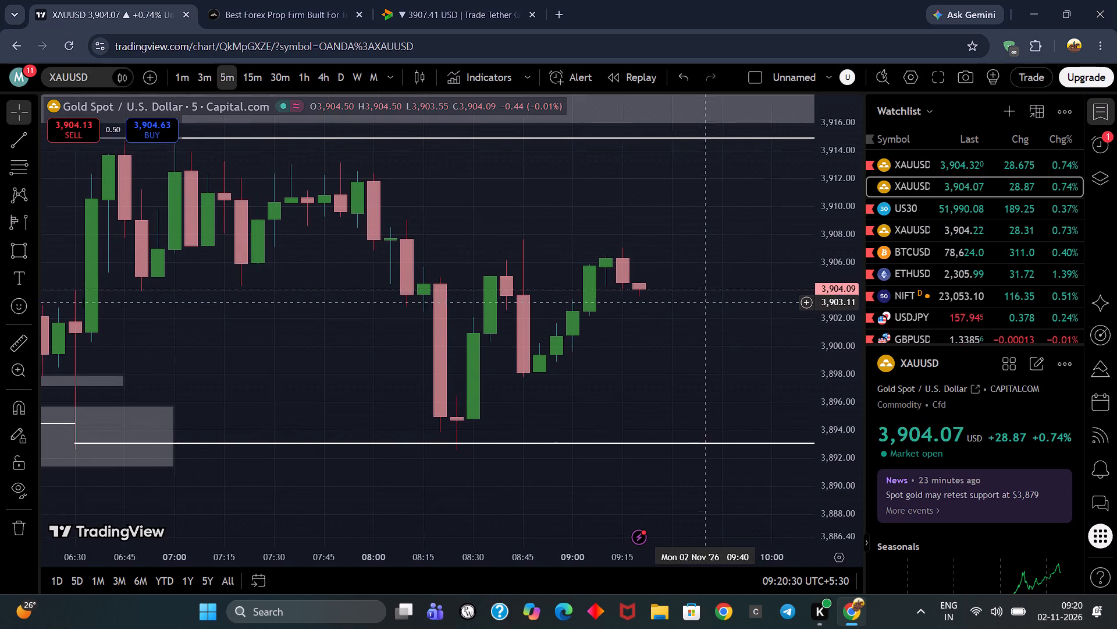
left_click_drag(703, 305, 639, 307)
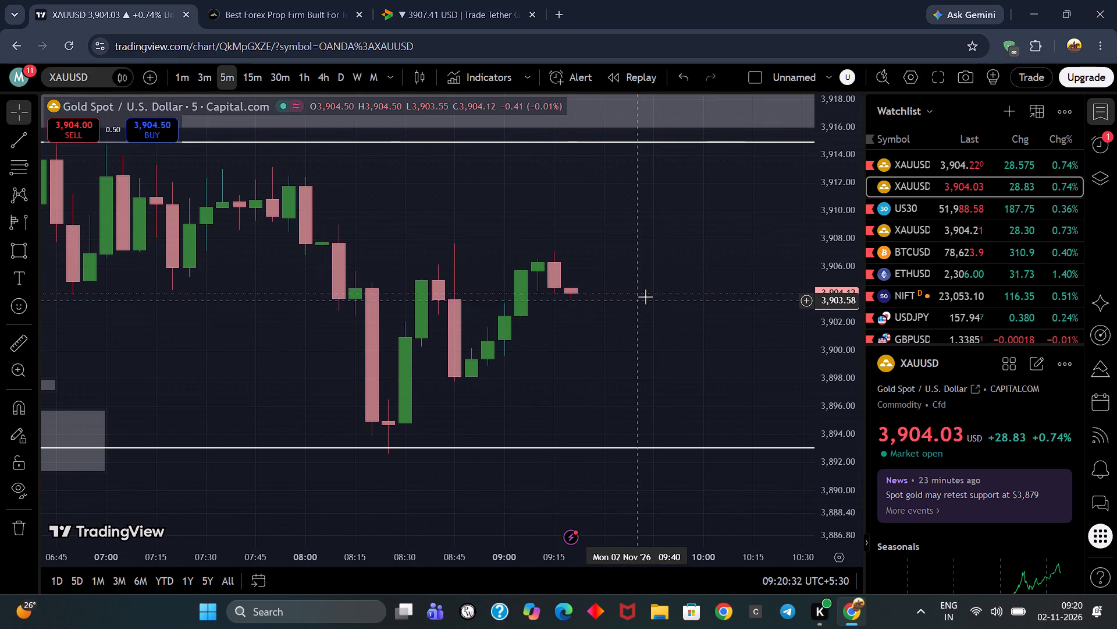
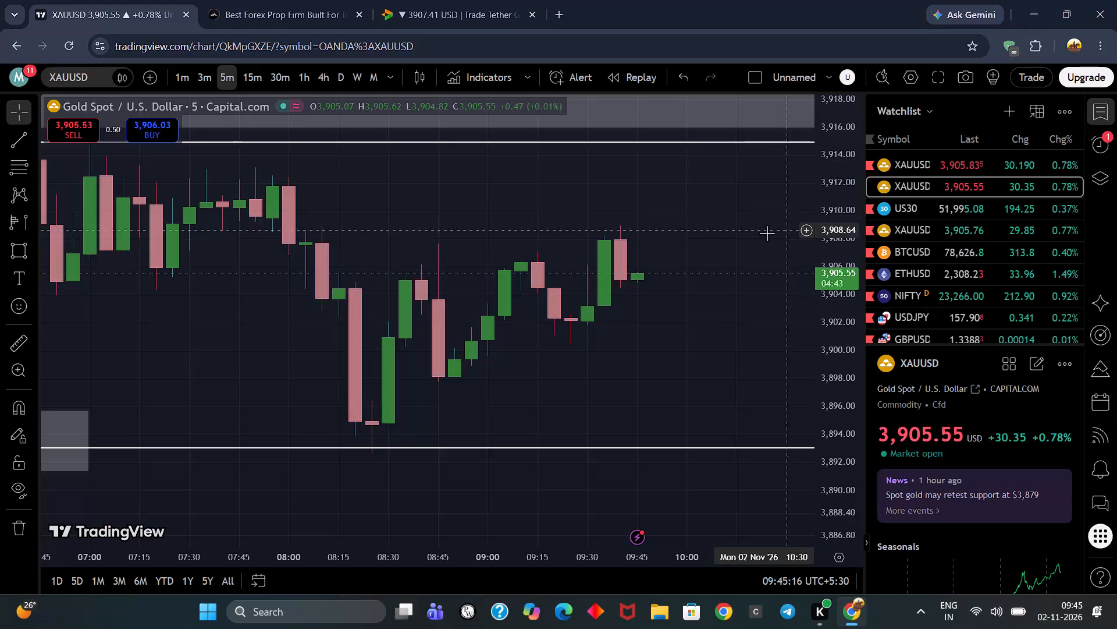
Measure the price and time range from about 3,896.4 at 09:15 up to about 3,909.5 around the latest 5-minute candles.
scroll(564, 304, "down", 5)
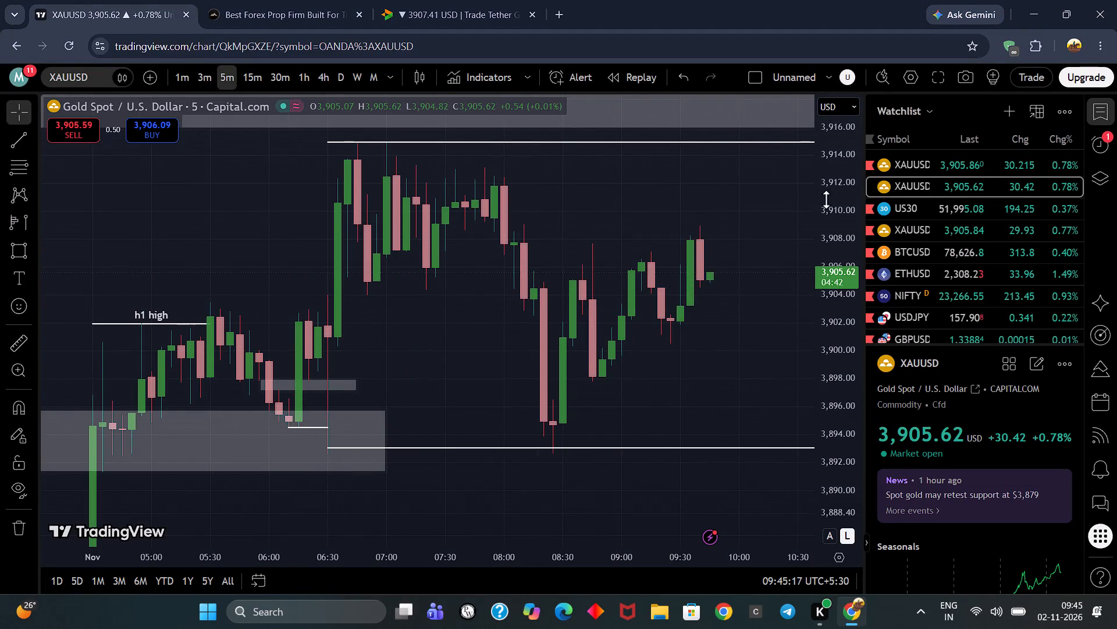
scroll(815, 281, "down", 4)
left_click_drag(699, 351, 489, 236)
scroll(618, 267, "down", 3)
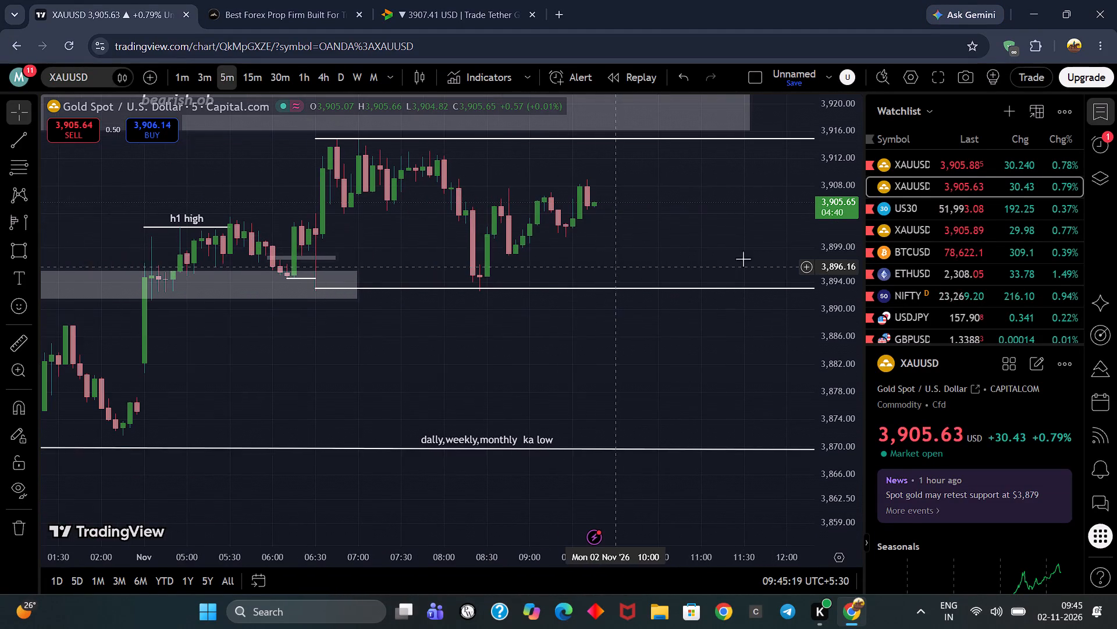
left_click_drag(724, 242, 693, 246)
left_click_drag(654, 229, 582, 255)
left_click_drag(621, 247, 610, 268)
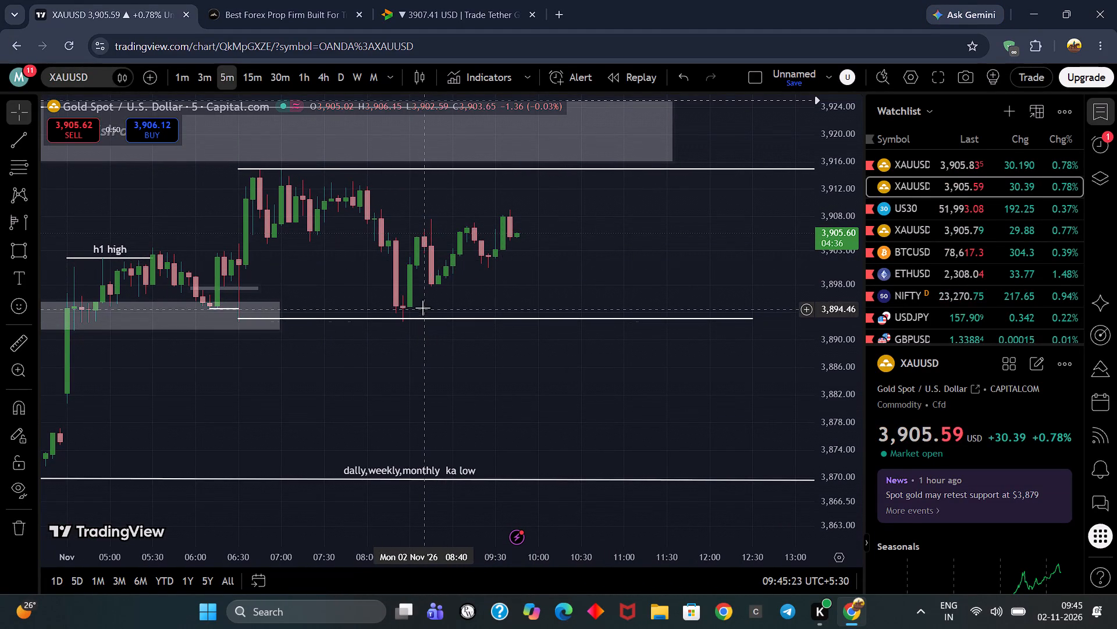
left_click(12, 340)
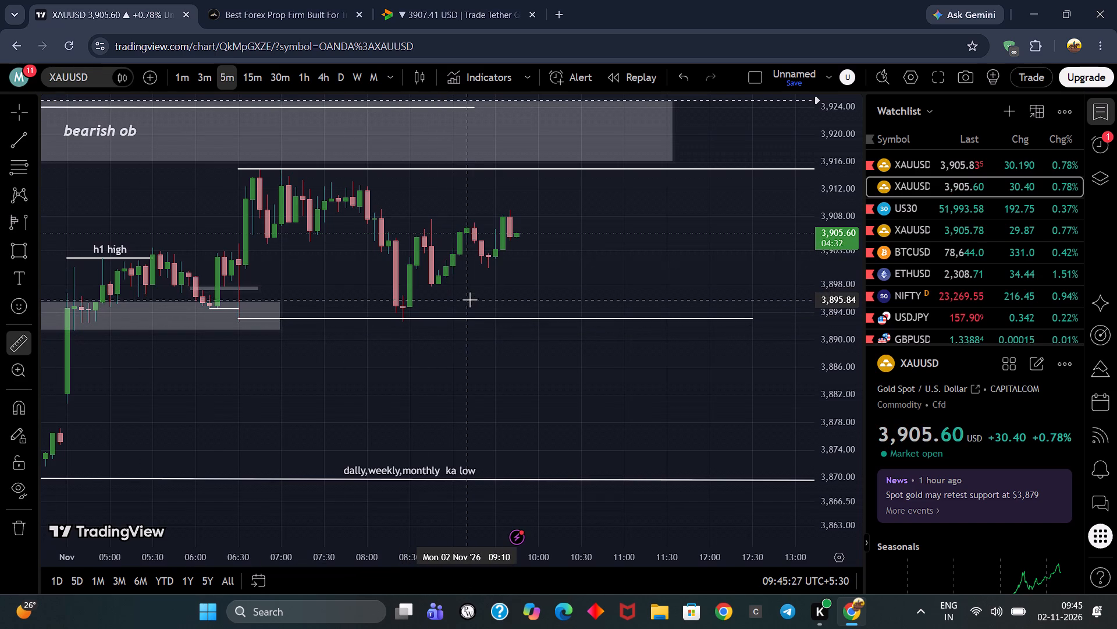
left_click(476, 296)
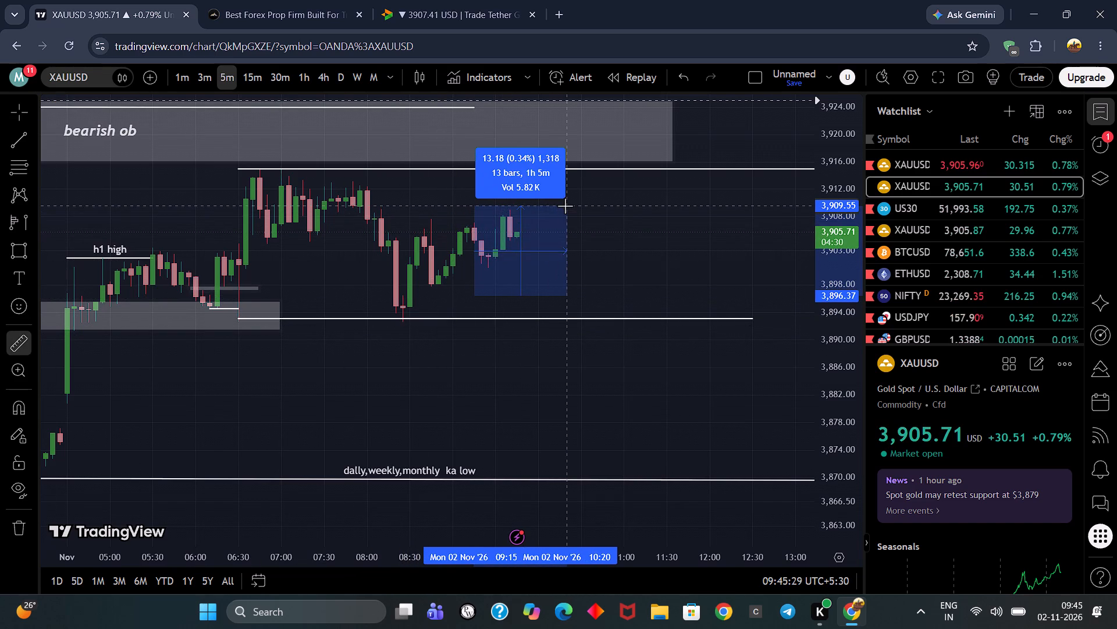
left_click(567, 209)
left_click(629, 232)
Examine the 5-minute XAUUSD structure between the bearish ob zone and the daily, weekly, monthly low line.
left_click_drag(632, 226, 543, 220)
scroll(582, 234, "down", 2)
left_click_drag(590, 232, 566, 261)
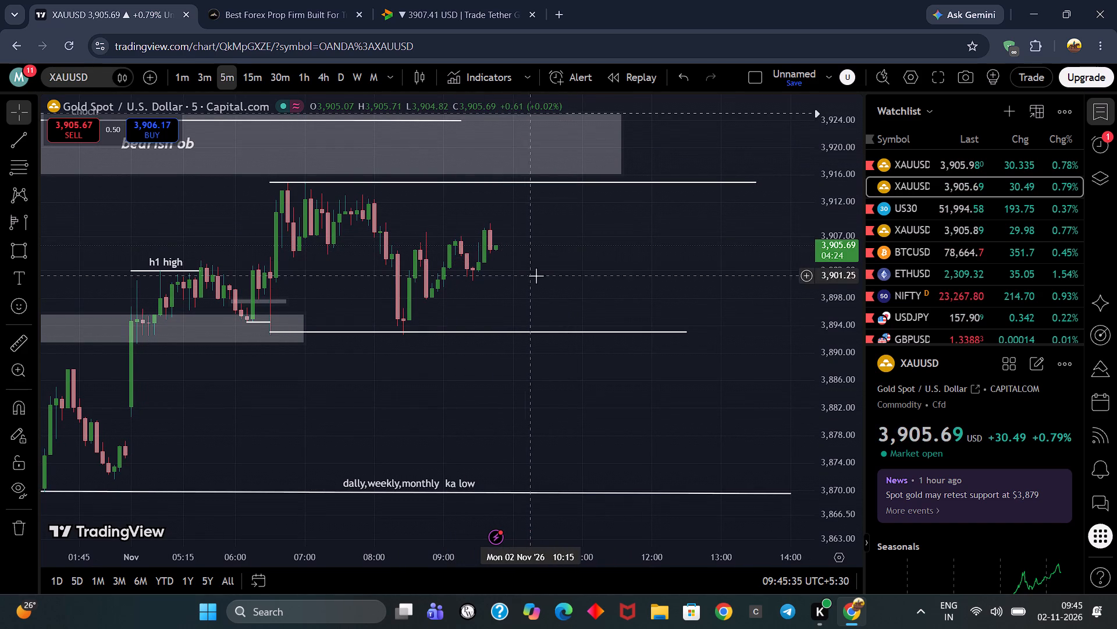
left_click_drag(605, 227, 590, 281)
left_click_drag(592, 304, 569, 275)
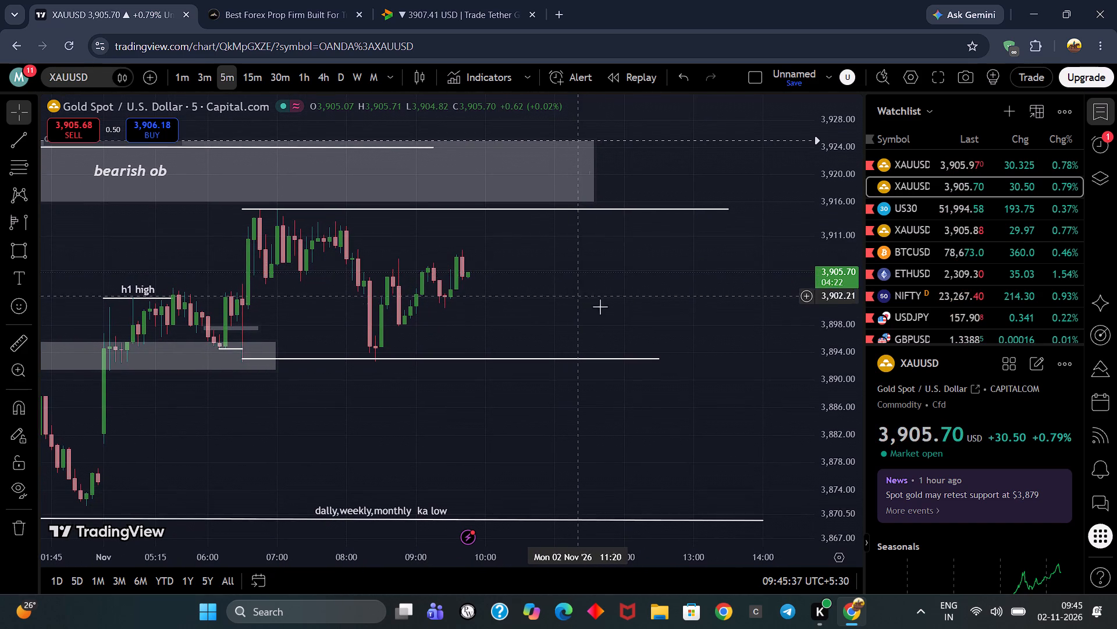
left_click_drag(643, 294, 581, 260)
scroll(614, 259, "down", 6)
scroll(843, 203, "down", 4)
scroll(841, 213, "up", 3)
scroll(716, 274, "up", 2)
left_click_drag(701, 246, 678, 247)
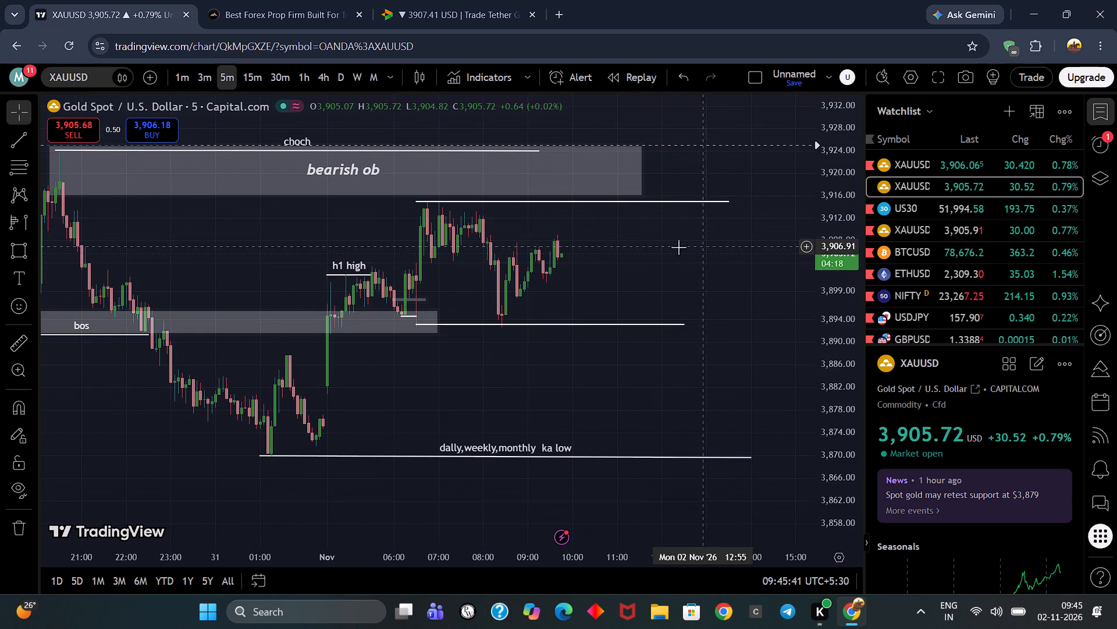
left_click_drag(678, 247, 643, 252)
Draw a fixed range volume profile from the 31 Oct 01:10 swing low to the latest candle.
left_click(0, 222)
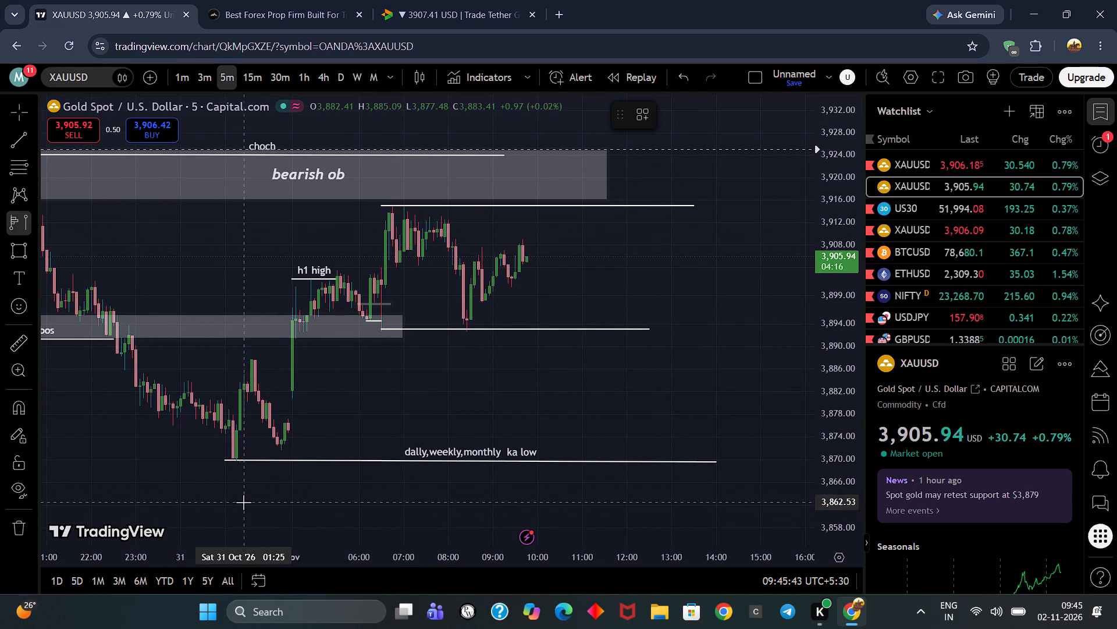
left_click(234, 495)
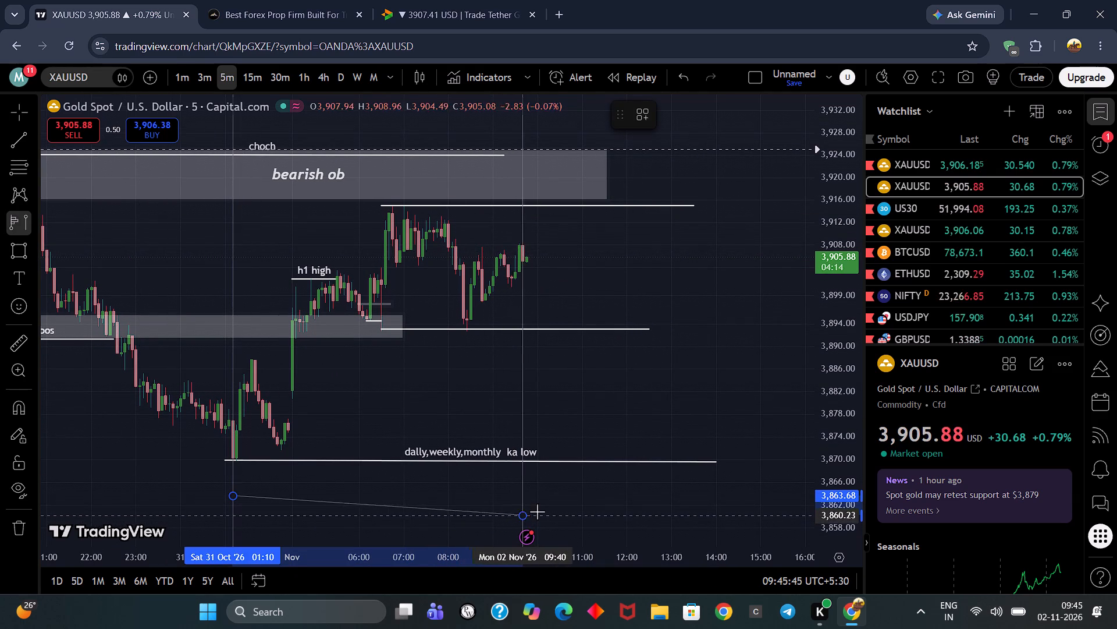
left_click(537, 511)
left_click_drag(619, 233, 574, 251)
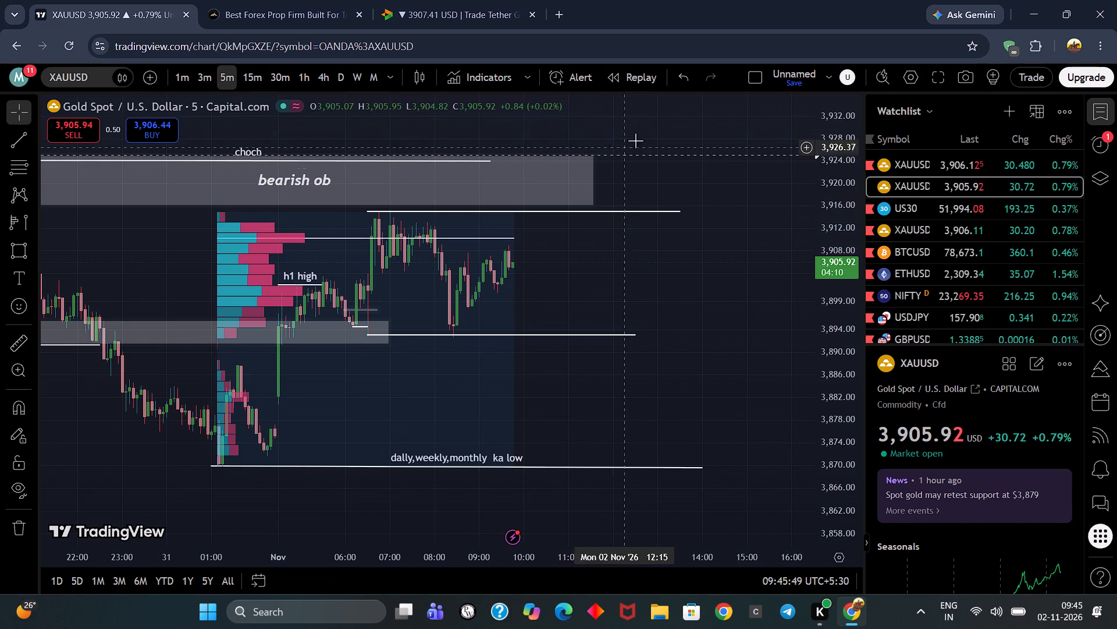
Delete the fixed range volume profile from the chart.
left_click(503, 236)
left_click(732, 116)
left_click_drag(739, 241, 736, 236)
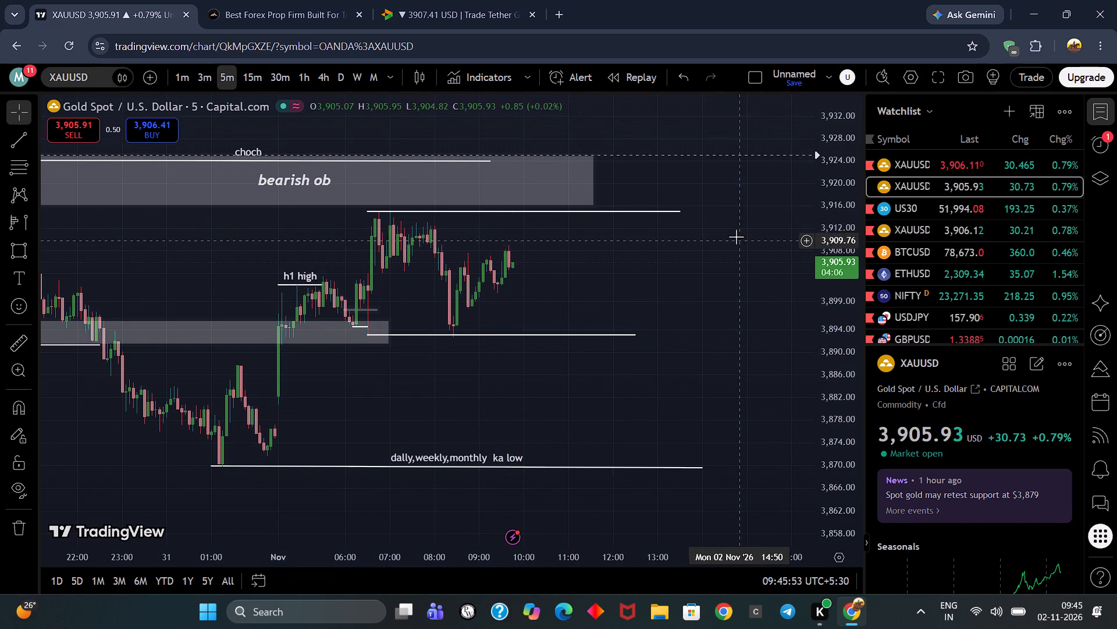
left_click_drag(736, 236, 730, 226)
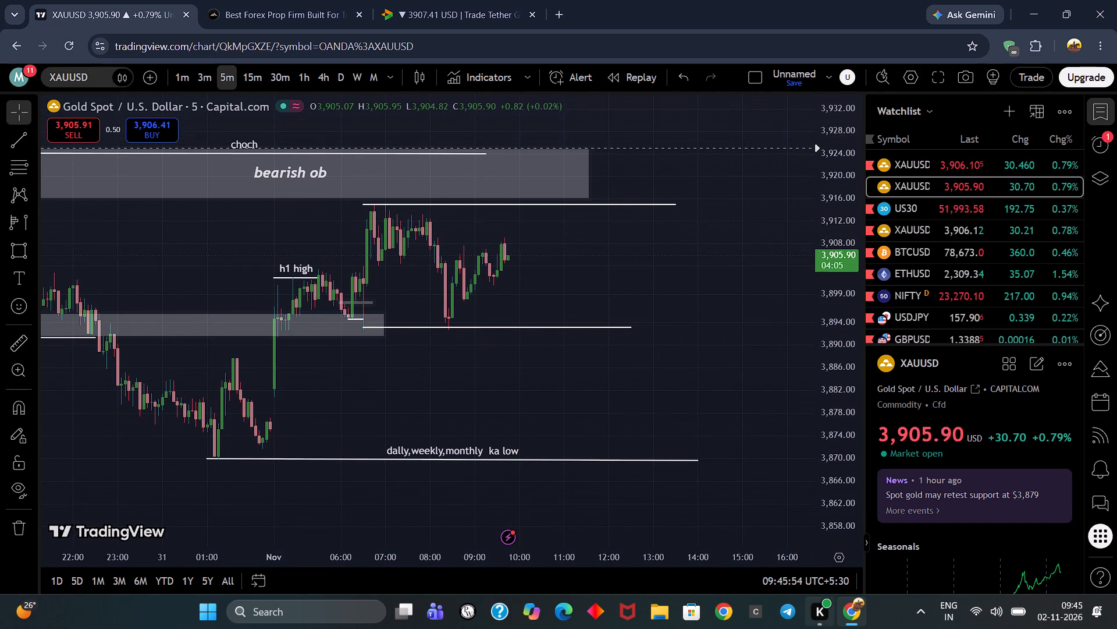
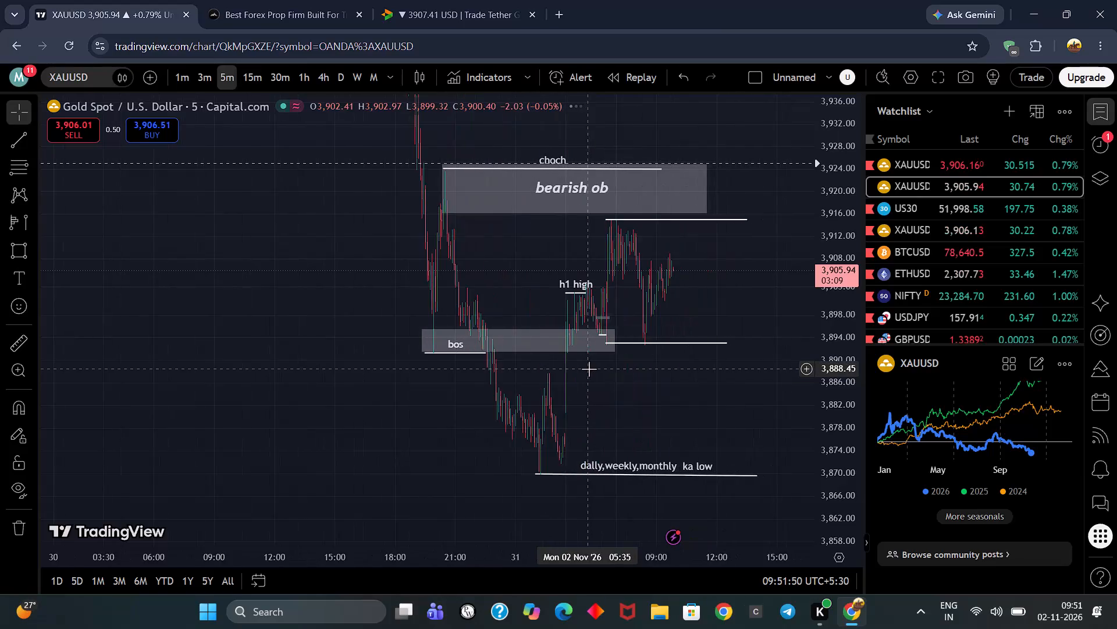
Examine the latest 5-minute XAUUSD candles between the bearish ob zone and the daily, weekly, monthly low line.
scroll(589, 369, "up", 4)
scroll(589, 369, "down", 5)
scroll(589, 367, "up", 14)
left_click_drag(380, 338, 493, 376)
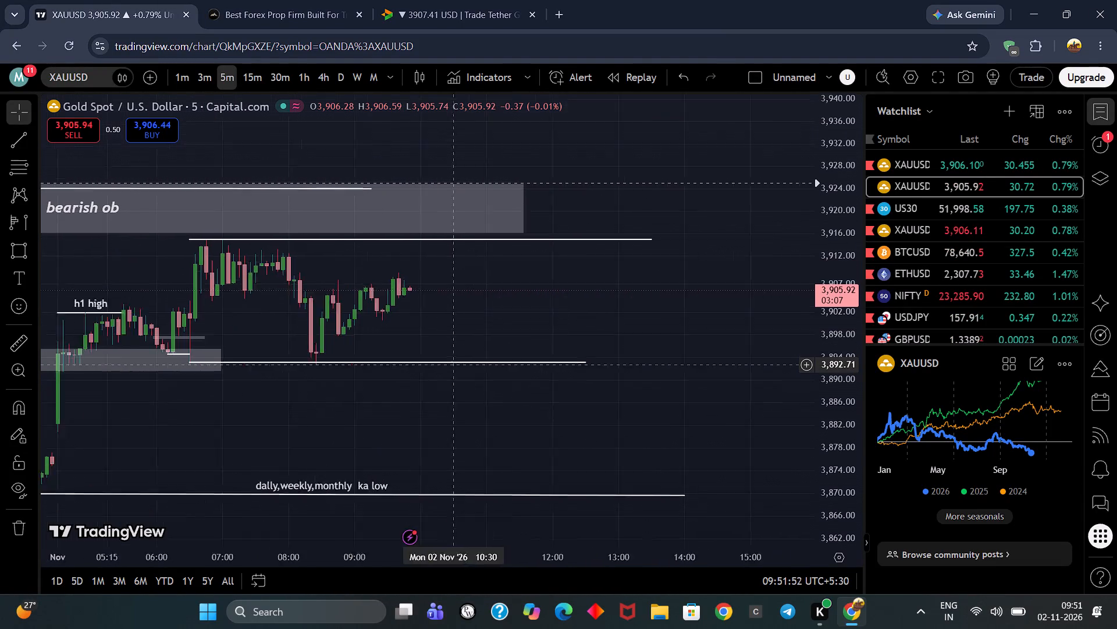
left_click_drag(493, 376, 608, 371)
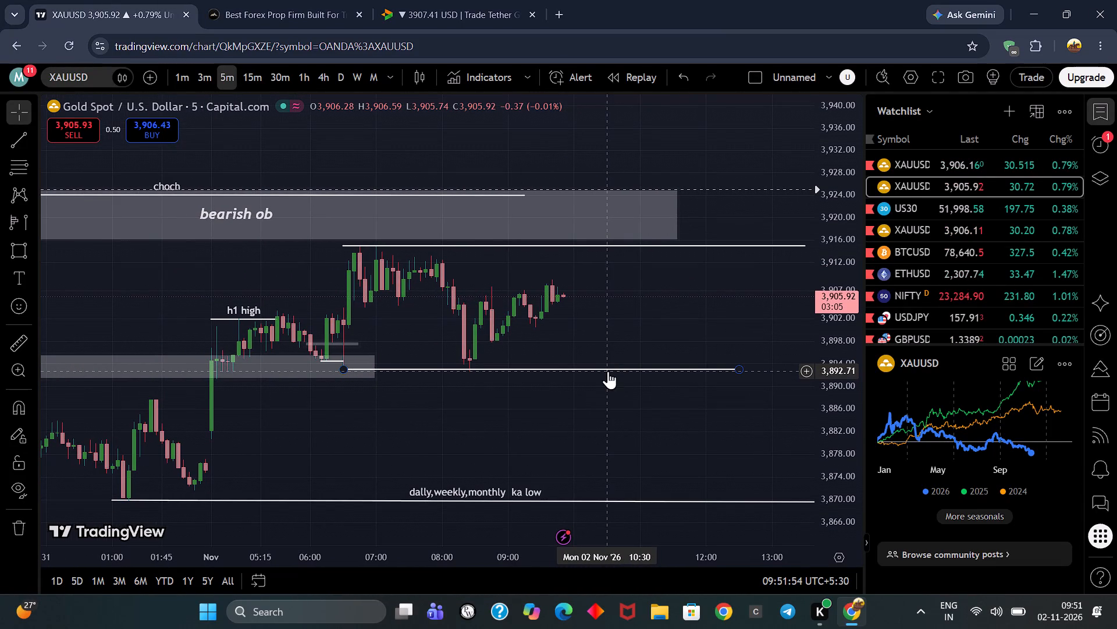
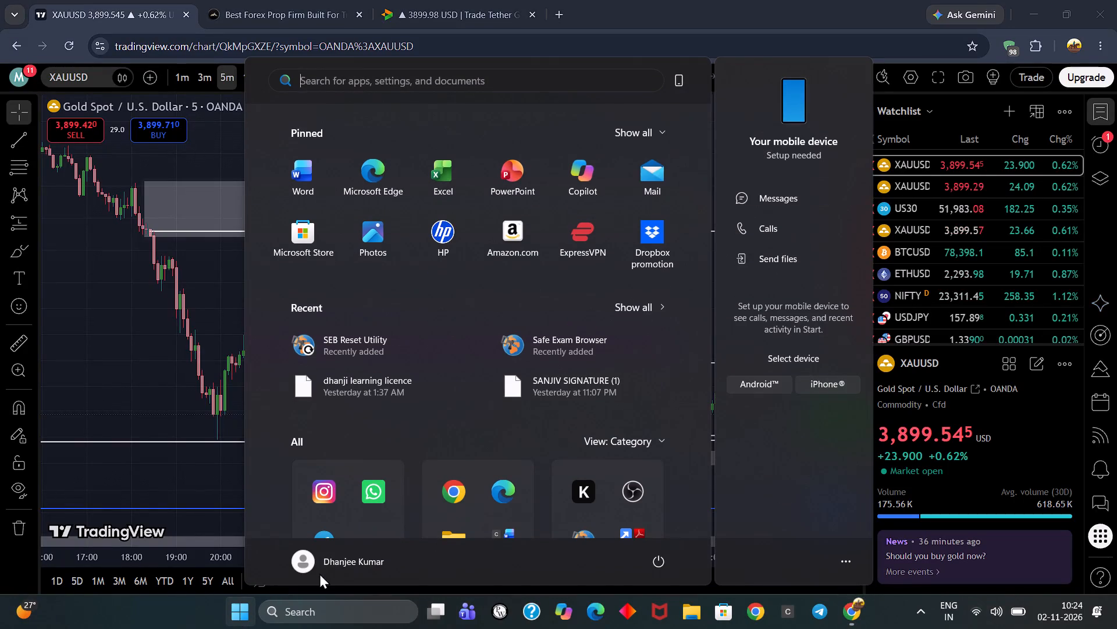
Dismiss the Windows Start overlay to return to the 5-minute XAUUSD chart.
left_click(575, 501)
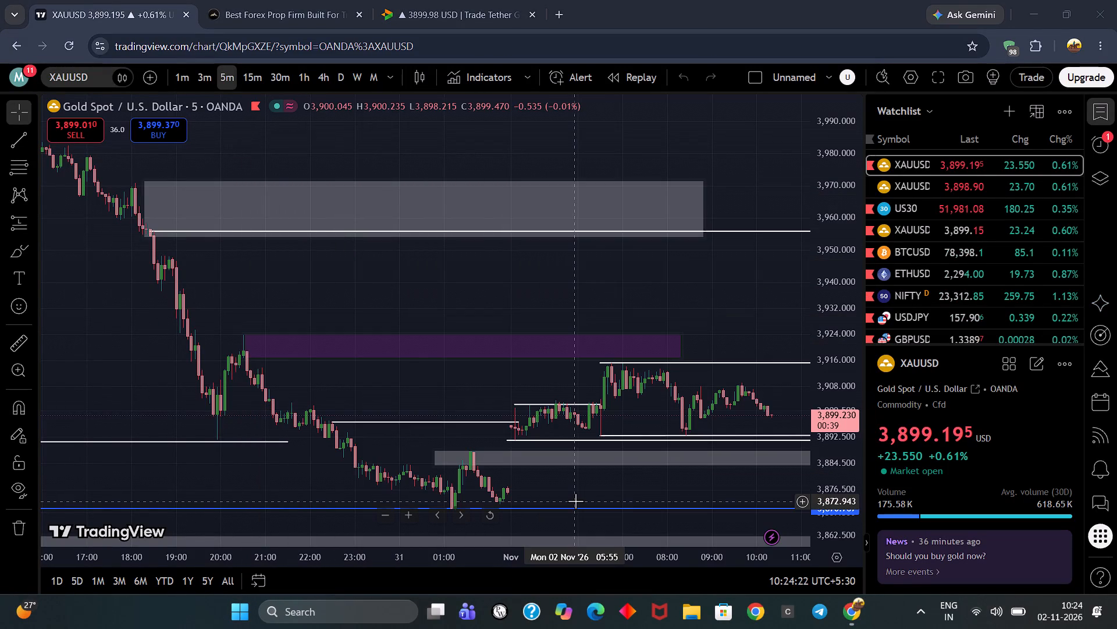
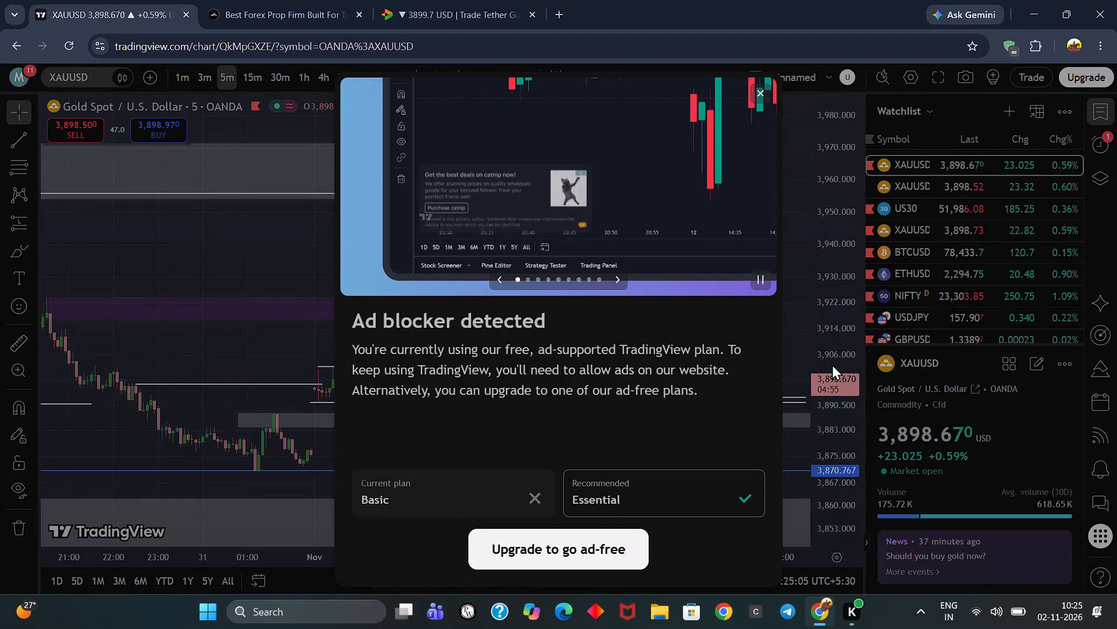
Close the ad blocker notice covering the 5-minute XAUUSD chart.
left_click(751, 96)
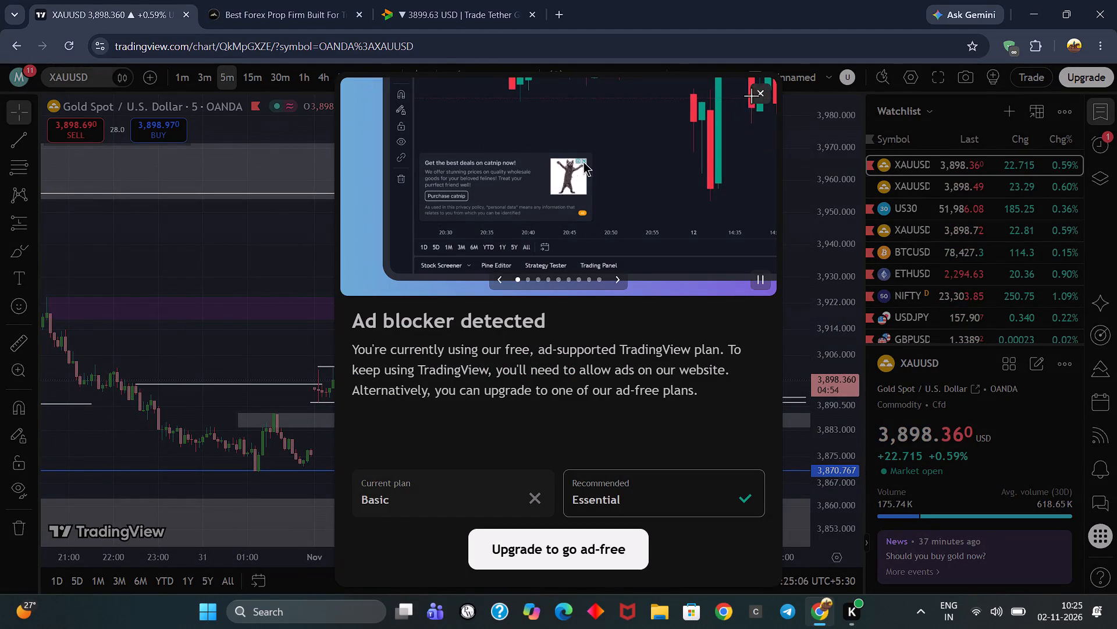
Examine the latest 5-minute XAUUSD candles against the white range lines and the grey zone beneath them.
scroll(821, 248, "up", 3)
left_click_drag(753, 263, 749, 99)
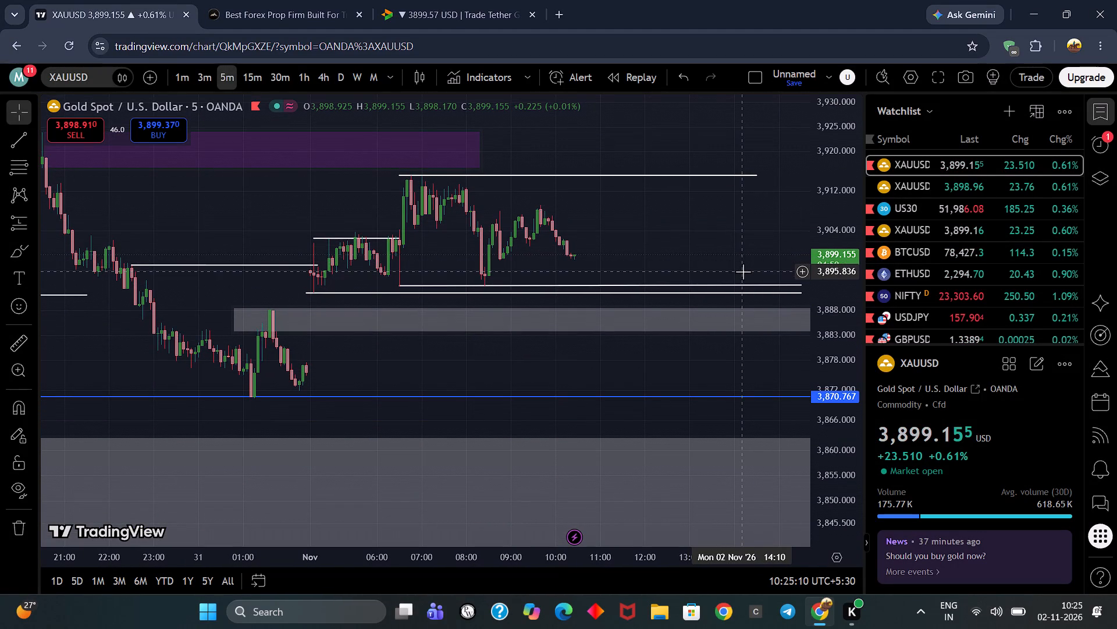
left_click_drag(746, 268, 552, 262)
left_click_drag(571, 245, 602, 252)
scroll(602, 252, "down", 1)
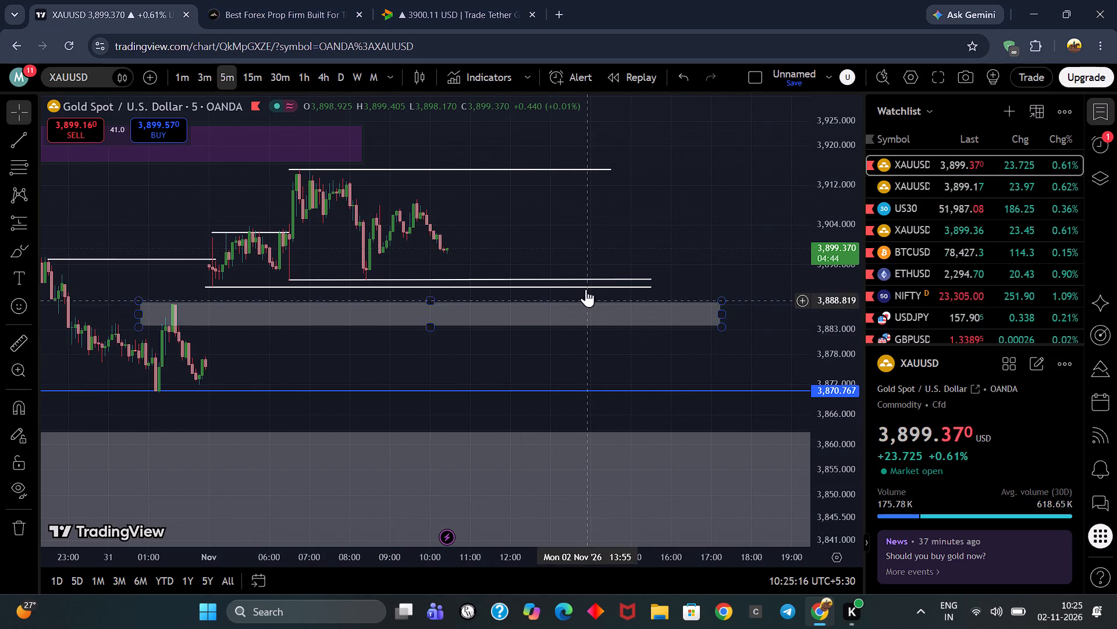
left_click_drag(626, 217, 530, 218)
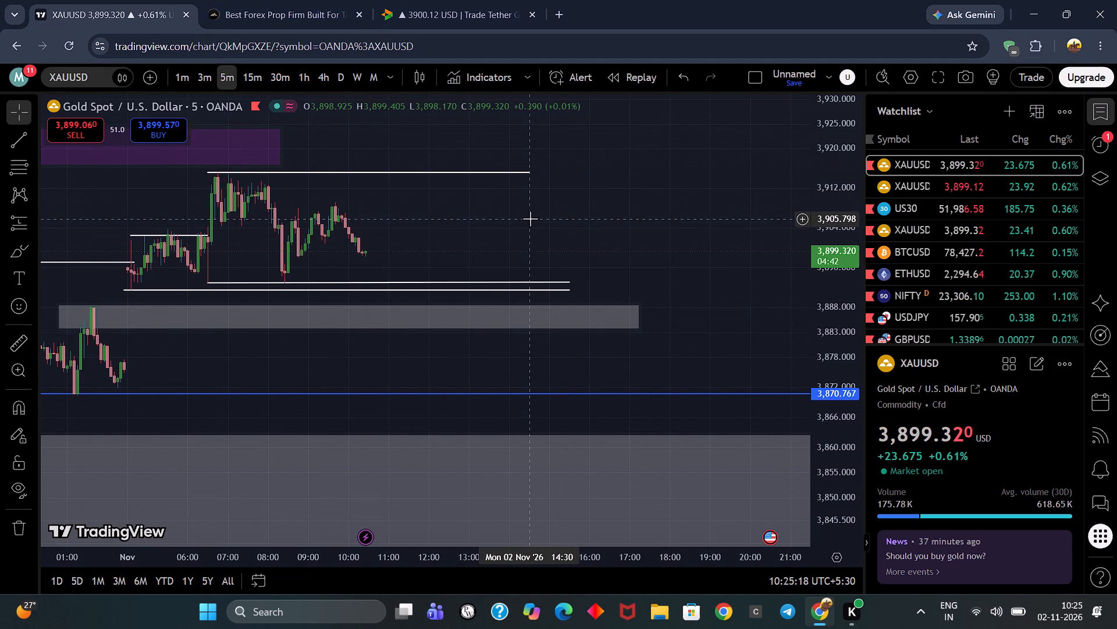
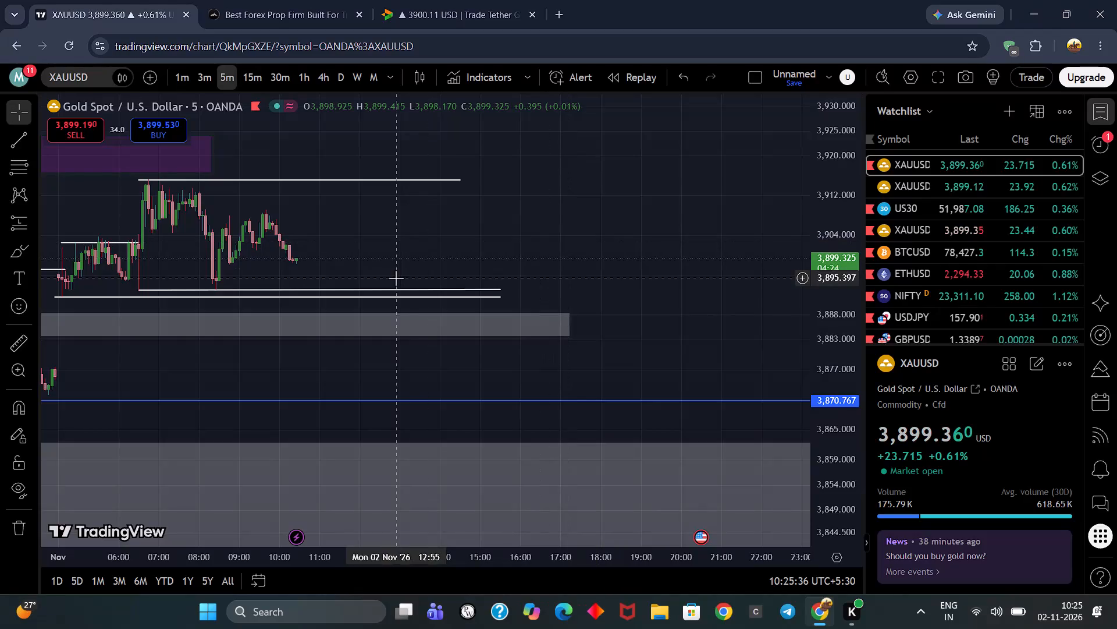
Draw a rectangle zone at the range low, from about 3,897.0 down to 3,892.5, spanning 08:15 to about 13:45.
left_click(30, 255)
left_click(74, 317)
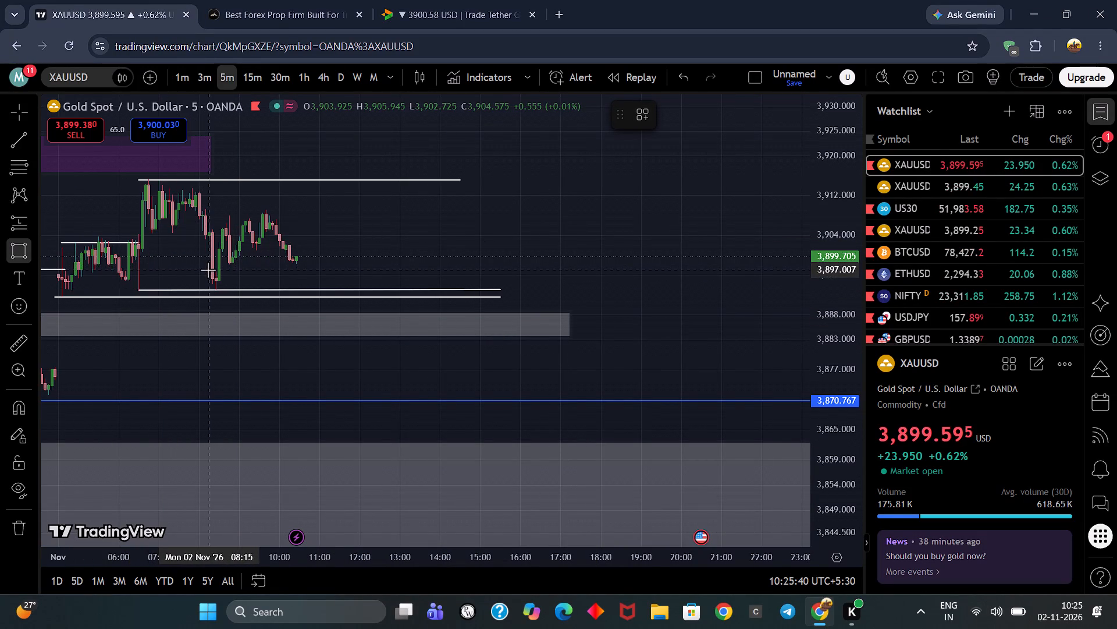
left_click(208, 270)
left_click(428, 292)
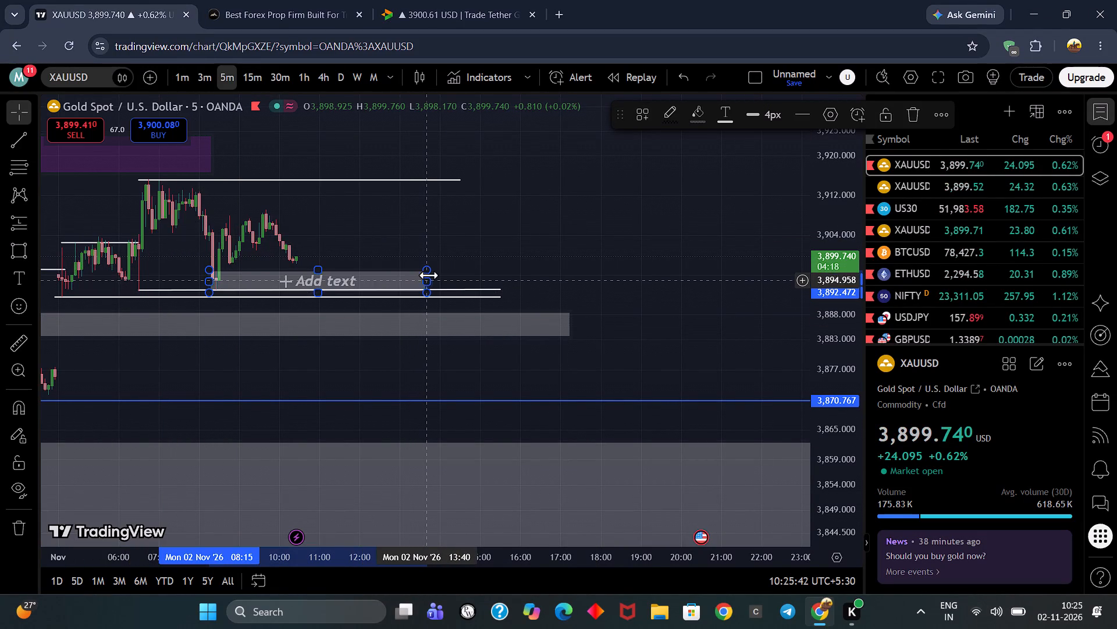
left_click(426, 271)
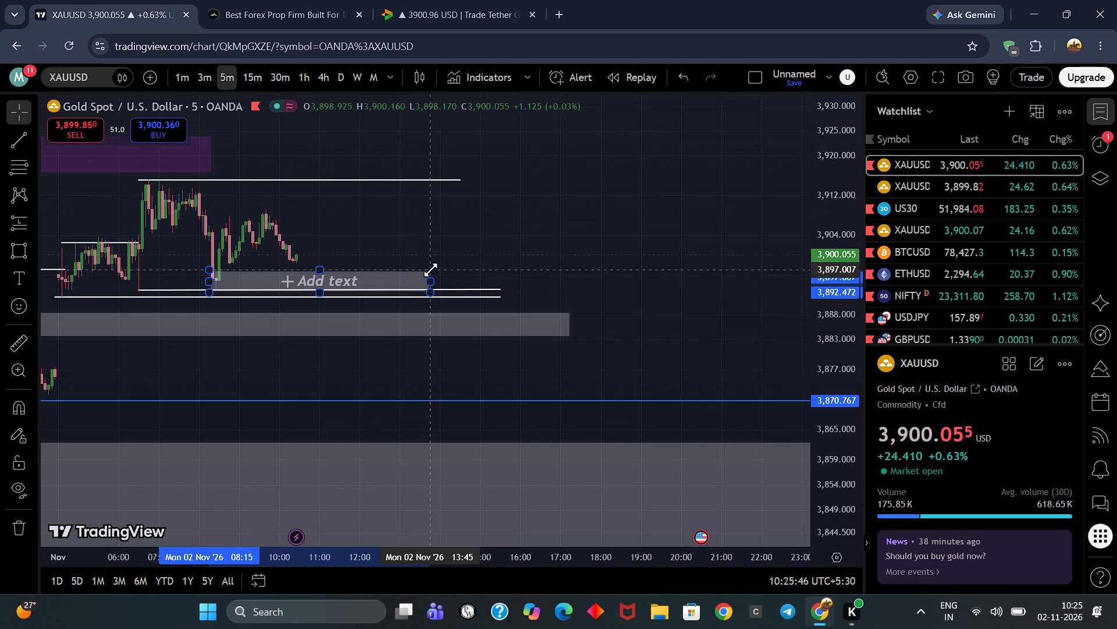
left_click(448, 261)
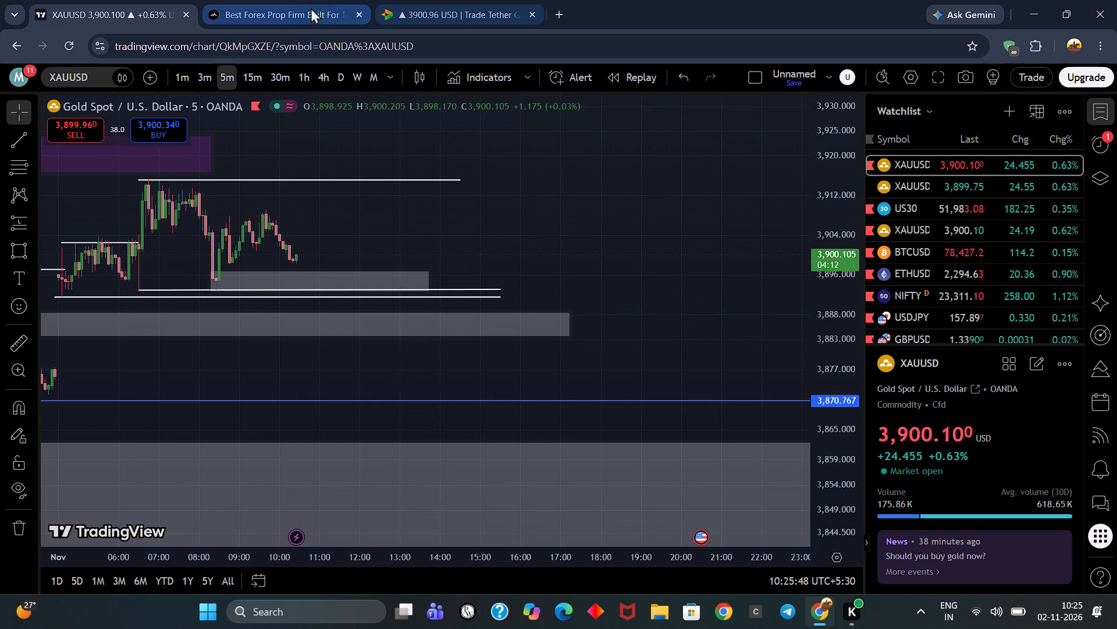
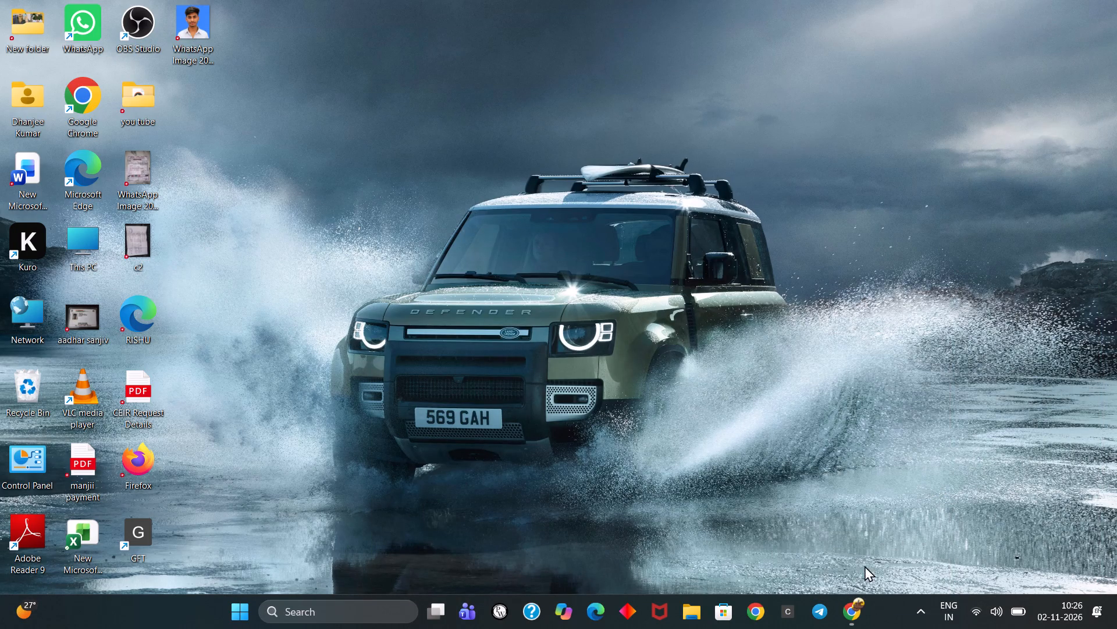
Close the browser window holding the XAUUSD chart, choosing to leave the site despite possible unsaved changes.
left_click(913, 485)
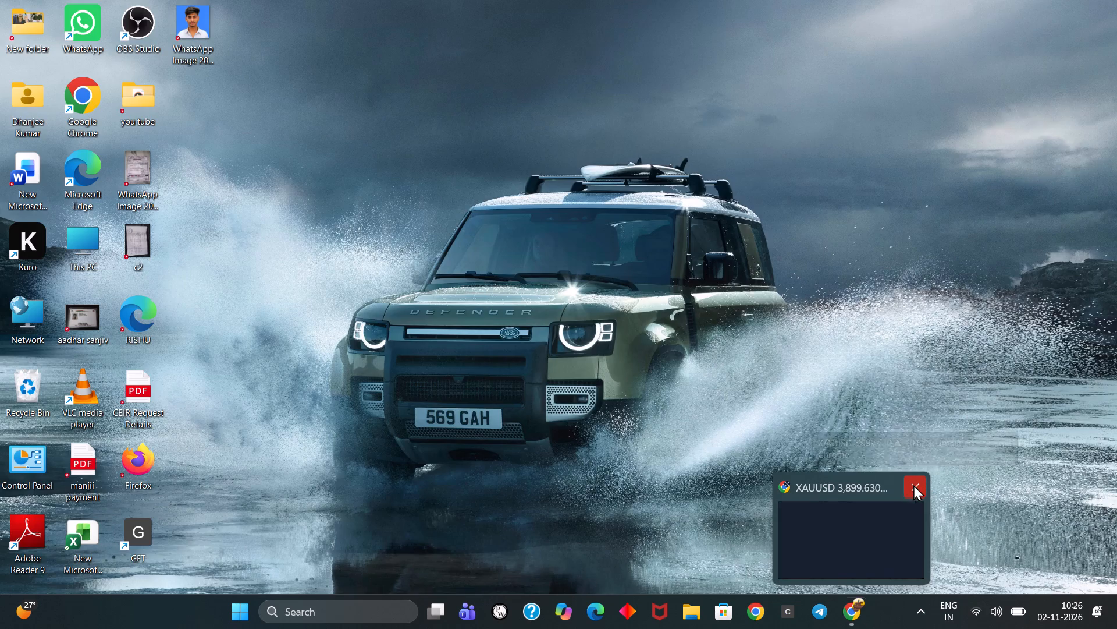
left_click(913, 487)
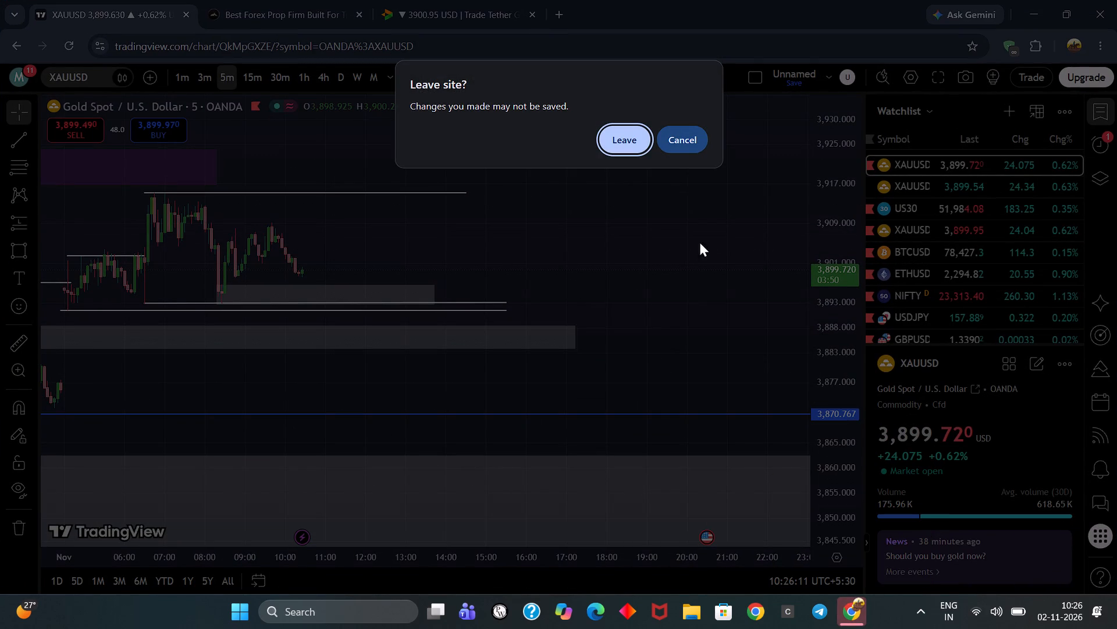
left_click(634, 142)
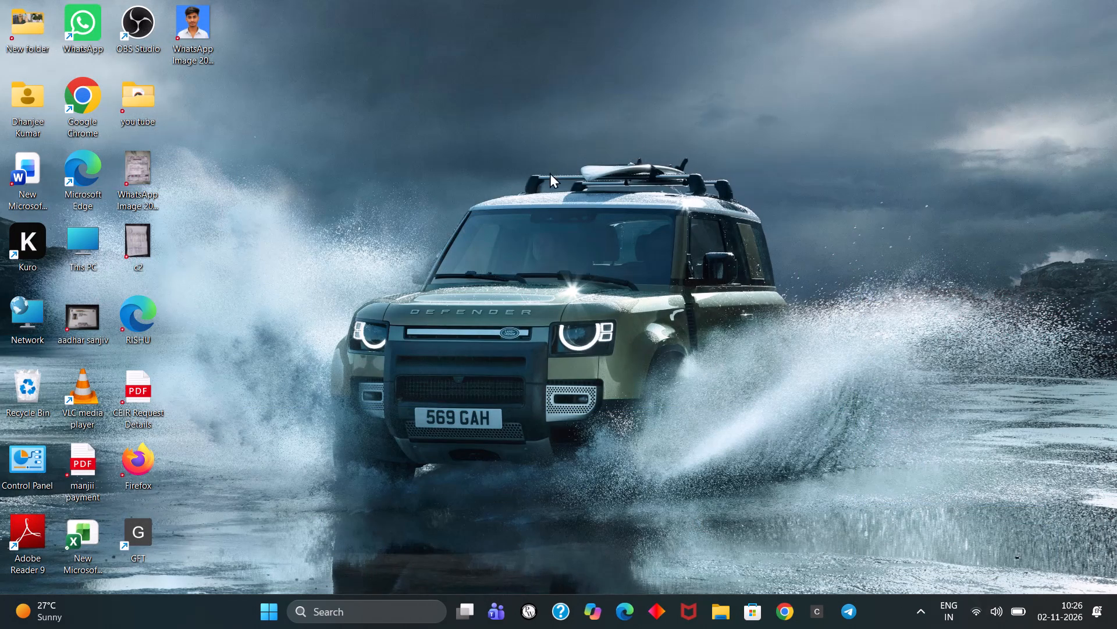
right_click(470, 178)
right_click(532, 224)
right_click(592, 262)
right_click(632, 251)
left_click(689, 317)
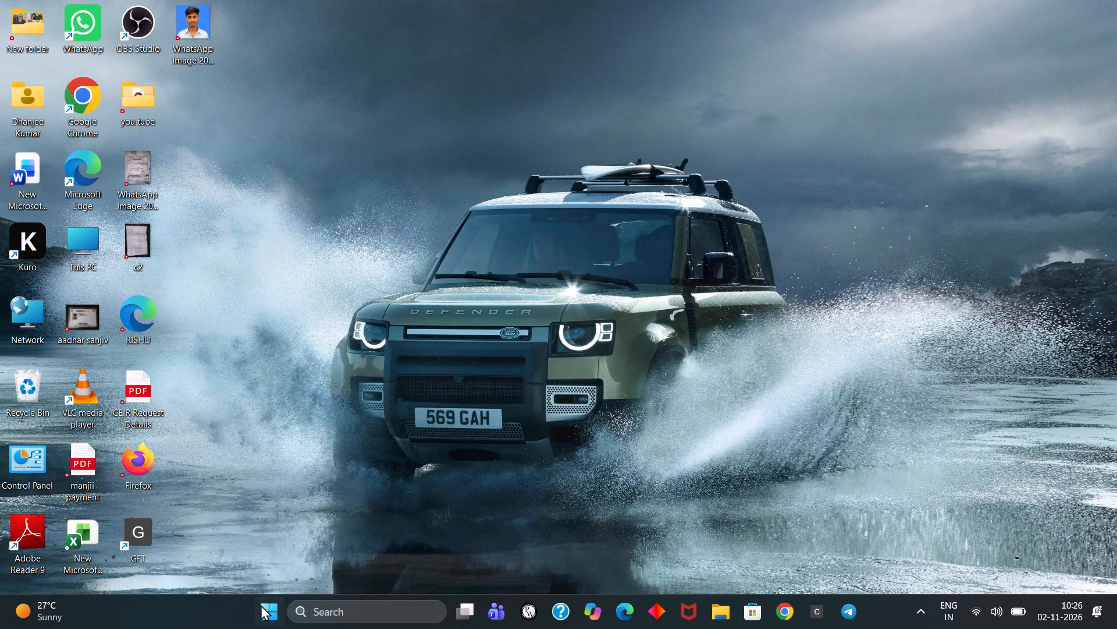
Shut down the computer.
left_click(264, 605)
left_click(660, 554)
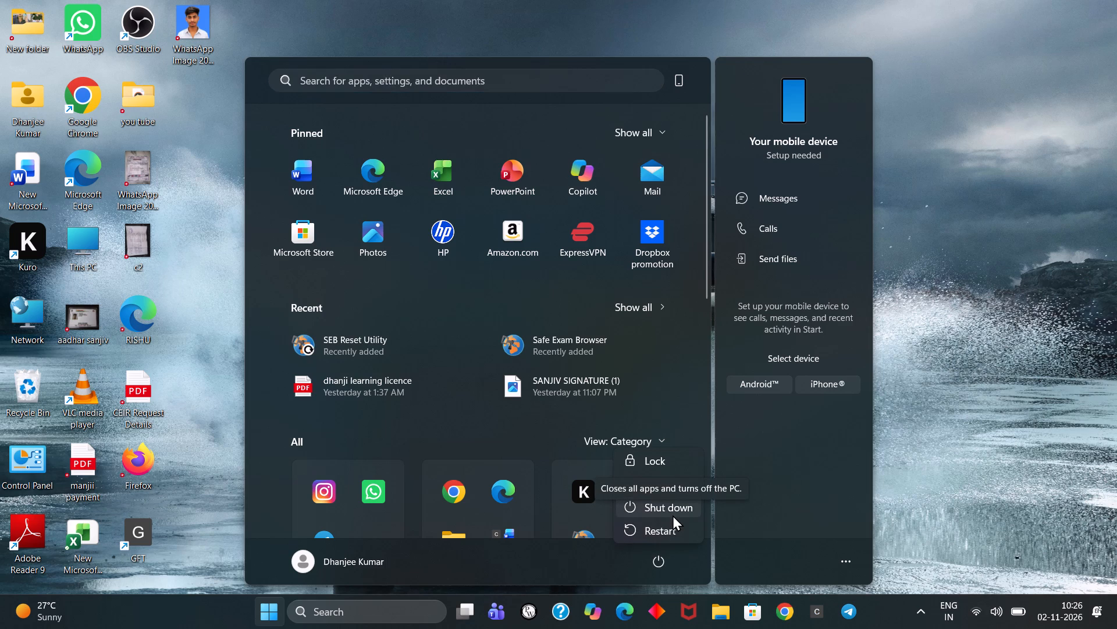
left_click(673, 515)
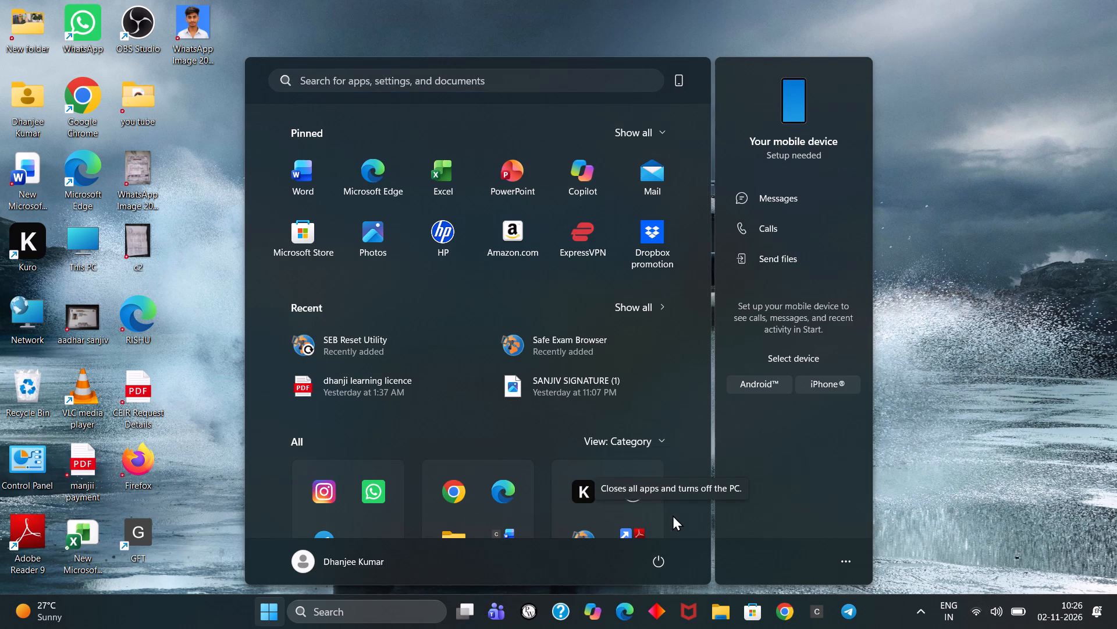